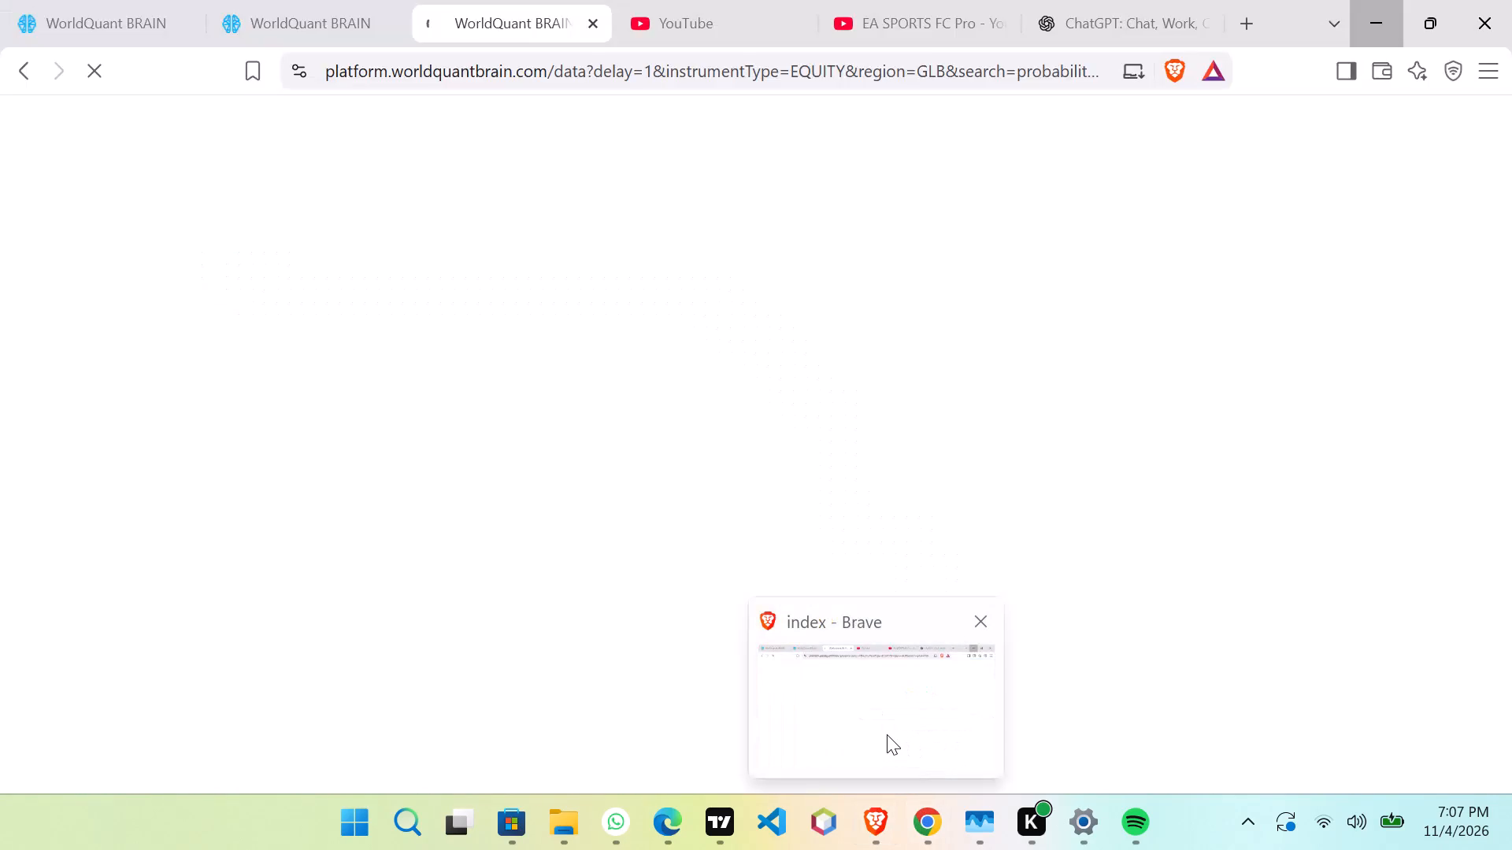
Switch to the Brave window with WorldQuant BRAIN and dismiss the Research Consultant banking-details pop-up.
left_click(887, 734)
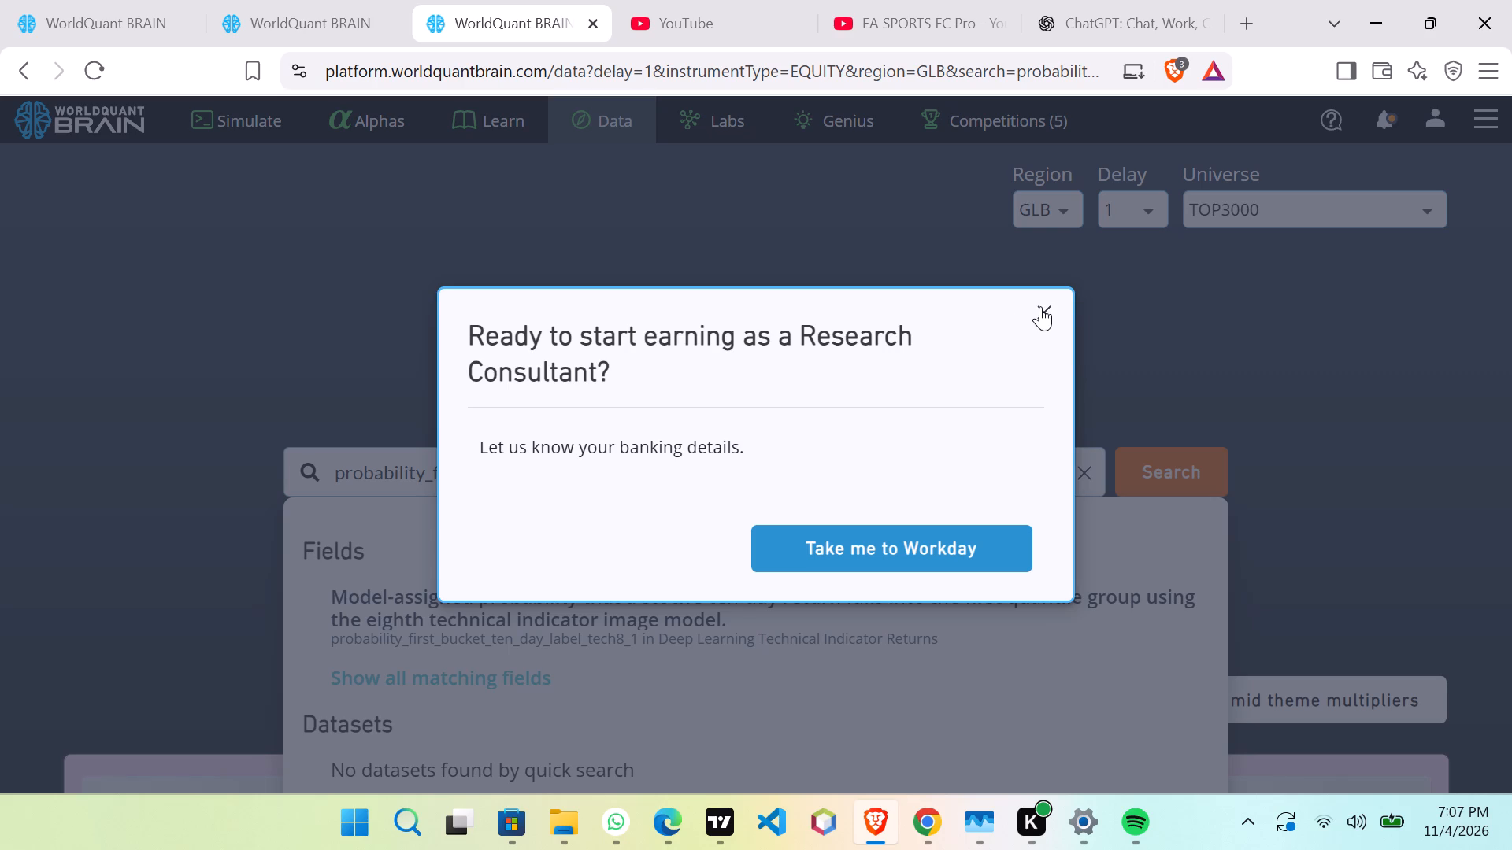
left_click(1040, 306)
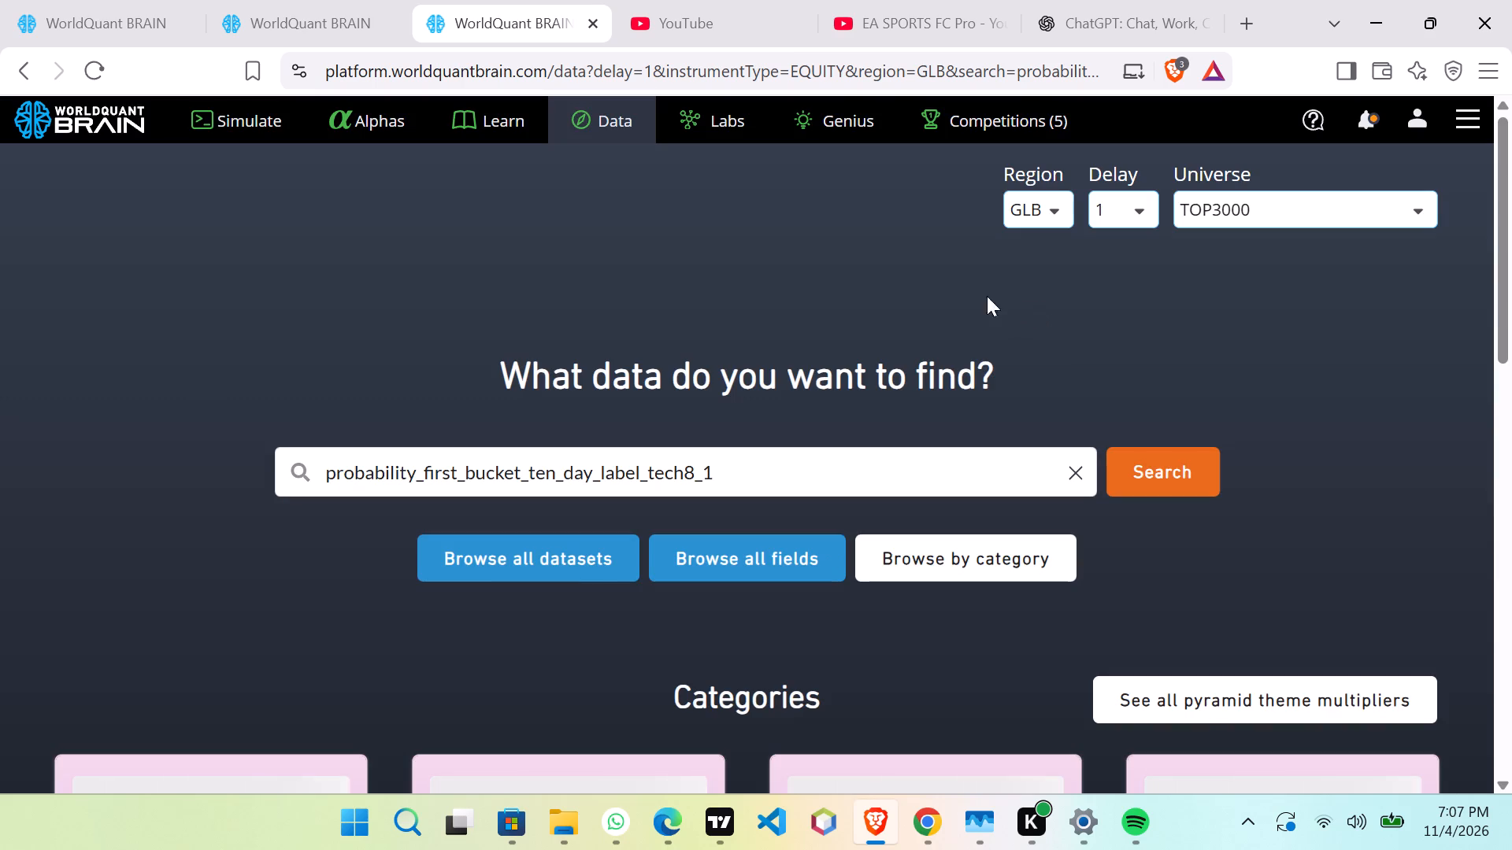
Go to the Simulate page of WorldQuant BRAIN.
left_click(244, 115)
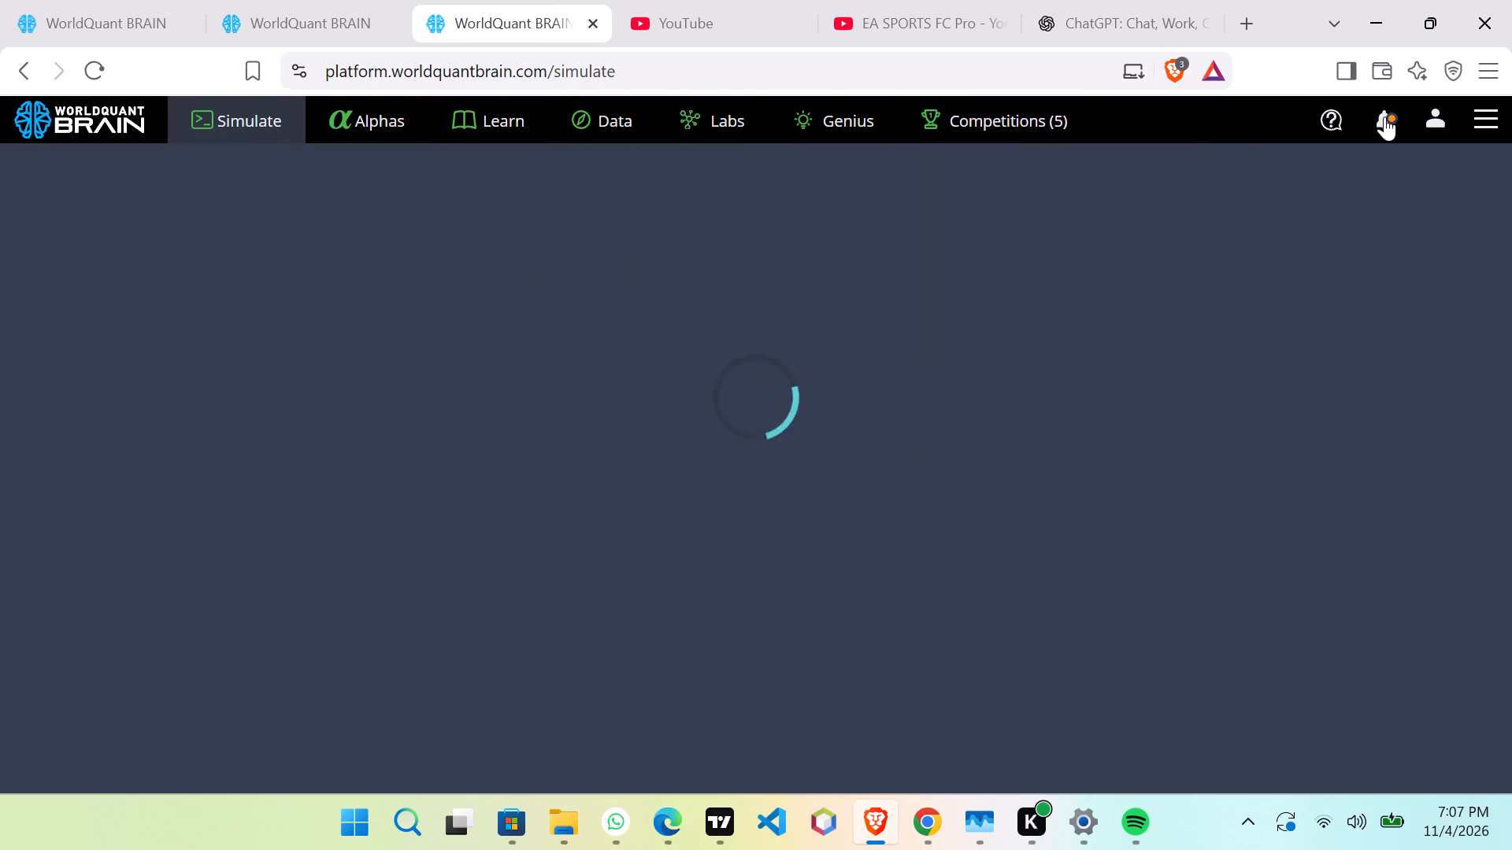
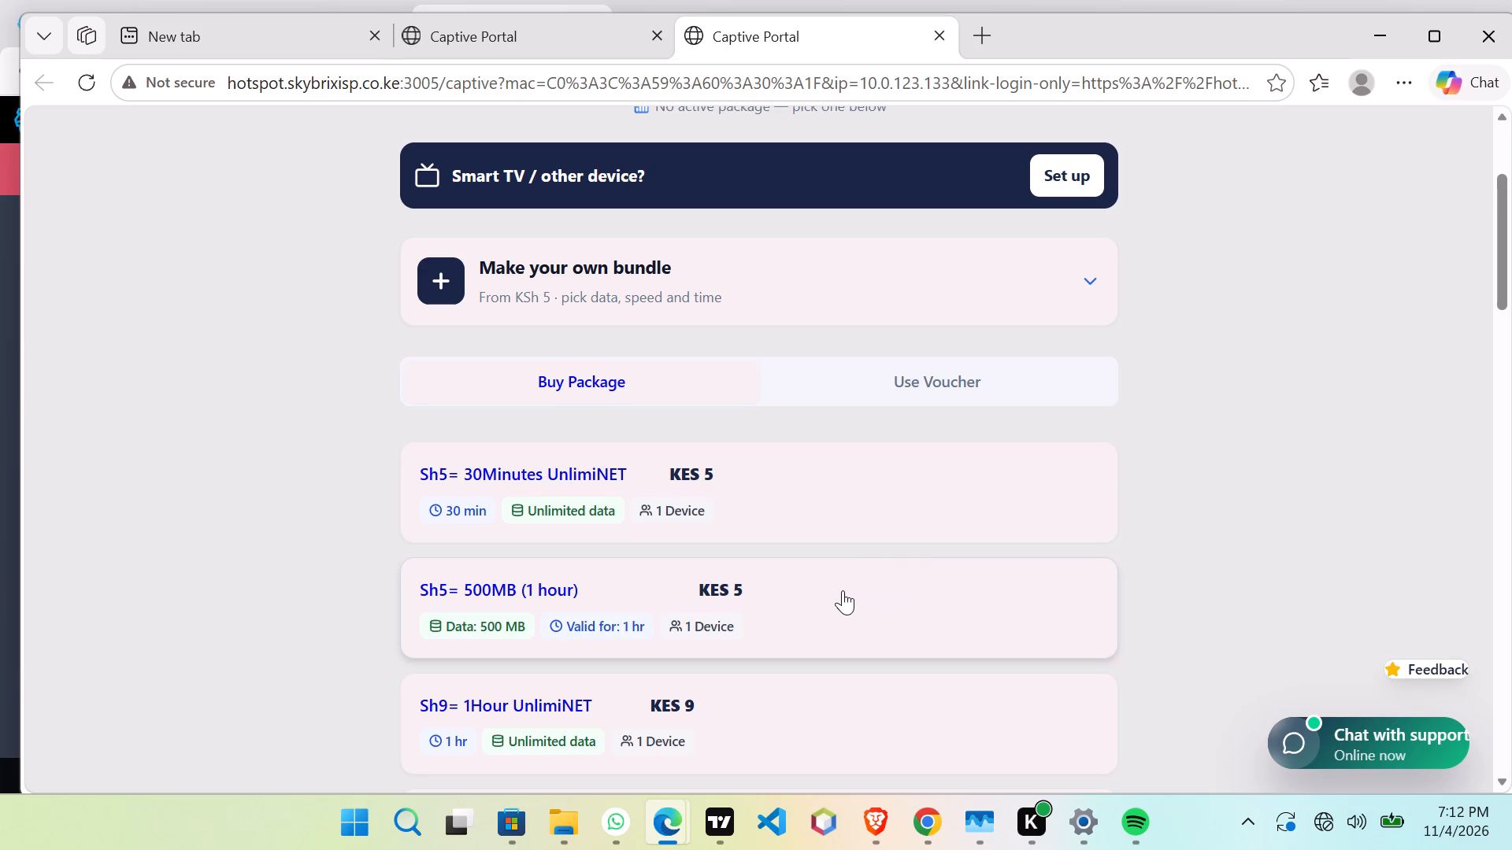
Choose the Sh5 500MB (1 hour) package for KES 5 from the Skybrix captive portal's package list.
scroll(843, 590, "down", 1)
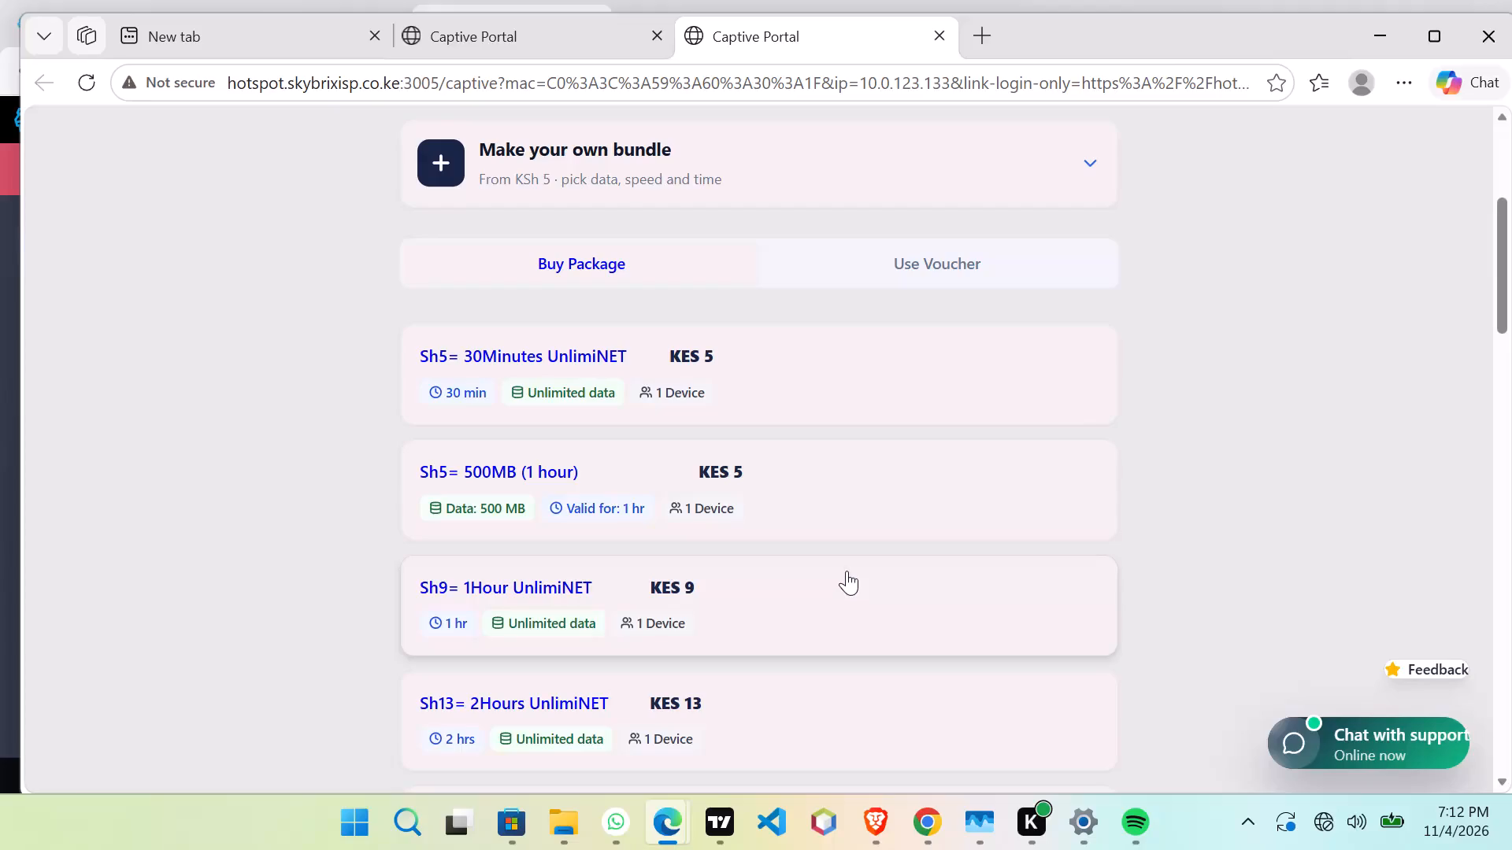
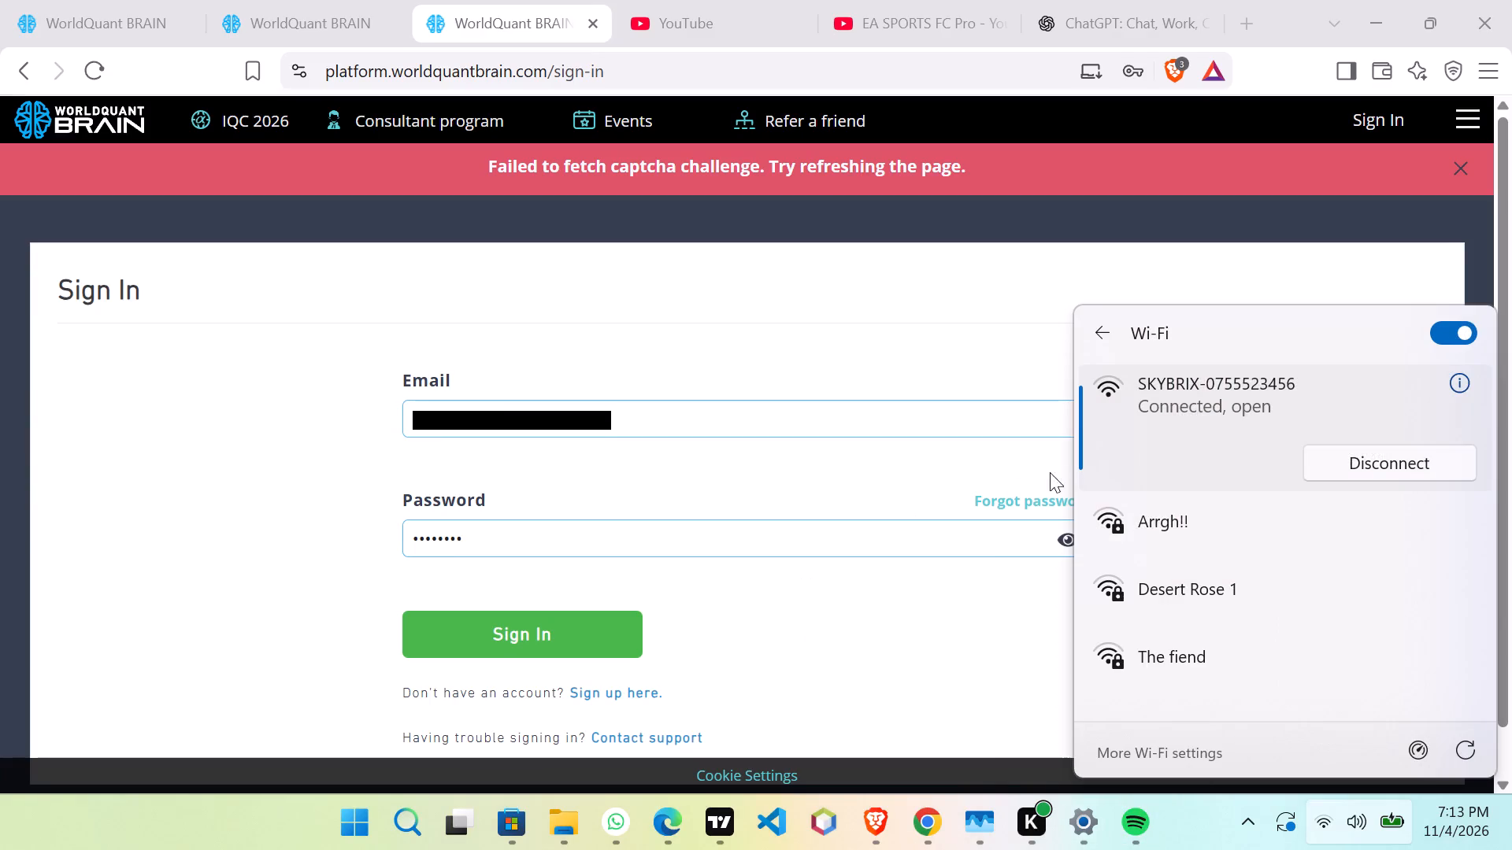
Sign in to WorldQuant BRAIN with the credentials already filled in on the sign-in page.
left_click(553, 634)
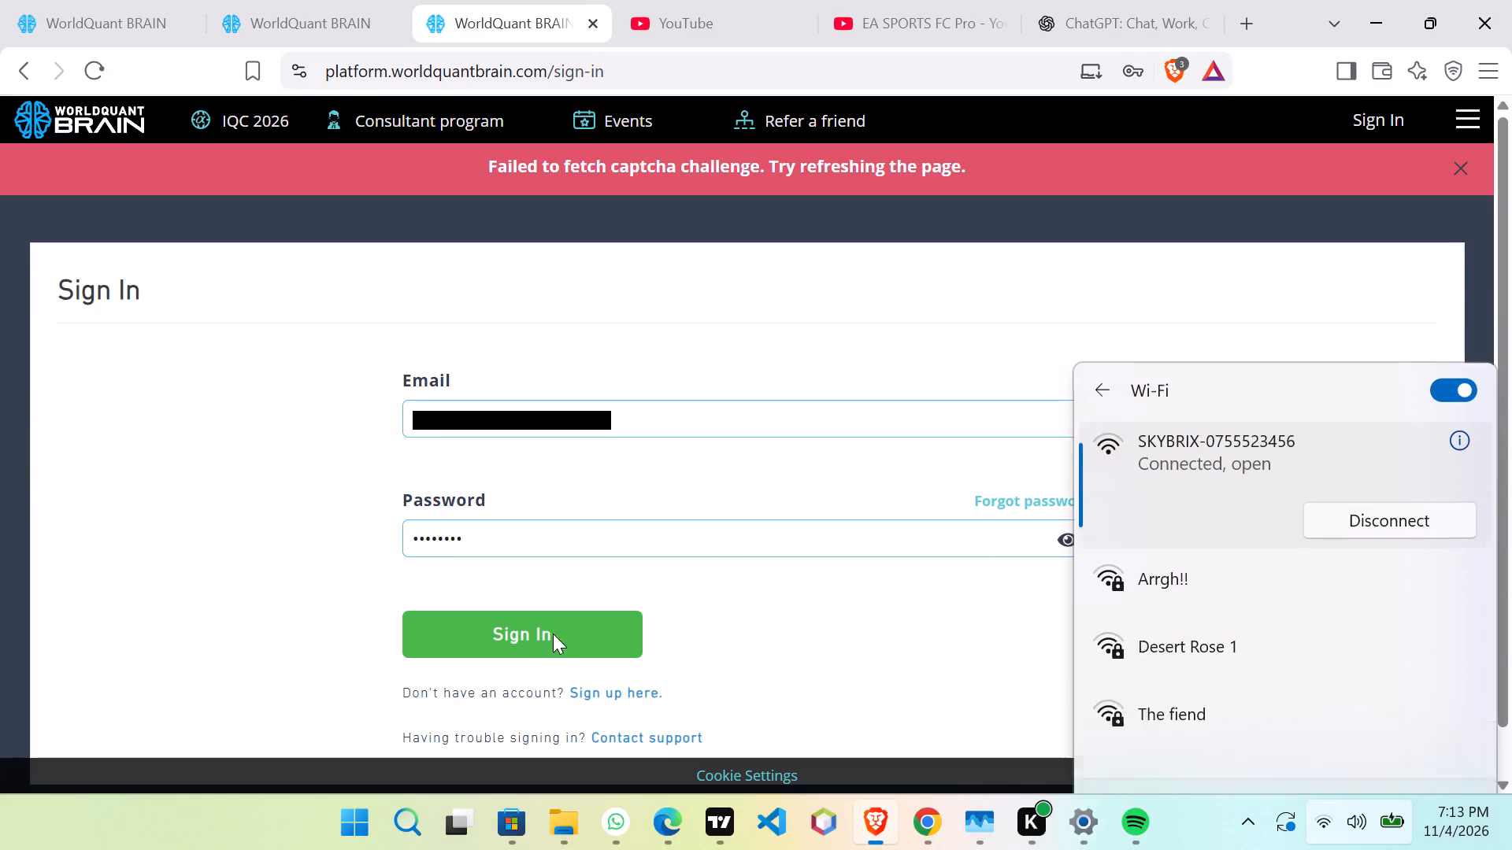
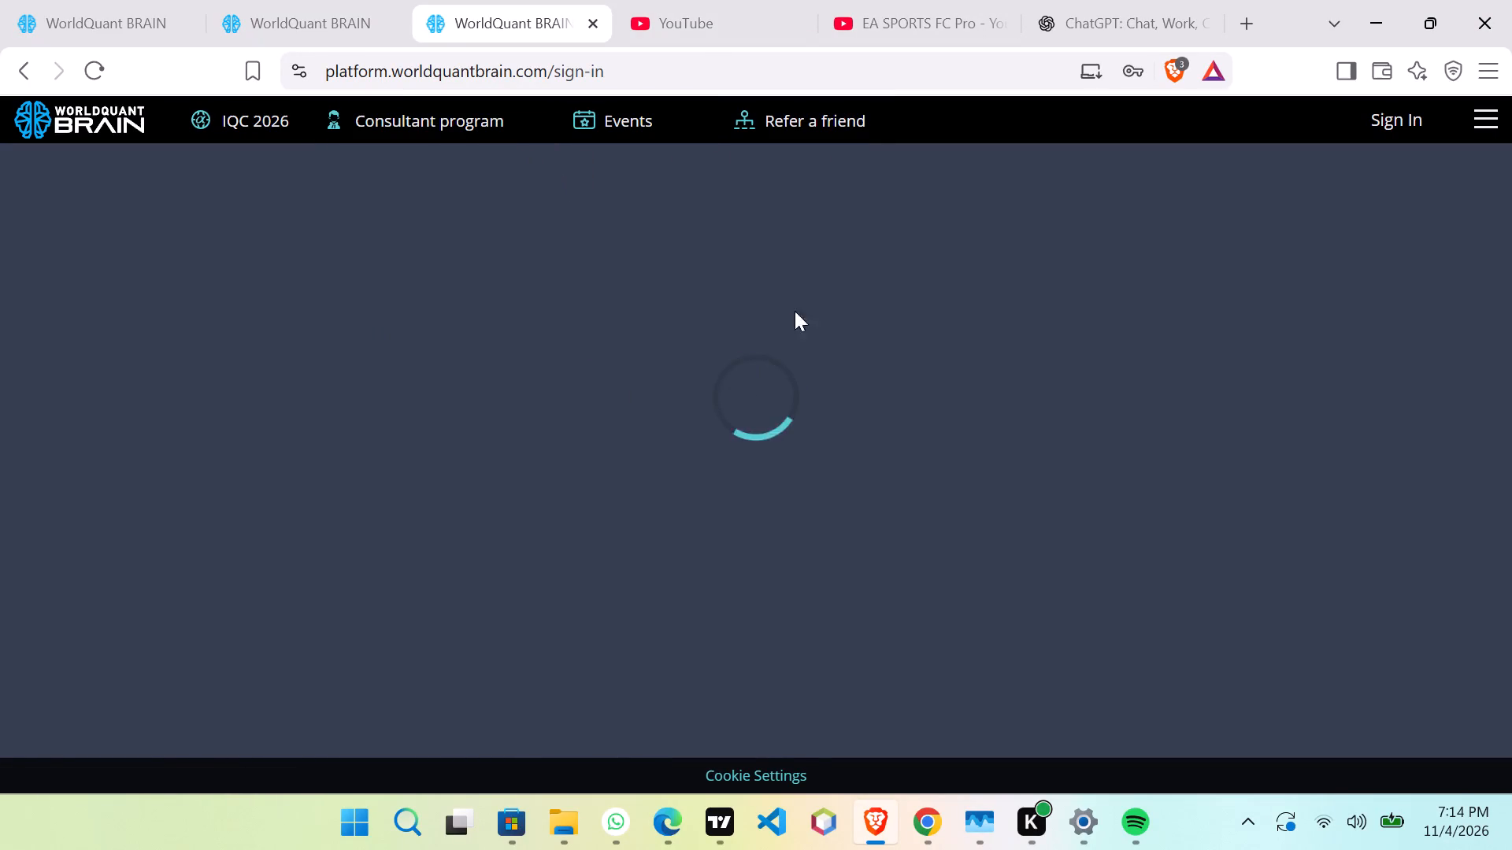
Check the current Wi-Fi connection and look through the list of available networks.
left_click(1321, 821)
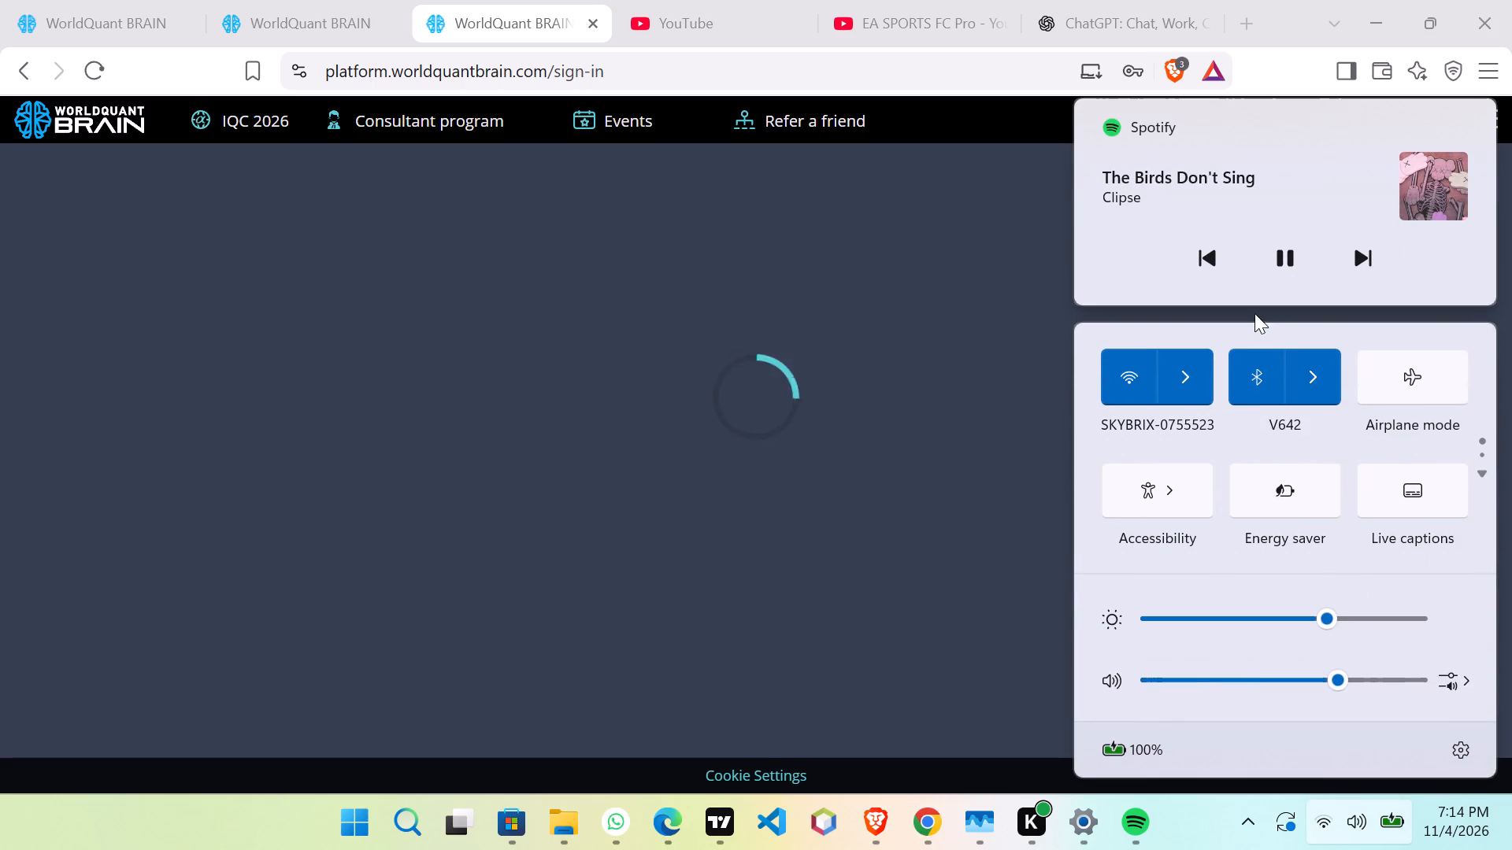
left_click(1182, 384)
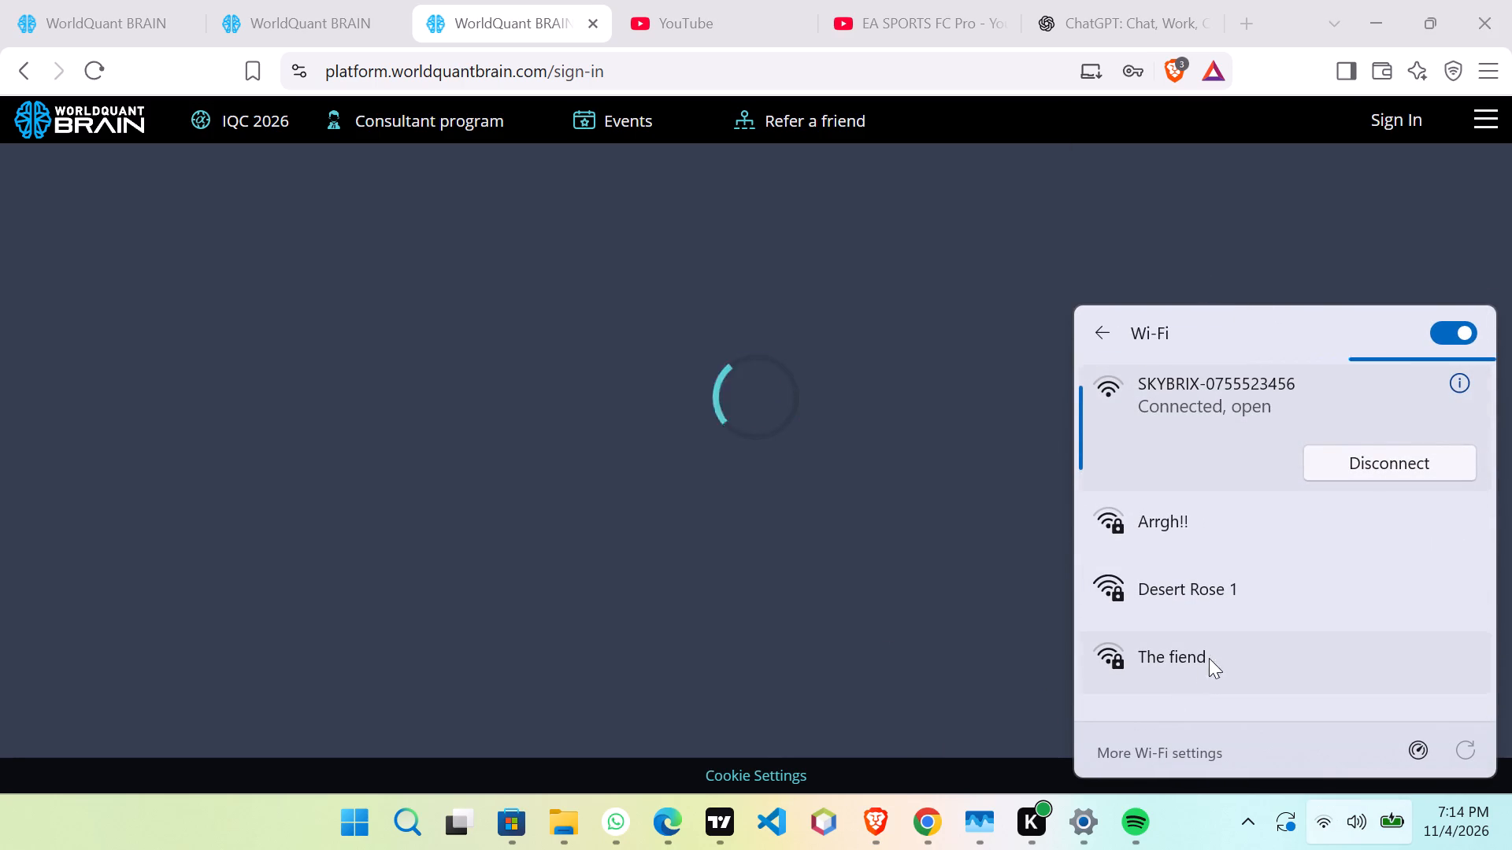
scroll(1217, 538, "down", 2)
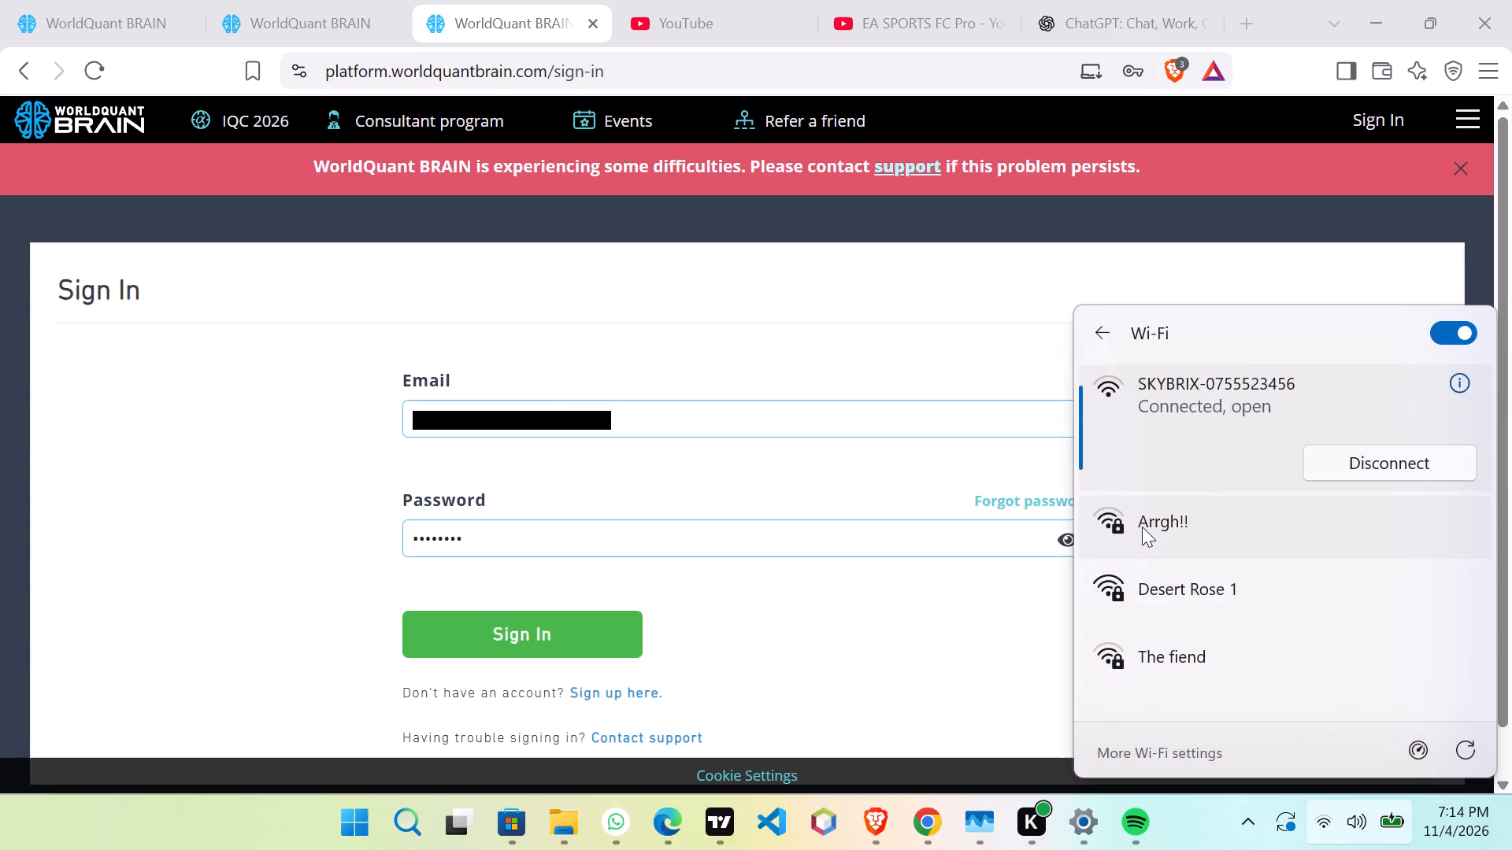
Submit the WorldQuant BRAIN sign-in form with the email and password already filled in.
left_click(498, 625)
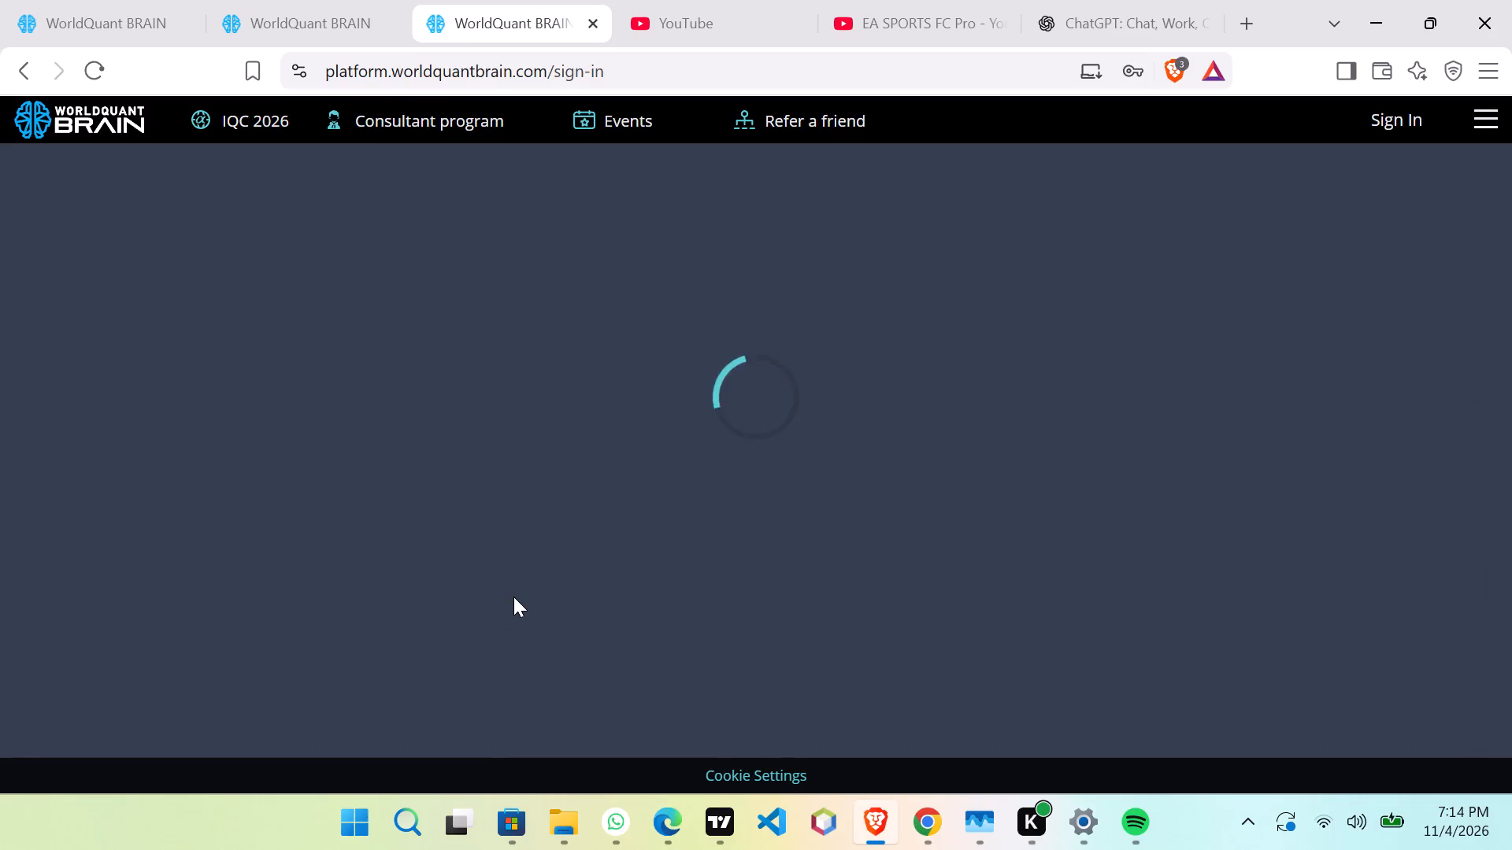
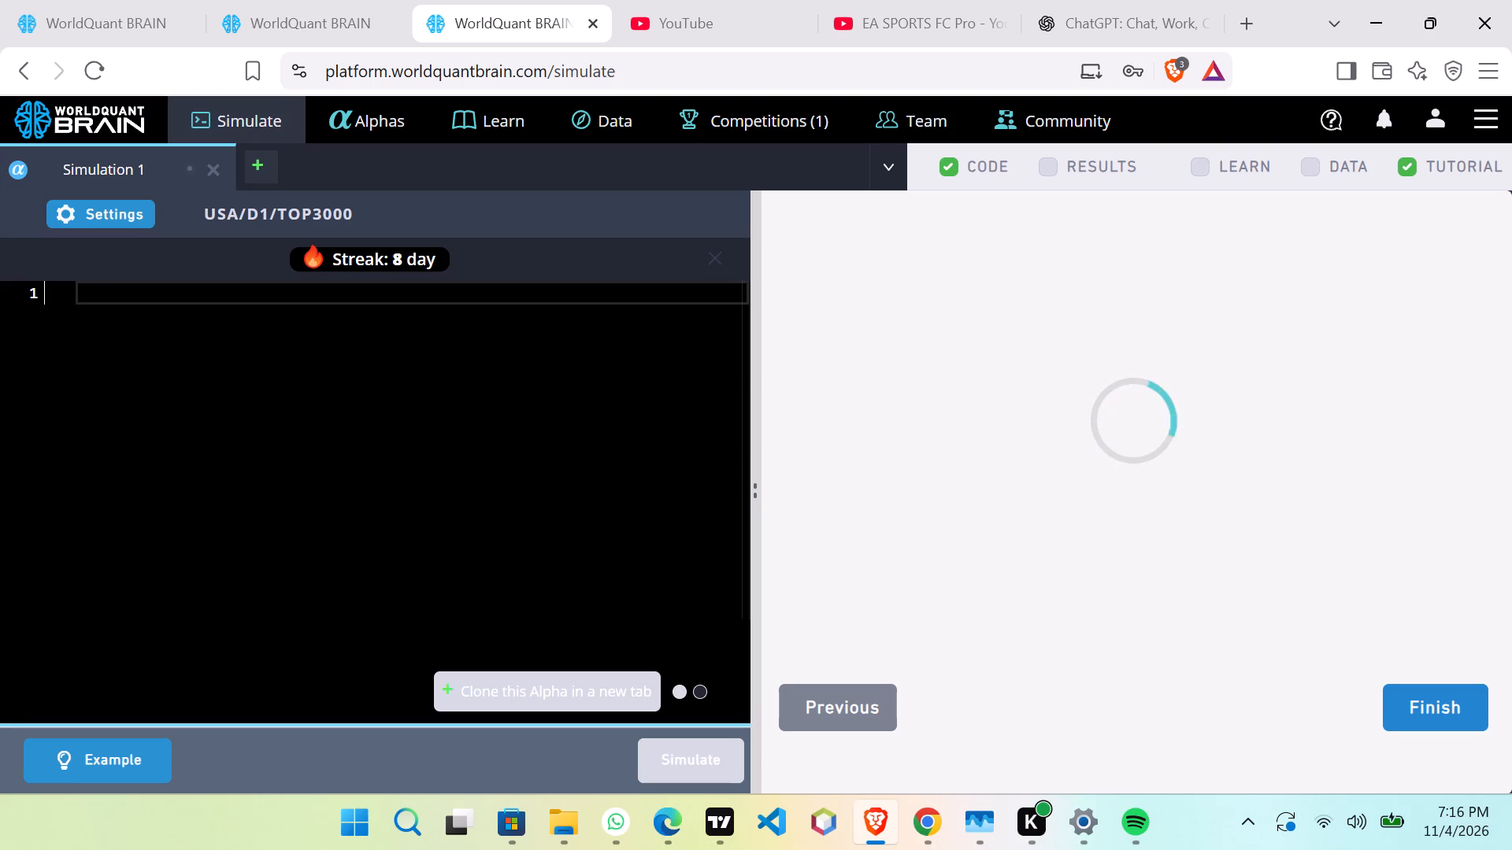
Show the Results panel on the Simulate page and look through its fields.
left_click(1043, 164)
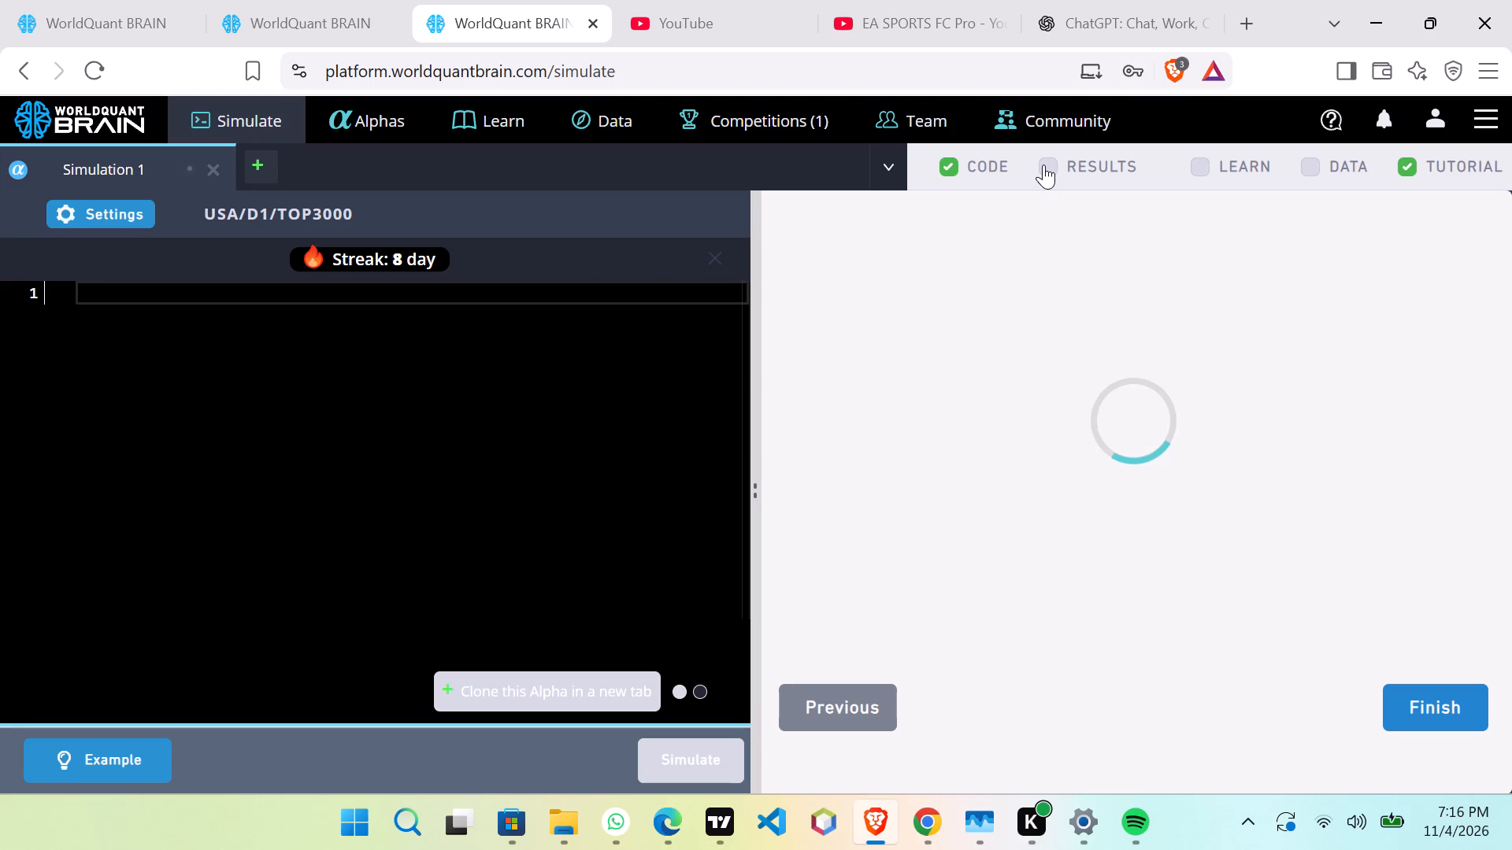
scroll(939, 307, "down", 6)
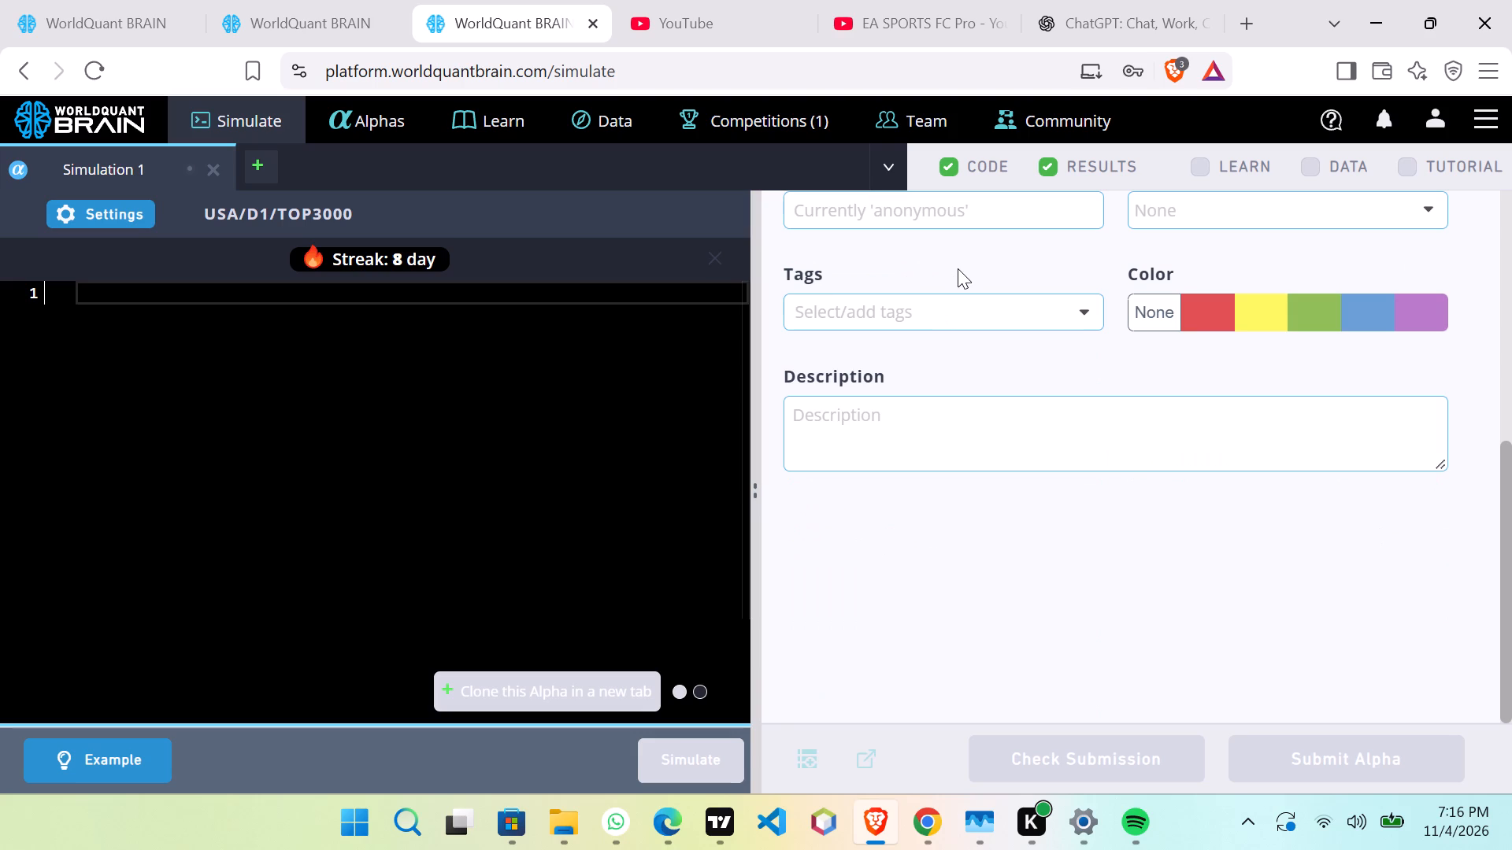
scroll(958, 268, "down", 6)
scroll(942, 349, "down", 7)
scroll(938, 406, "up", 3)
scroll(938, 406, "down", 4)
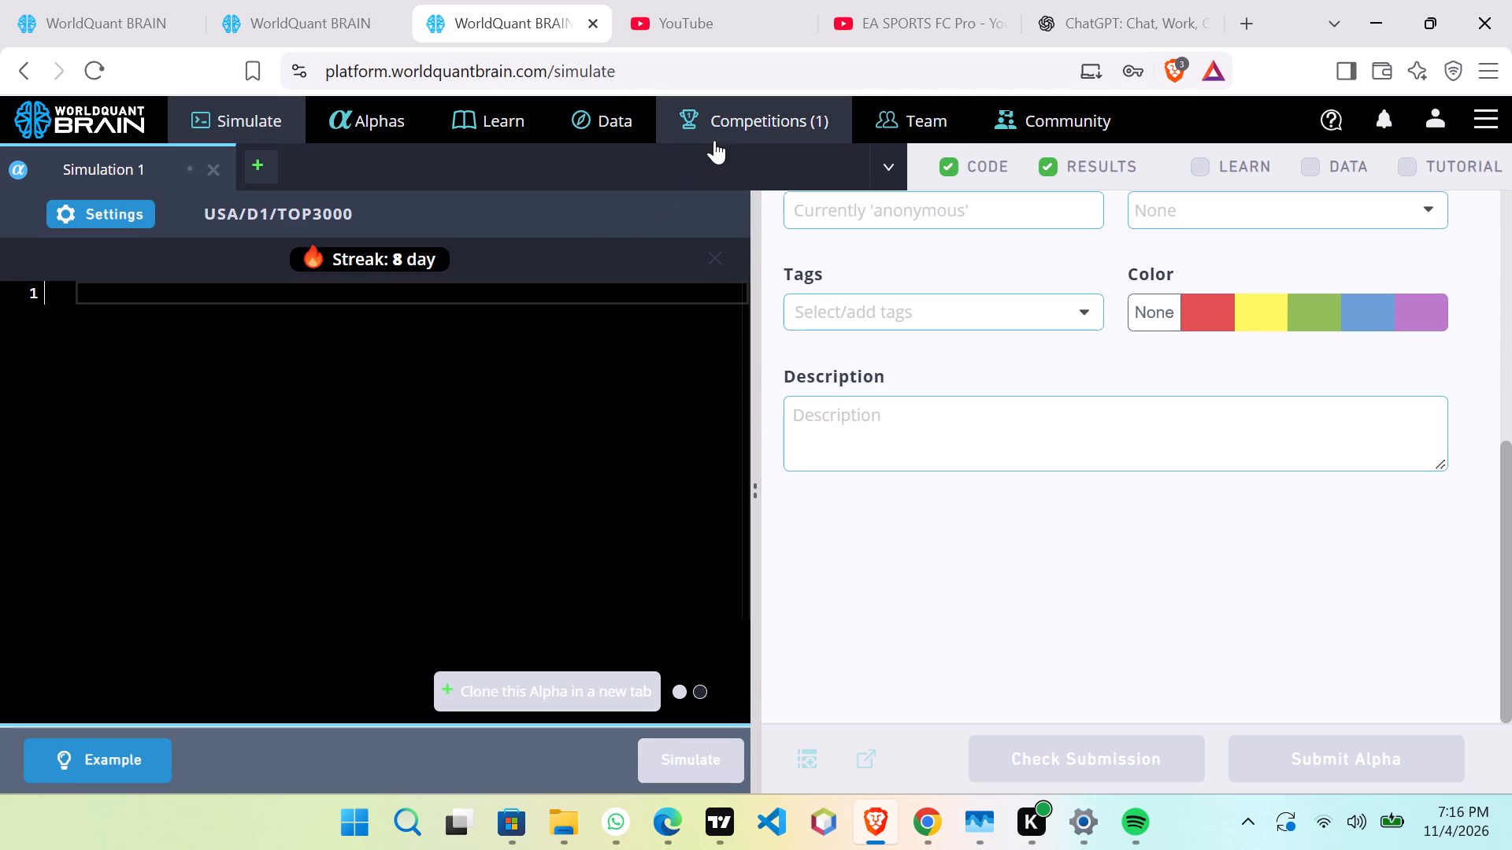
Go to the Alphas page.
left_click(395, 115)
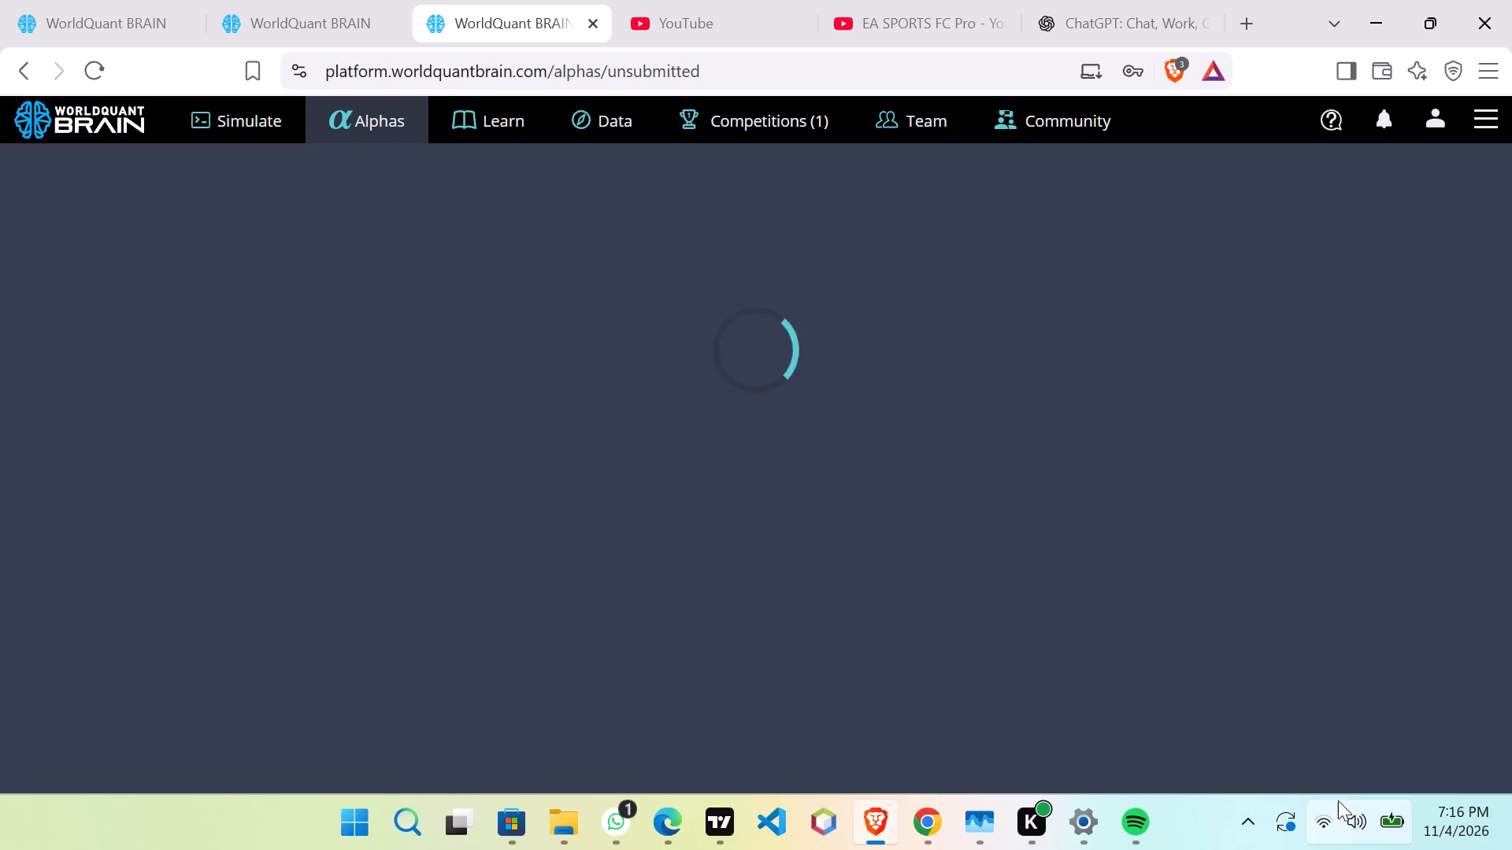
left_click(1320, 815)
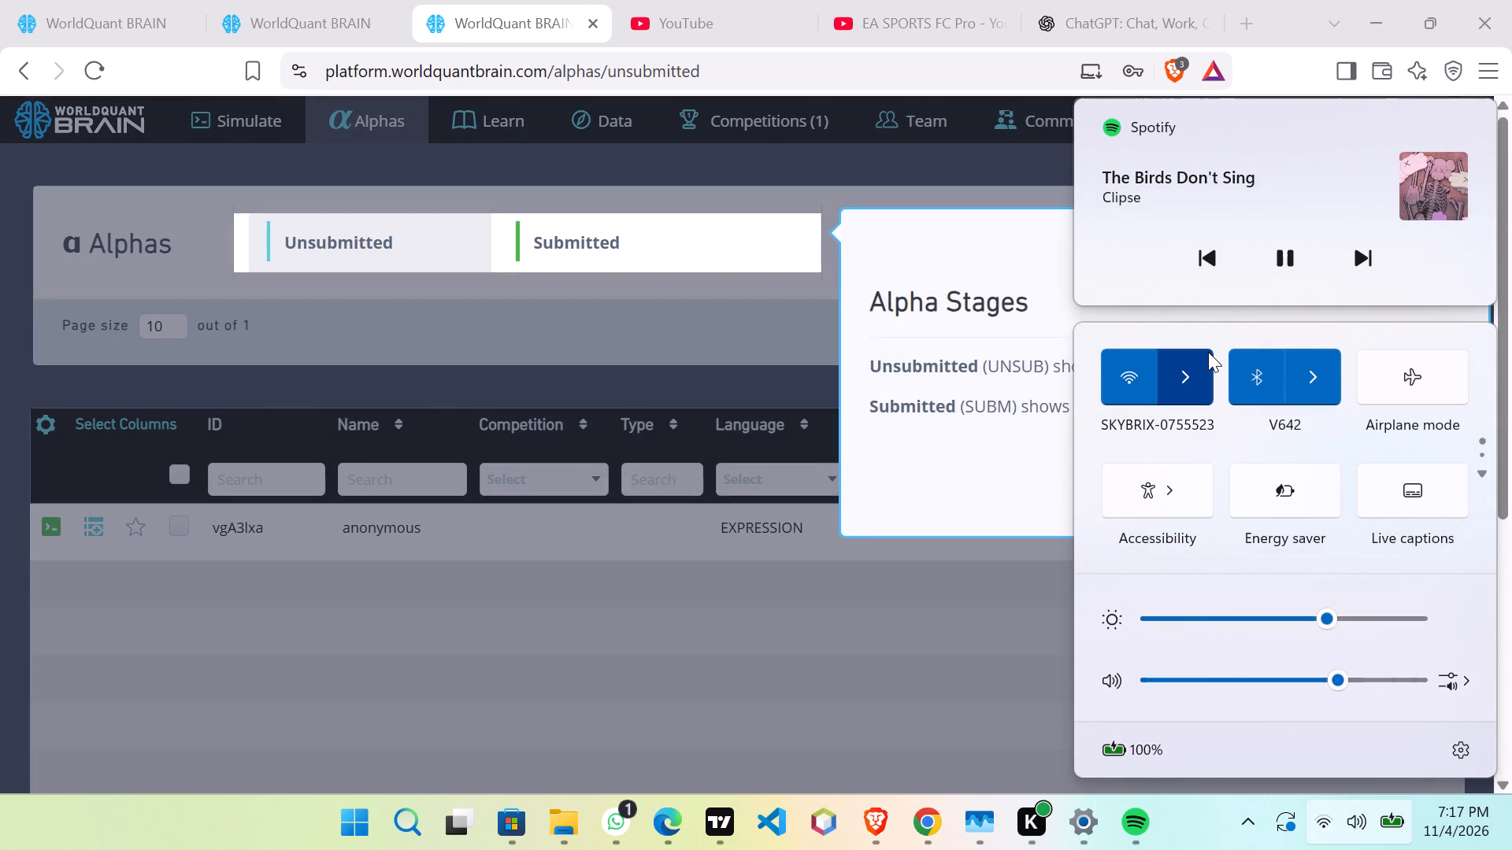
left_click(279, 301)
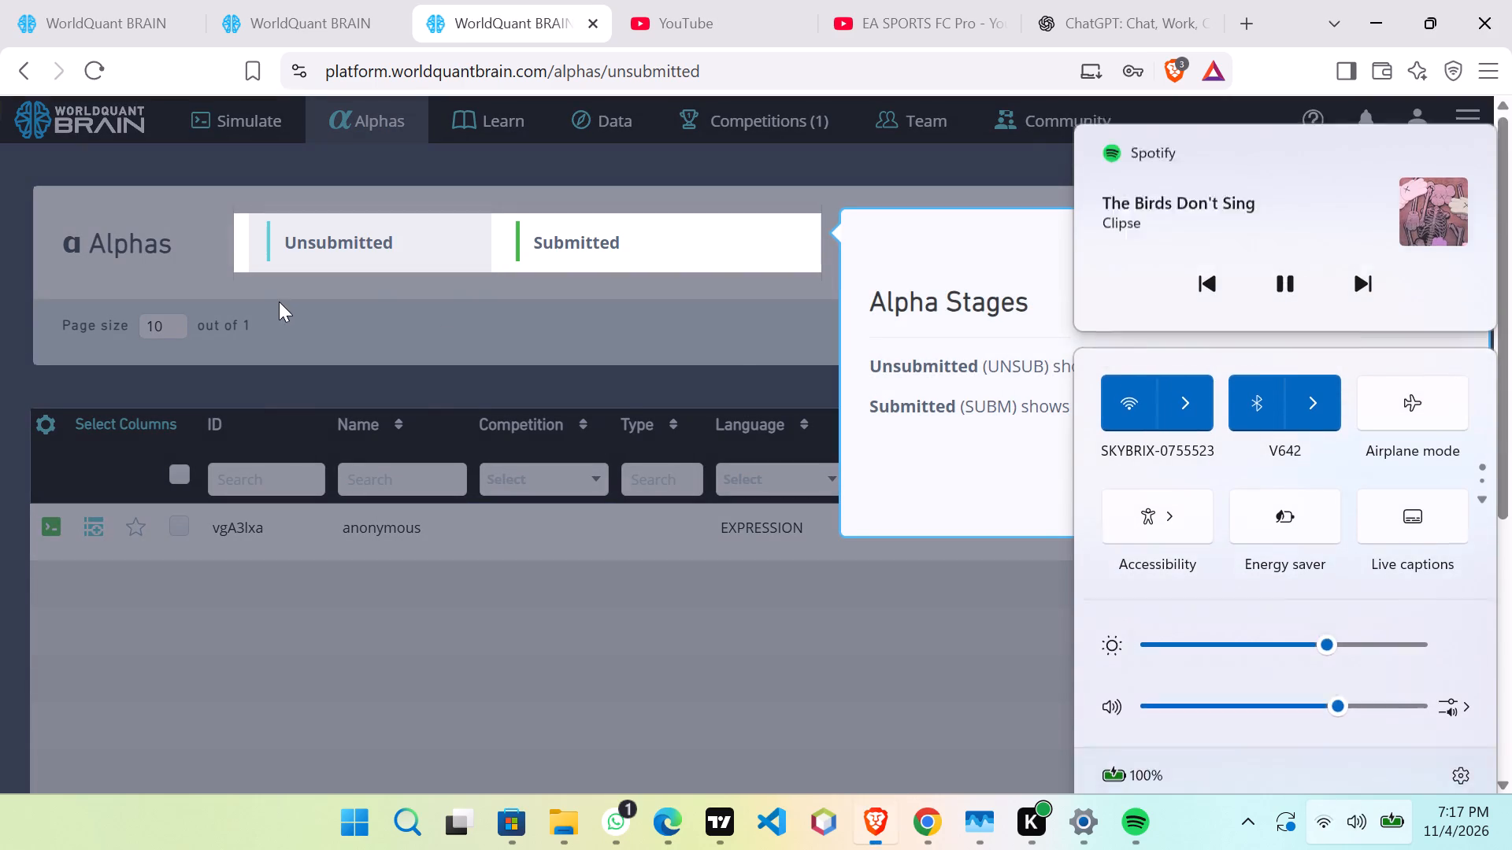
Go through the four-part introductory tour of the Alphas page to its end.
left_click(585, 244)
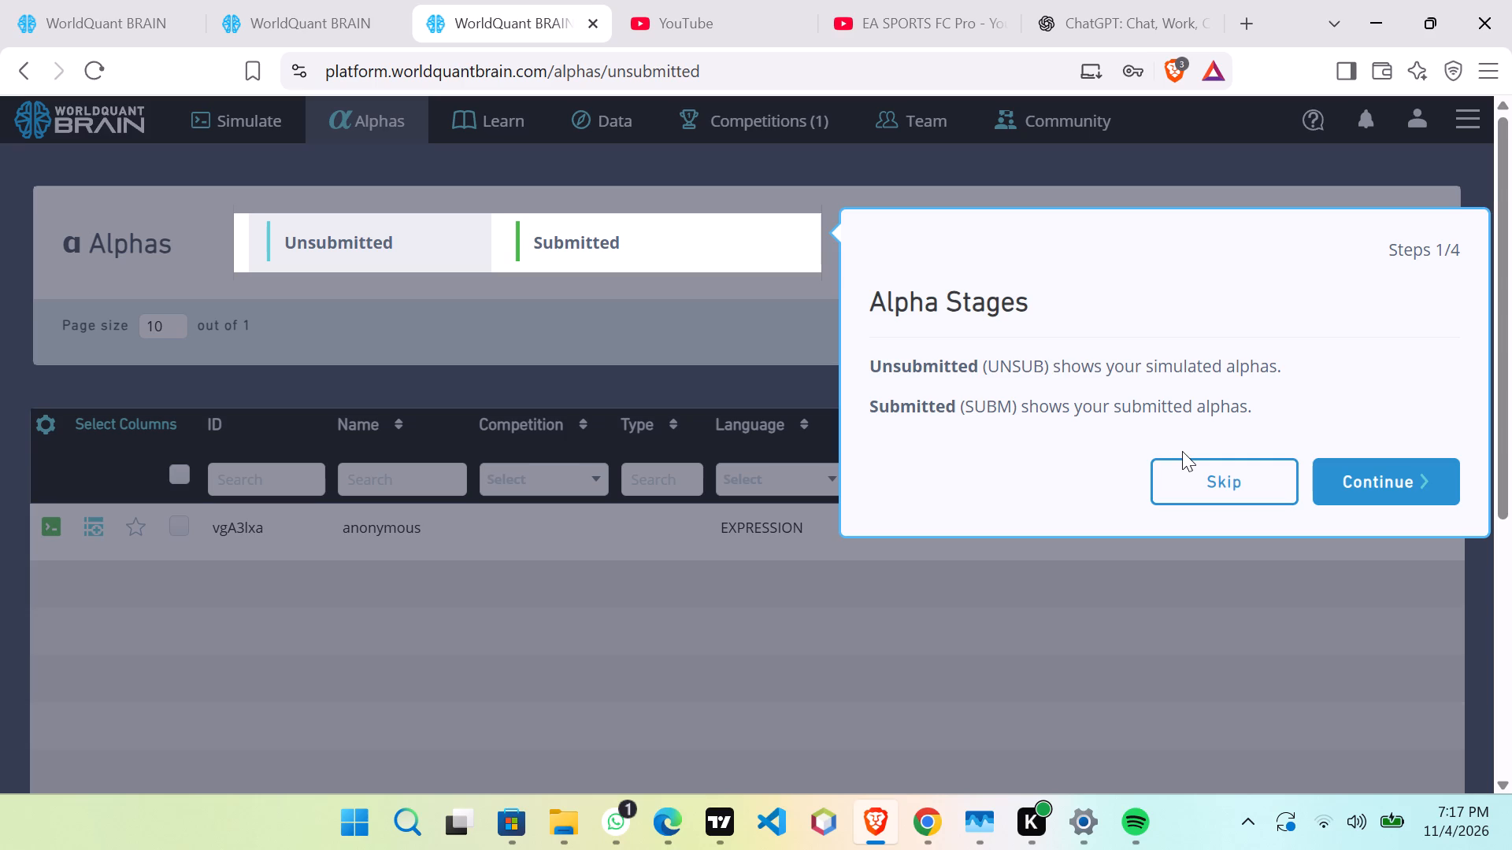
left_click(1347, 482)
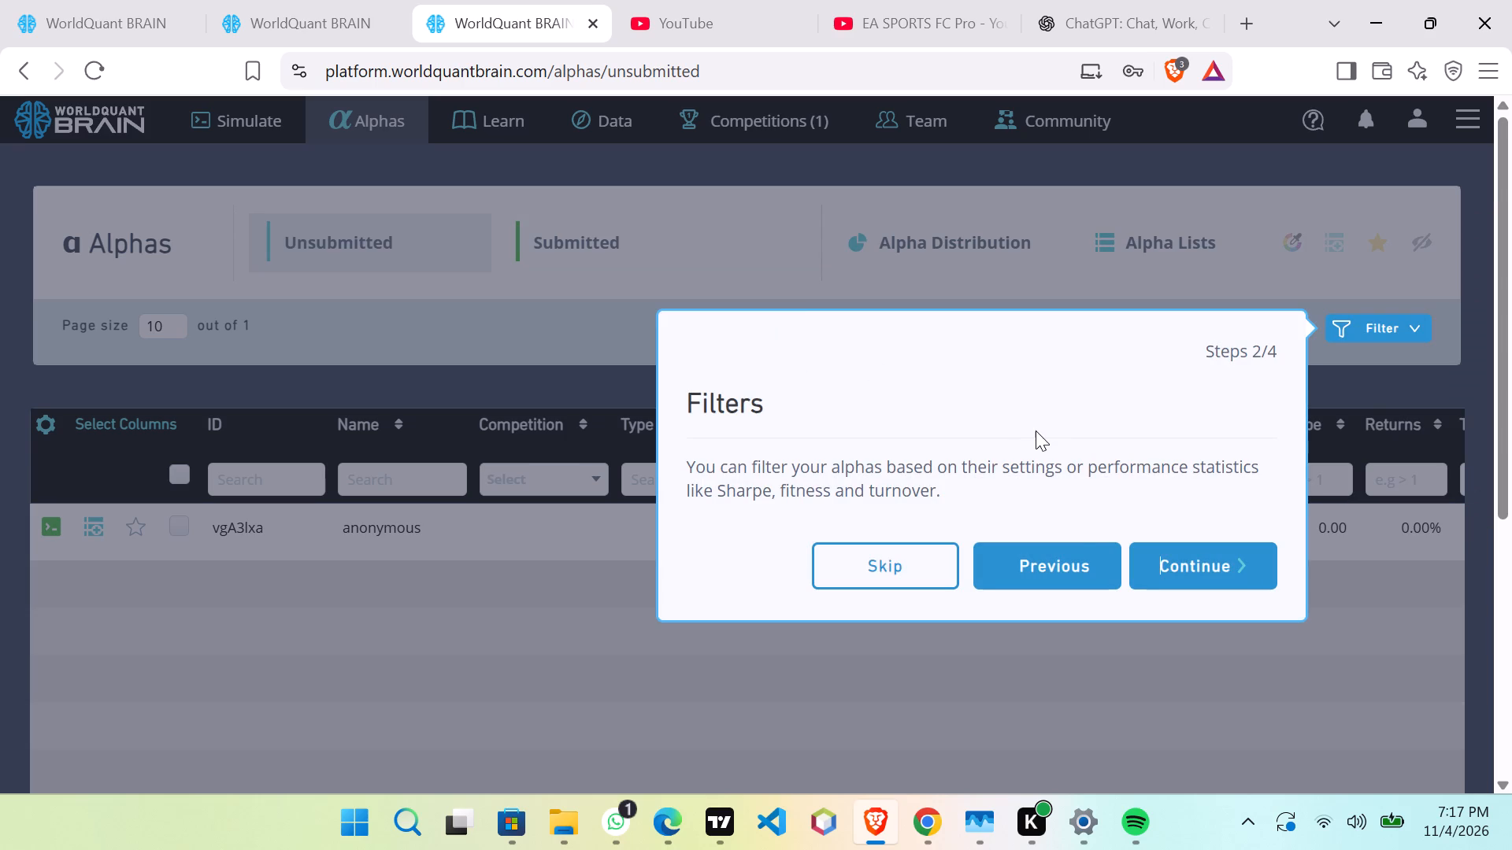
left_click(1176, 571)
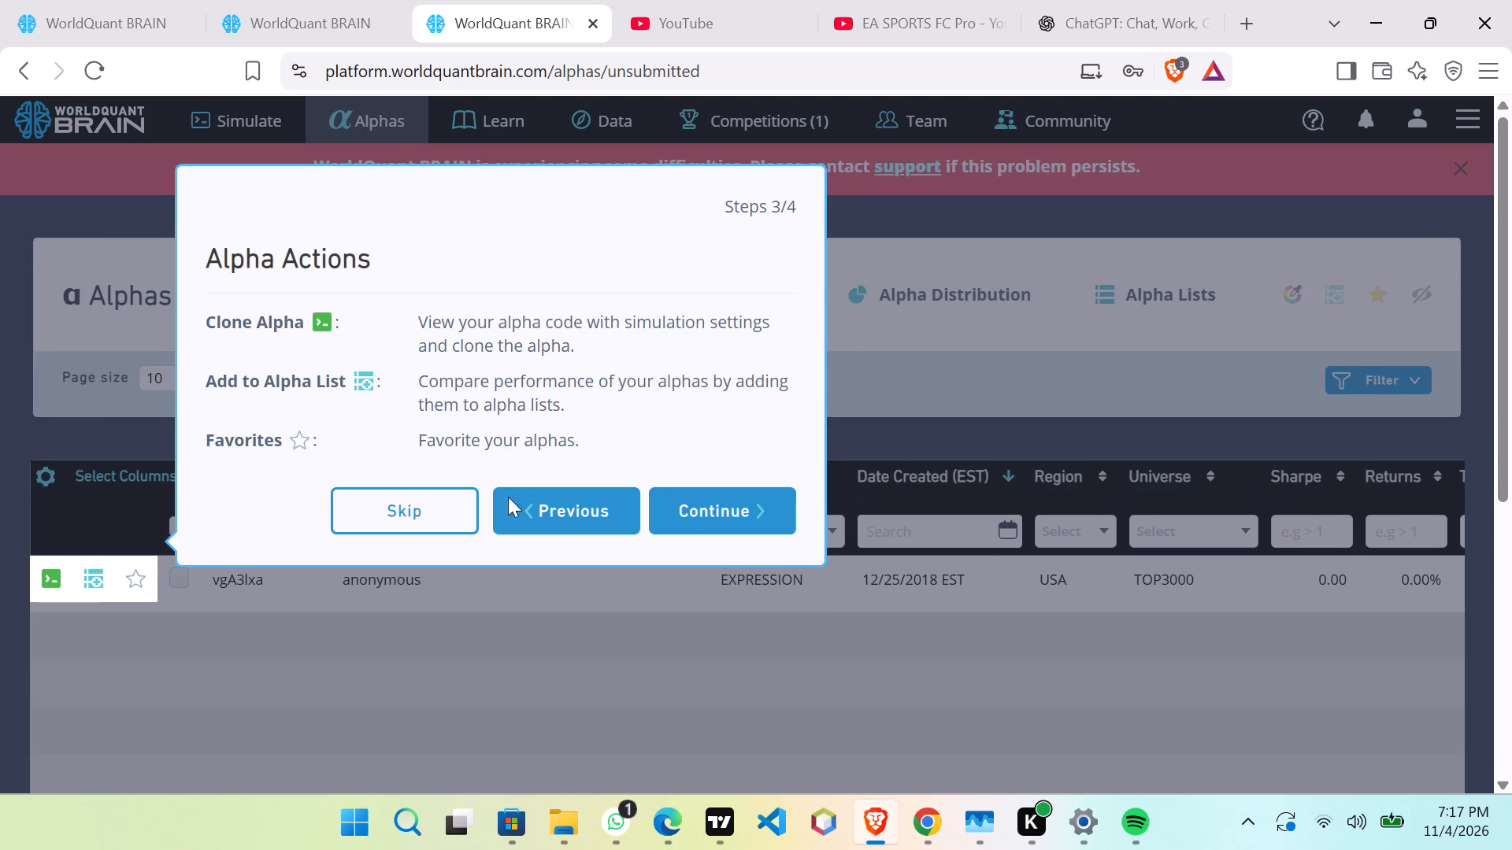
left_click(757, 512)
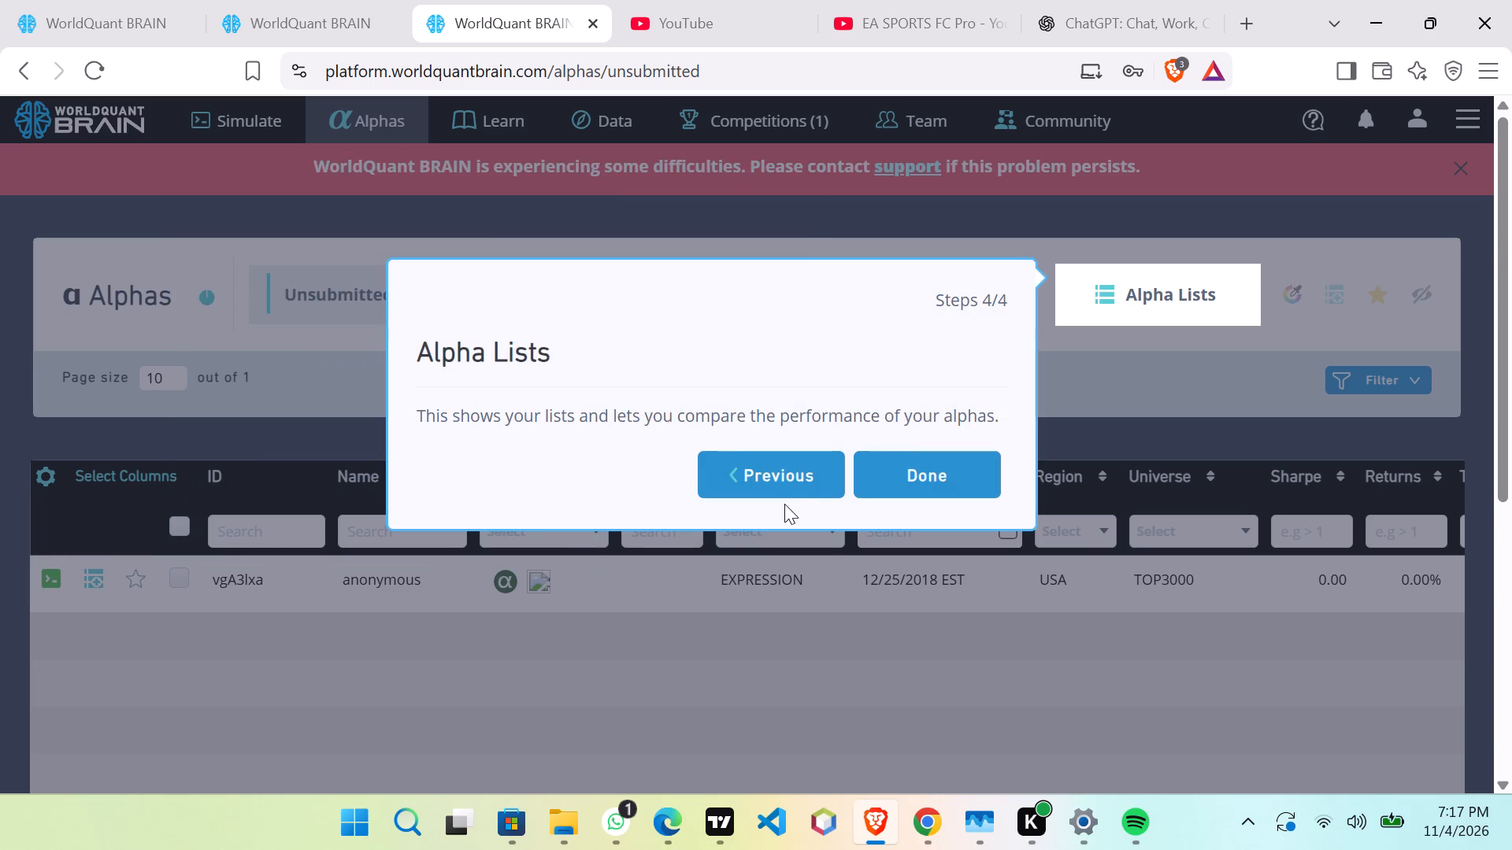
left_click(914, 468)
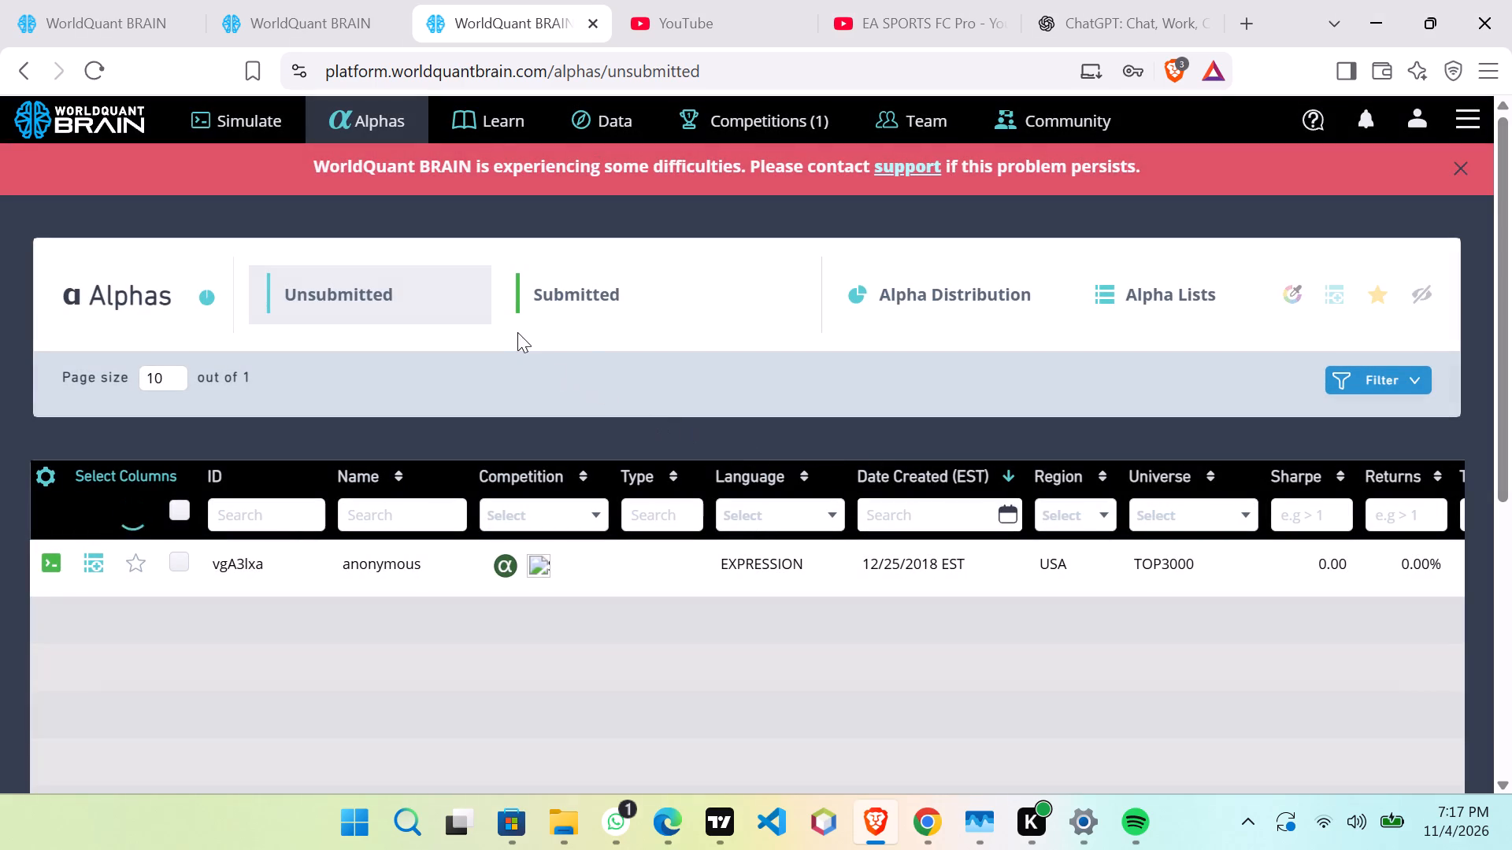
Open the list of submitted alphas and look through its entries.
left_click(588, 298)
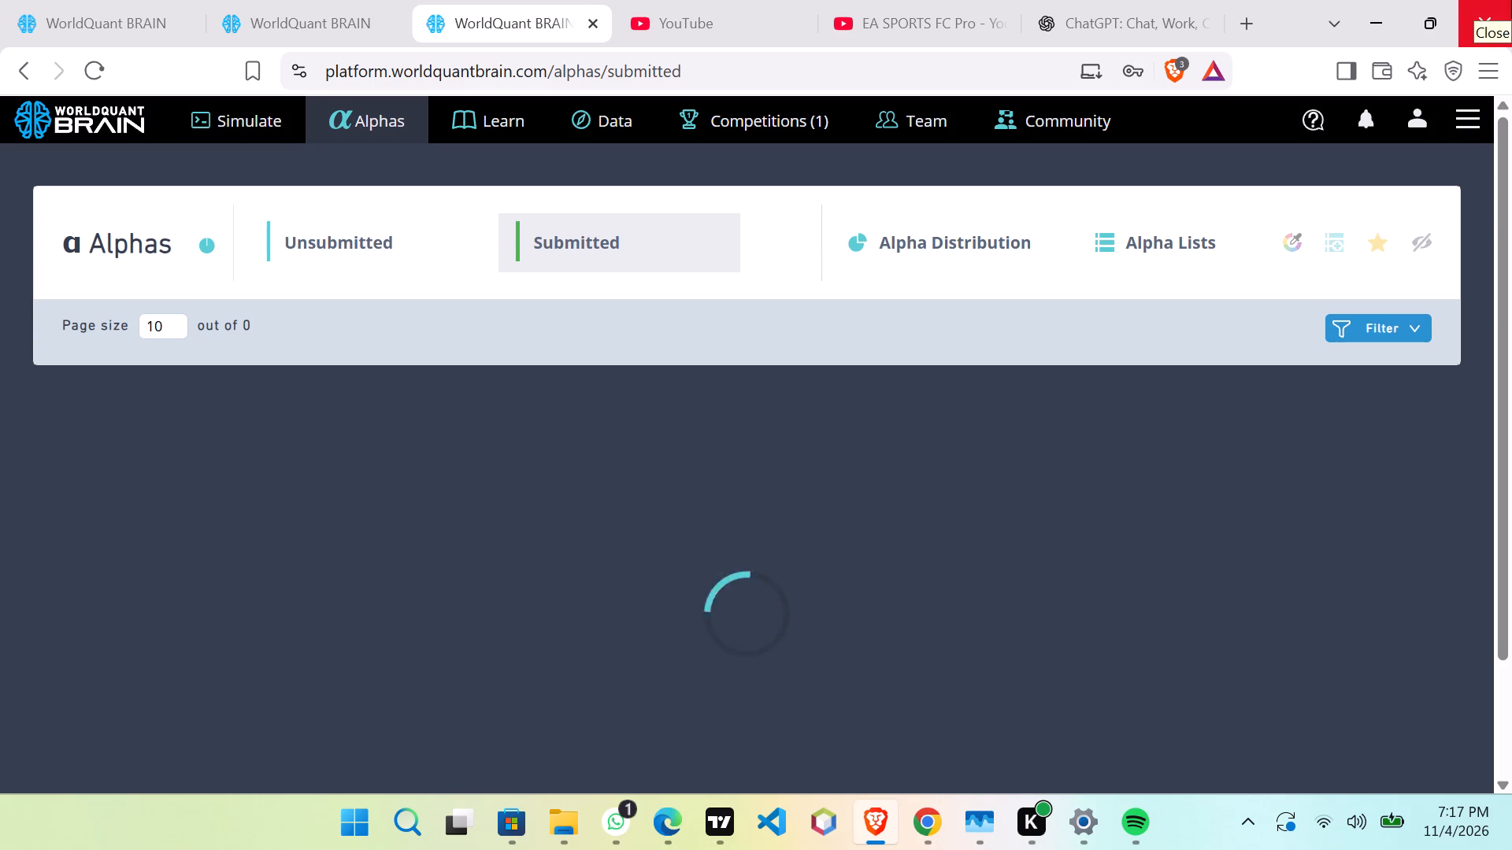
scroll(645, 594, "down", 1)
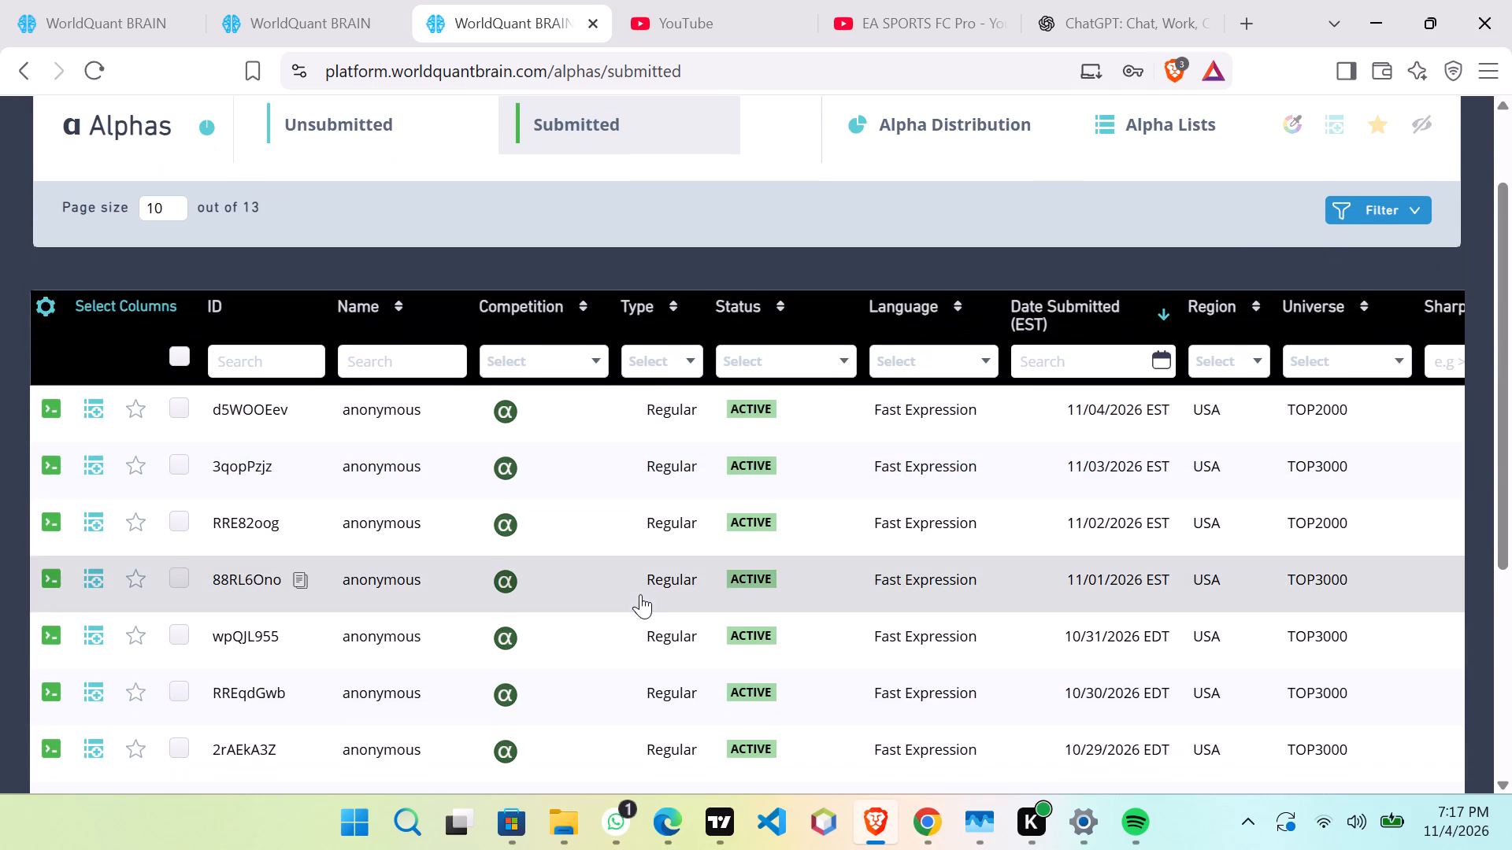
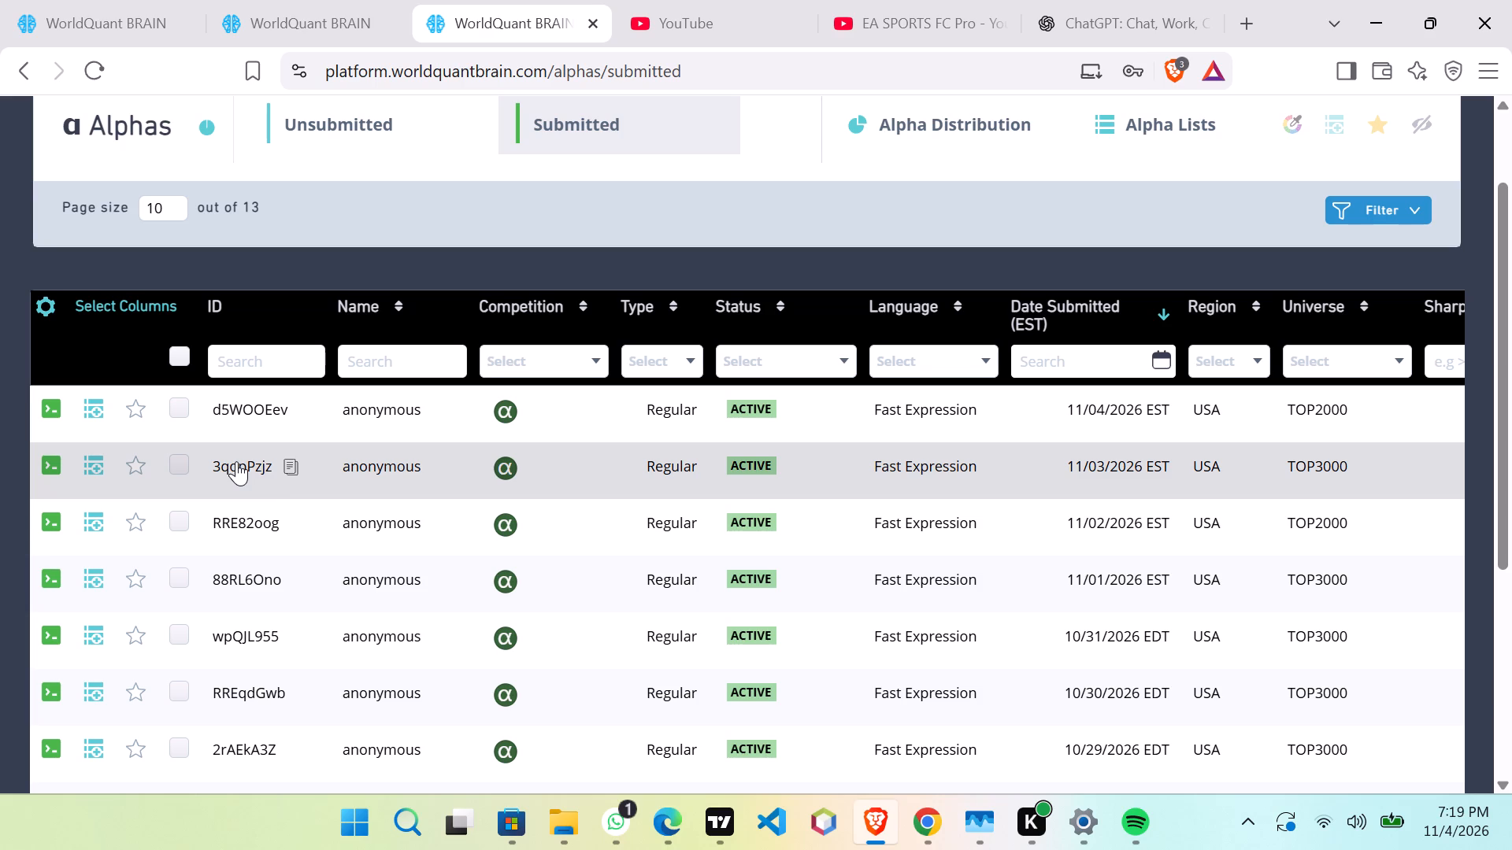
Look through the first page of submitted alphas from the newest entry to the oldest.
scroll(235, 486, "down", 1)
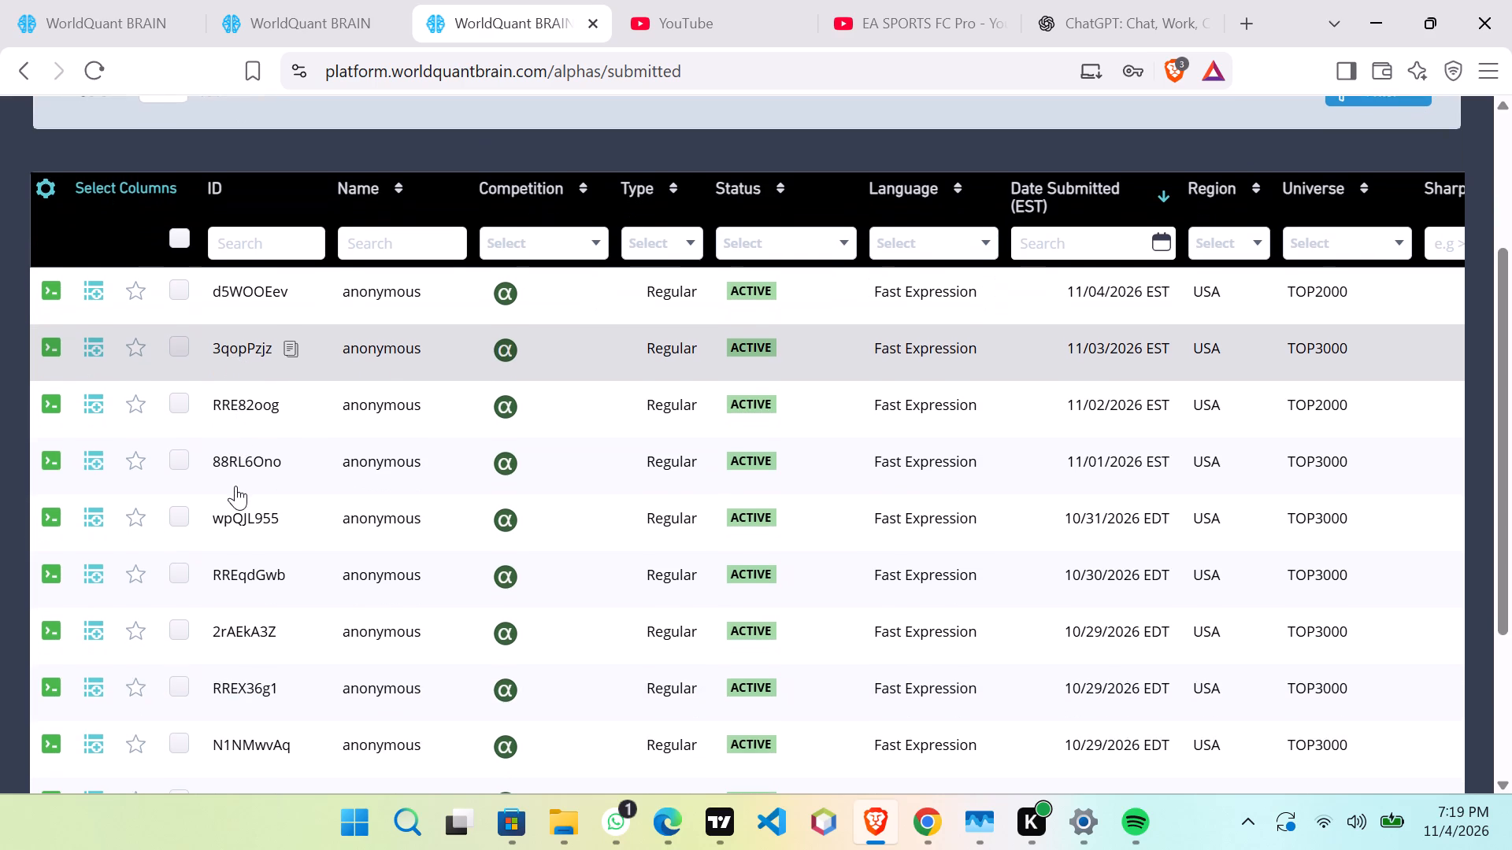
scroll(235, 486, "down", 2)
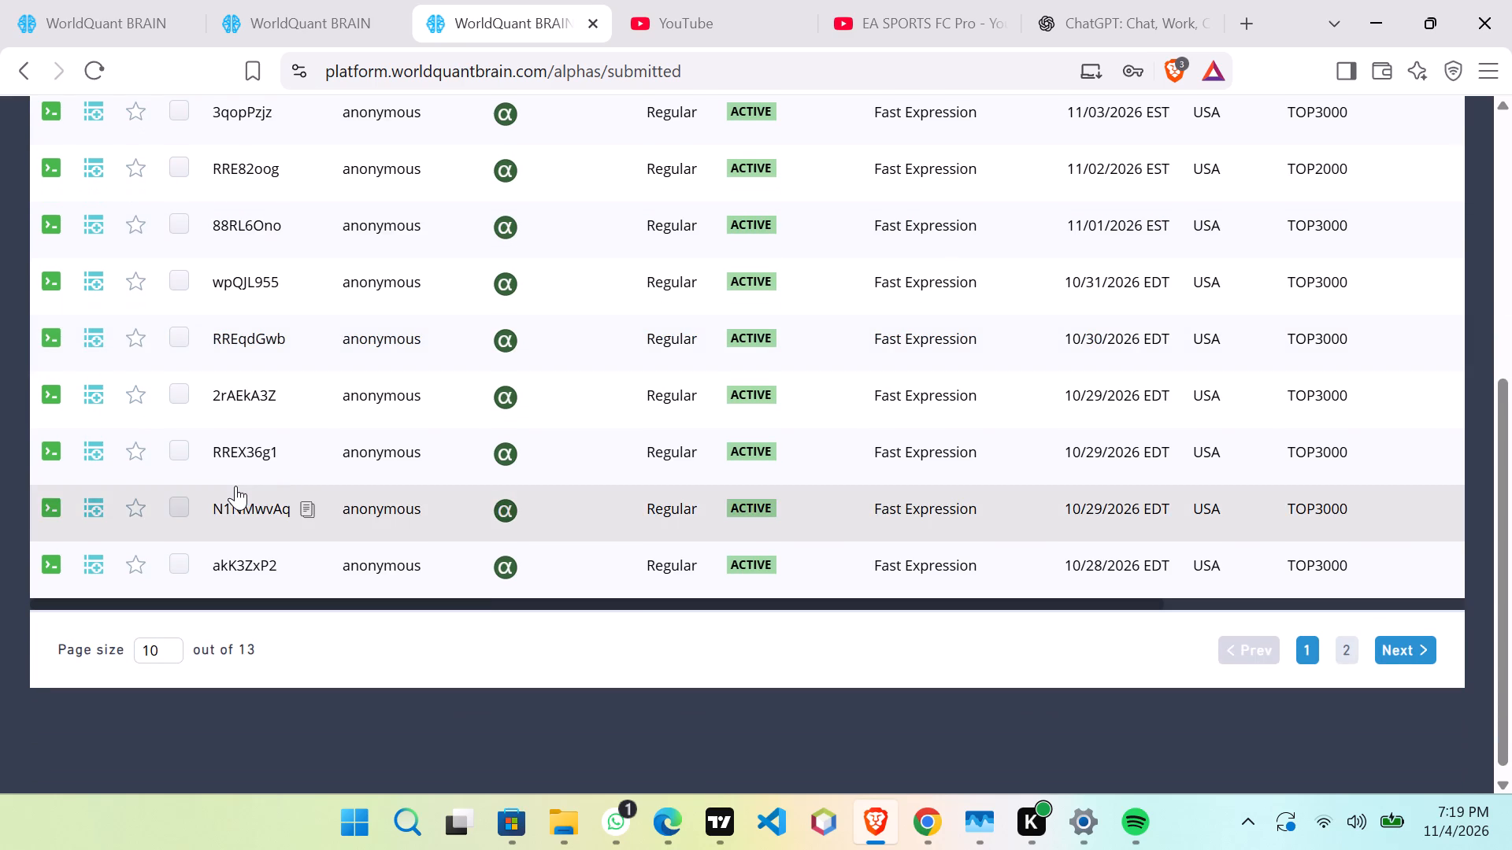
scroll(235, 486, "up", 4)
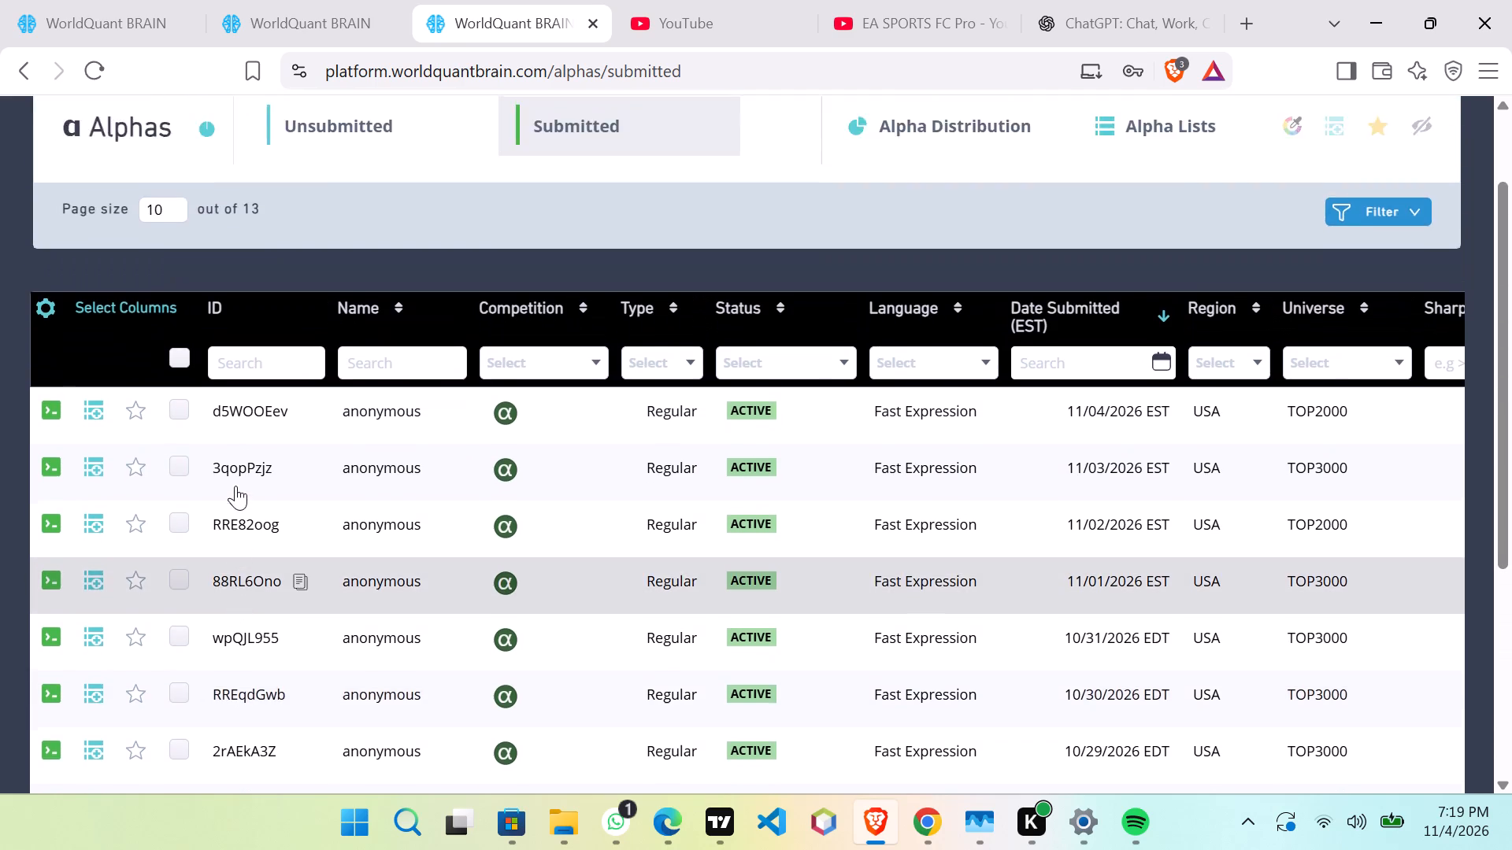
scroll(235, 486, "down", 1)
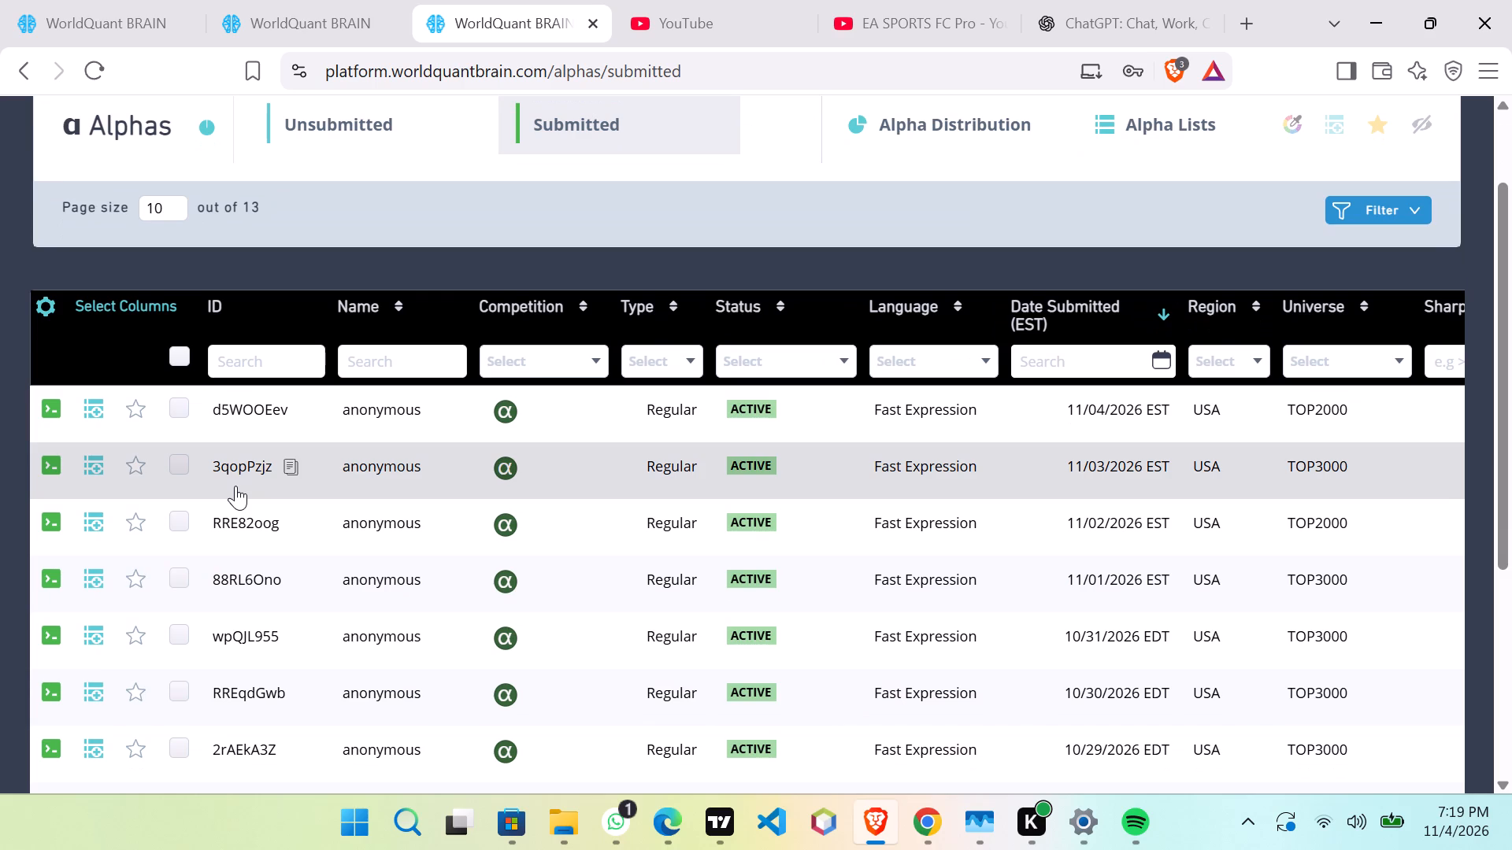
scroll(235, 486, "down", 1)
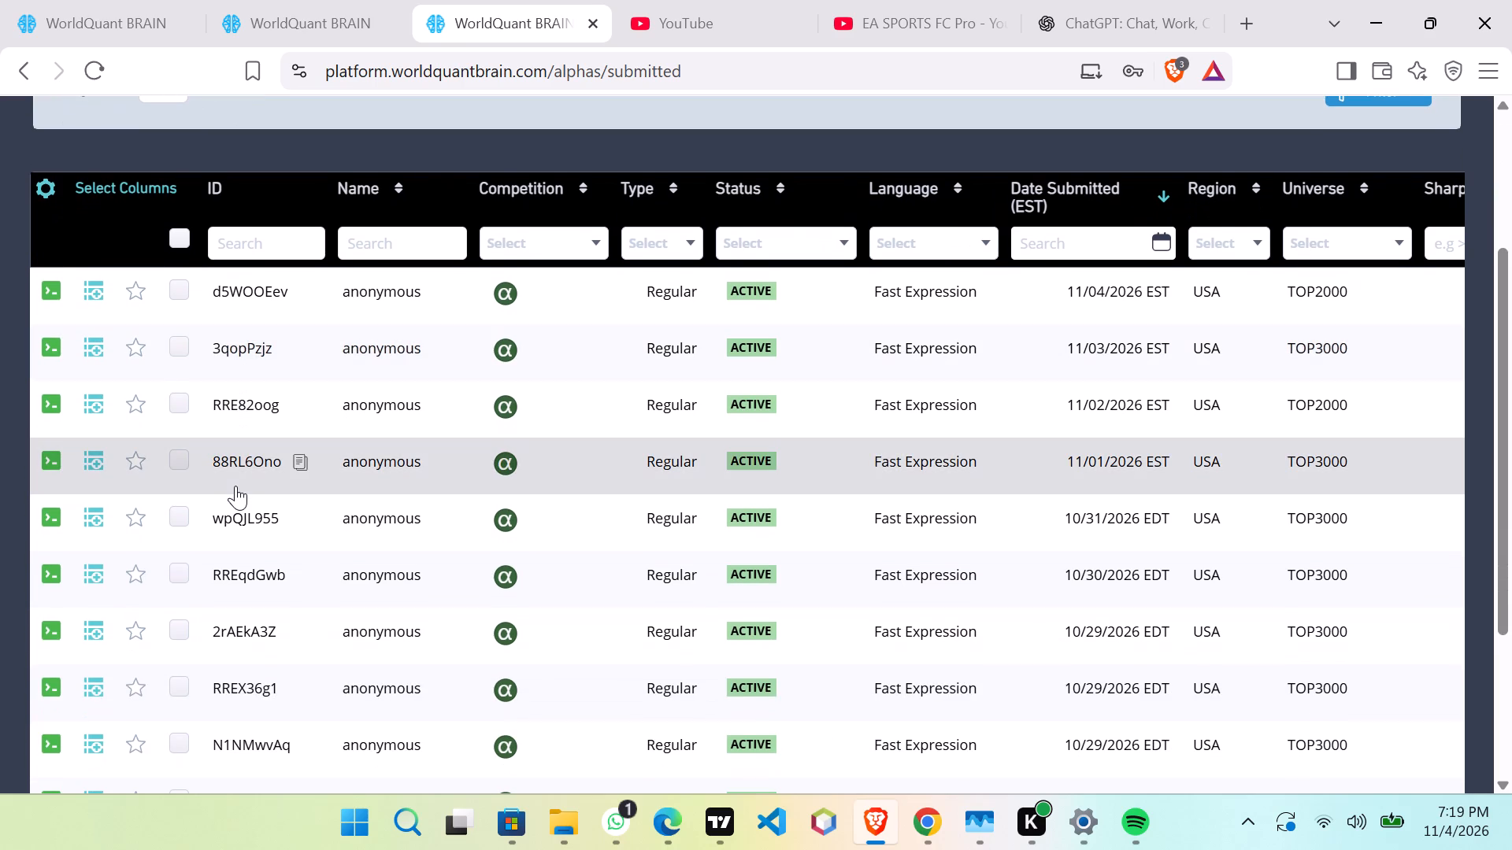
scroll(235, 486, "down", 1)
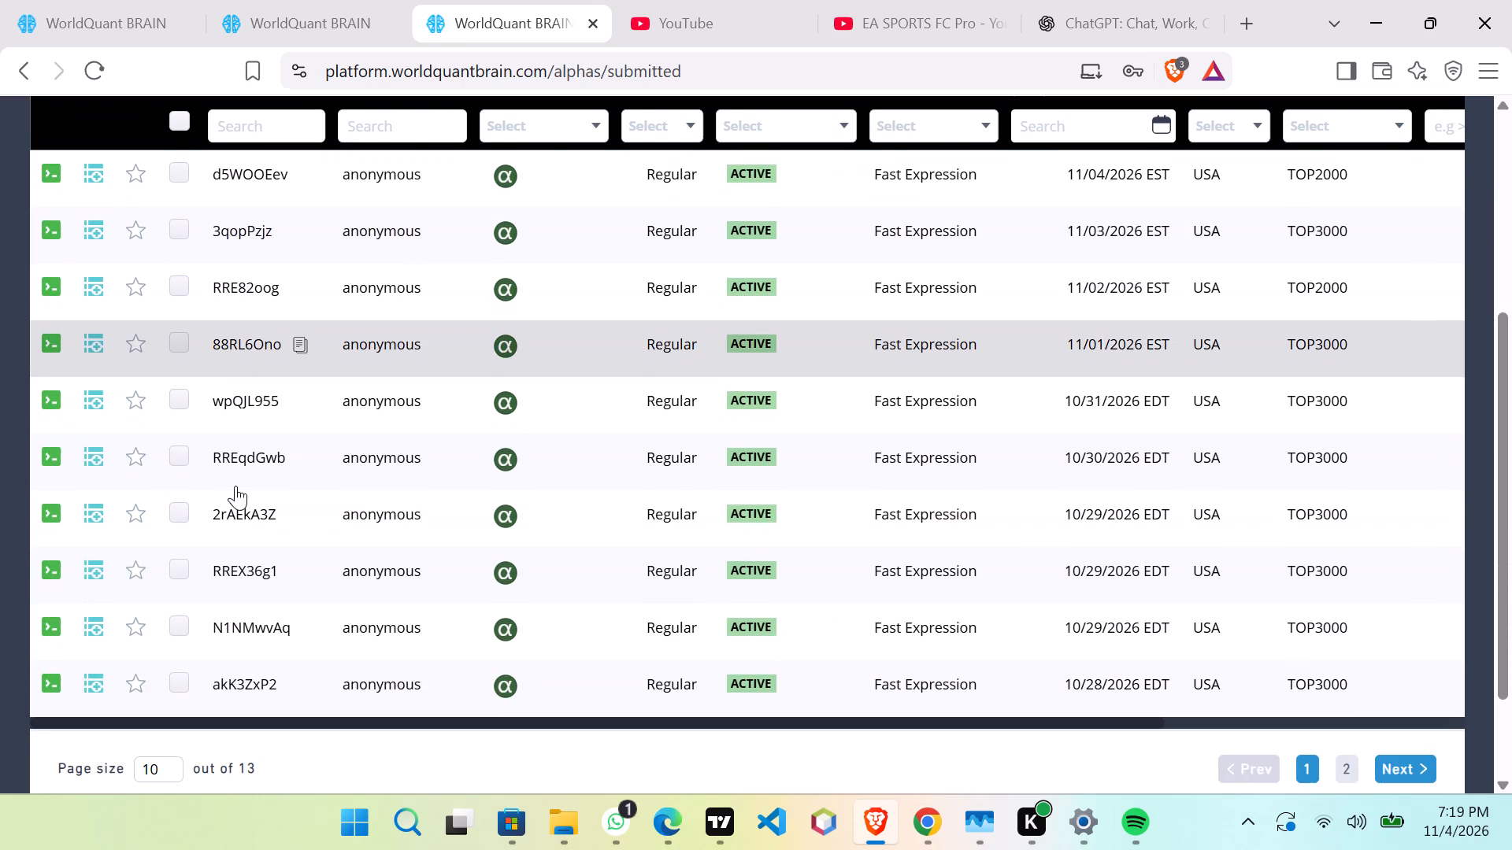
scroll(235, 486, "down", 1)
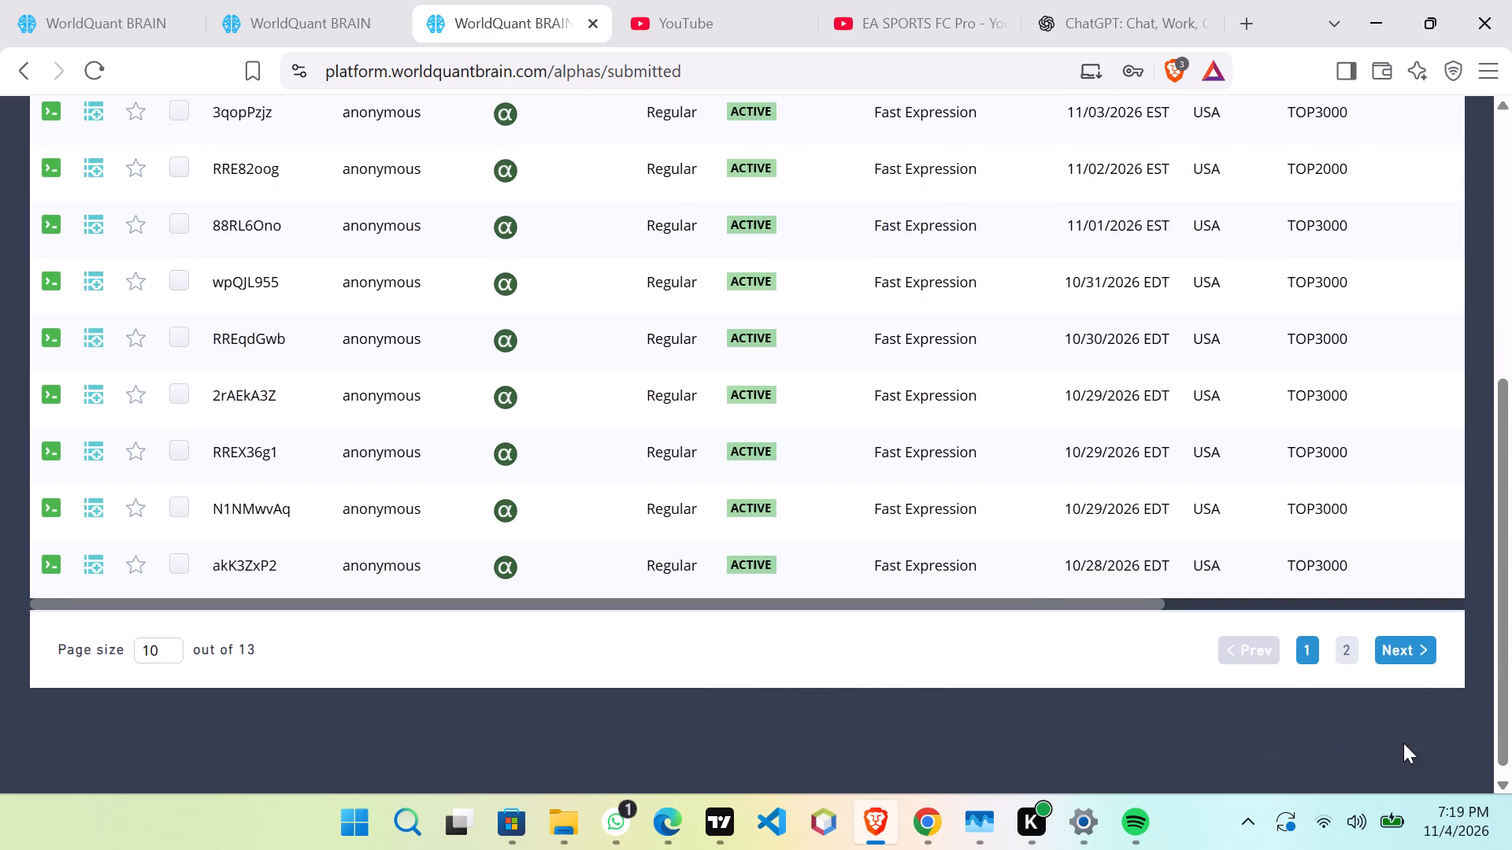
Go to page 2 of the submitted alphas, check the rows, and return to page 1.
left_click(1406, 639)
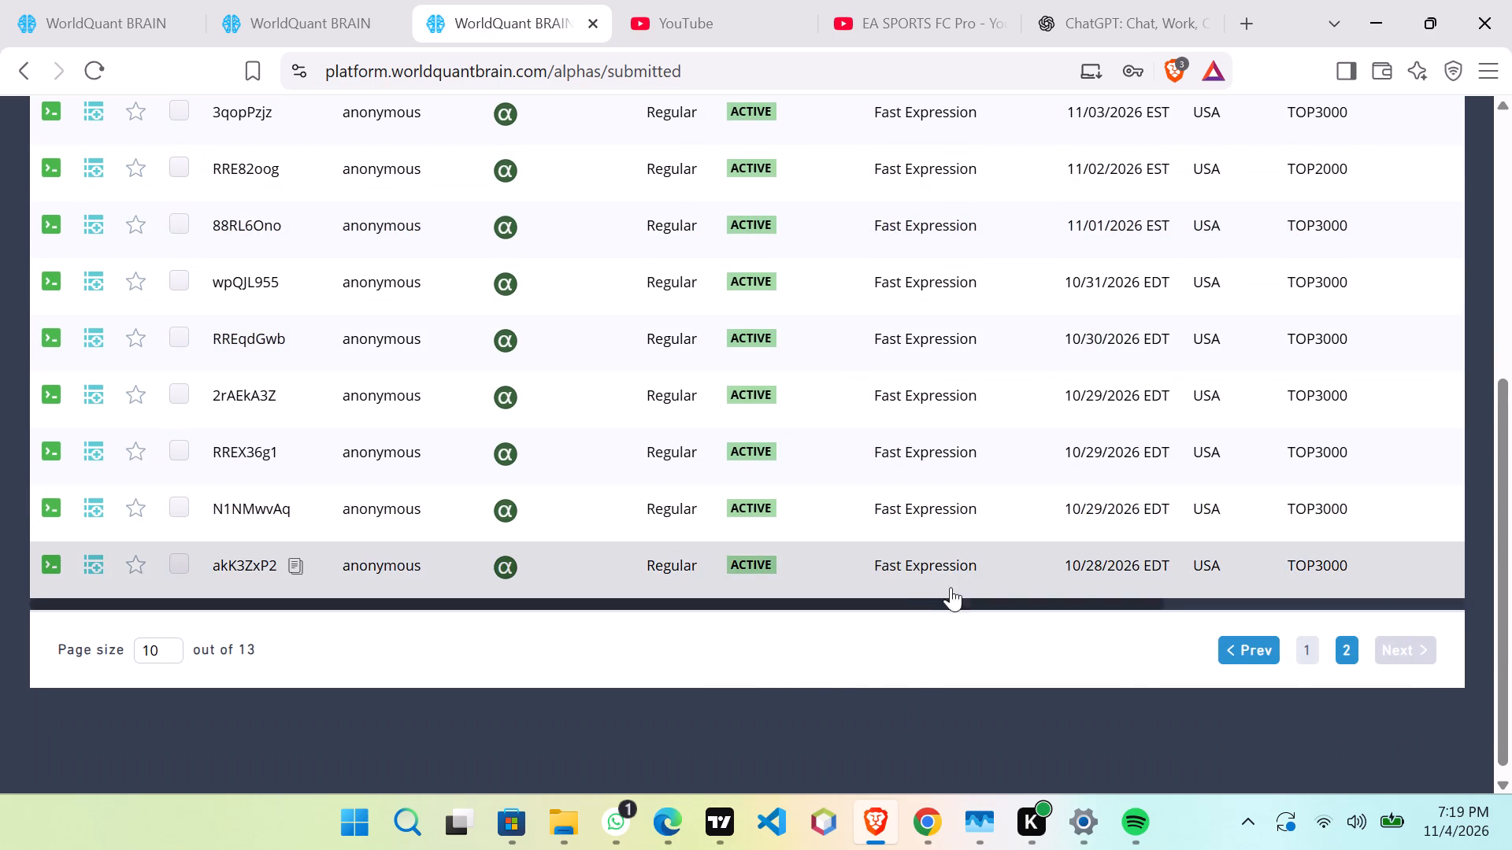
scroll(674, 535, "up", 3)
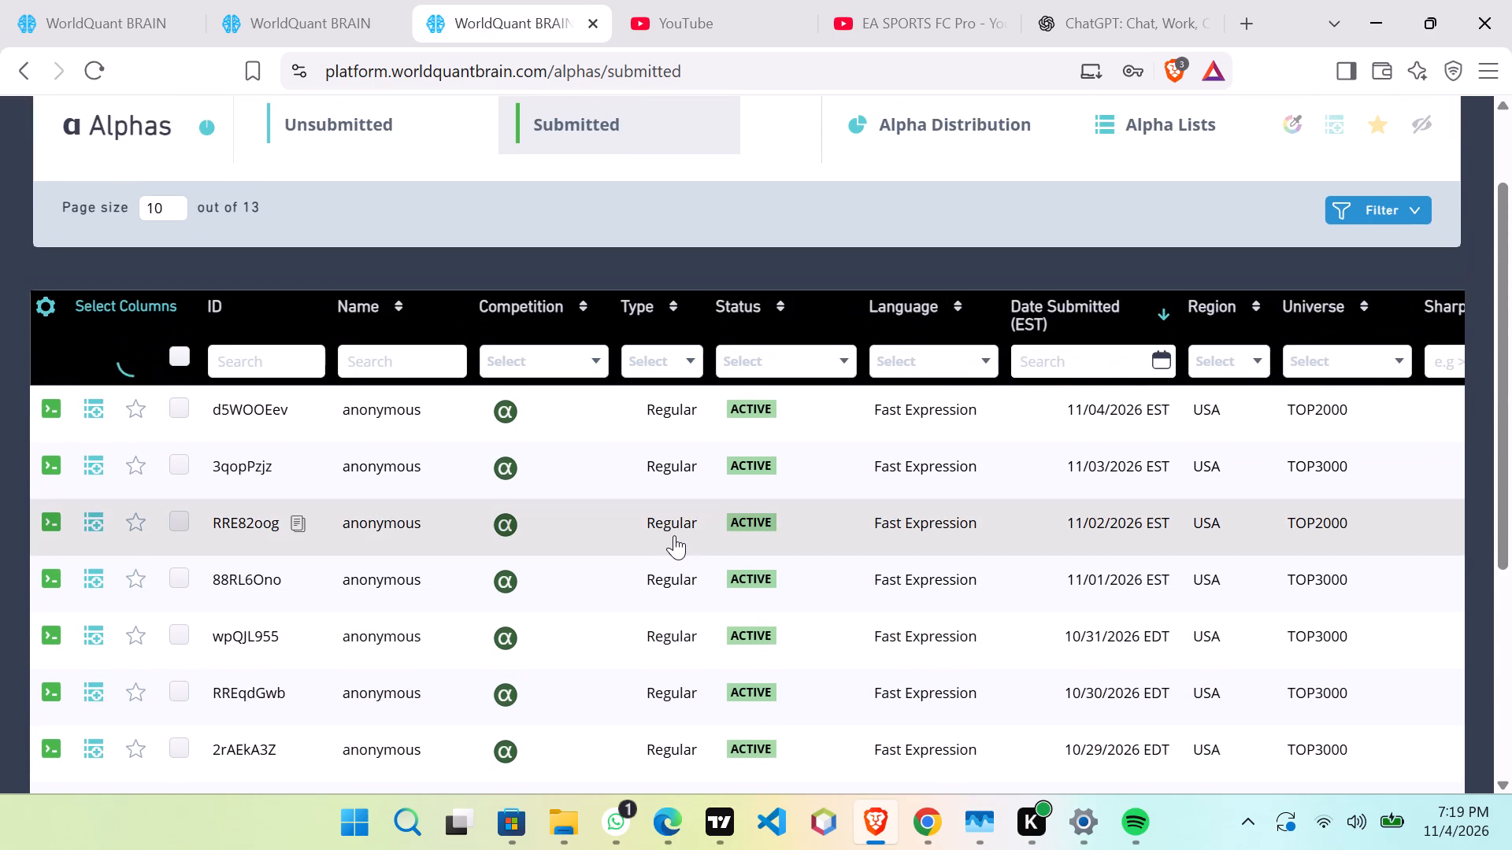
scroll(674, 537, "down", 1)
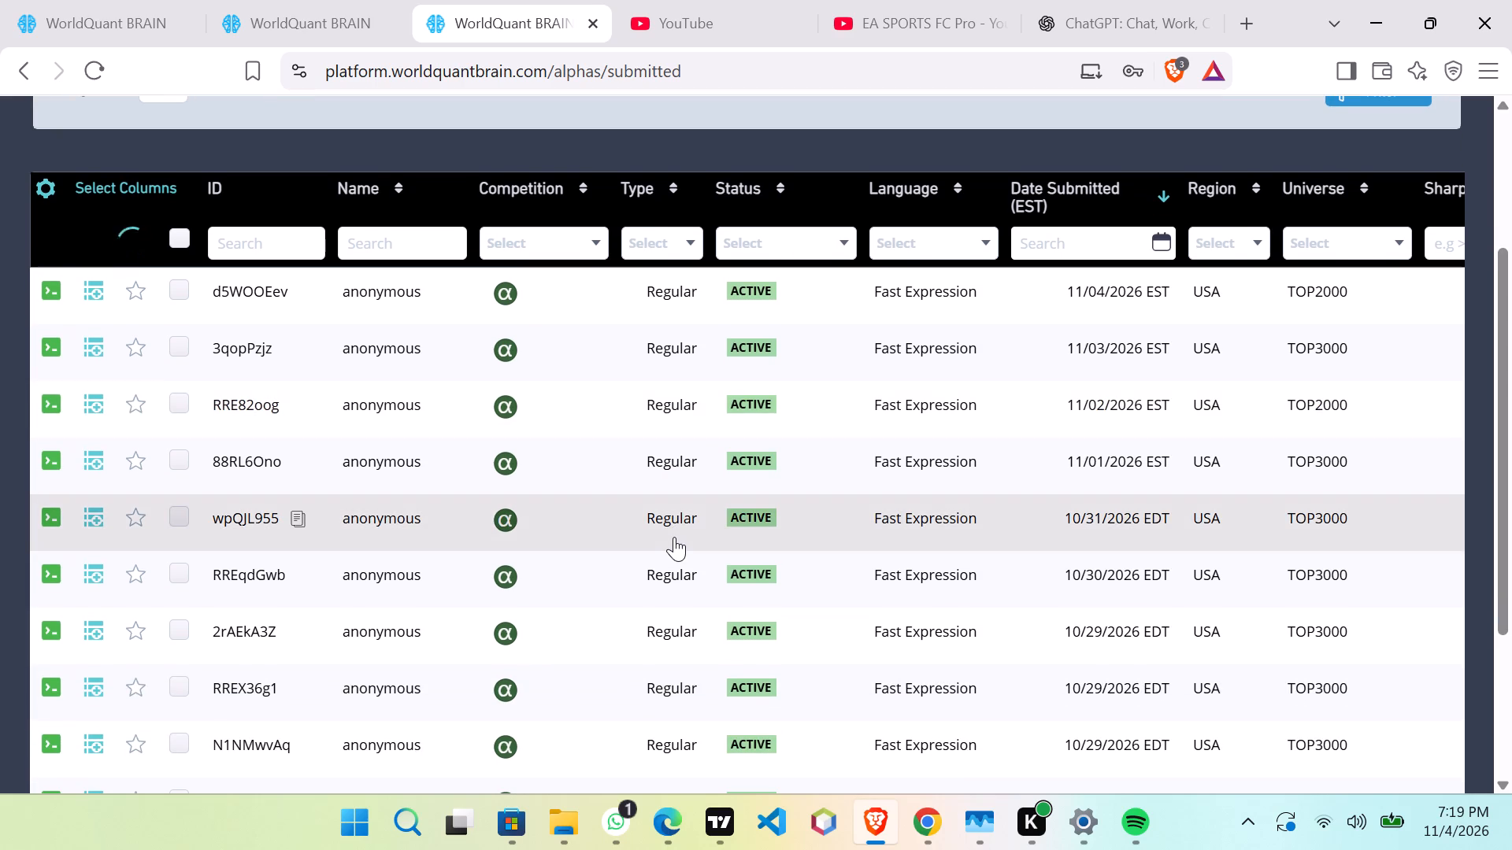
scroll(674, 537, "down", 2)
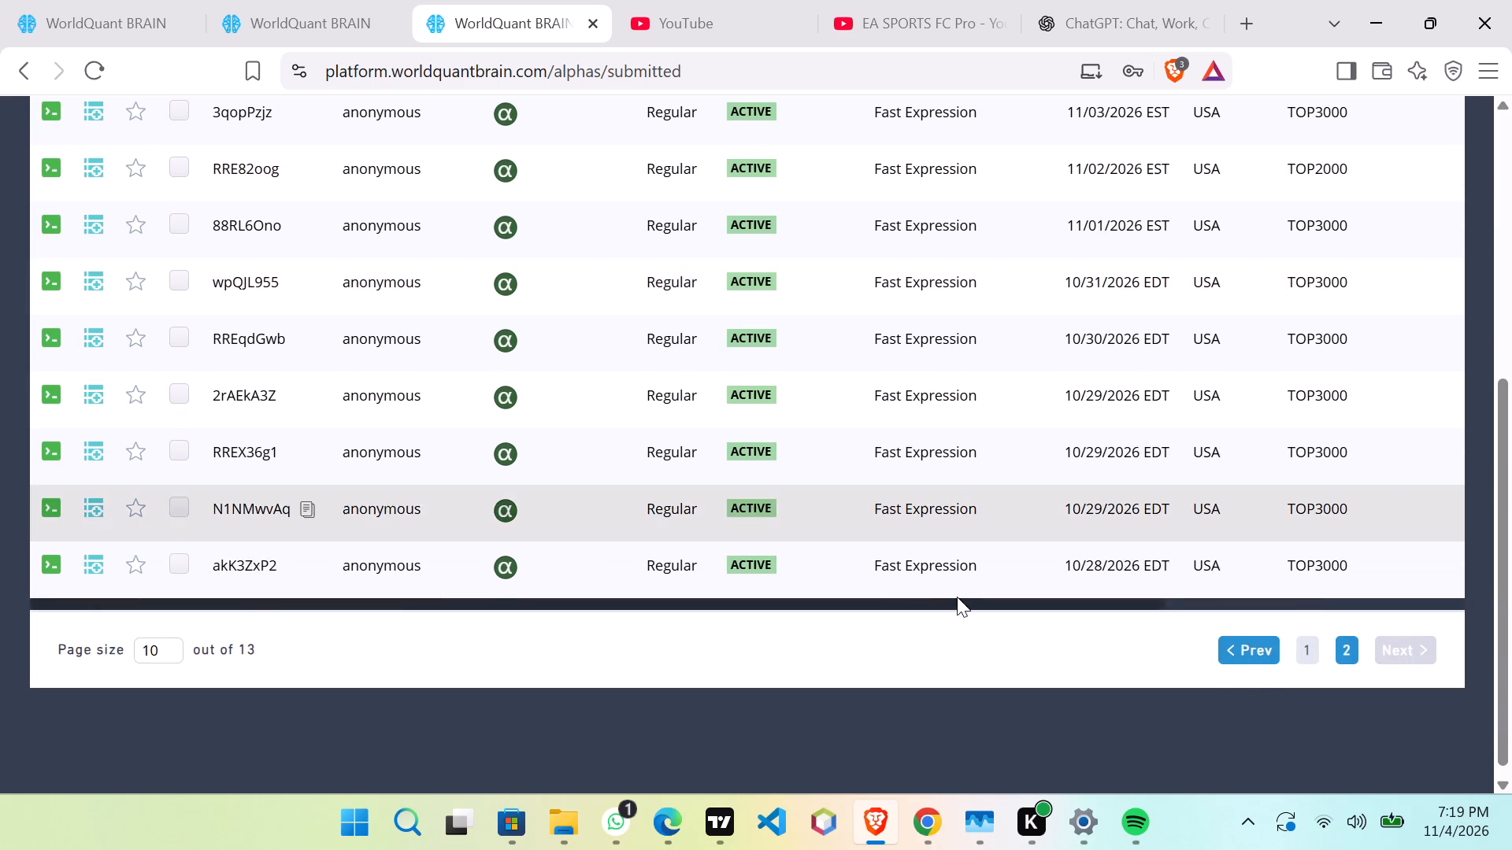
left_click(1252, 650)
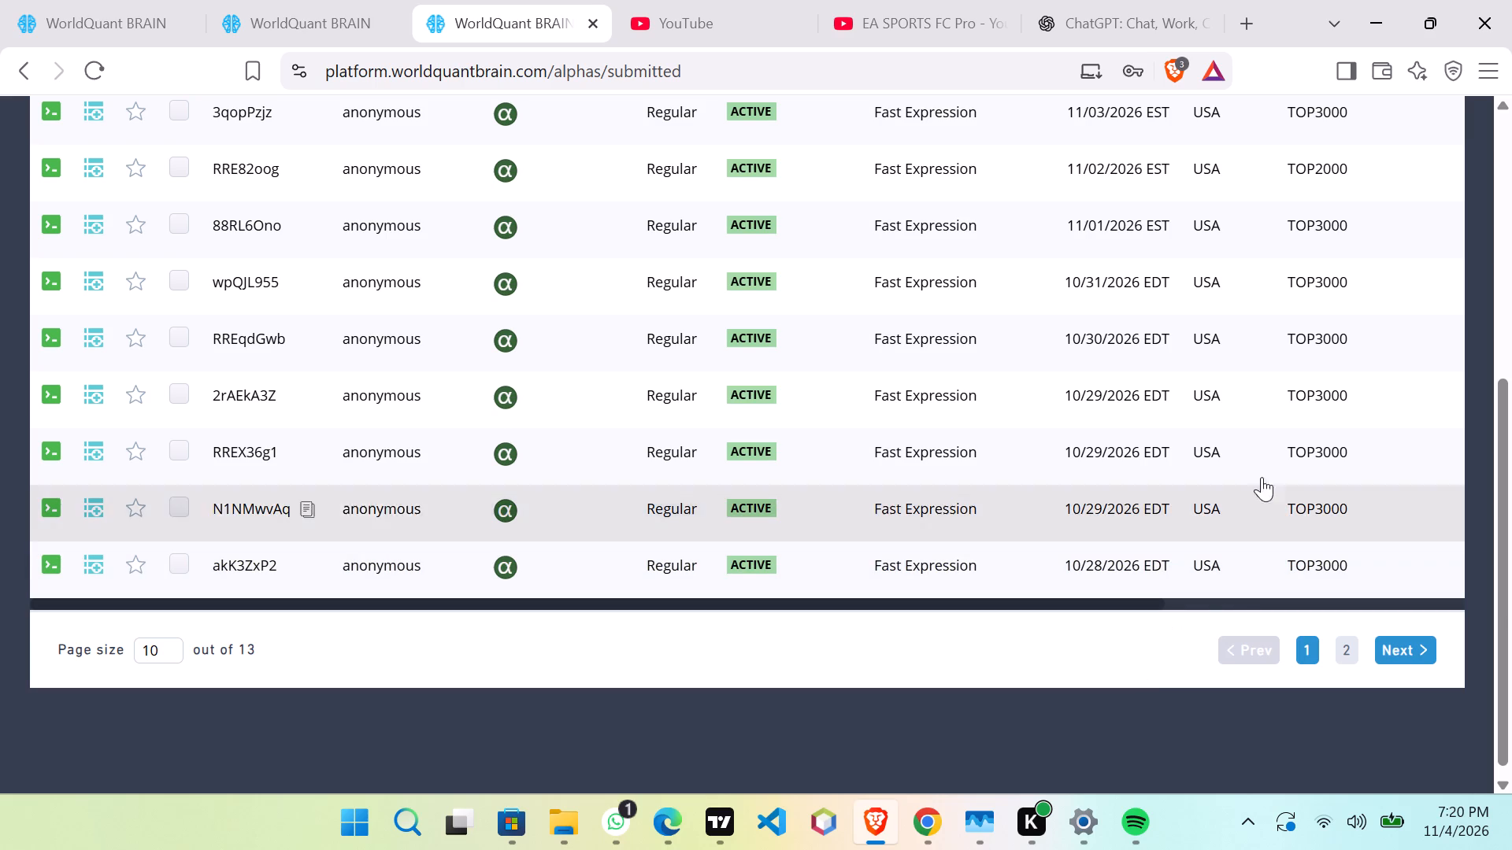
scroll(834, 408, "up", 3)
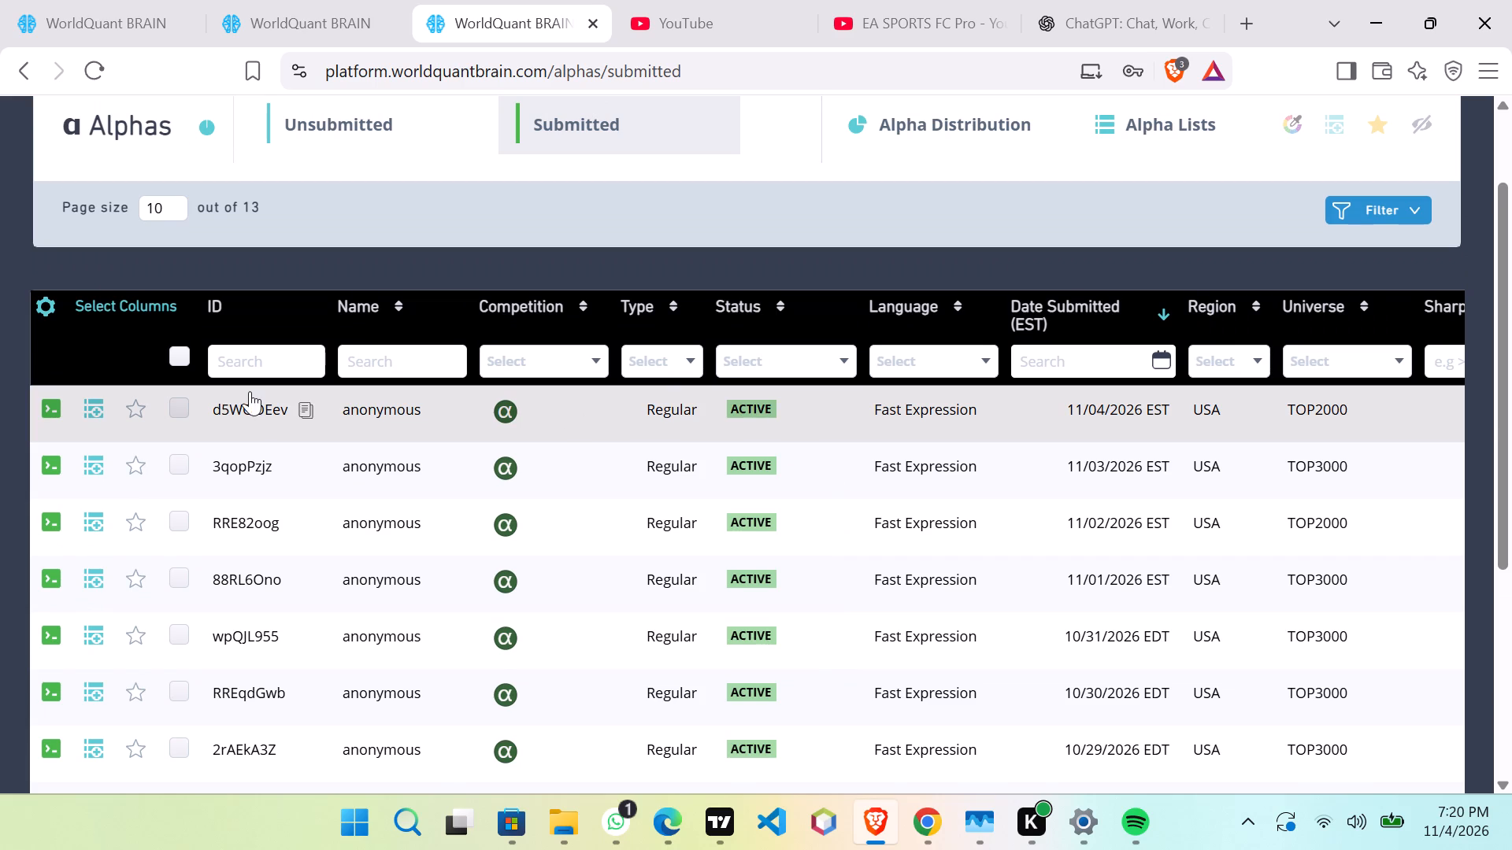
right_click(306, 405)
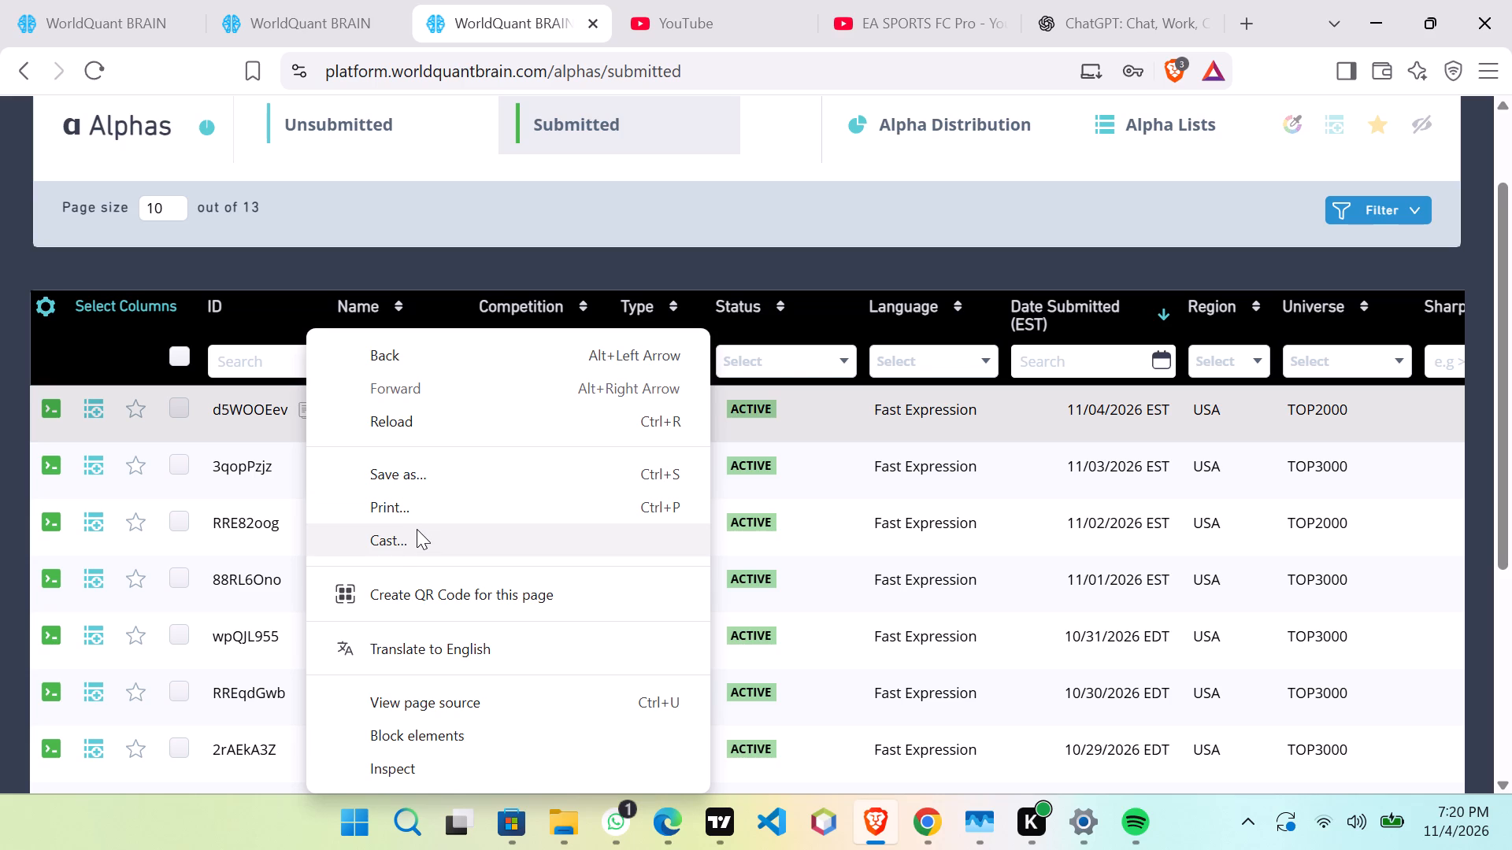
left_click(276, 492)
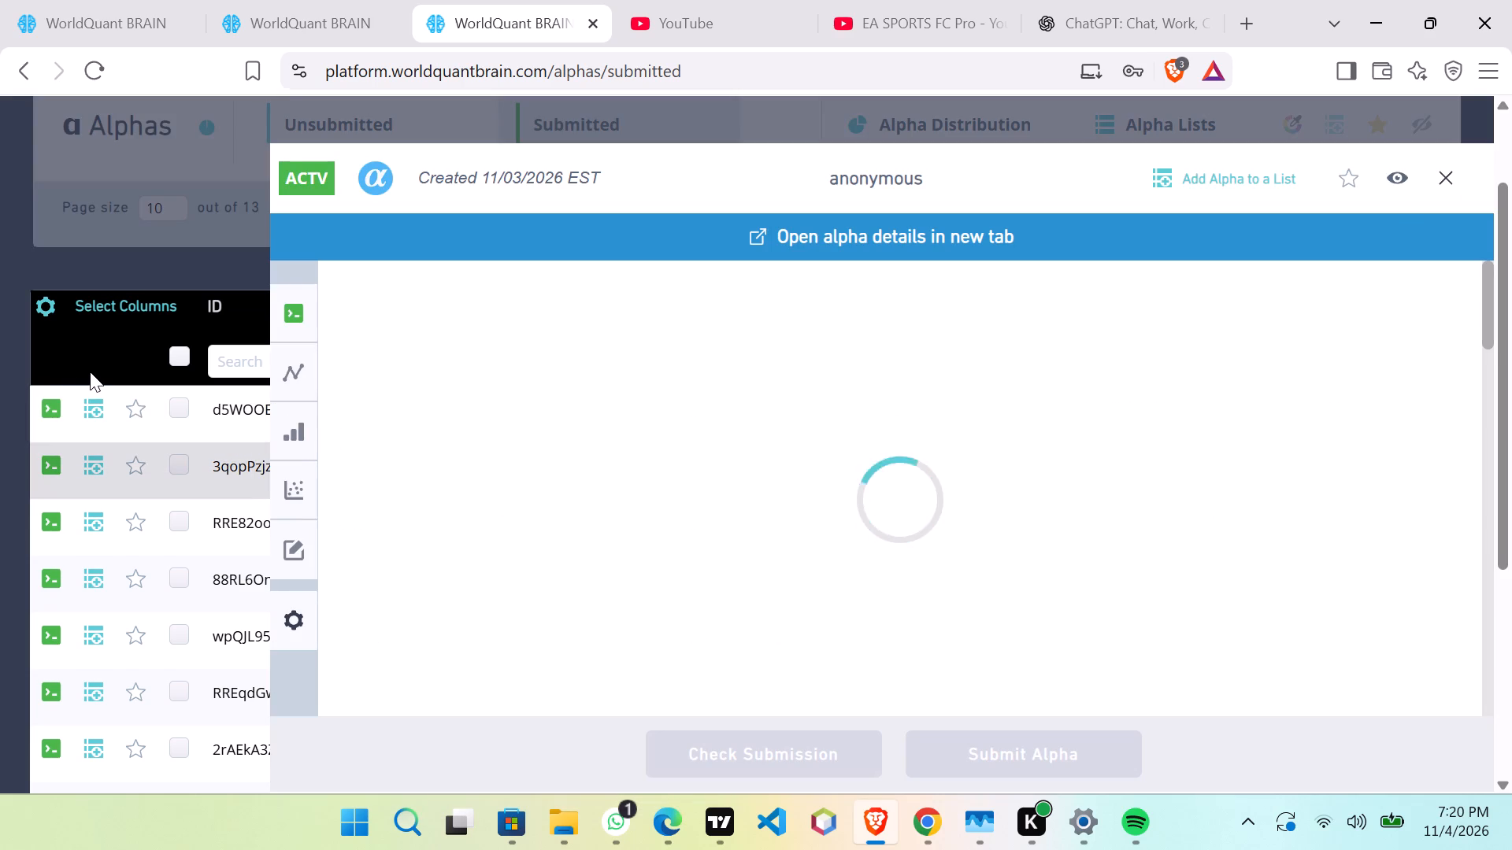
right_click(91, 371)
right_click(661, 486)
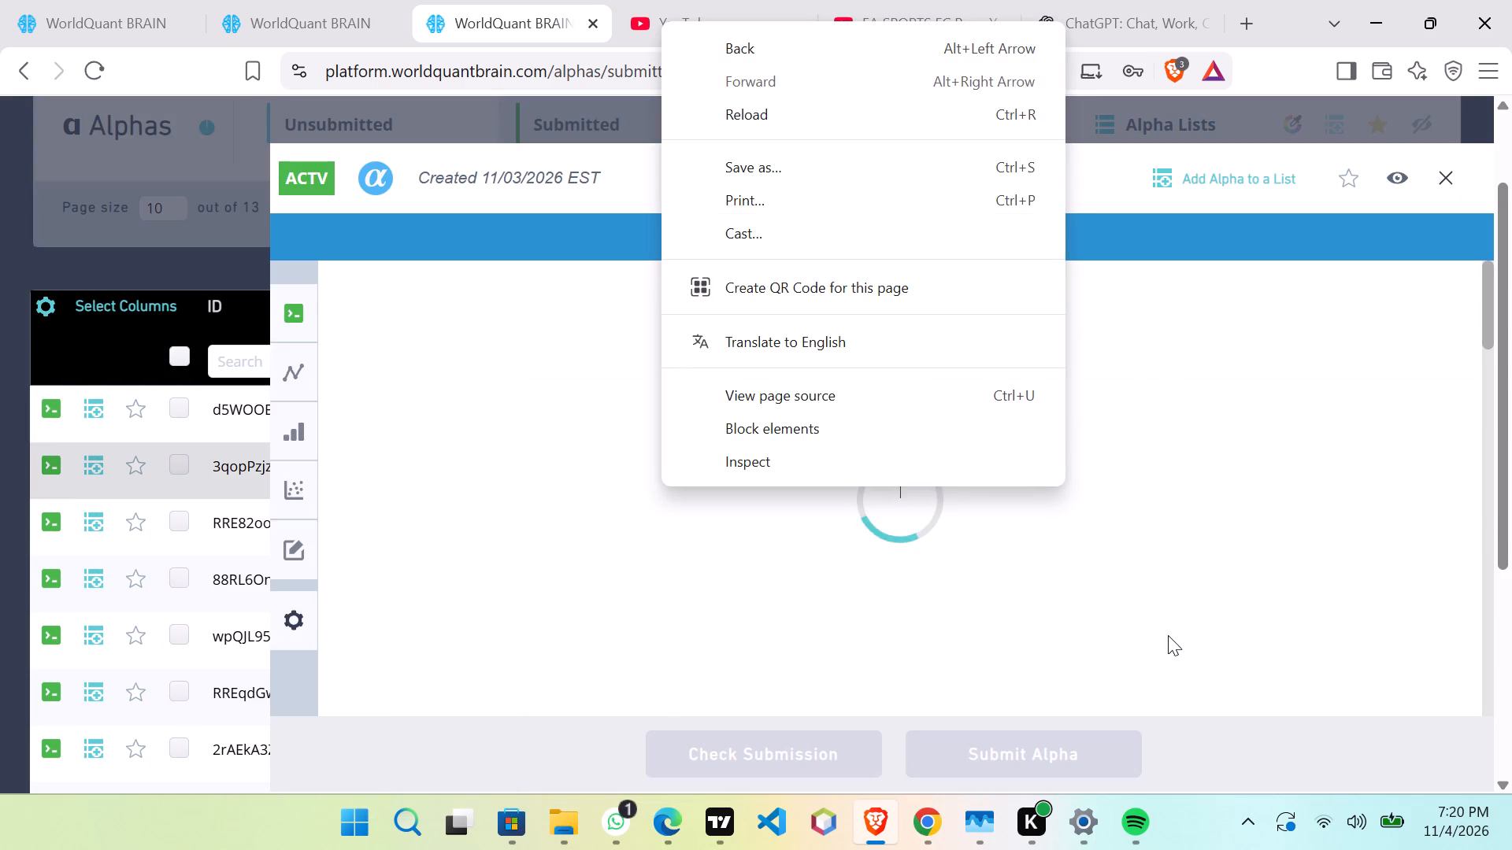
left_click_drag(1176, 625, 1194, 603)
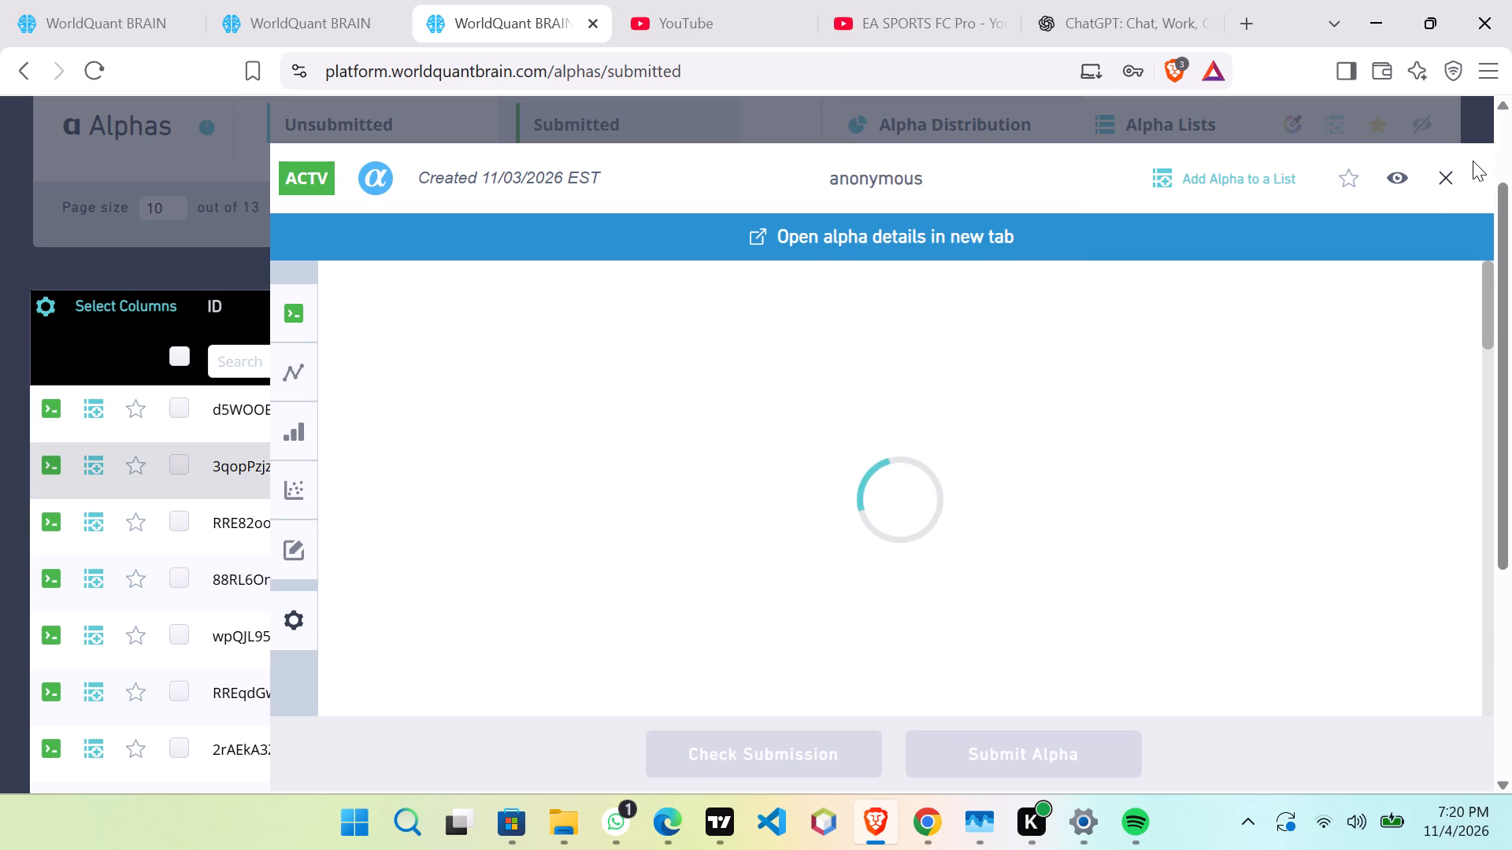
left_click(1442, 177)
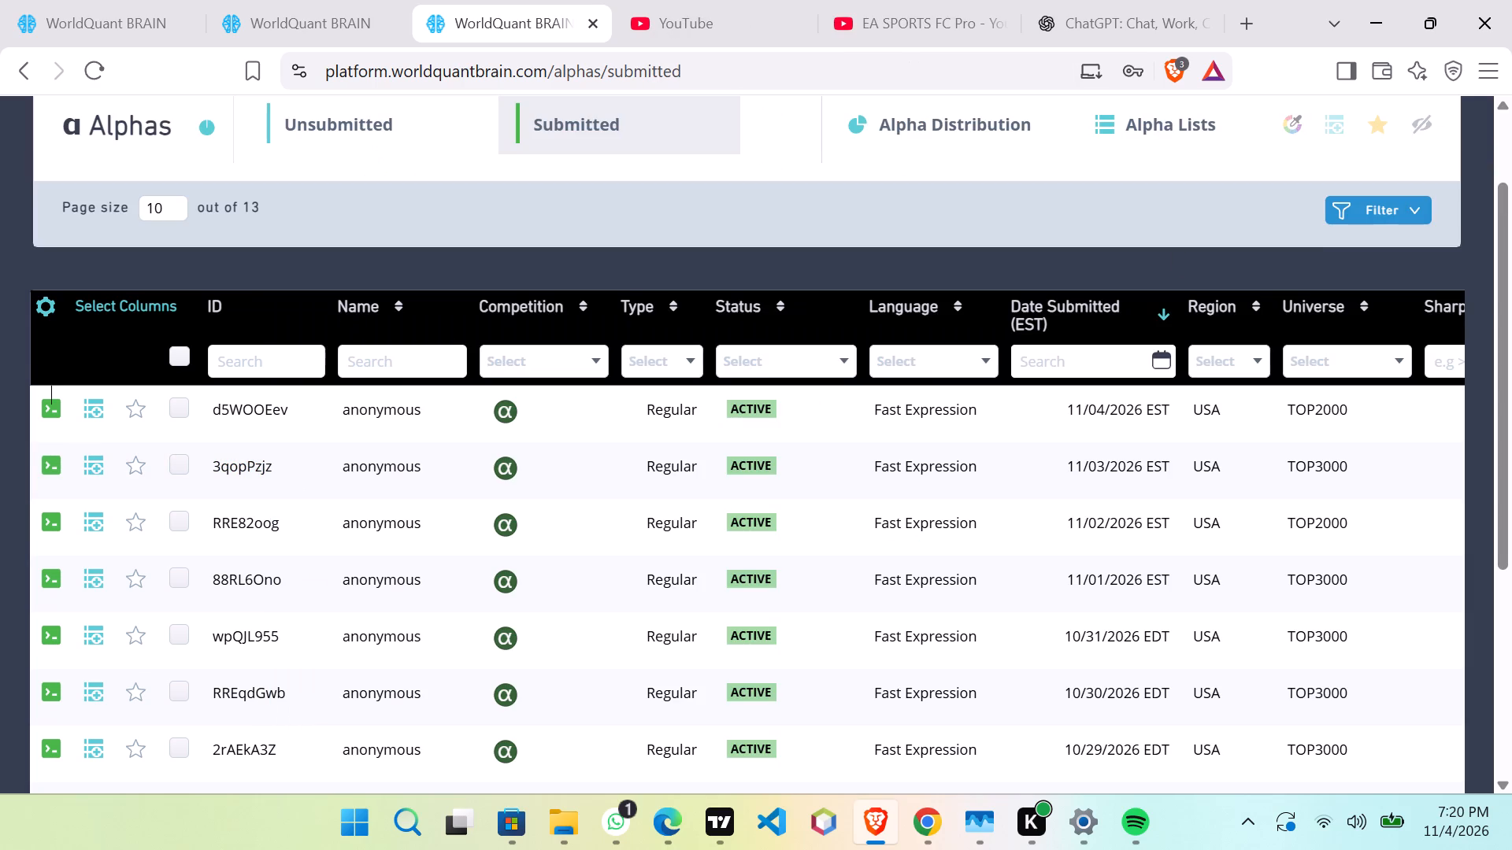
Copy the ID of the submitted alpha d5WOOEev.
left_click(307, 404)
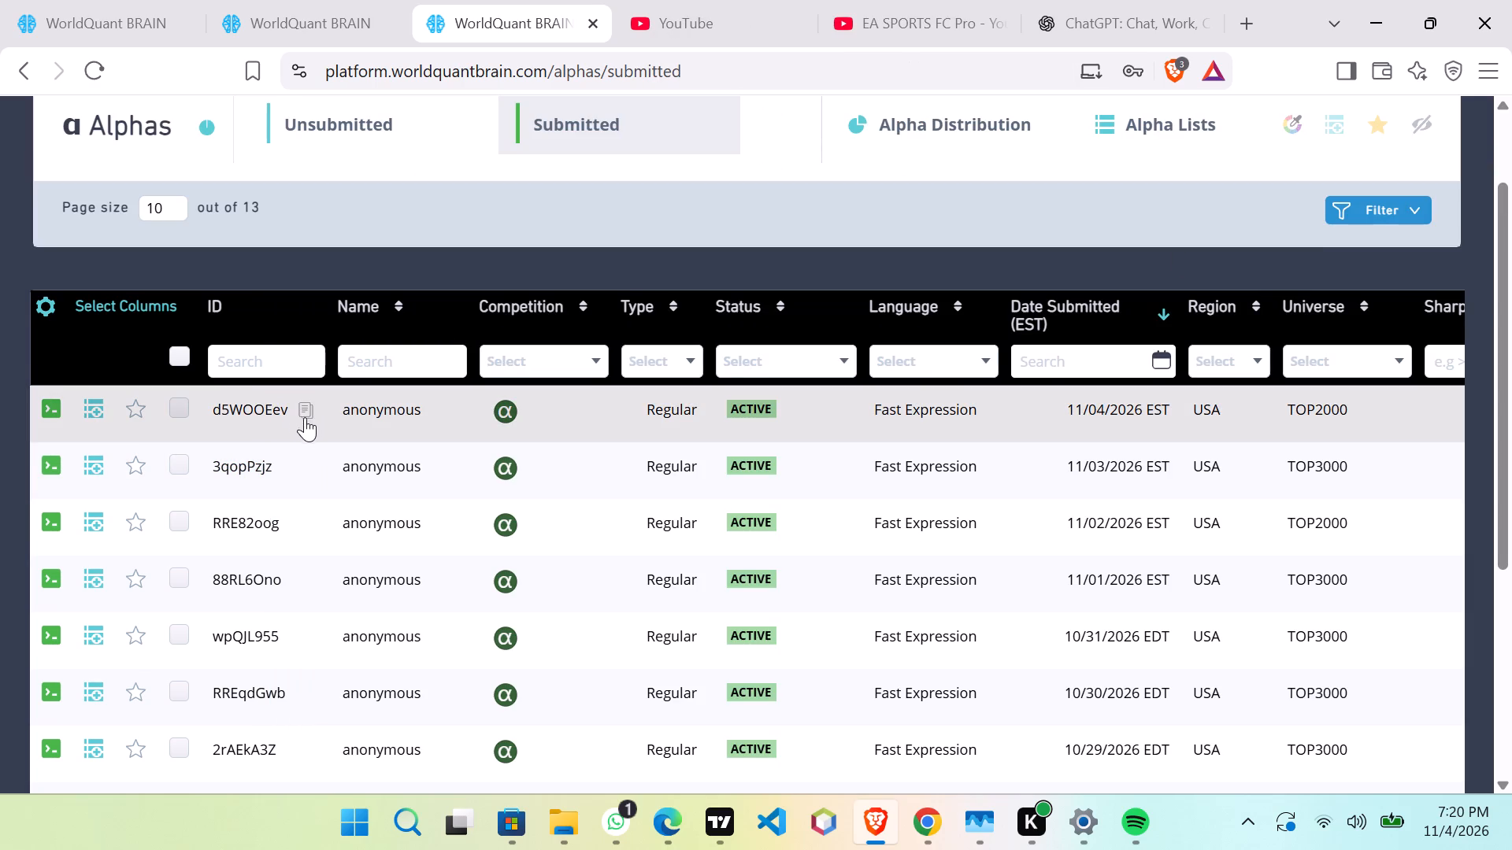
left_click(306, 412)
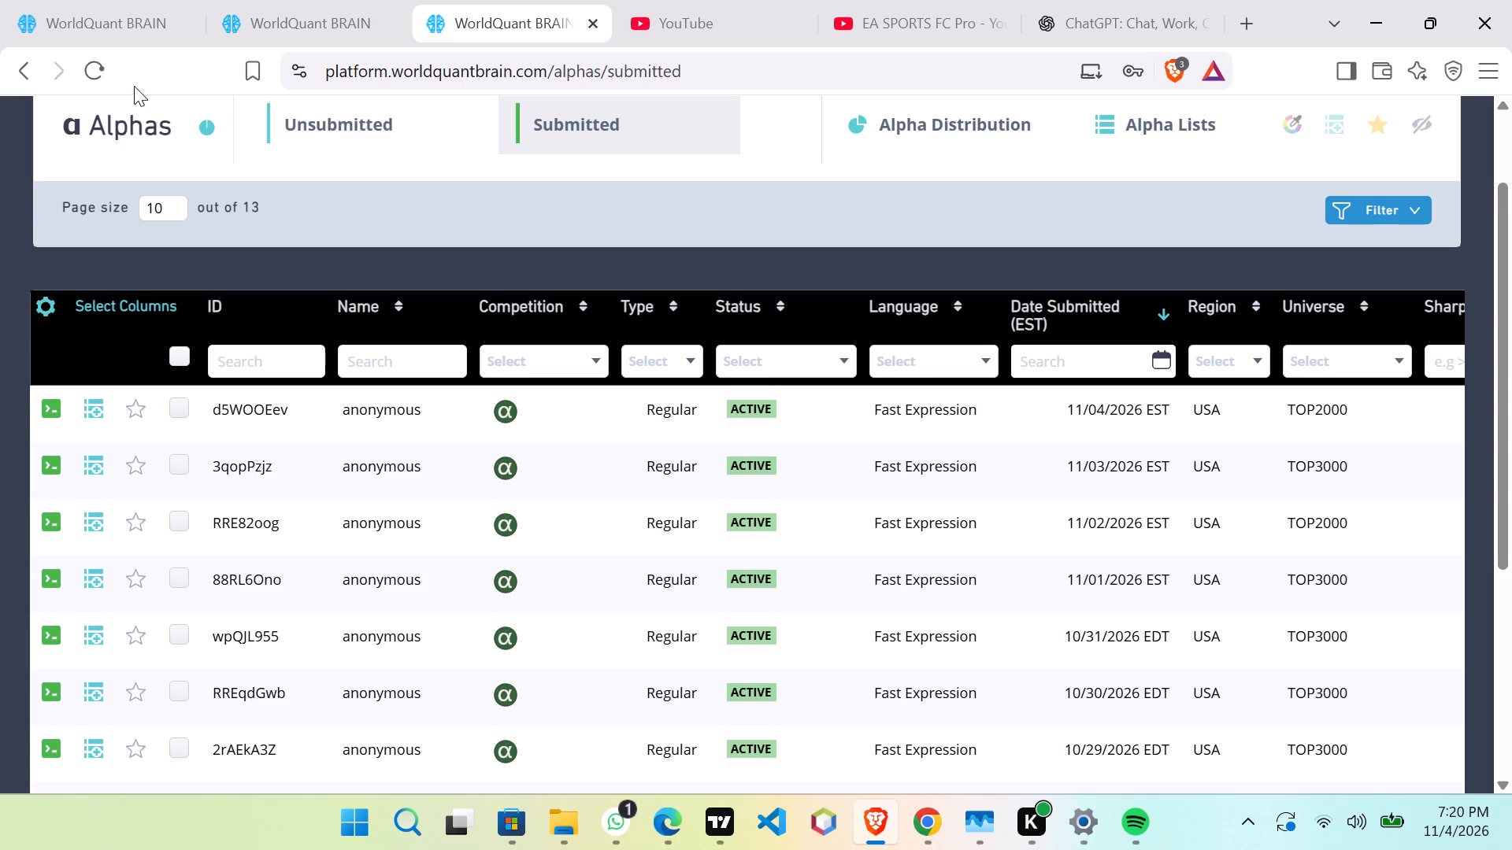
Go back from the submitted alphas to the Simulate page.
left_click(26, 72)
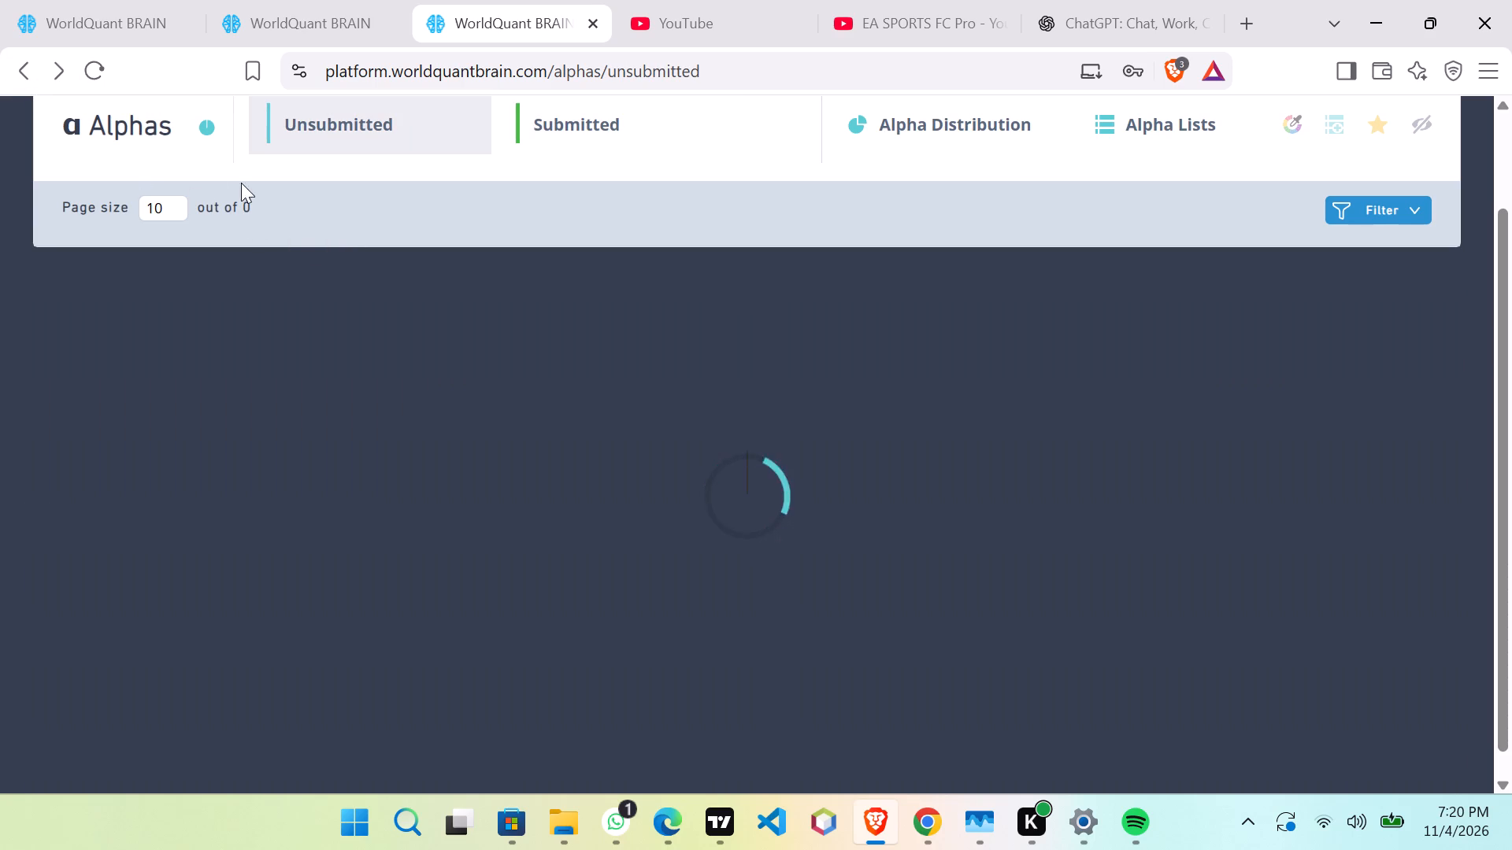
left_click(20, 69)
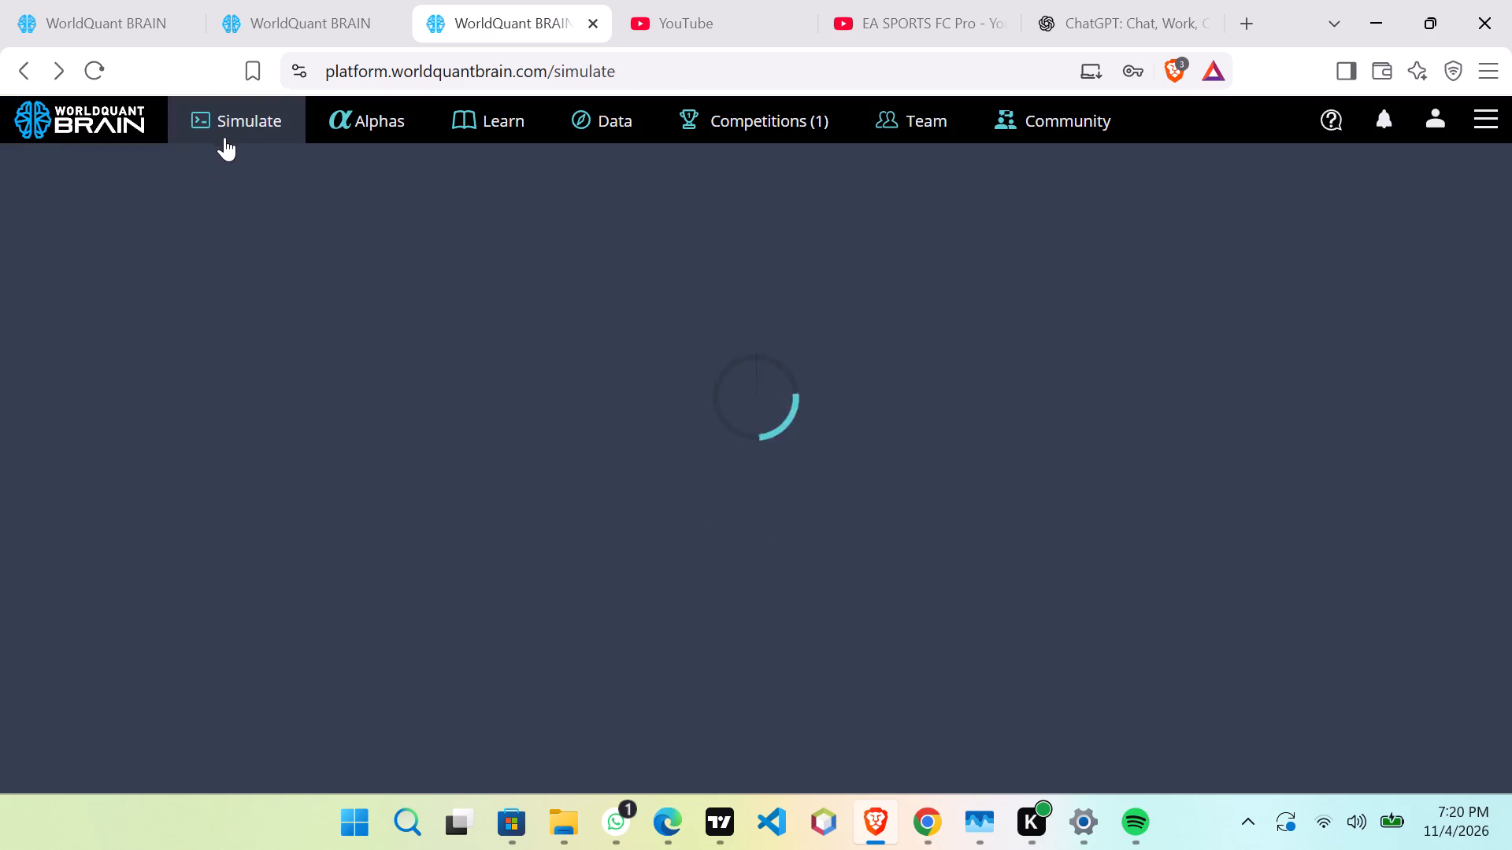
left_click(230, 129)
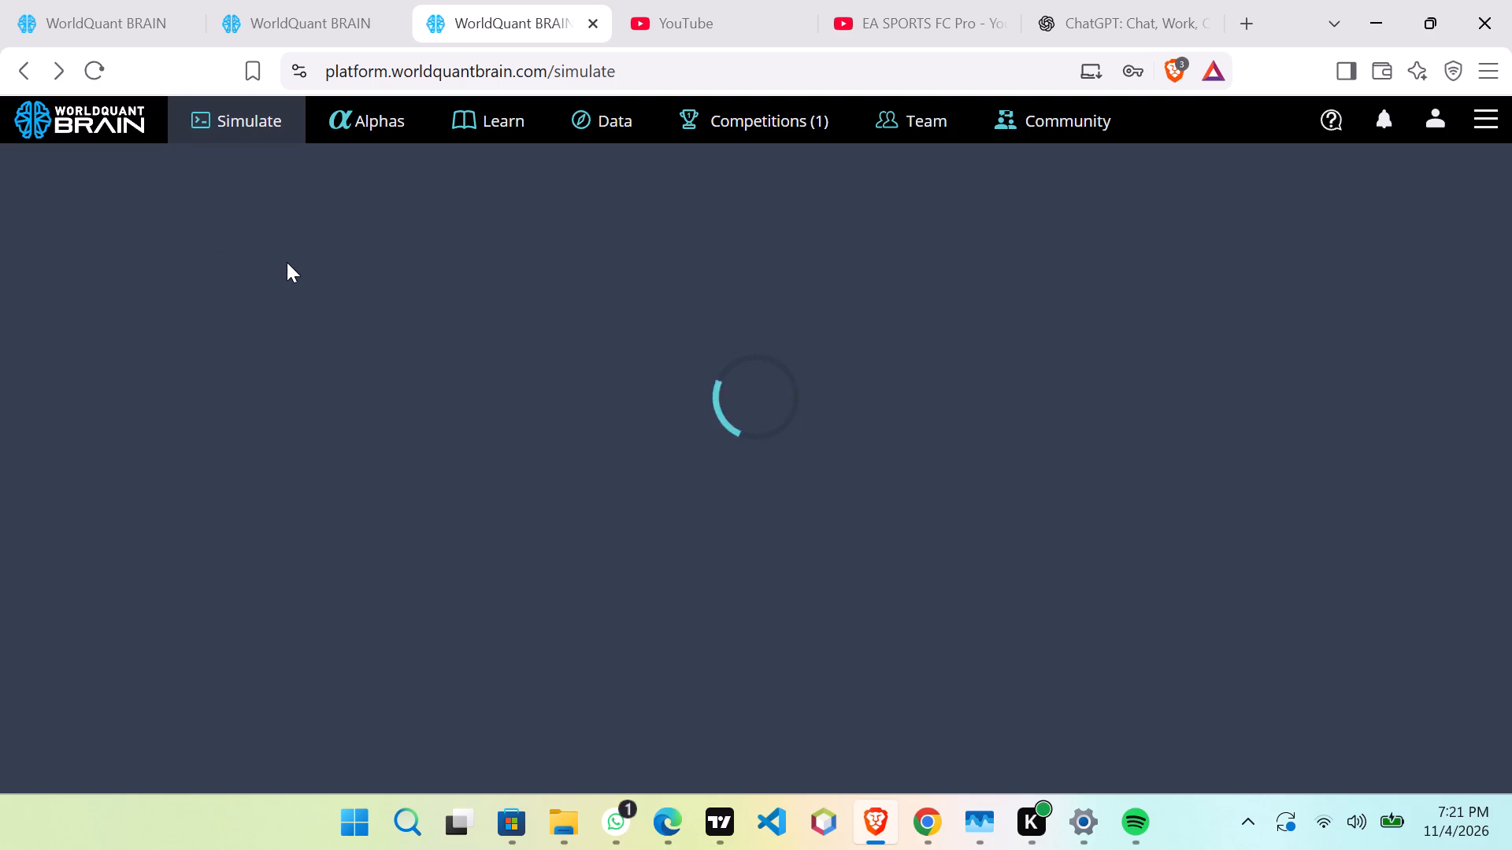
scroll(427, 359, "down", 5)
scroll(426, 362, "up", 2)
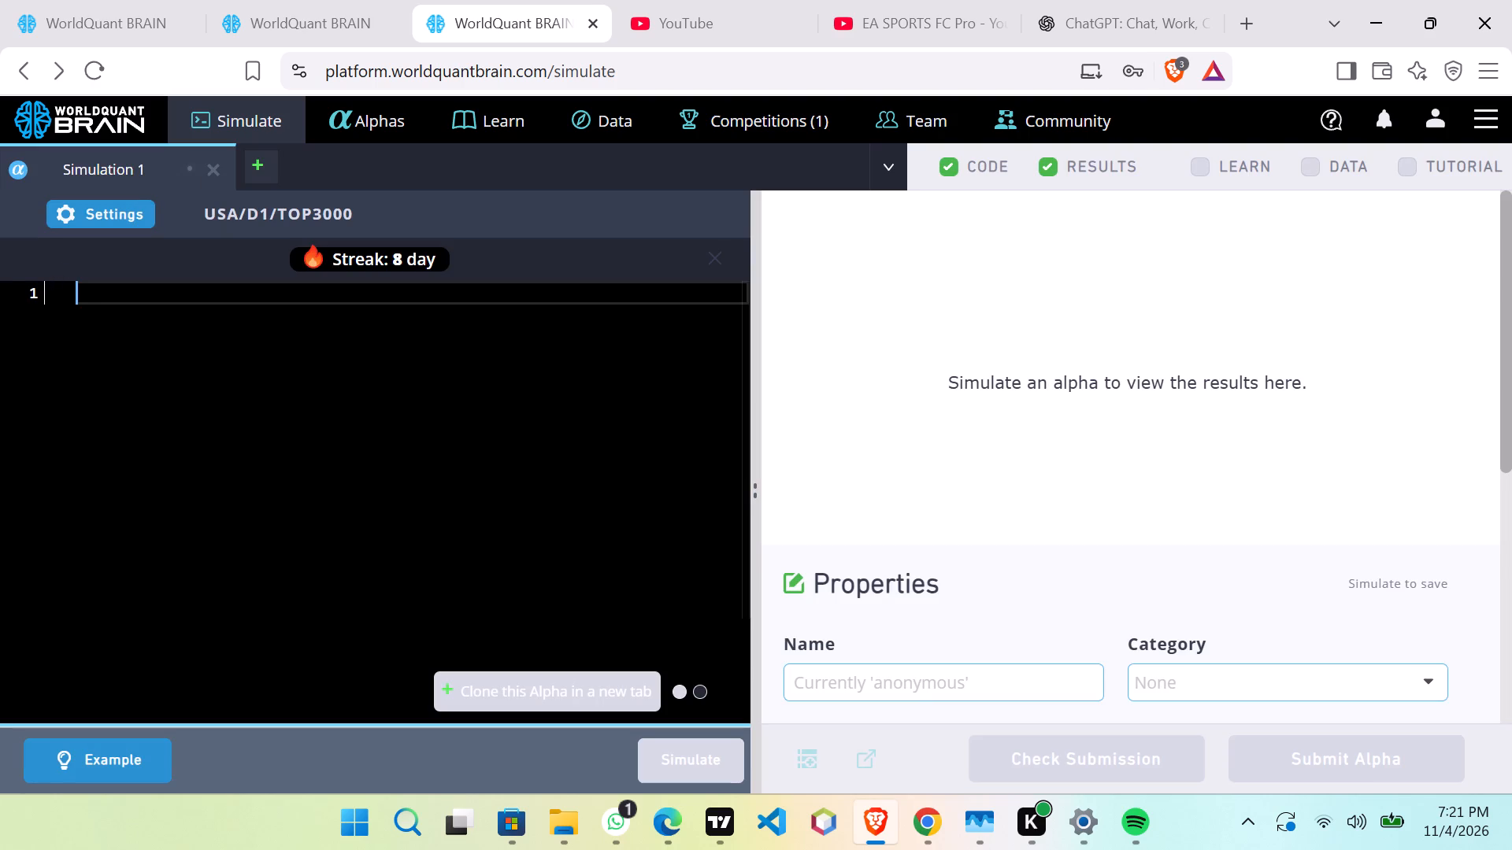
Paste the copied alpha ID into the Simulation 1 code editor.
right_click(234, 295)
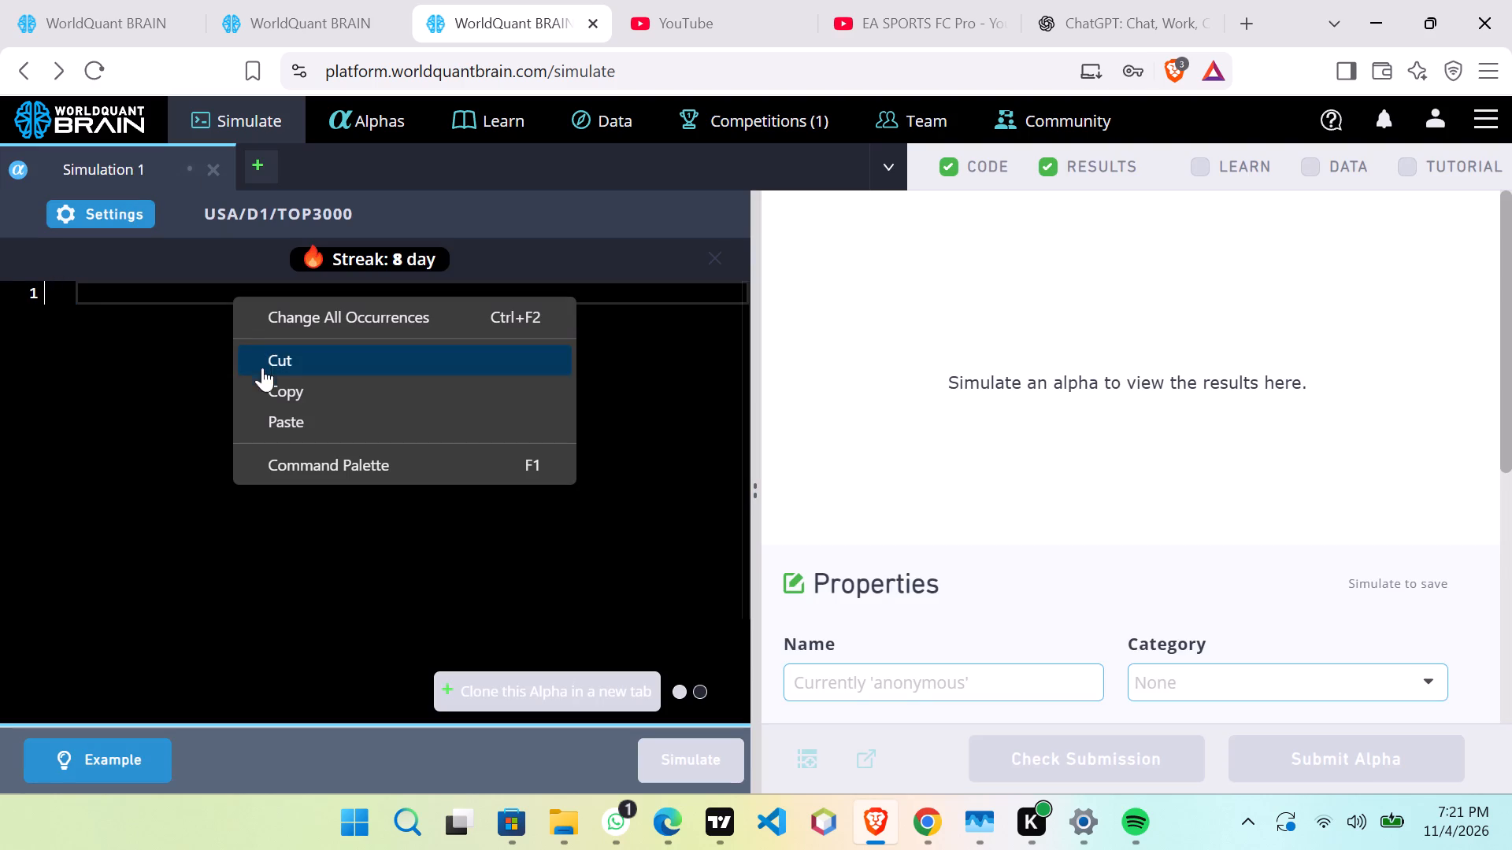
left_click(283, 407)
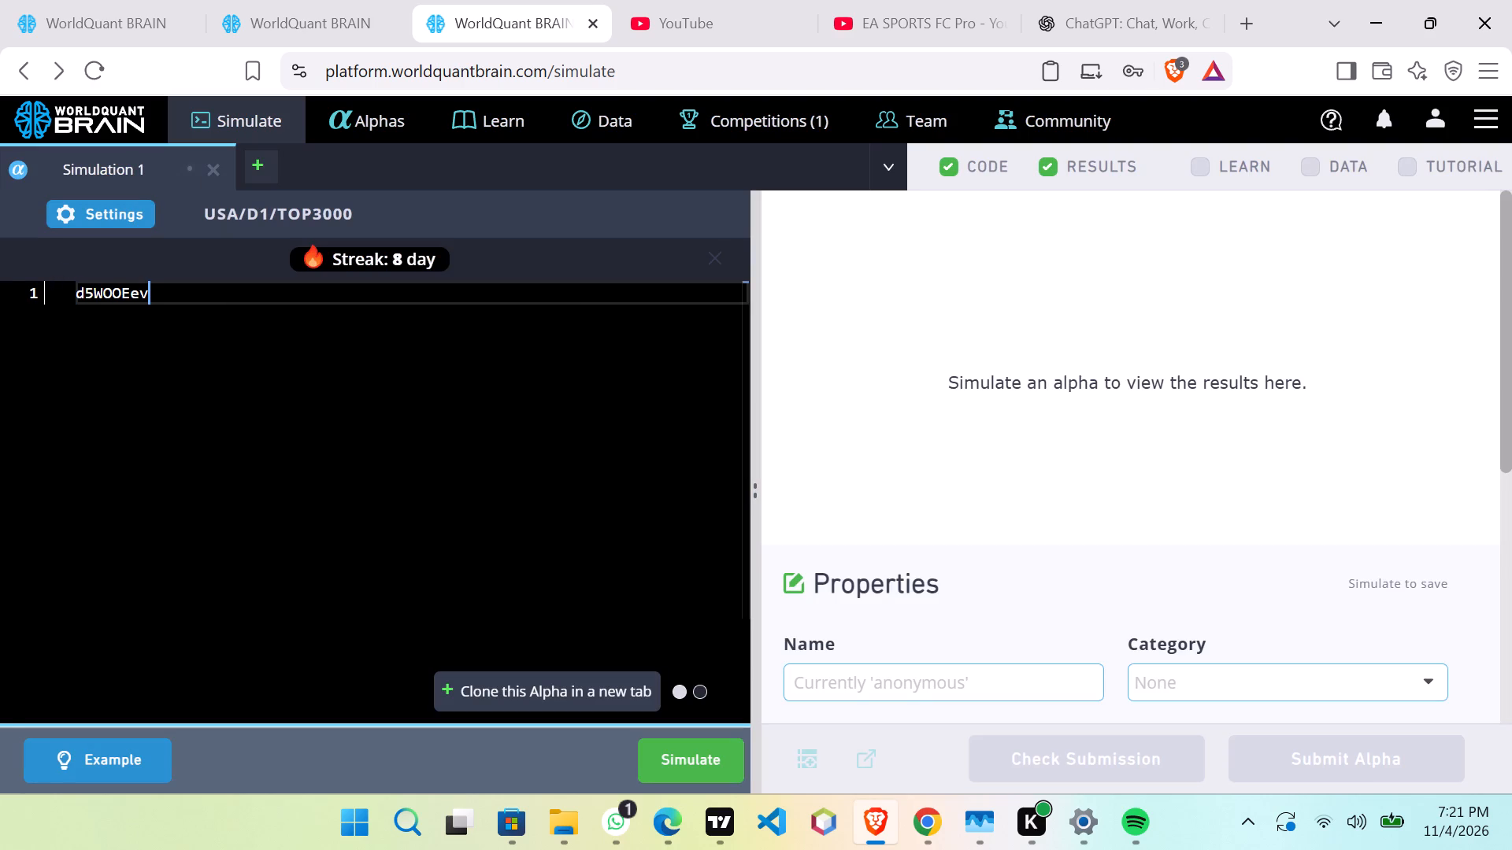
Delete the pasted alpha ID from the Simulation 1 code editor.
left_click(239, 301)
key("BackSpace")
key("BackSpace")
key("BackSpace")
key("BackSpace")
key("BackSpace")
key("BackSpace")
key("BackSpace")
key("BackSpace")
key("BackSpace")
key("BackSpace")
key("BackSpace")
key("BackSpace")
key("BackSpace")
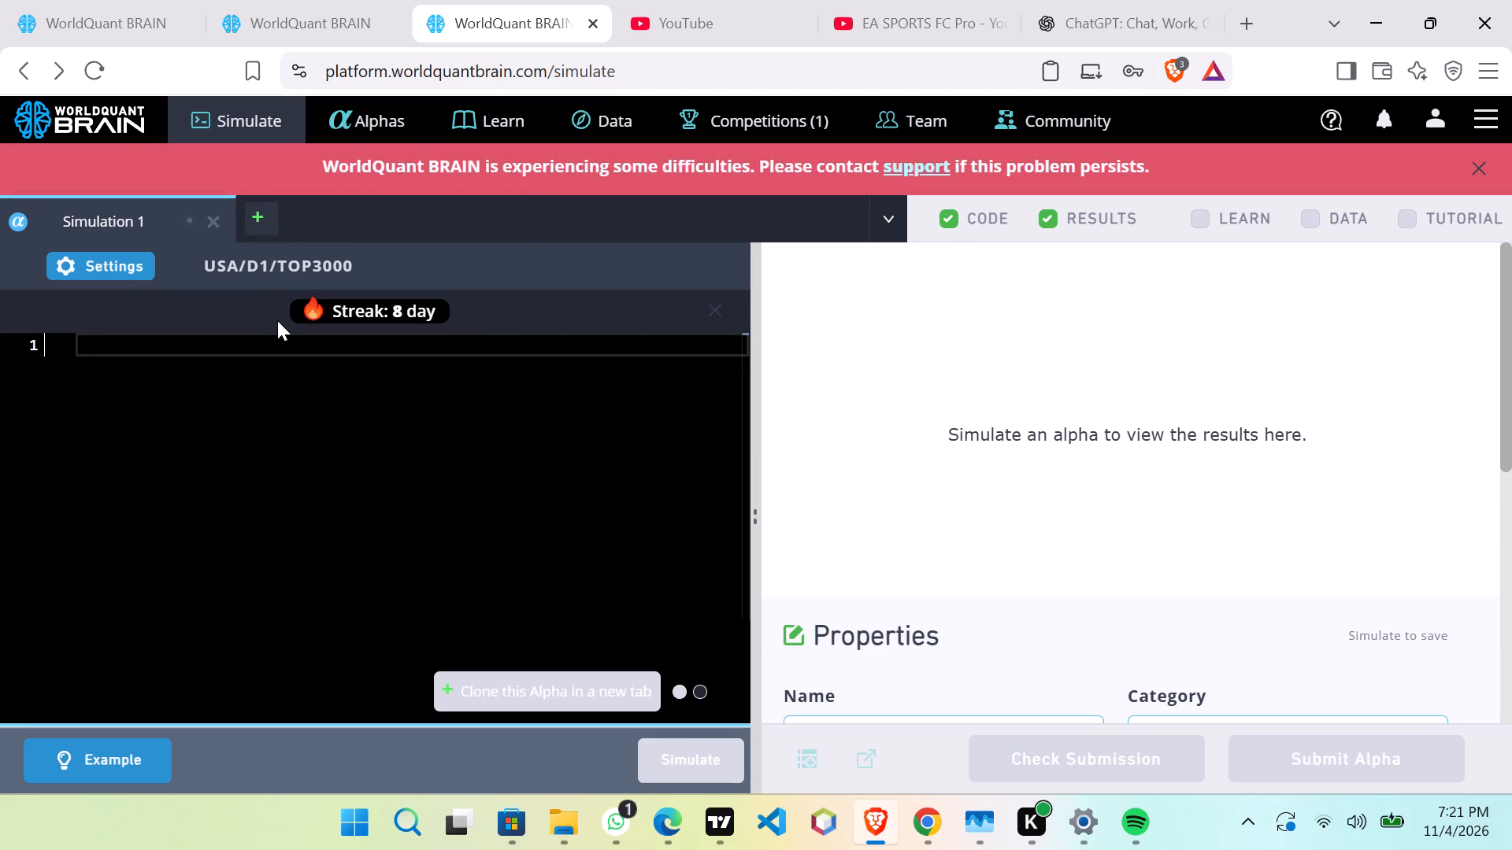
Return to the Alphas page and open the list of submitted alphas.
left_click(366, 120)
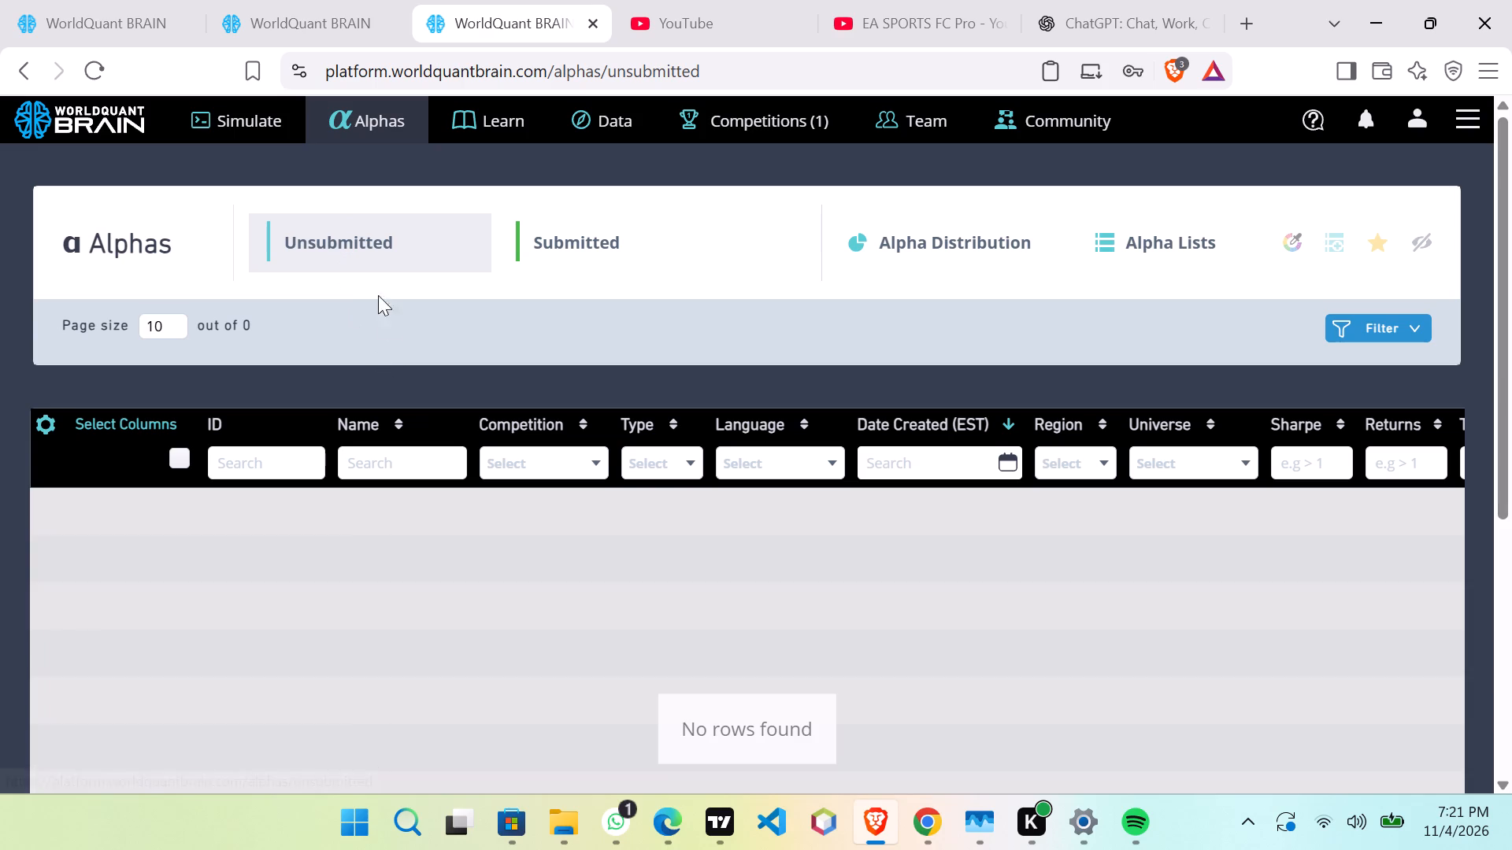
left_click(685, 257)
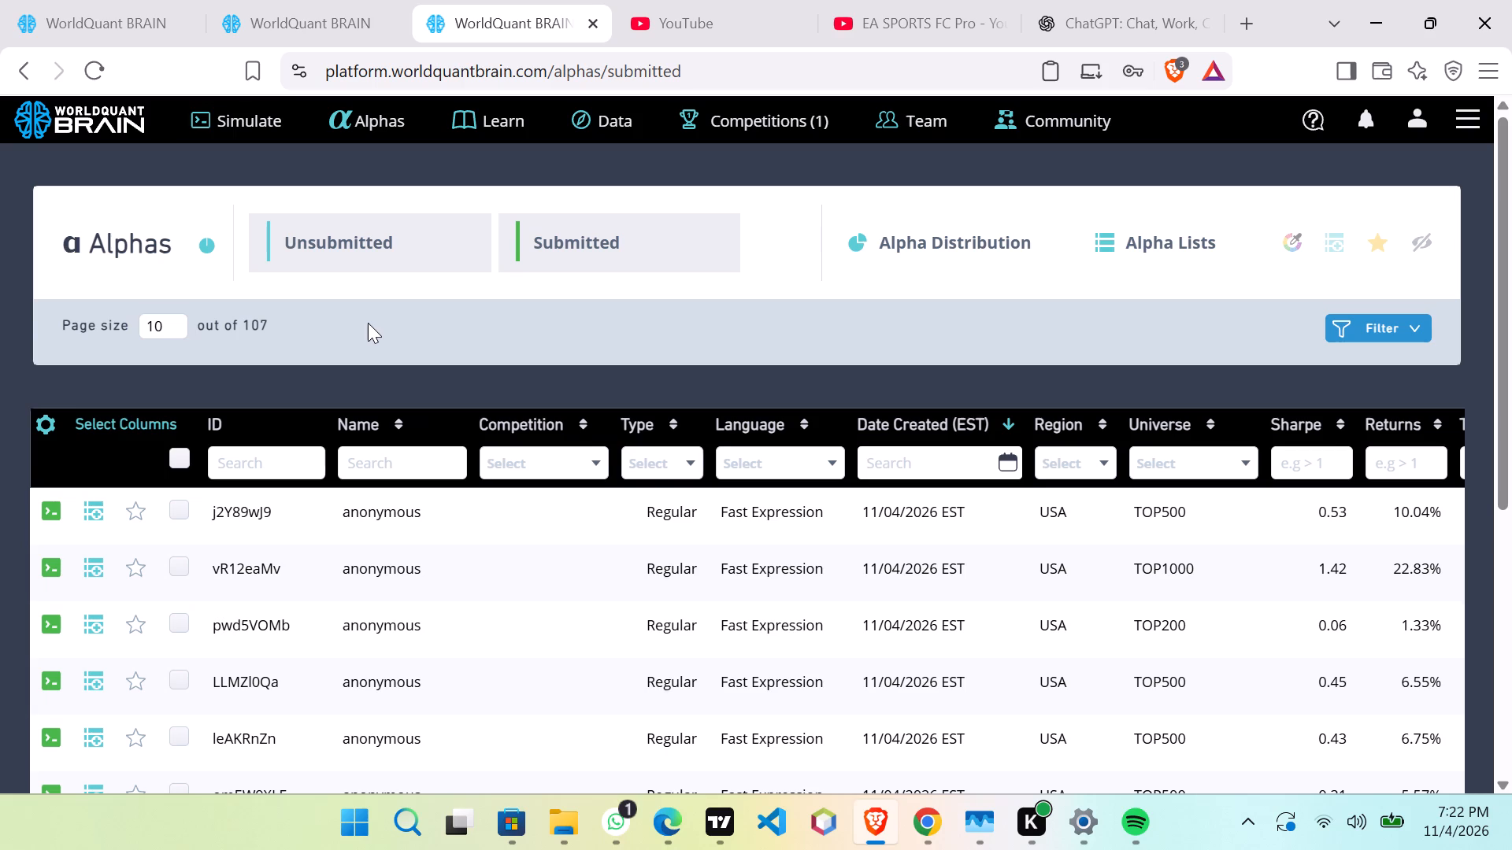
Look through the listed alphas on the first page, including their universe, Sharpe and returns columns.
scroll(399, 498, "down", 1)
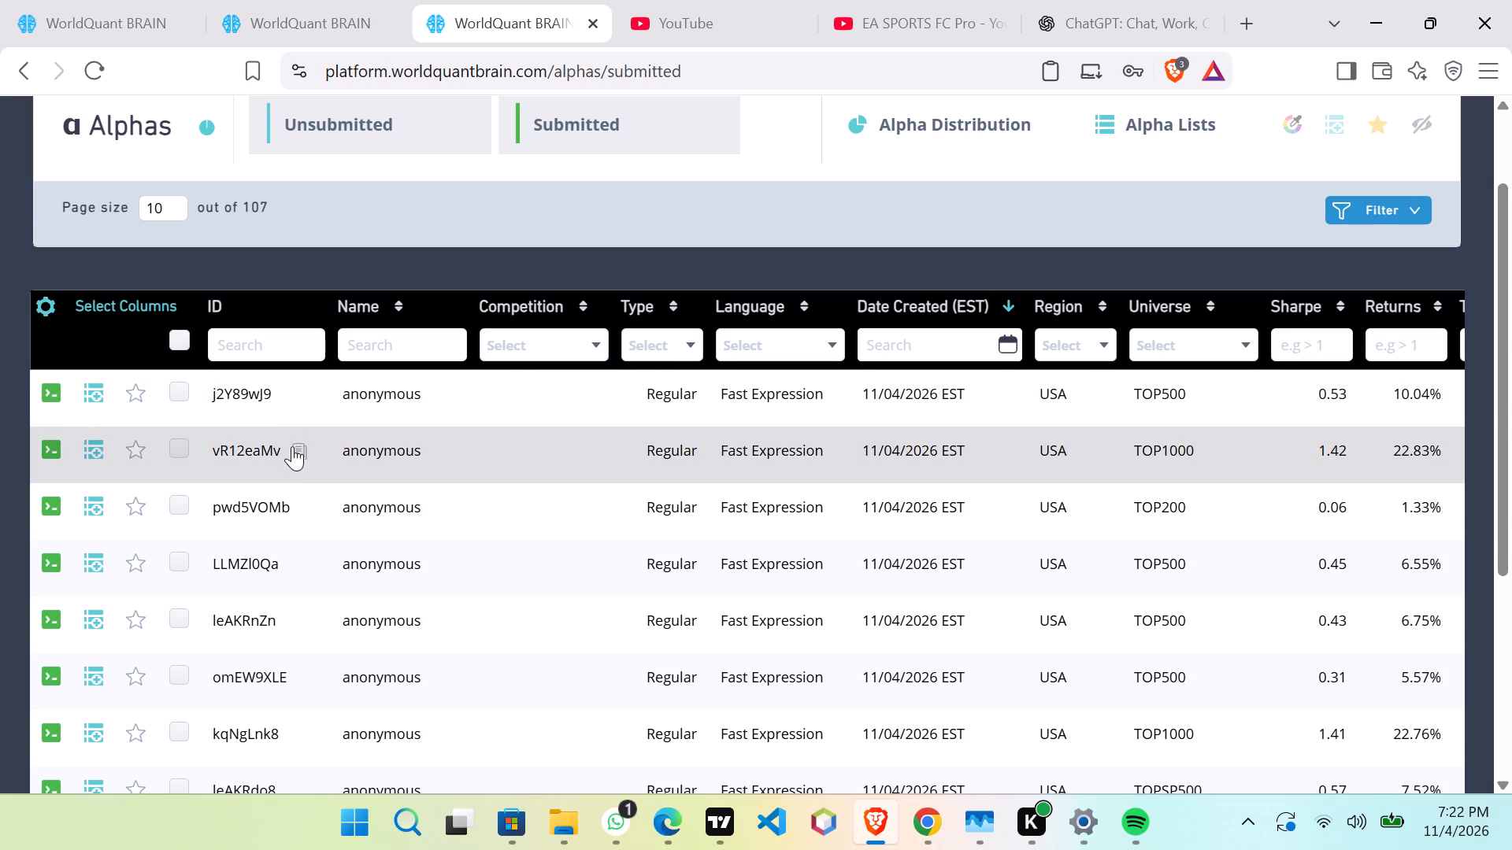
scroll(329, 418, "down", 4)
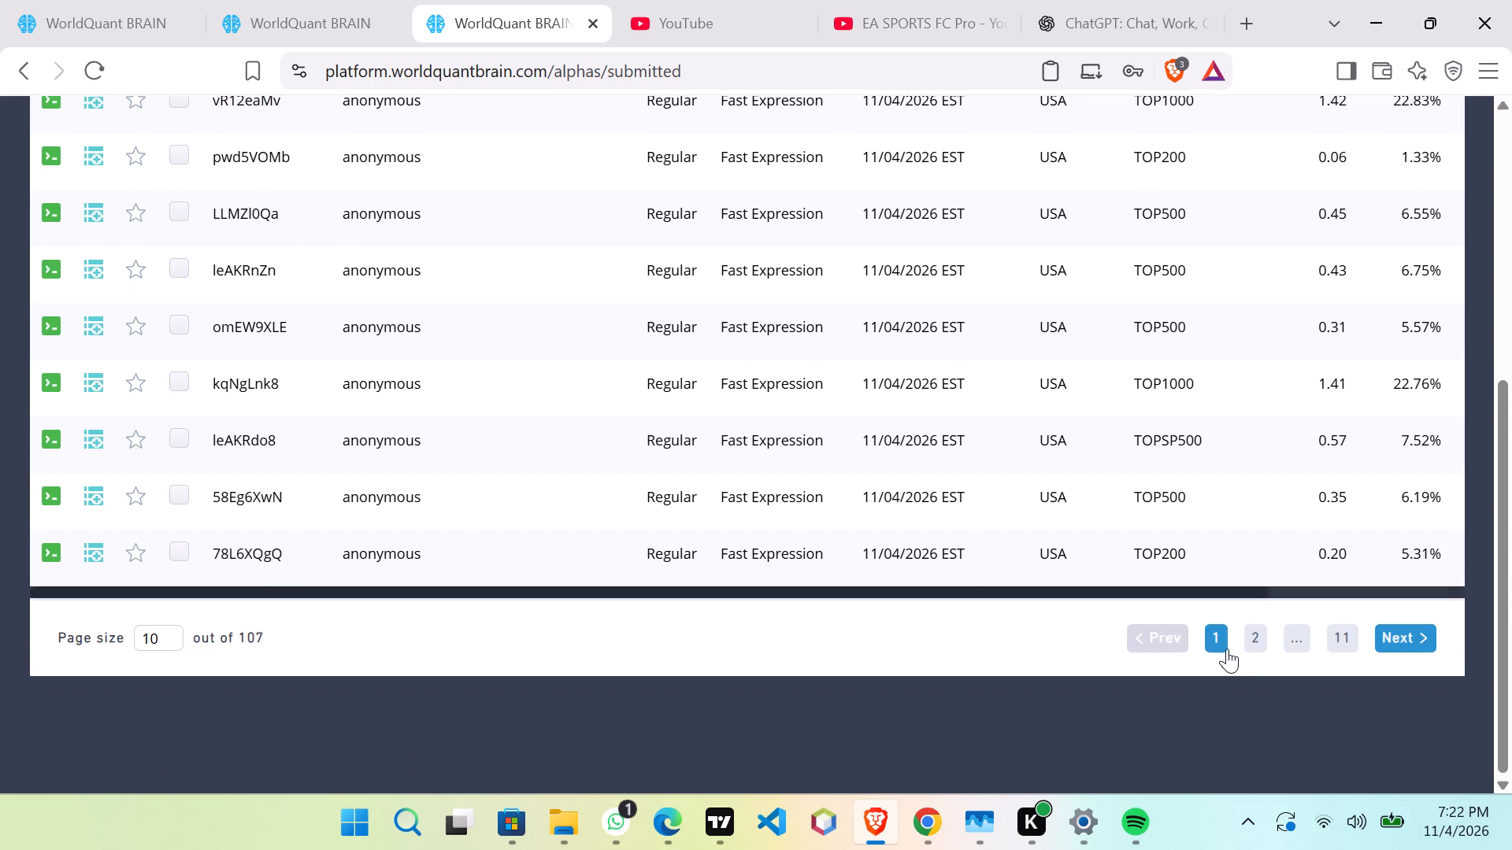
scroll(427, 416, "up", 2)
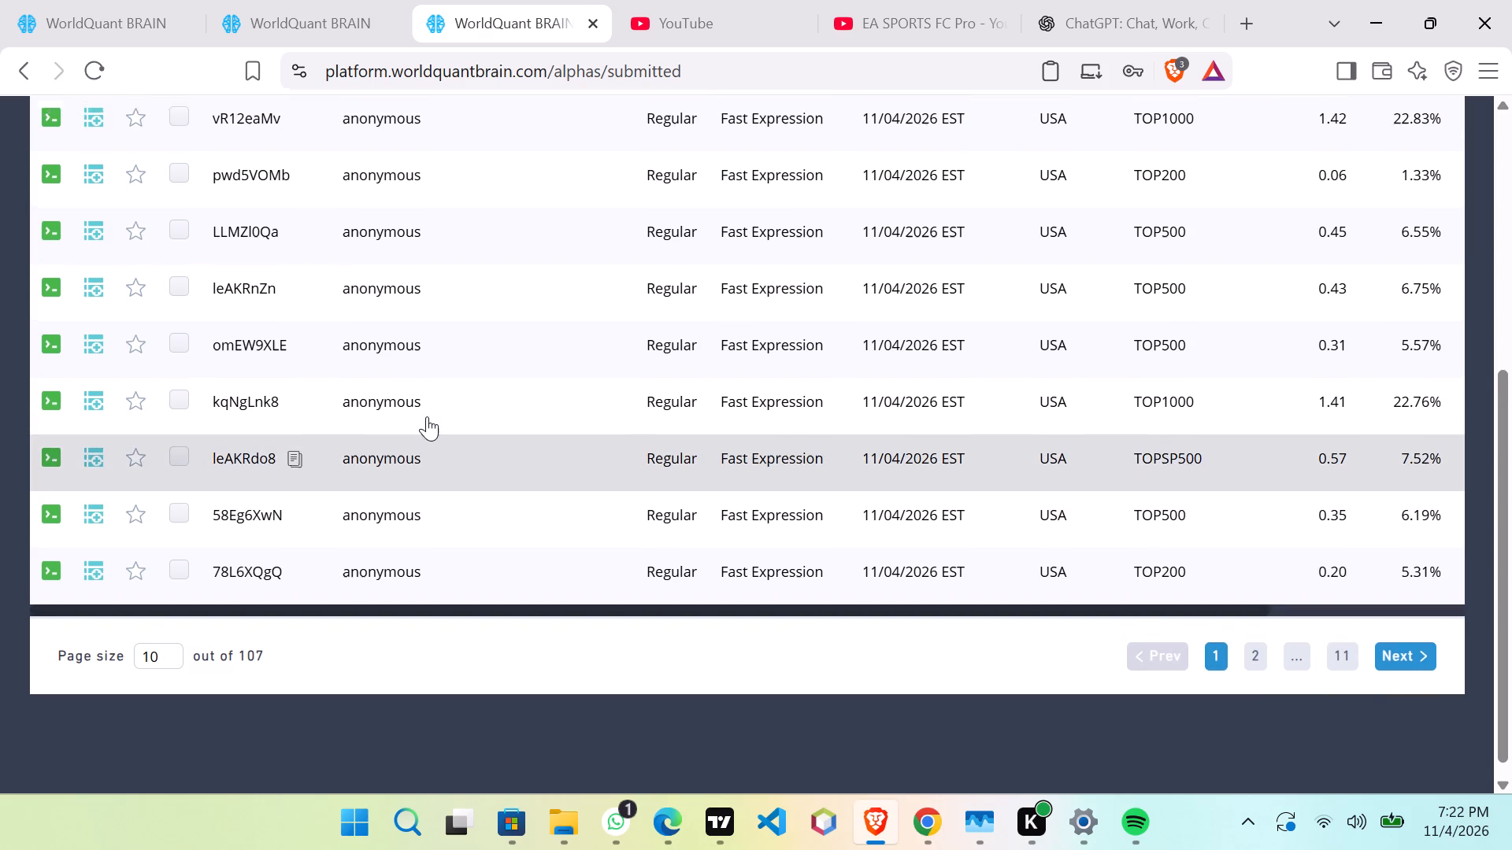
scroll(427, 416, "up", 1)
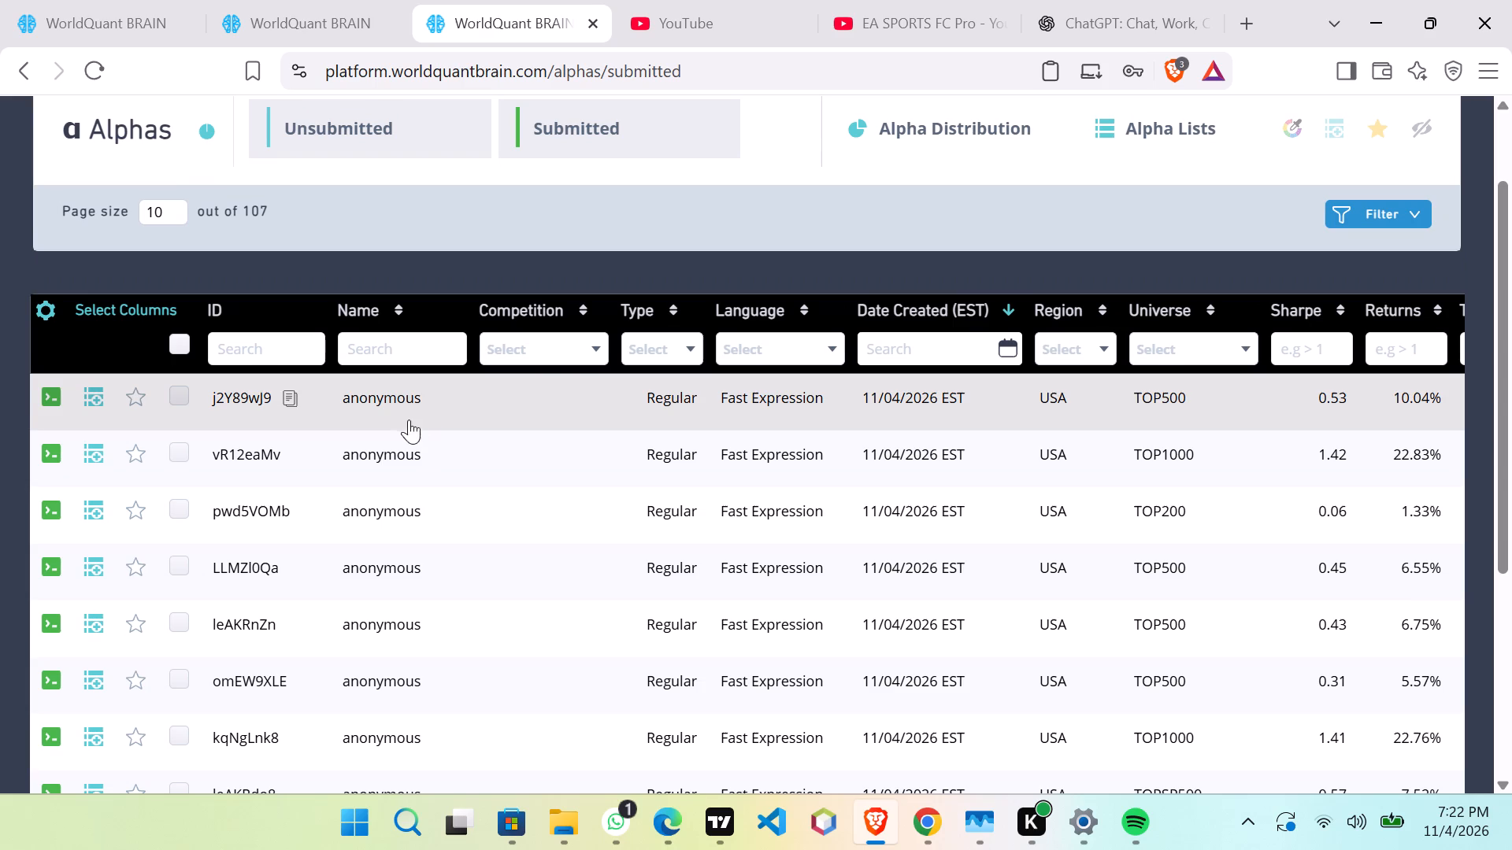
scroll(408, 432, "down", 2)
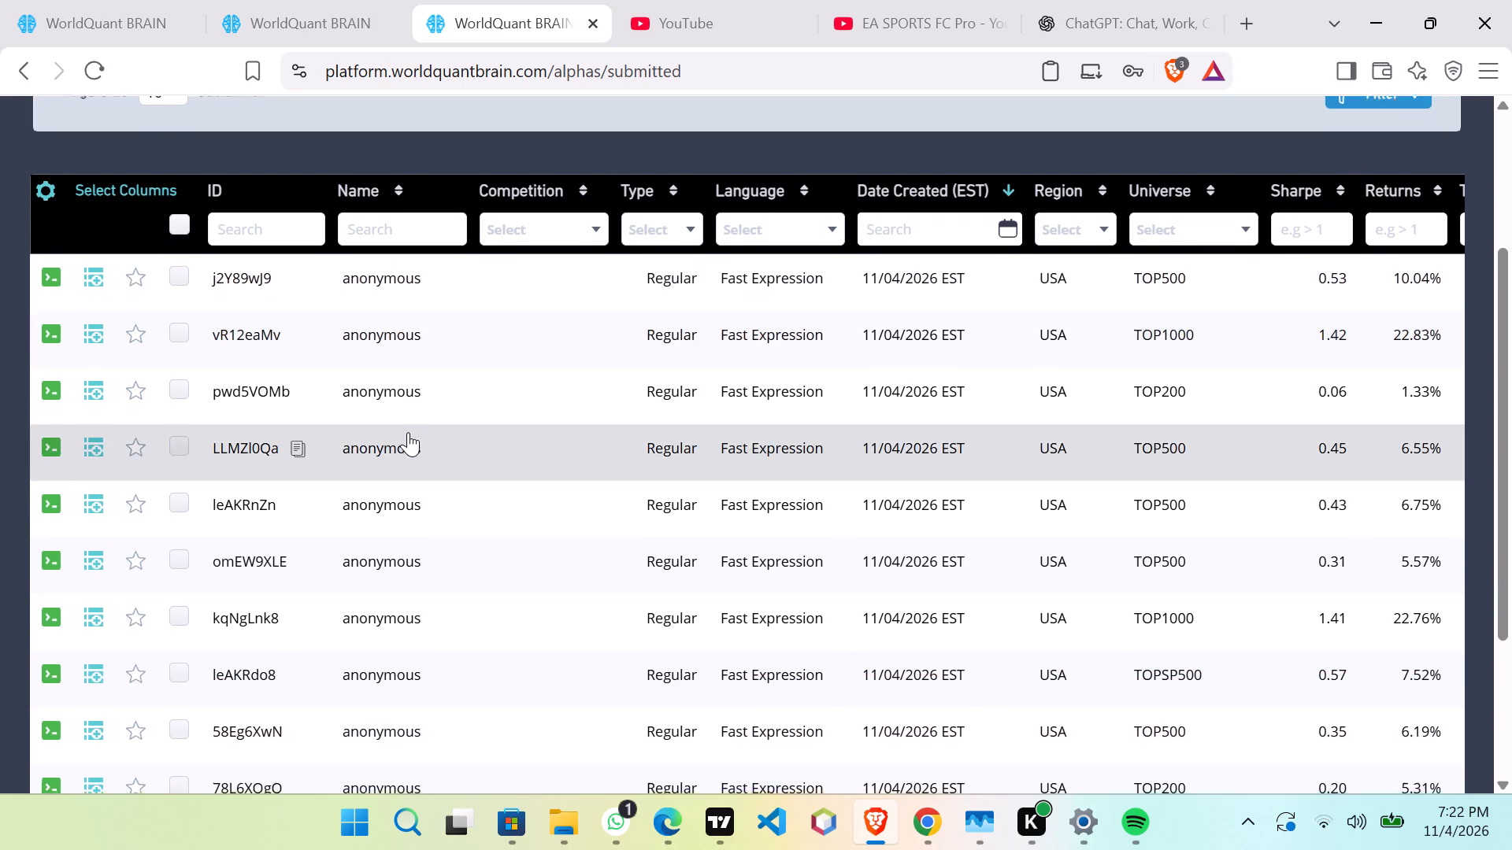
scroll(408, 432, "down", 1)
scroll(408, 432, "up", 2)
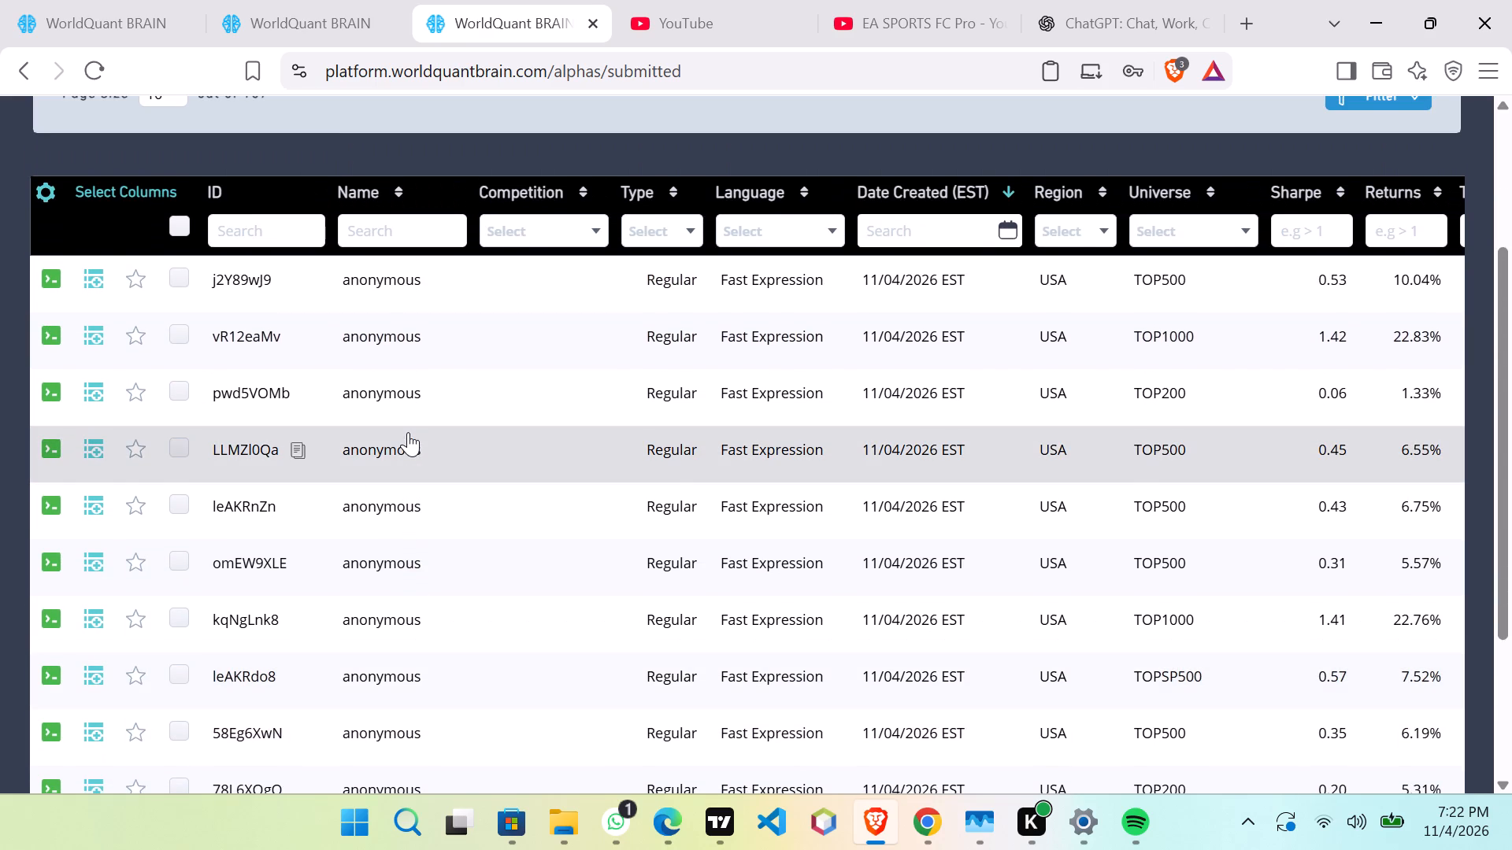
scroll(408, 432, "up", 1)
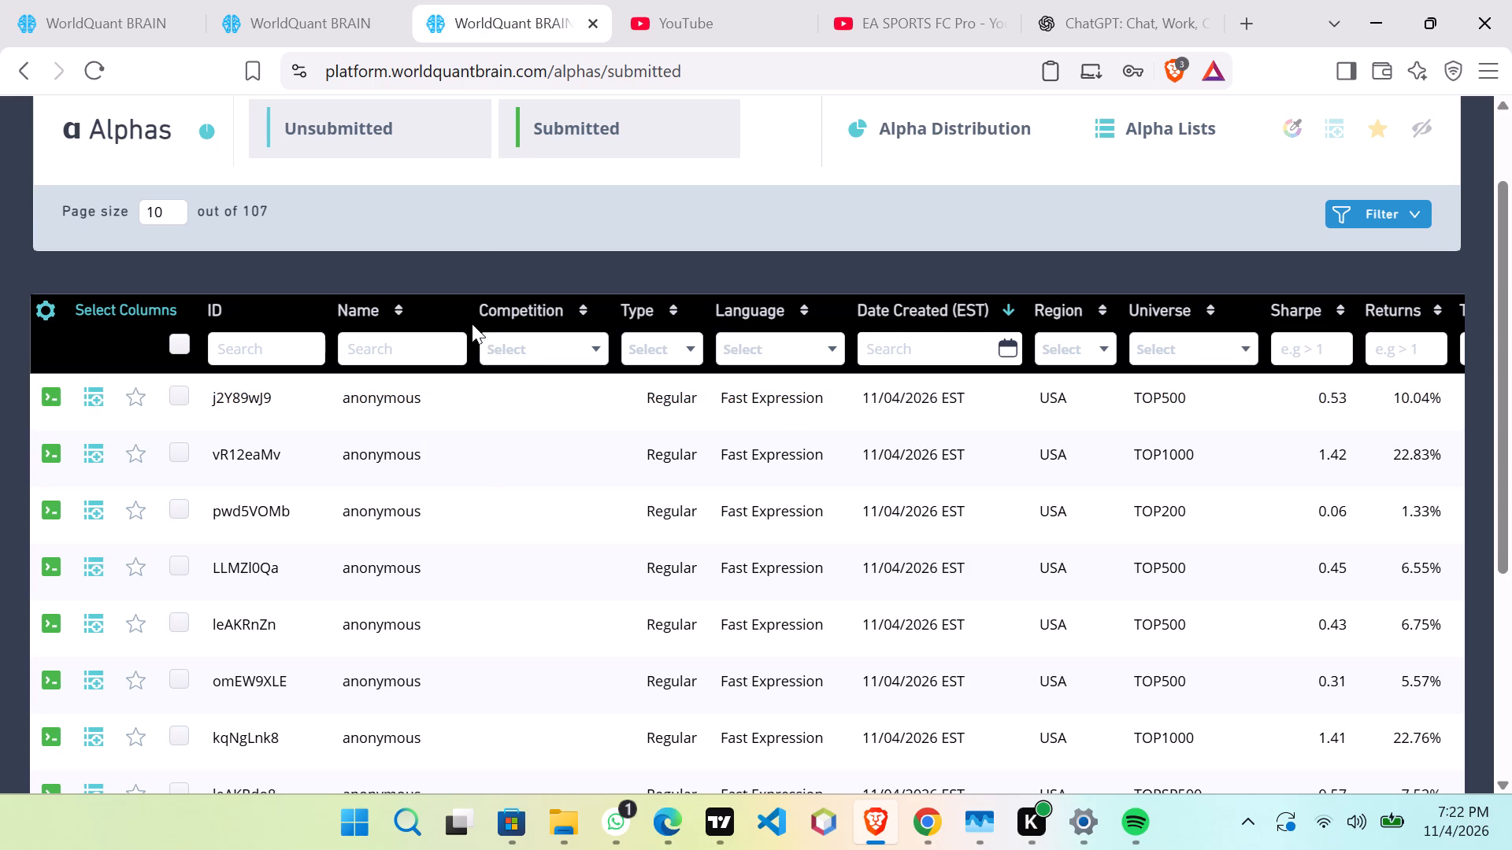
Switch to the second WorldQuant BRAIN browser tab.
left_click(300, 9)
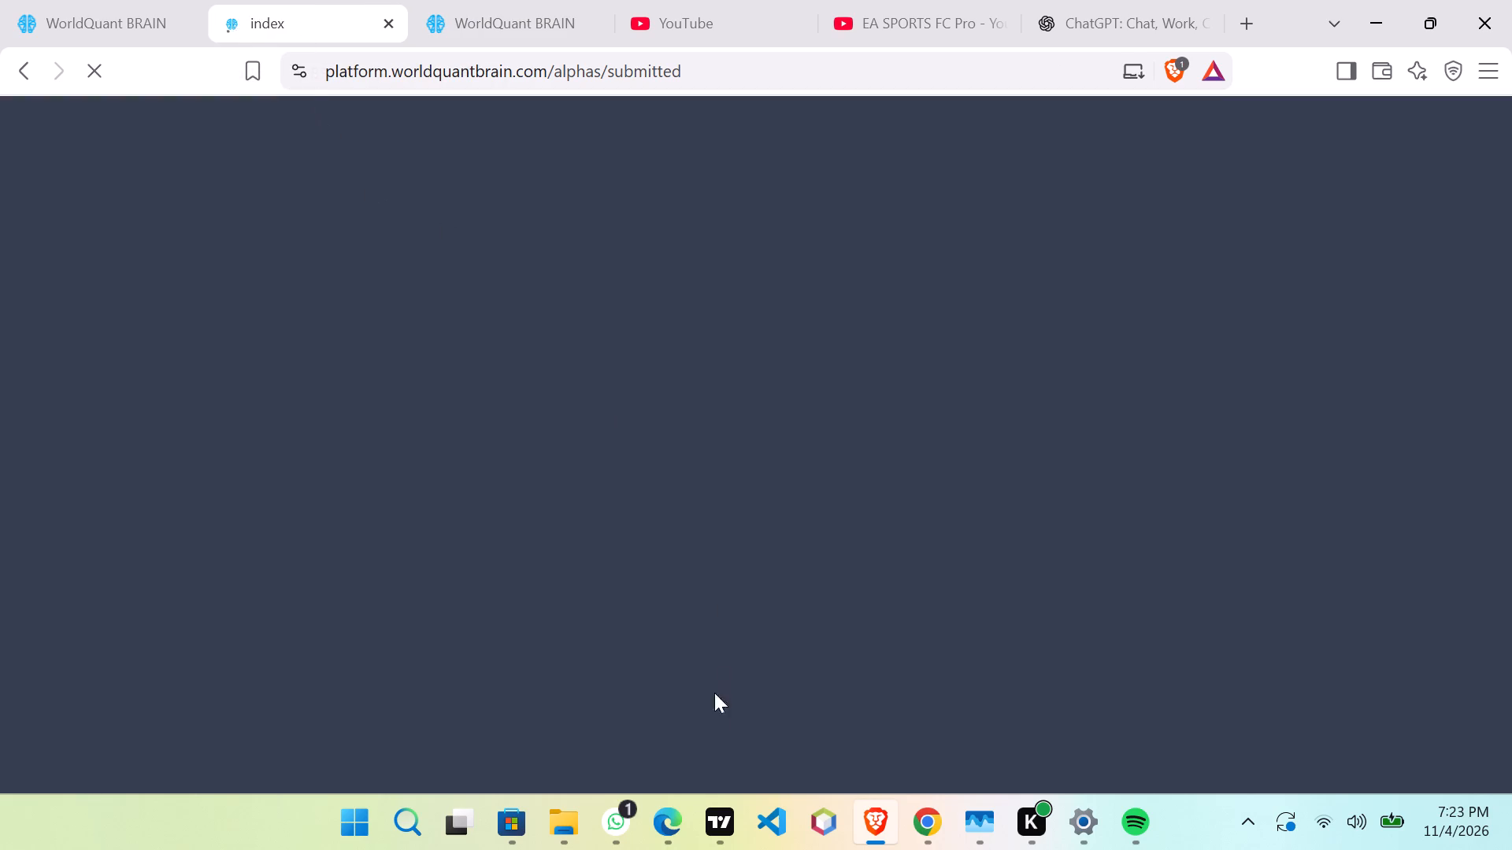
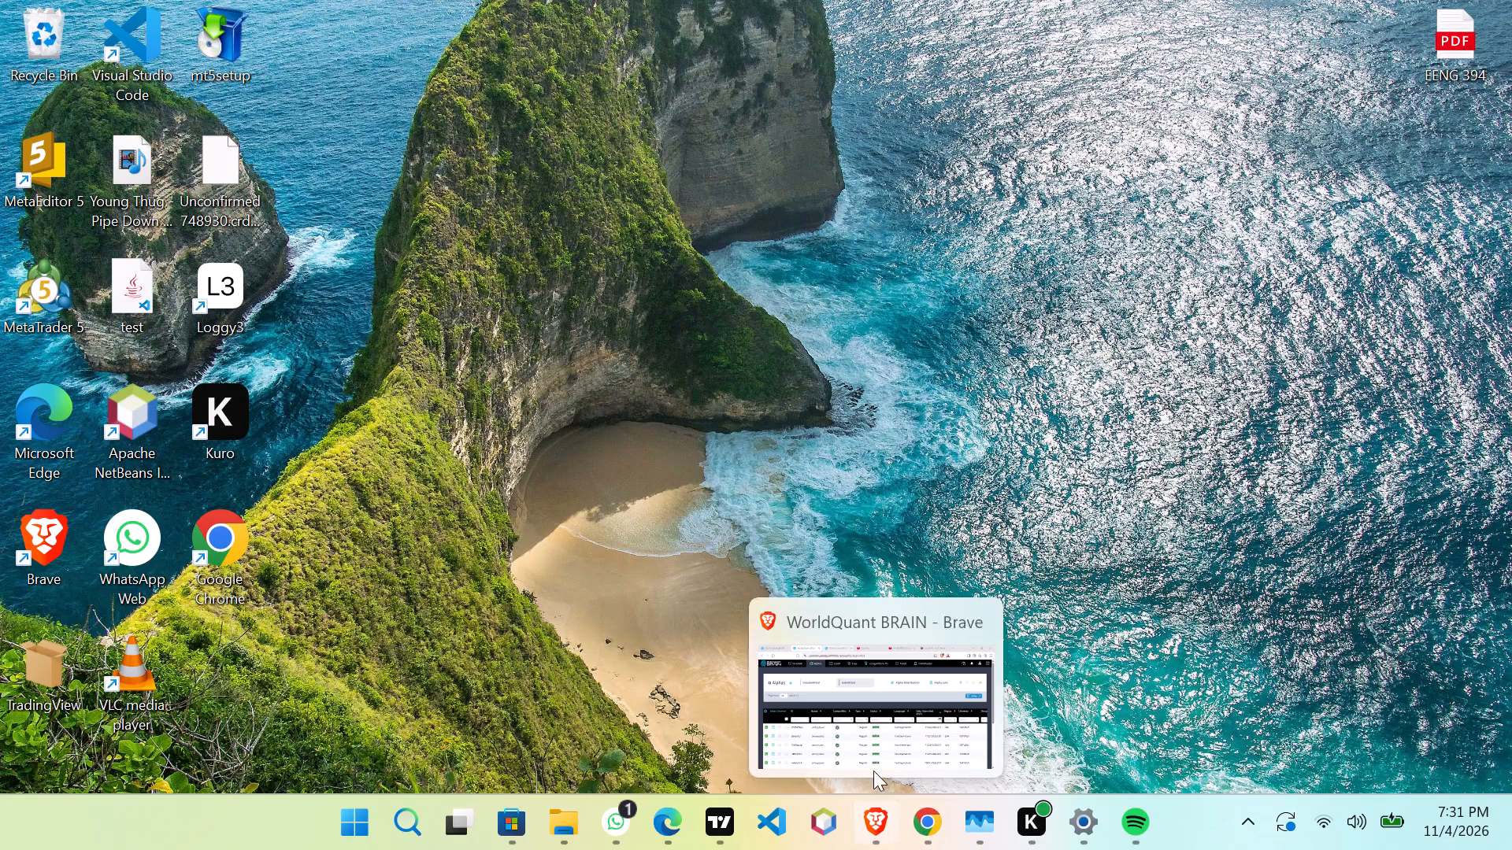
Return to the Brave browser window and open the details of submitted alpha d5WOOEev.
left_click(873, 755)
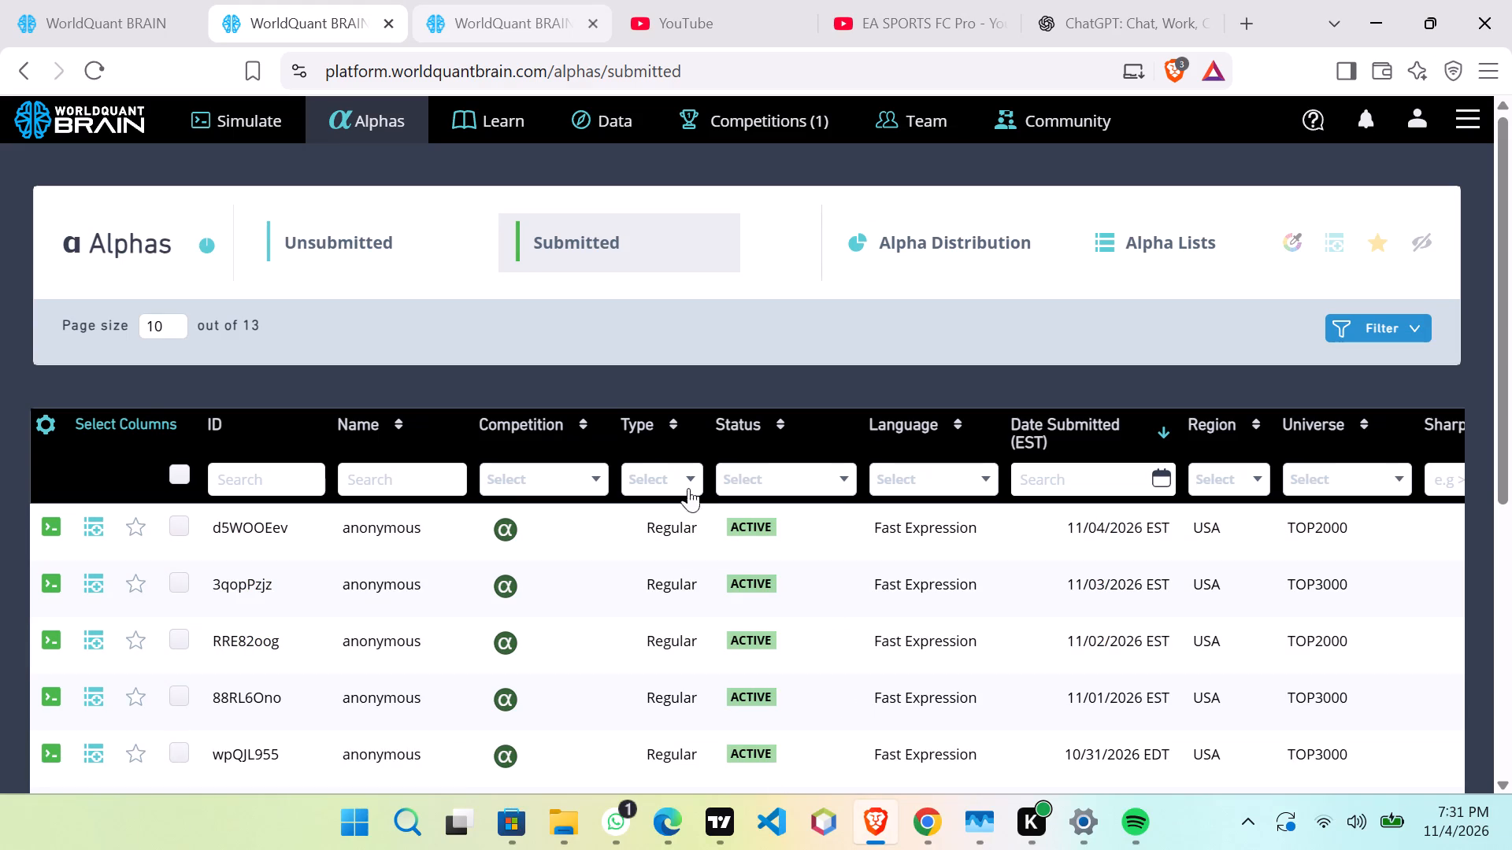
scroll(450, 476, "down", 1)
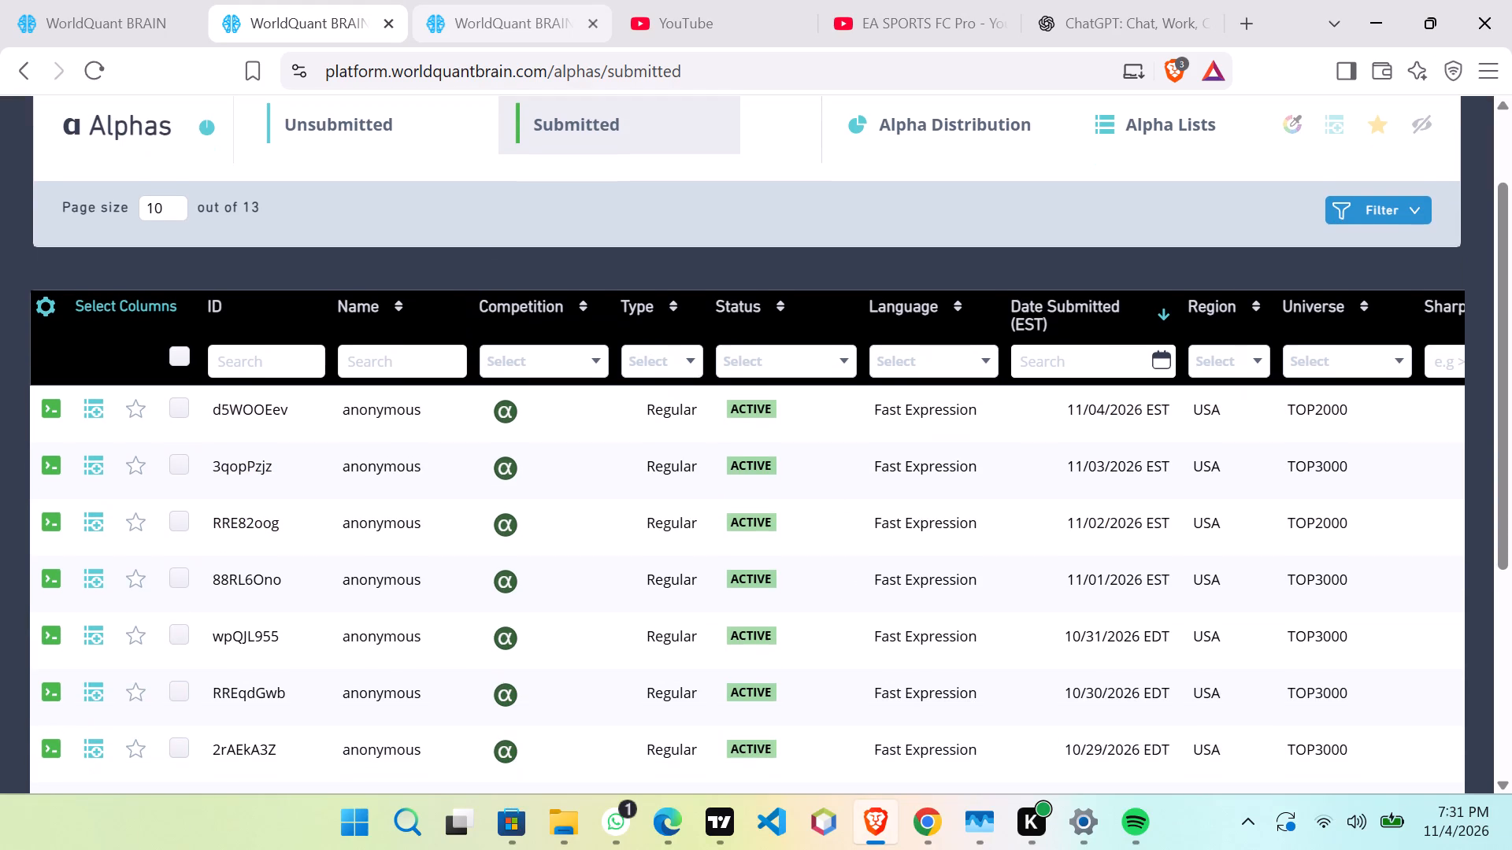
scroll(589, 516, "down", 4)
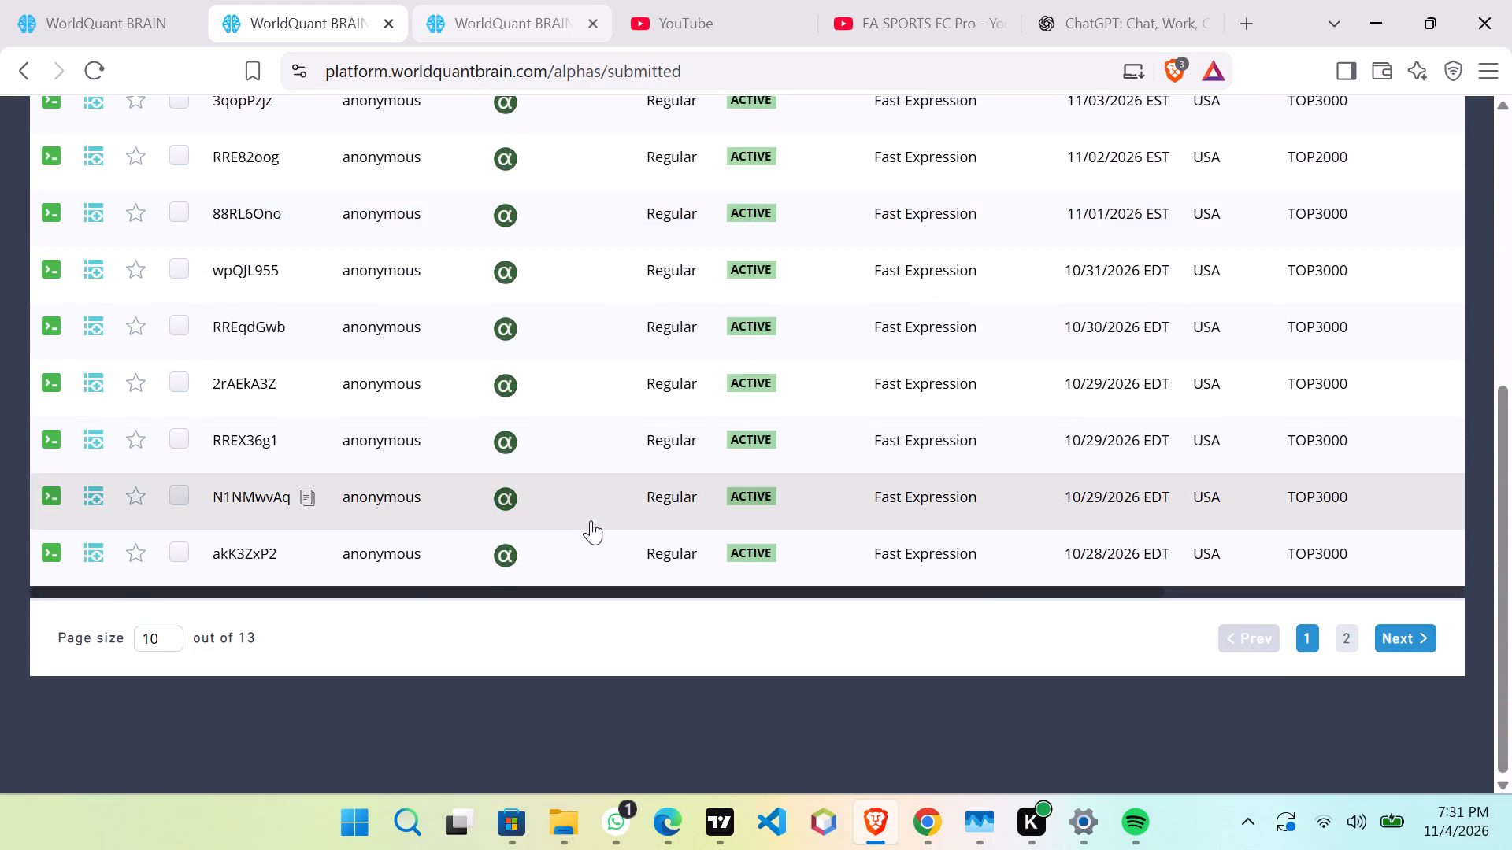
scroll(654, 475, "up", 3)
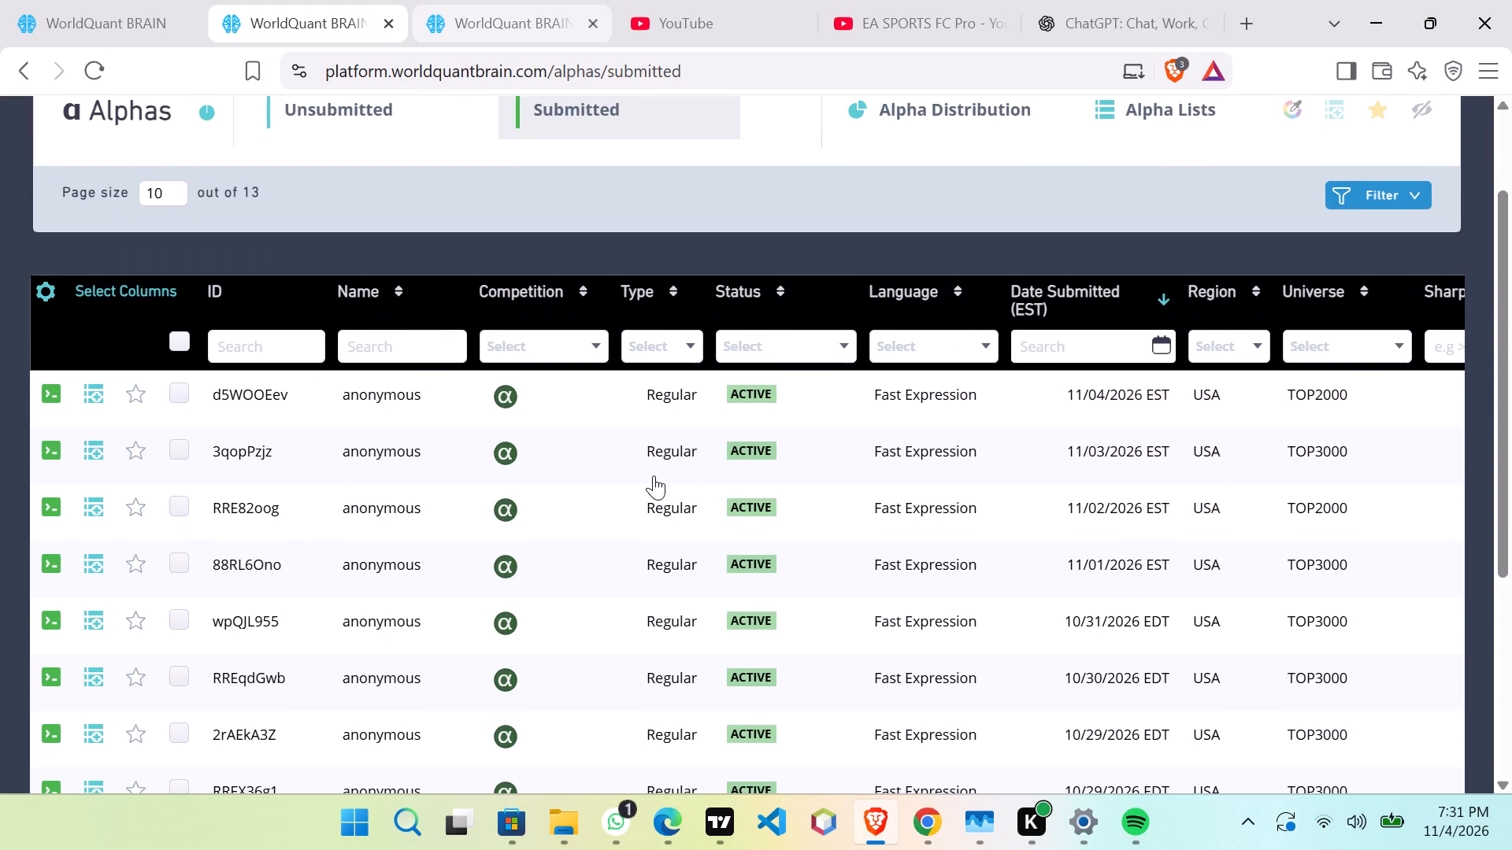
scroll(654, 475, "up", 1)
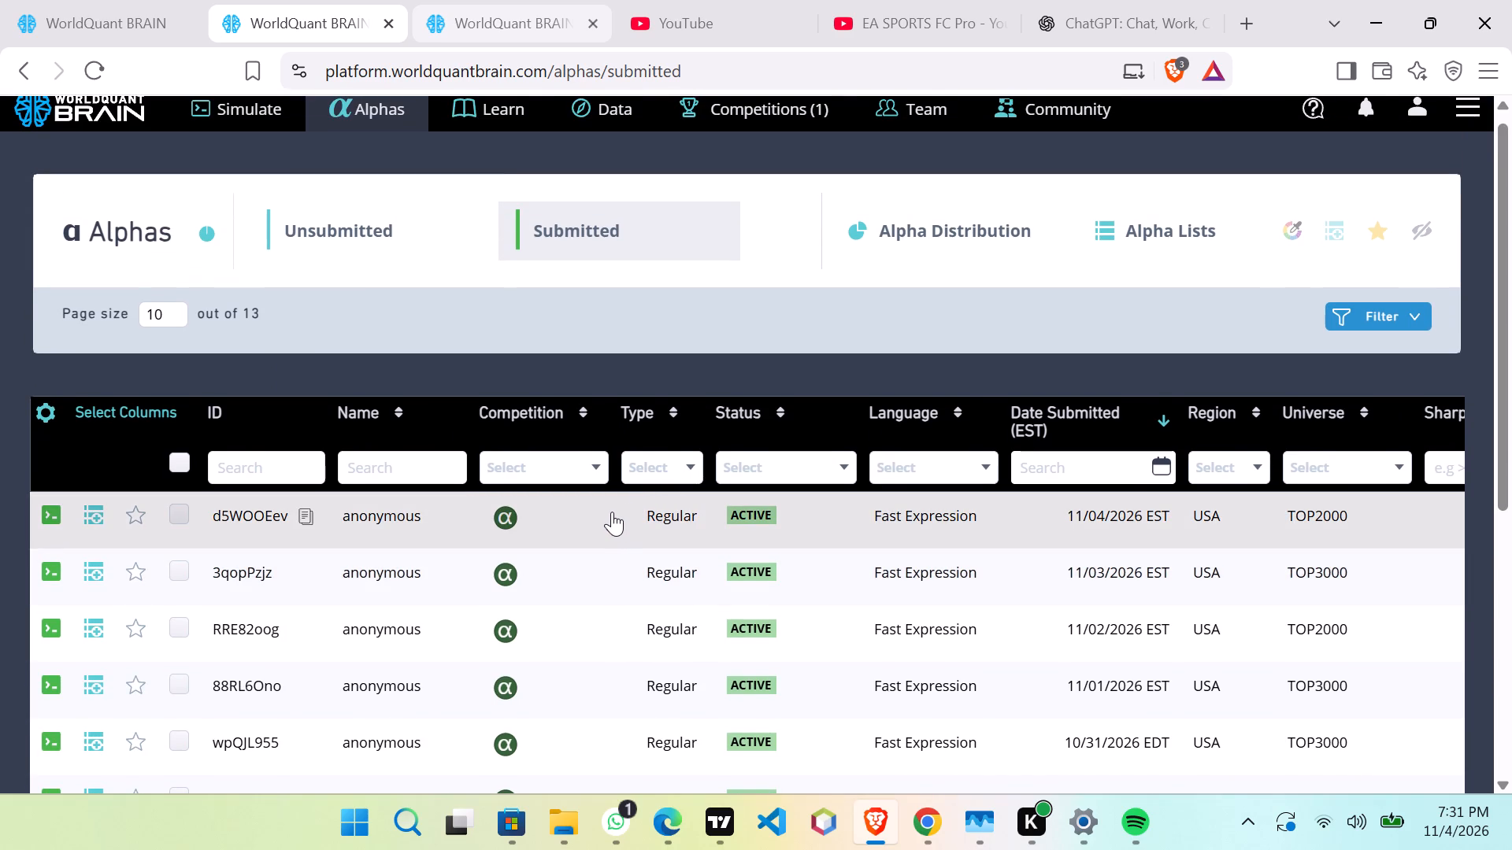
left_click(501, 519)
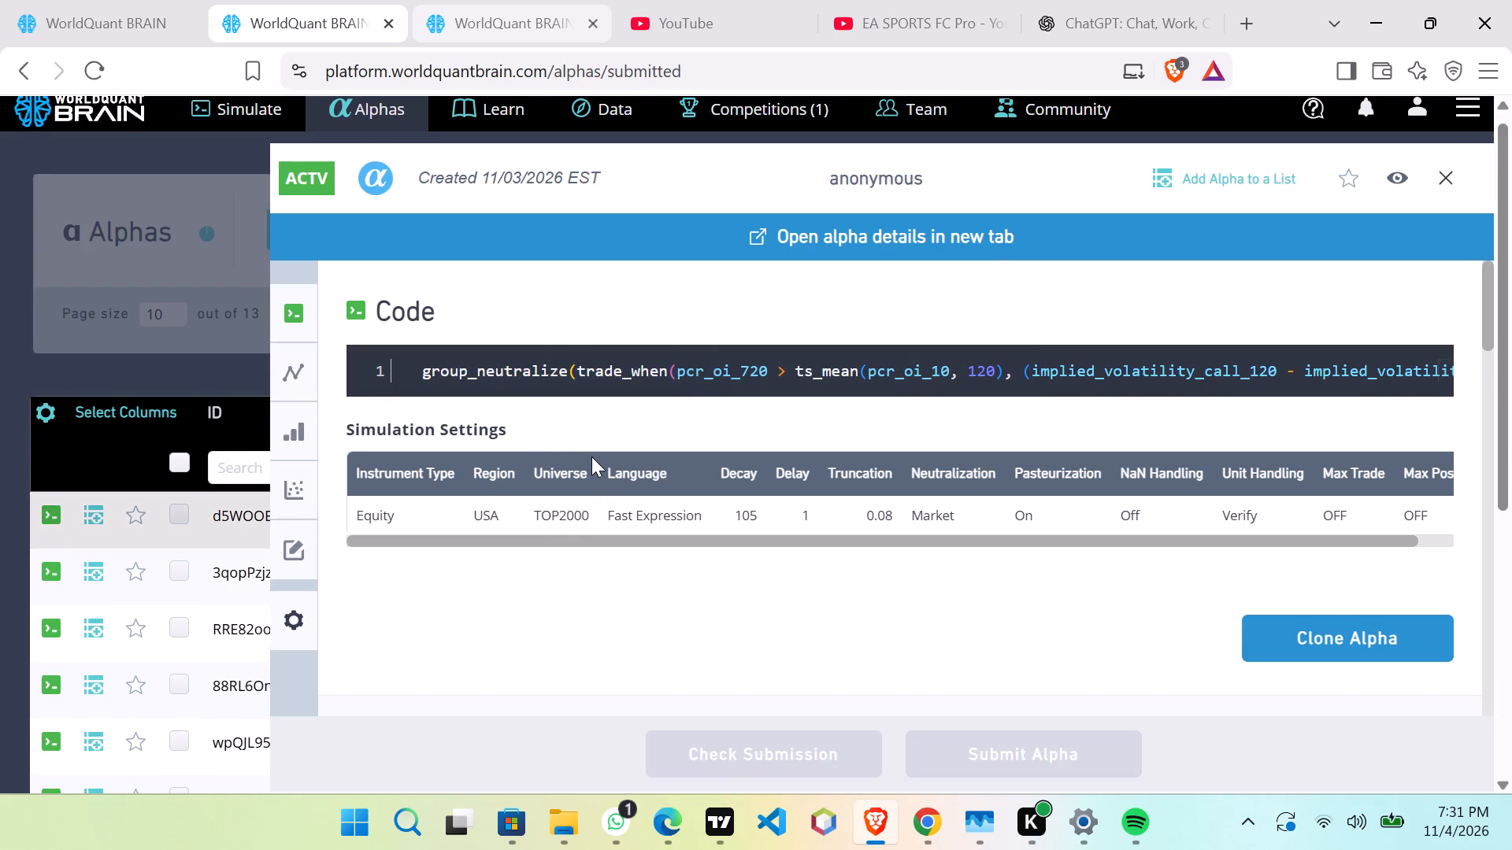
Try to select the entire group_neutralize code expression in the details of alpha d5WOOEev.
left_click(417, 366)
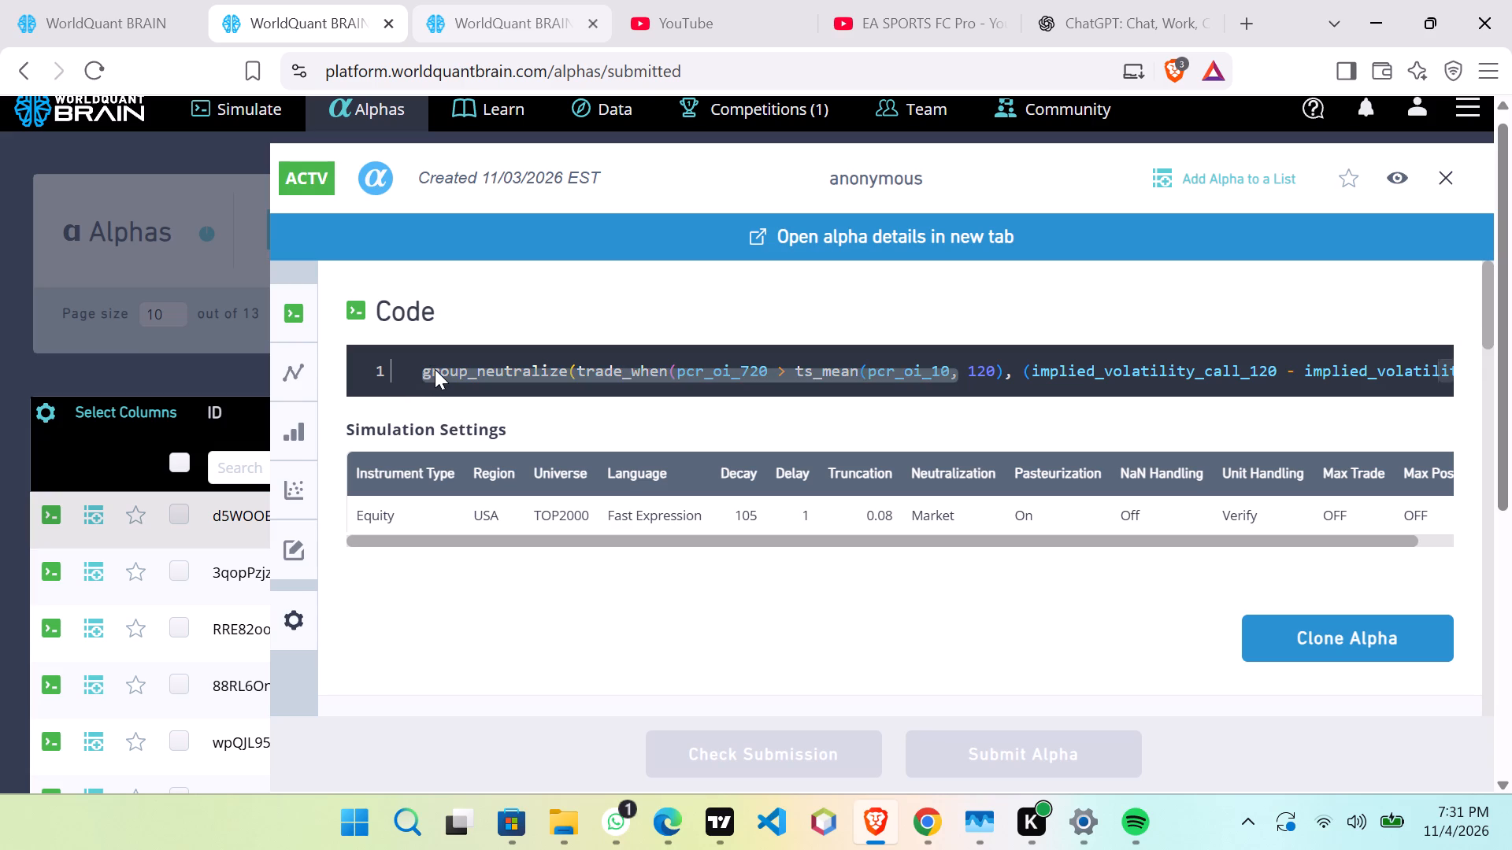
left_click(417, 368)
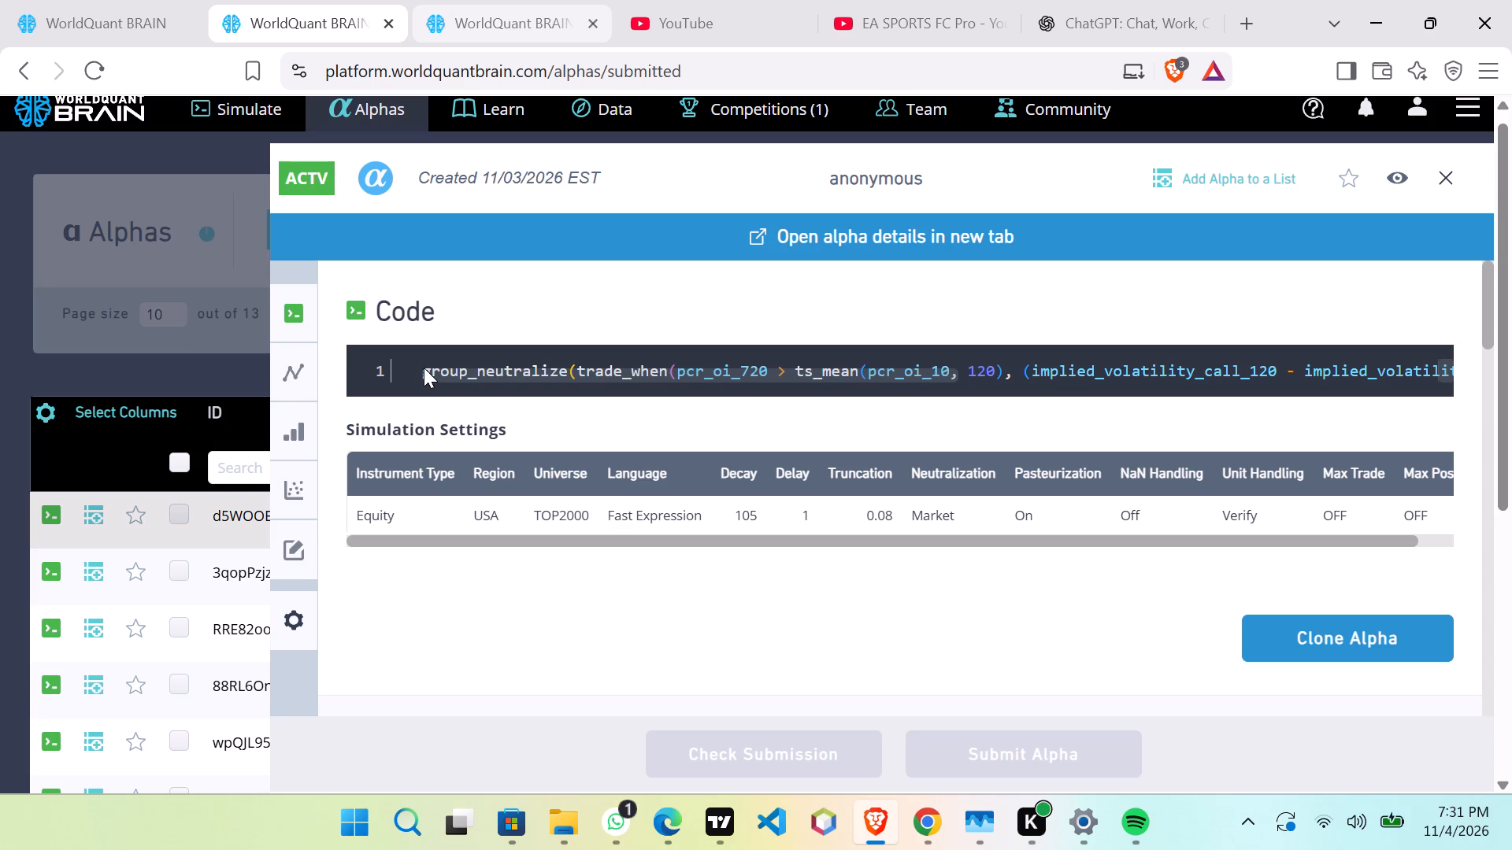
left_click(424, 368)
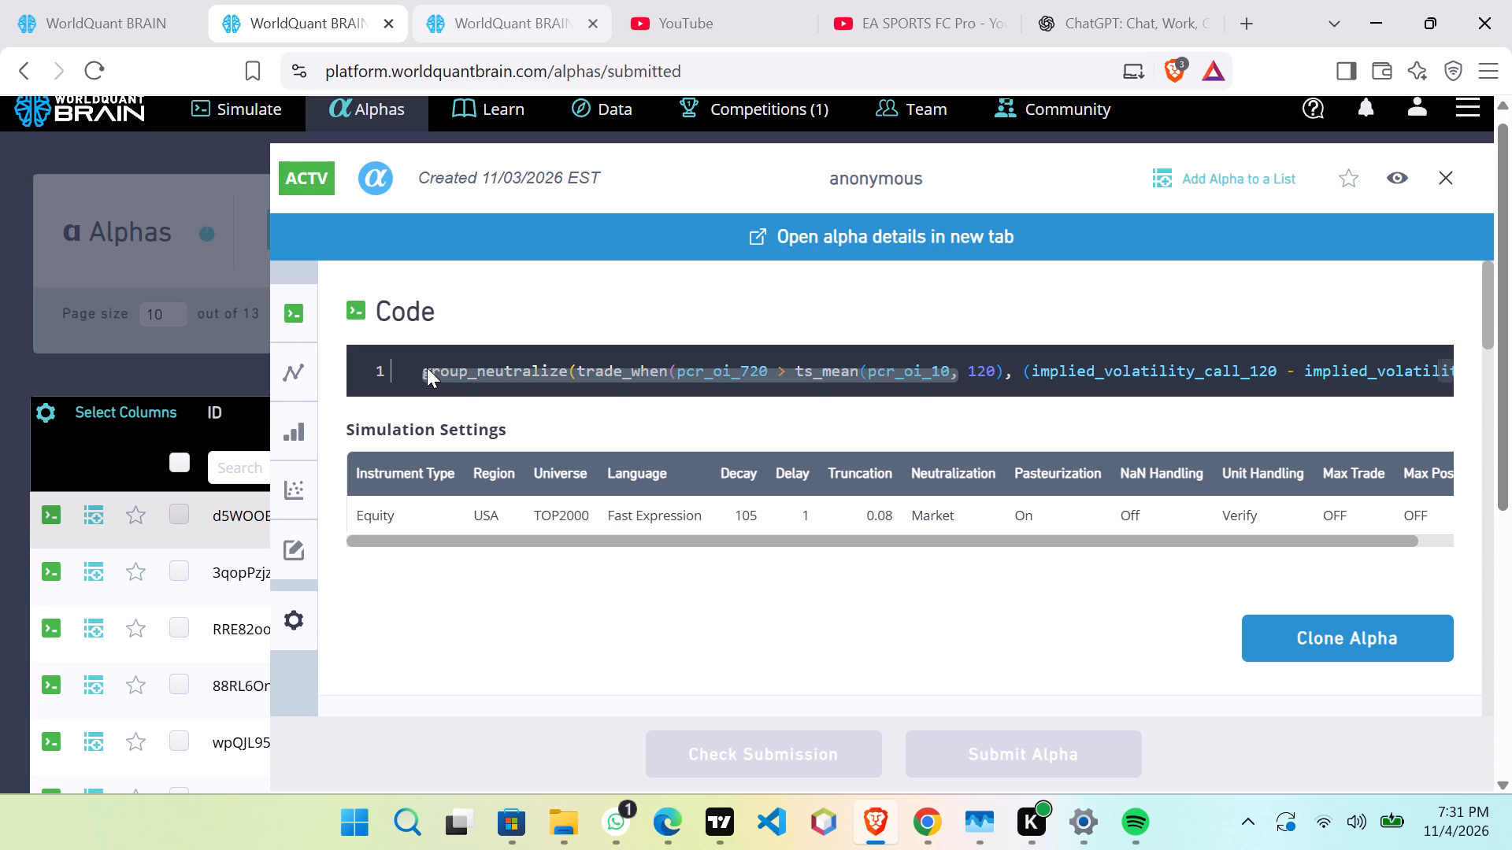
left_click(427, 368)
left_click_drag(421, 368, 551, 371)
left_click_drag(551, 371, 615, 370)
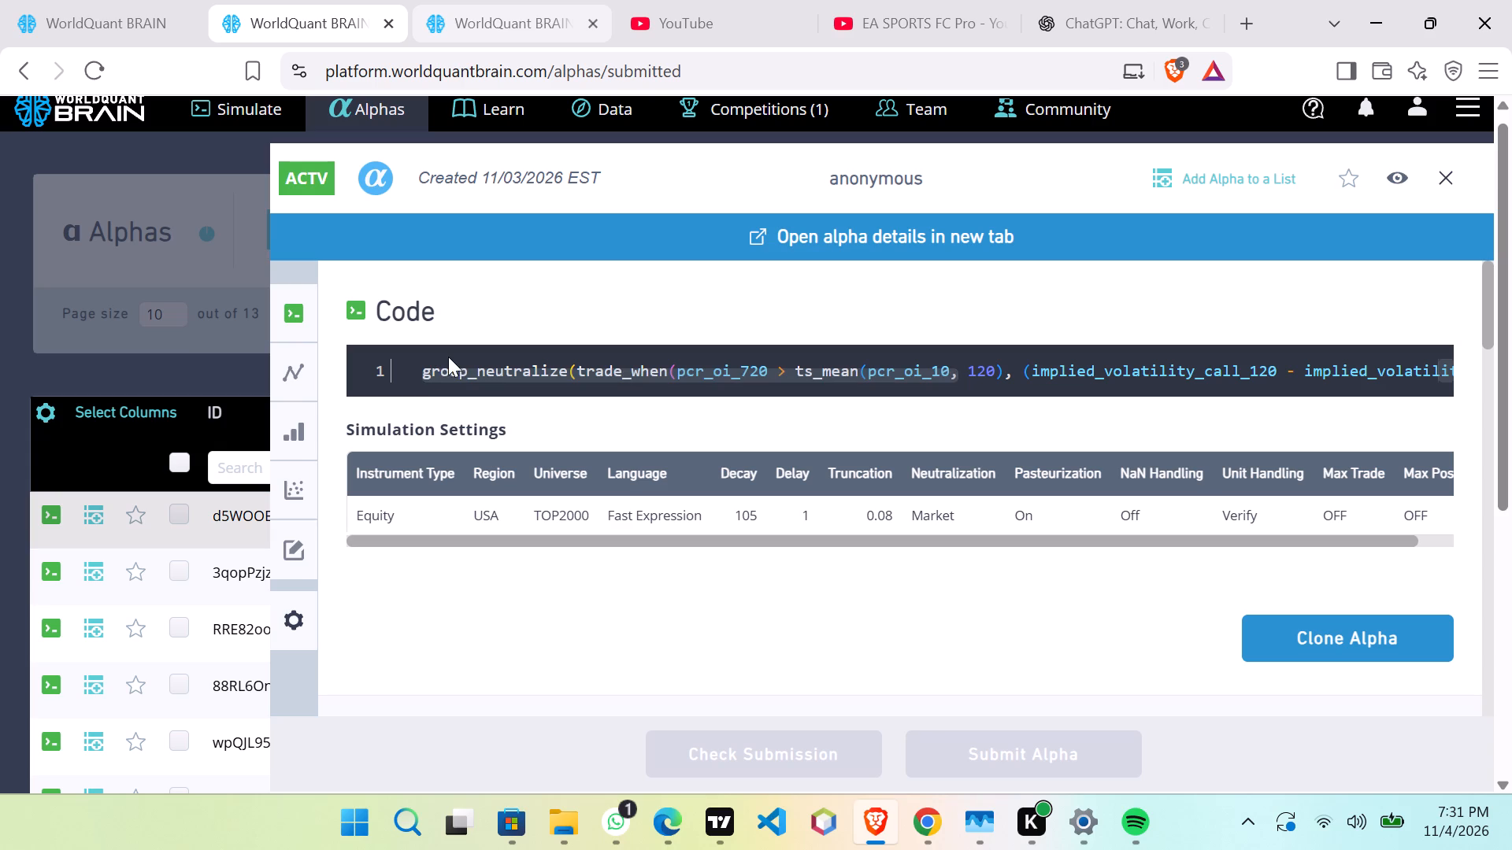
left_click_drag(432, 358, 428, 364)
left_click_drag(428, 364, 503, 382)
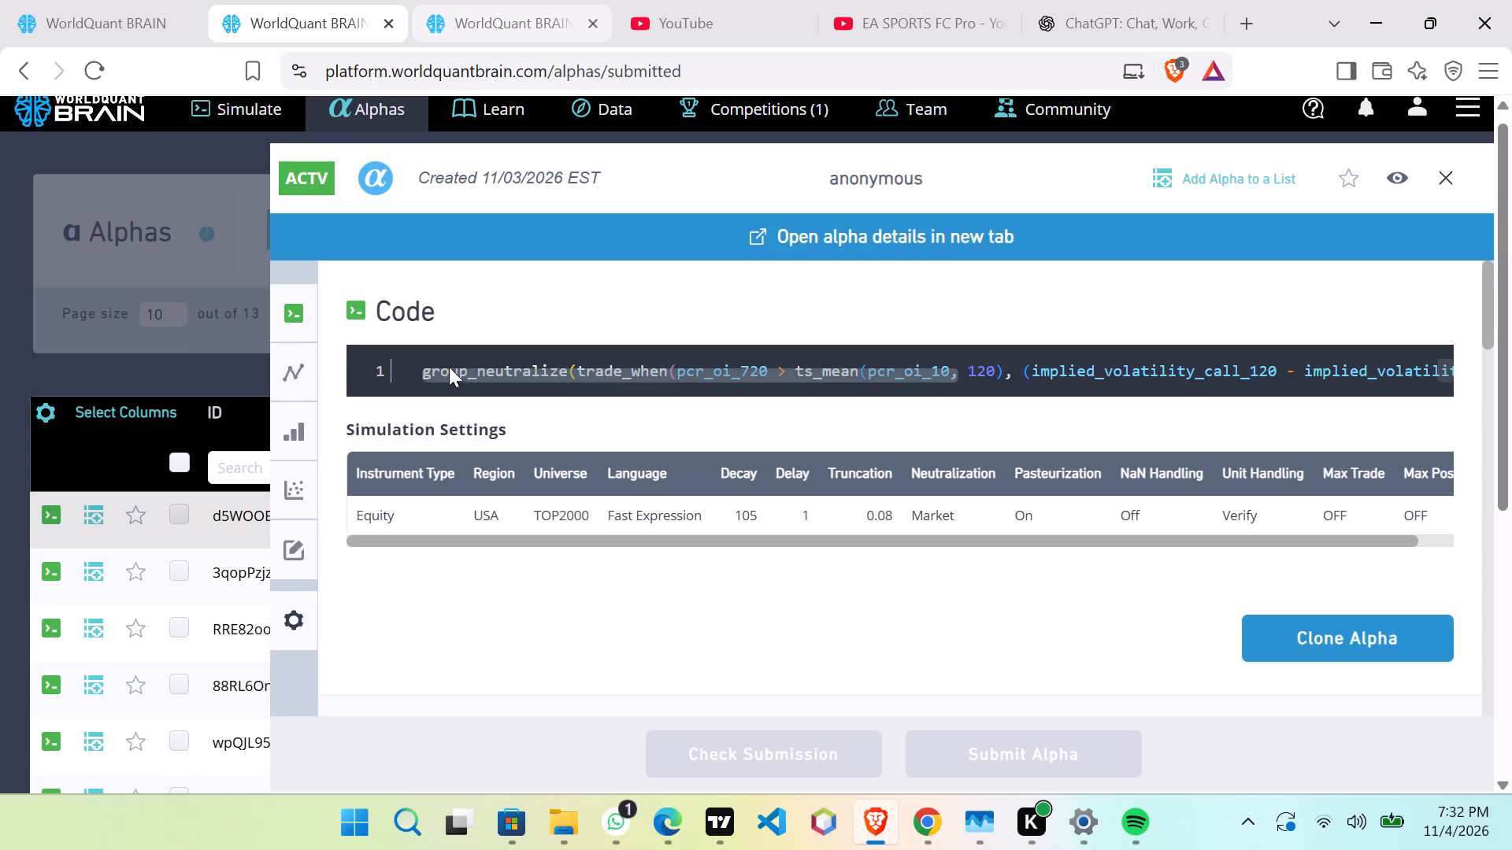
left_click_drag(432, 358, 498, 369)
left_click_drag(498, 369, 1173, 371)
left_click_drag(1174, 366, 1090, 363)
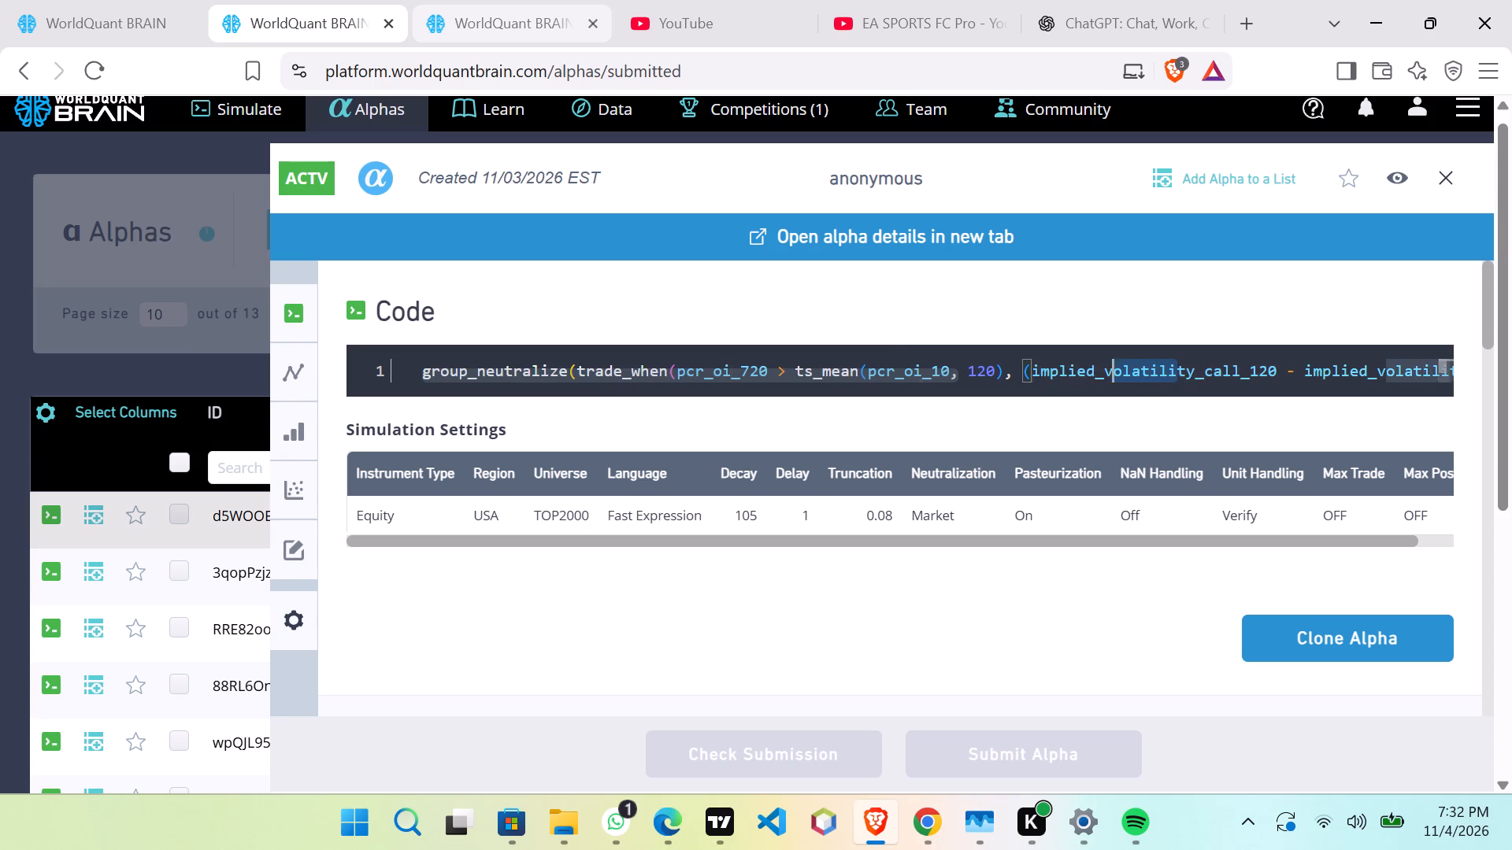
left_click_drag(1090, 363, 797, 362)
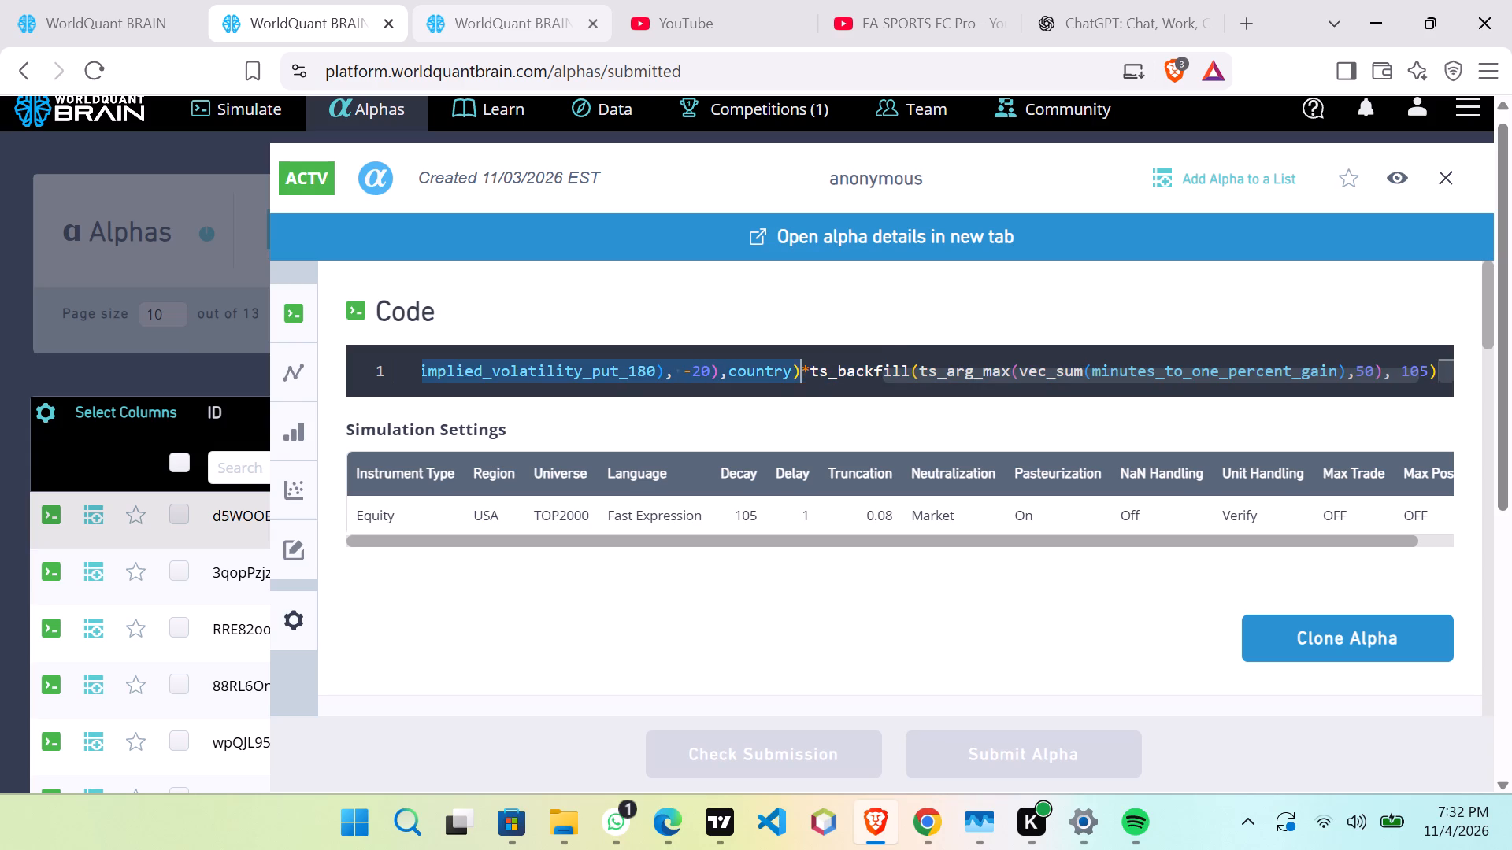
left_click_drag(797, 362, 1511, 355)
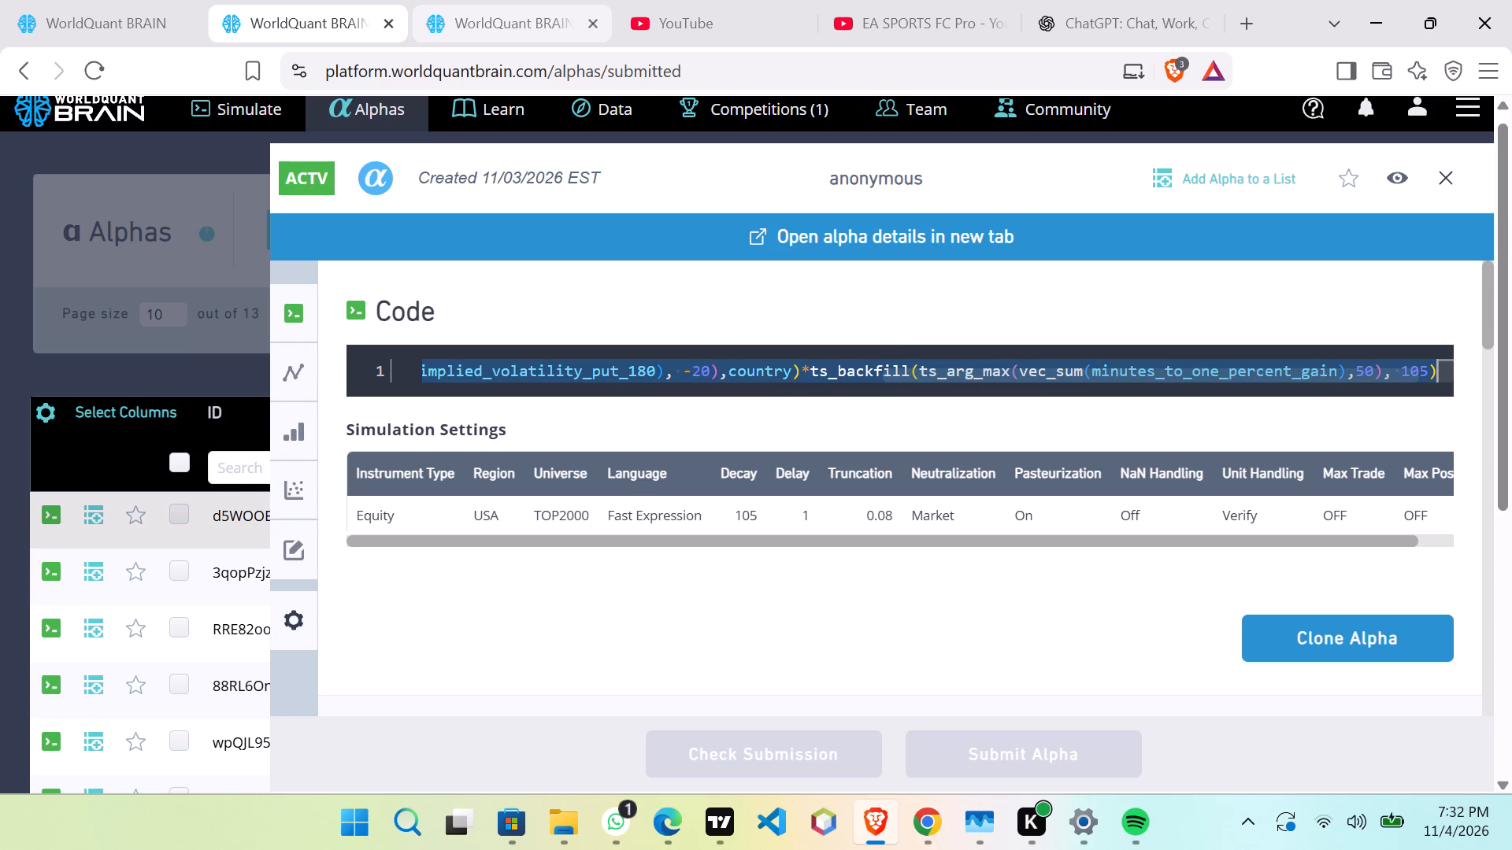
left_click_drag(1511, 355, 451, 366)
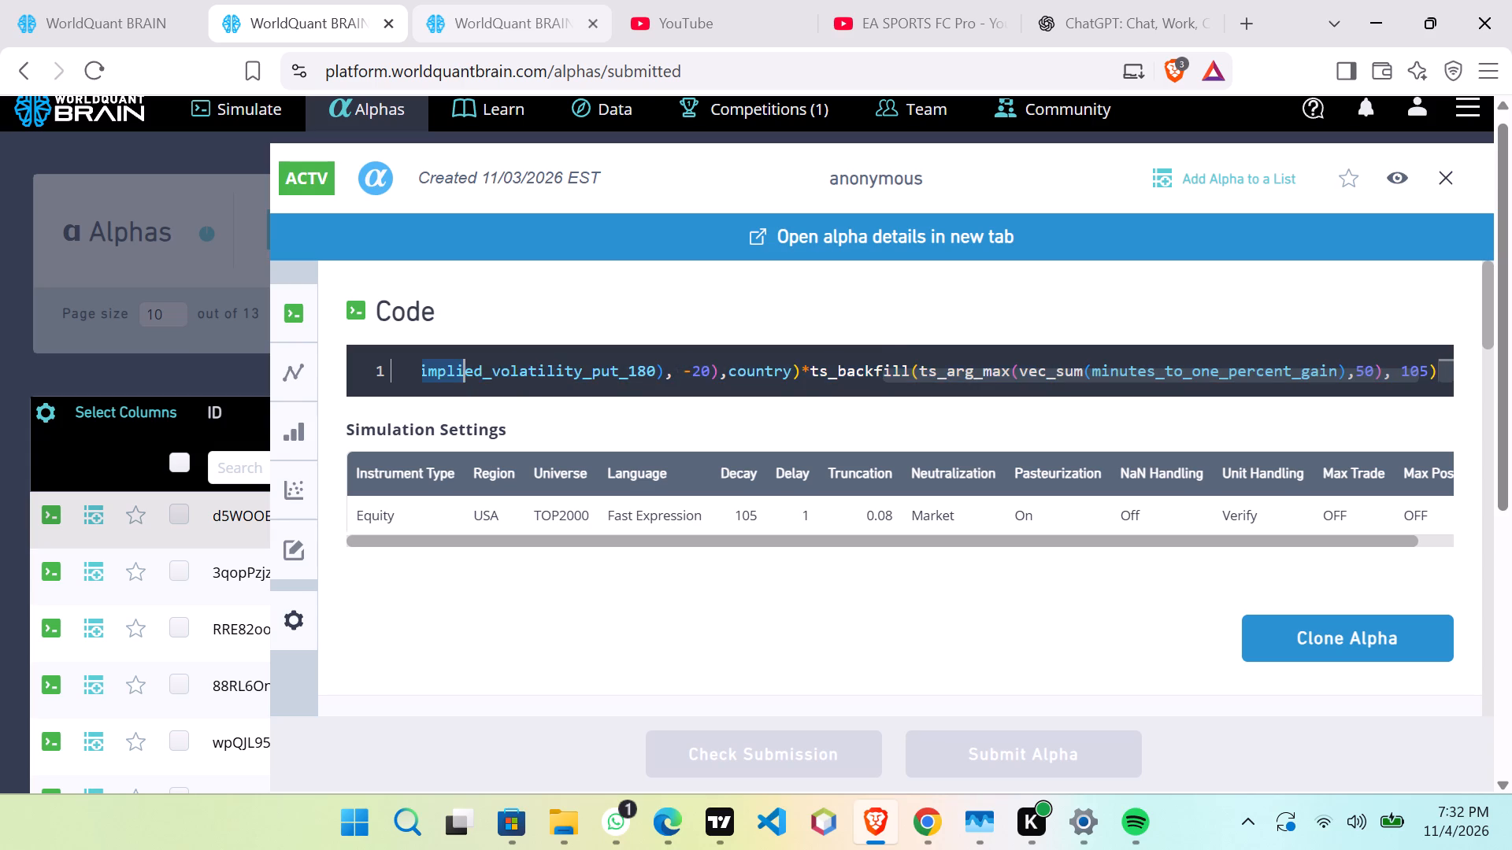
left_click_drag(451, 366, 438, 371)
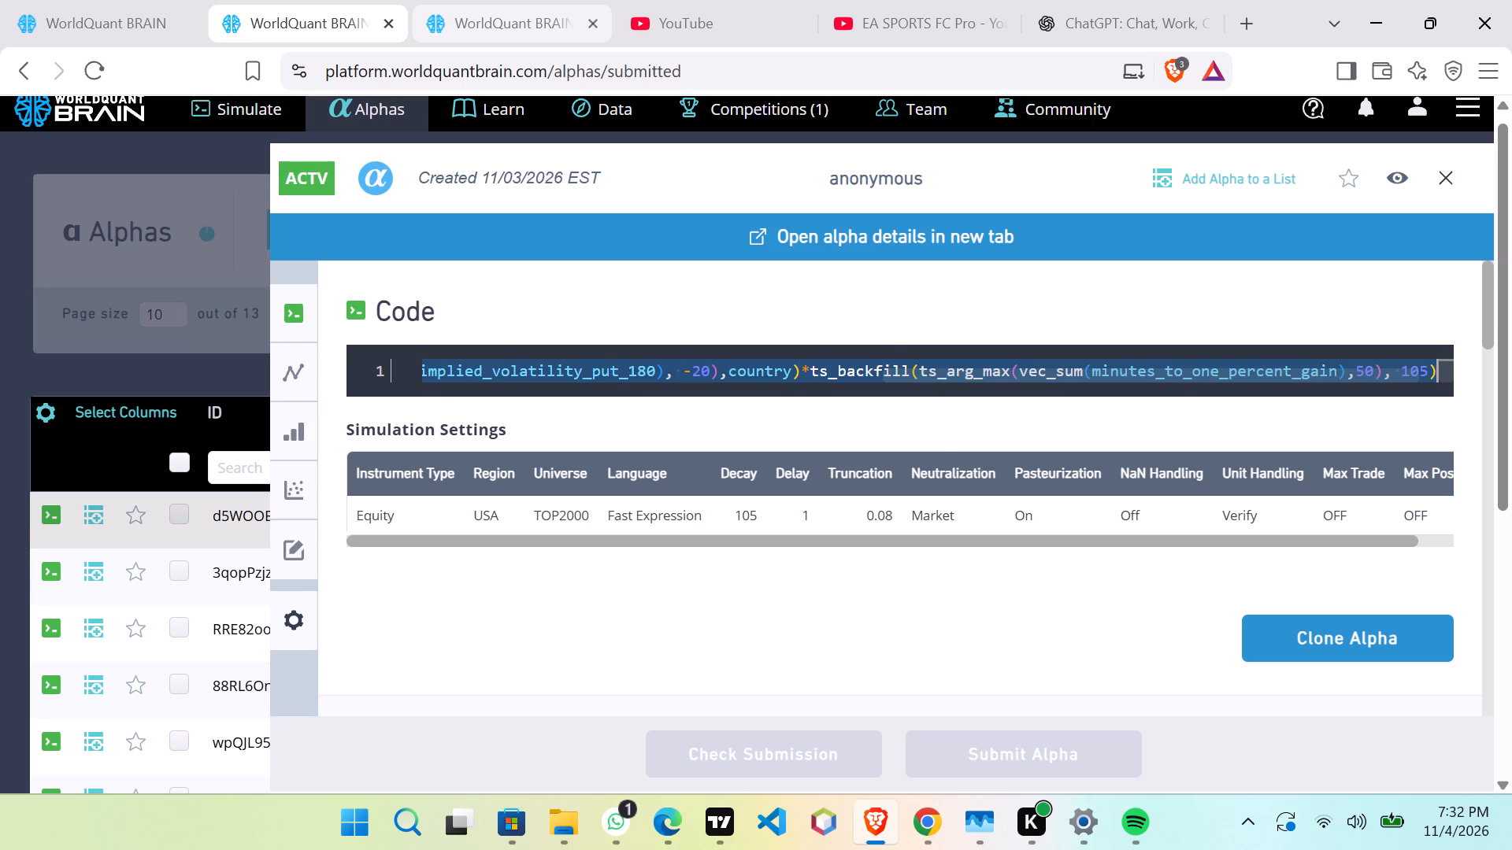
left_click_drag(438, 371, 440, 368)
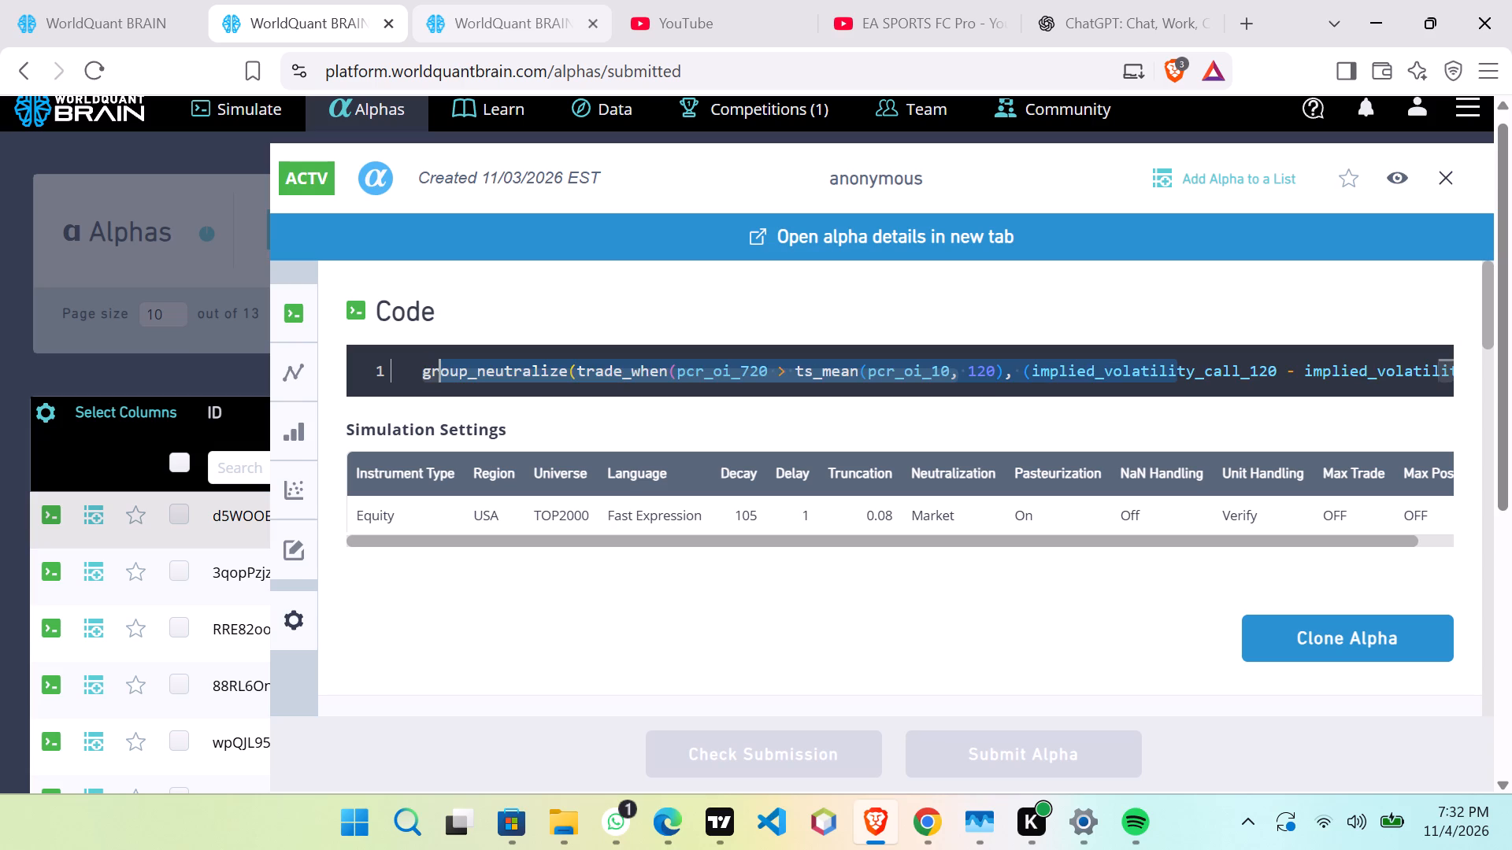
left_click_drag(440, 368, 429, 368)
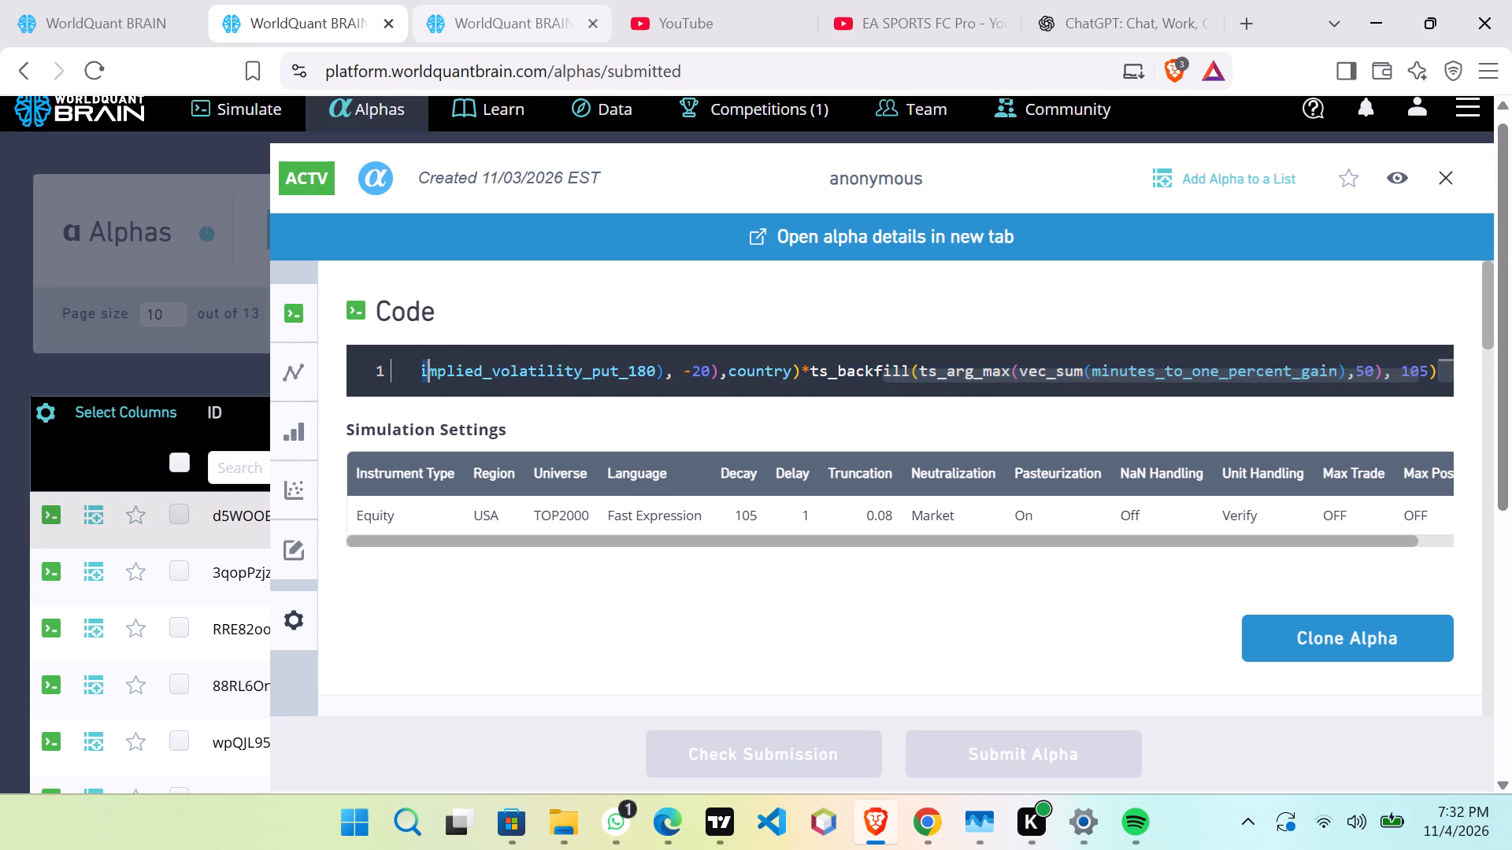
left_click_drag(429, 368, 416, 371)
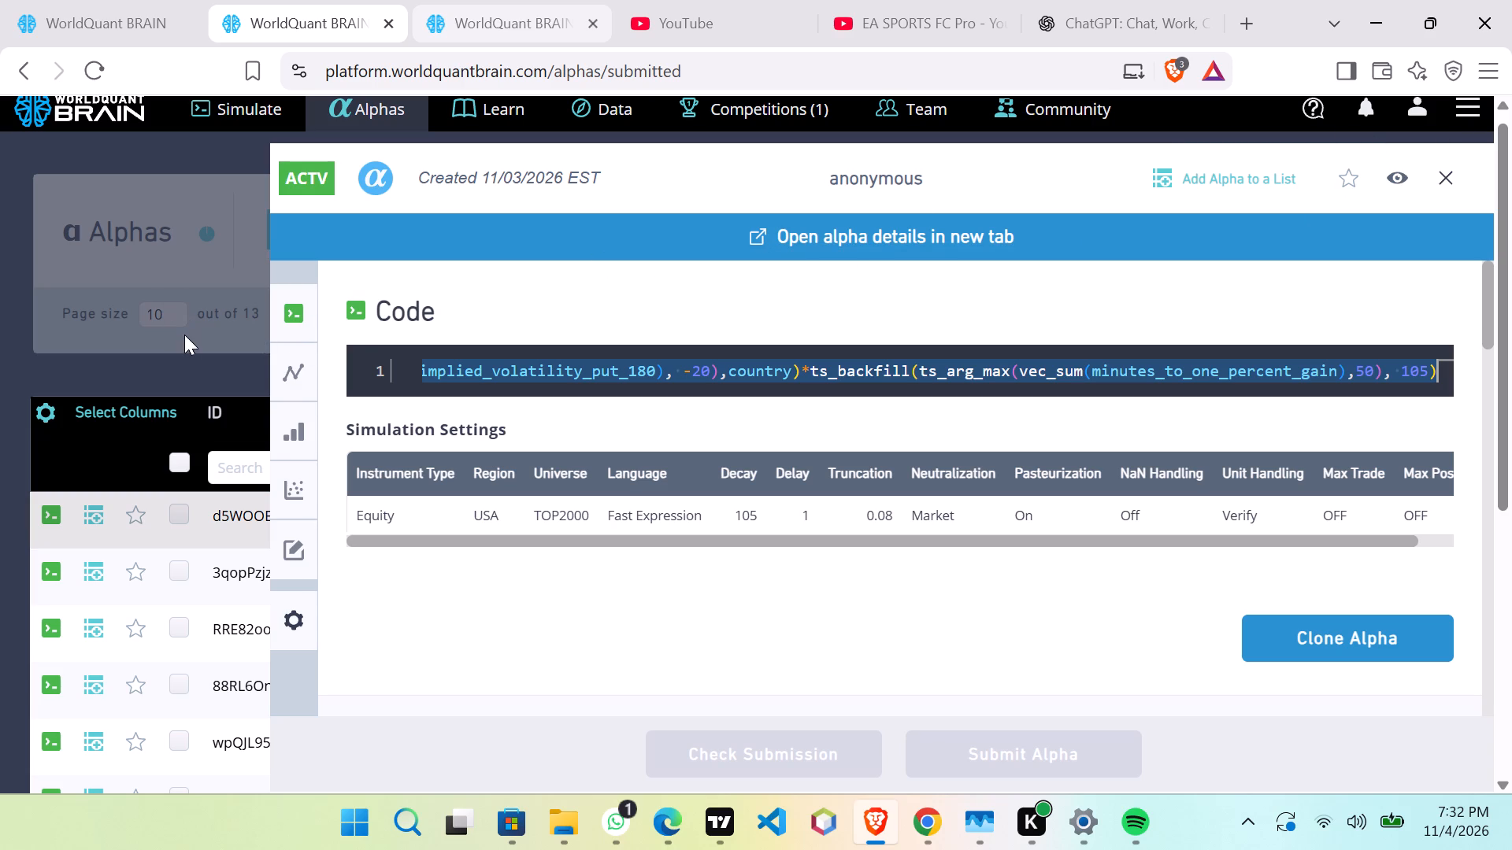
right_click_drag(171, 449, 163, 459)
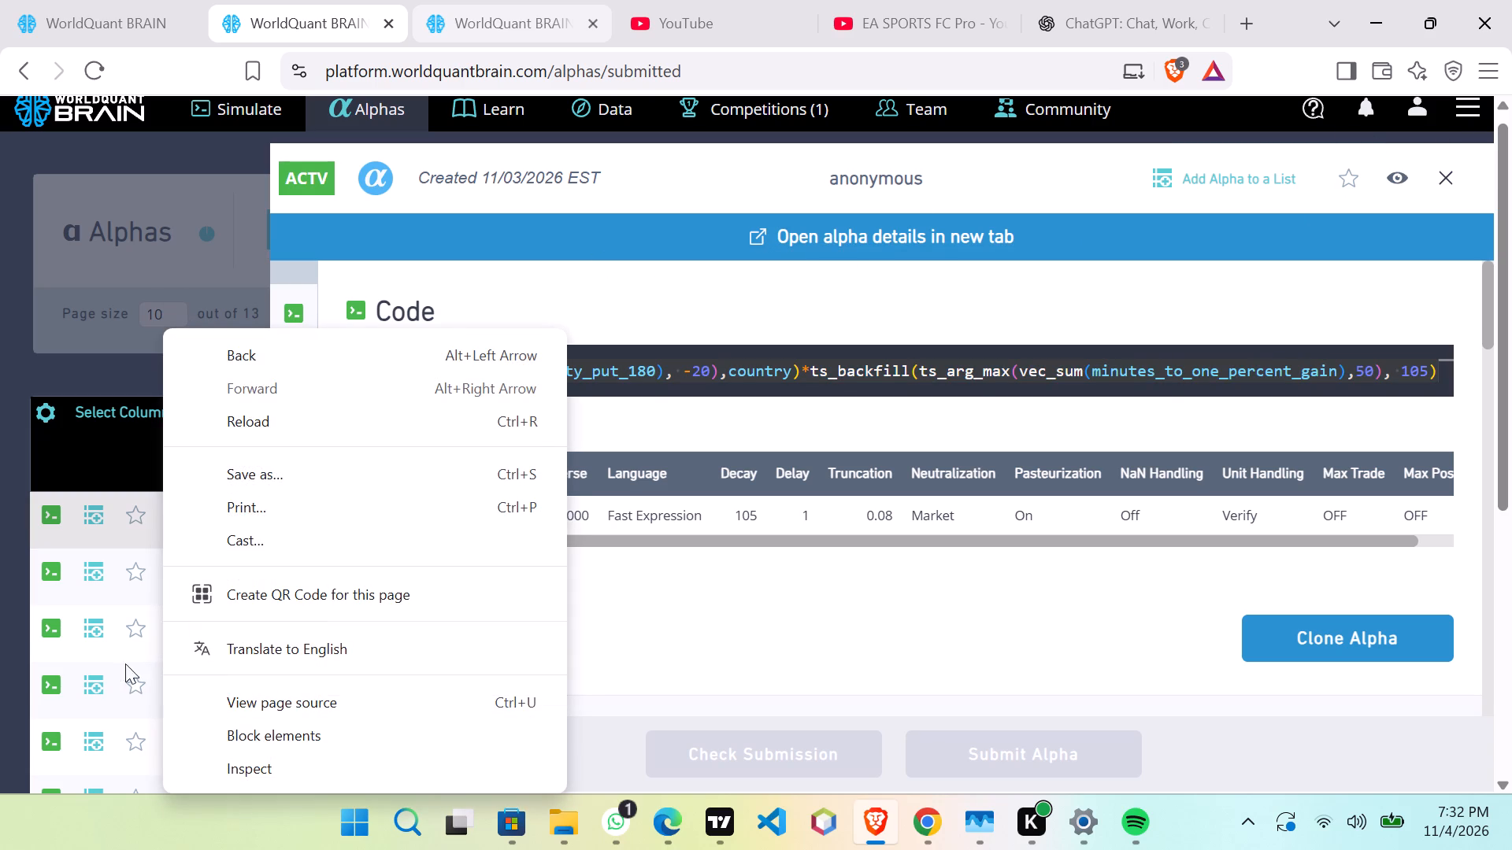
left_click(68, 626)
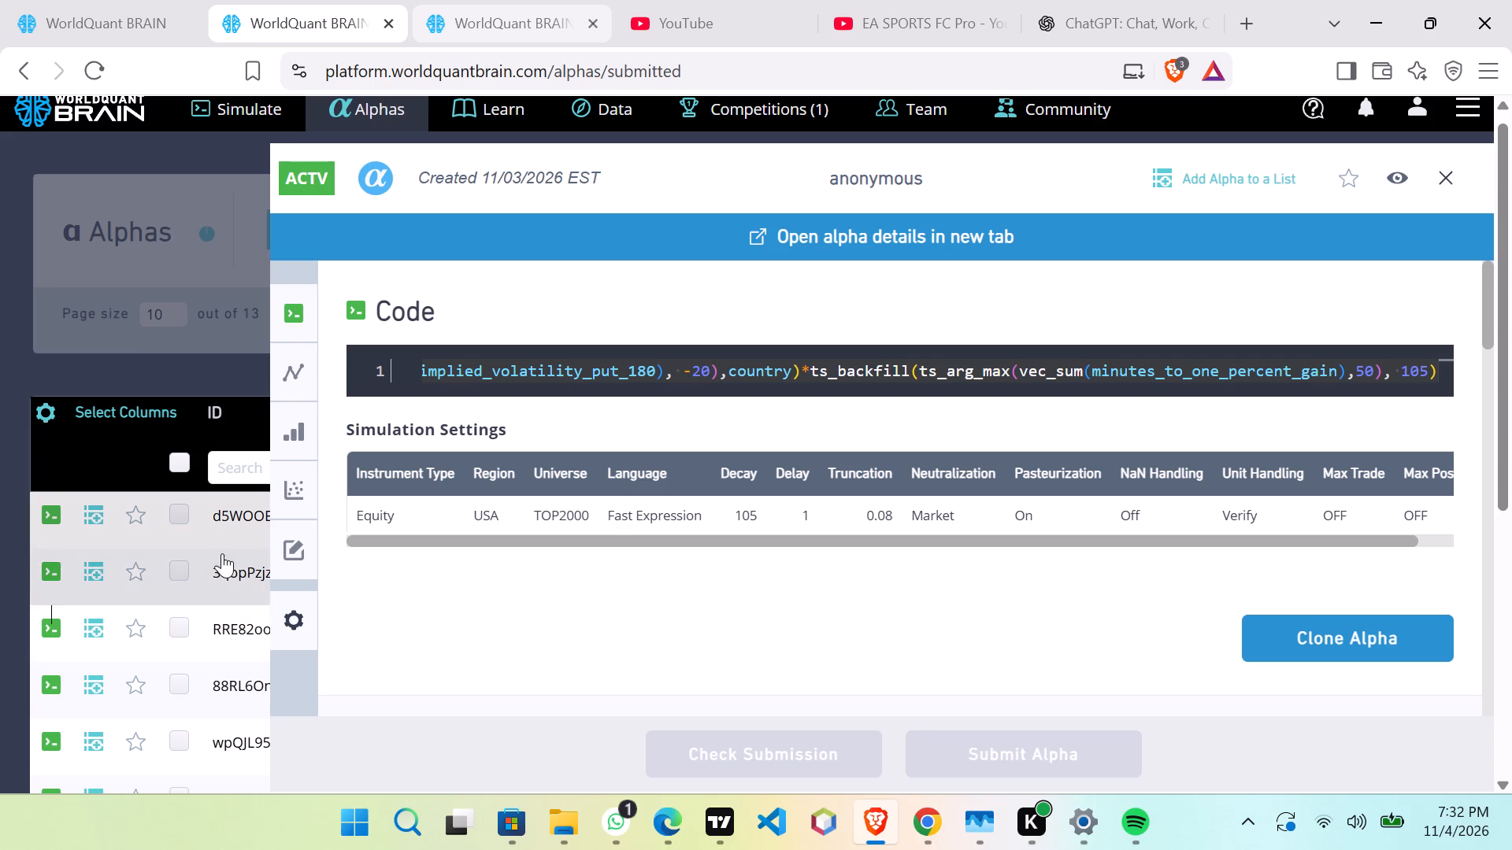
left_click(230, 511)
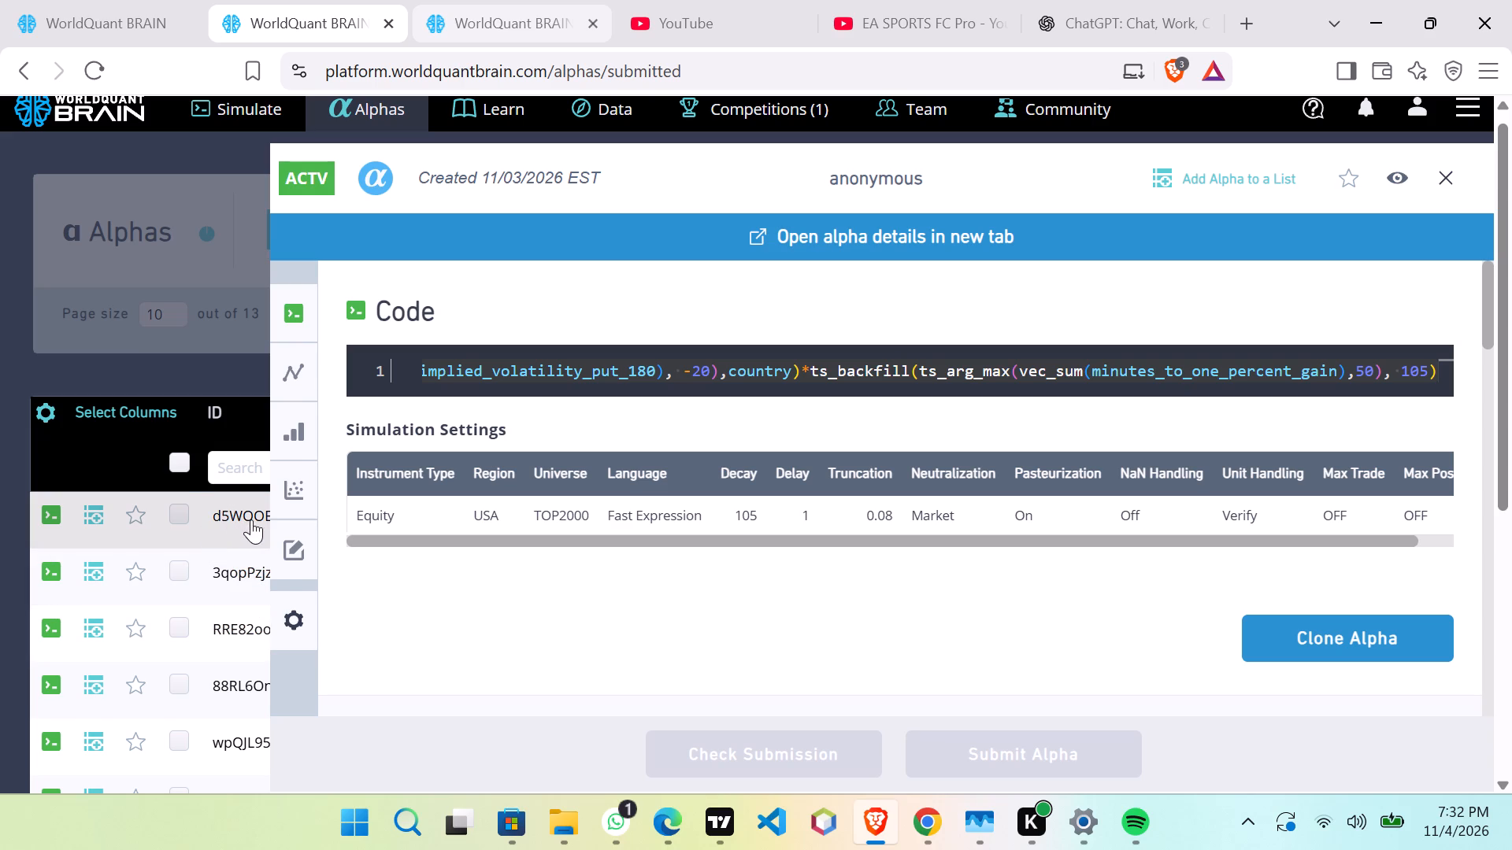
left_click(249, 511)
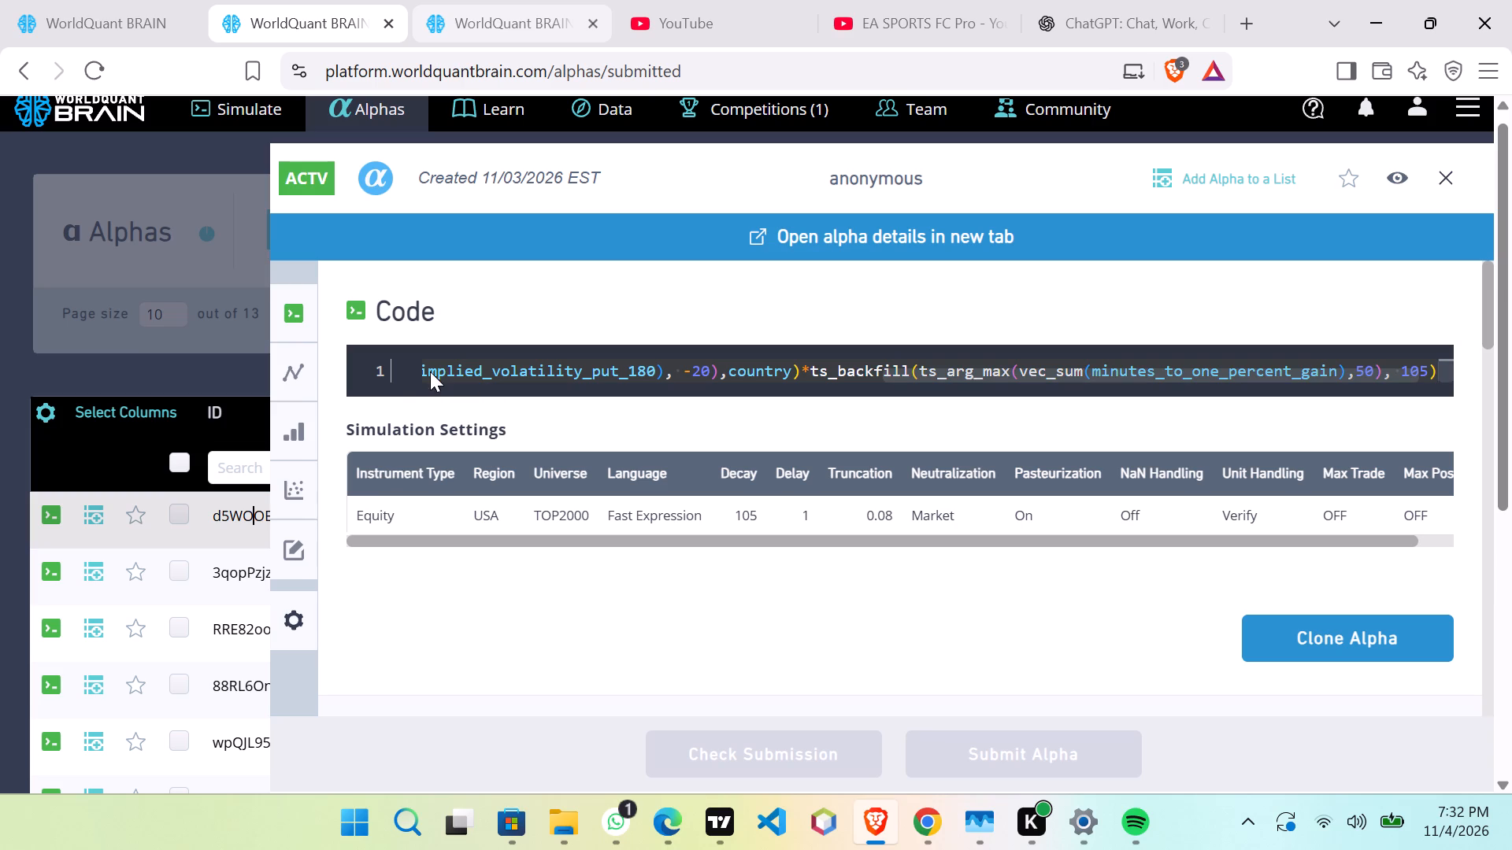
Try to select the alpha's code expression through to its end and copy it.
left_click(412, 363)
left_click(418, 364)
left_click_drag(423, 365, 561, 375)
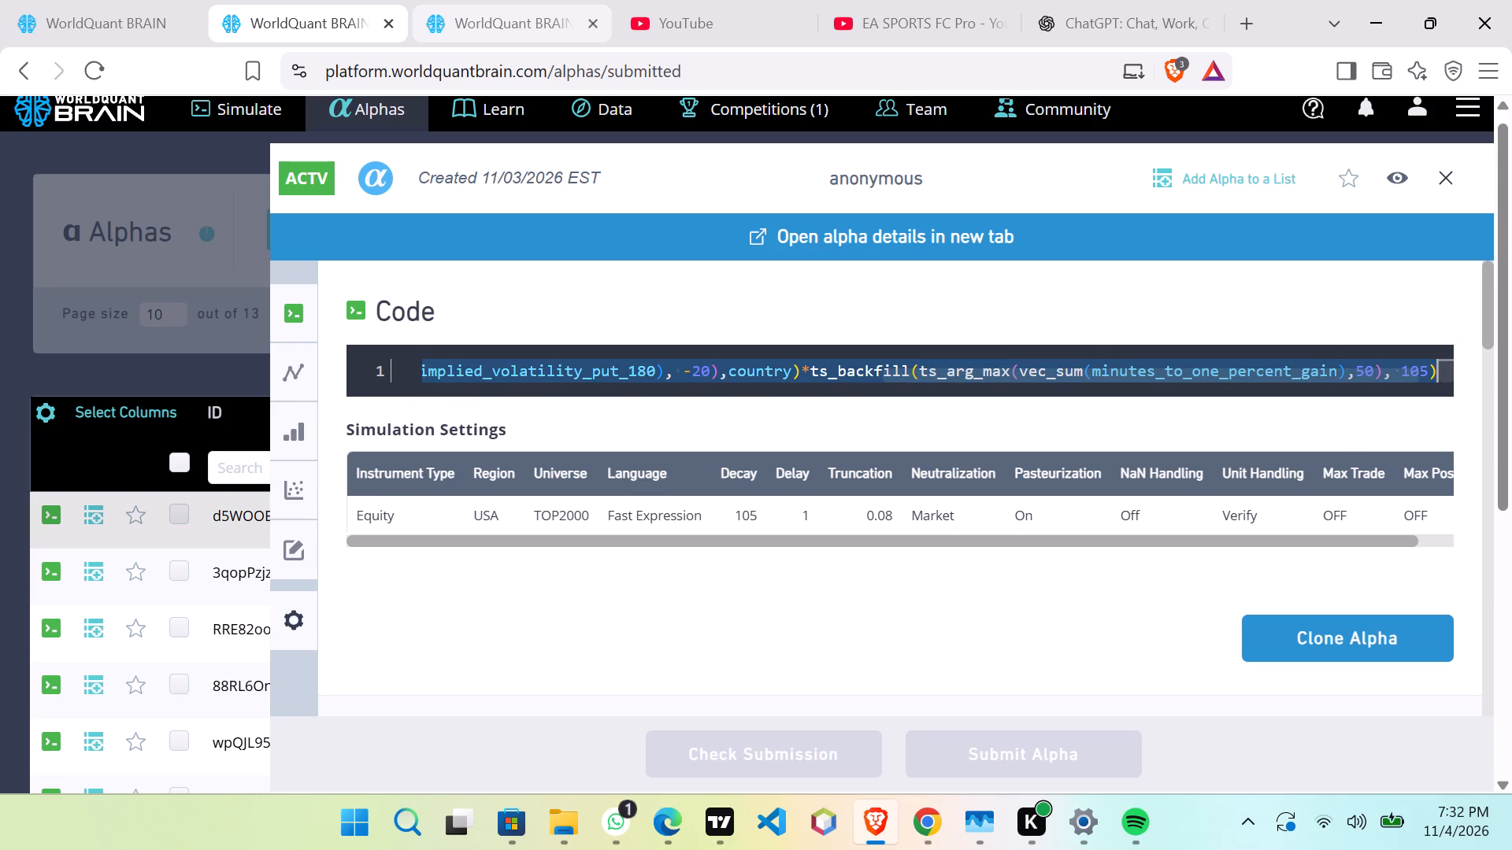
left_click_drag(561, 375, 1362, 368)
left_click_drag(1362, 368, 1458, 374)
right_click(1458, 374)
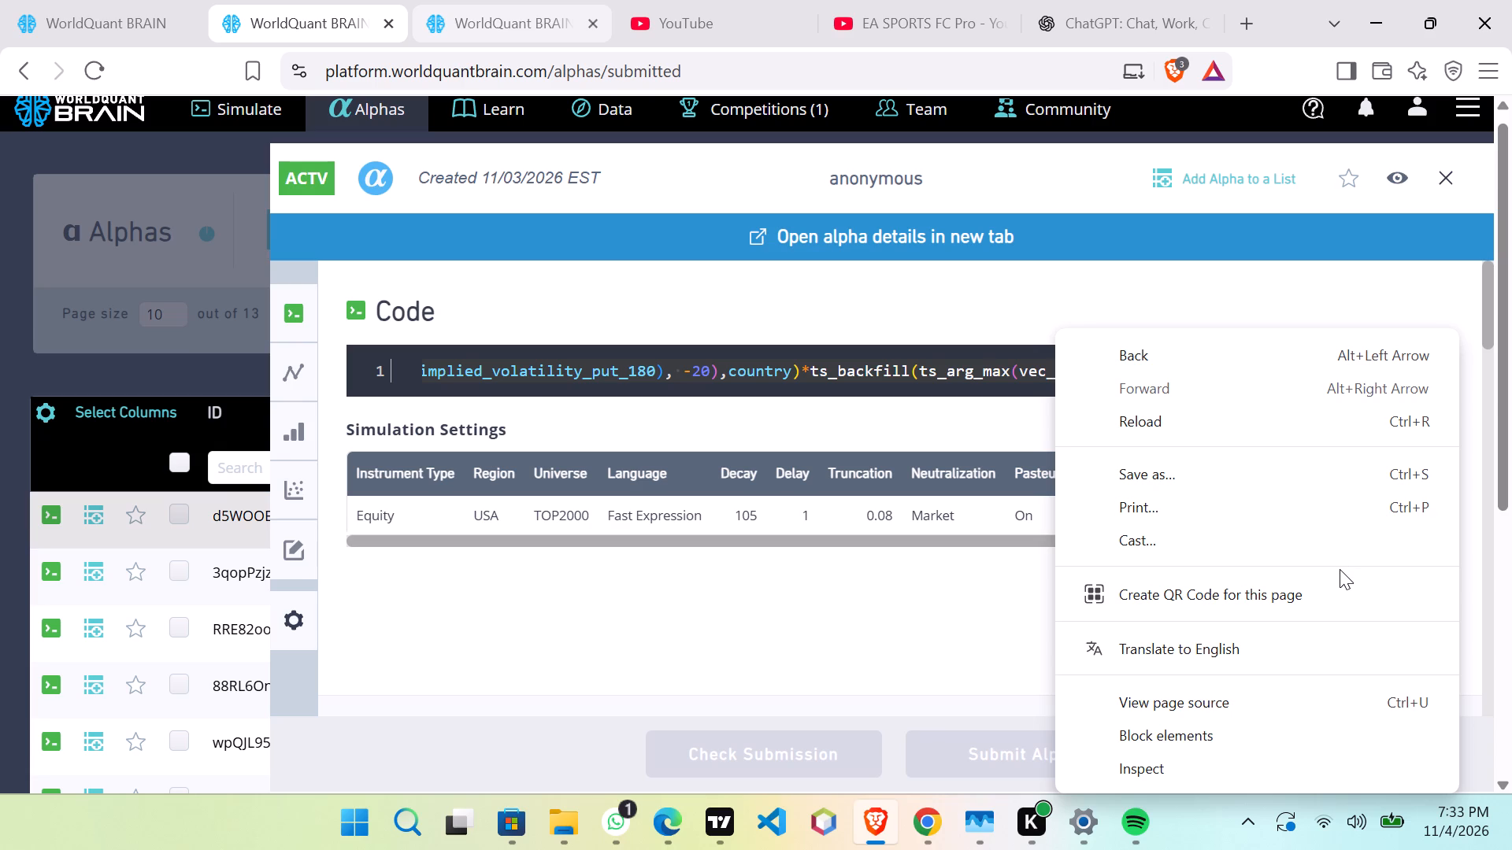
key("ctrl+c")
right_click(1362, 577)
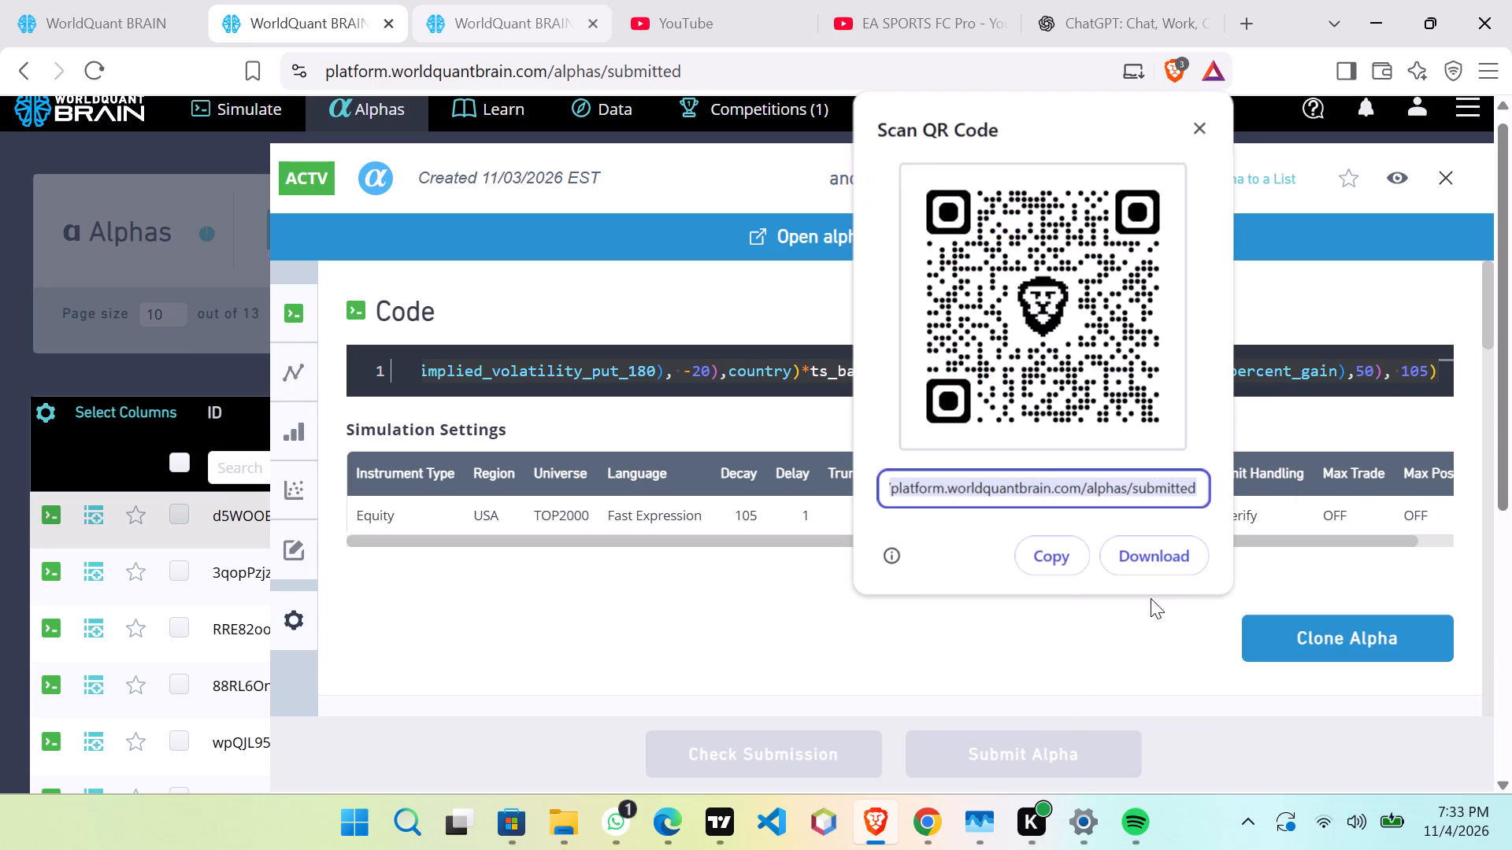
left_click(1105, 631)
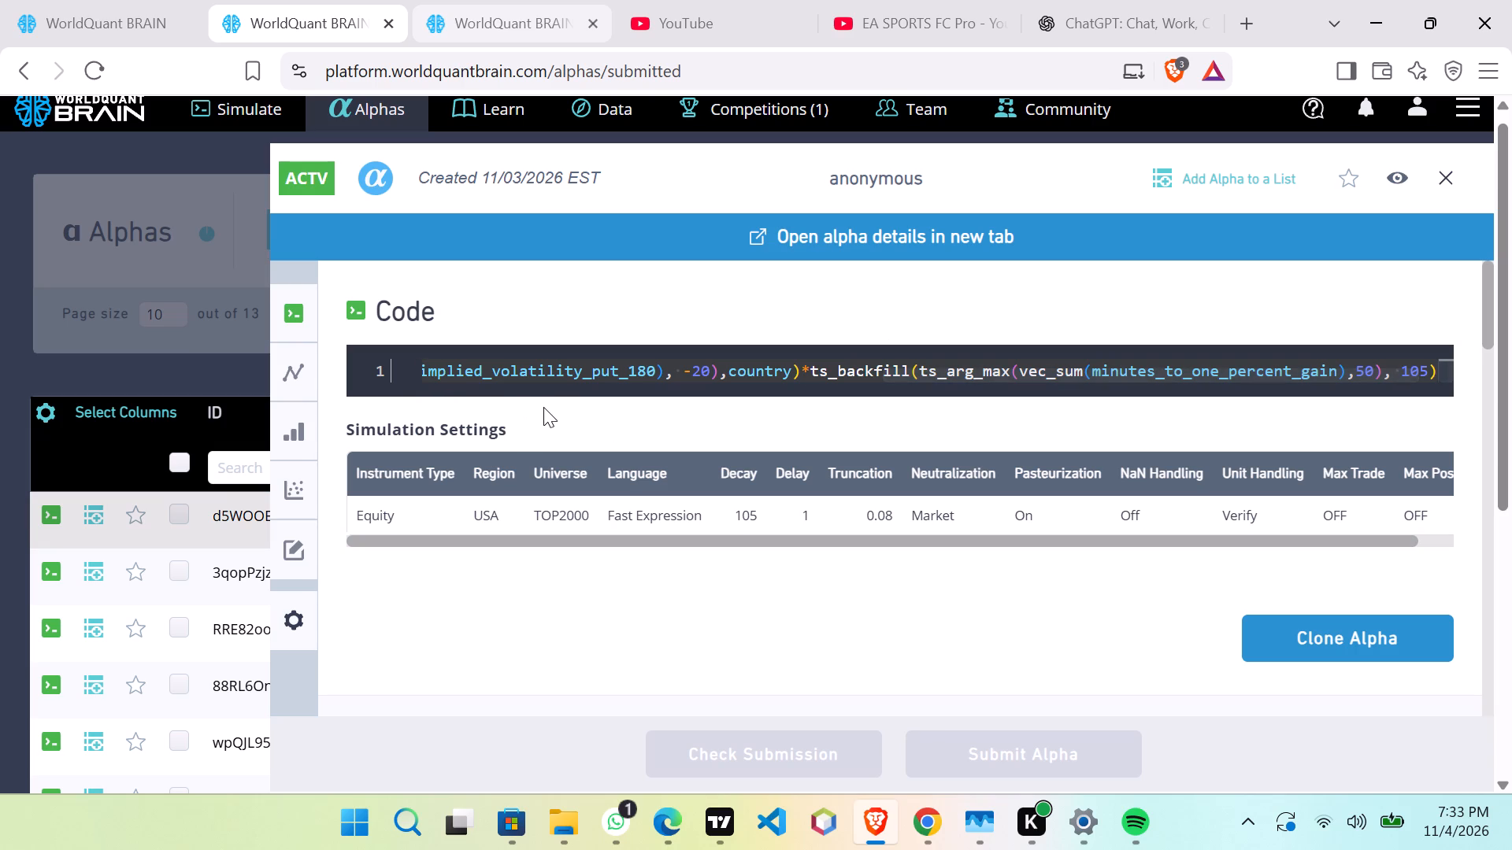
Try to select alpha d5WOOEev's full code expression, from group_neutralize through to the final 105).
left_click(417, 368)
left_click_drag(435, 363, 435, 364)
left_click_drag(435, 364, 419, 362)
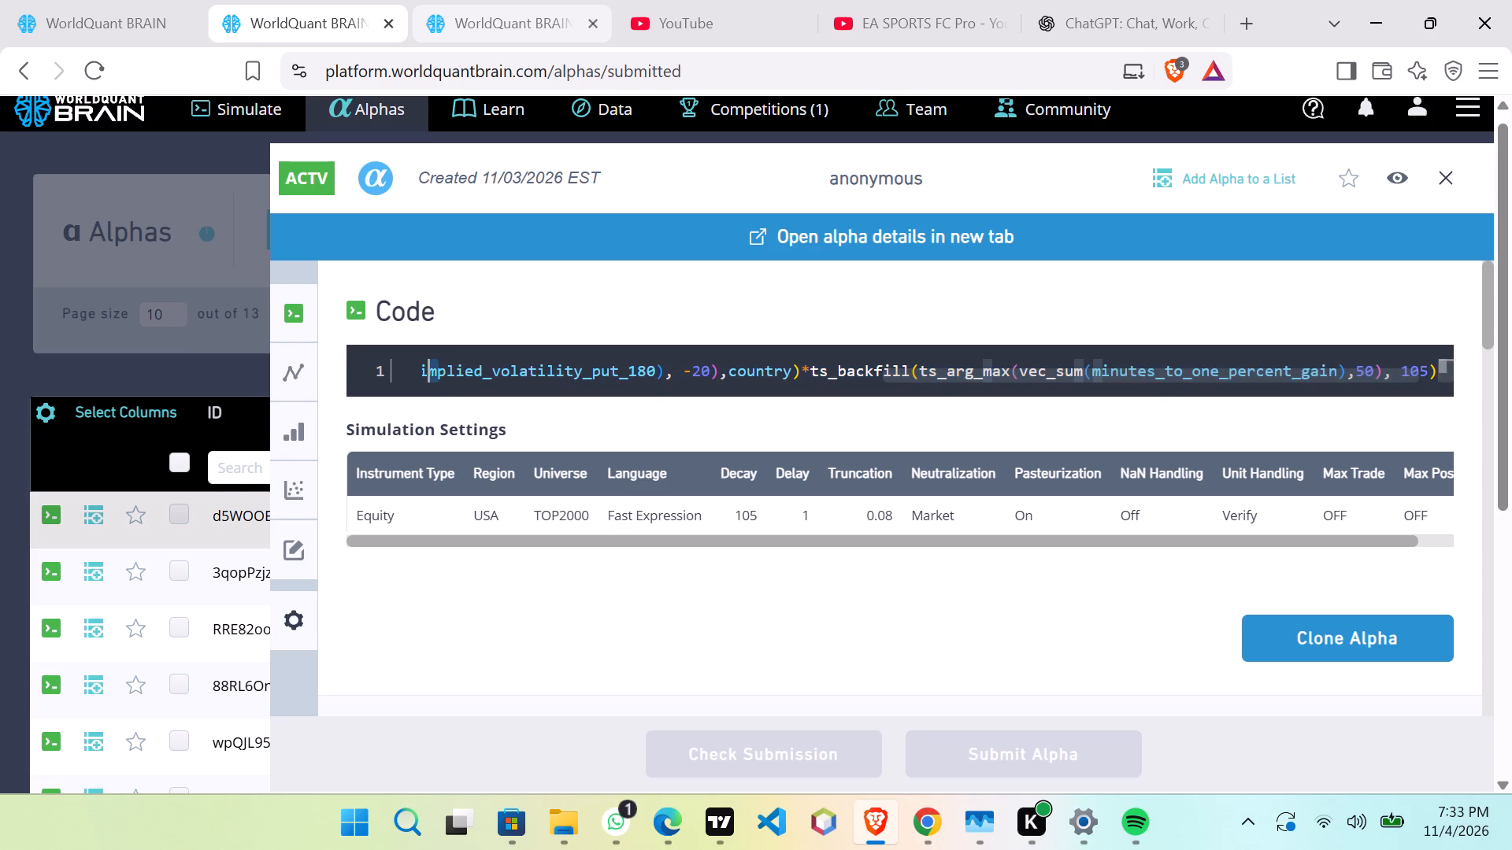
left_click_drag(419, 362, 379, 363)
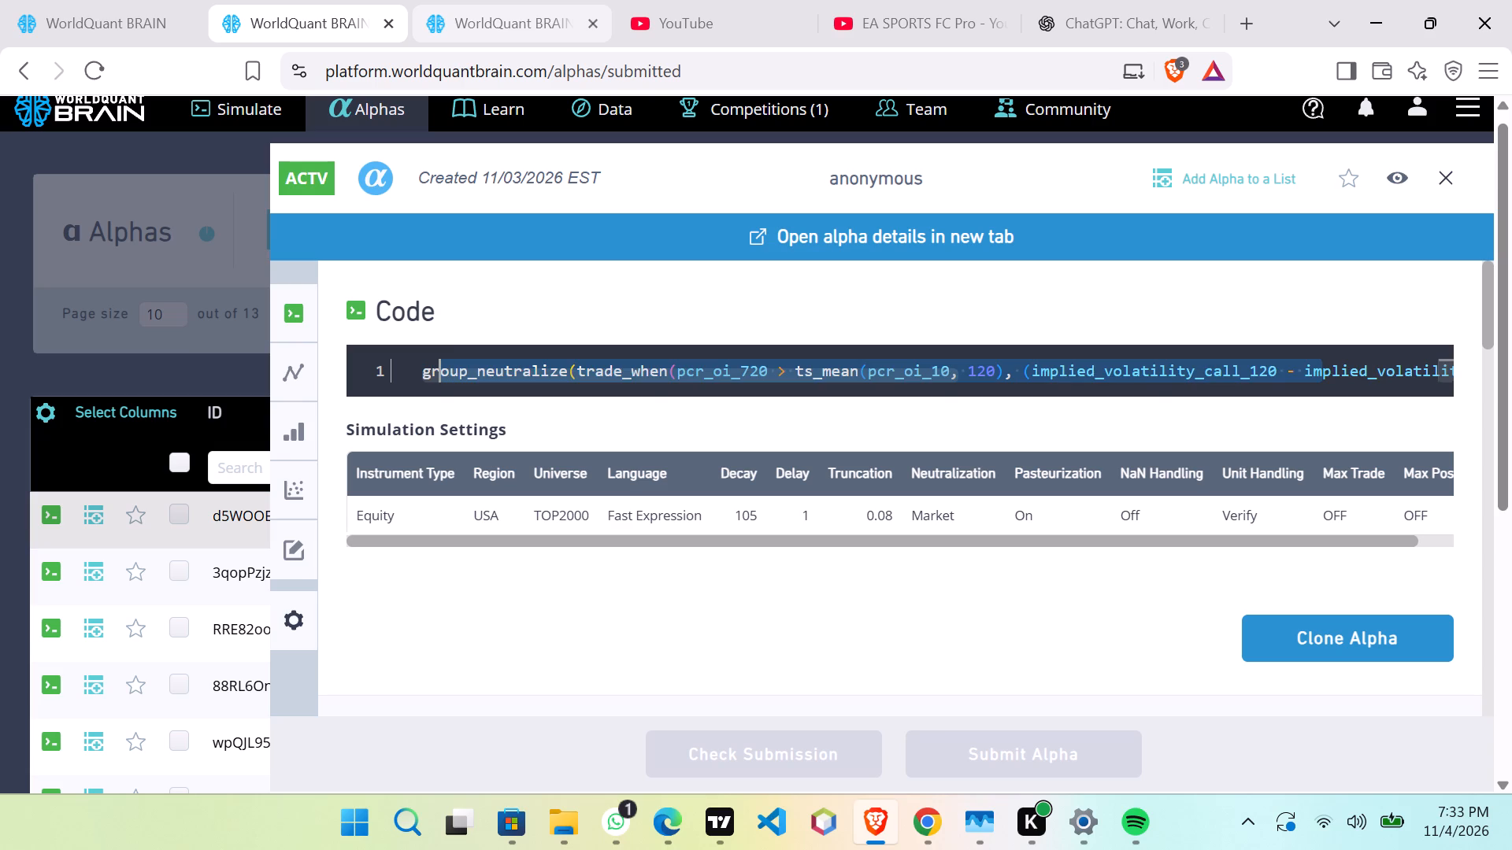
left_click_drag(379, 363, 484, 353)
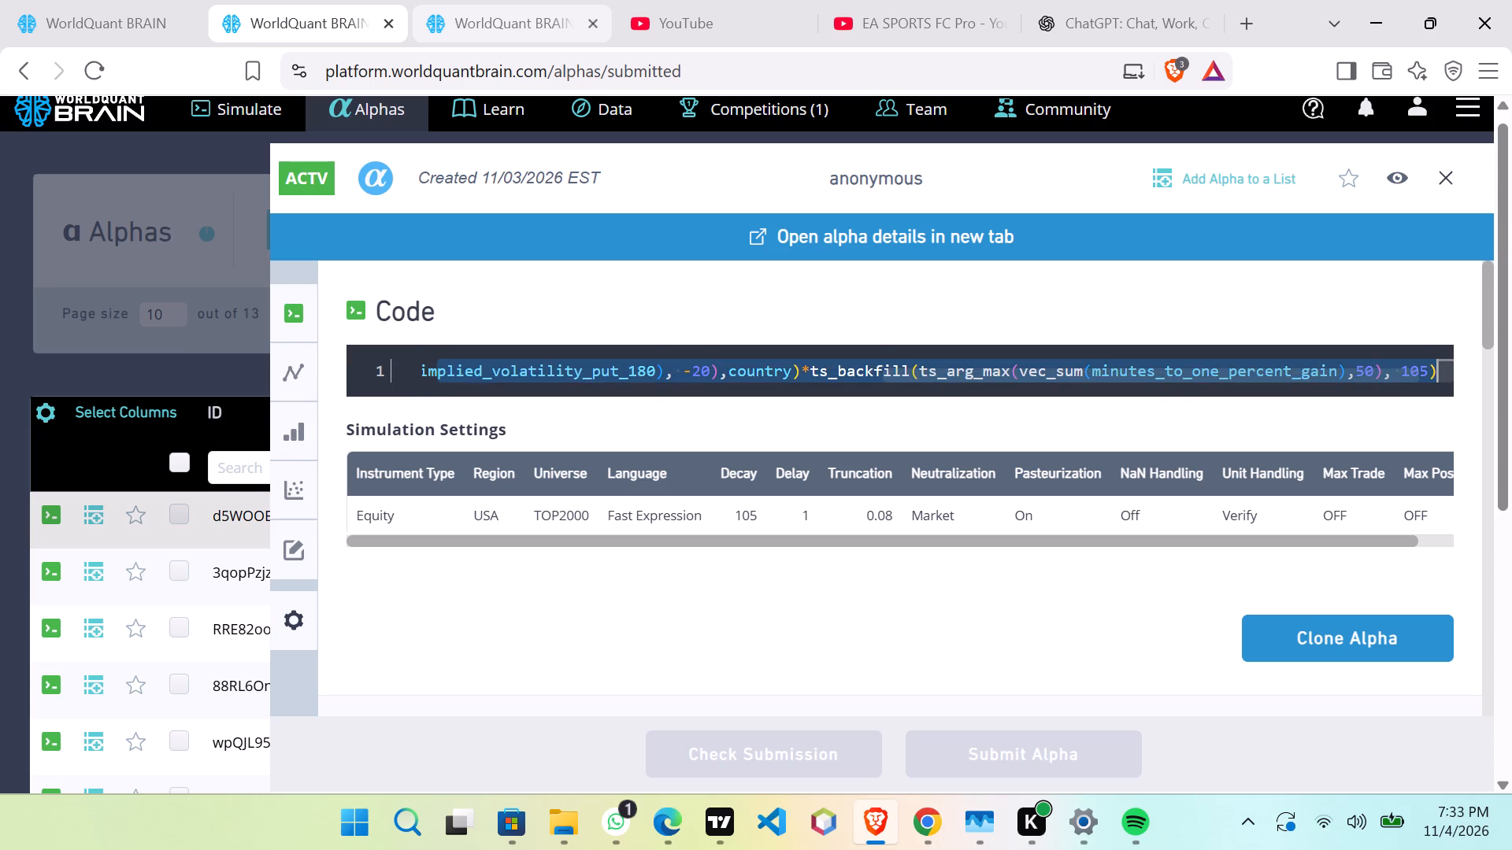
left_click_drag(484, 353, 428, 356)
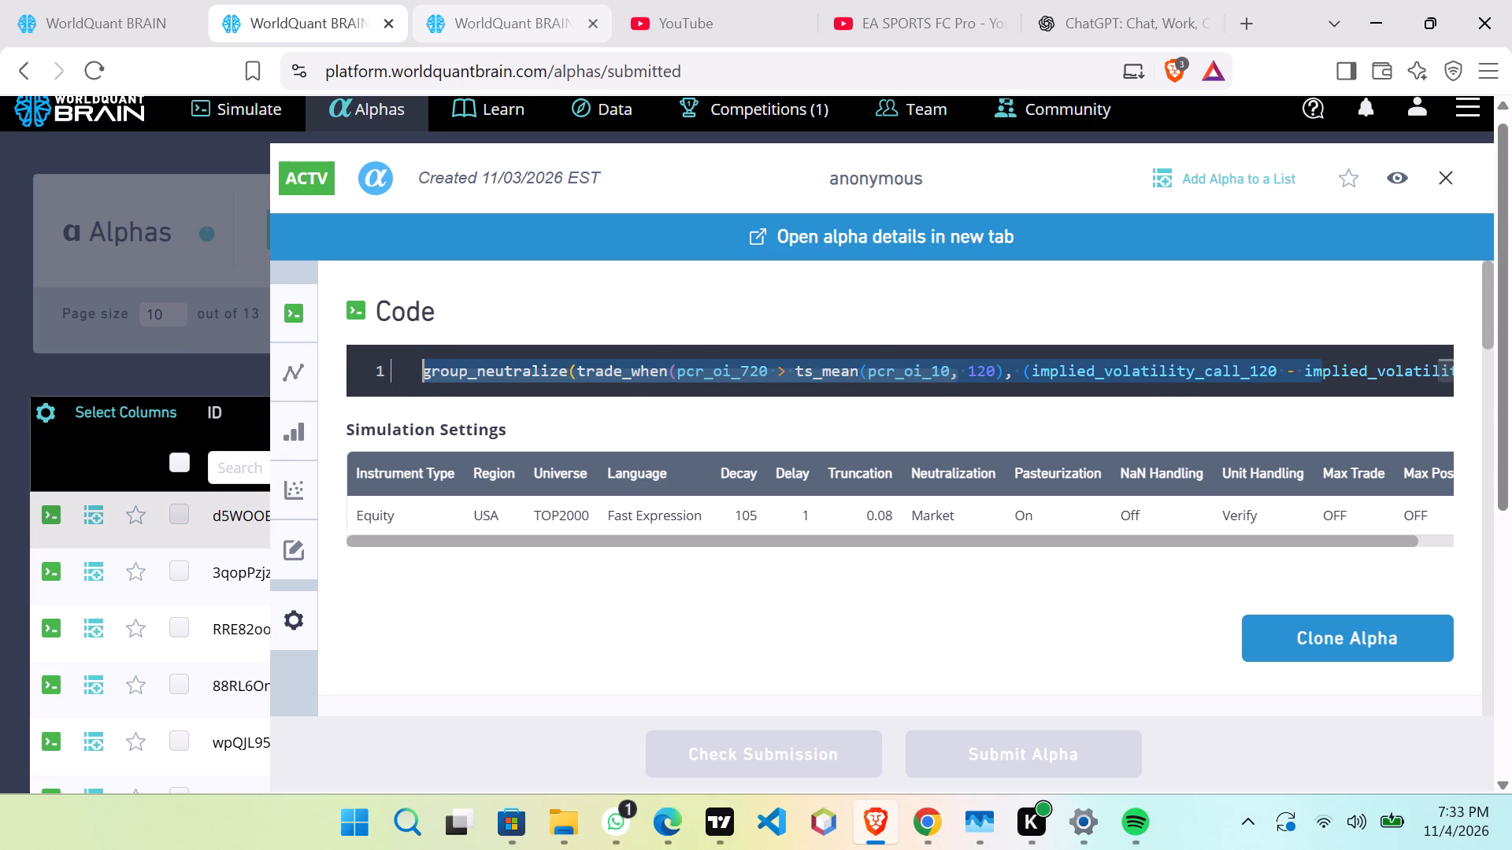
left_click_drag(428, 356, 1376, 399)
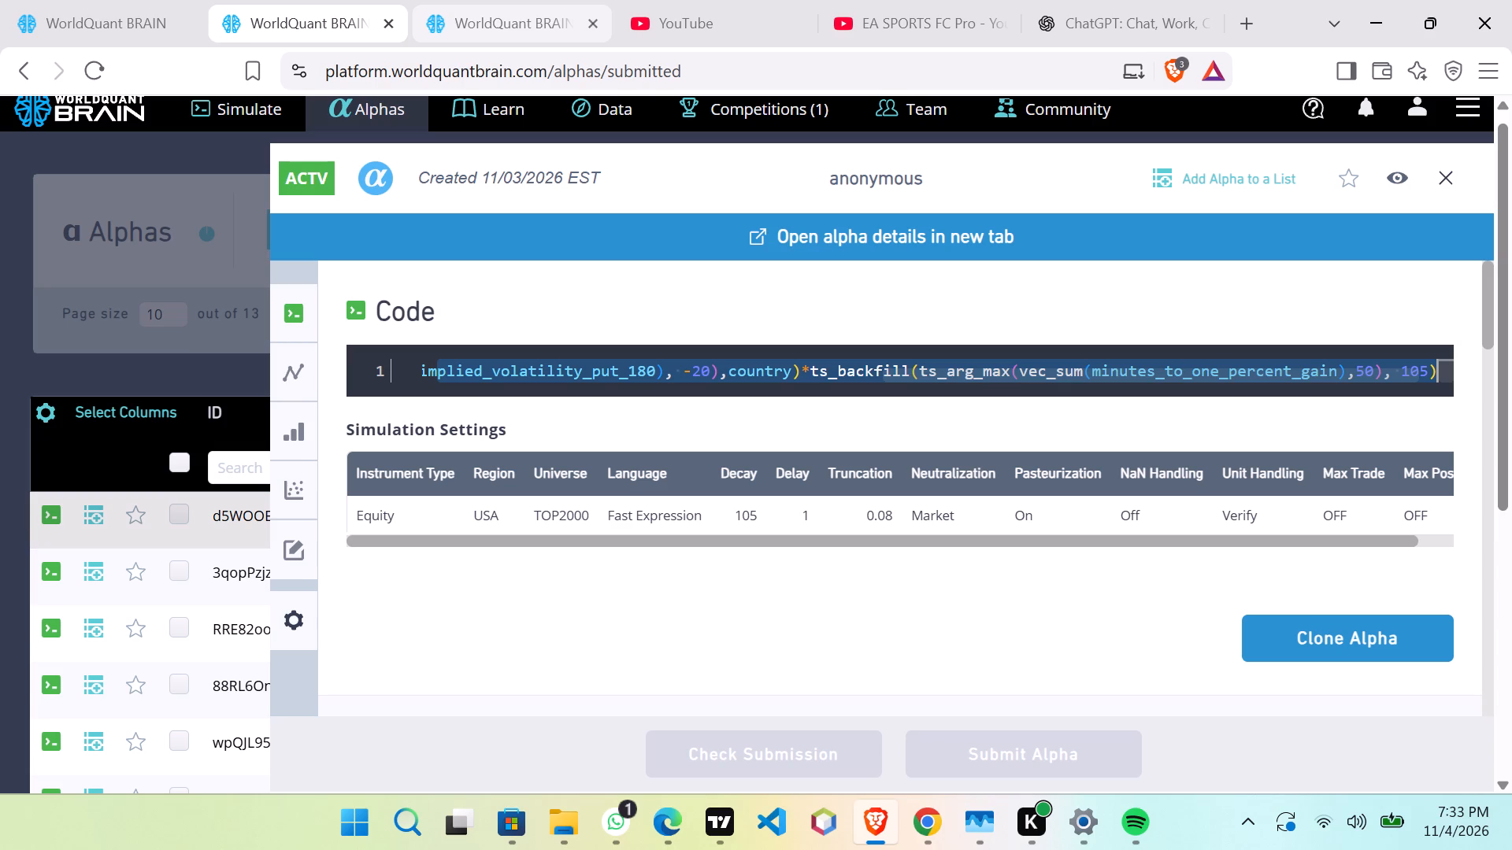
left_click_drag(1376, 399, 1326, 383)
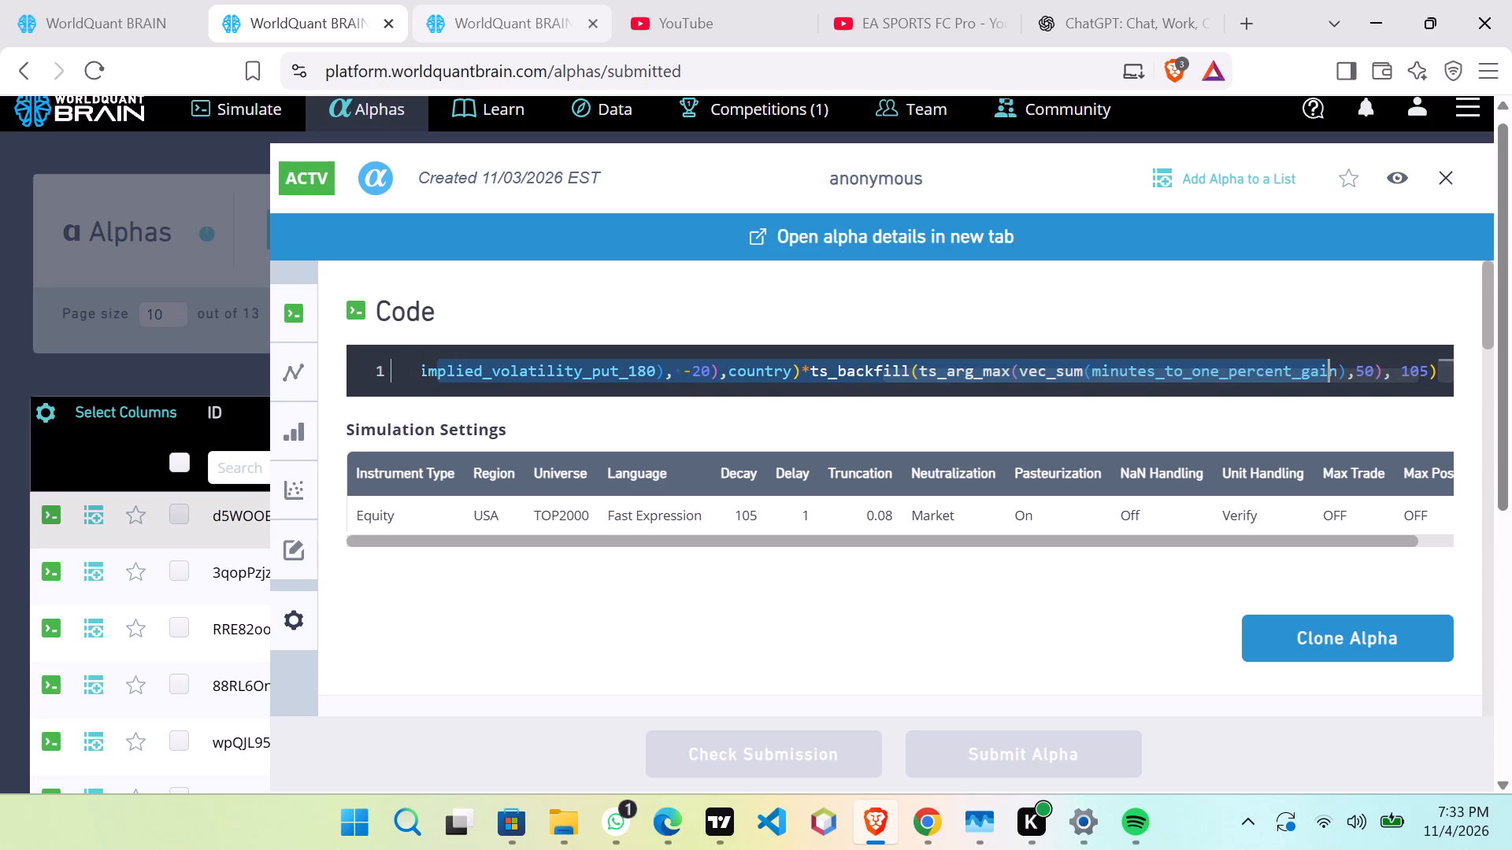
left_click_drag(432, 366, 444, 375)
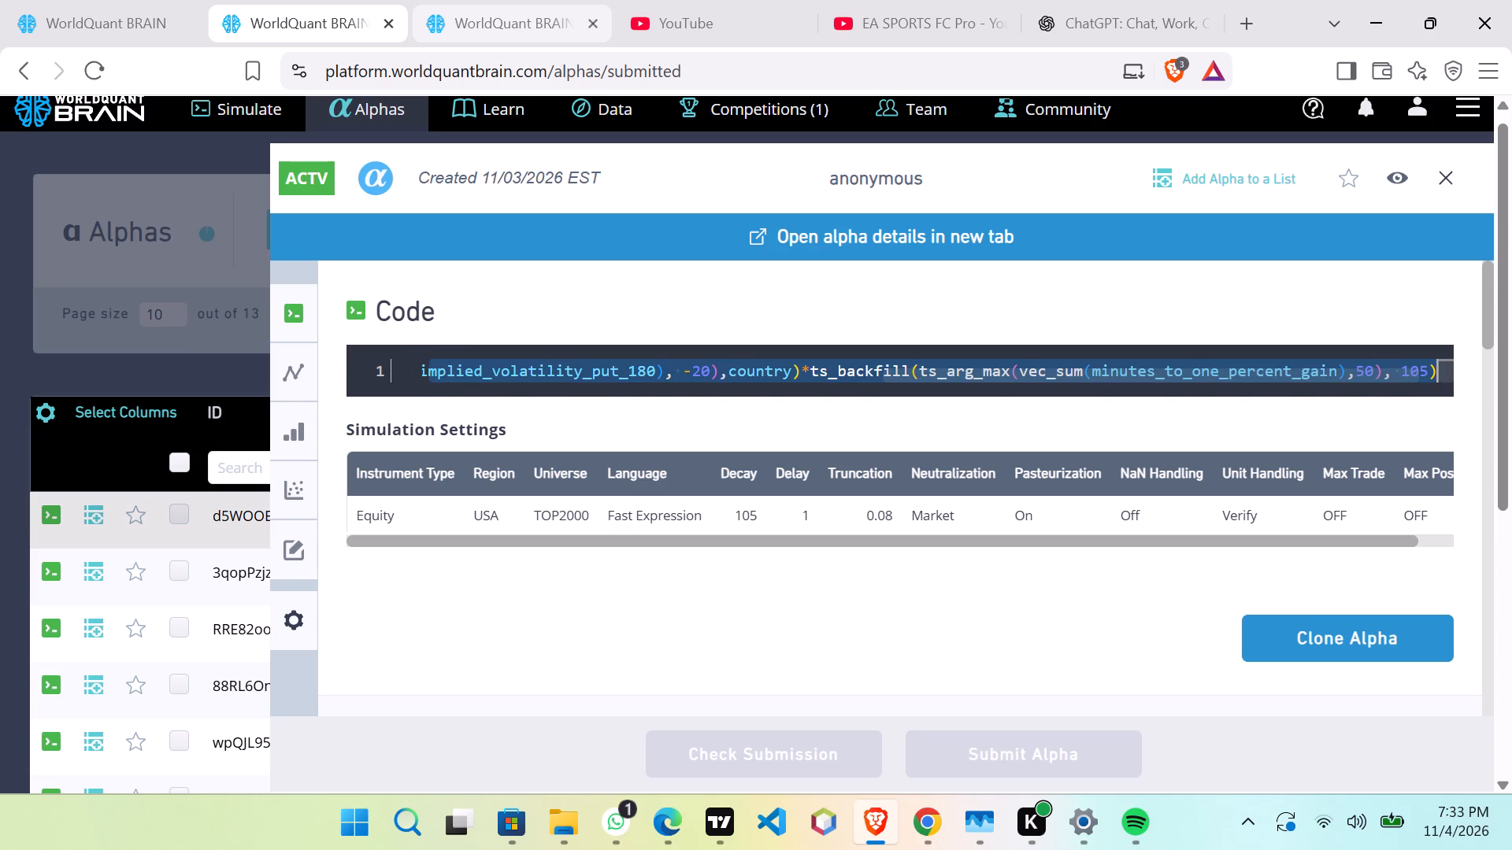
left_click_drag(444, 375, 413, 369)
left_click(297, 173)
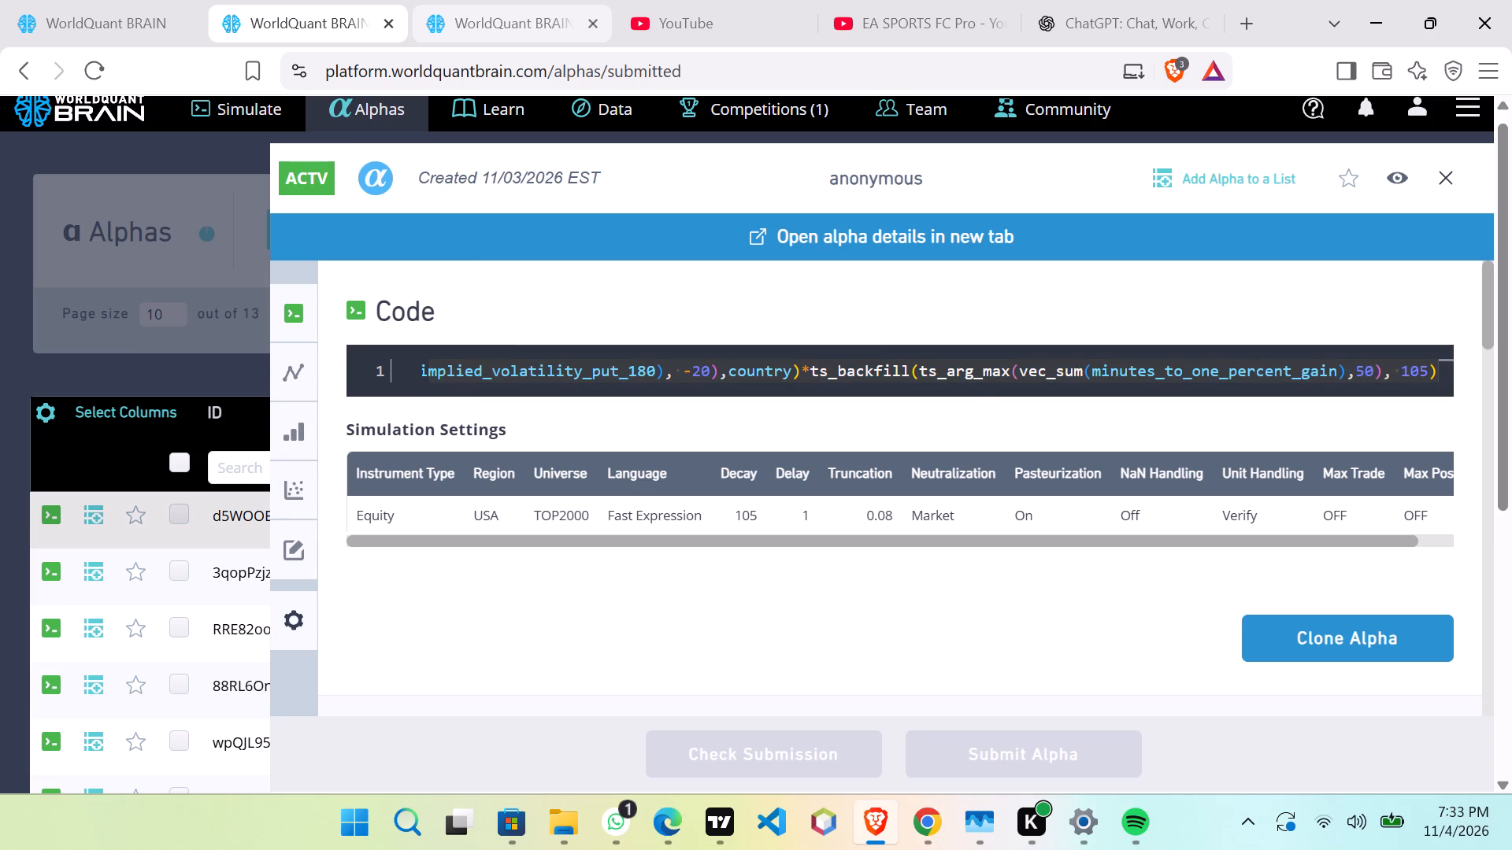
Go back a page, return to the submitted alphas list and reopen the details of alpha d5WOOEev.
right_click(577, 275)
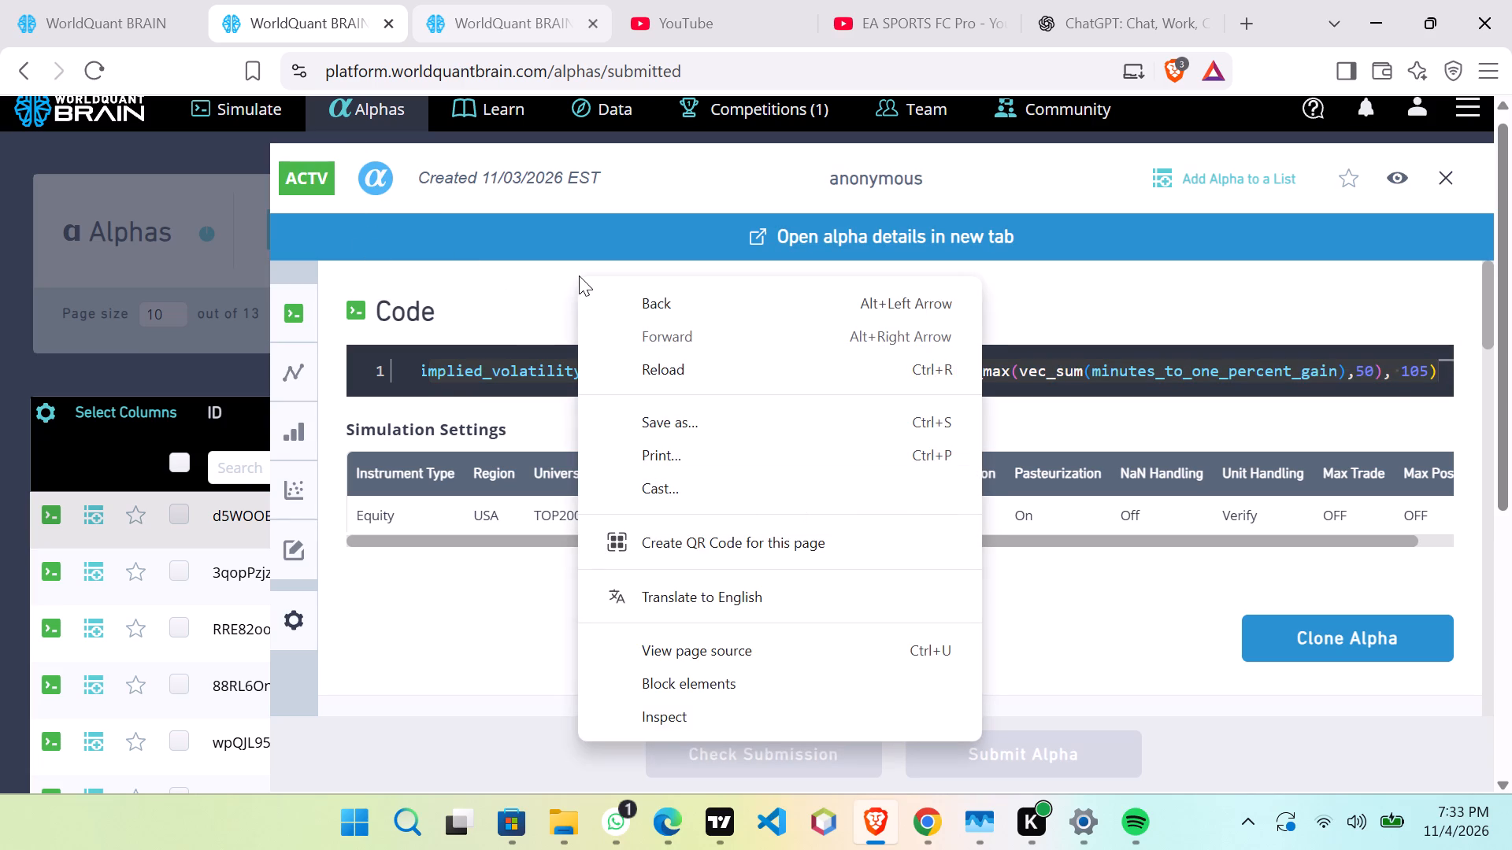
left_click(654, 301)
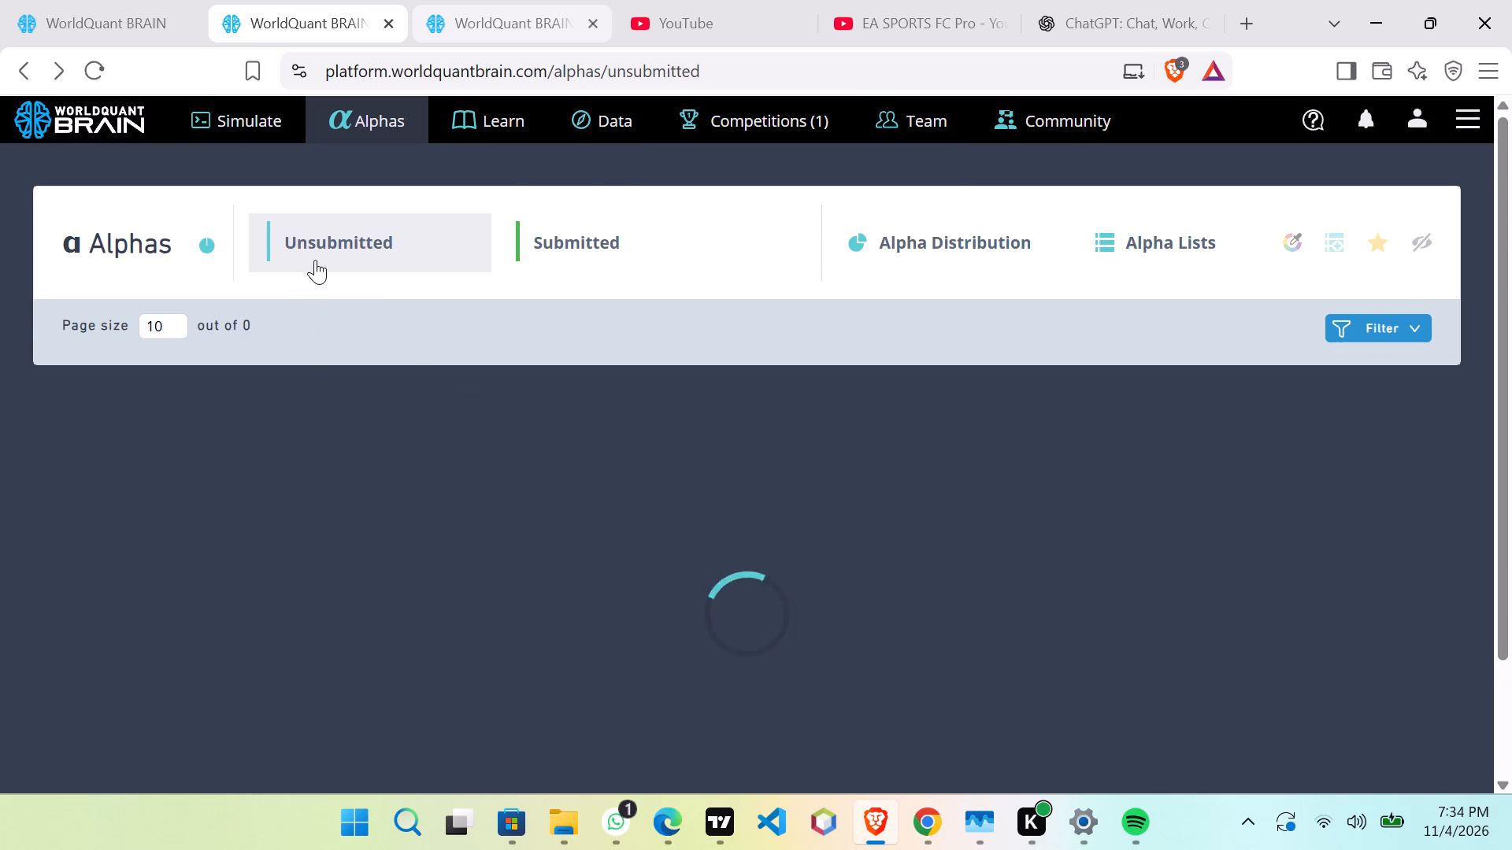
left_click(583, 246)
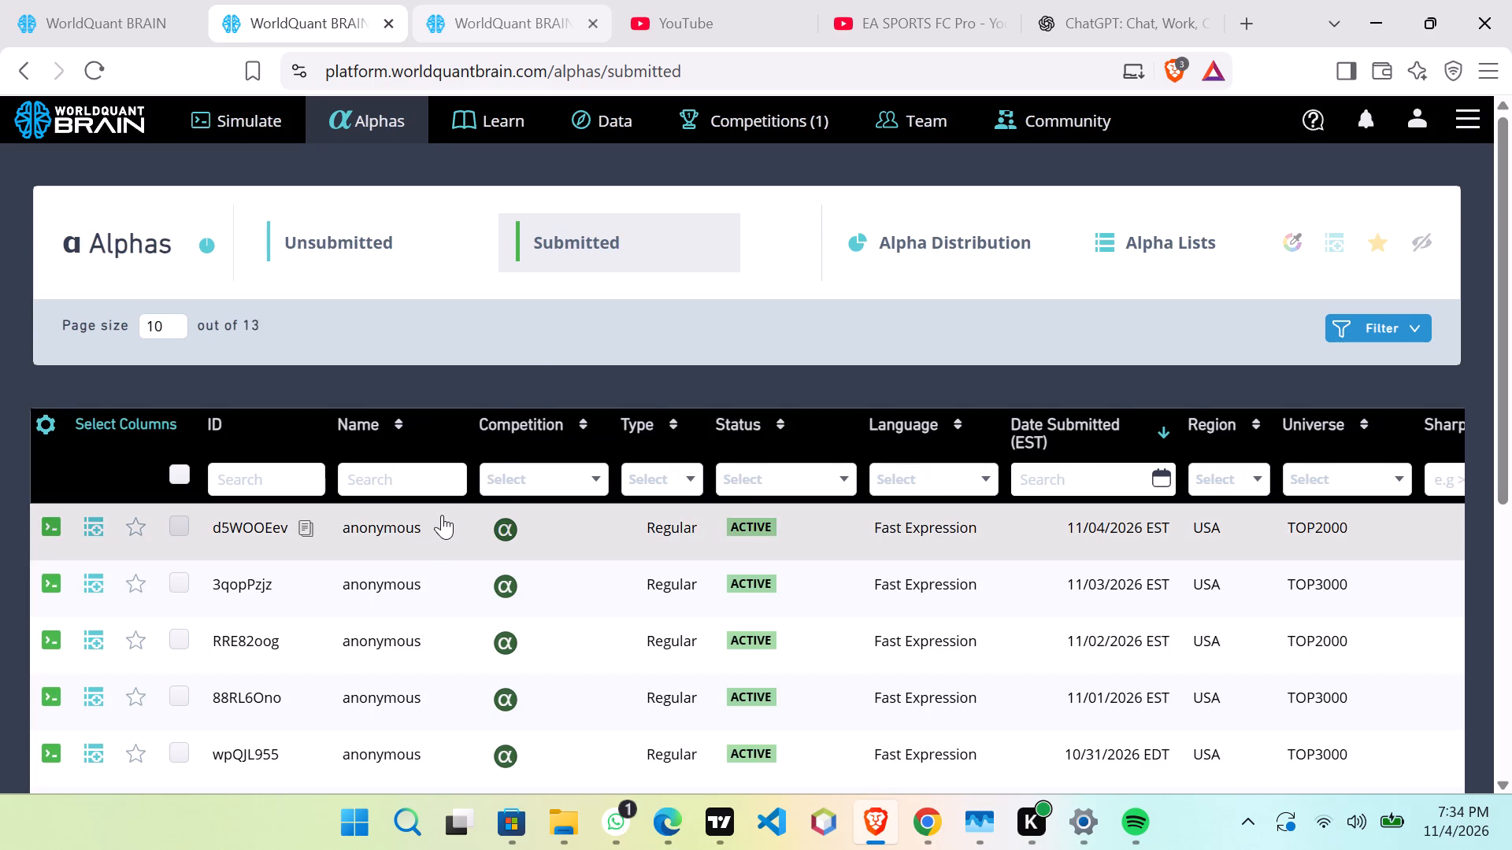
left_click(422, 525)
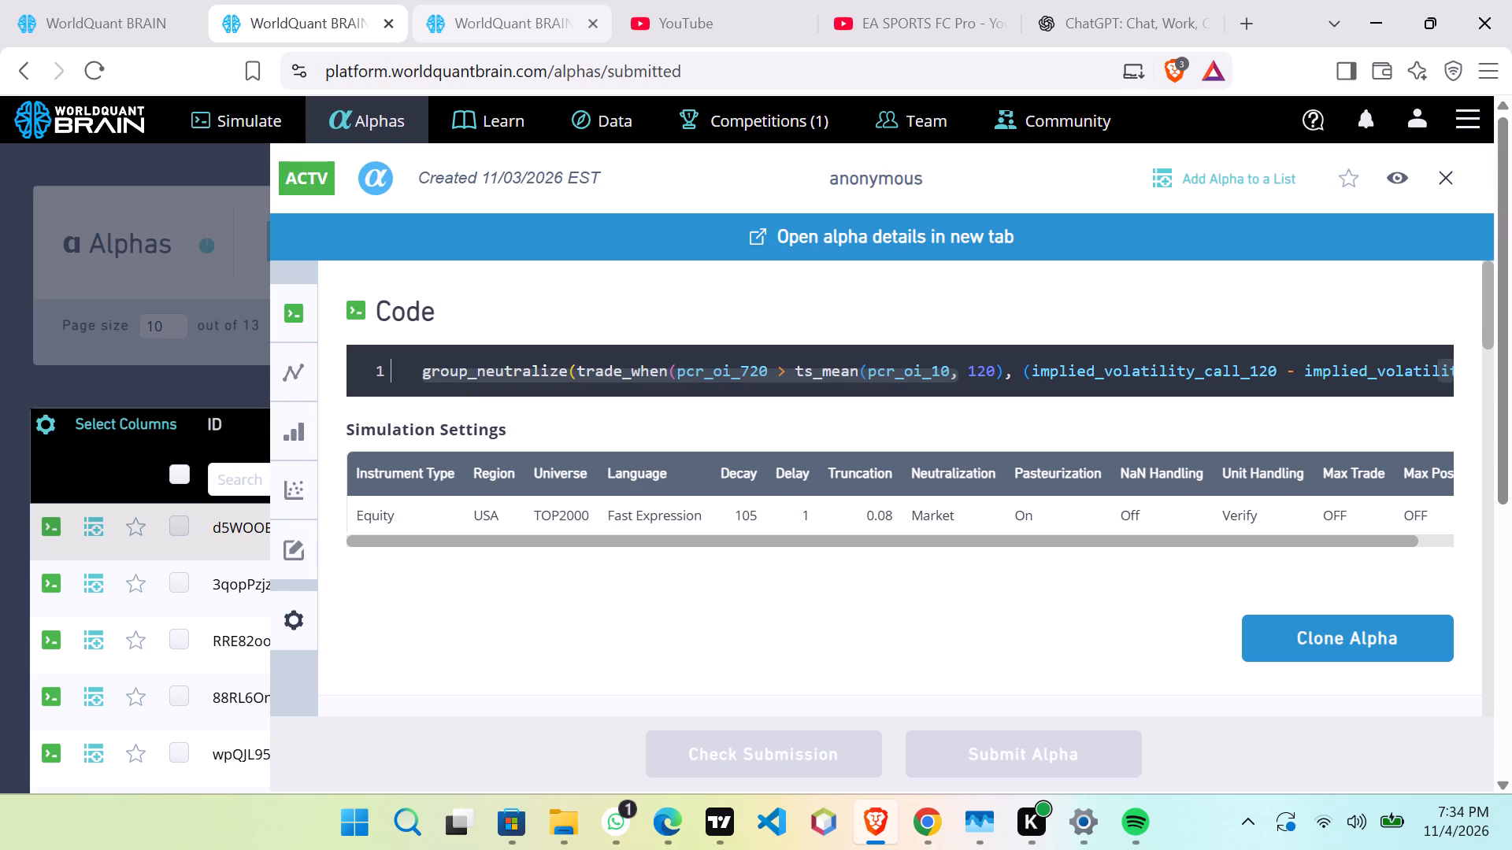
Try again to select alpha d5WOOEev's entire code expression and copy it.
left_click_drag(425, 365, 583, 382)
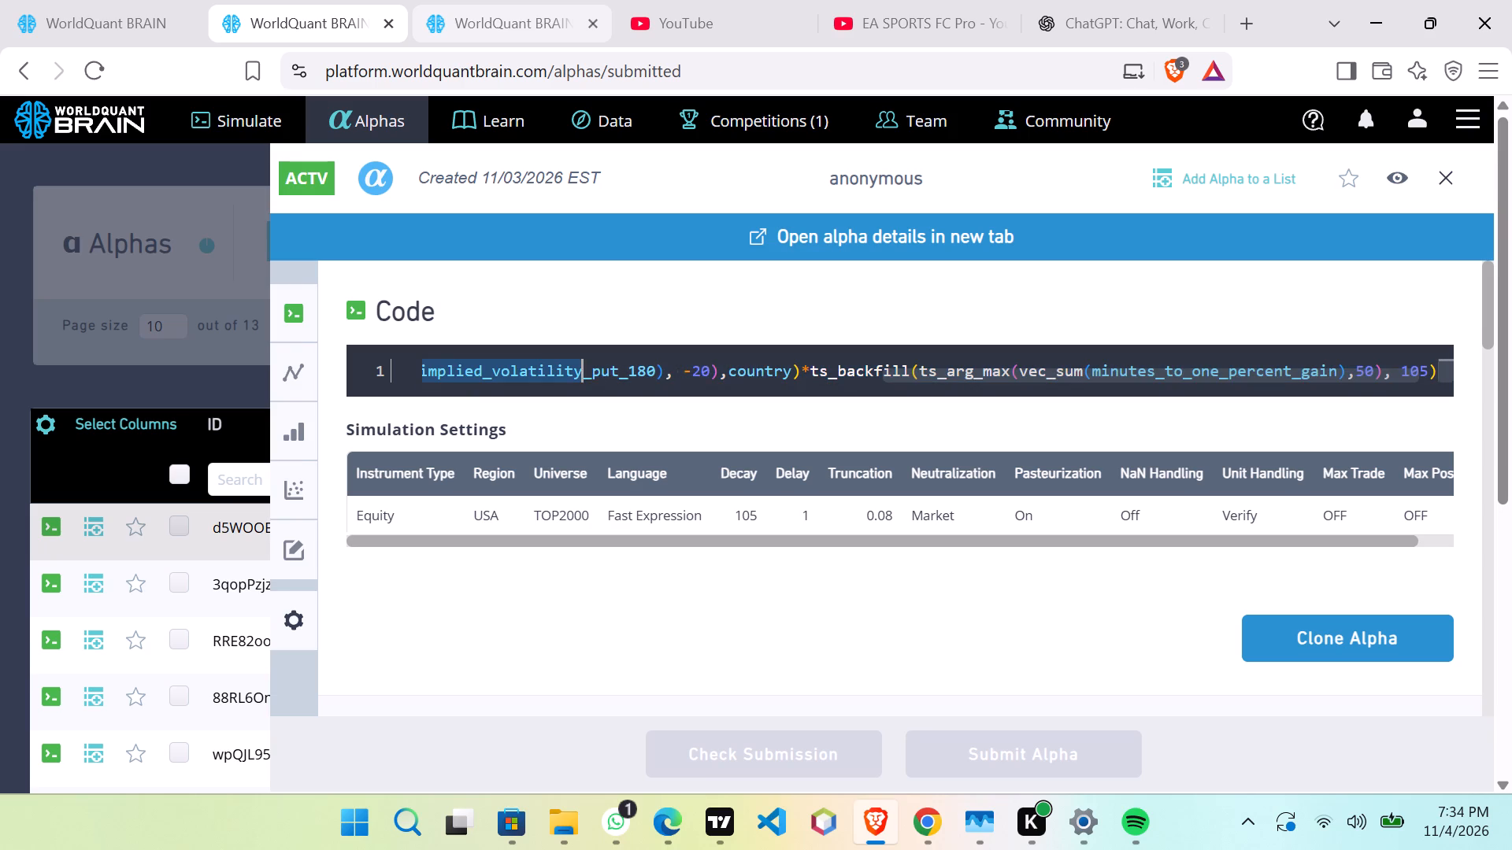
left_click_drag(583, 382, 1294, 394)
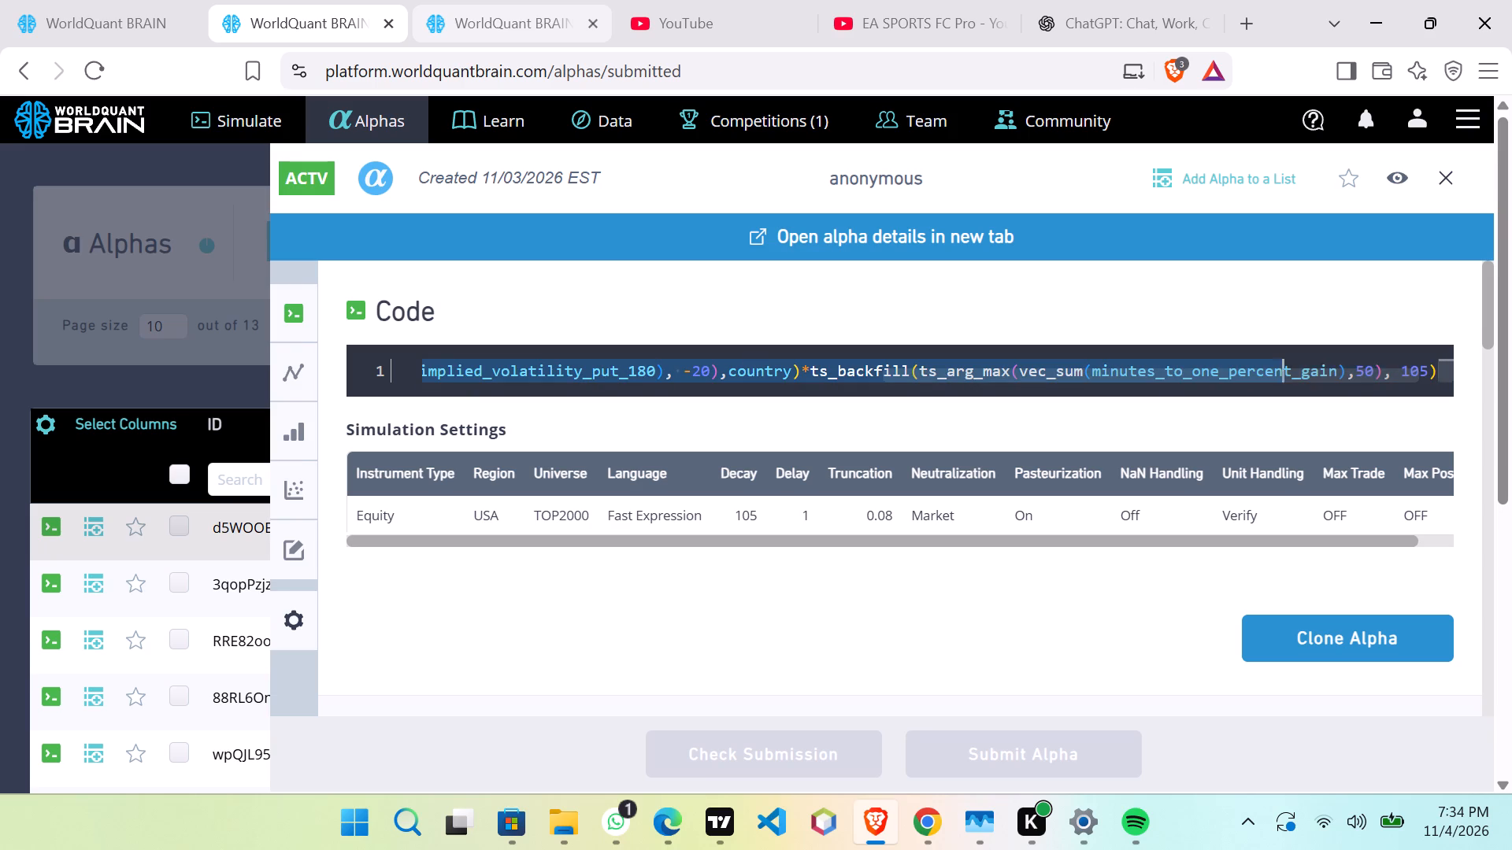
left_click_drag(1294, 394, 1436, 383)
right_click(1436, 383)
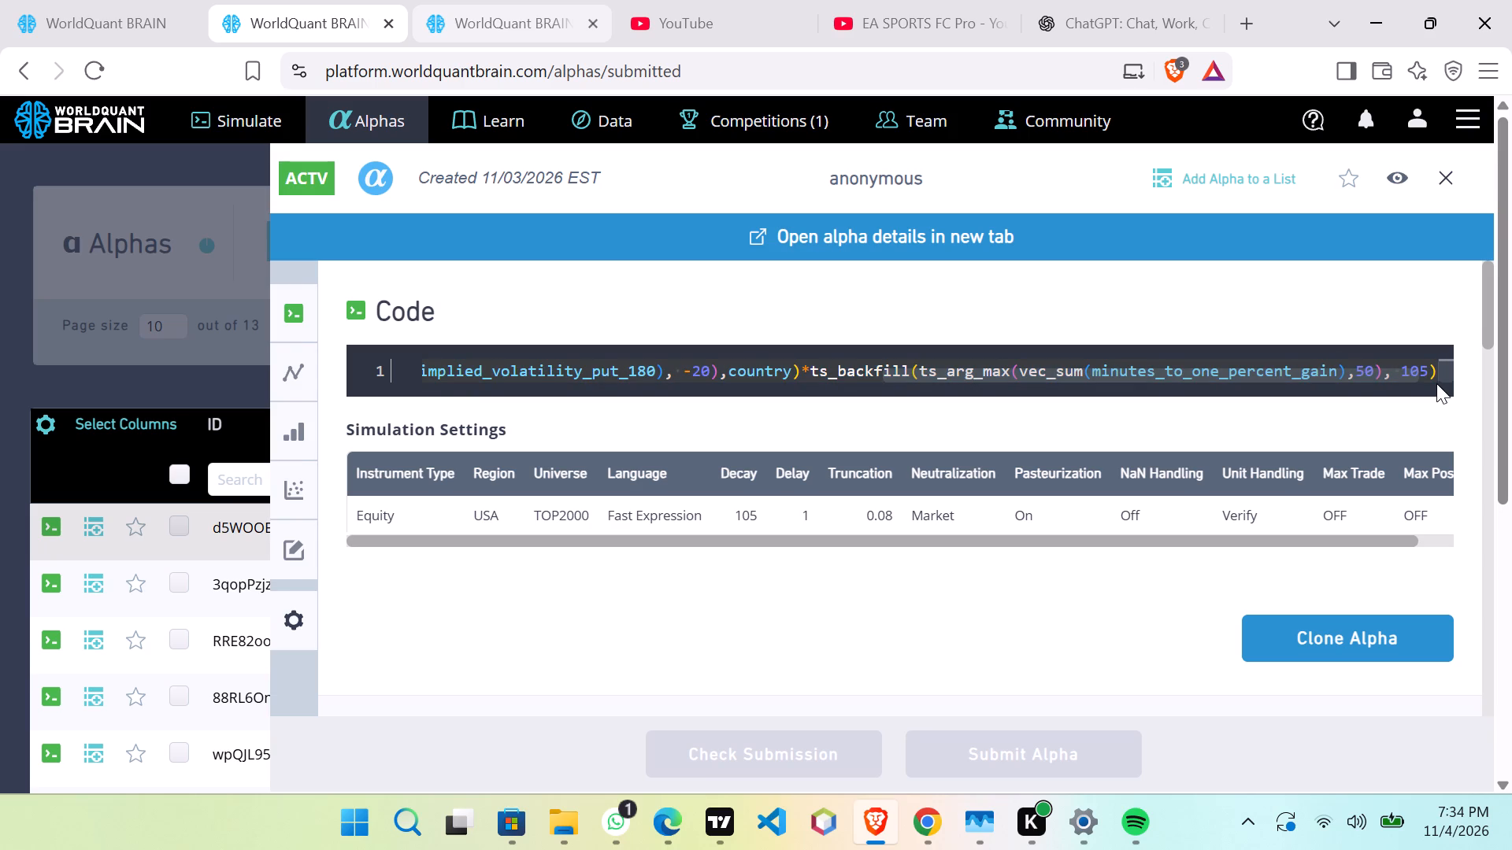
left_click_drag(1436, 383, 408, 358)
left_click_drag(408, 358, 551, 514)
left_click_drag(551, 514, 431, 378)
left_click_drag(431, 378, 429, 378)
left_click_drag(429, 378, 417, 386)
View the details of submitted alphas 3qopPzjz and RRE82oog, and return to the details of d5WOOEev.
left_click(206, 582)
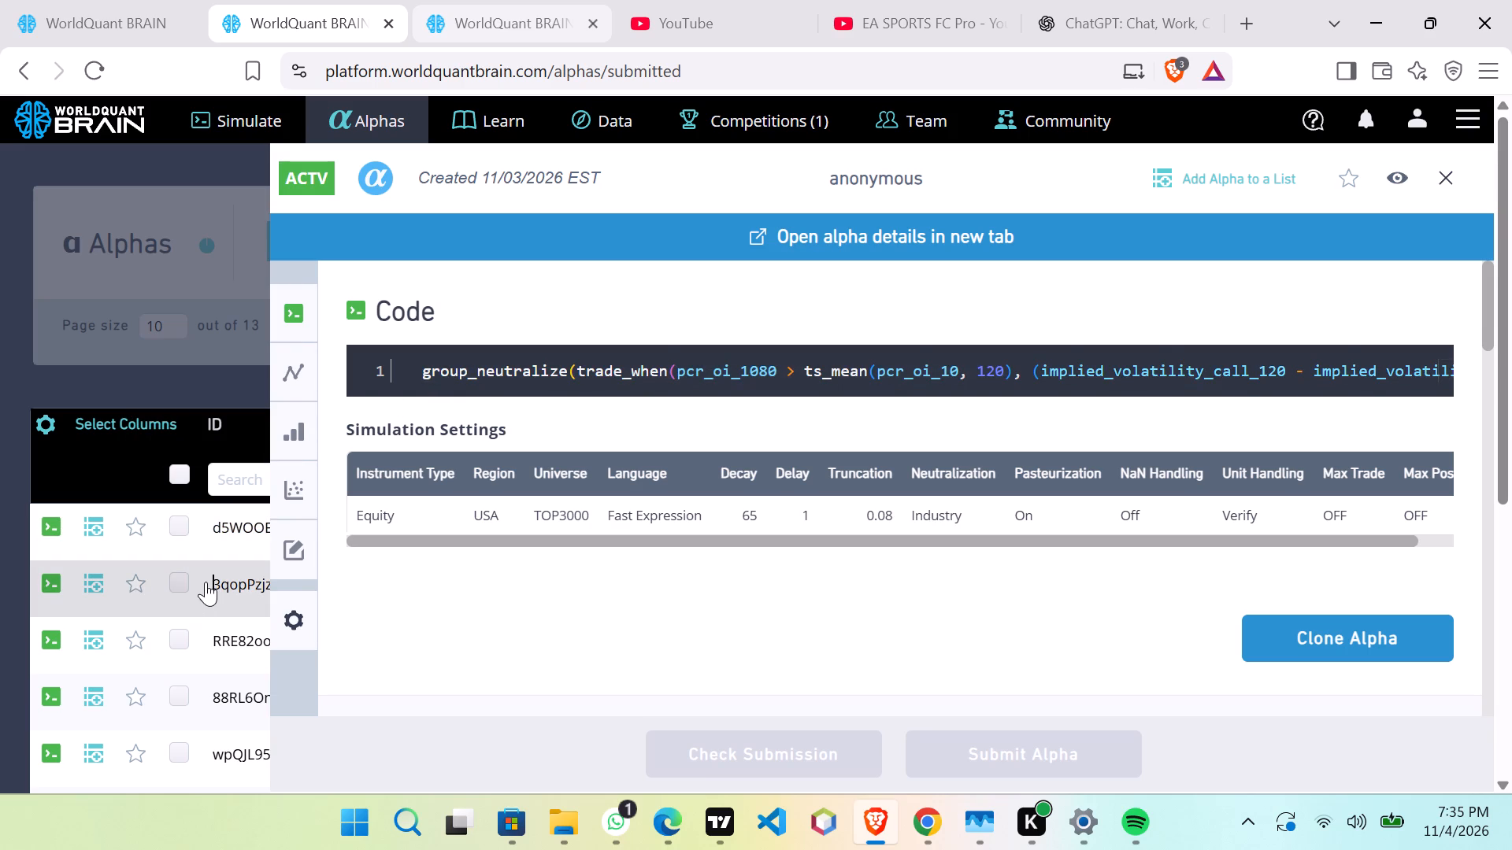
left_click(221, 639)
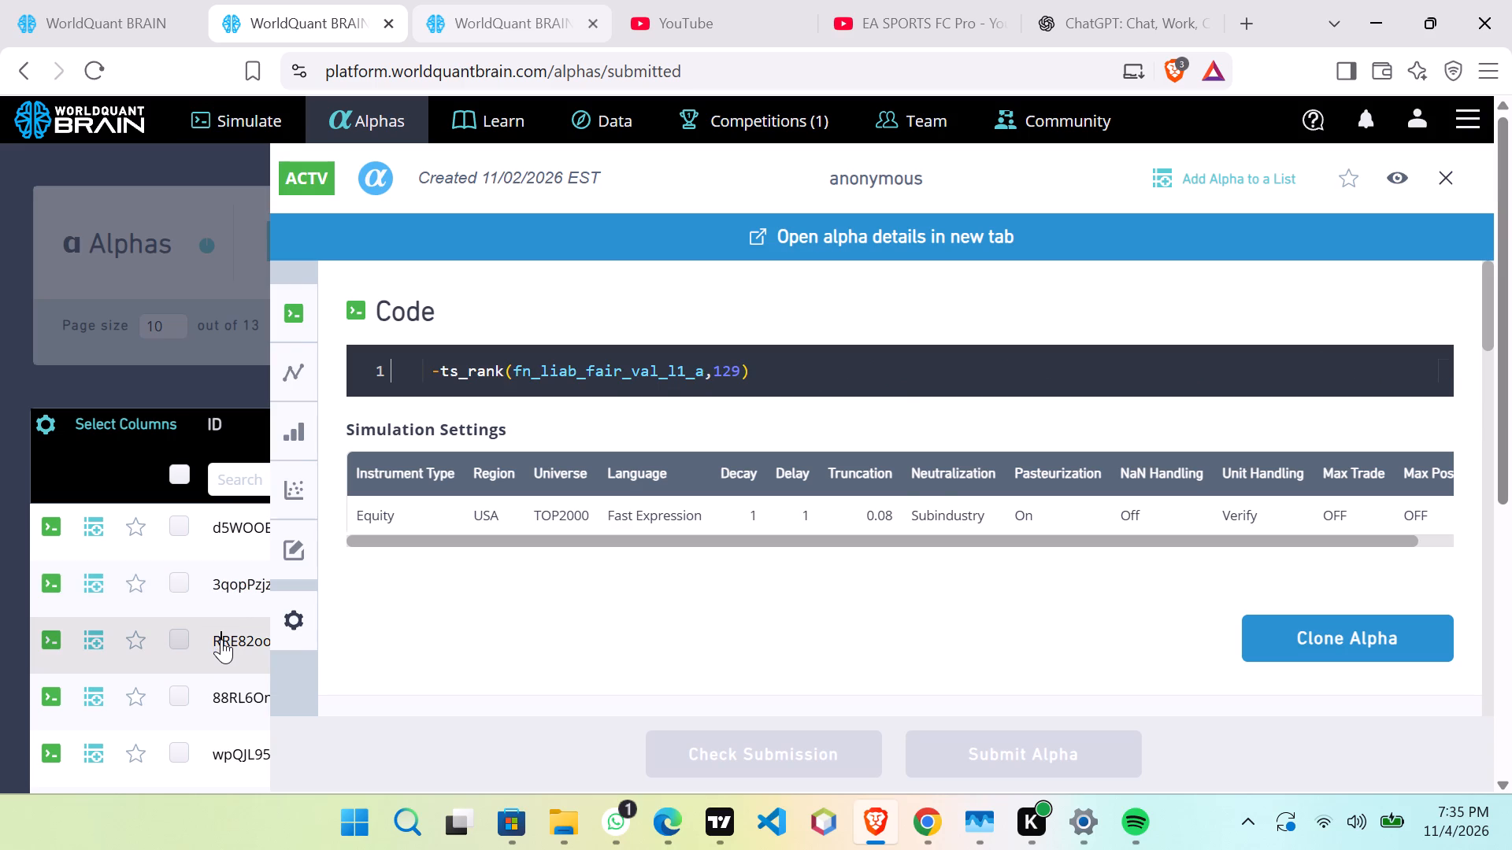
left_click(231, 523)
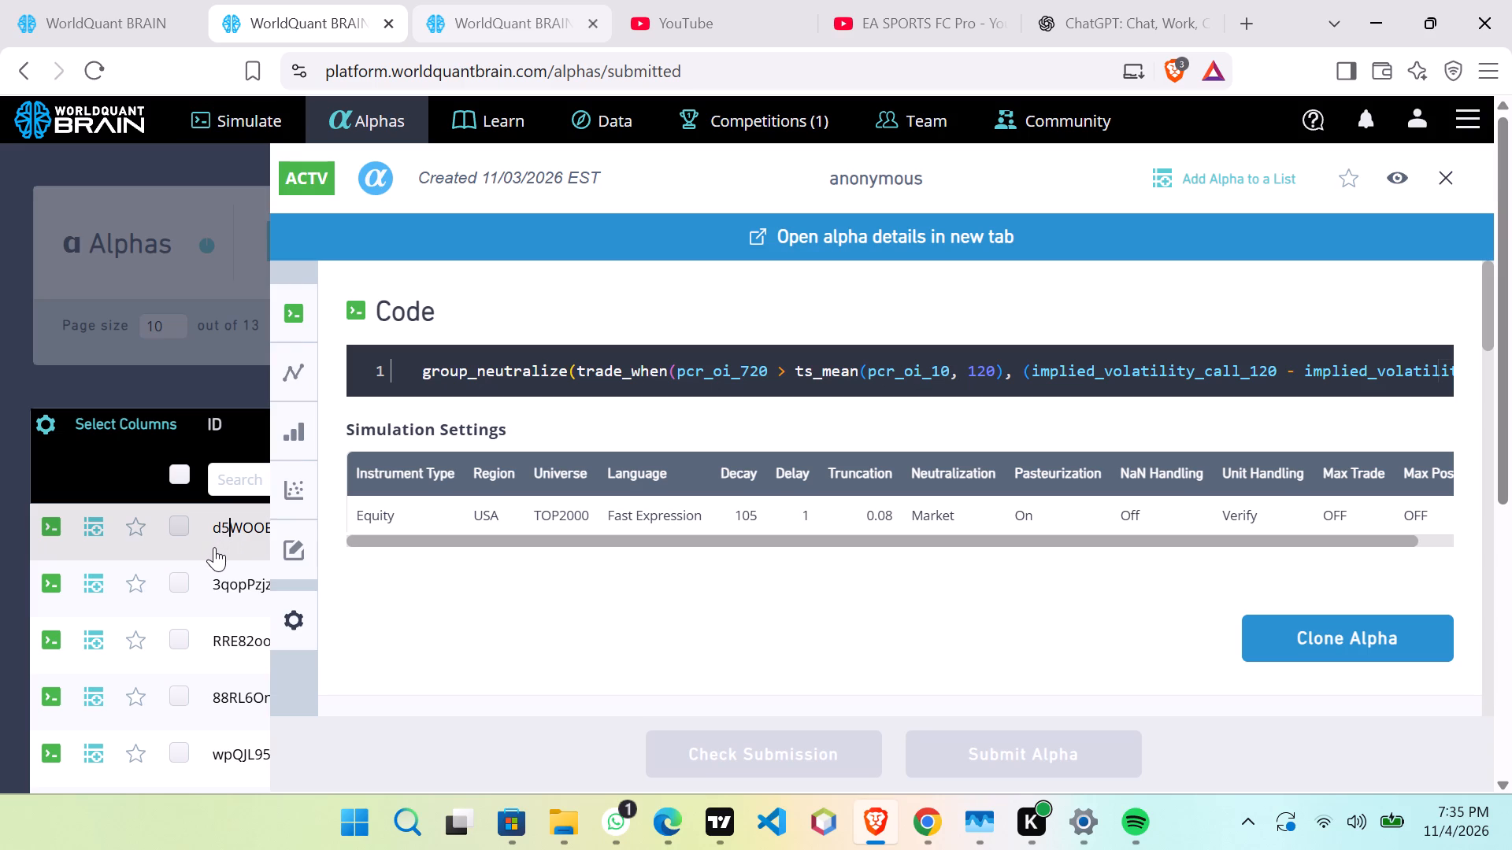
left_click_drag(583, 267, 554, 242)
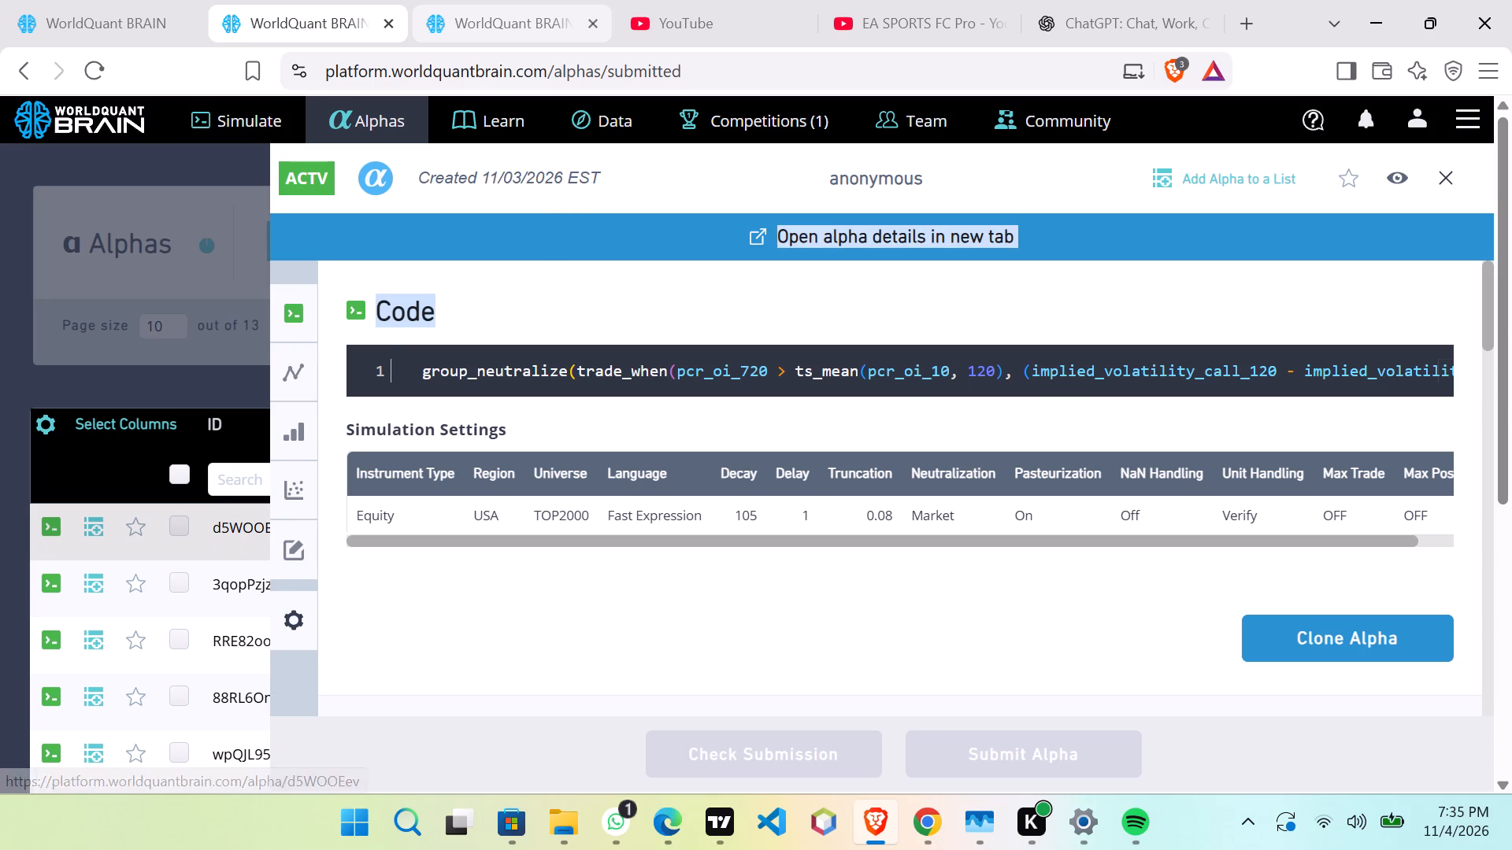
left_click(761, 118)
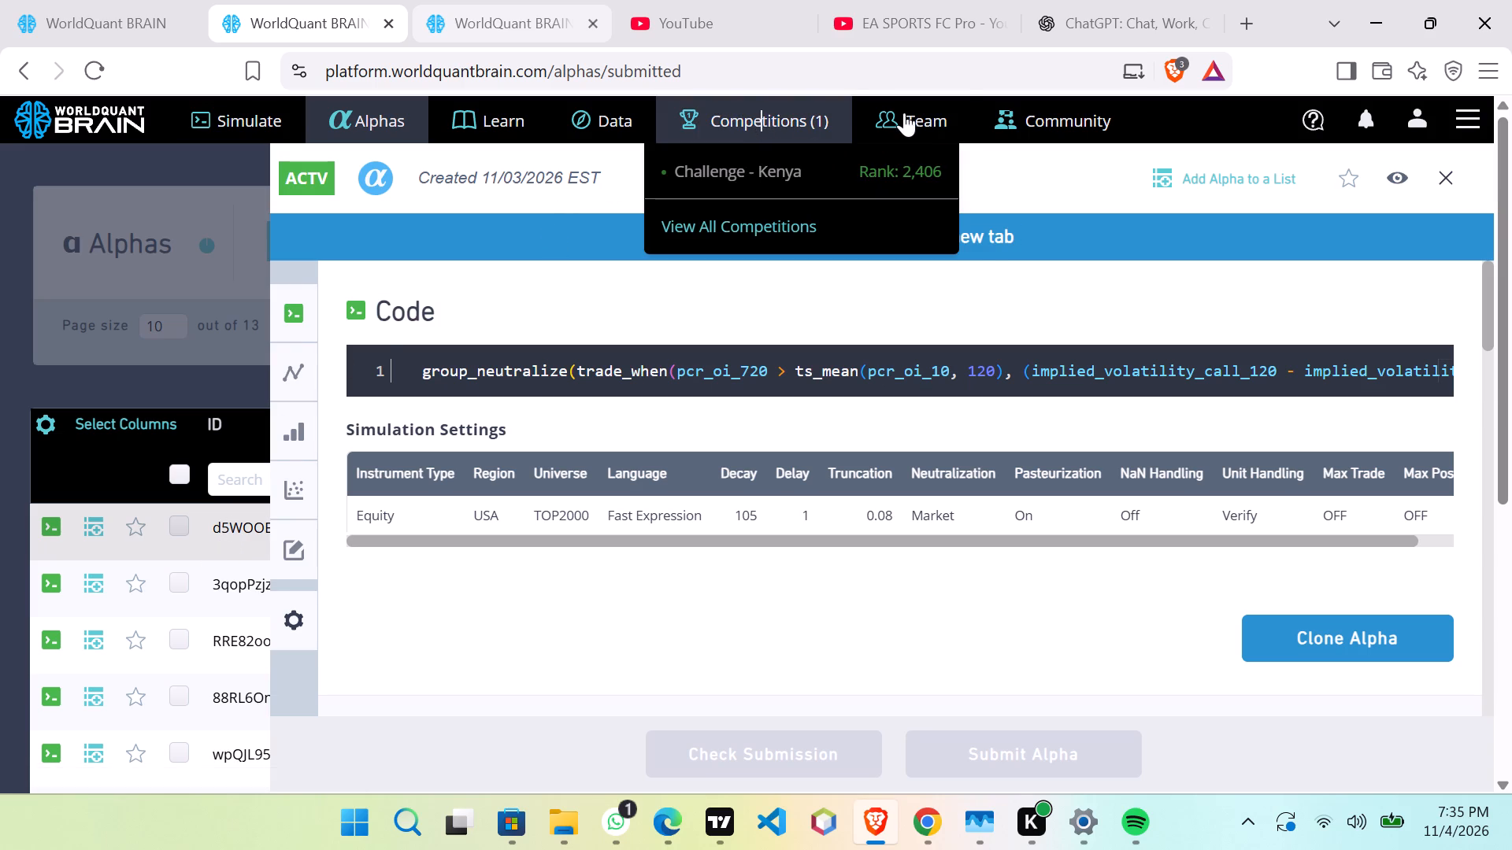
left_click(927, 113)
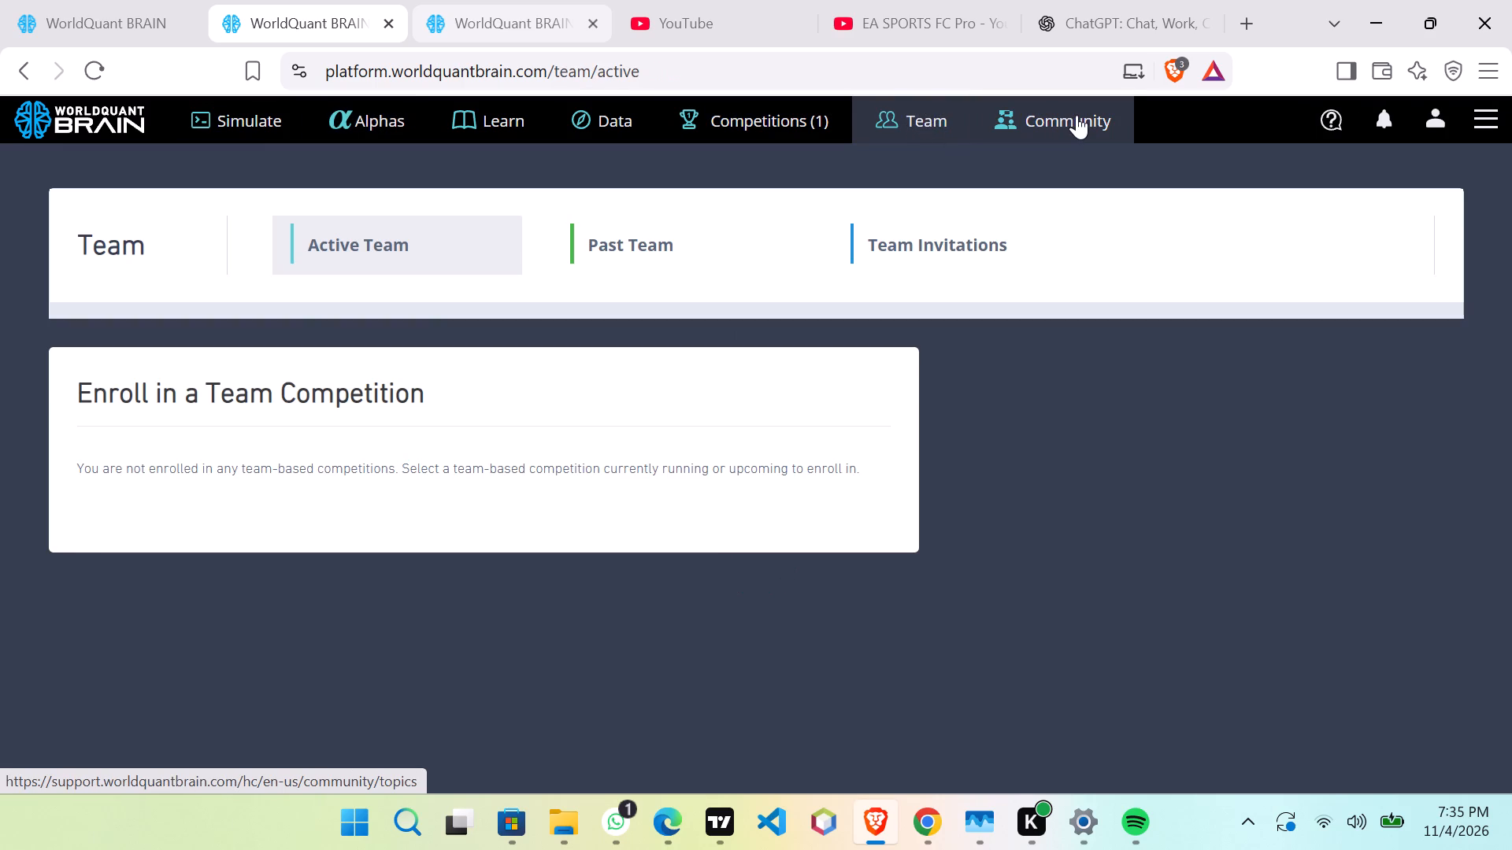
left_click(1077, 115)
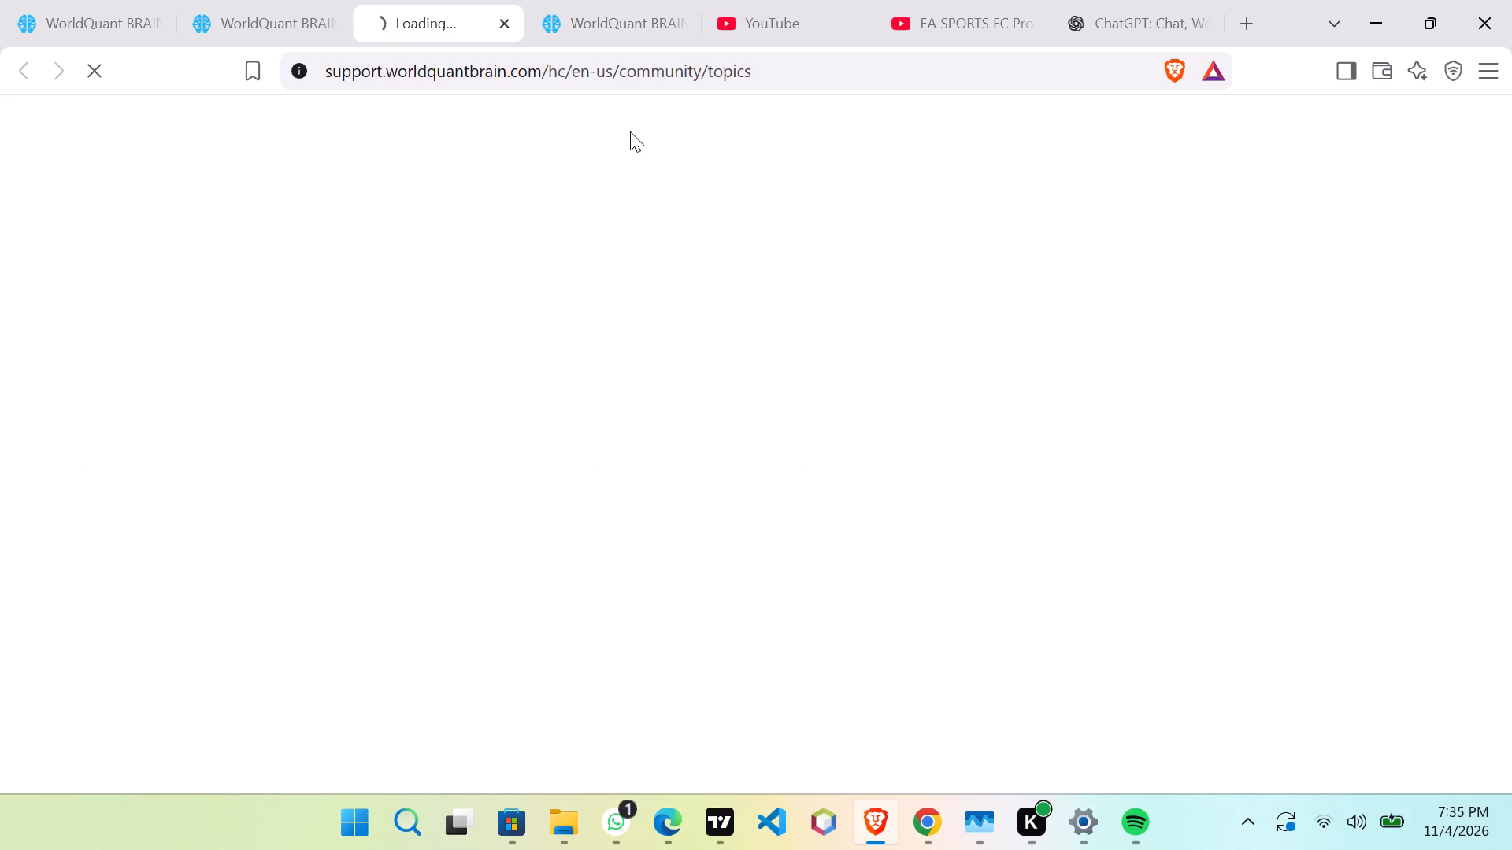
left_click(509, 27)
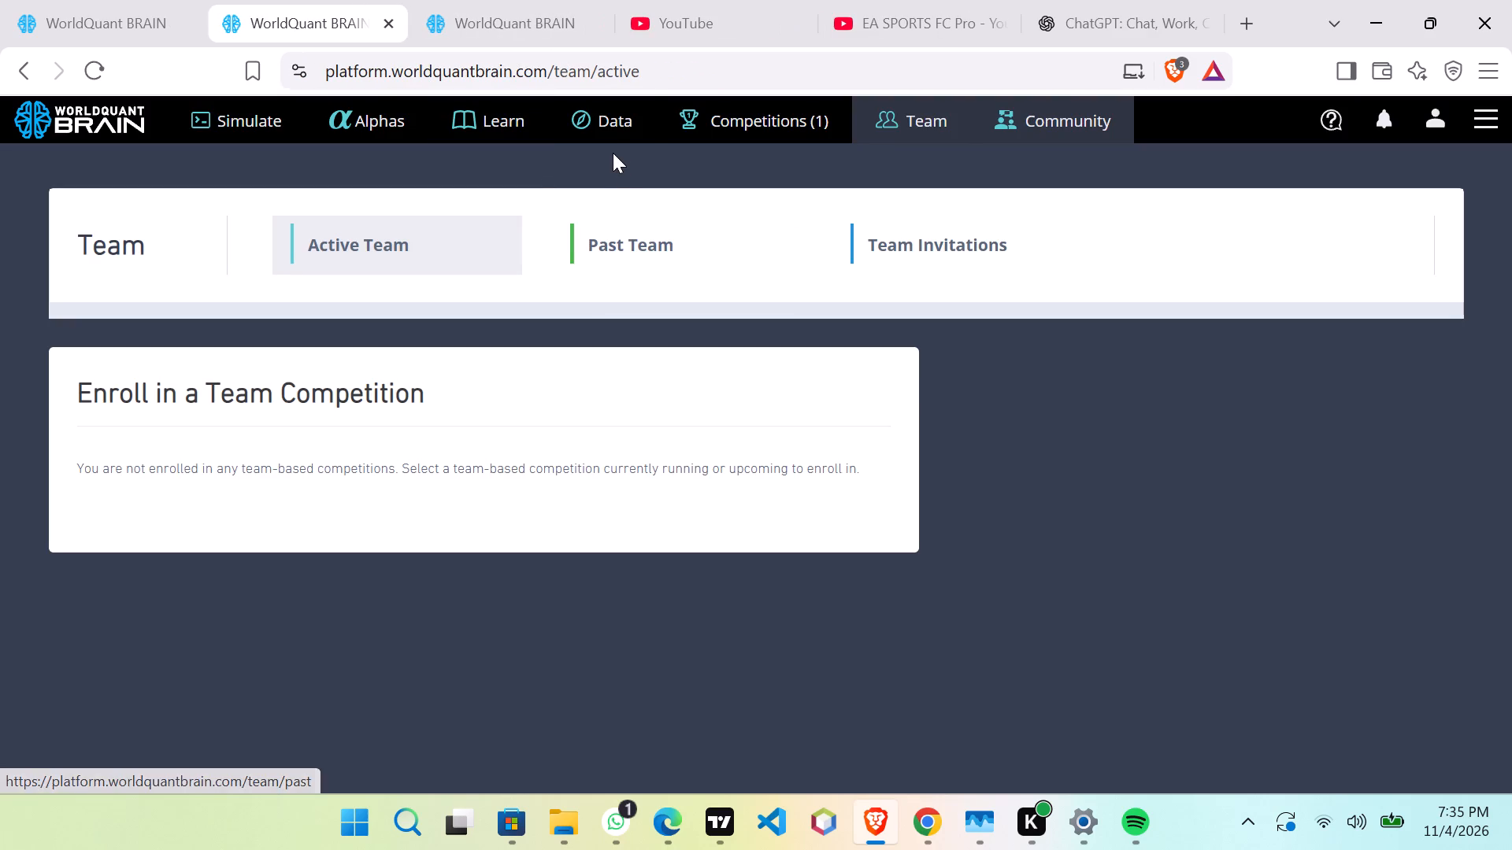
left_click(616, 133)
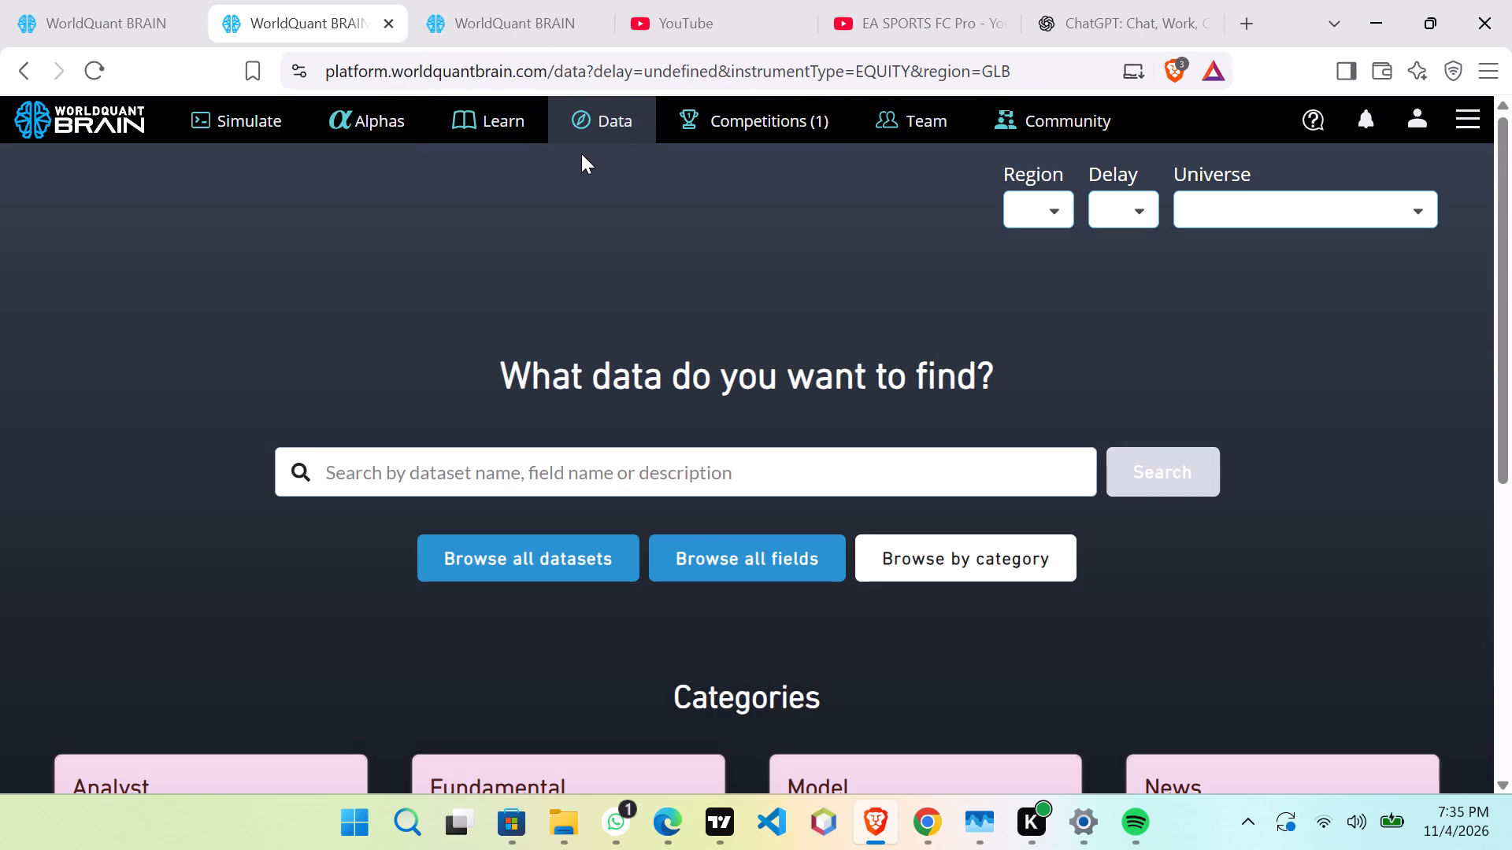
left_click(268, 113)
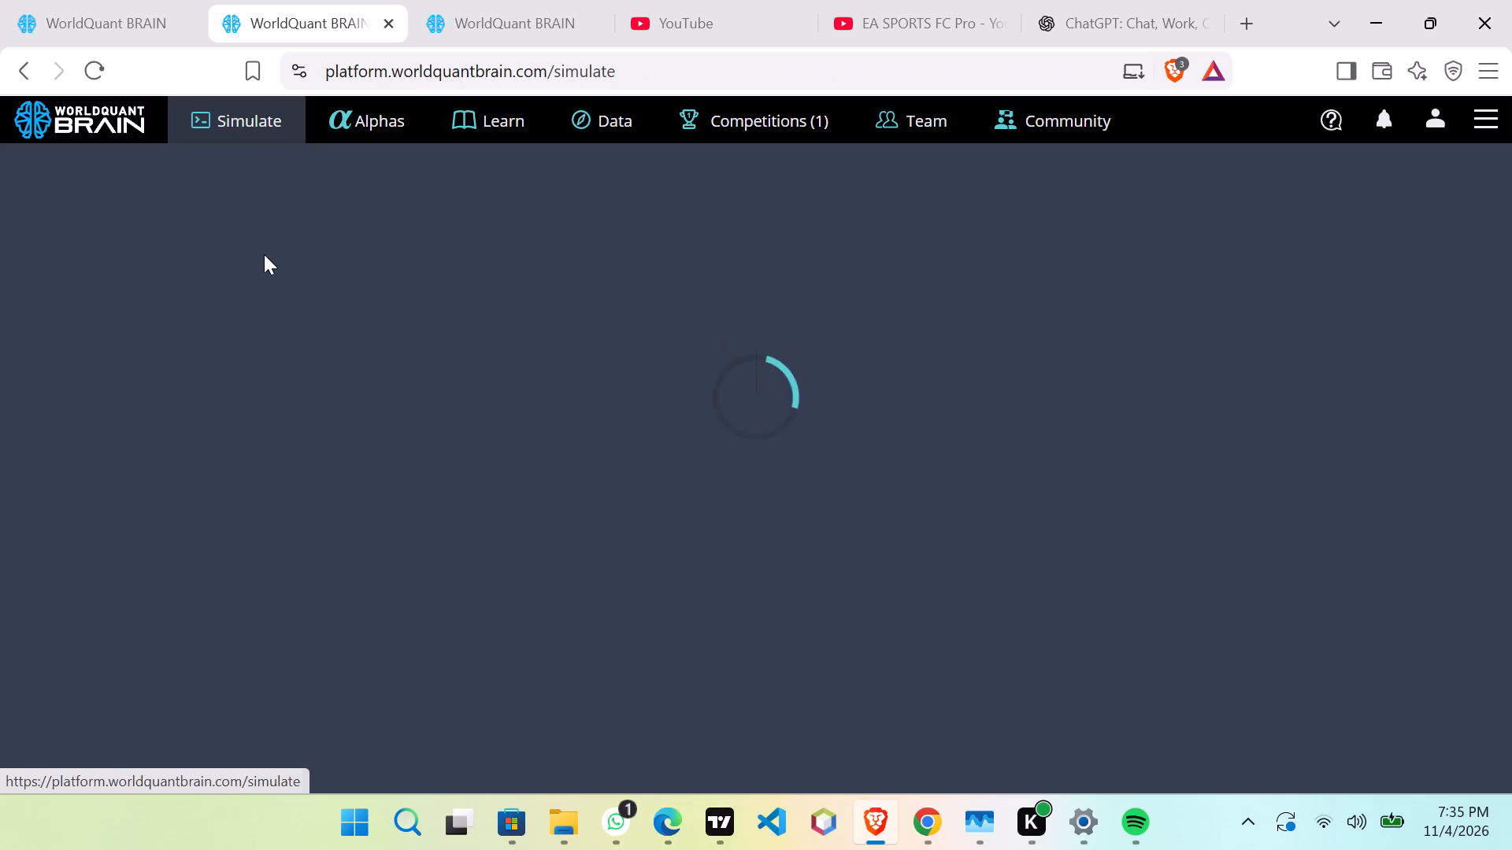
right_click(275, 297)
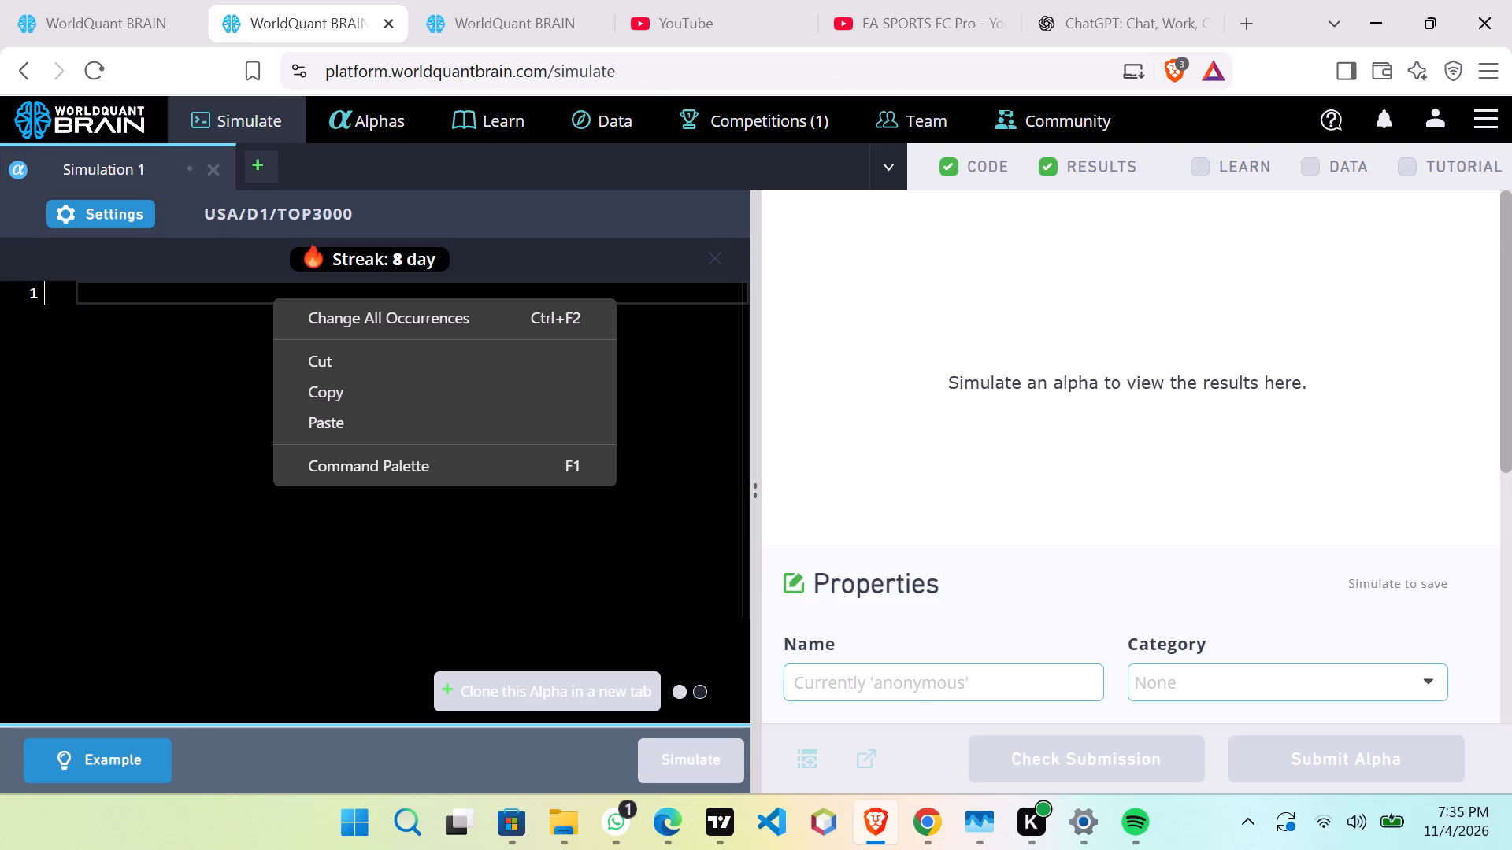
left_click(332, 409)
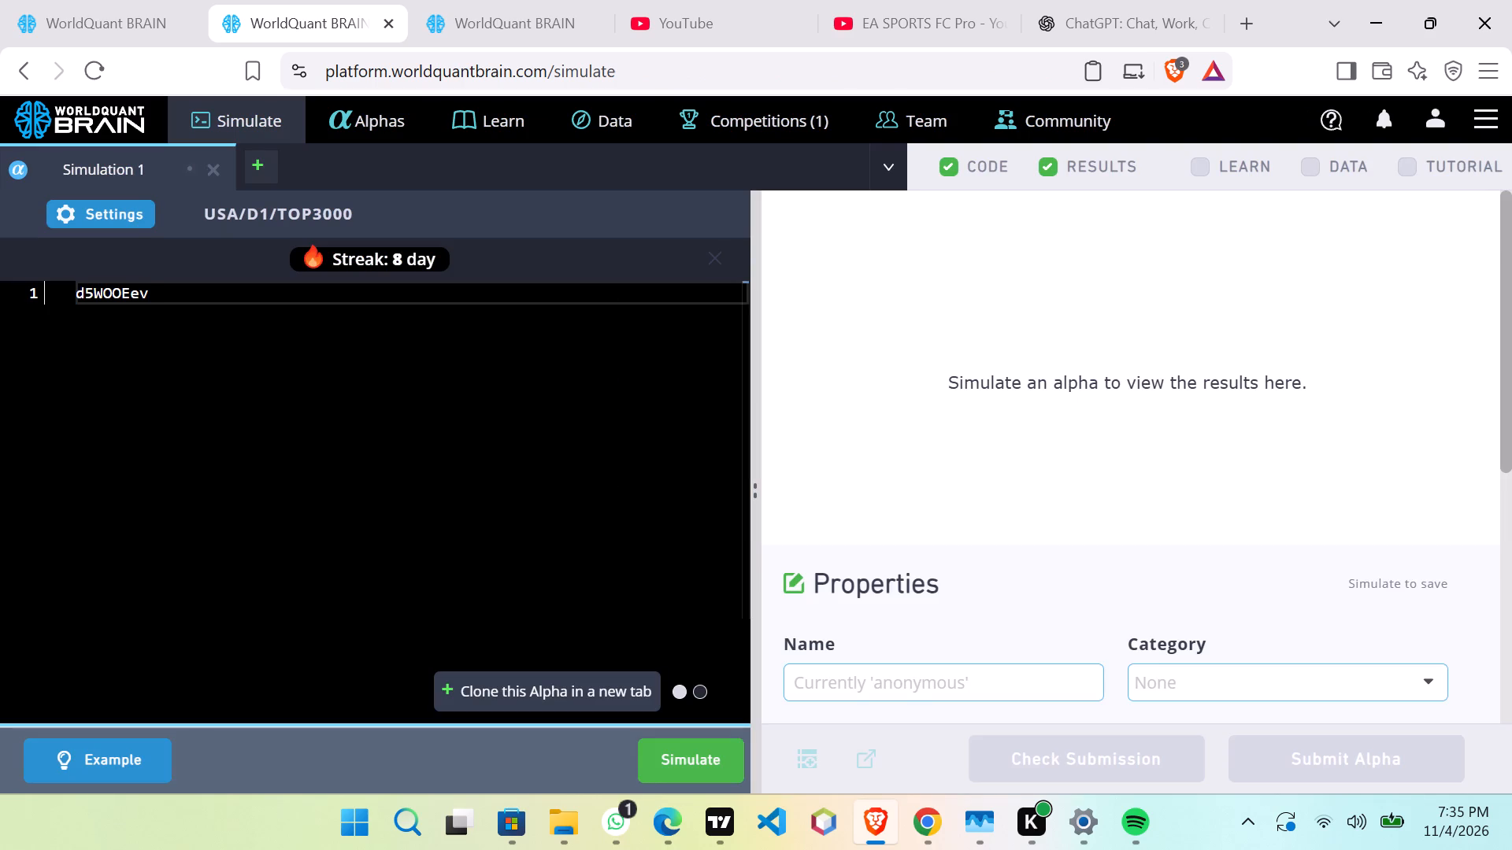
left_click(259, 305)
Clear the text d5WOOEev from Simulation 1's code editor.
key("BackSpace")
key("BackSpace")
key("BackSpace")
key("BackSpace")
key("BackSpace")
key("BackSpace")
key("BackSpace")
key("BackSpace")
key("BackSpace")
key("BackSpace")
key("BackSpace")
key("BackSpace")
key("BackSpace")
key("BackSpace")
key("BackSpace")
key("BackSpace")
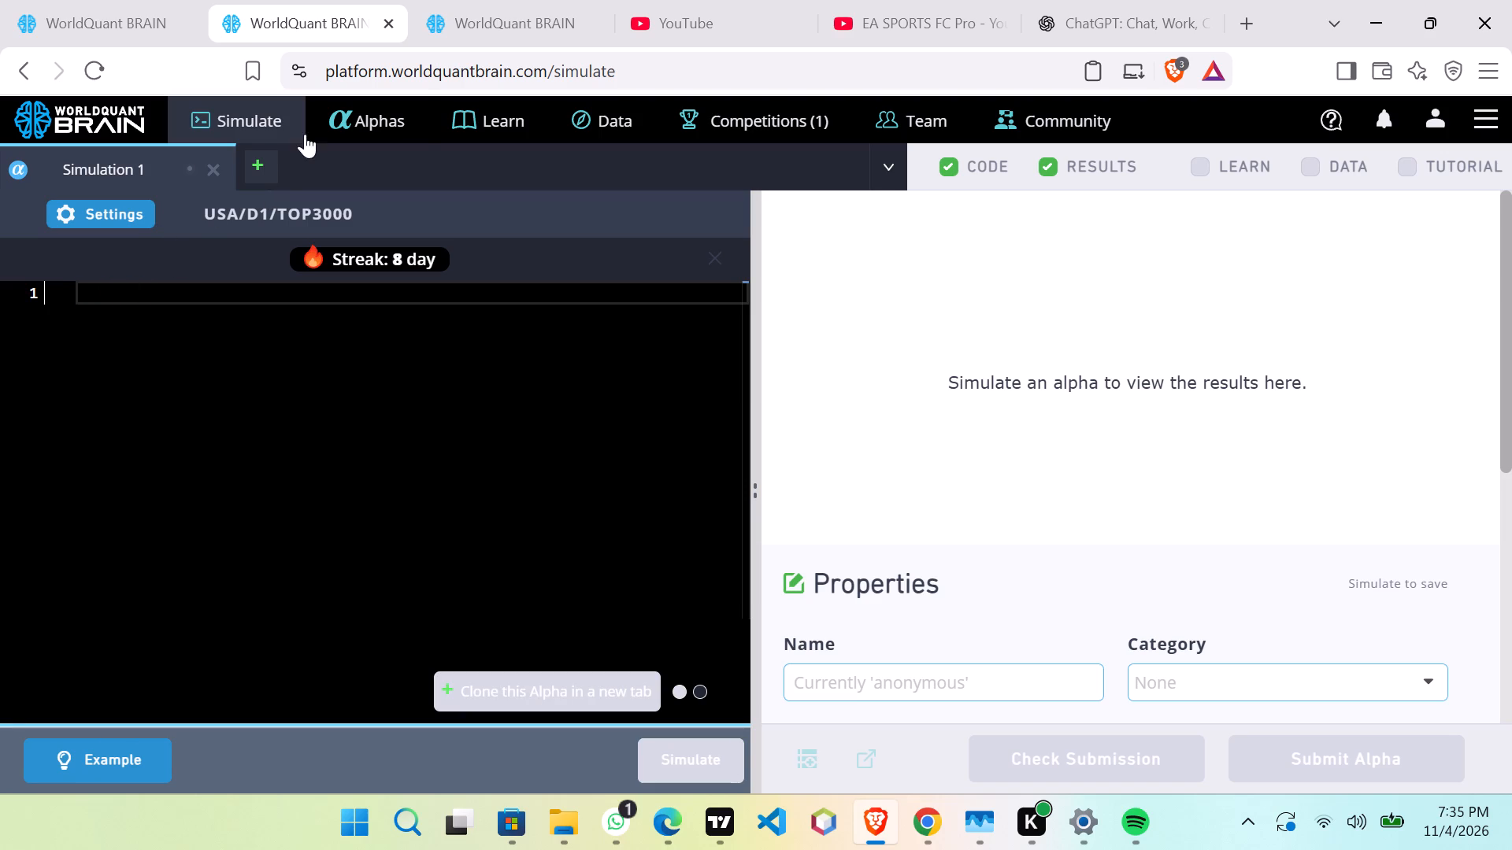
Reopen the details of alpha d5WOOEev from the submitted alphas and copy its entire code expression.
left_click(372, 111)
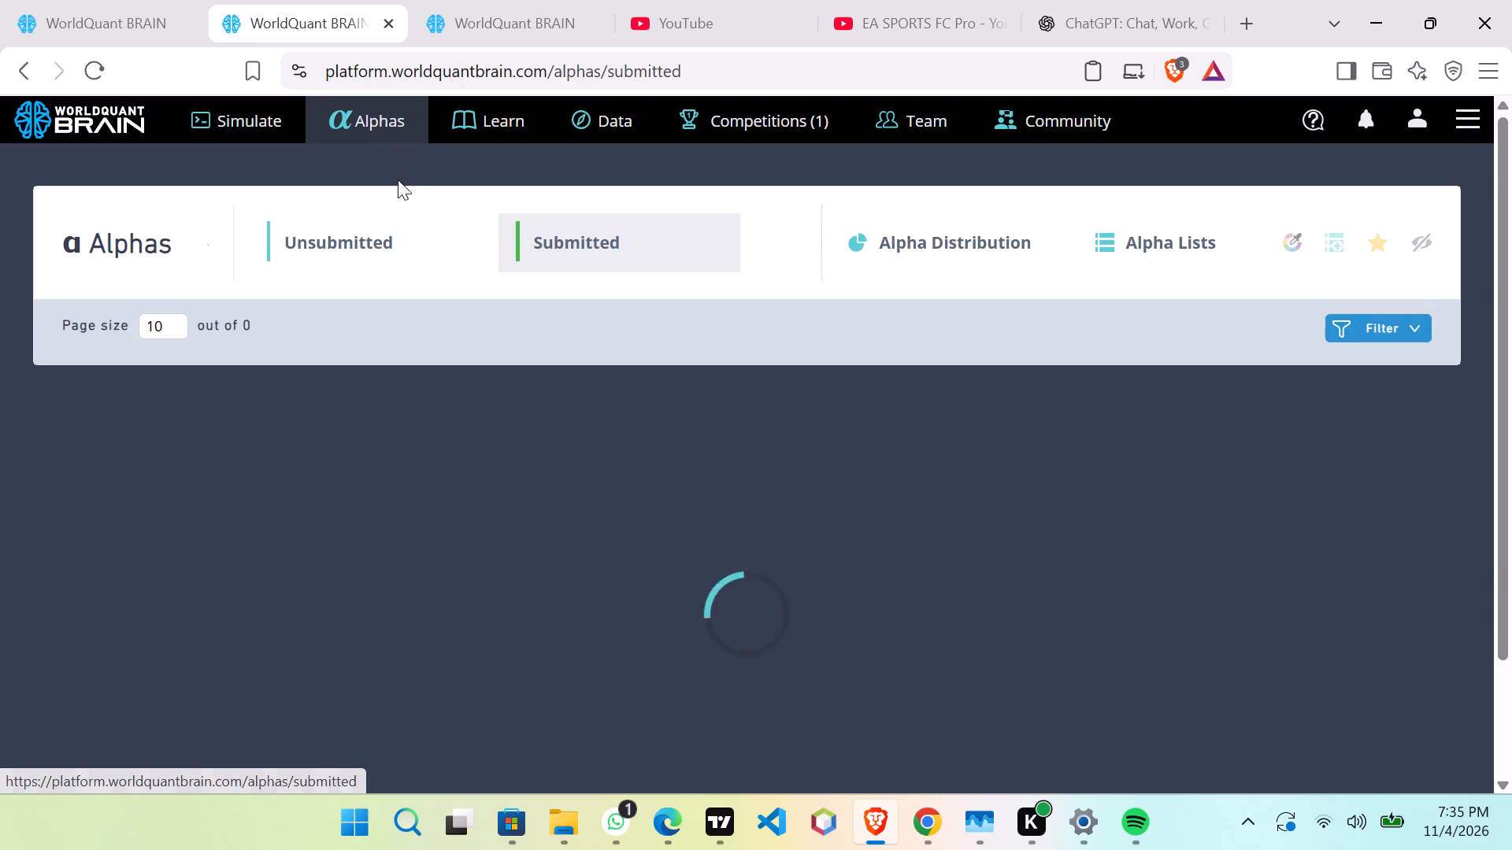
left_click(556, 242)
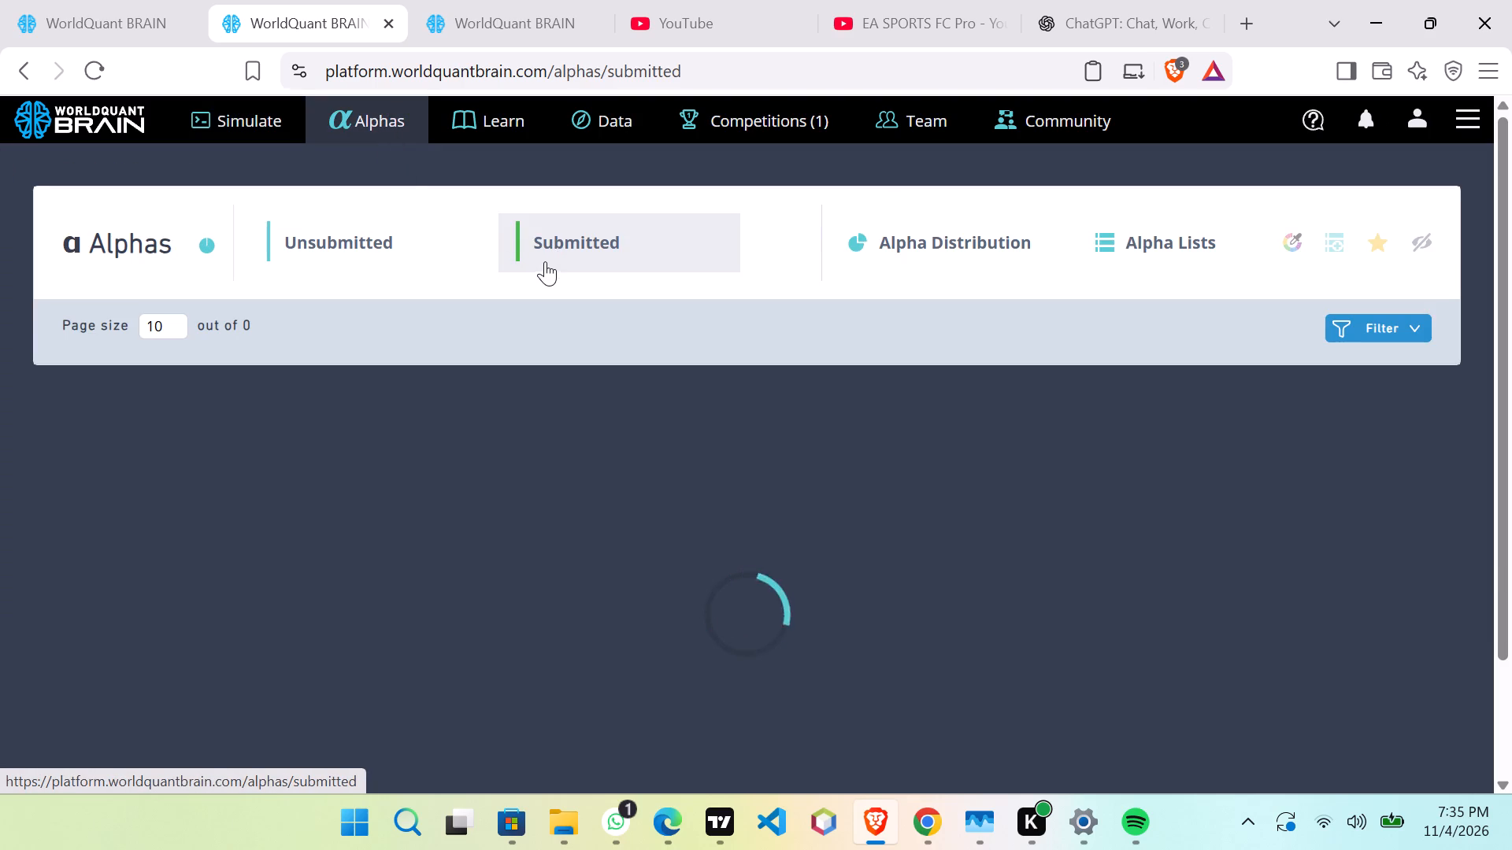
left_click(583, 236)
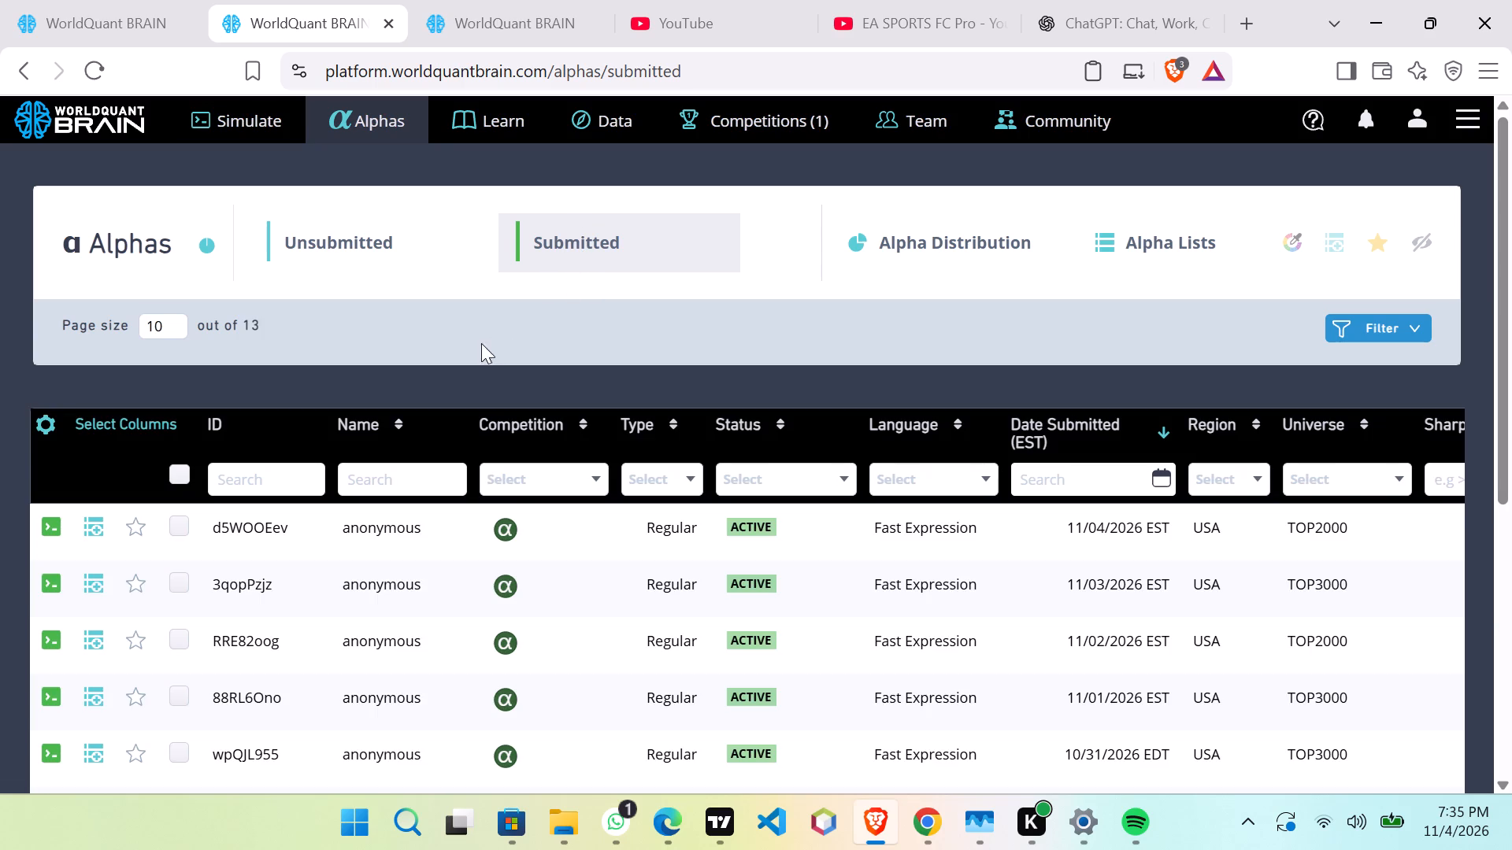
left_click(482, 523)
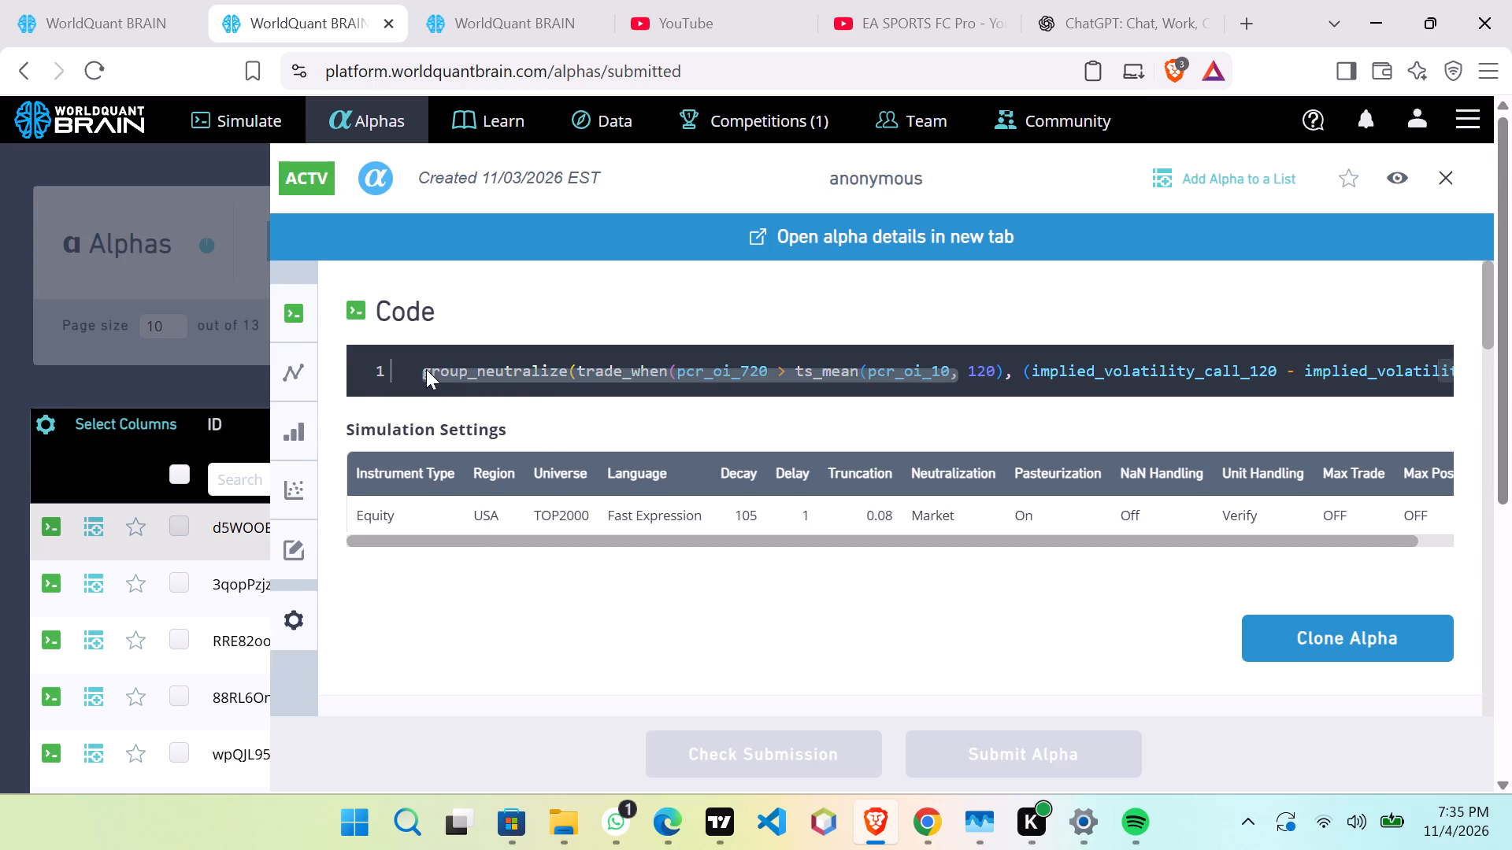
left_click_drag(426, 363, 646, 397)
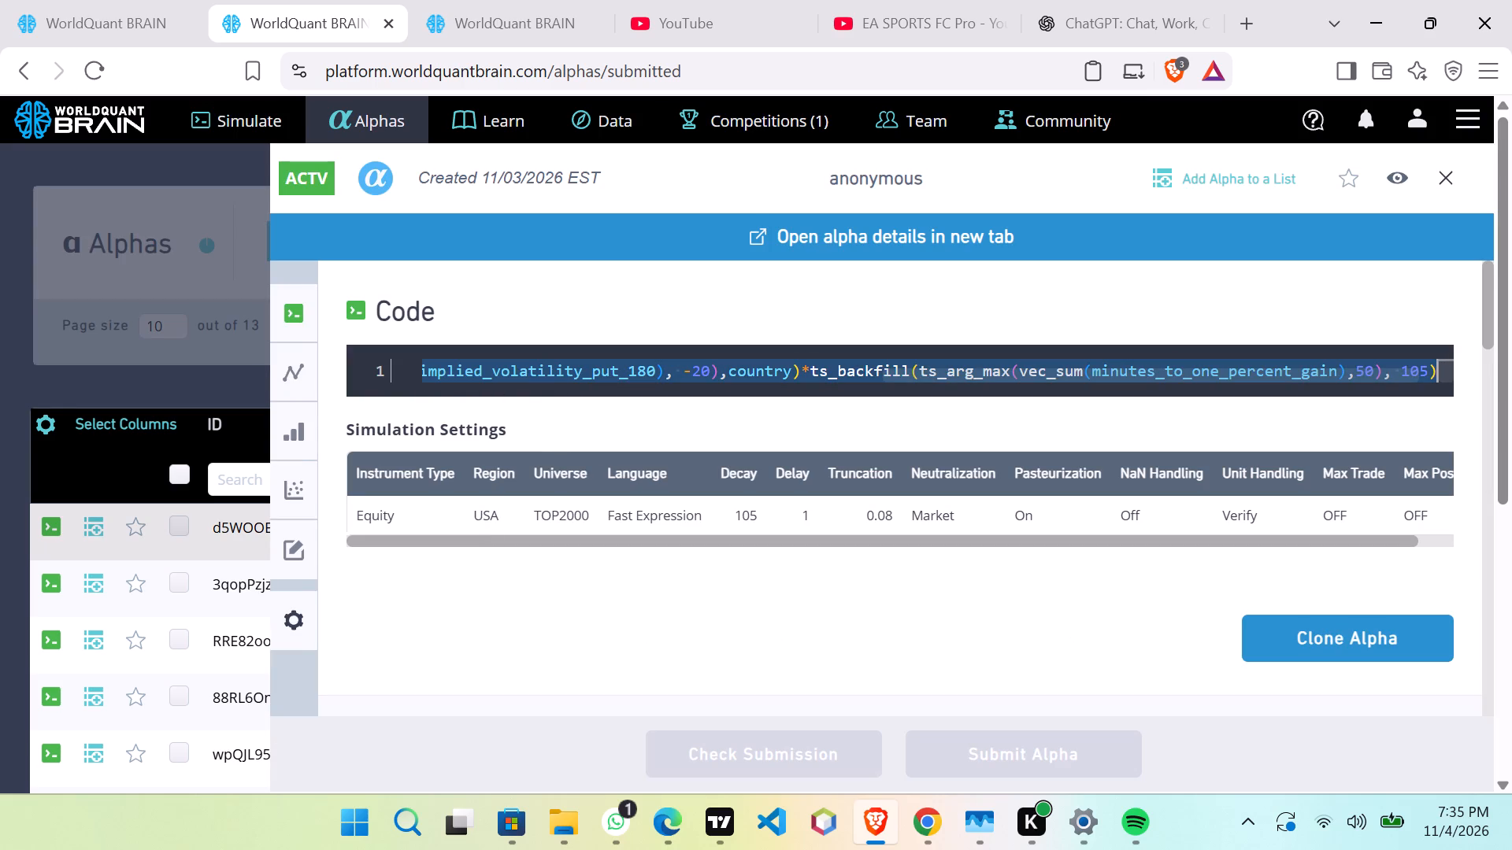
left_click_drag(646, 397, 1462, 390)
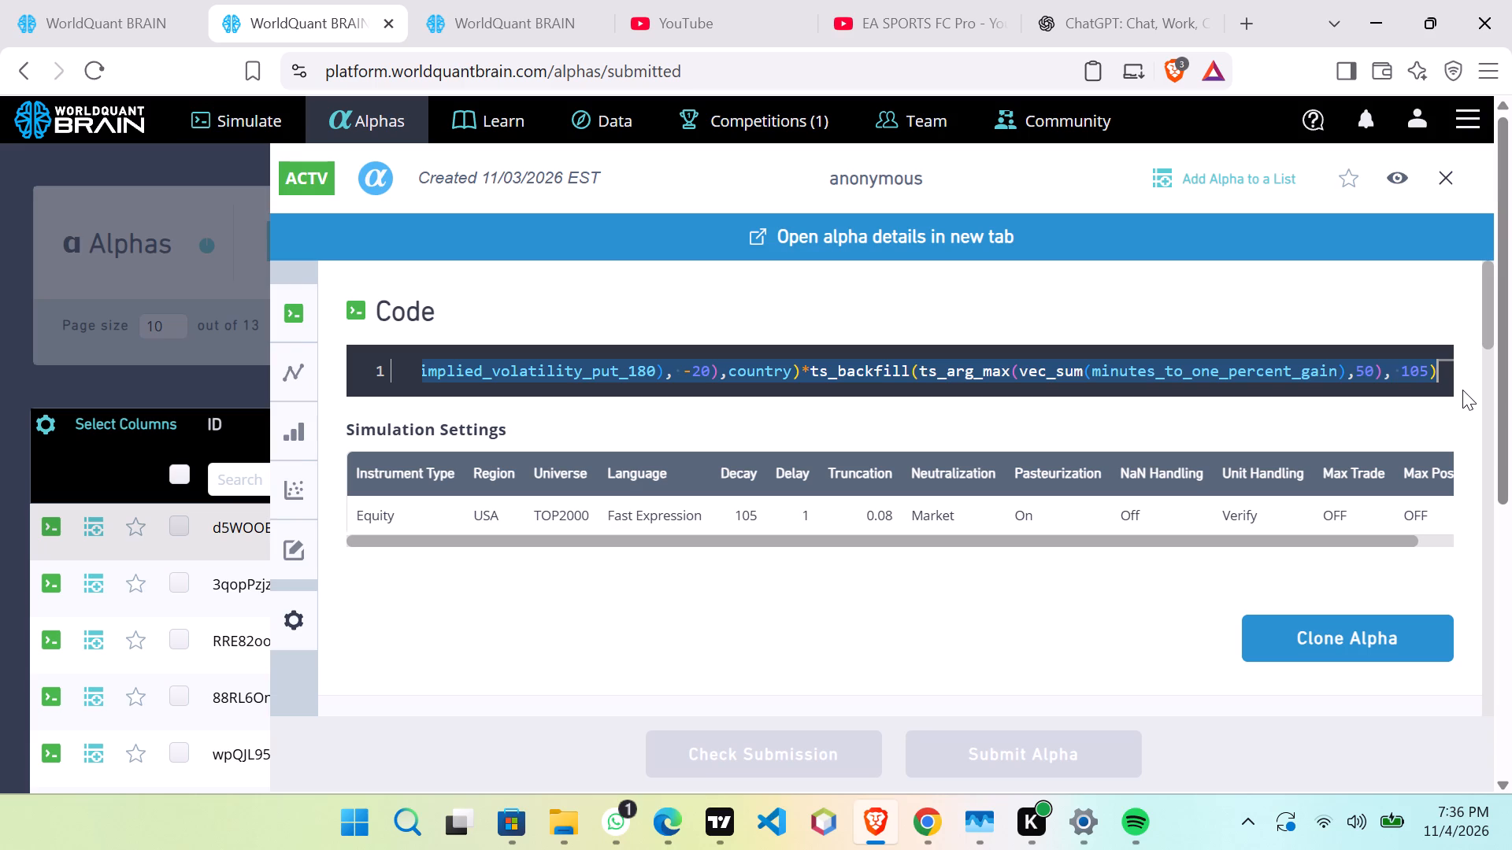
key("ctrl+c")
key("ctrl+c")
key("c")
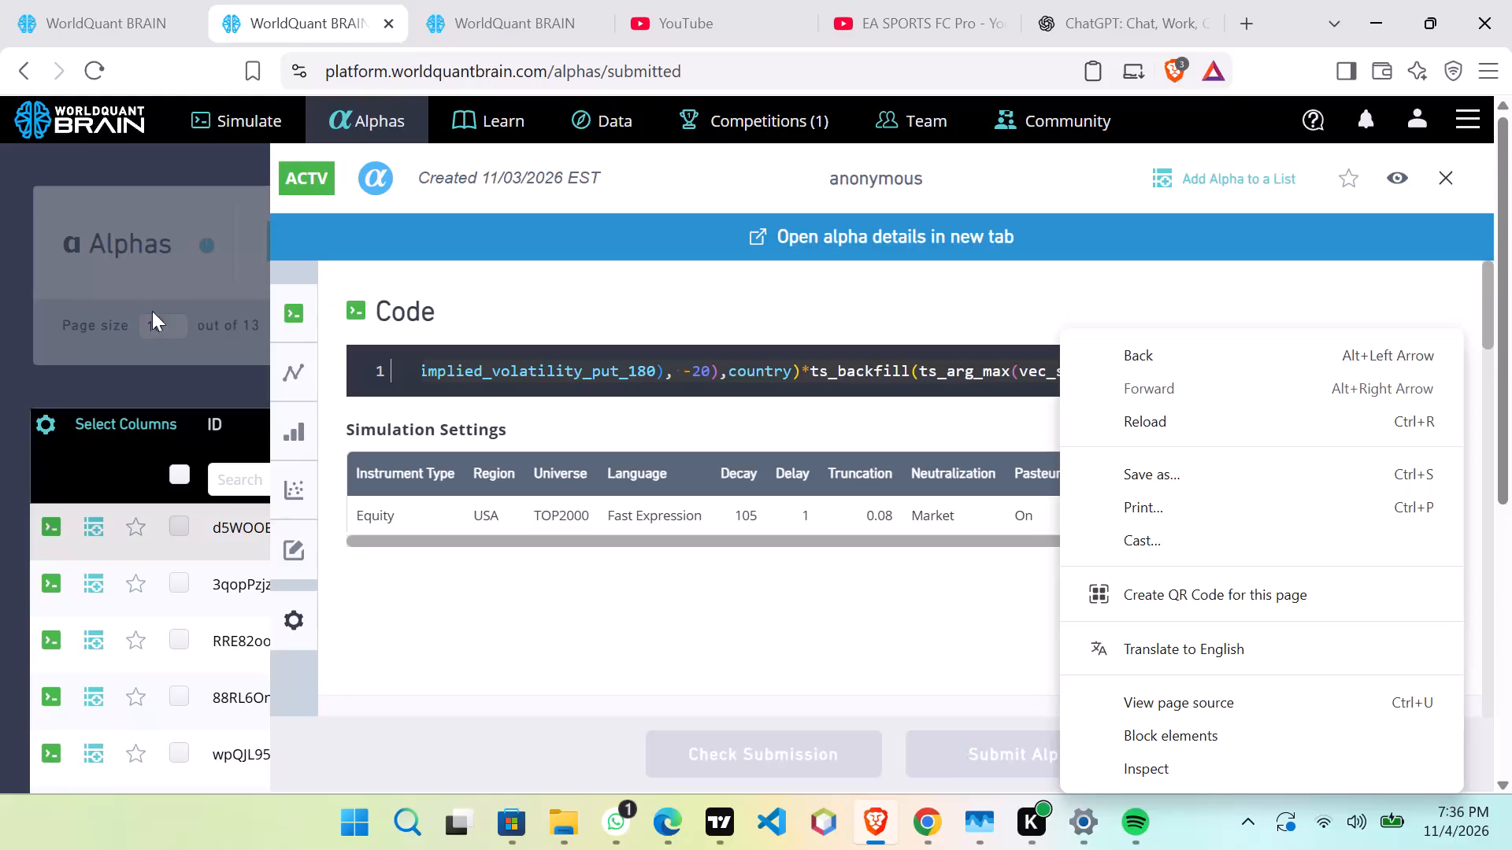
Return to the Simulate page and paste the copied group_neutralize expression into Simulation 1's code editor.
left_click(213, 121)
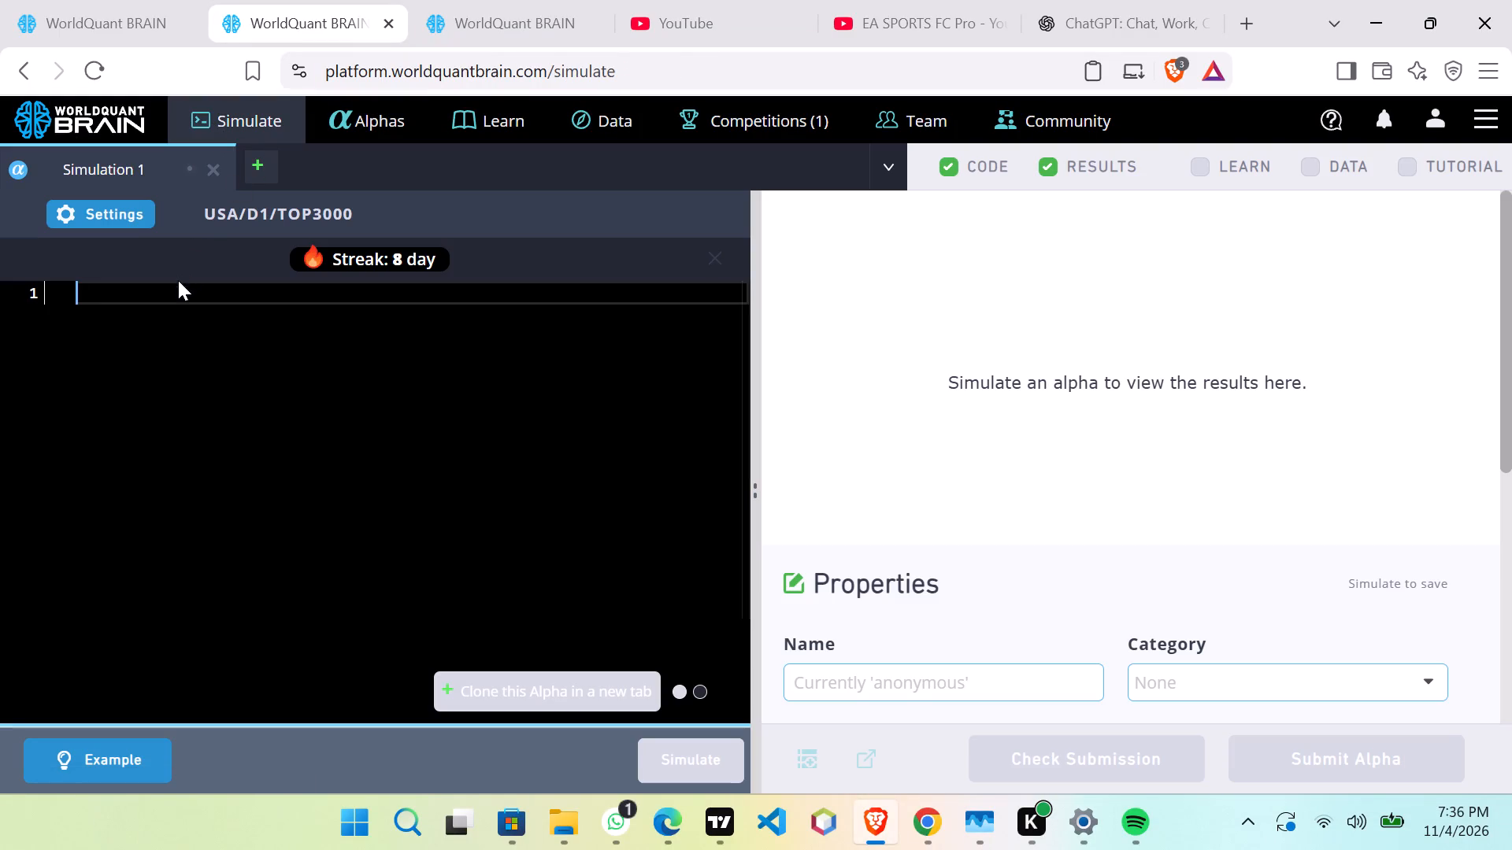
right_click(174, 292)
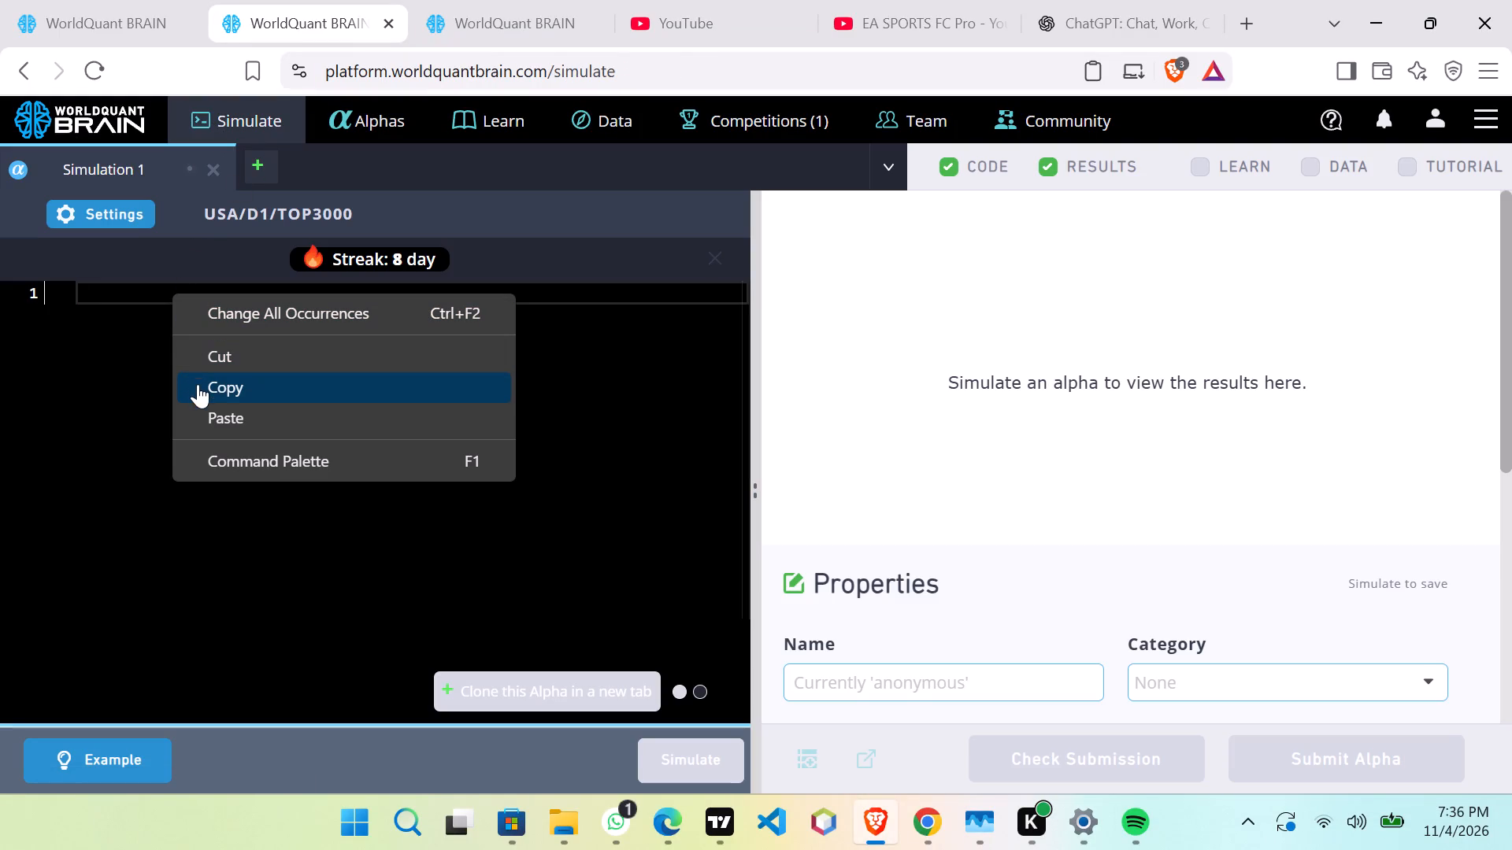
left_click(202, 415)
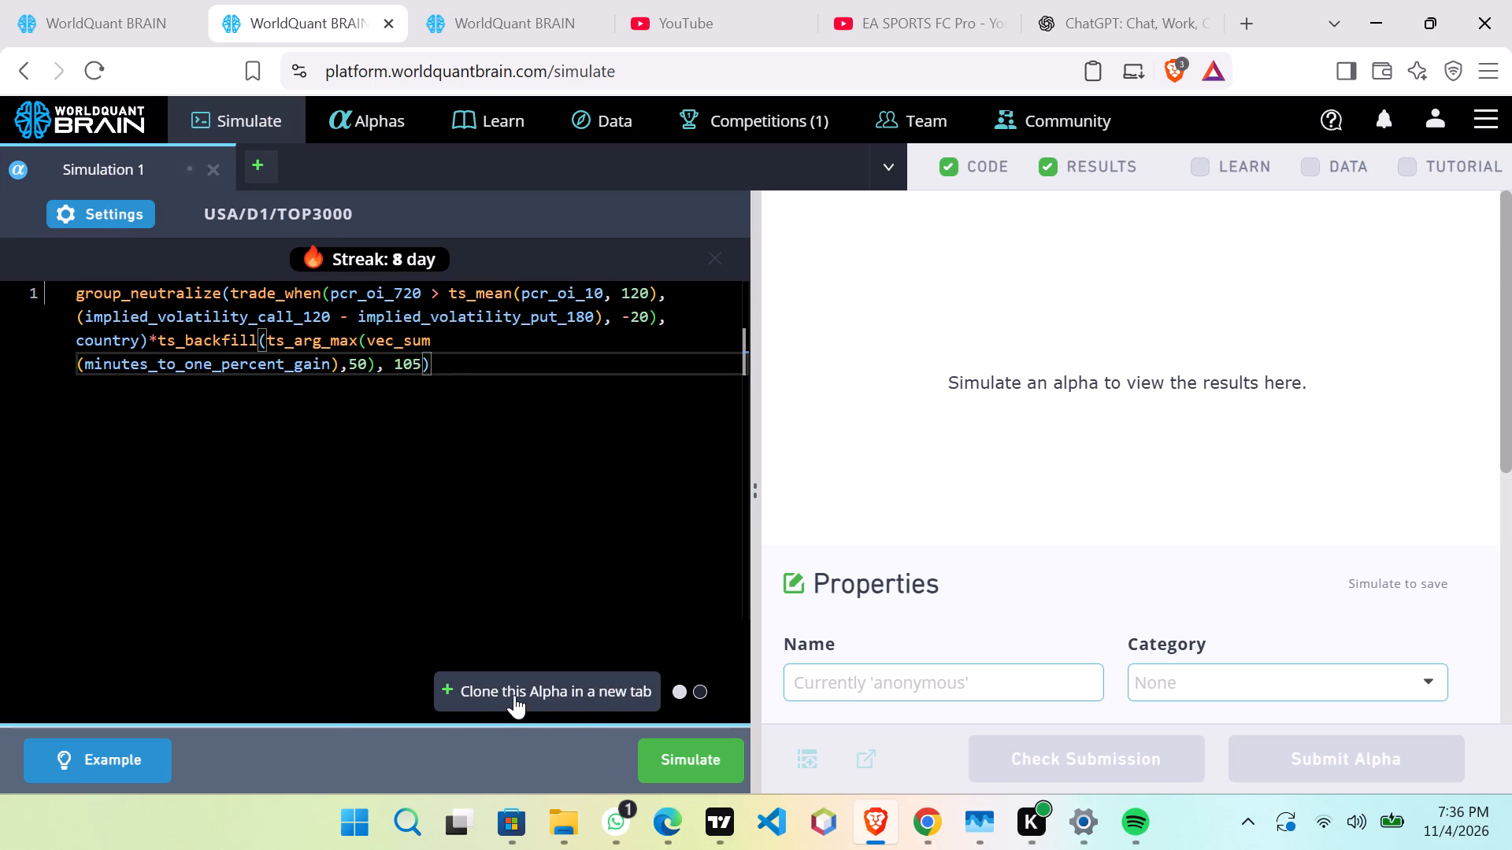
In Simulation 1's settings, set the neutralization to Market and the decay to 50.
left_click(111, 212)
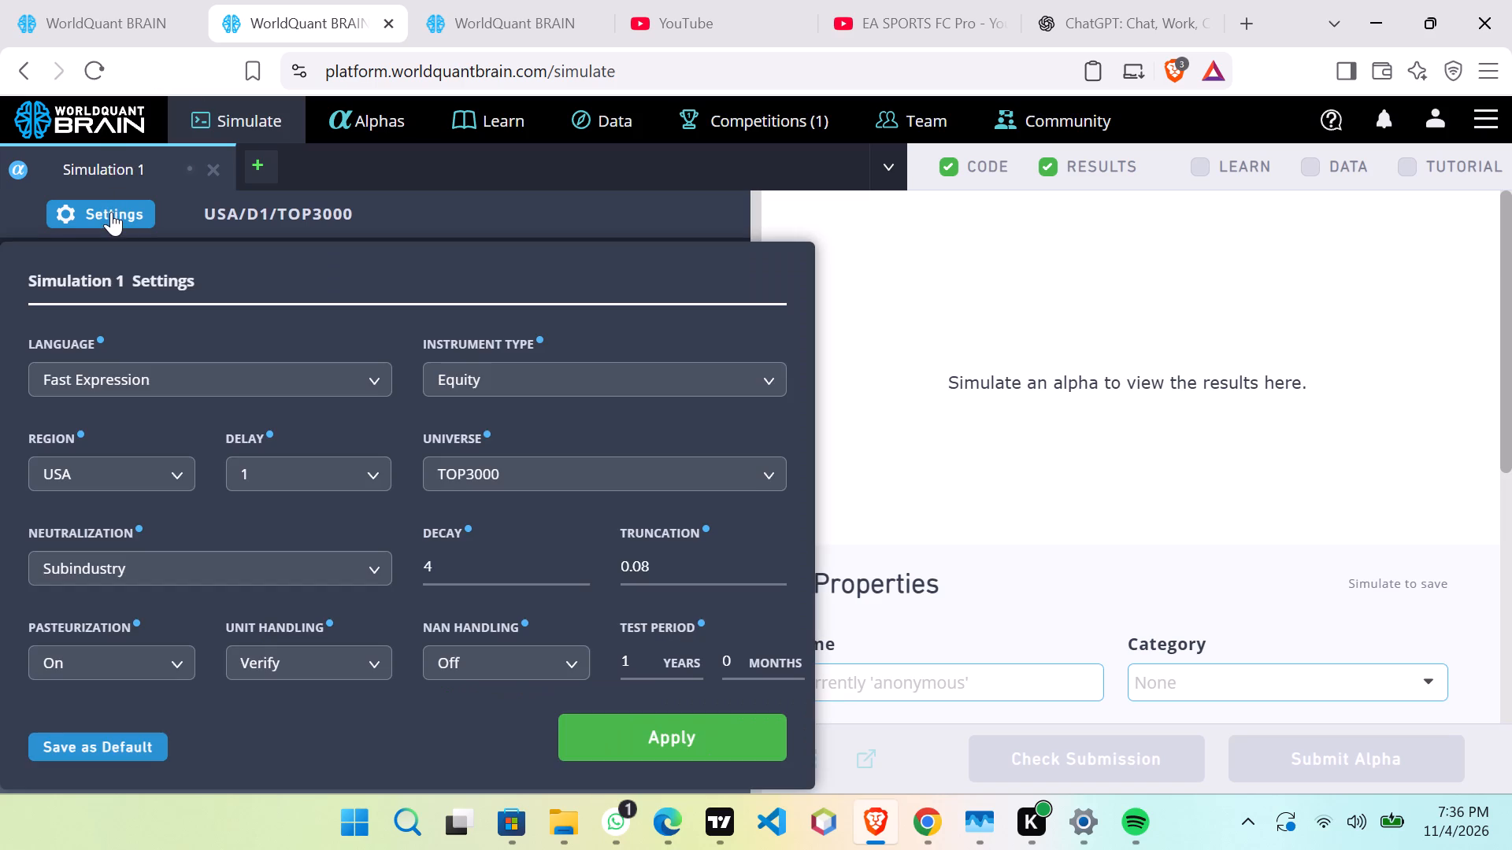
left_click(203, 567)
left_click(164, 636)
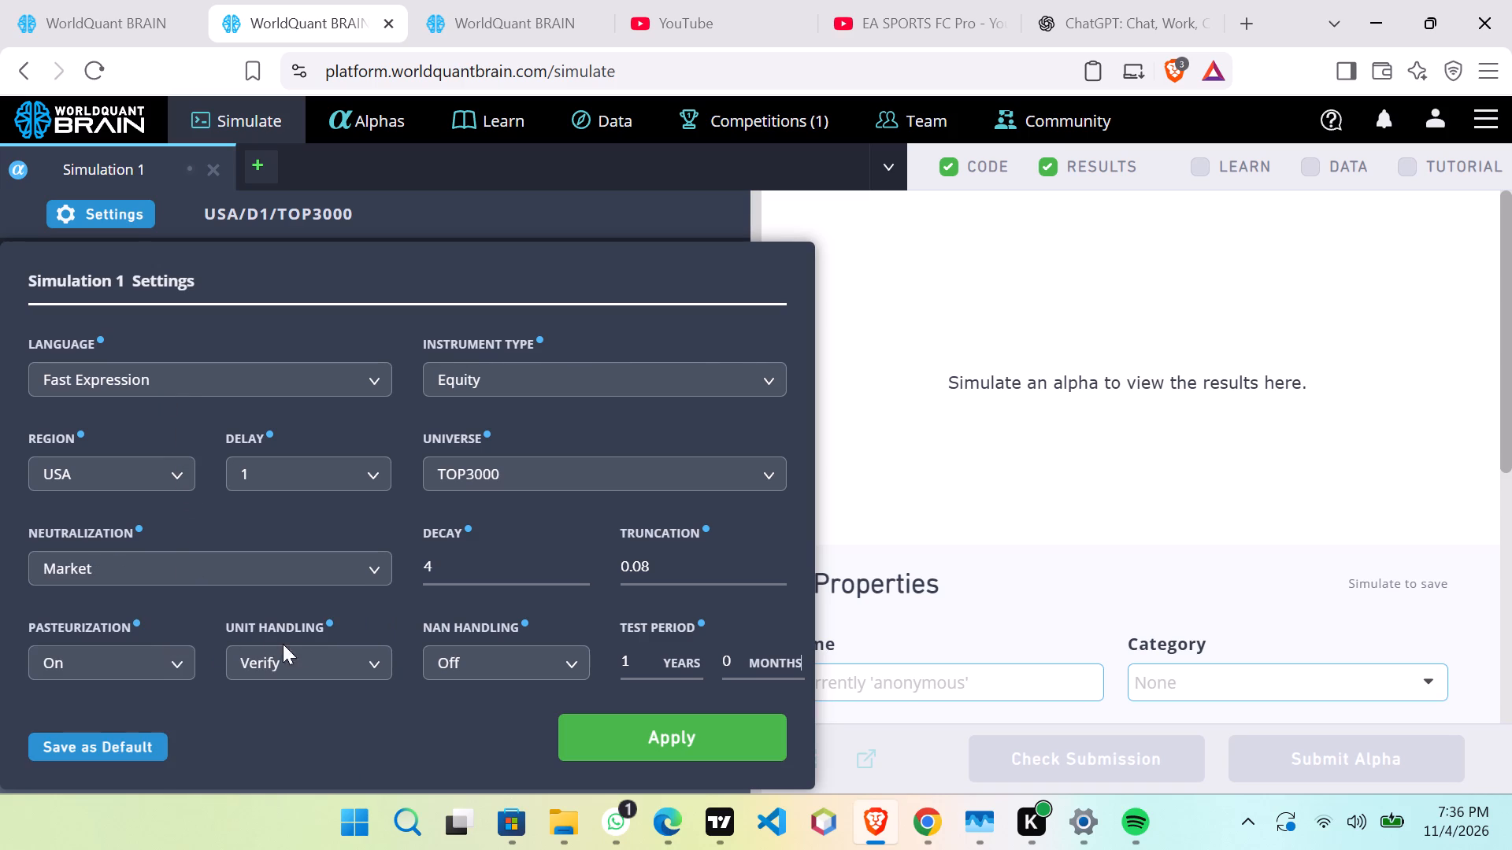
left_click(486, 578)
scroll(486, 578, "down", 5)
scroll(486, 578, "up", 2)
scroll(486, 578, "down", 1)
scroll(486, 578, "up", 3)
scroll(486, 578, "up", 20)
scroll(486, 578, "down", 1)
scroll(486, 578, "up", 19)
scroll(484, 578, "up", 6)
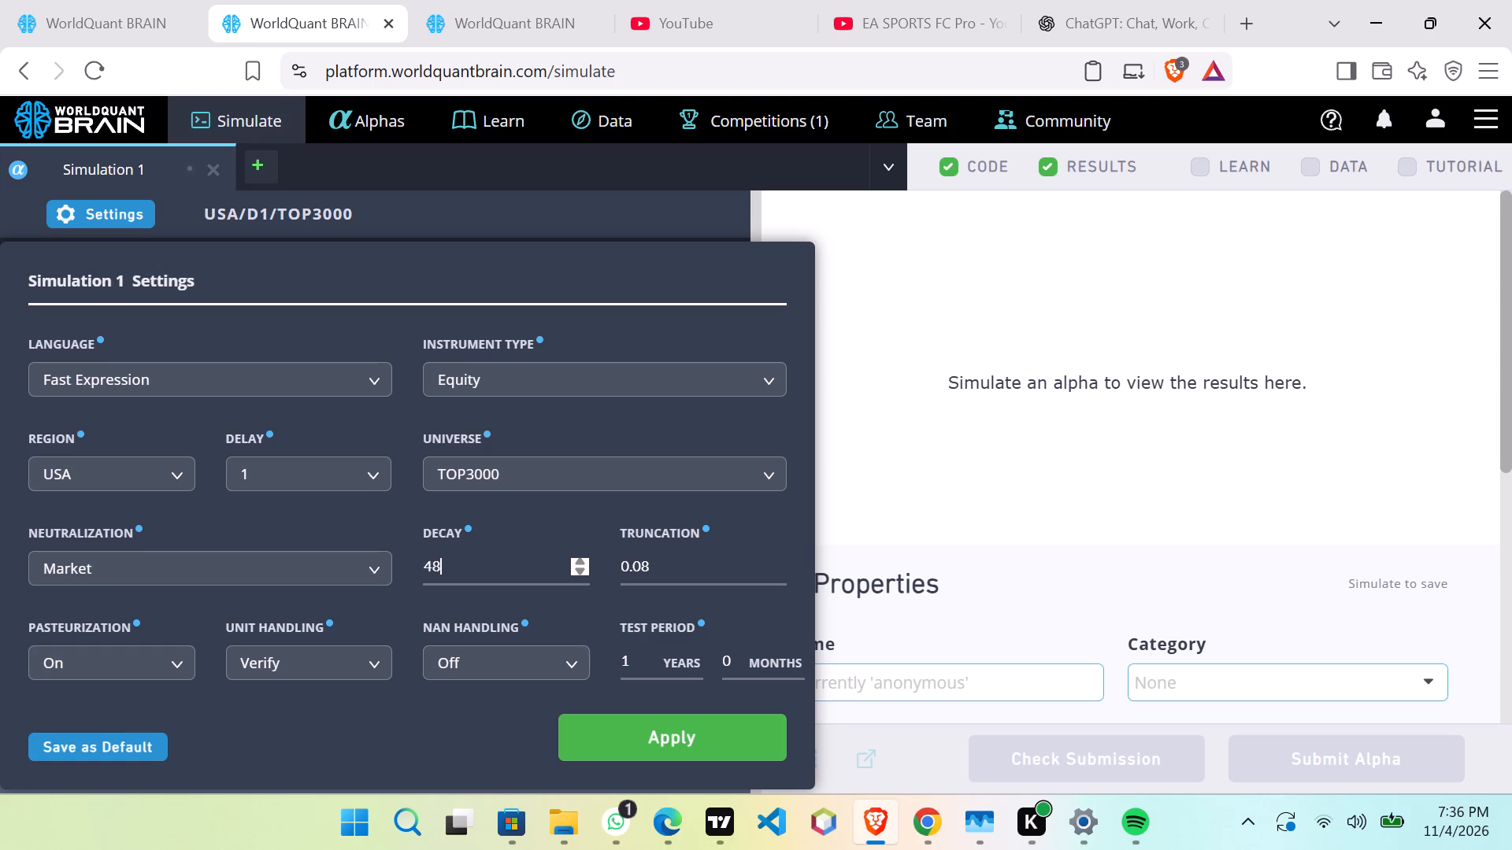
scroll(484, 578, "up", 2)
Set Simulation 1's universe to TOP2000 and apply the settings.
left_click(538, 467)
left_click(509, 532)
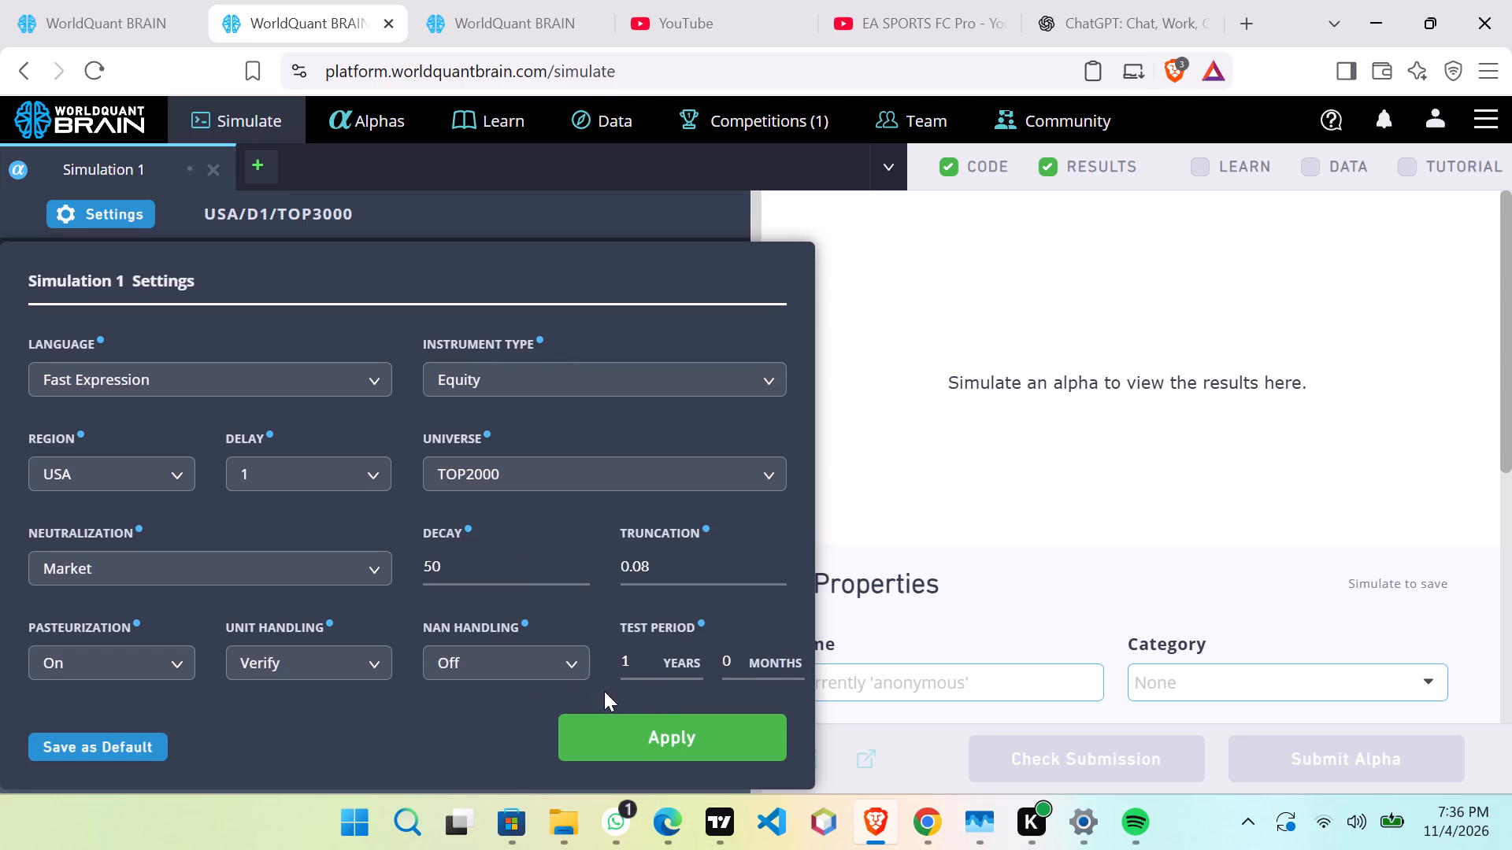
left_click(644, 728)
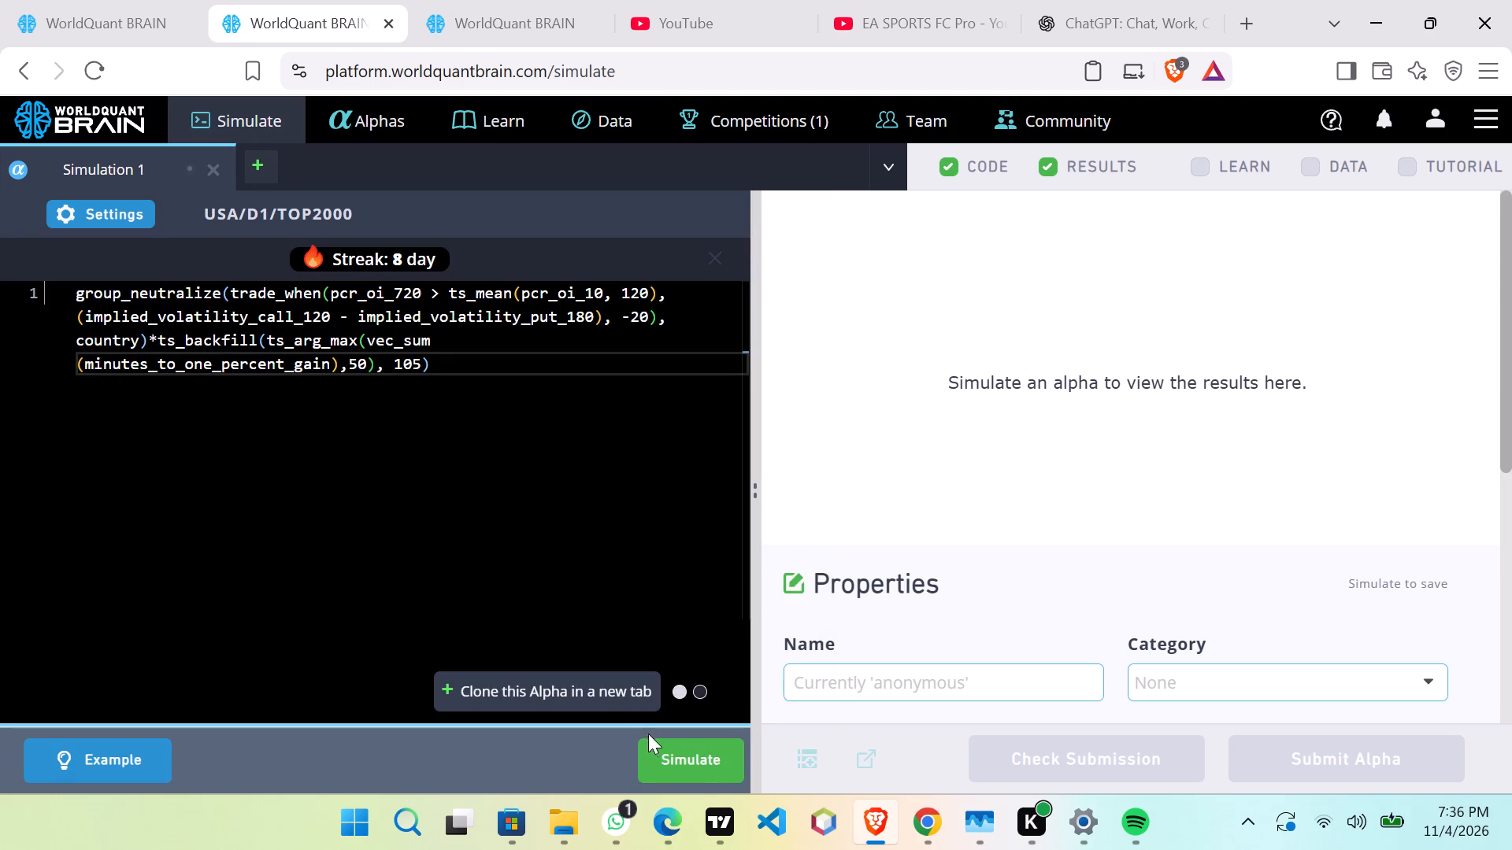
Run the simulation of the alpha in Simulation 1.
left_click(671, 749)
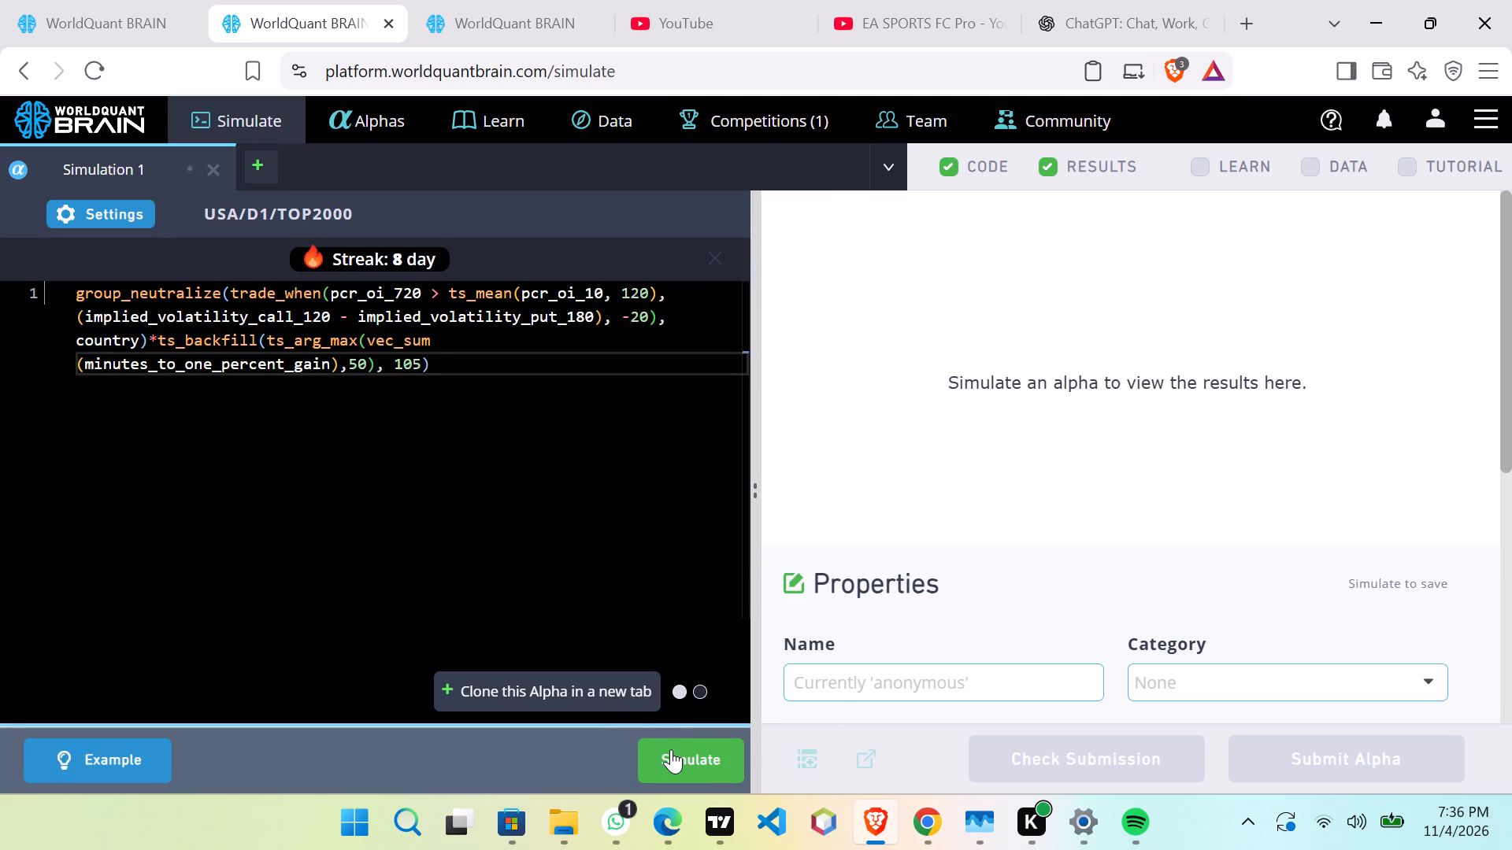
Clone Simulation 1's alpha into a new simulation tab.
left_click(621, 685)
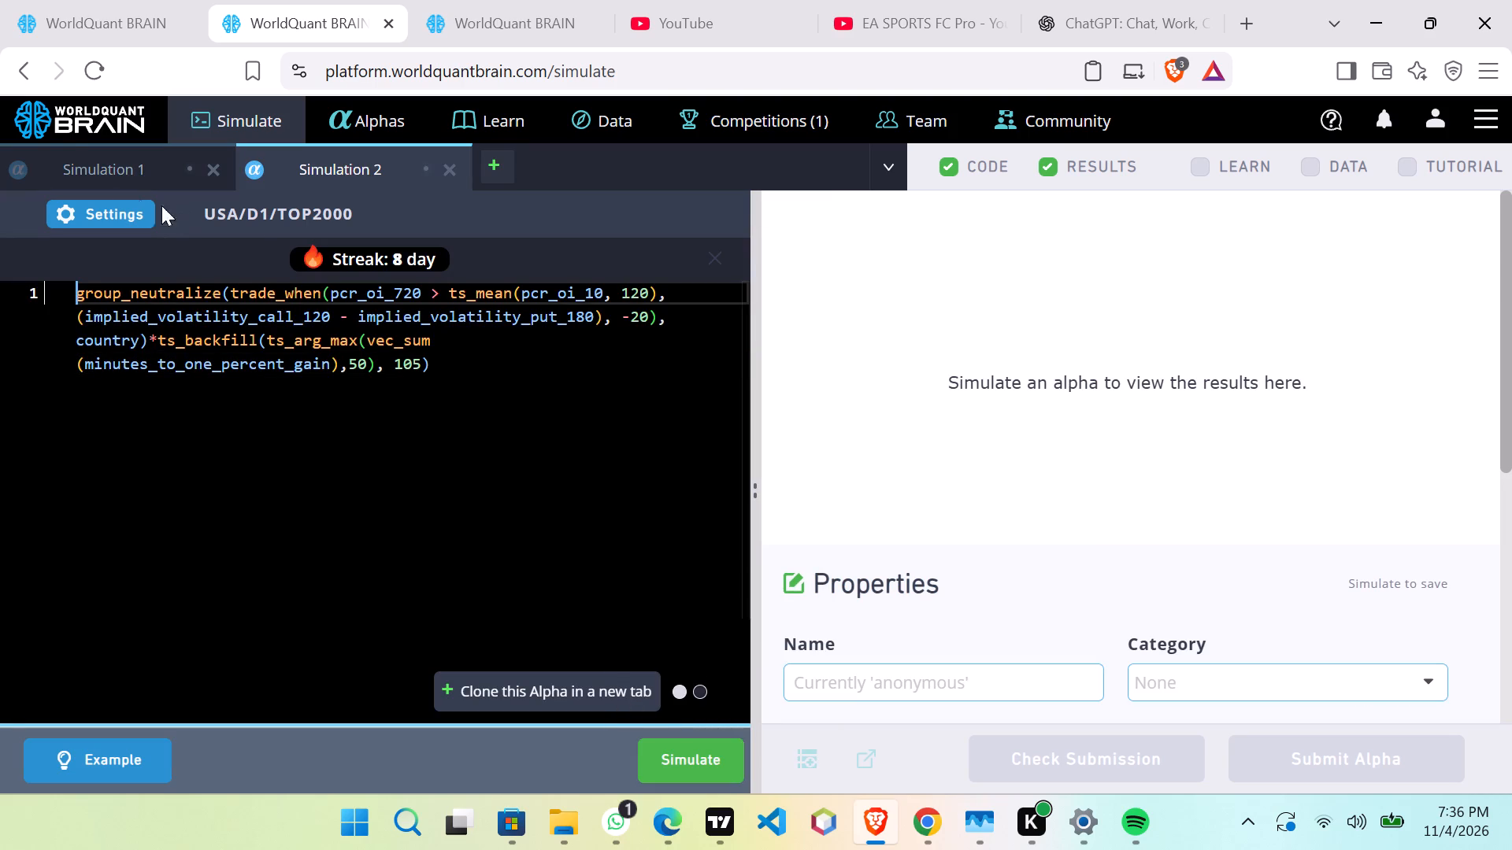
In Simulation 2's settings, set the neutralization to Industry.
left_click(72, 205)
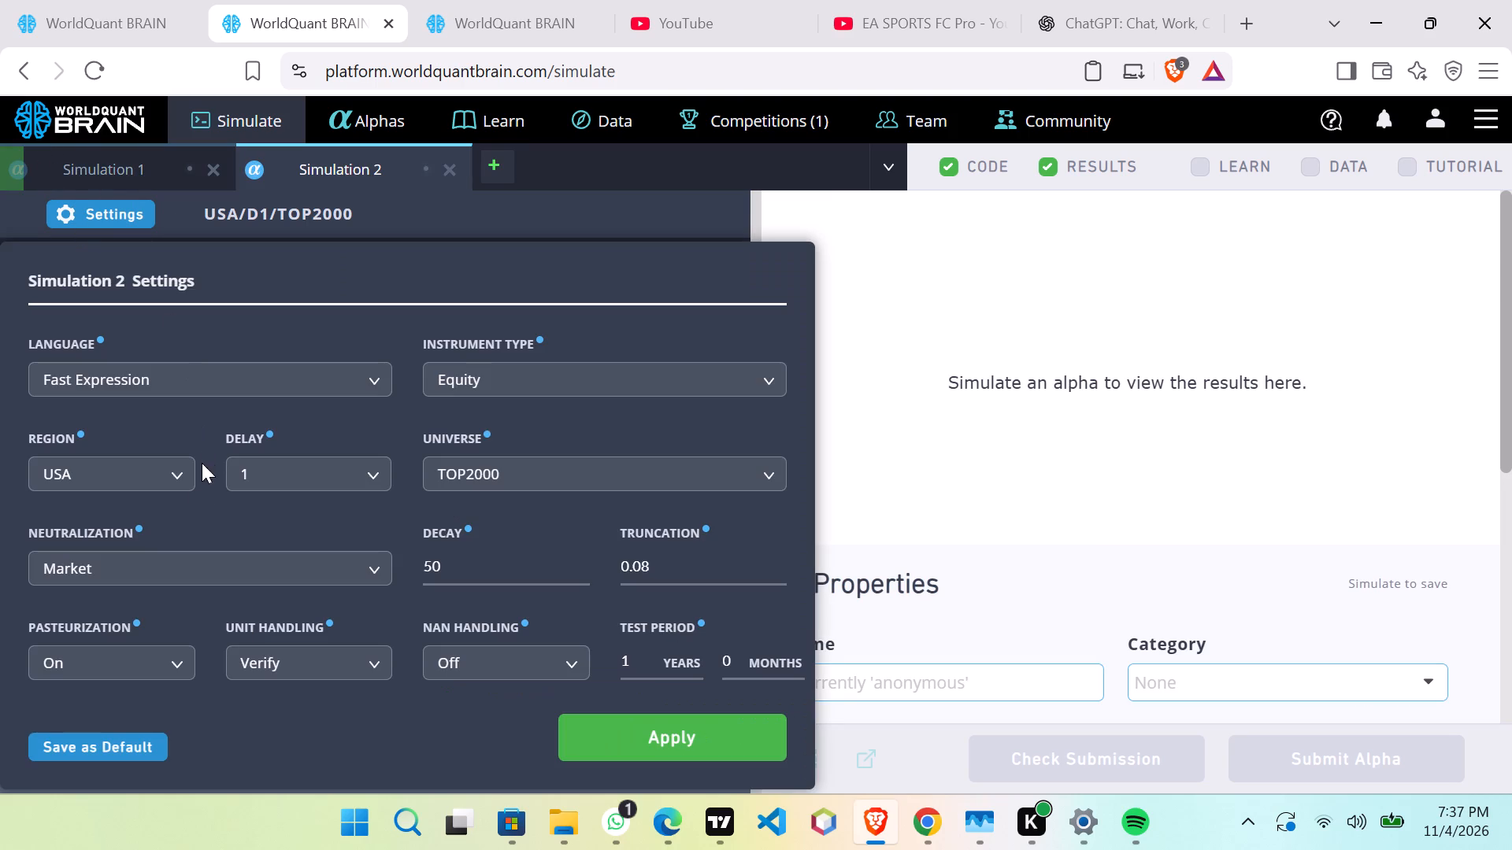
left_click(198, 554)
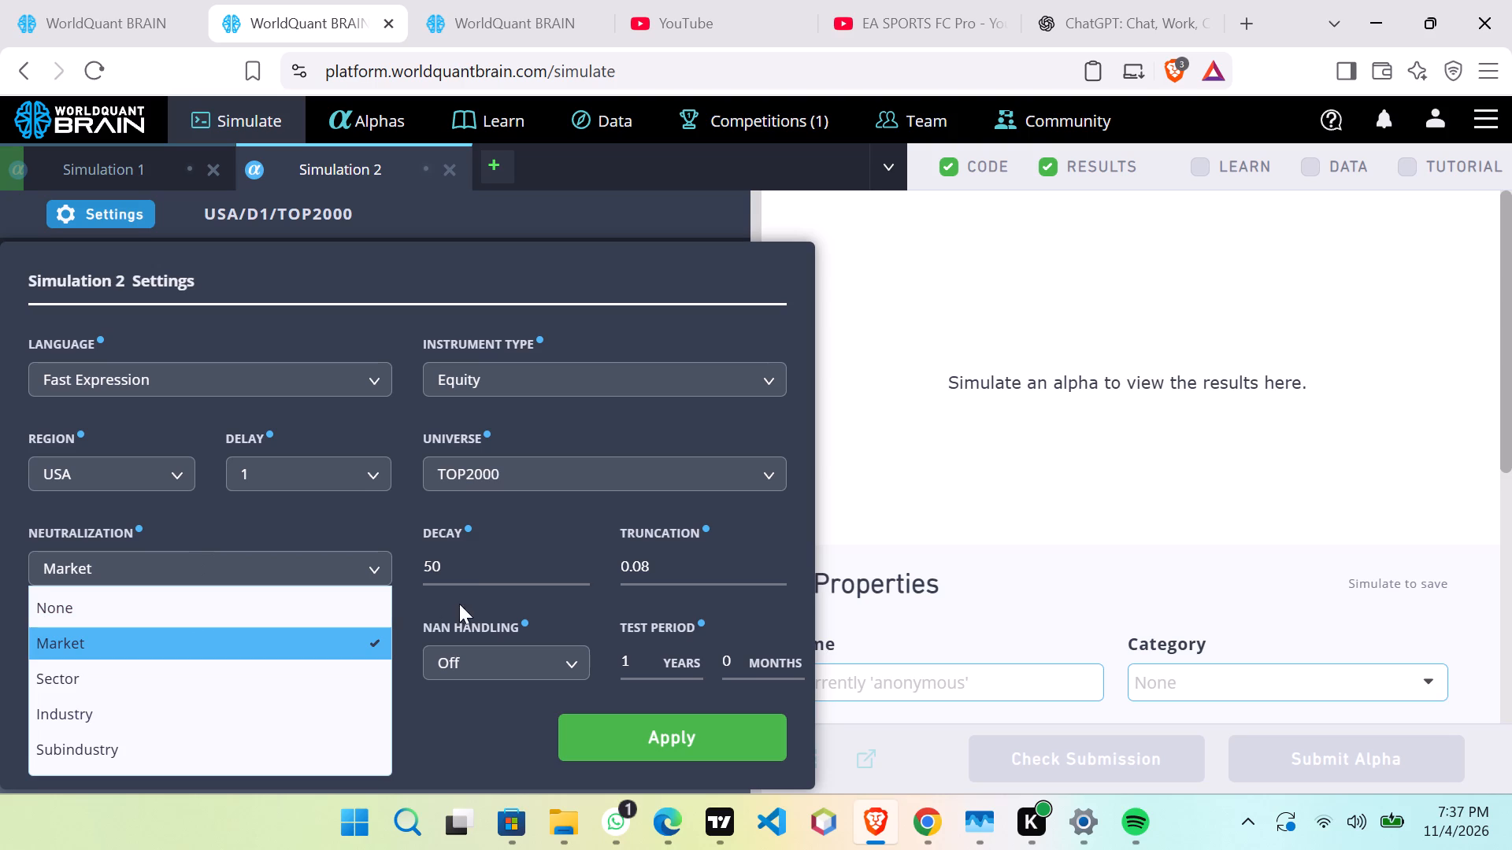
left_click(329, 664)
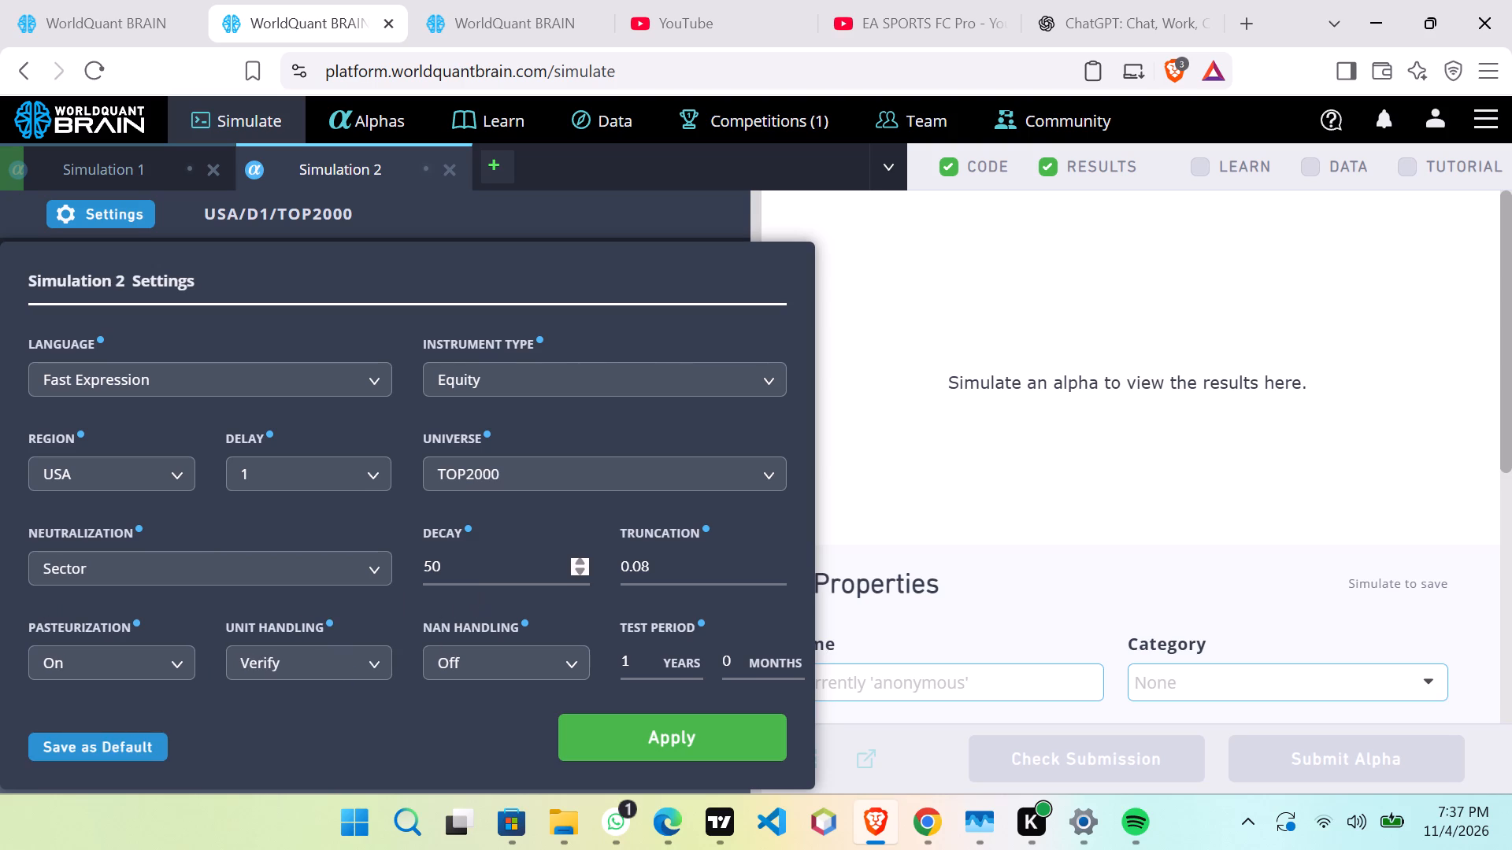
left_click(495, 563)
left_click(381, 565)
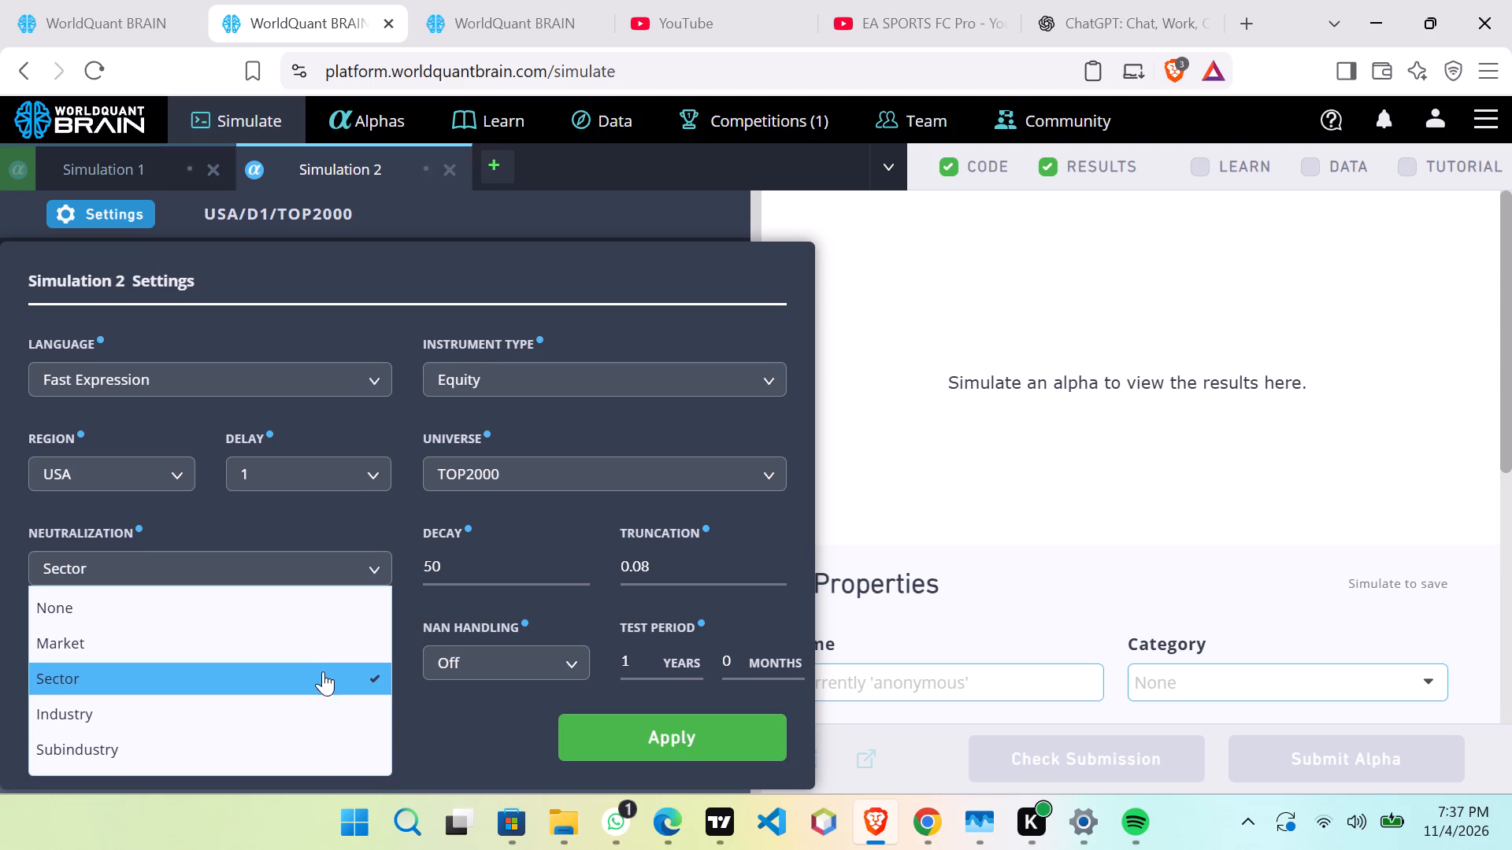
left_click(319, 705)
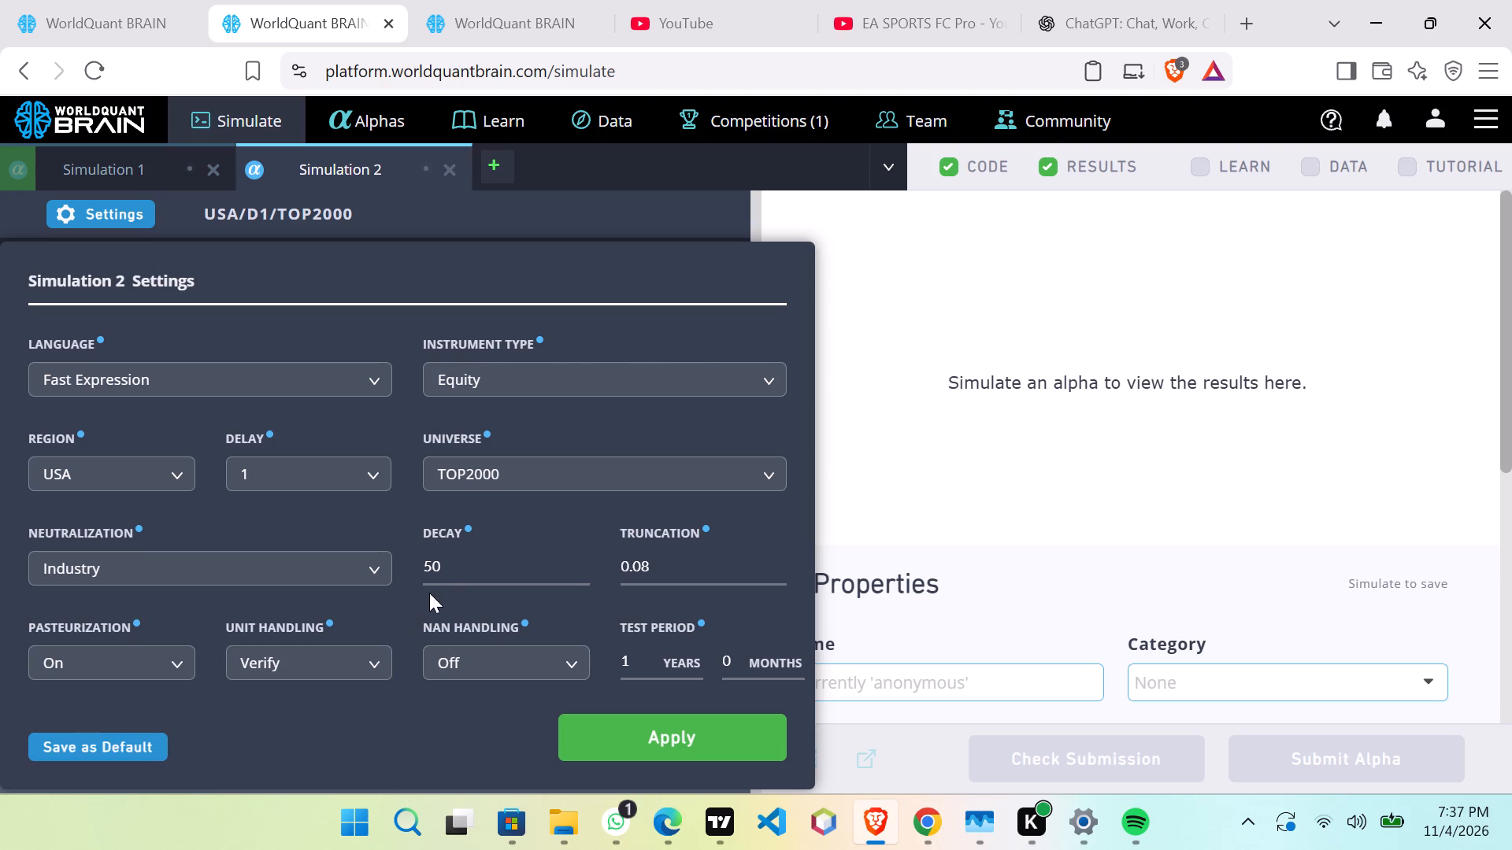
Set Simulation 2's decay to 75.
left_click(467, 572)
scroll(467, 572, "up", 5)
scroll(467, 572, "down", 6)
scroll(467, 572, "up", 17)
scroll(467, 572, "up", 18)
scroll(466, 574, "down", 7)
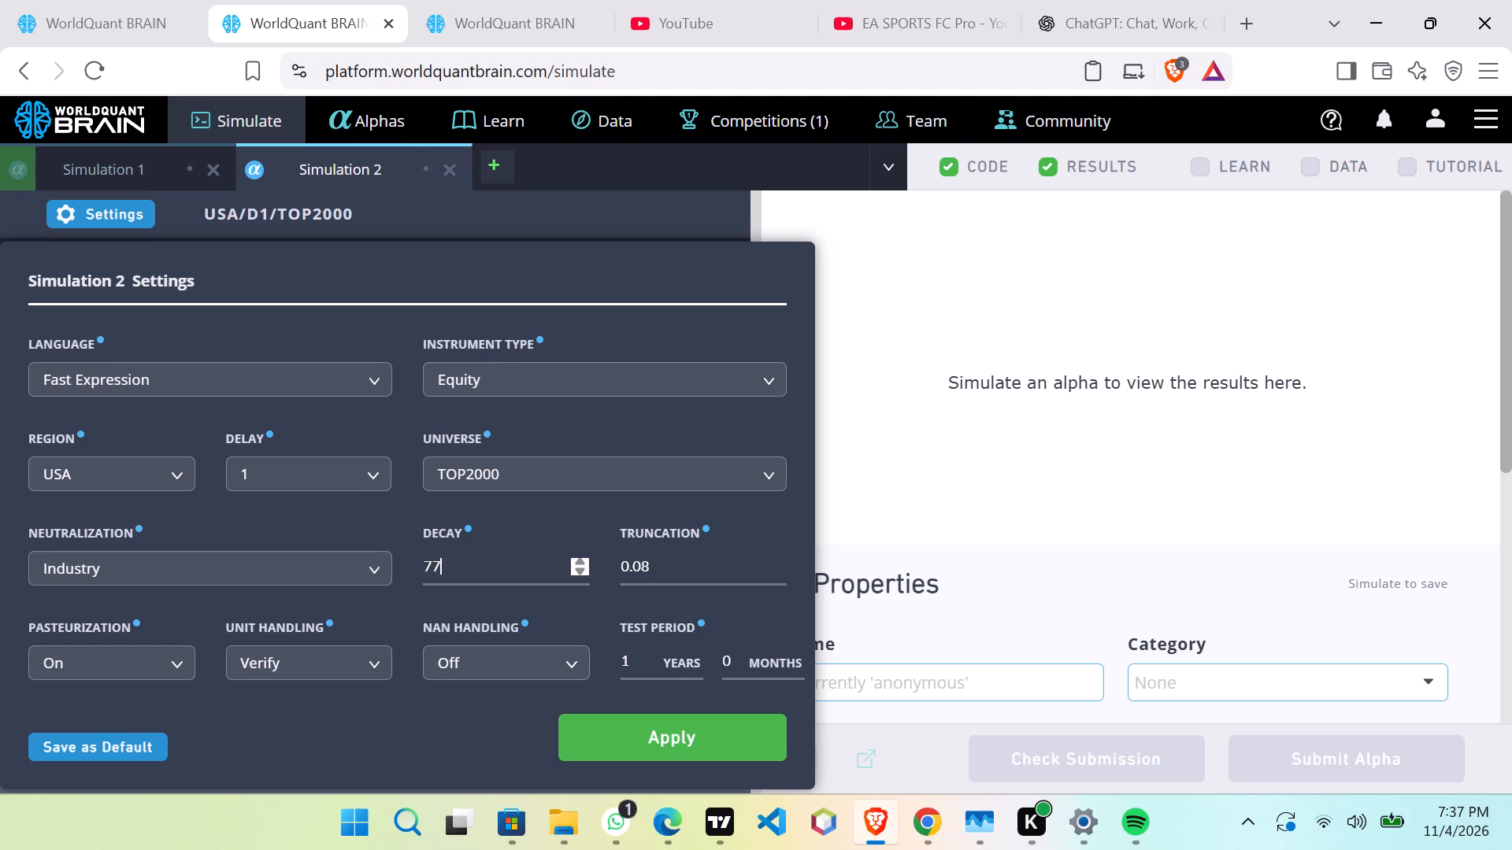
scroll(466, 574, "down", 2)
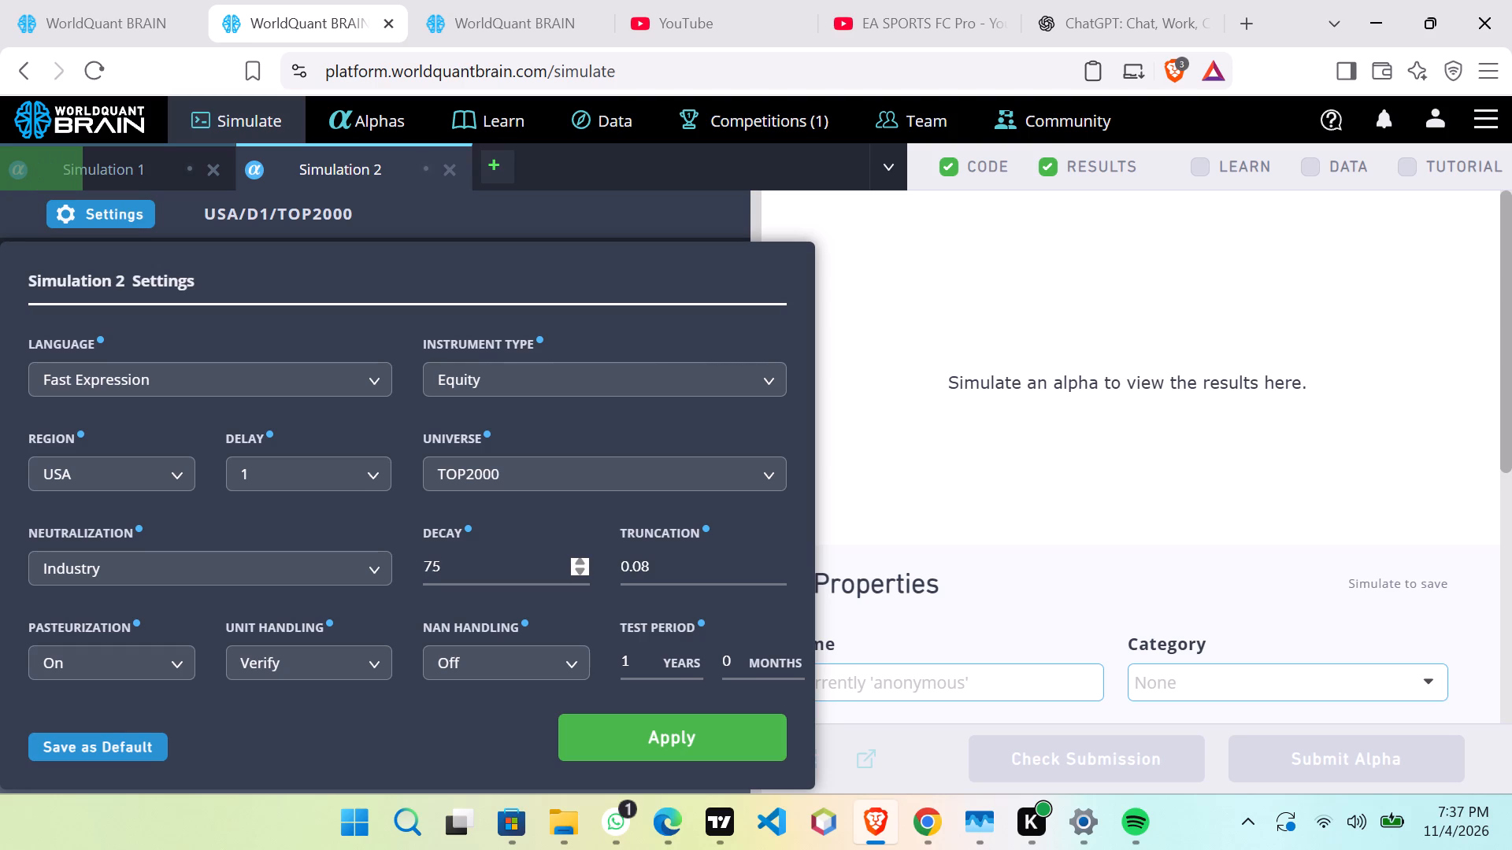
Set Simulation 2's universe to TOP1000 and apply the settings.
left_click(518, 478)
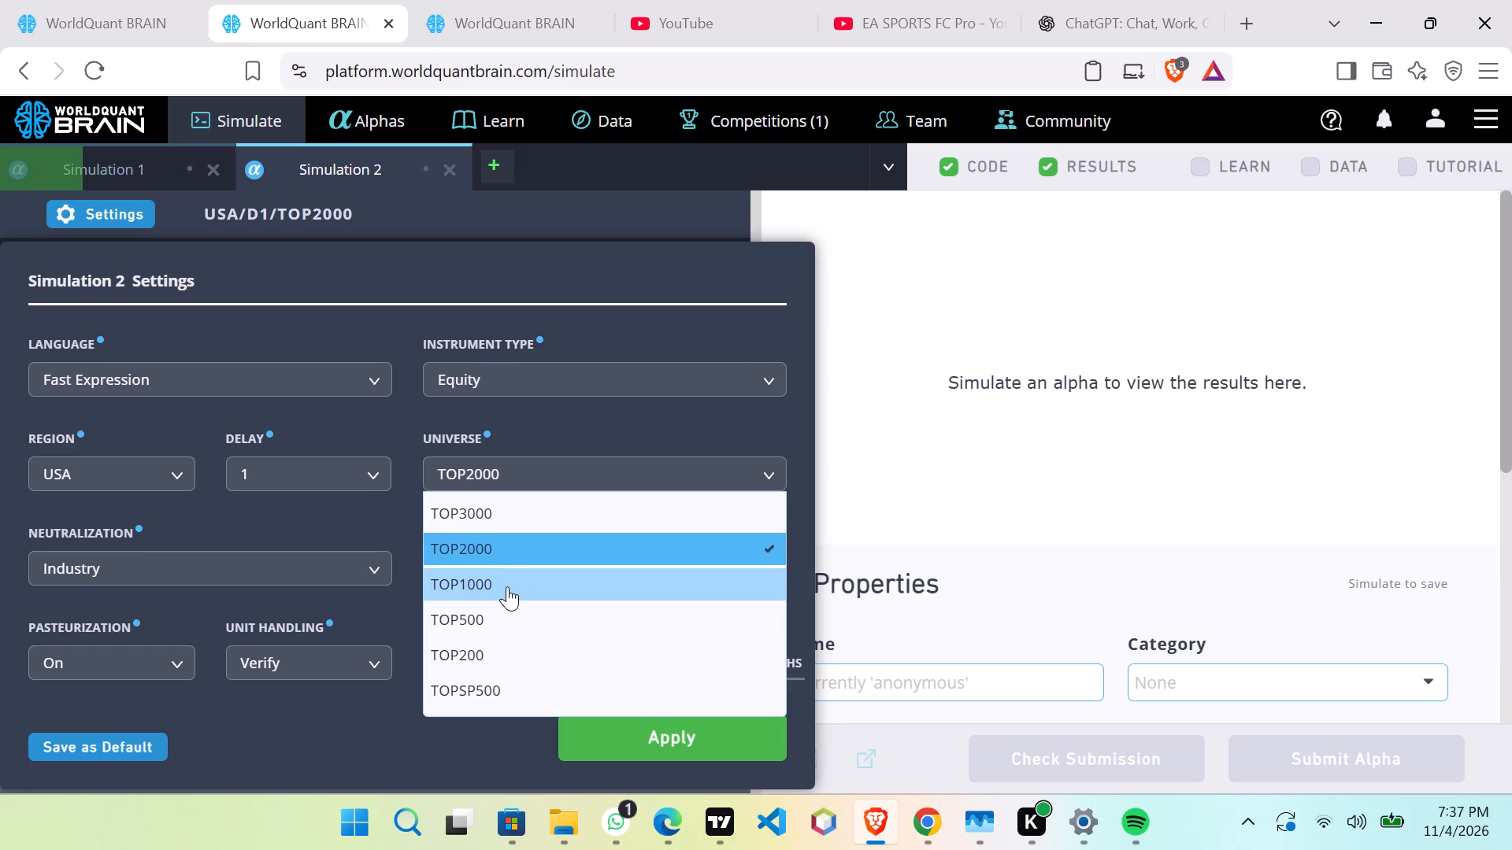
left_click(507, 586)
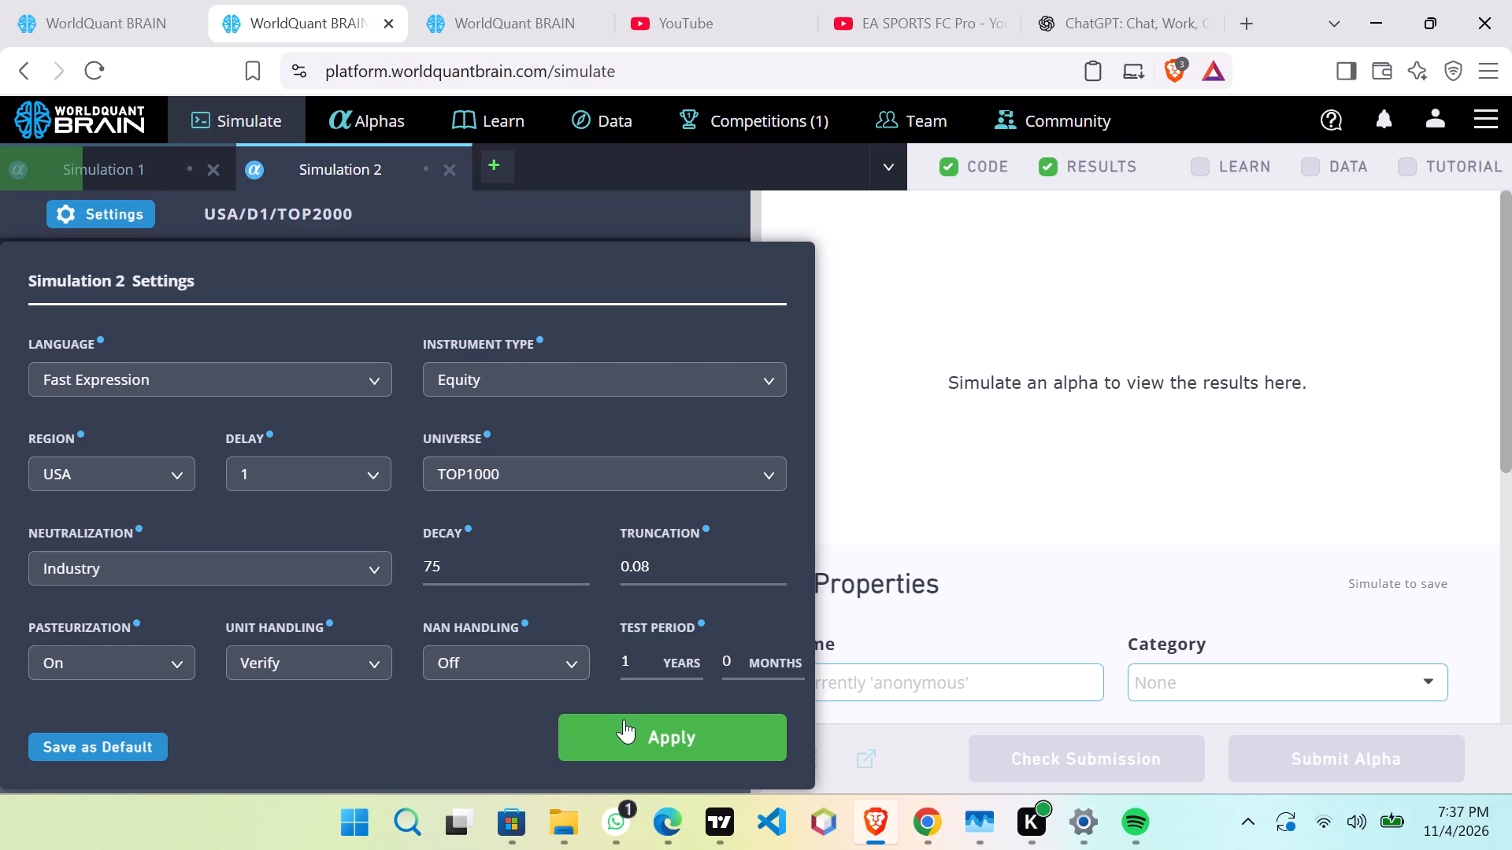
left_click(624, 719)
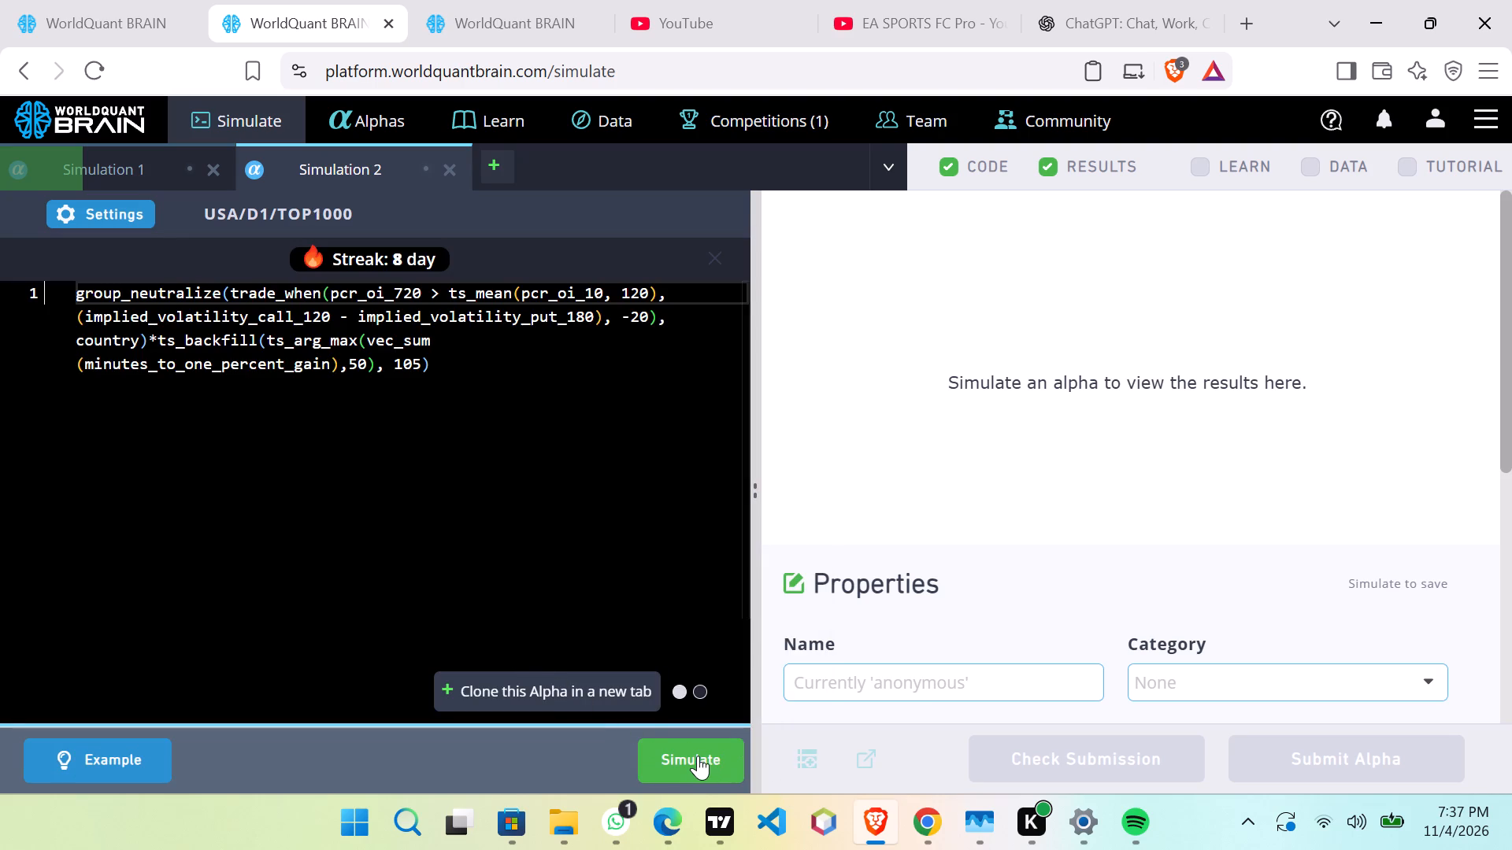
Run Simulation 2 and clone its alpha into a new simulation tab.
left_click(698, 756)
left_click(576, 689)
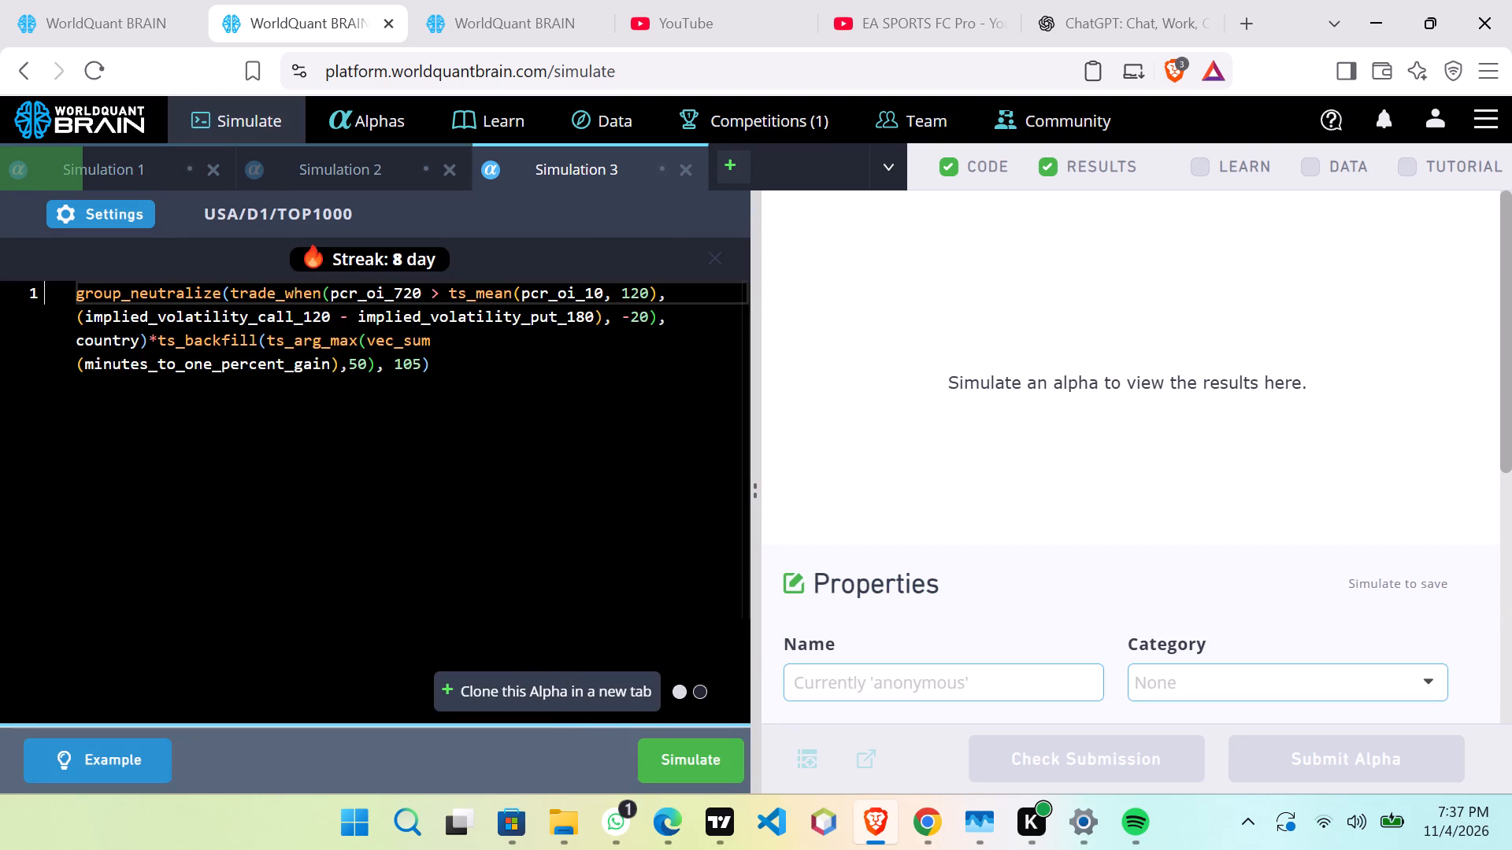
In Simulation 3's settings, set the neutralization to Sector.
left_click(59, 202)
left_click(183, 549)
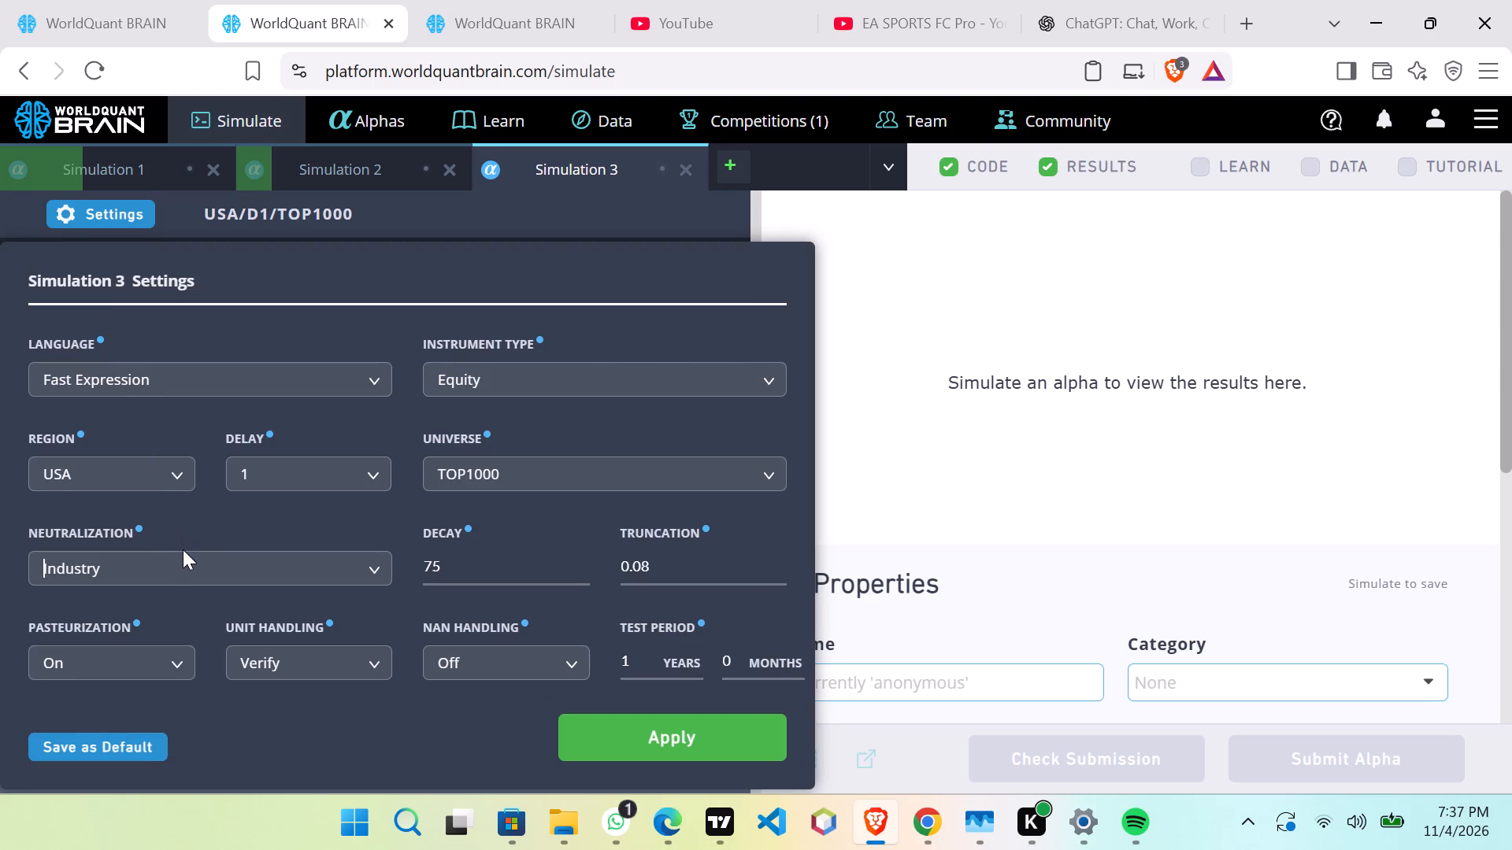
left_click(198, 565)
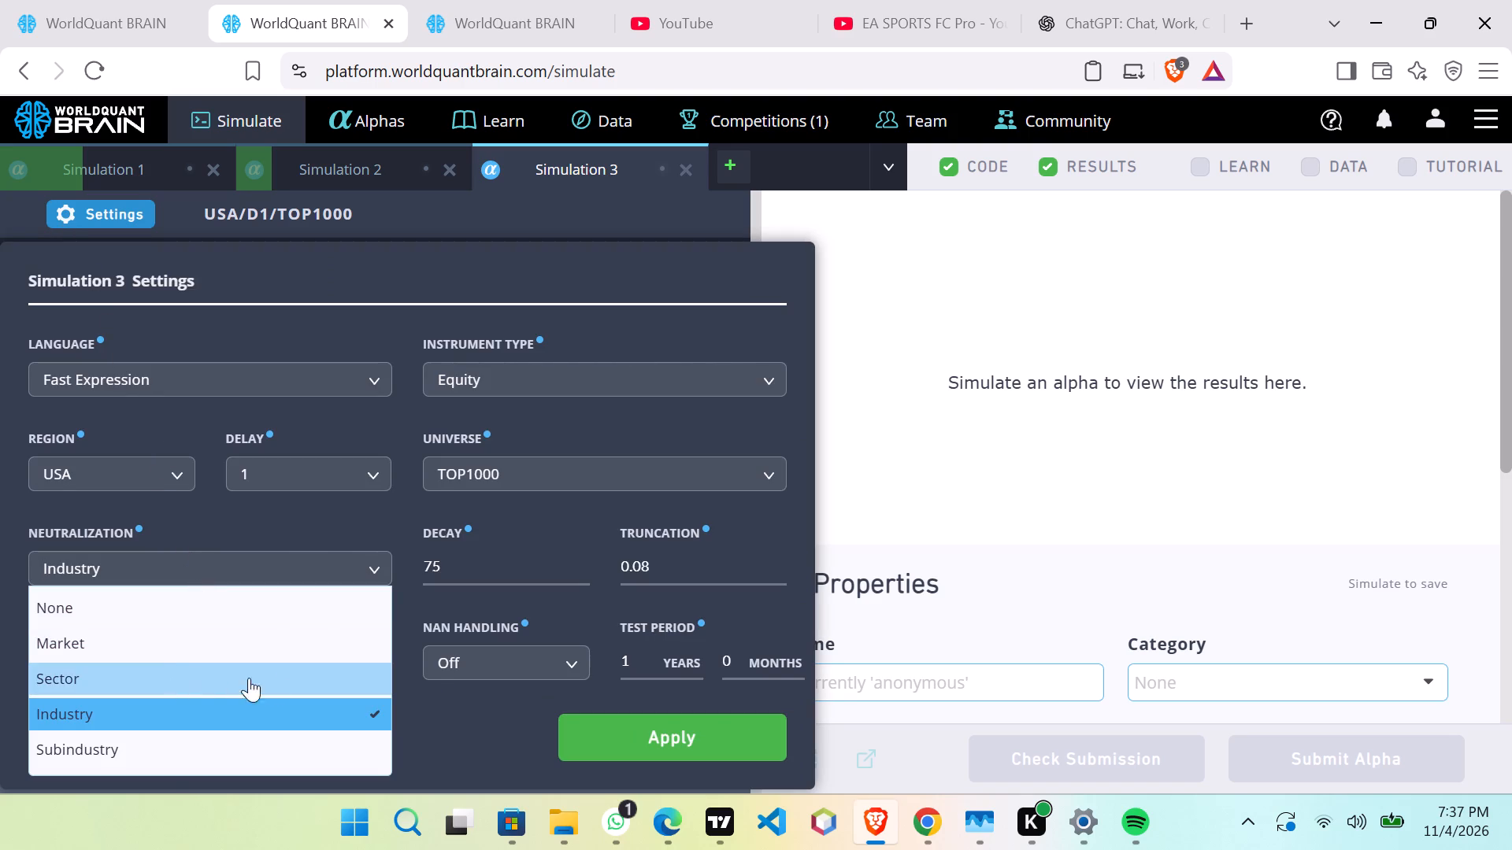
left_click(228, 661)
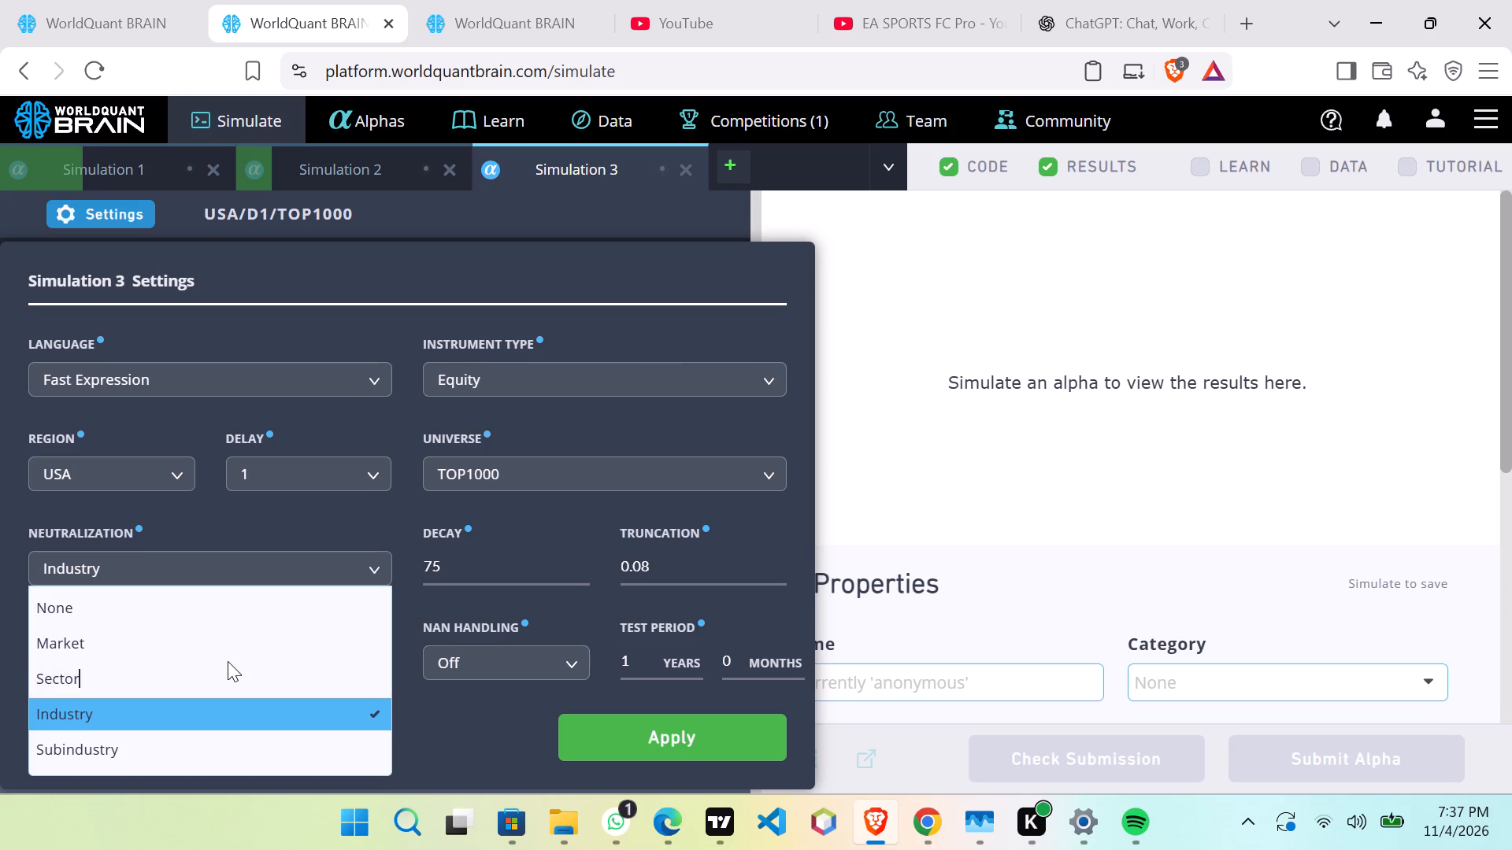
left_click(308, 672)
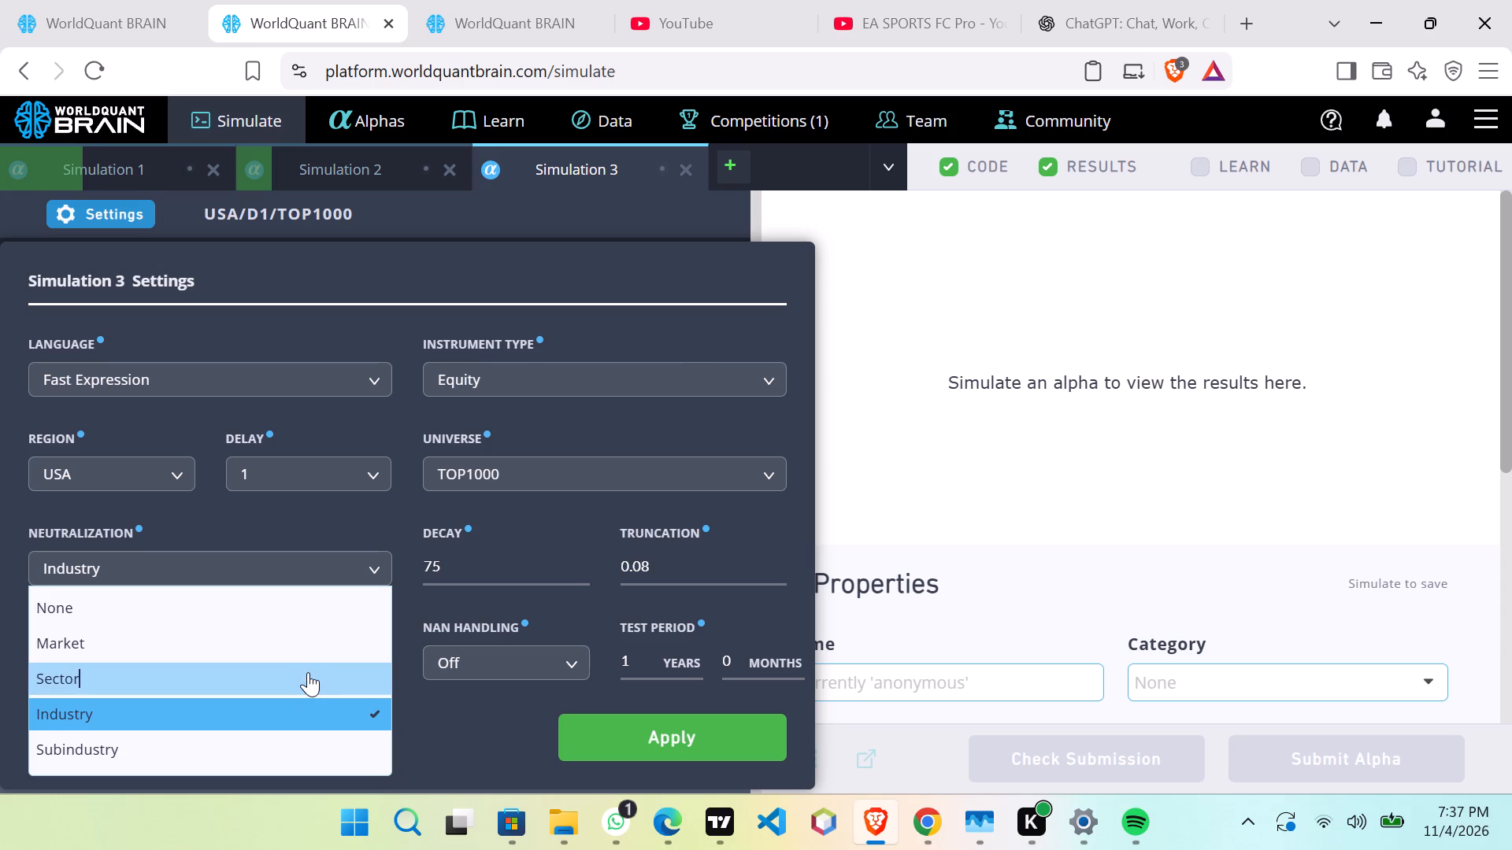
Set Simulation 3's universe to TOP500.
left_click(485, 473)
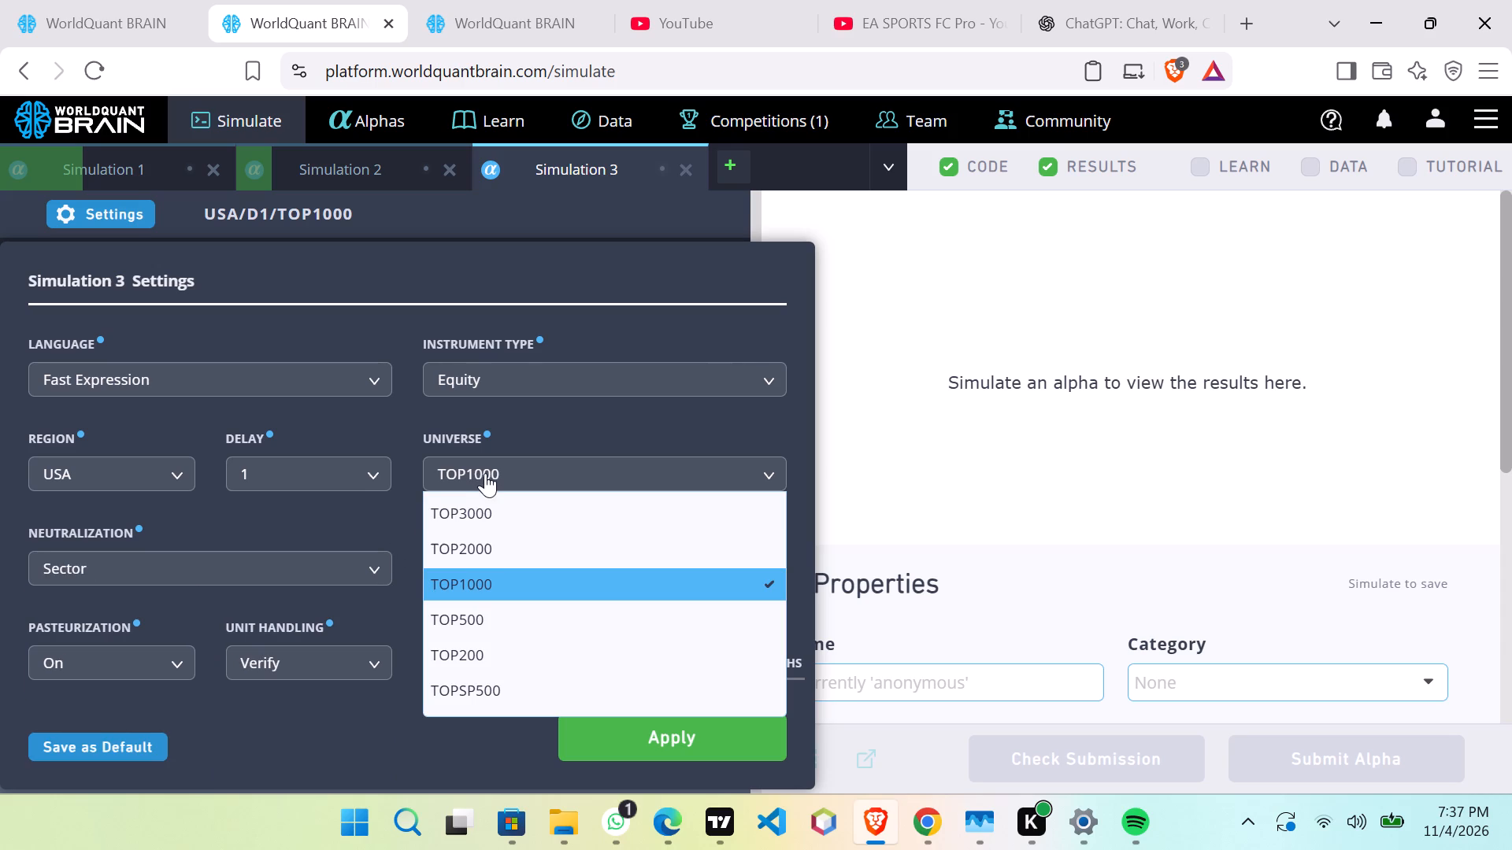
left_click(498, 611)
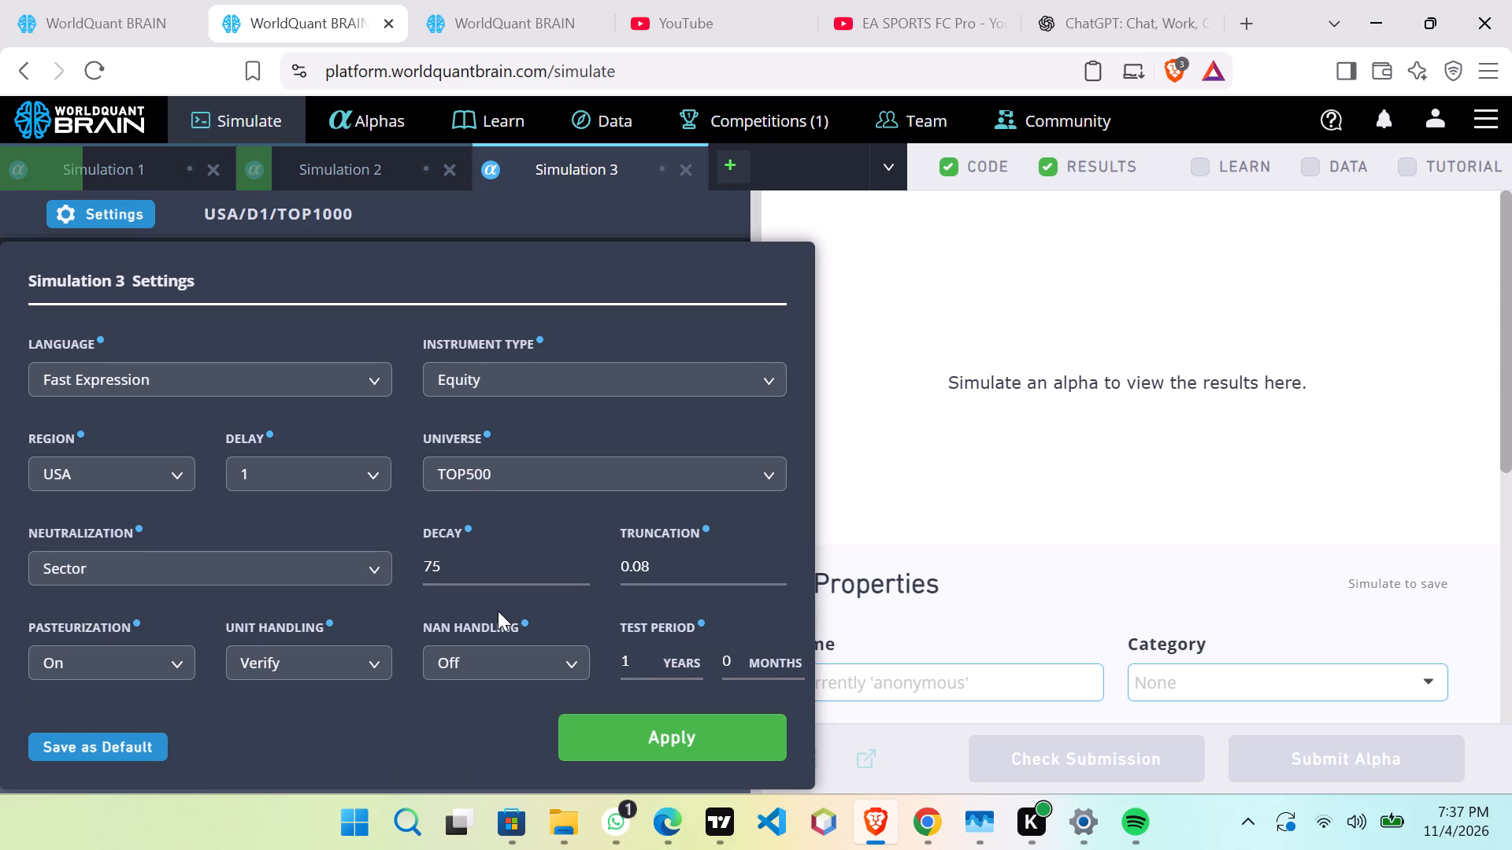
Set Simulation 3's decay to 80 and apply the settings.
left_click(500, 576)
scroll(500, 576, "up", 2)
scroll(500, 576, "down", 1)
scroll(500, 576, "up", 4)
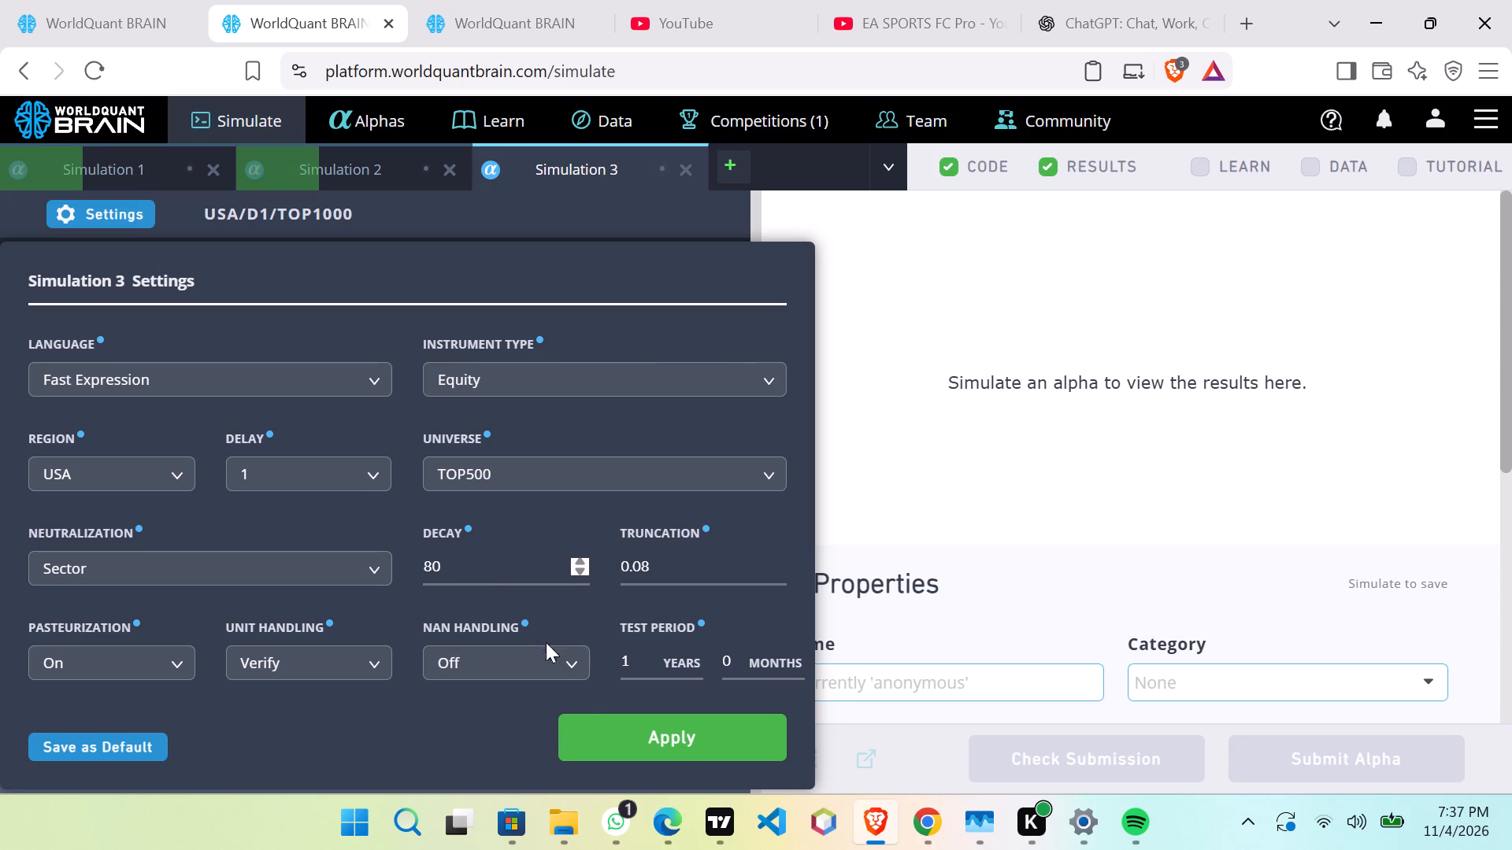
left_click(609, 727)
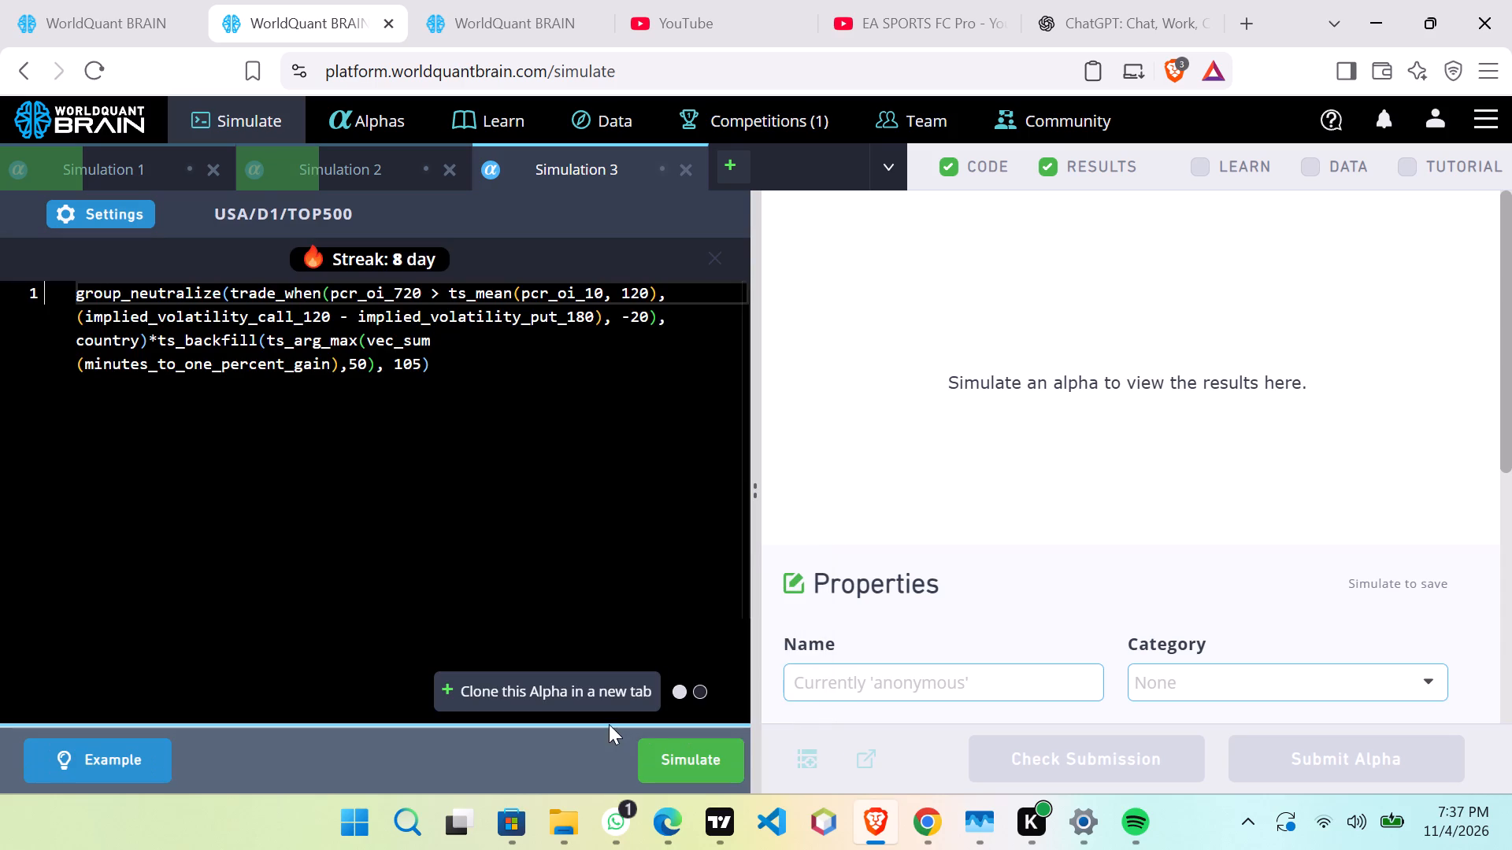
Run Simulation 3 and clone its alpha into a new simulation tab.
left_click(661, 746)
left_click(613, 701)
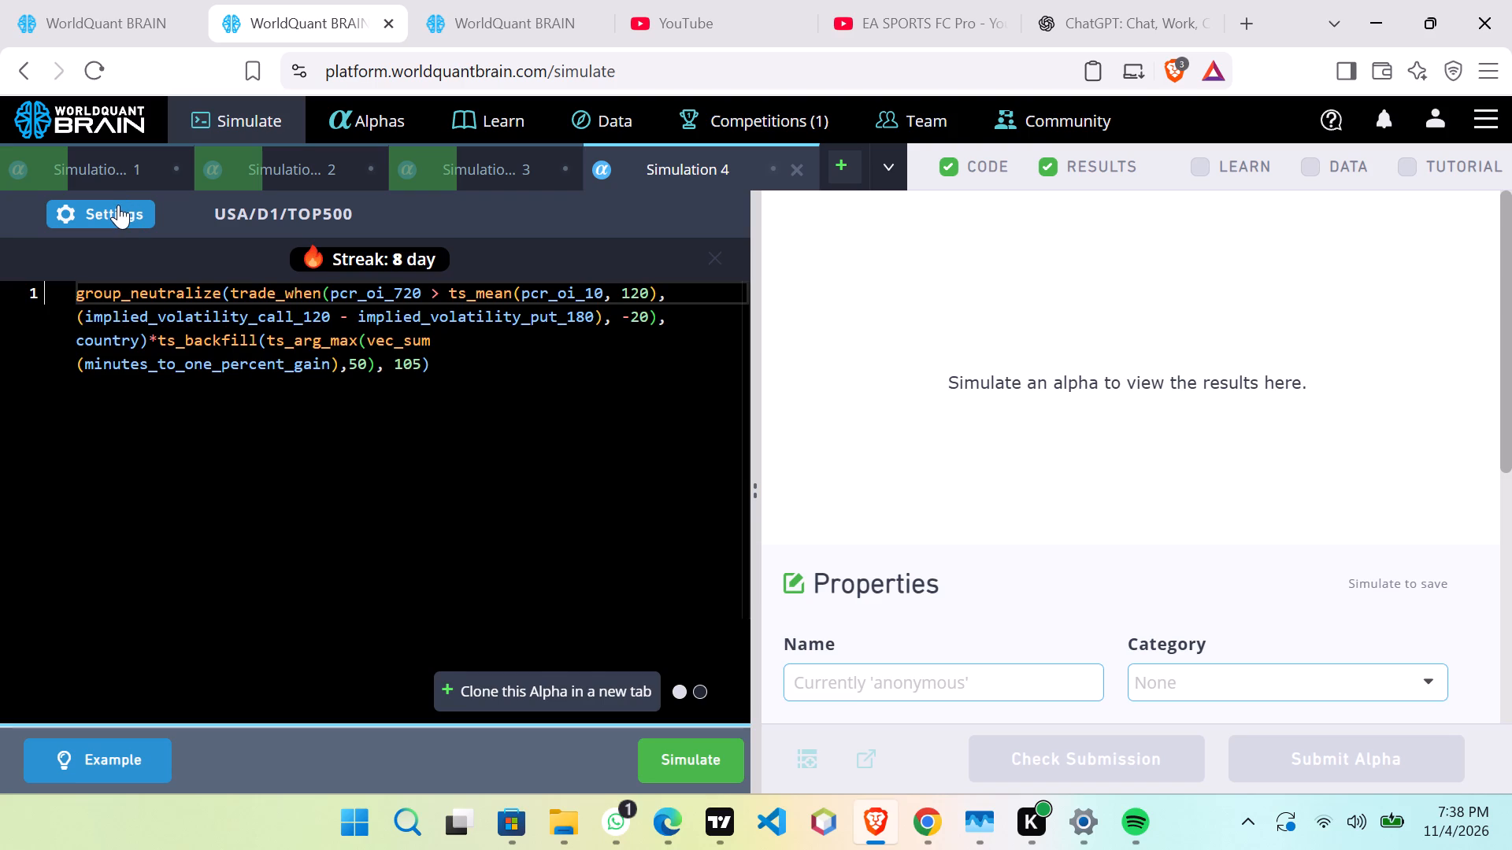
In Simulation 4's settings, set the neutralization to Market.
left_click(118, 205)
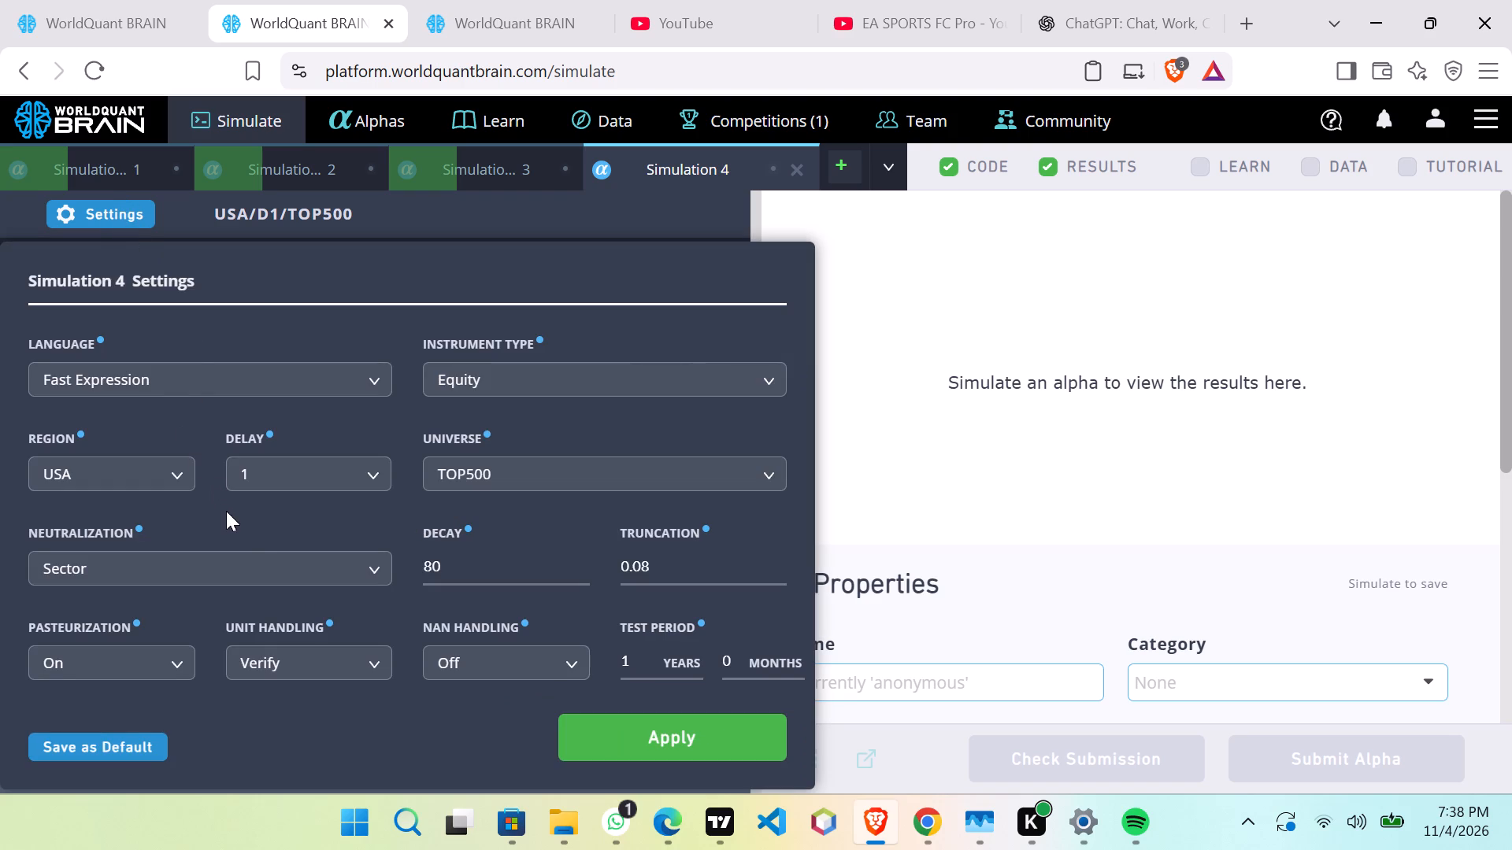
left_click(250, 556)
left_click(254, 634)
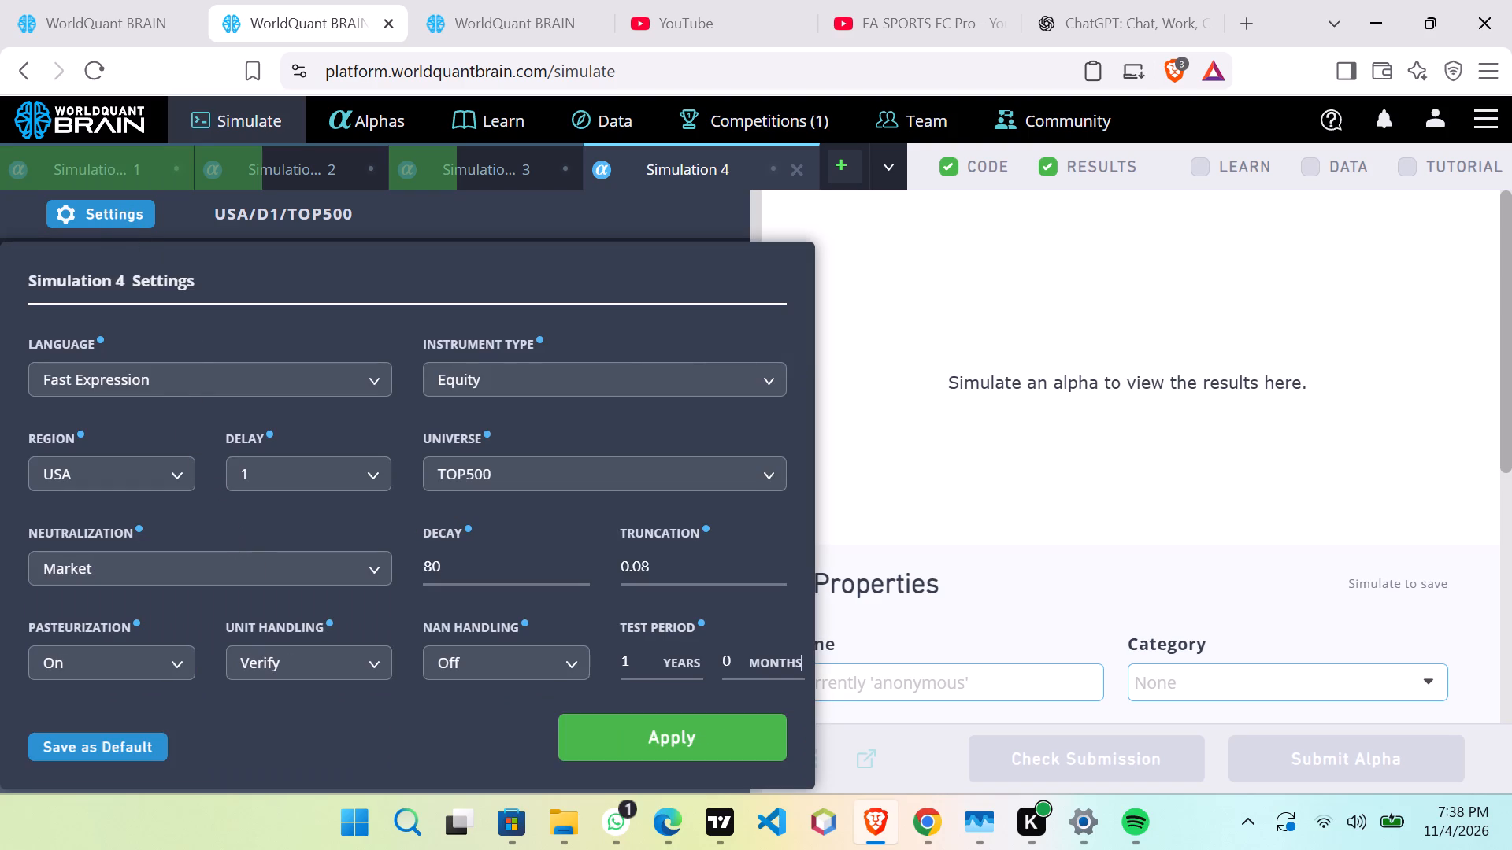
Set Simulation 4's decay to 105.
left_click(496, 578)
scroll(496, 578, "up", 5)
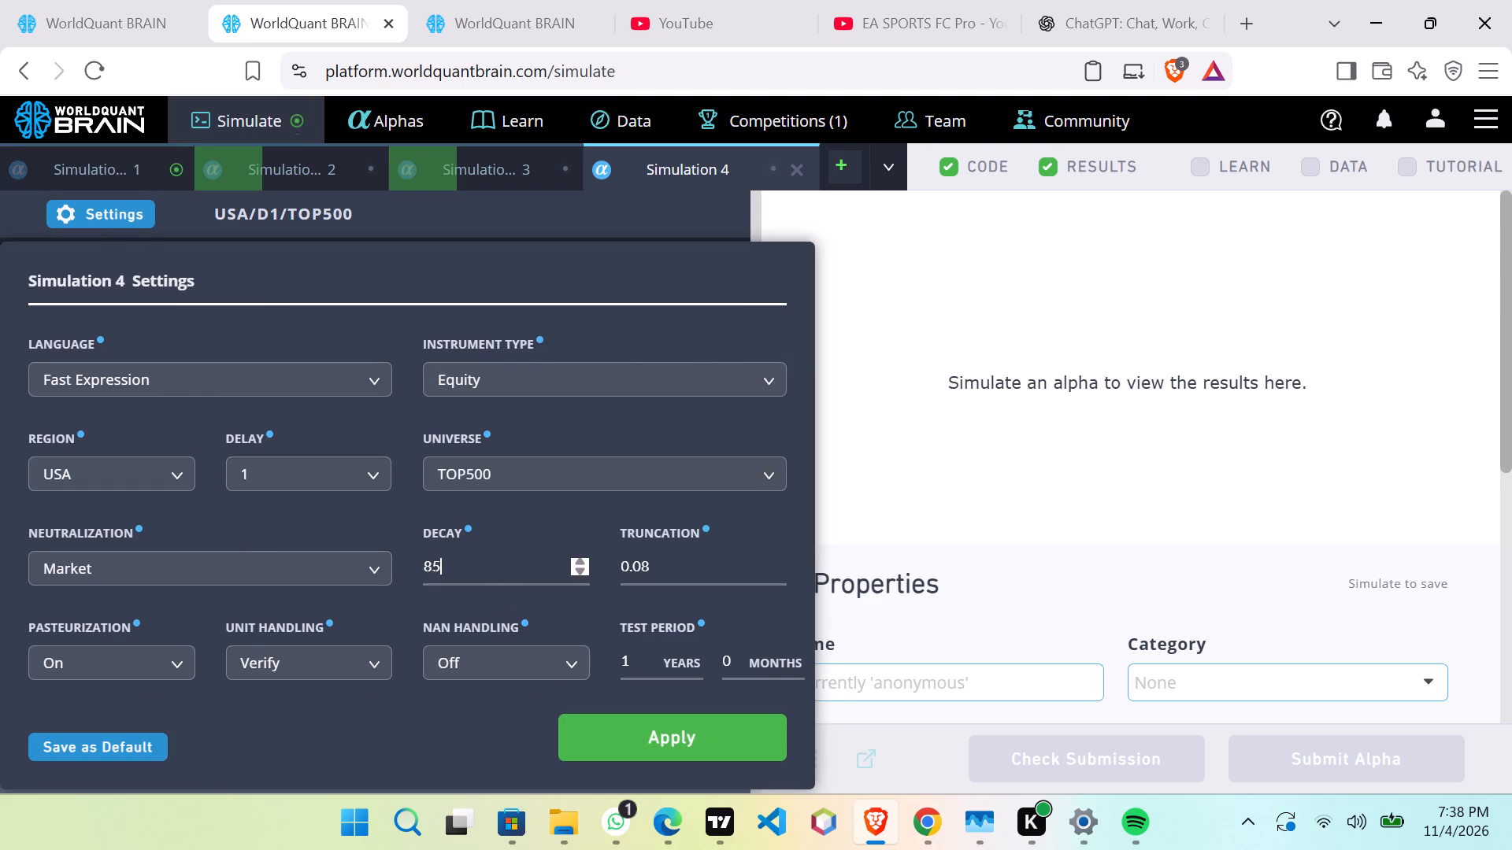
scroll(496, 578, "up", 20)
Set Simulation 4's universe to TOP1000 and apply the settings.
left_click(555, 472)
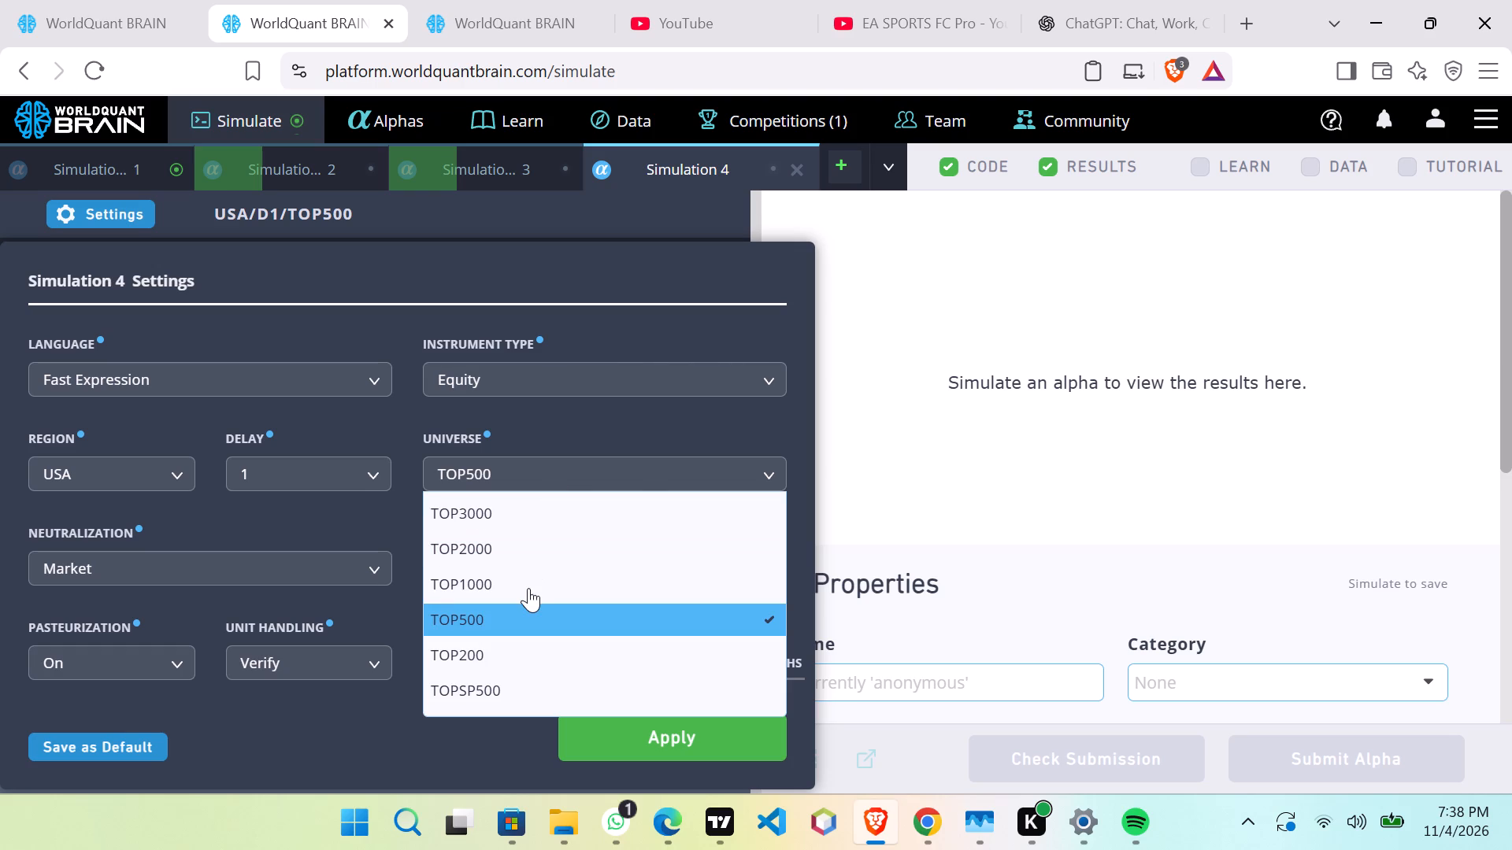
left_click(528, 588)
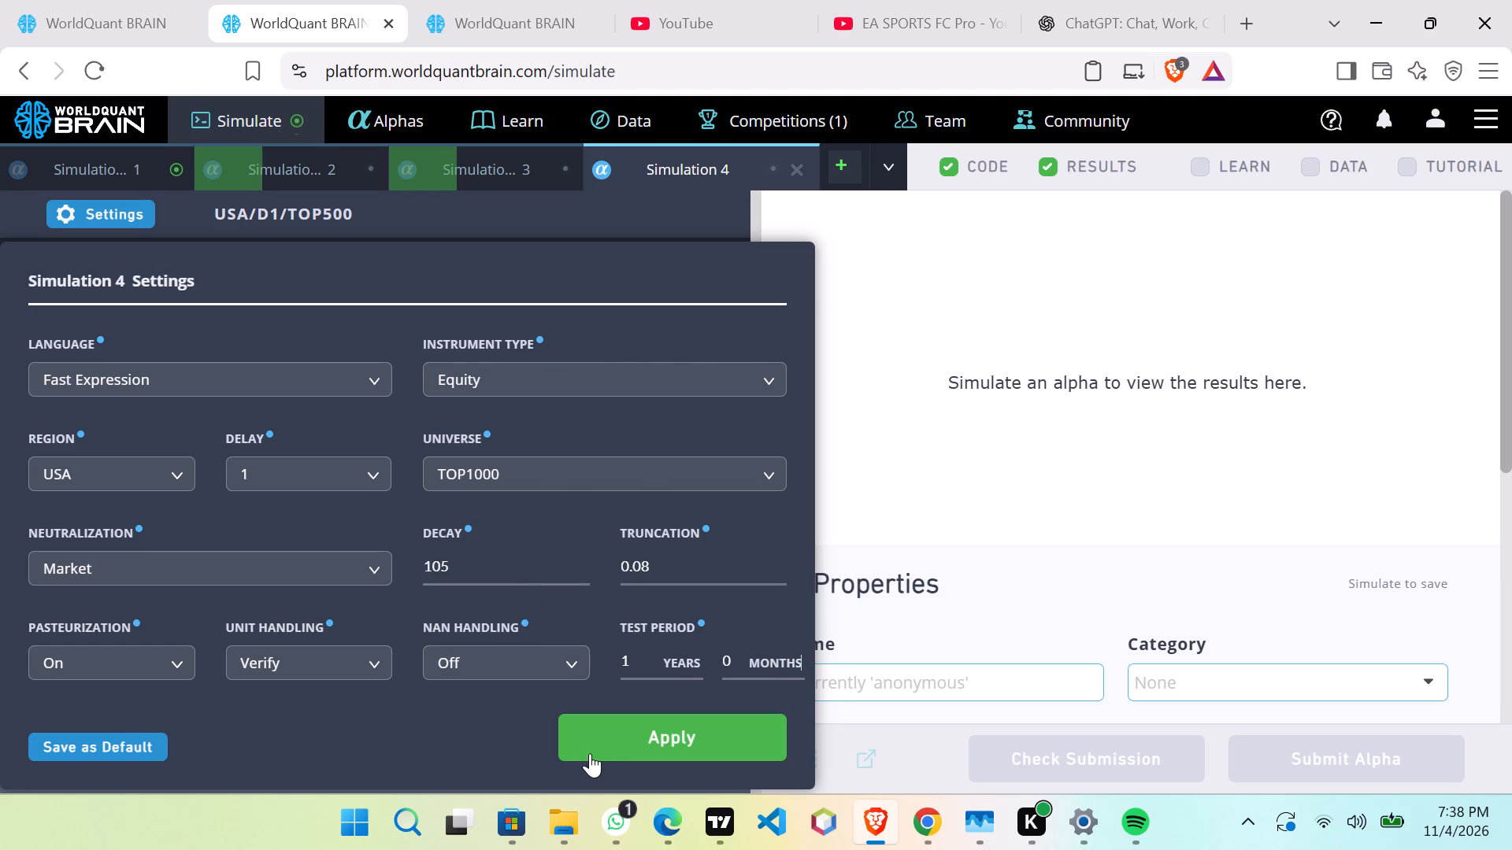
left_click(607, 732)
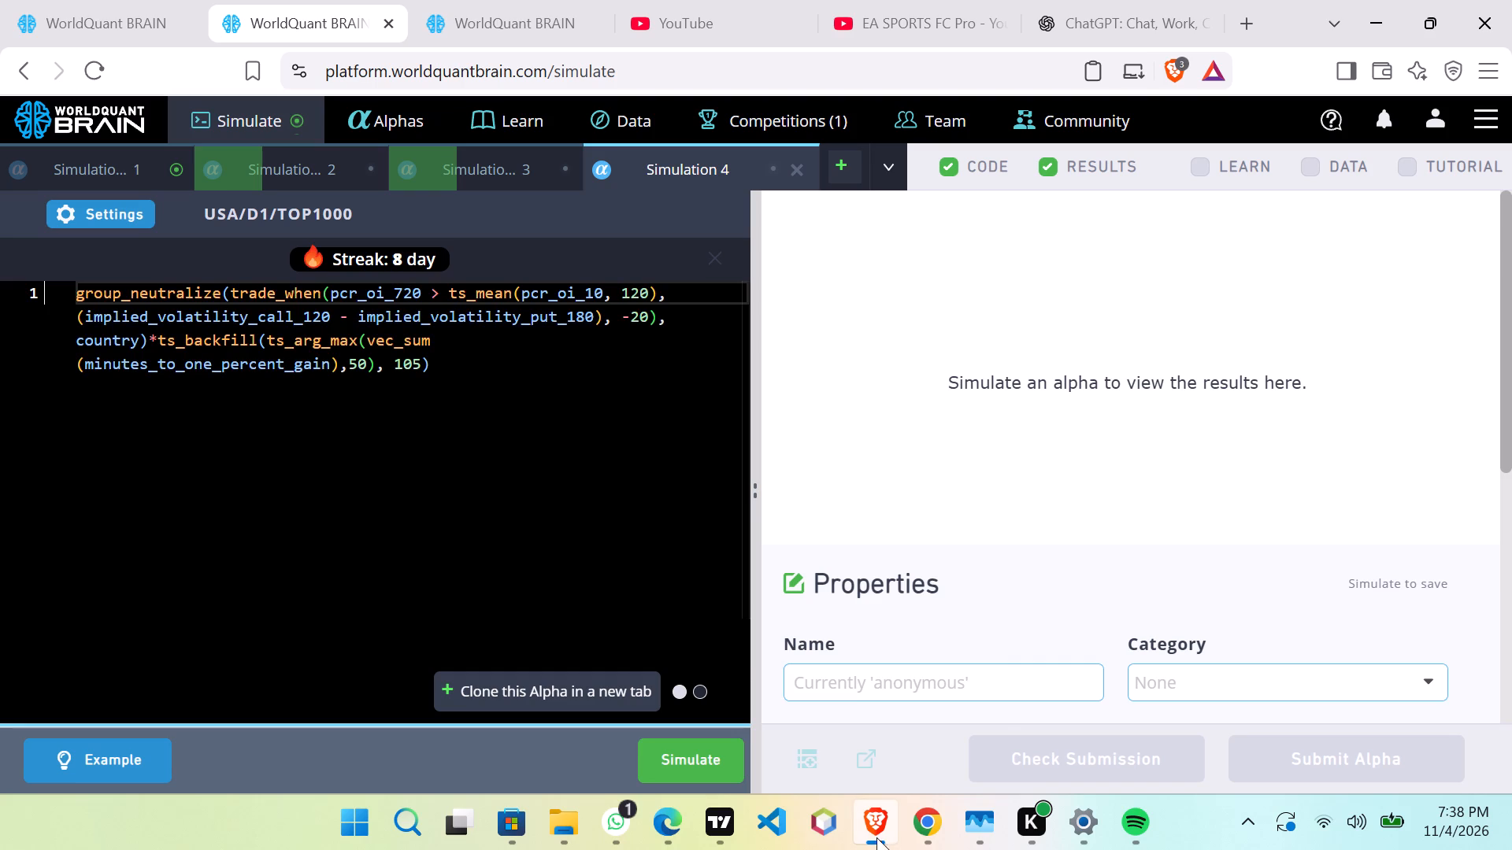
Run Simulation 4 and clone its alpha into a new simulation tab.
left_click(691, 745)
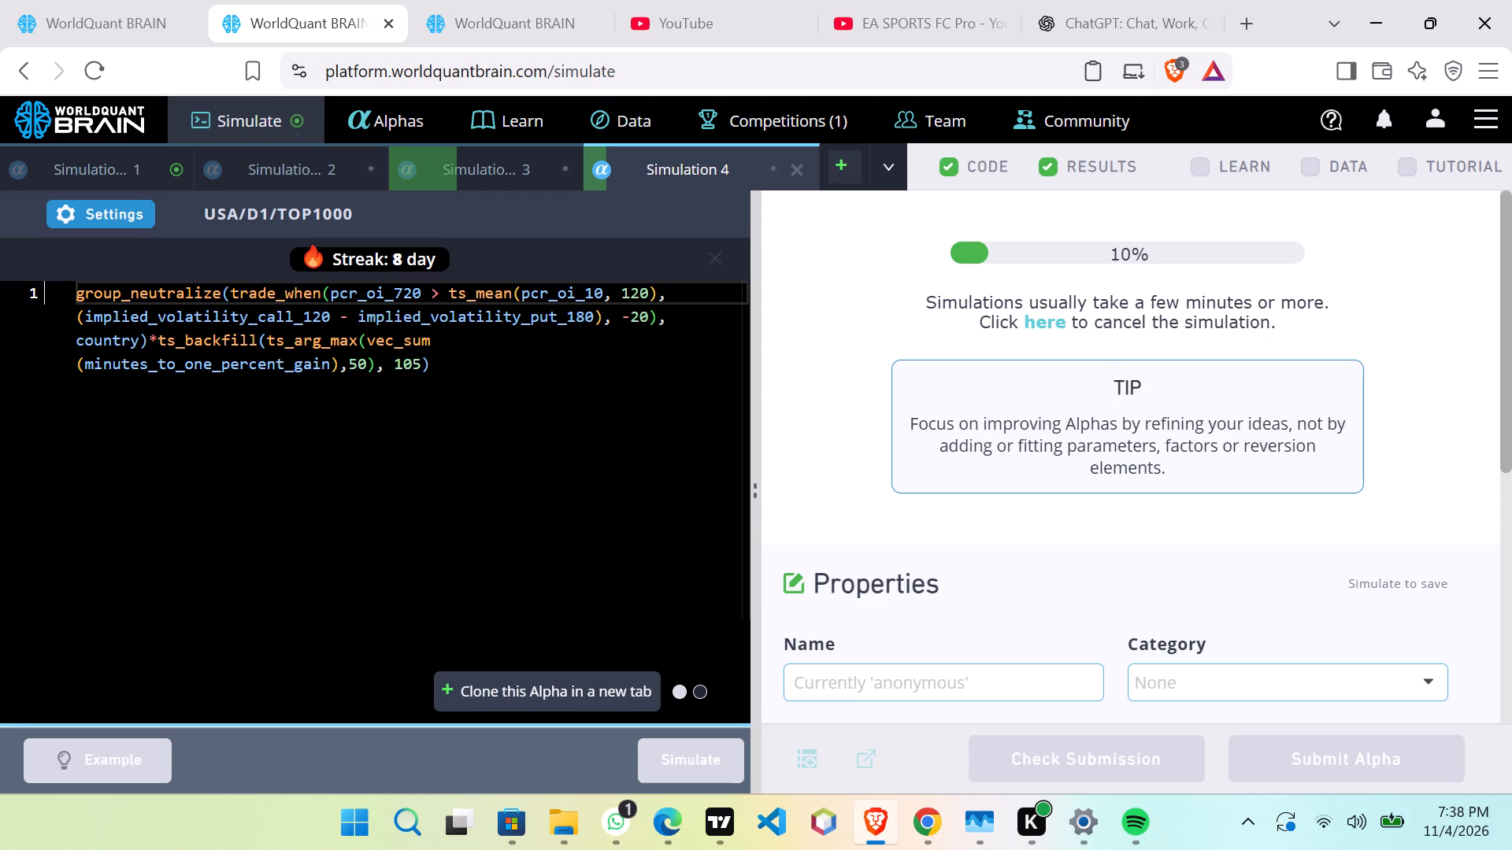
left_click(506, 668)
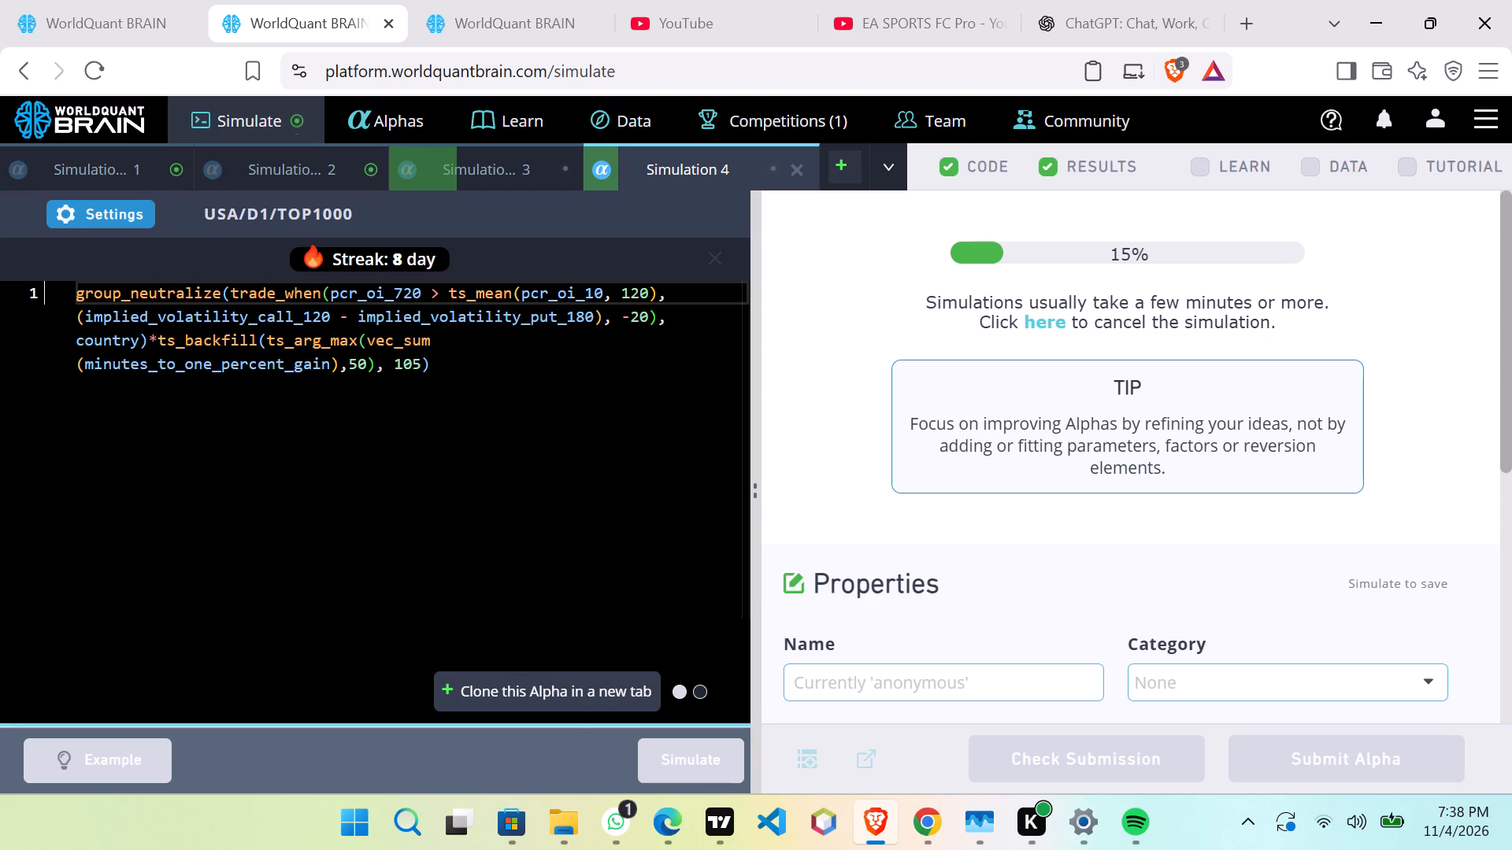
left_click(554, 689)
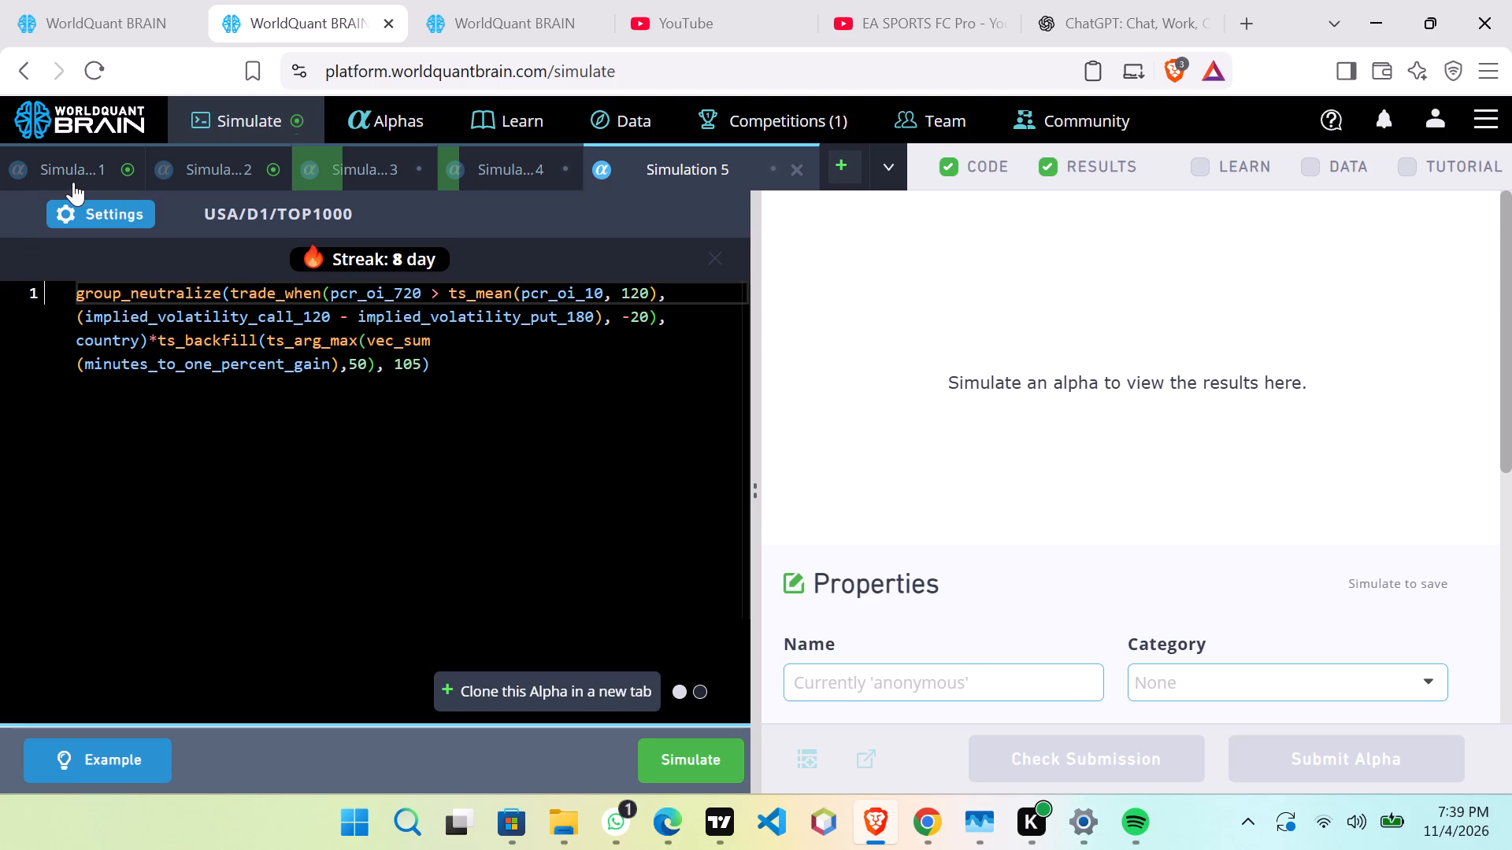
In Simulation 5's settings, set the universe to TOP500.
left_click(80, 207)
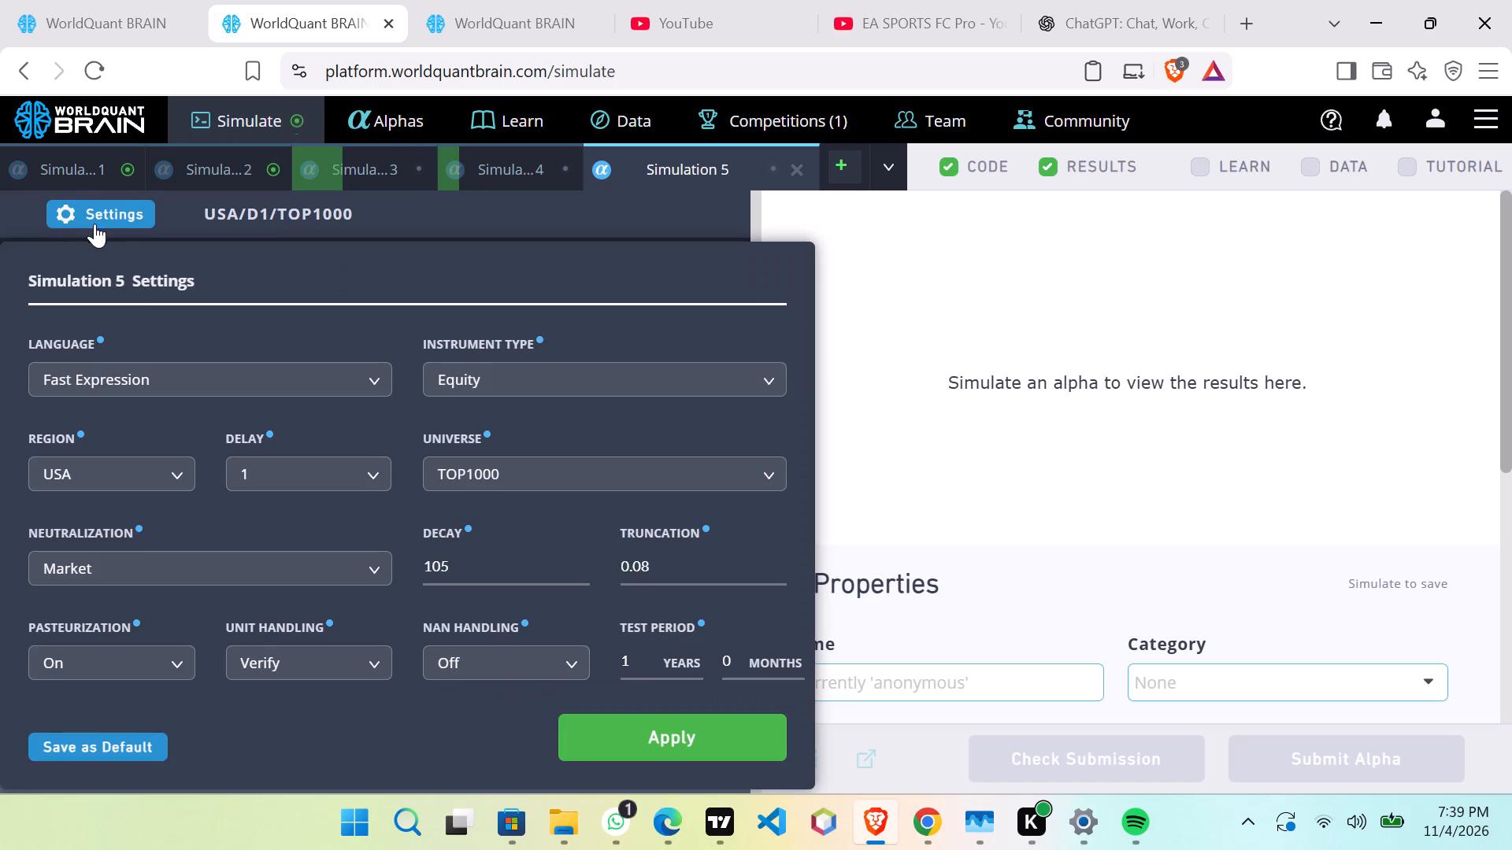
left_click(180, 562)
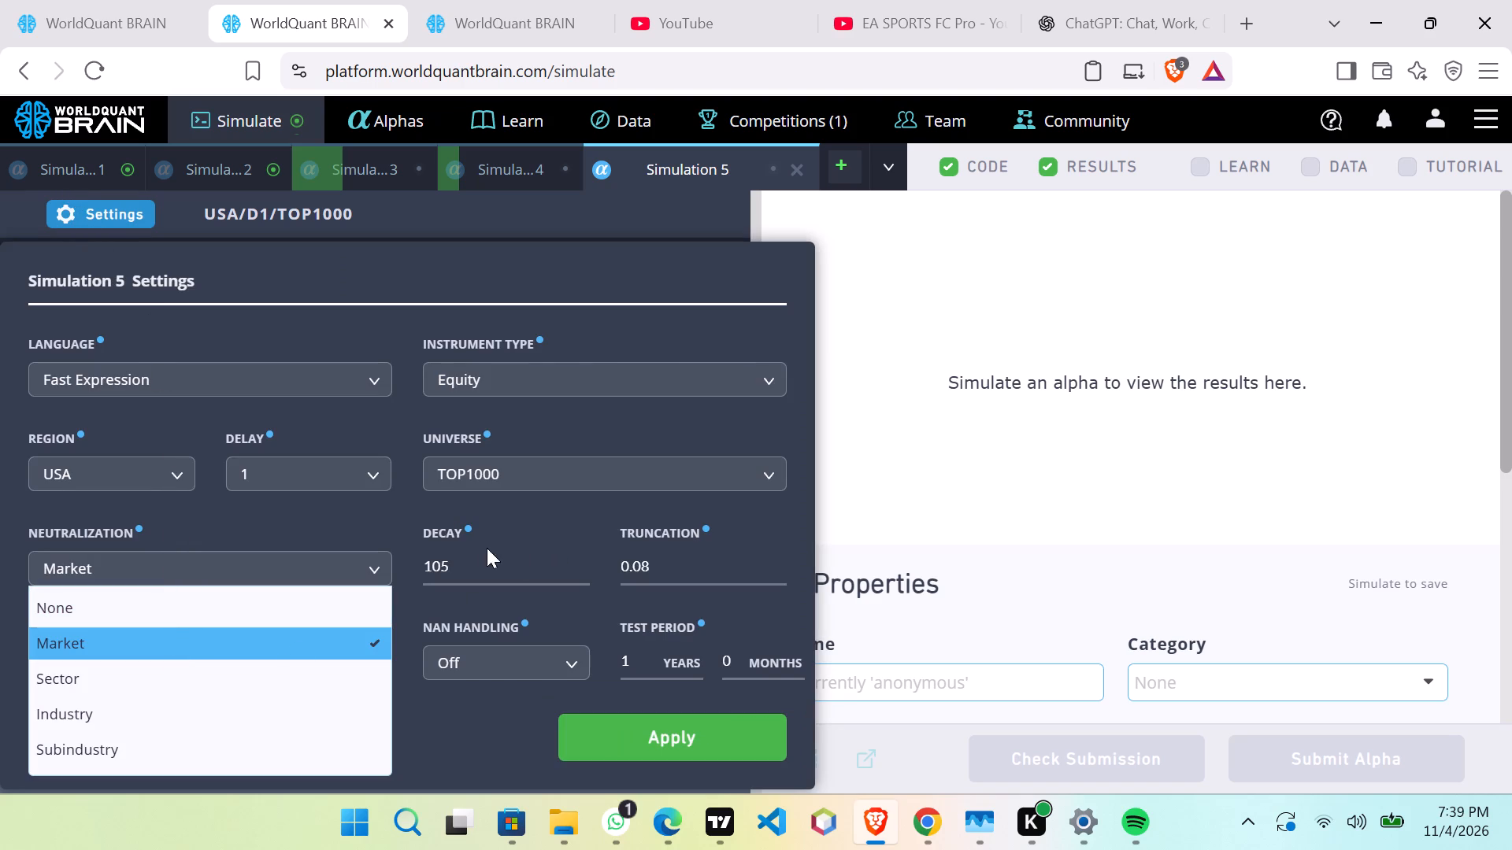
left_click(528, 464)
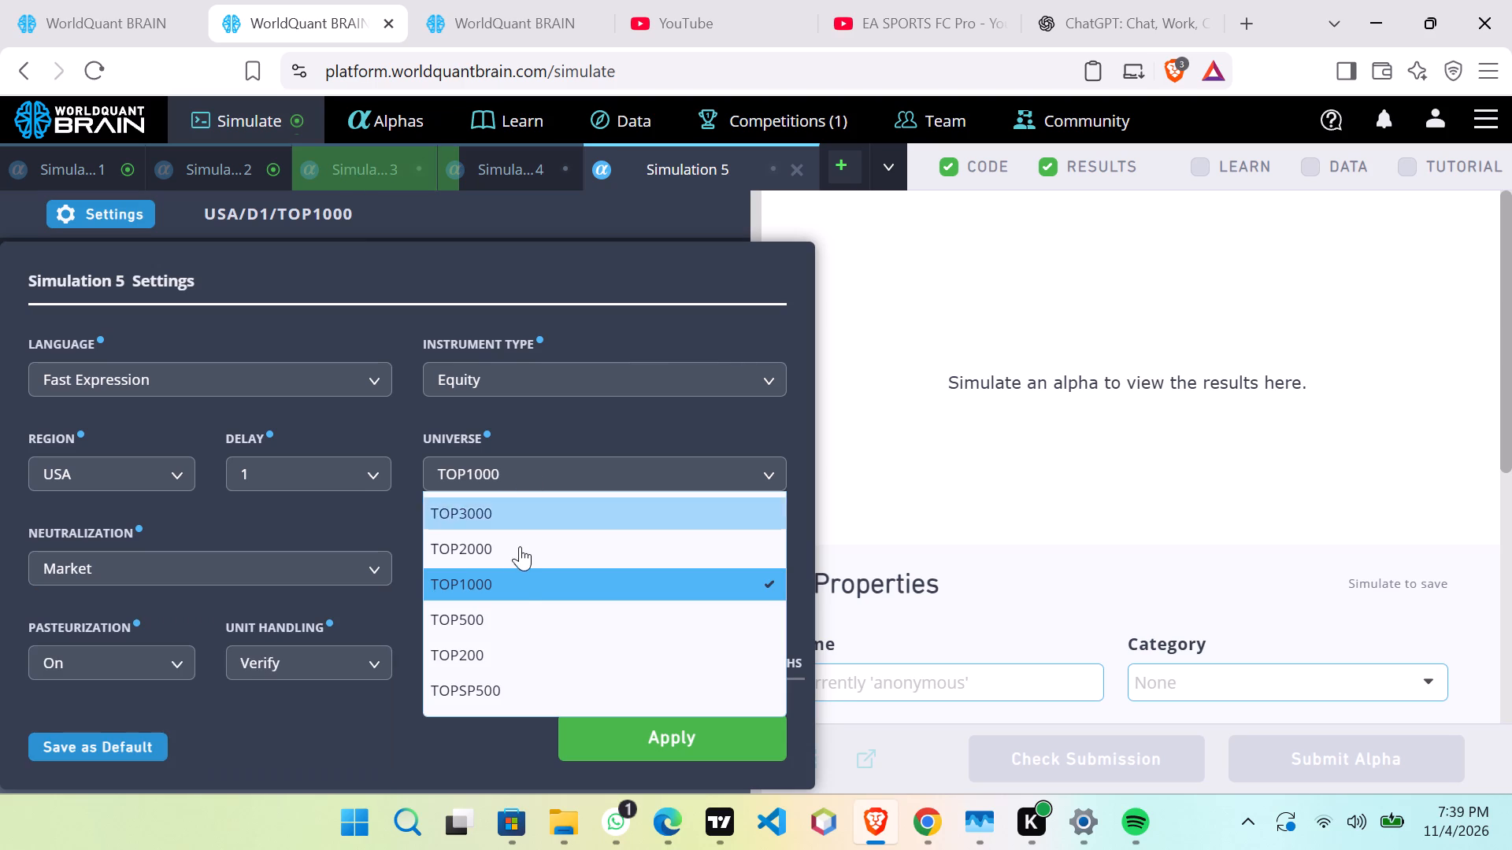
left_click(513, 608)
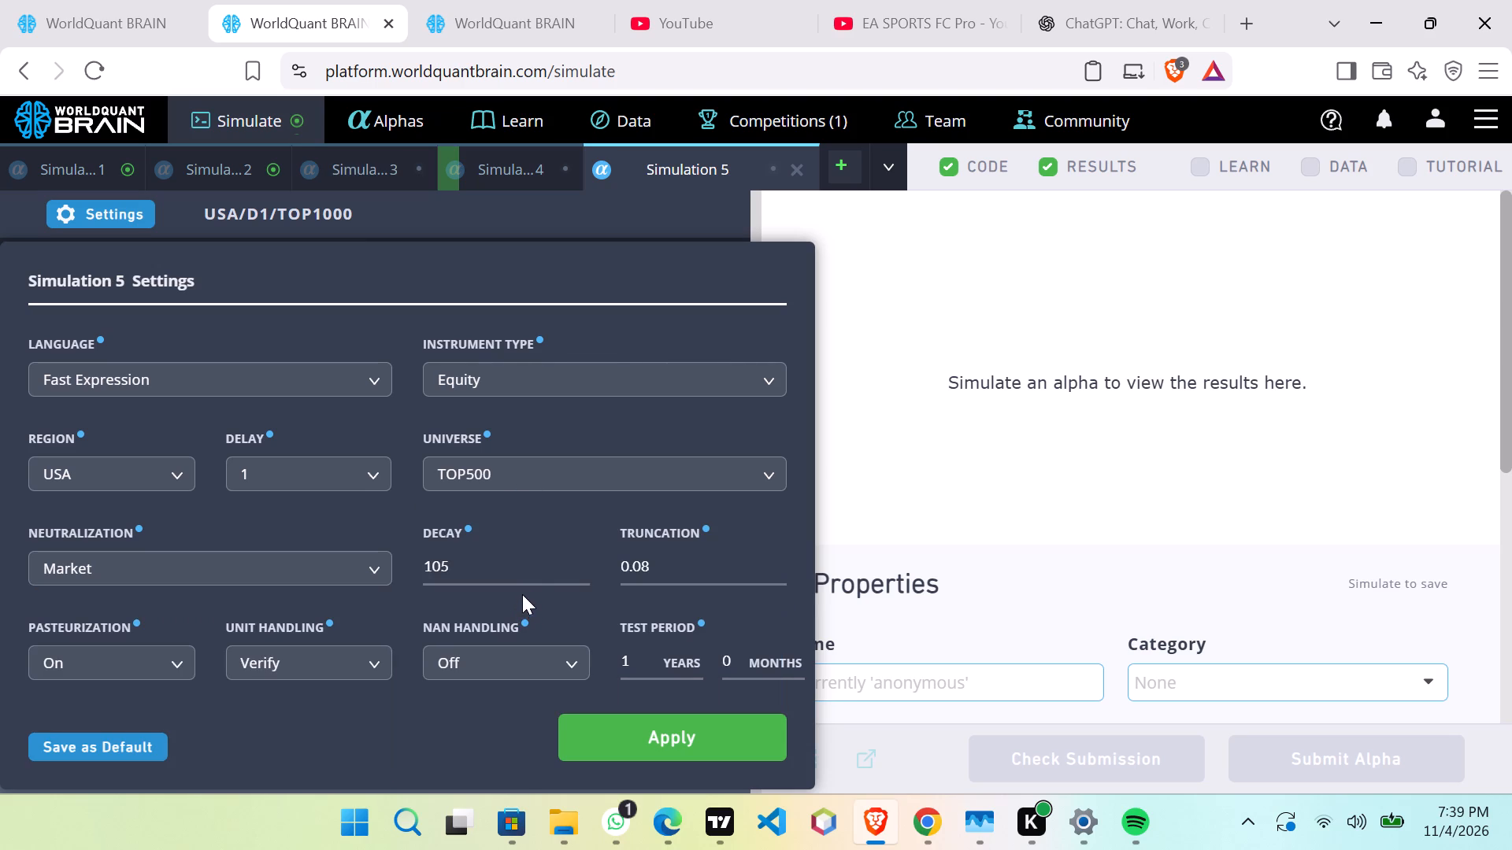
Set Simulation 5's decay to 110 and apply the settings.
left_click(518, 567)
scroll(517, 567, "up", 5)
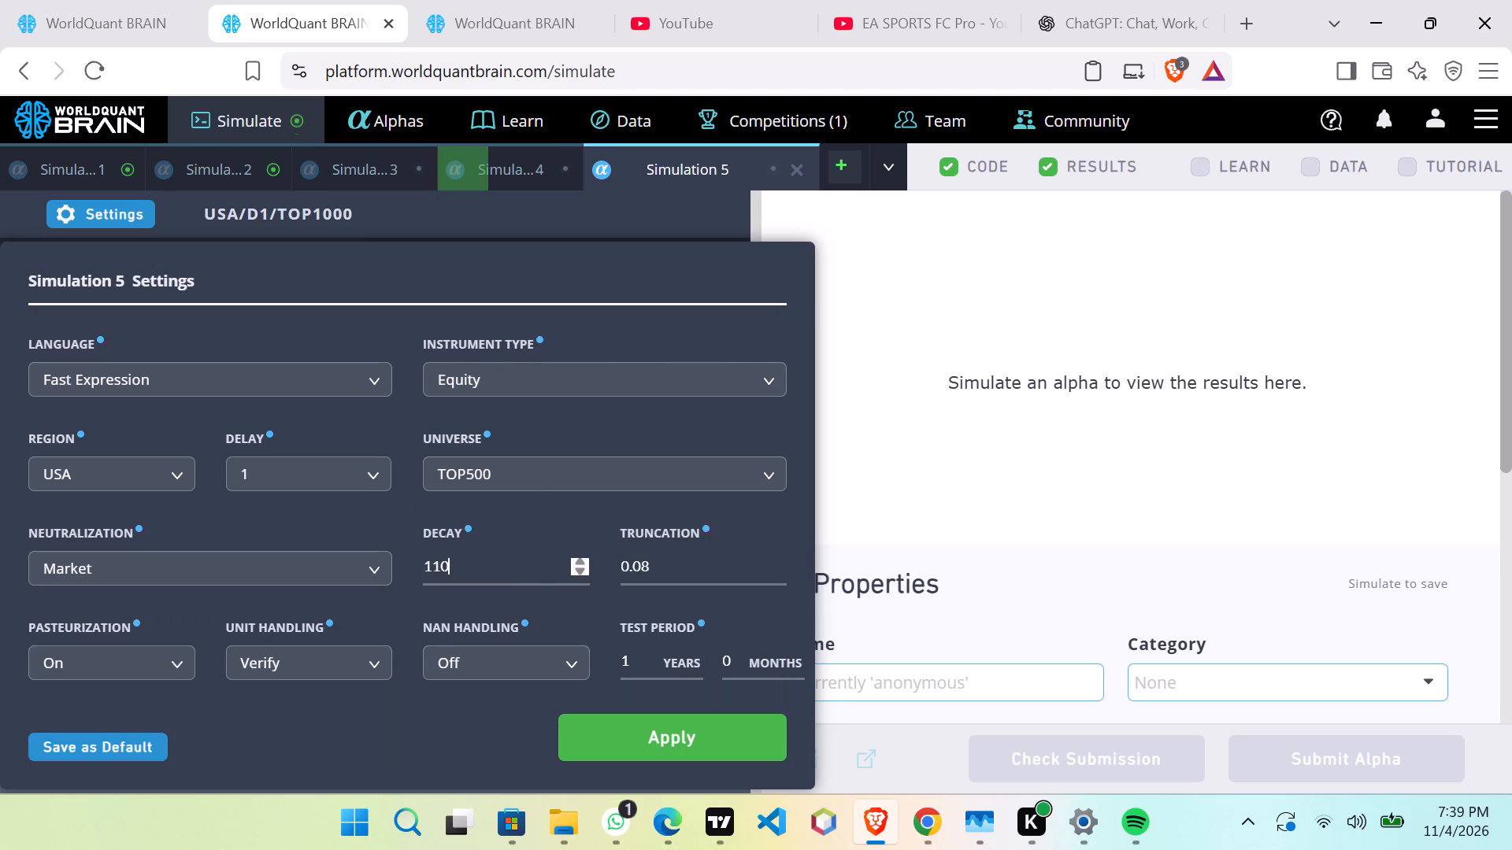
left_click(645, 734)
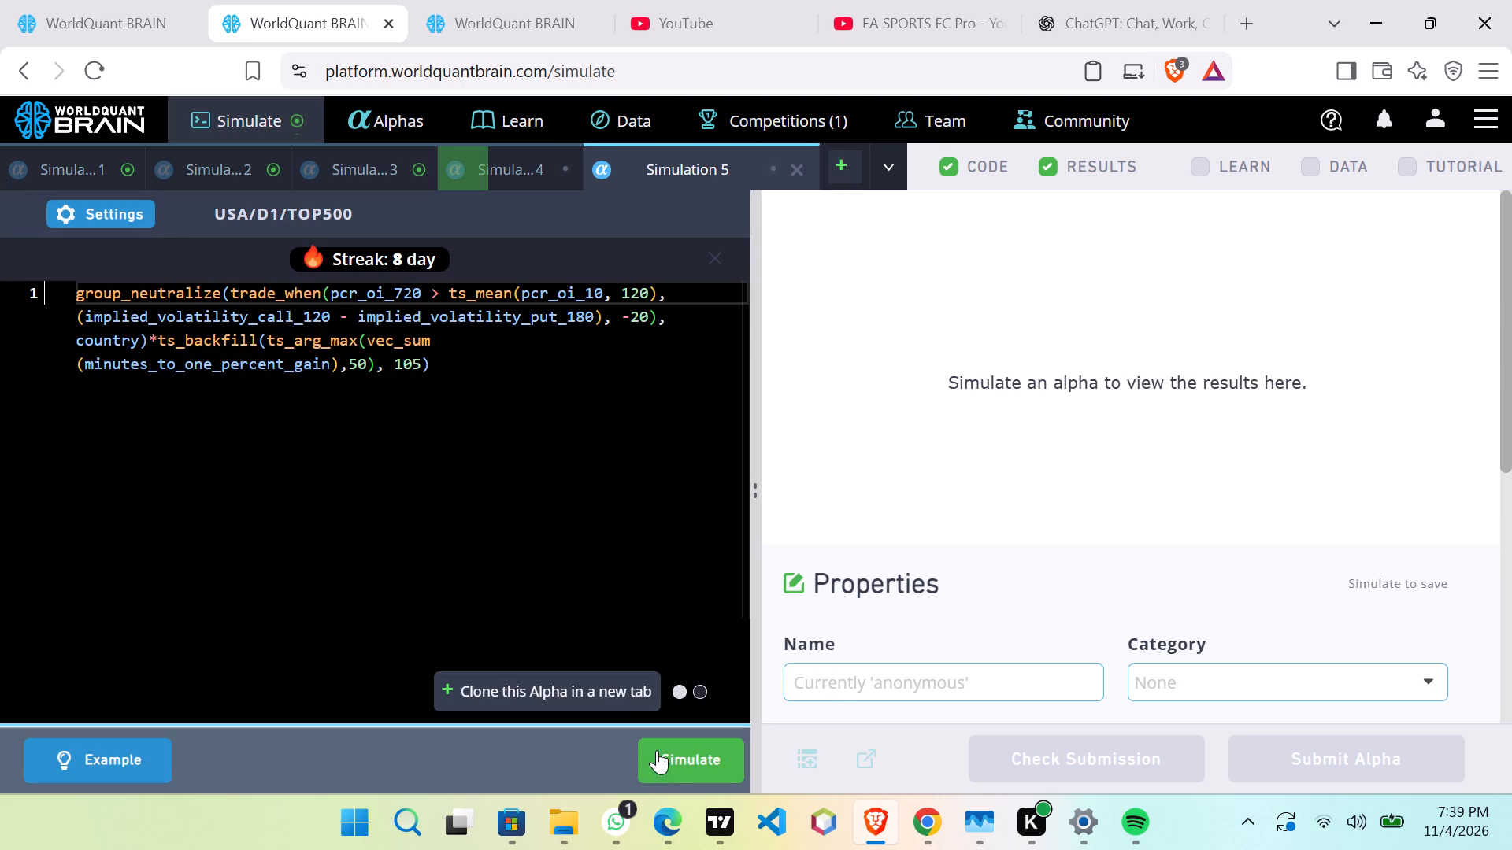
Run Simulation 5 and clone its alpha into a new simulation tab.
left_click(673, 757)
left_click(603, 681)
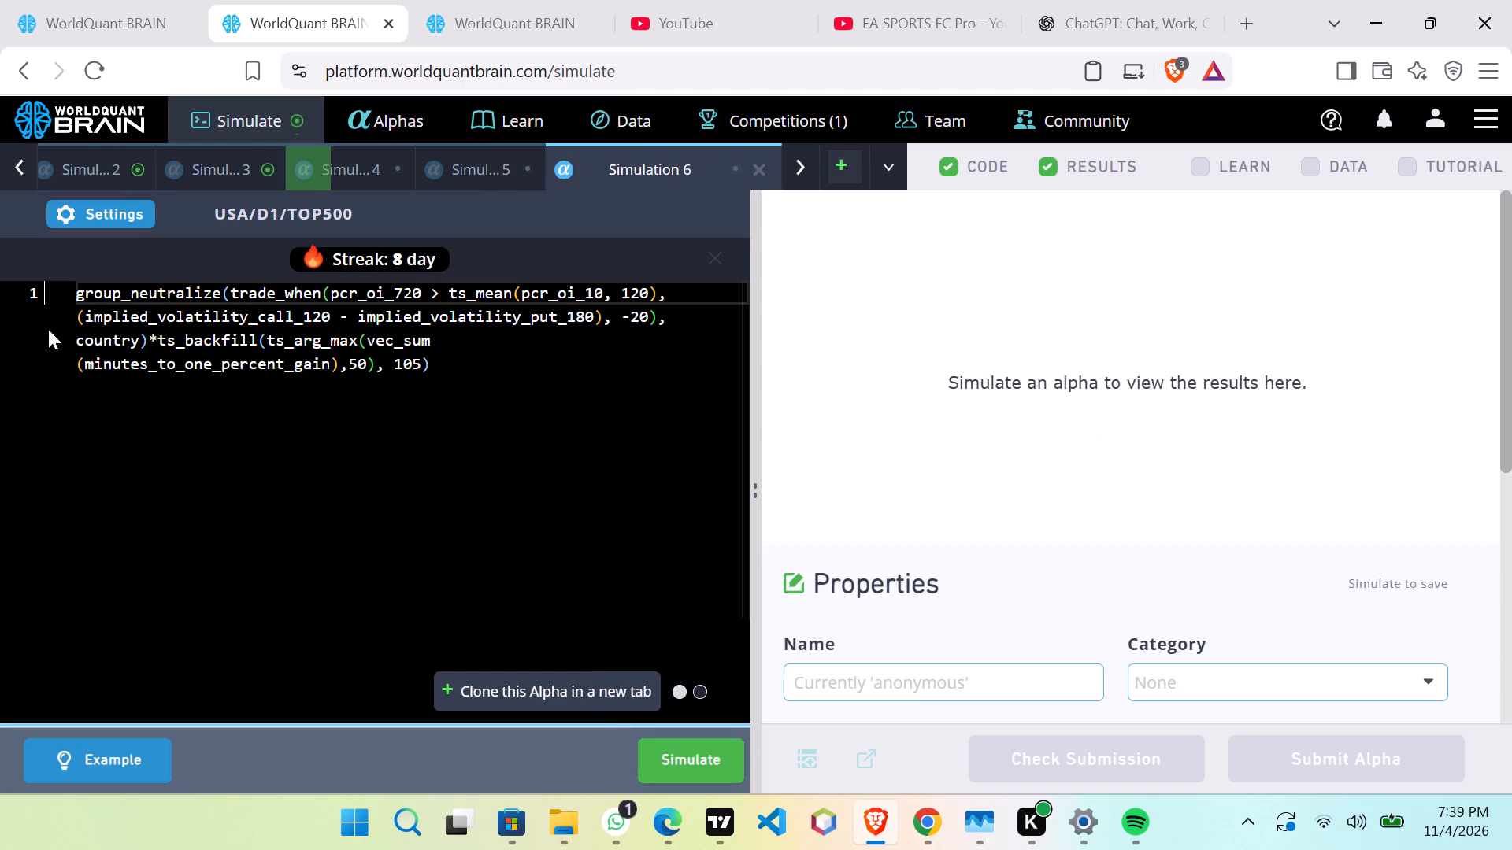
Set Simulation 6's neutralization to Sector, apply the settings and run the simulation.
left_click(117, 220)
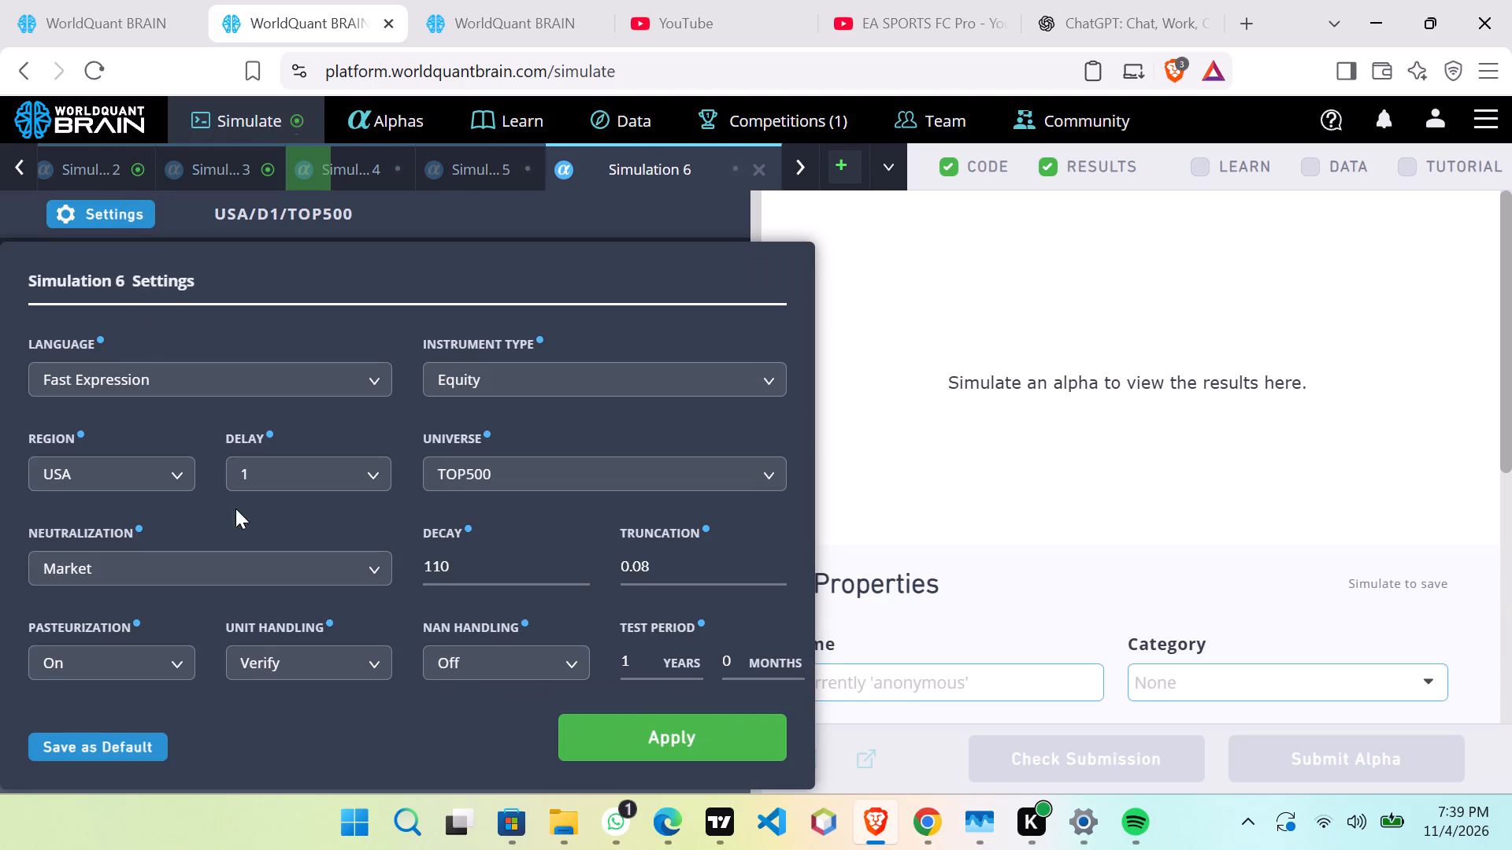
left_click(165, 552)
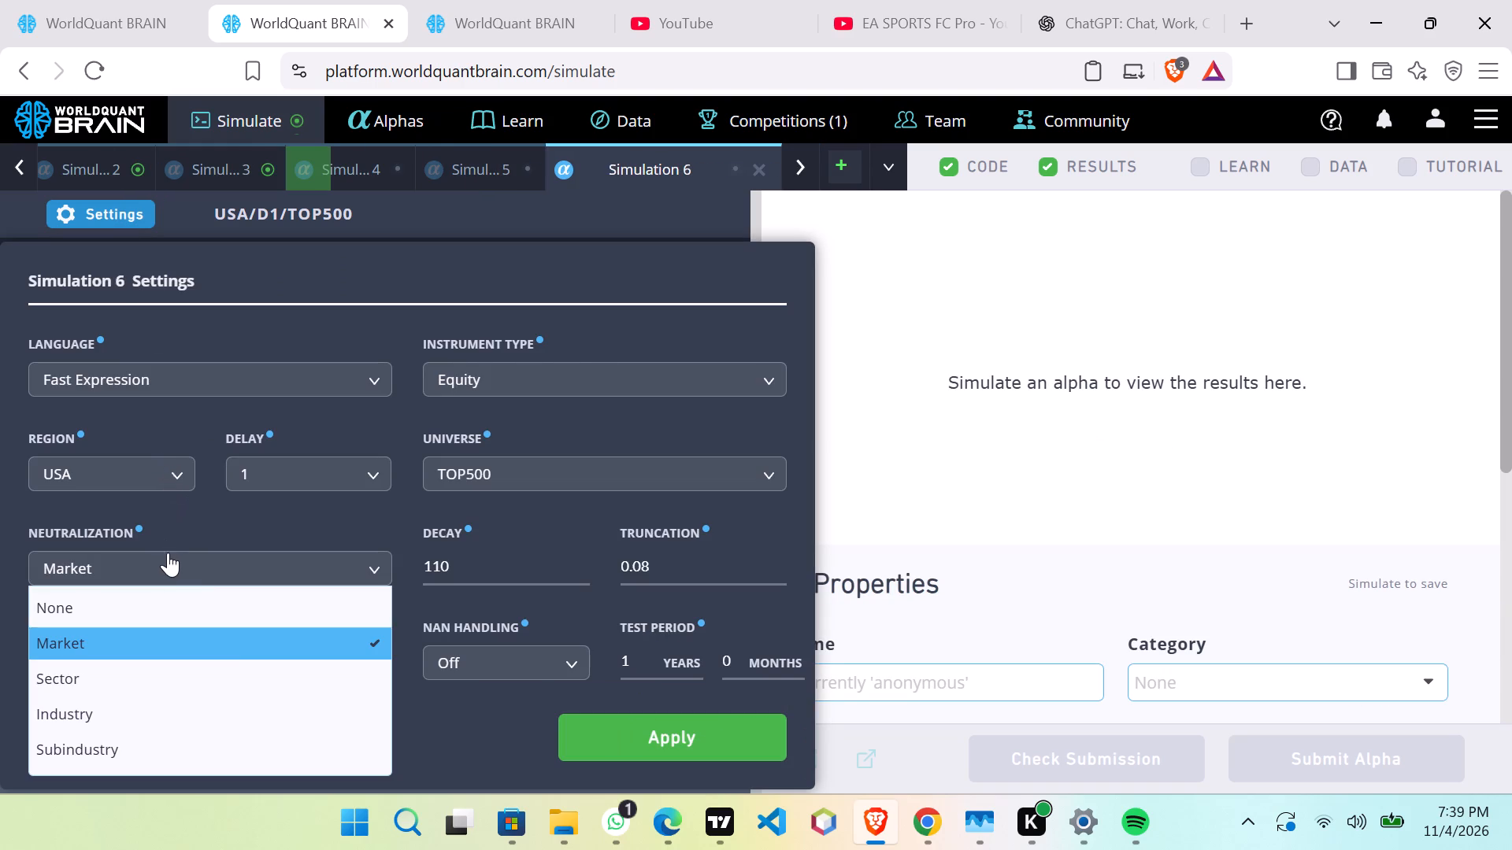
left_click(228, 663)
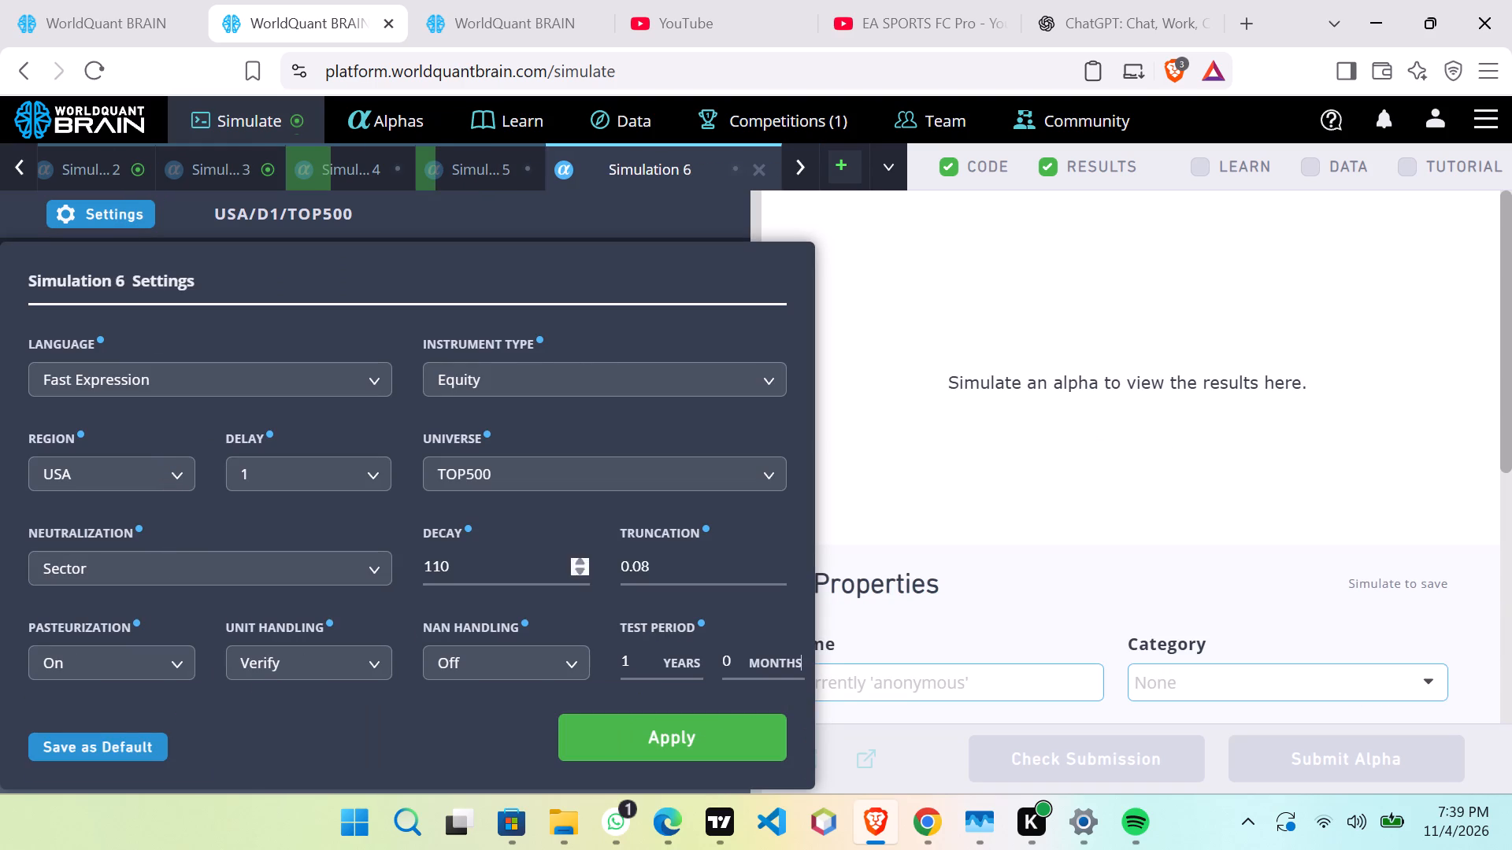
left_click(650, 725)
left_click(700, 759)
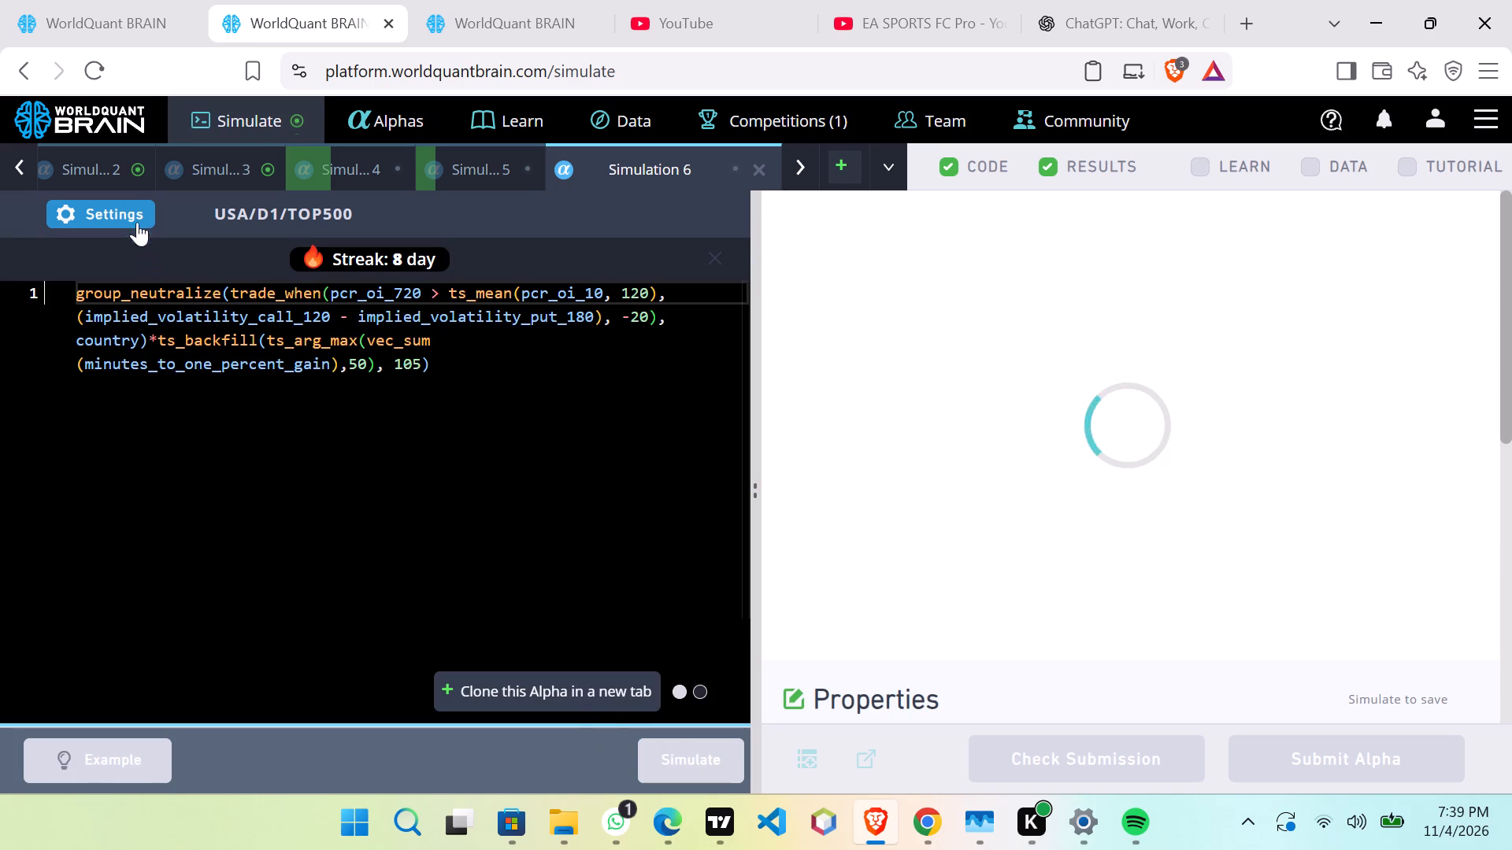
Open Simulation 1 and reveal its test period results down to the IS Testing Status.
left_click(17, 164)
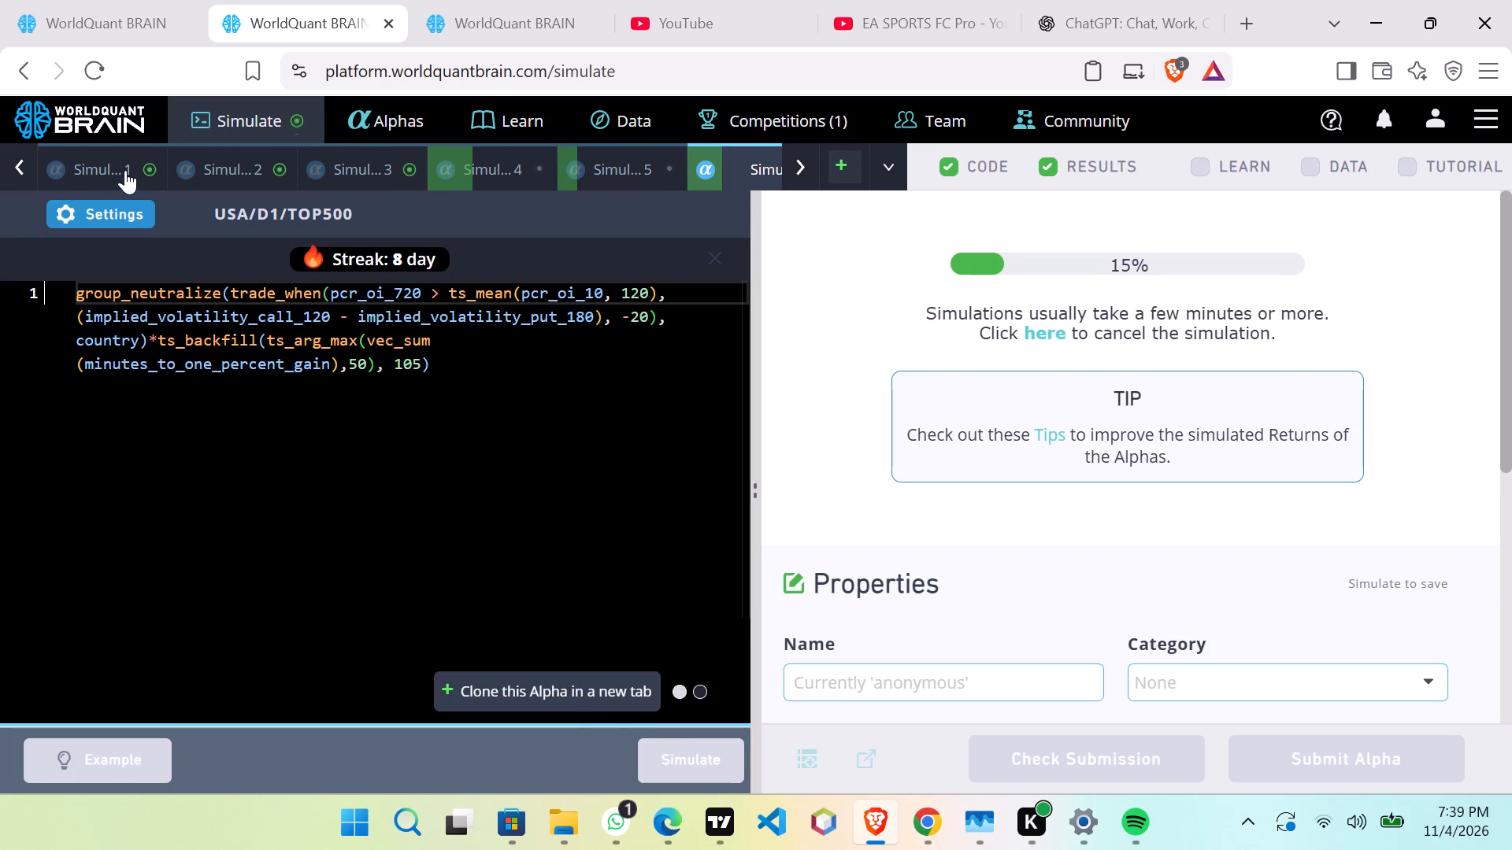
left_click(125, 170)
scroll(899, 530, "down", 2)
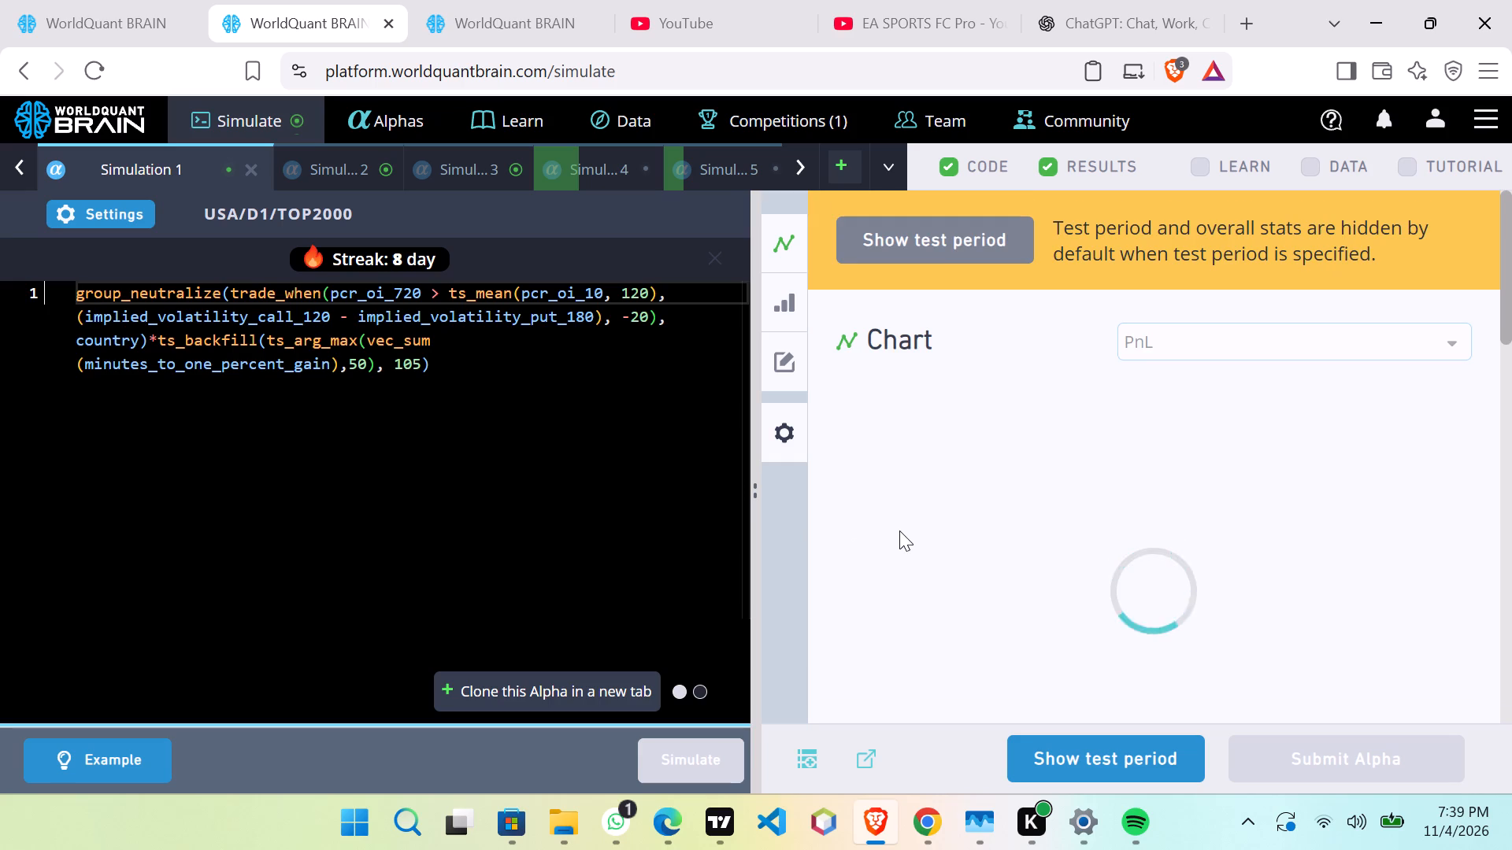
scroll(899, 530, "down", 5)
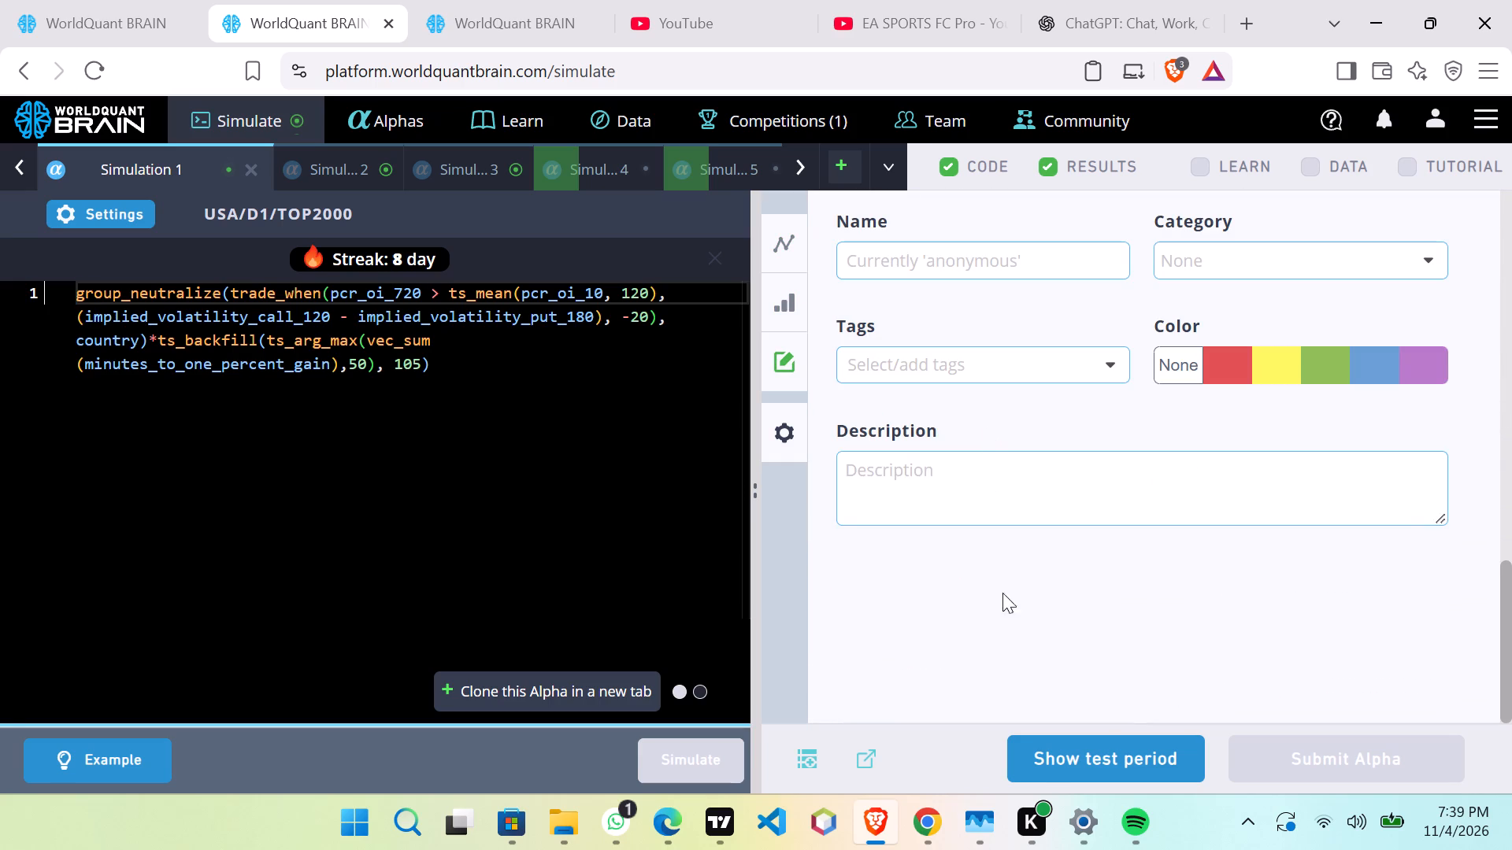
left_click(1051, 759)
scroll(1058, 538, "down", 2)
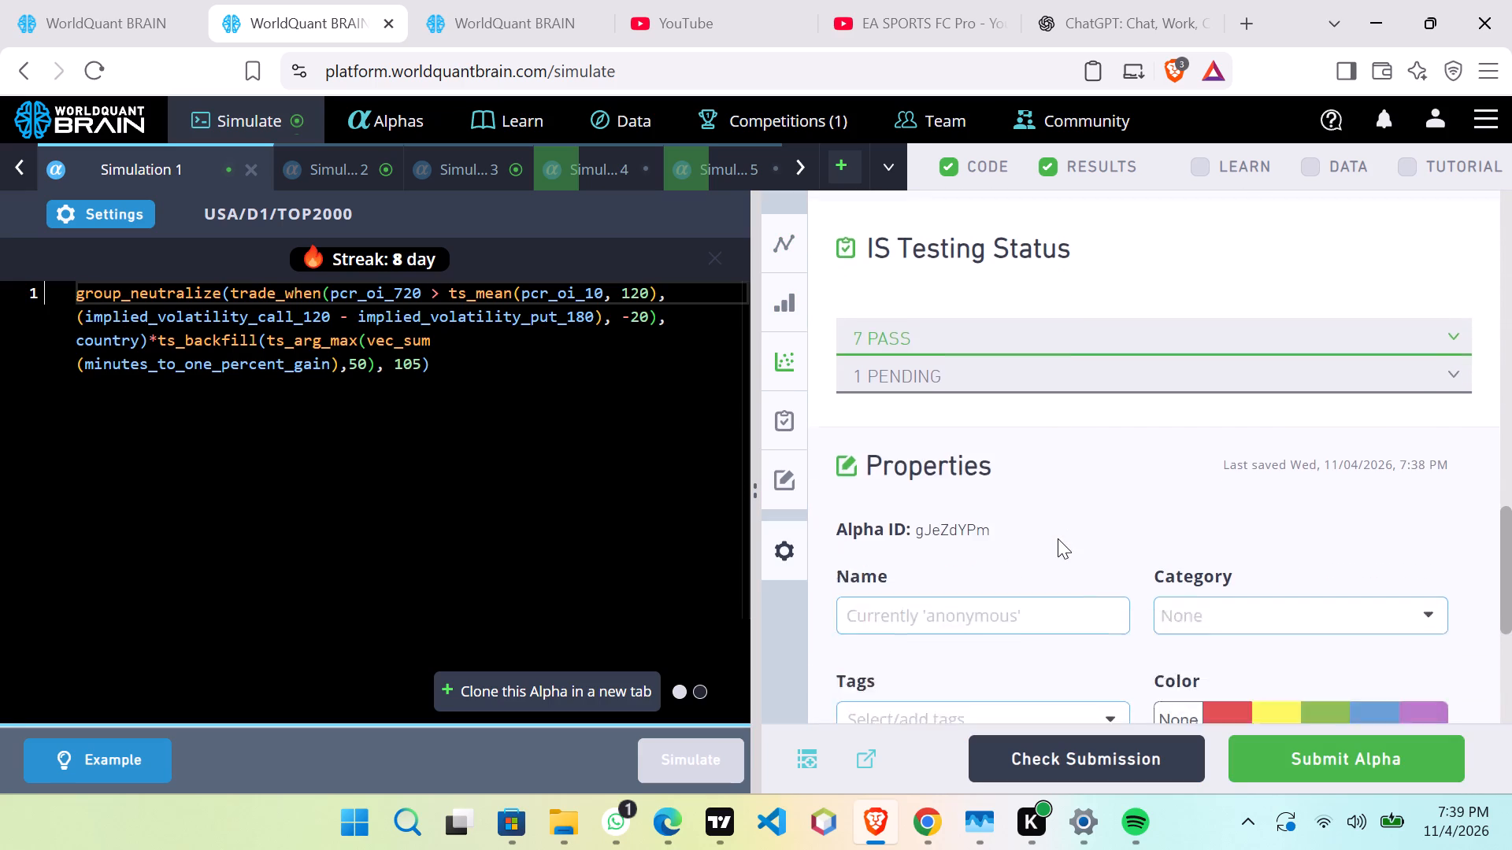
Run the self-correlation check on Simulation 1's alpha and review its maximum and minimum.
scroll(1058, 538, "down", 4)
scroll(1058, 537, "up", 6)
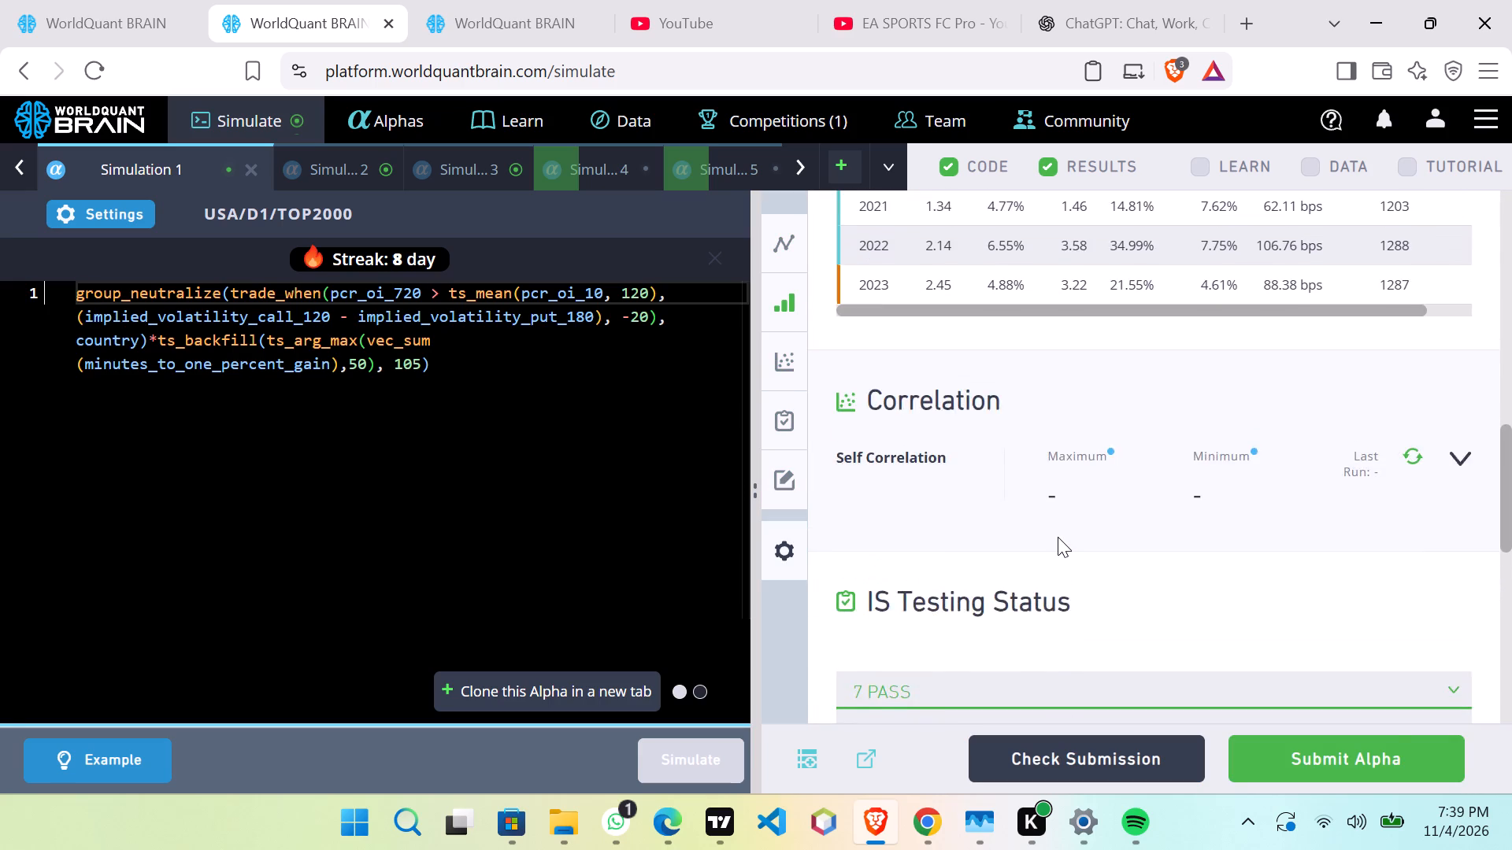
scroll(1058, 537, "up", 1)
left_click(1418, 573)
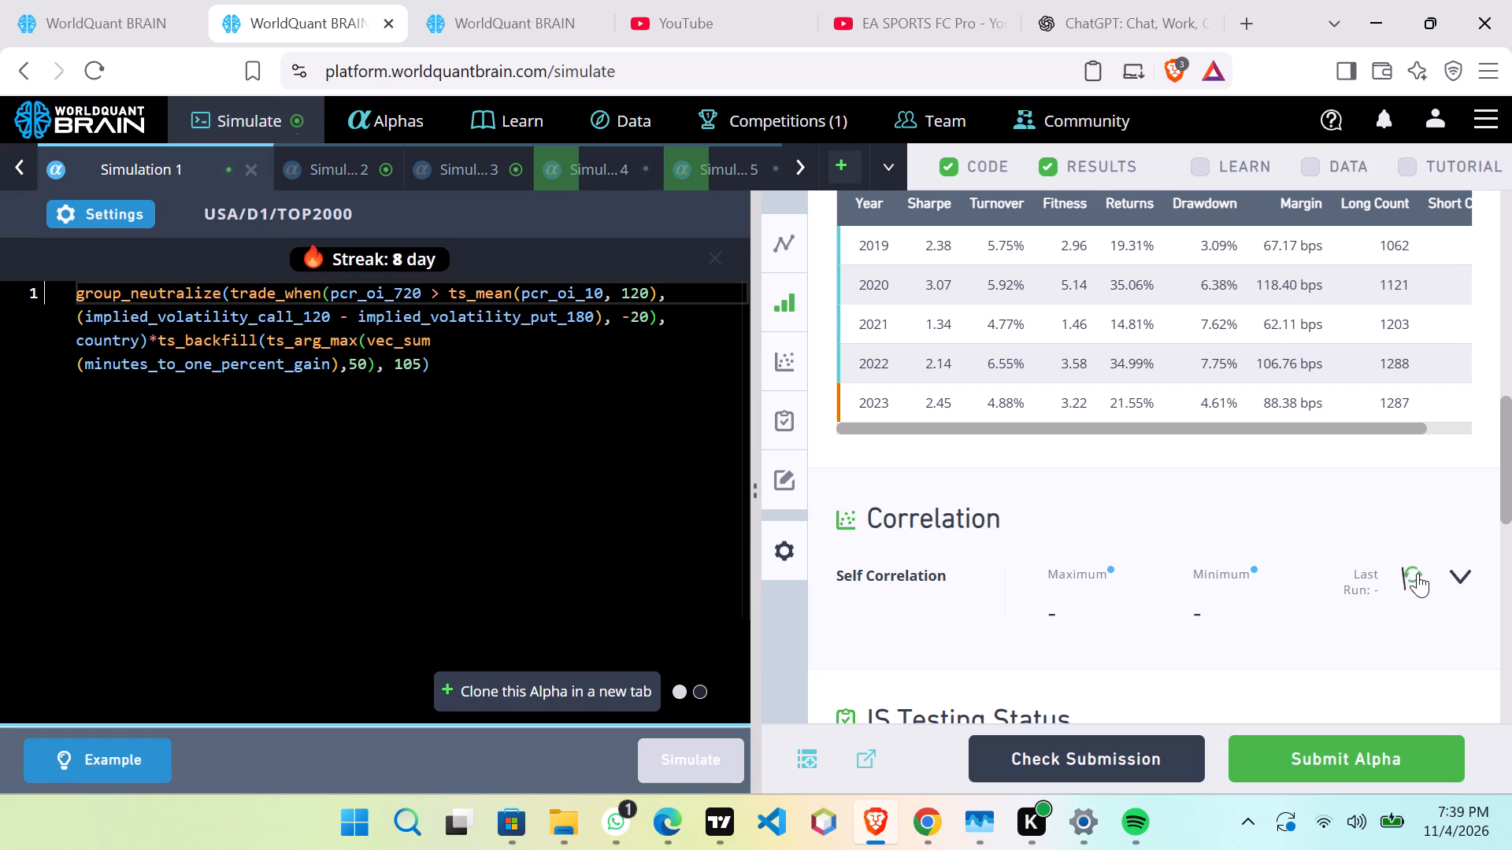
scroll(1185, 576, "down", 1)
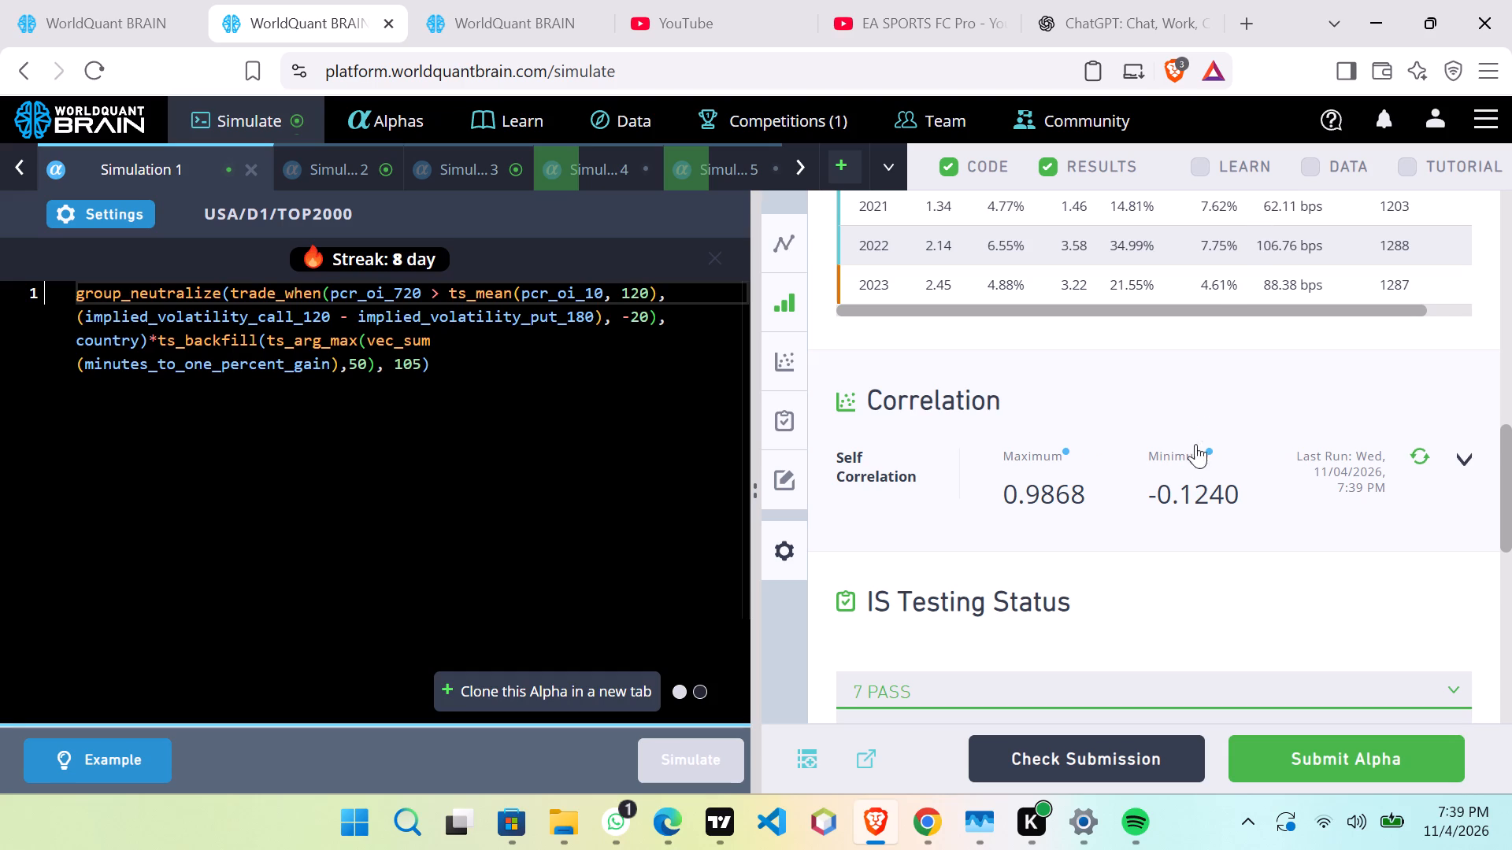
Submit Simulation 1's alpha.
left_click(1306, 745)
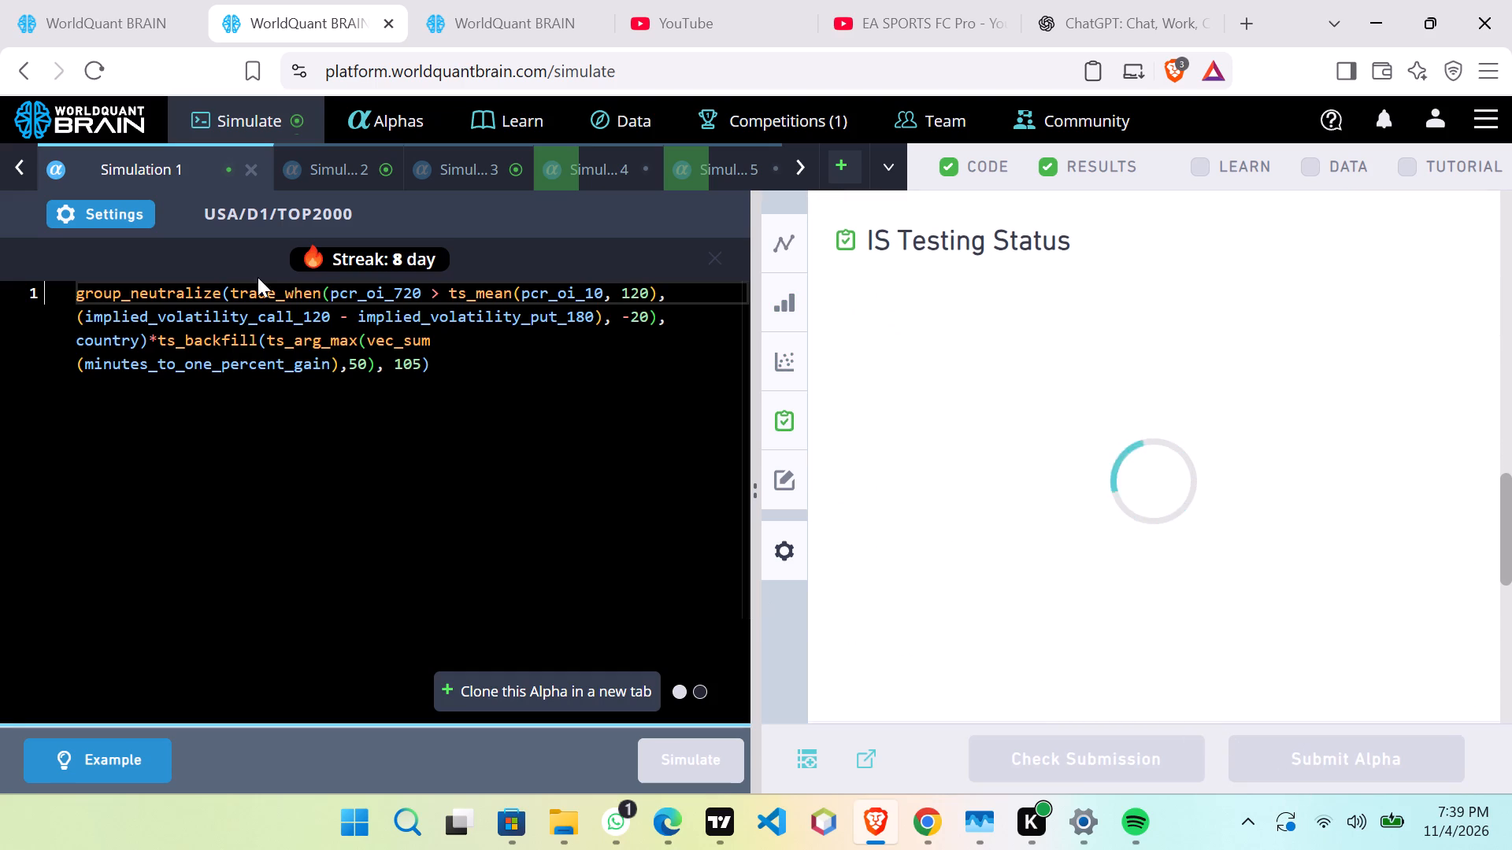
Reveal the test period results of Simulations 2, 3 and 4 and review each one's IS Testing Status.
left_click(380, 164)
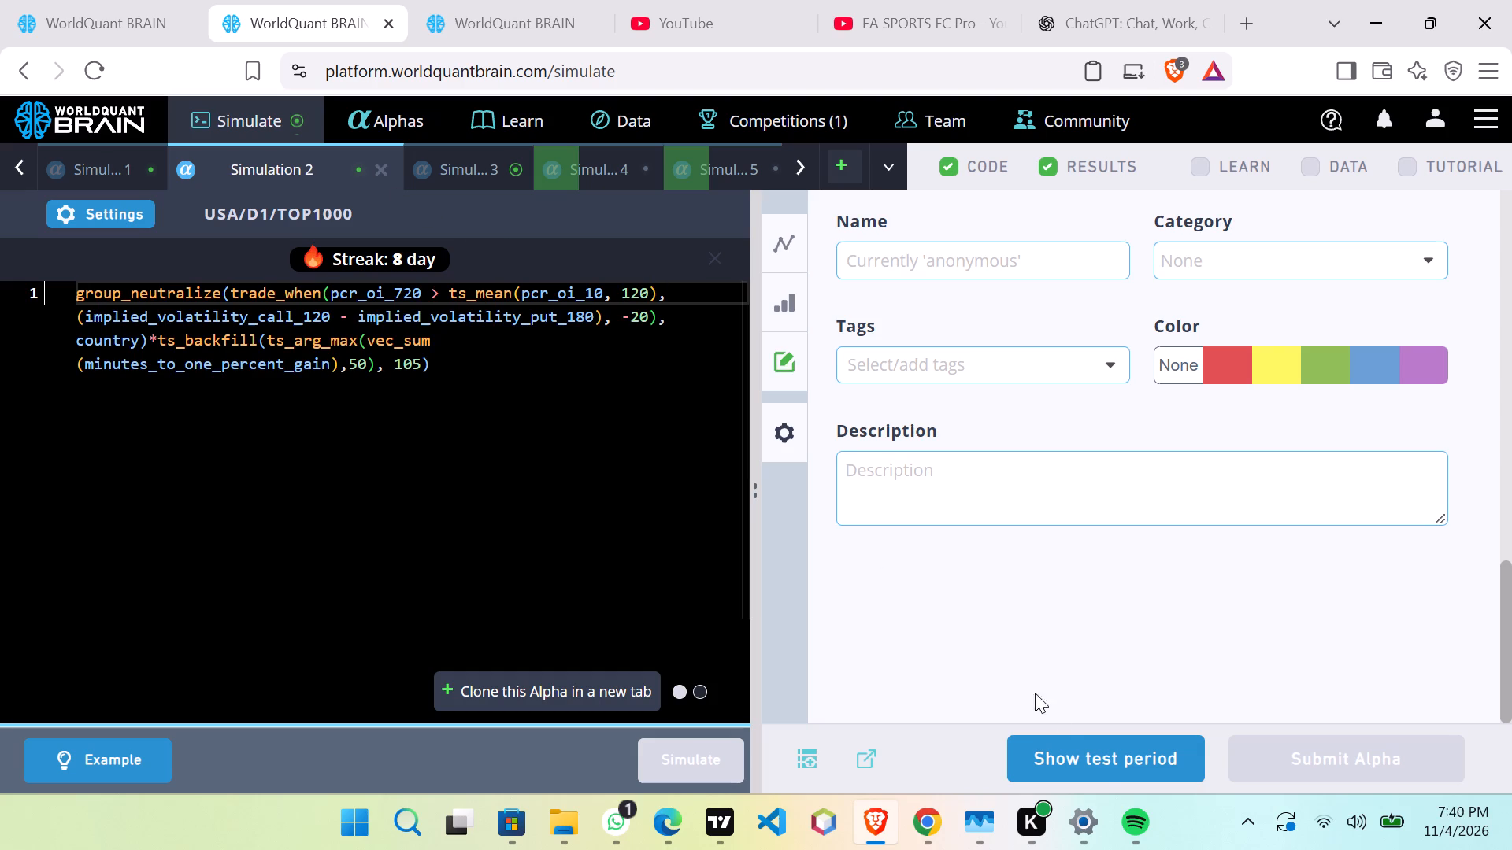
left_click(1093, 760)
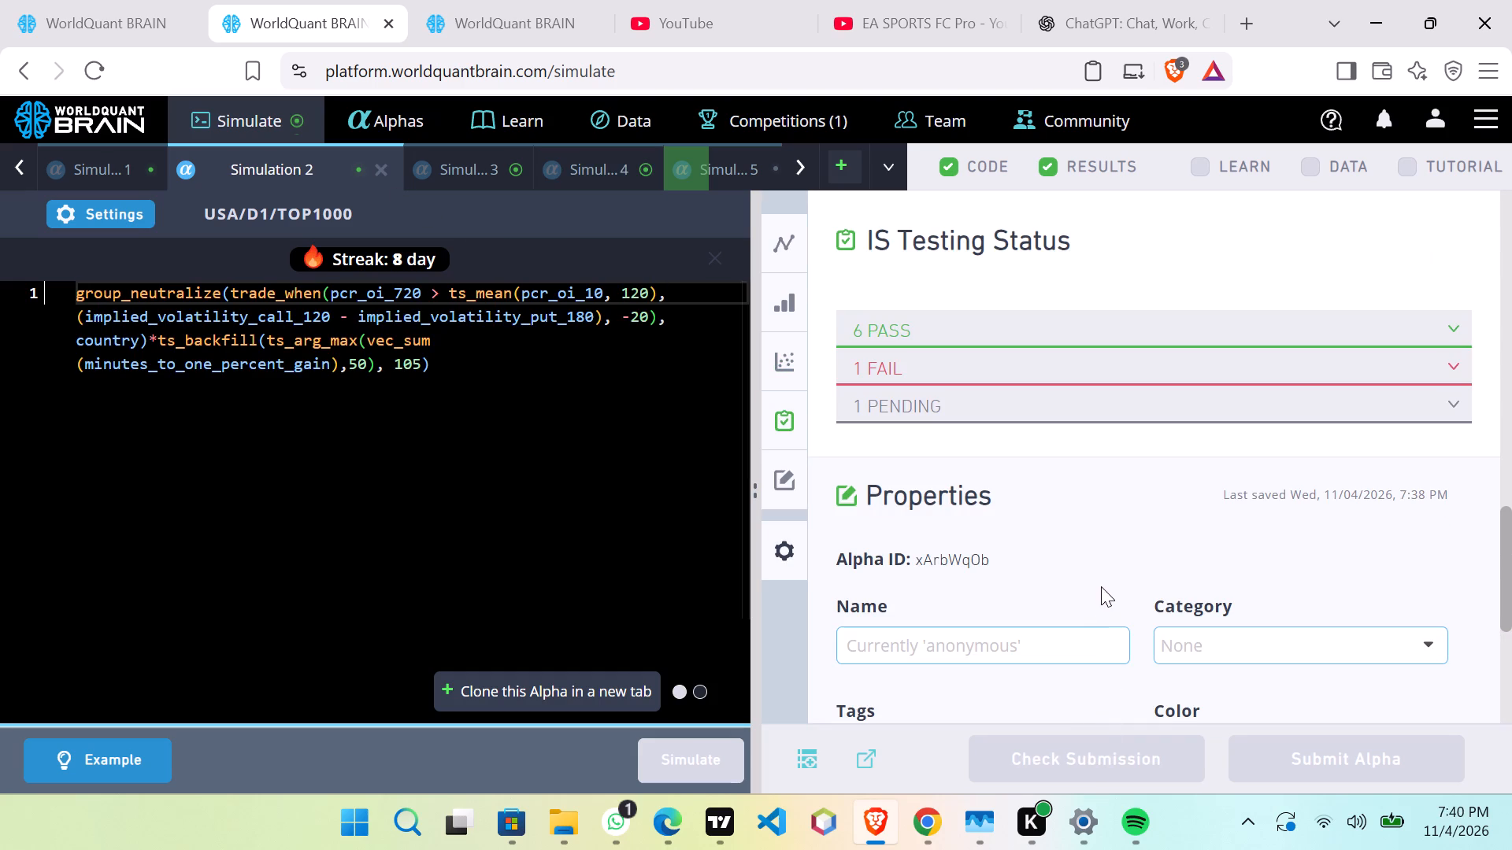
scroll(1107, 582, "up", 1)
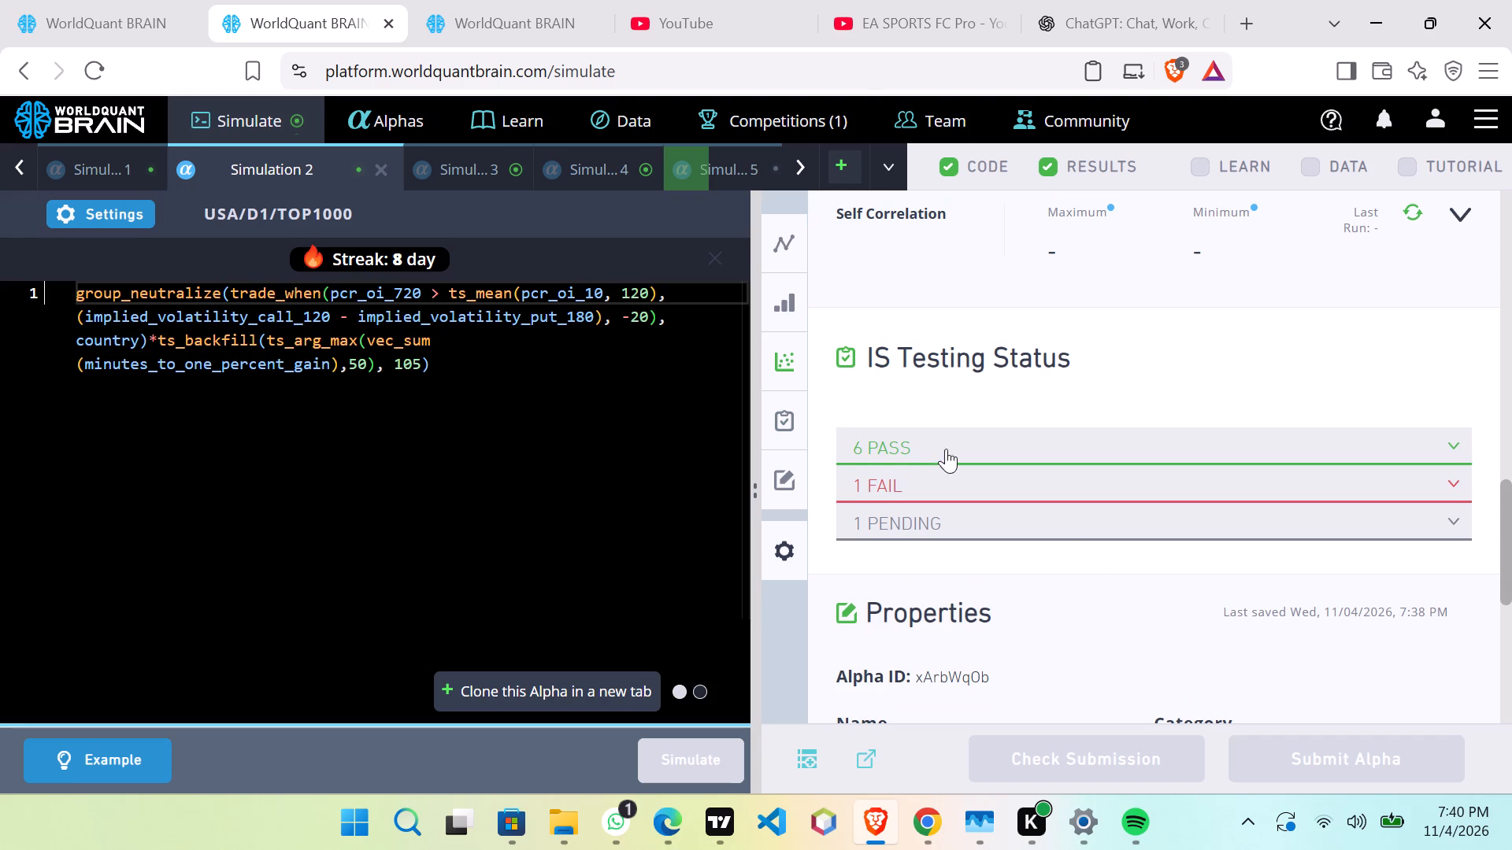
left_click(495, 164)
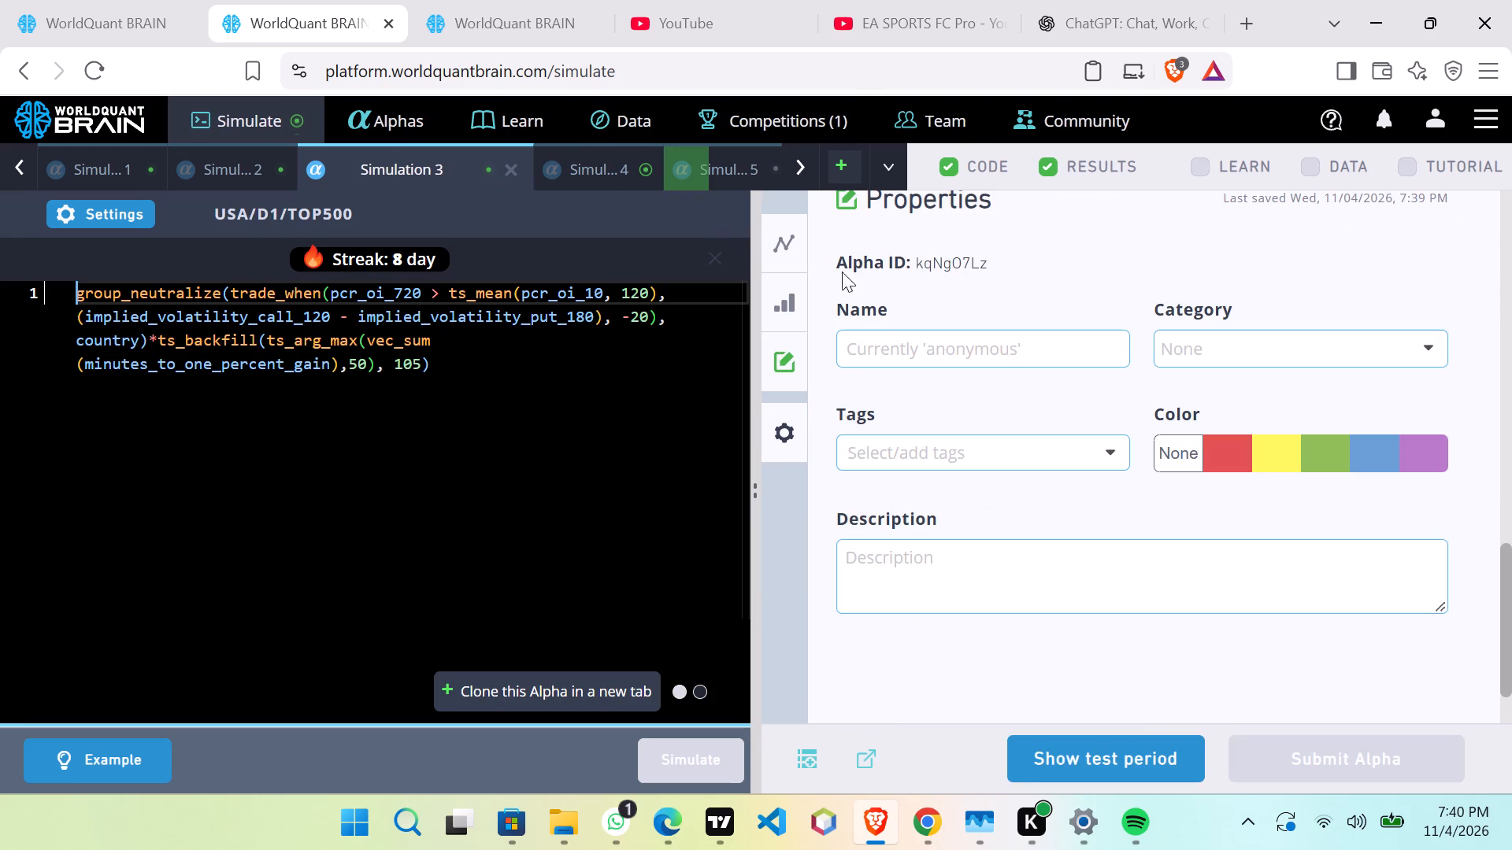
left_click(1080, 745)
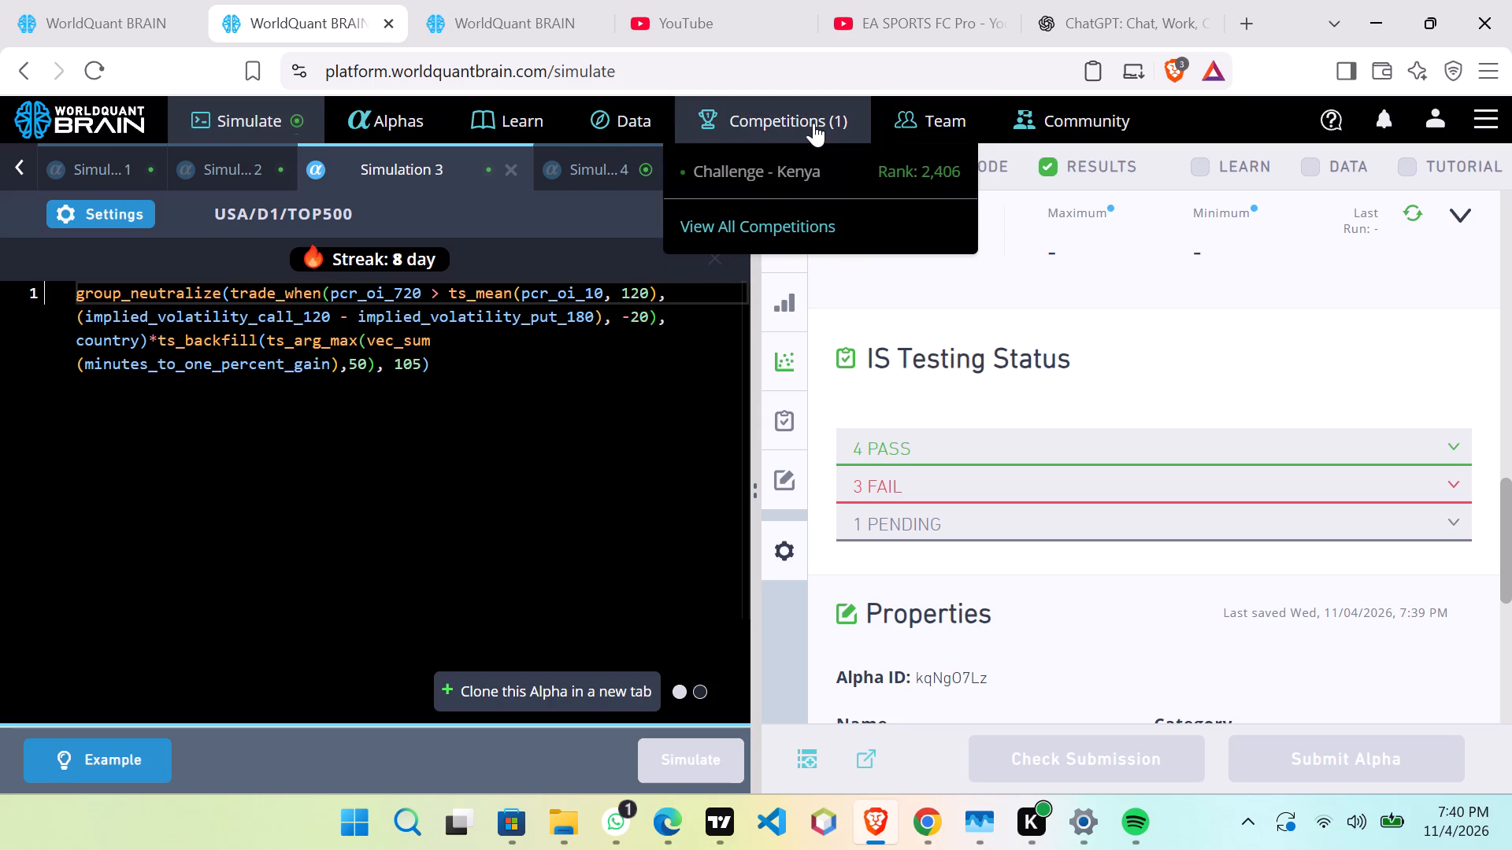
left_click(628, 164)
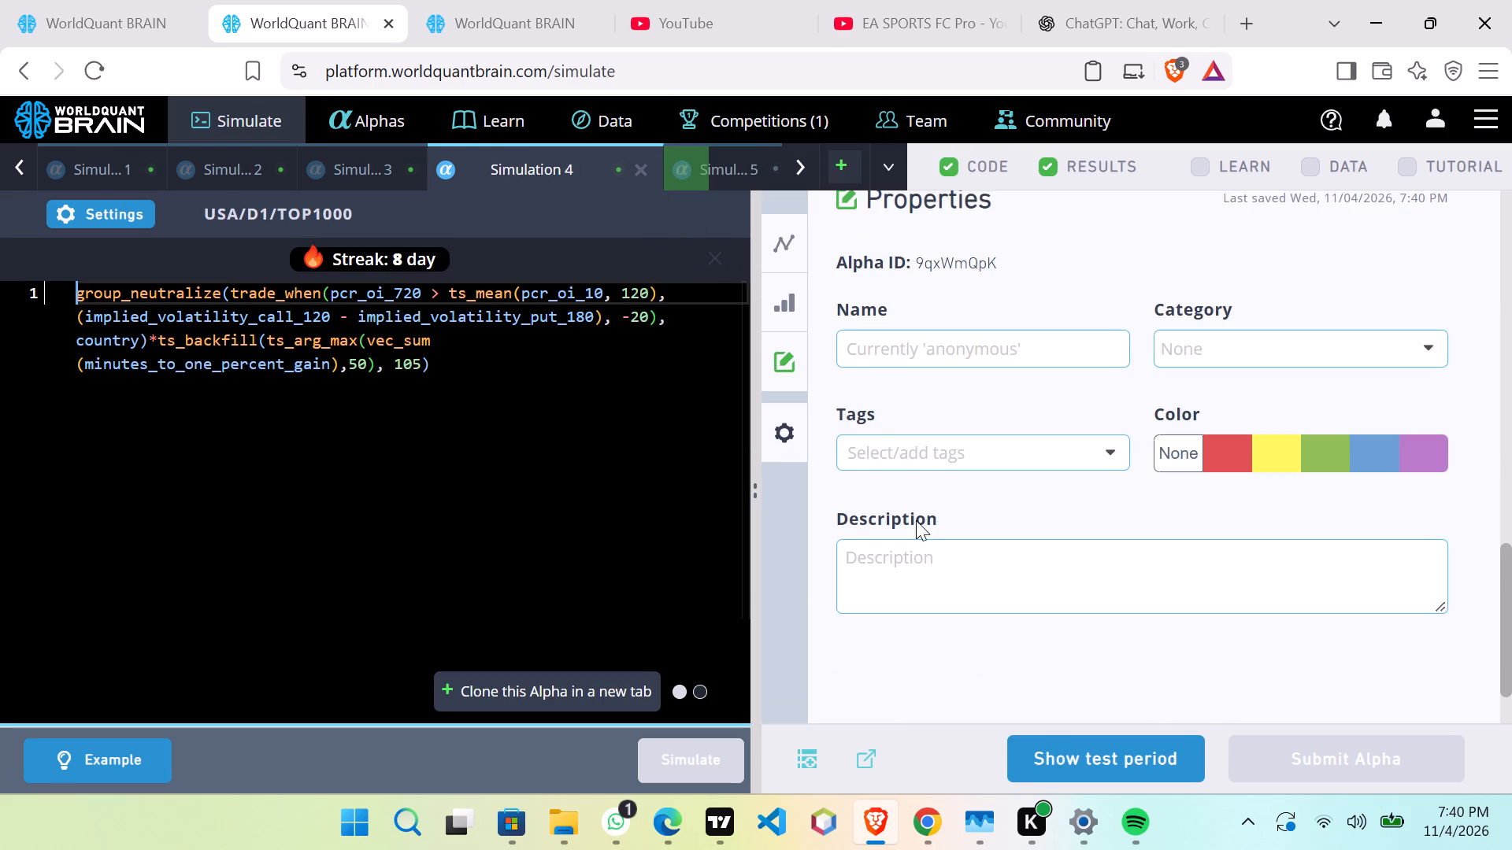
left_click(1047, 733)
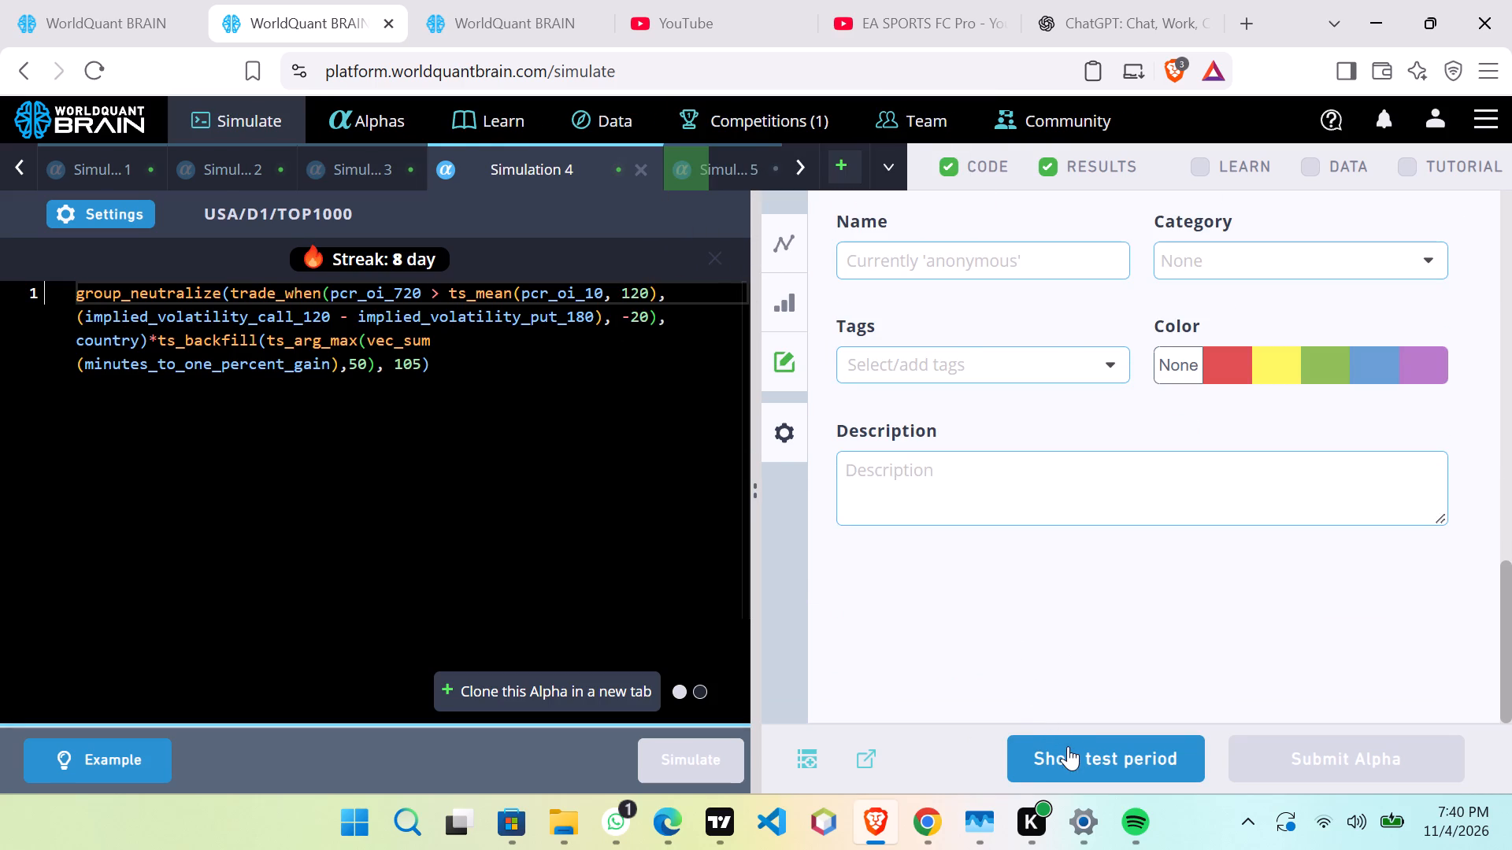
left_click(1070, 746)
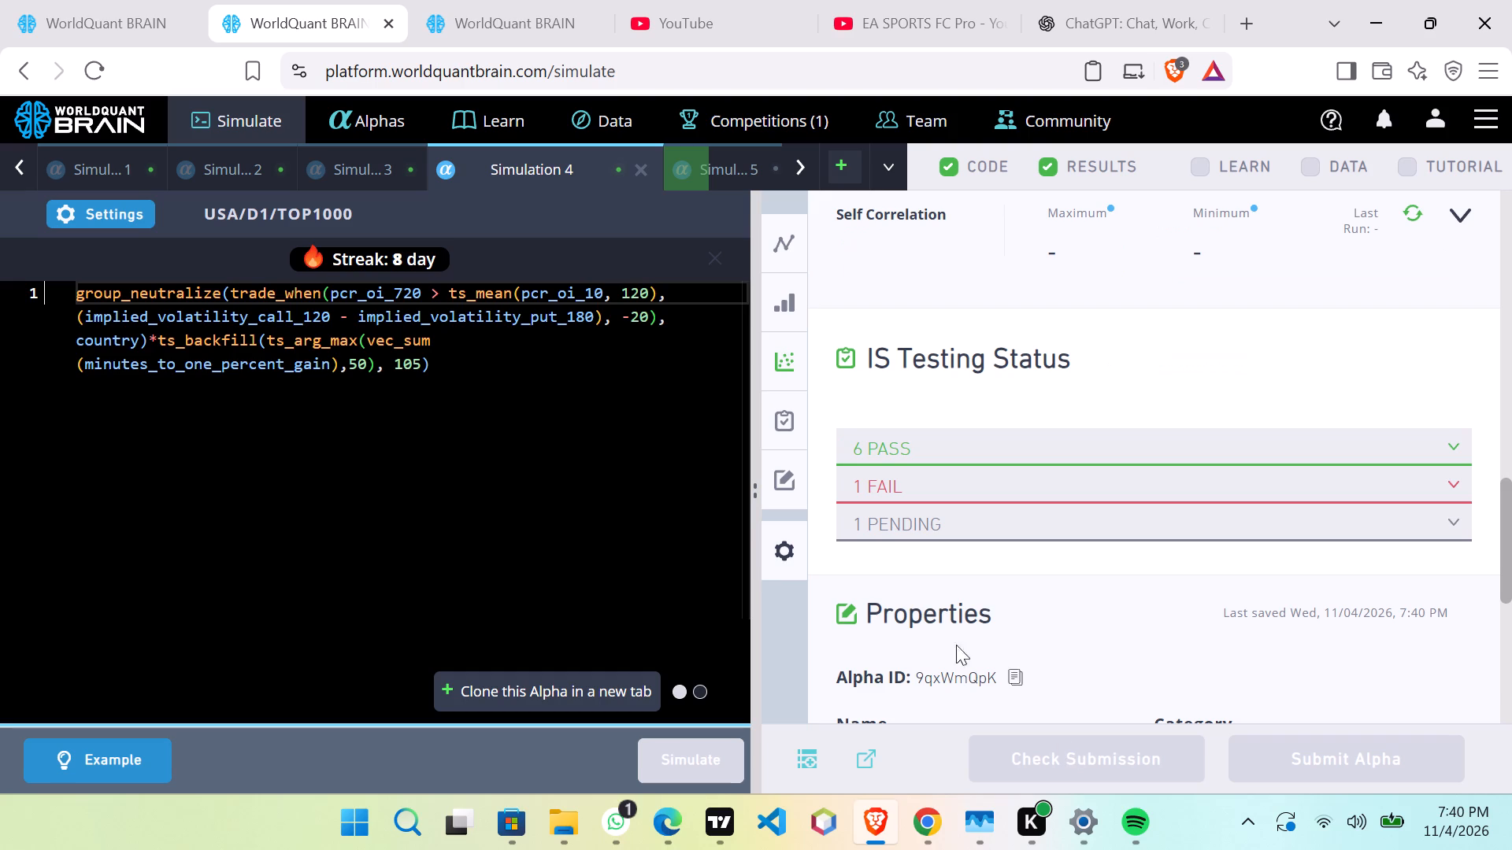
left_click(791, 157)
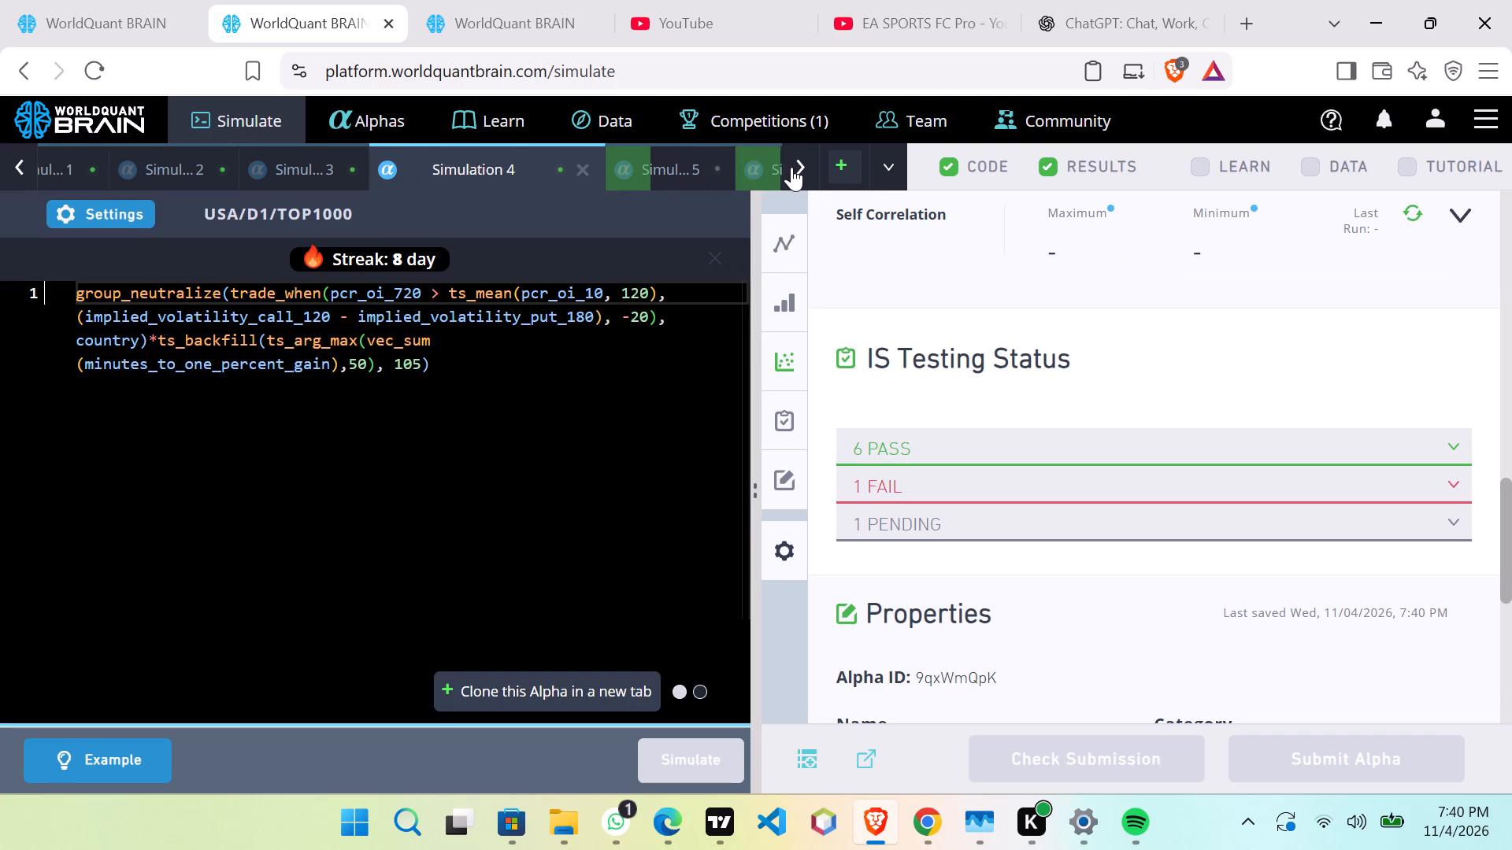
left_click(791, 170)
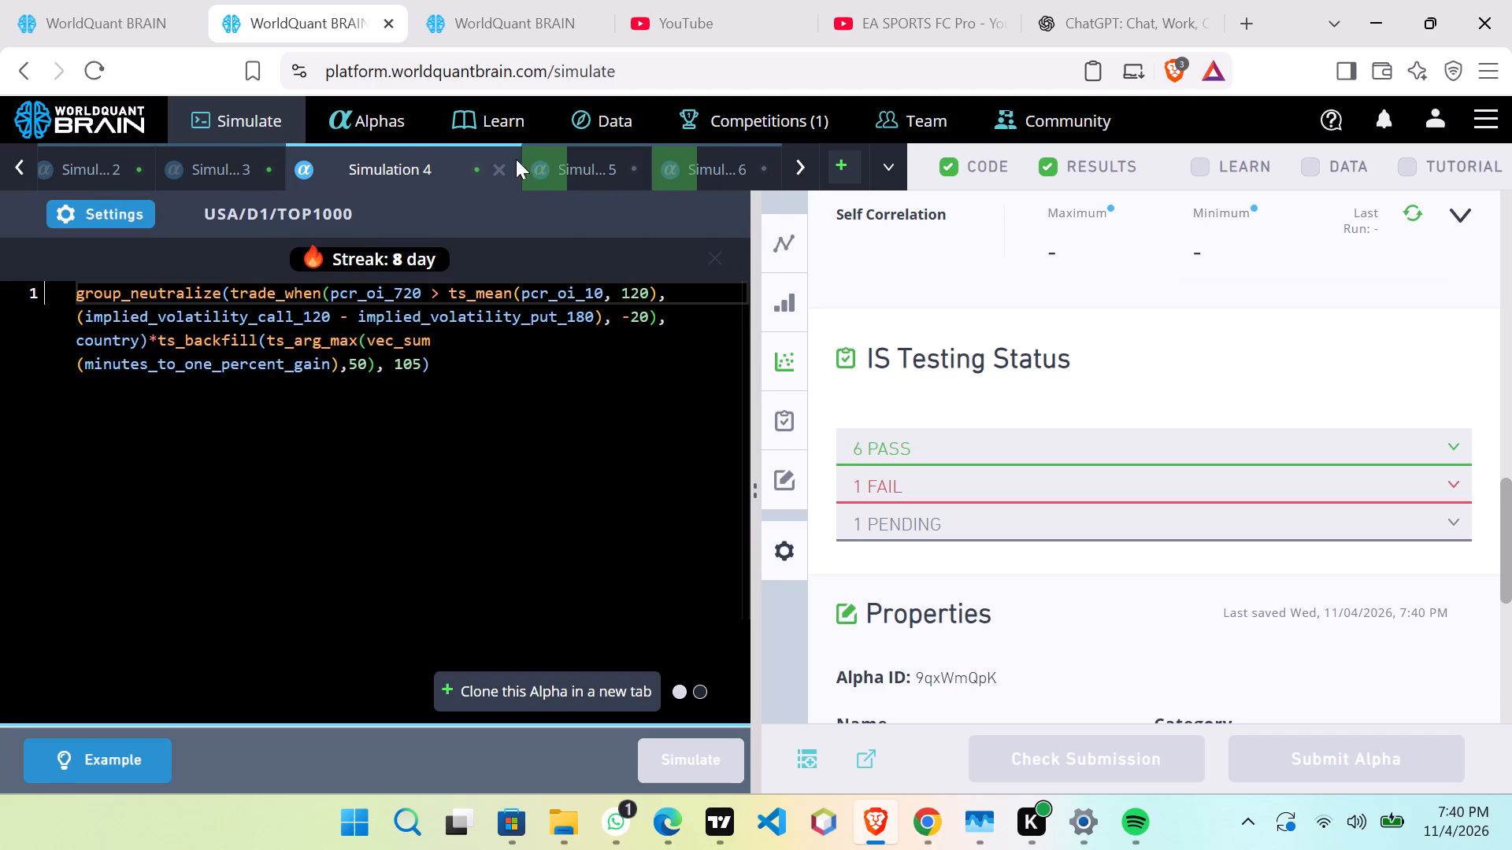
Return to Simulation 1 and expand the failed tests in its IS Testing Status.
left_click(19, 162)
left_click(91, 162)
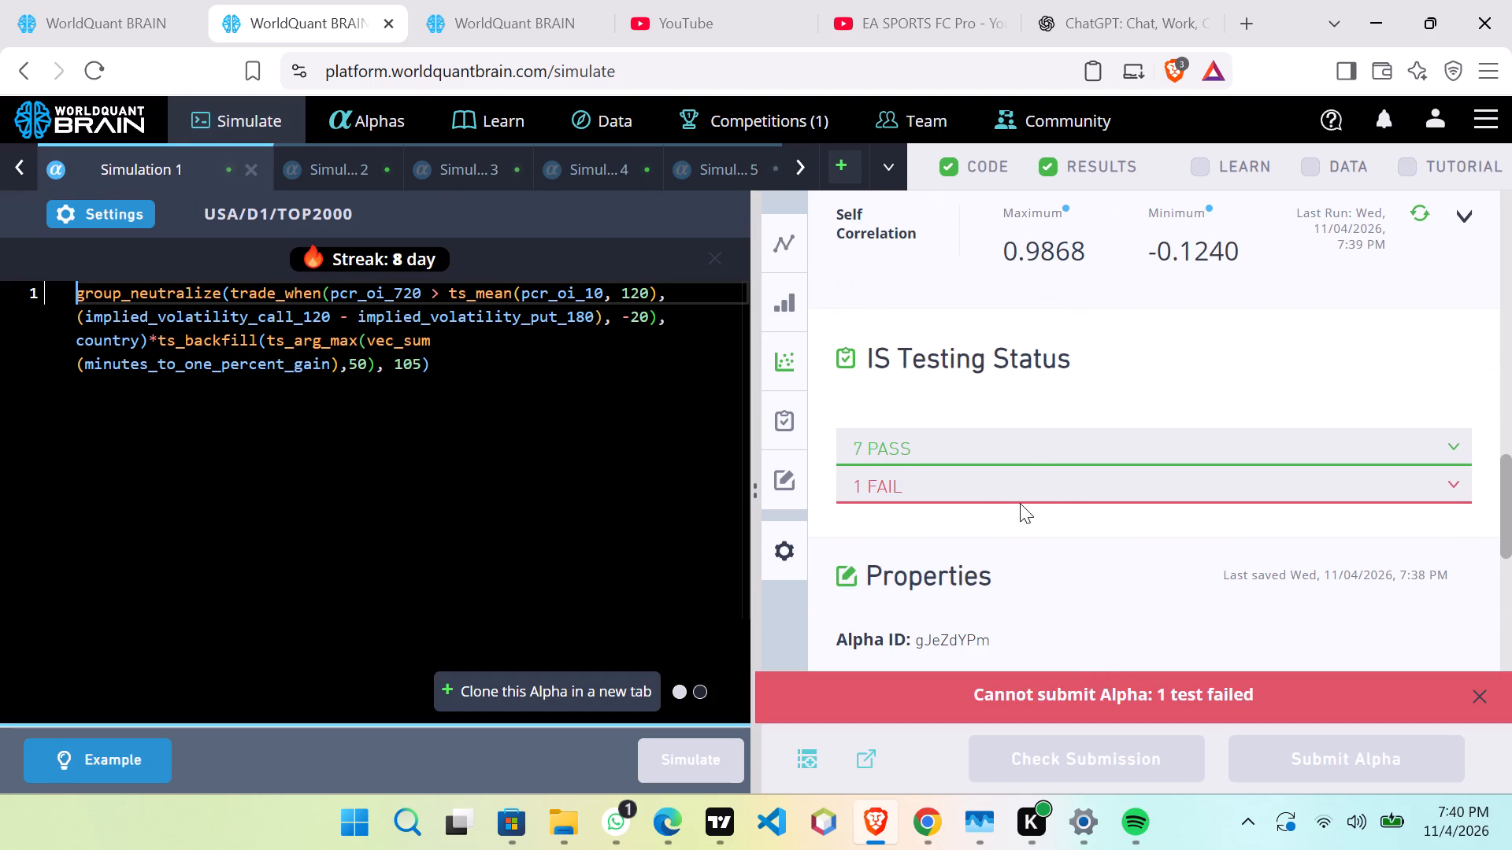
left_click(975, 481)
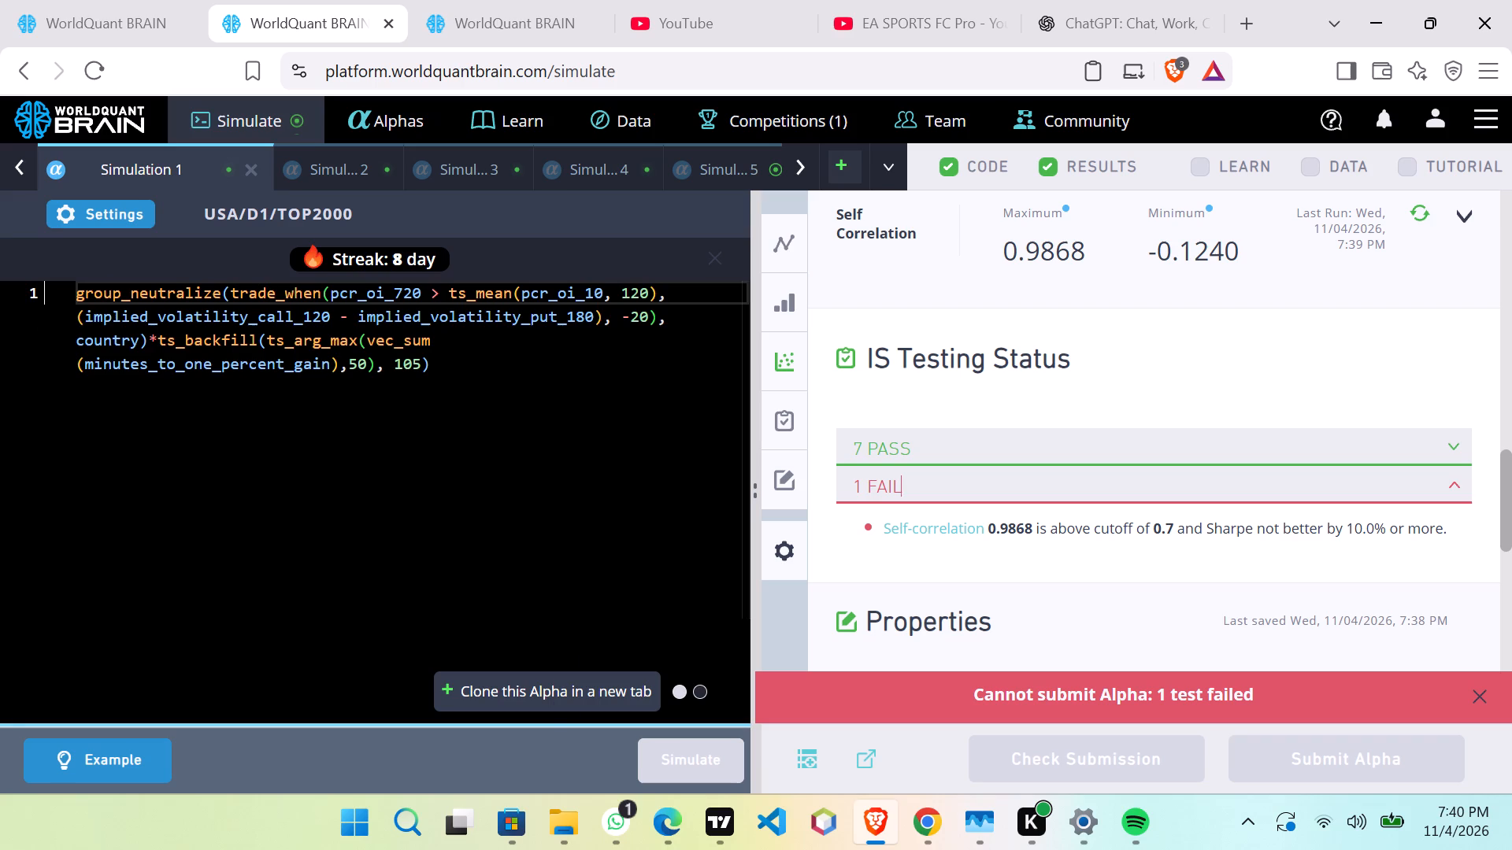
Clone Simulation 1's alpha into a new simulation tab.
left_click(559, 673)
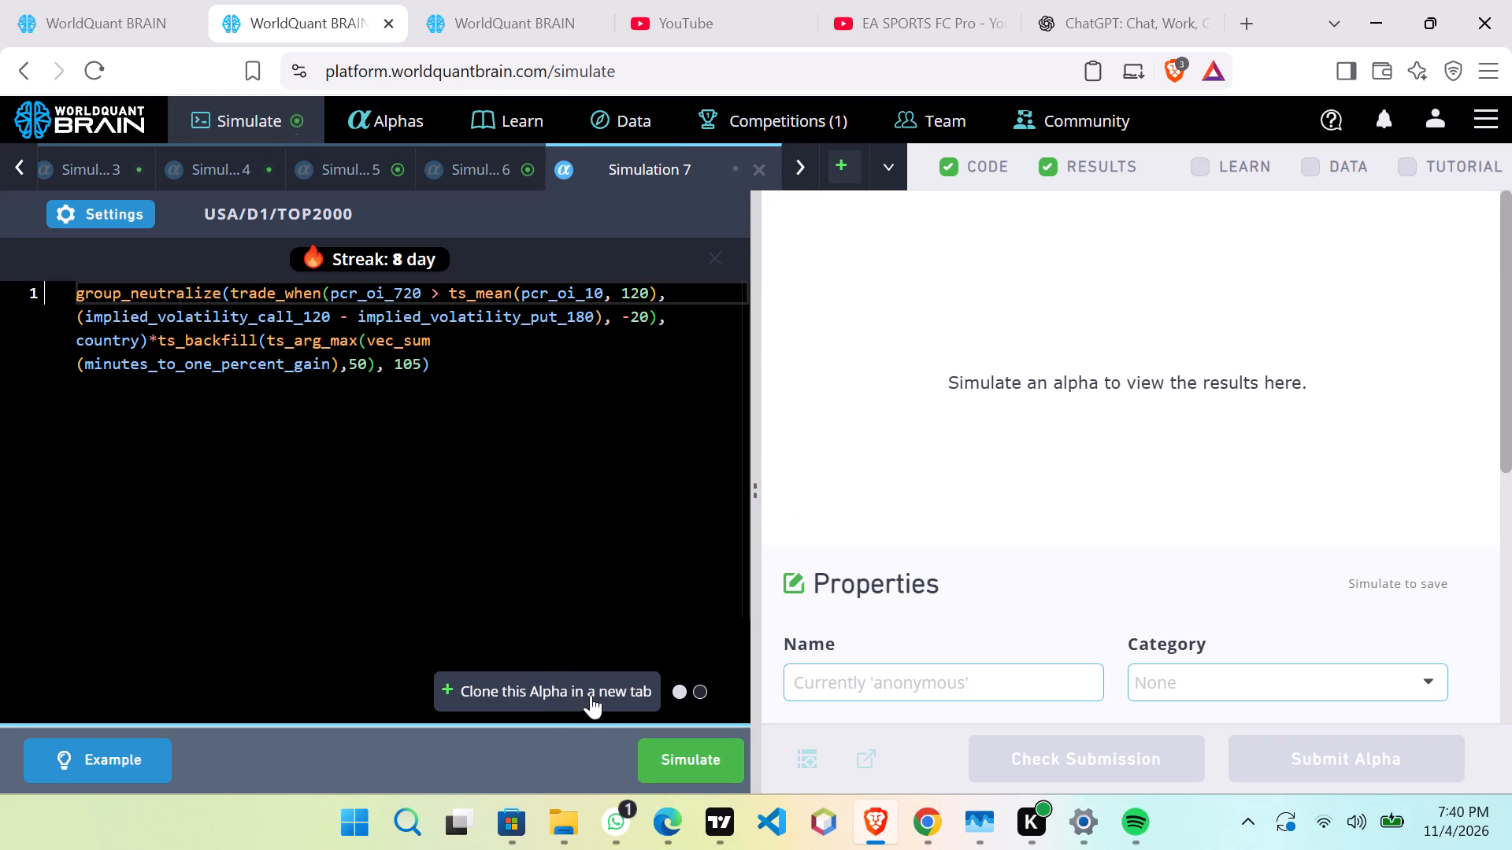
In Simulation 7's settings, keep neutralization at Market and set the decay to 65.
left_click(65, 204)
left_click(170, 569)
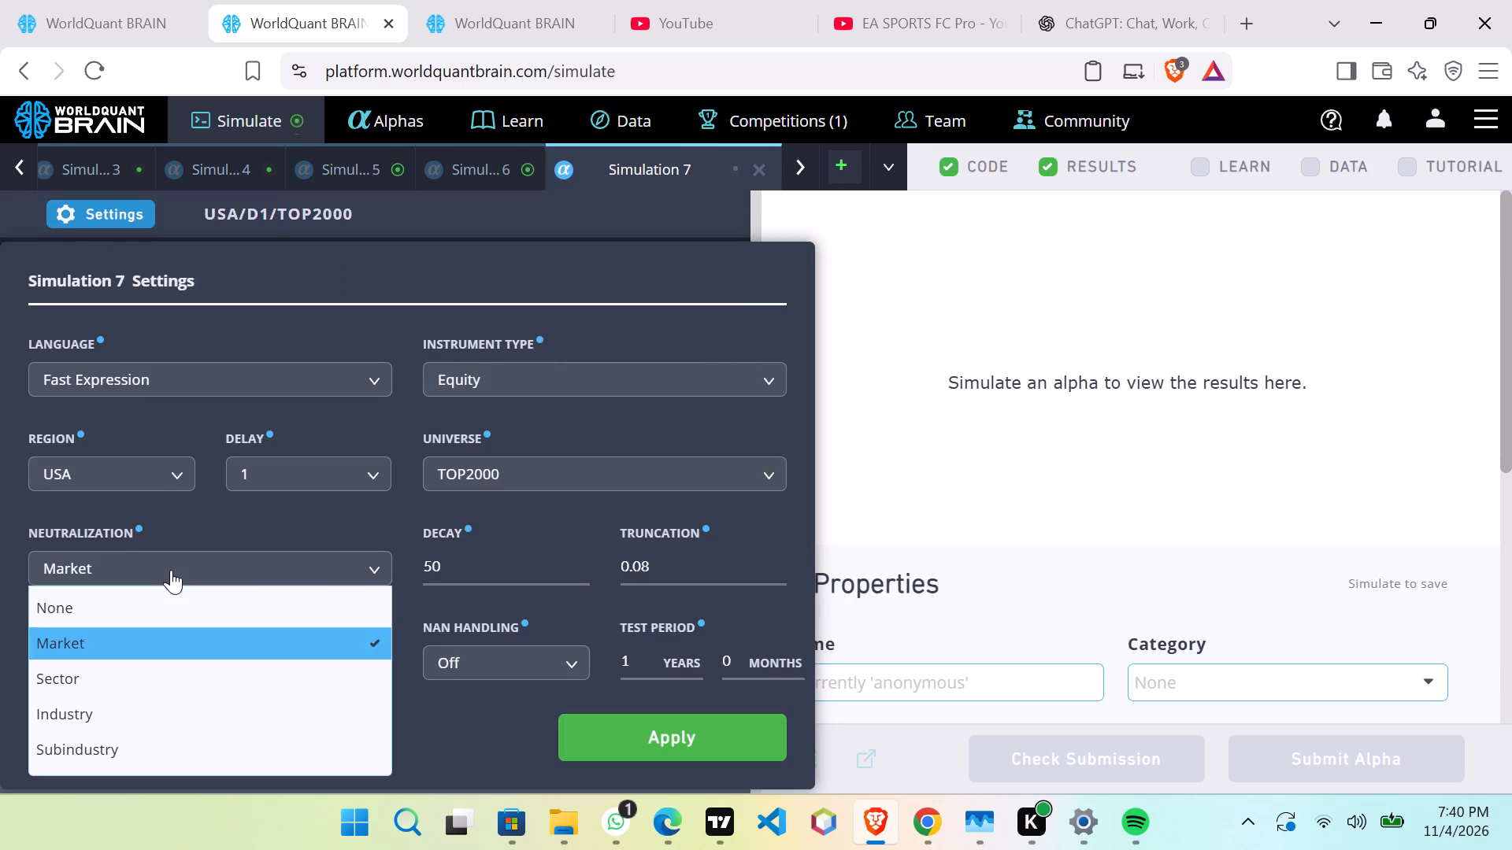
left_click(332, 634)
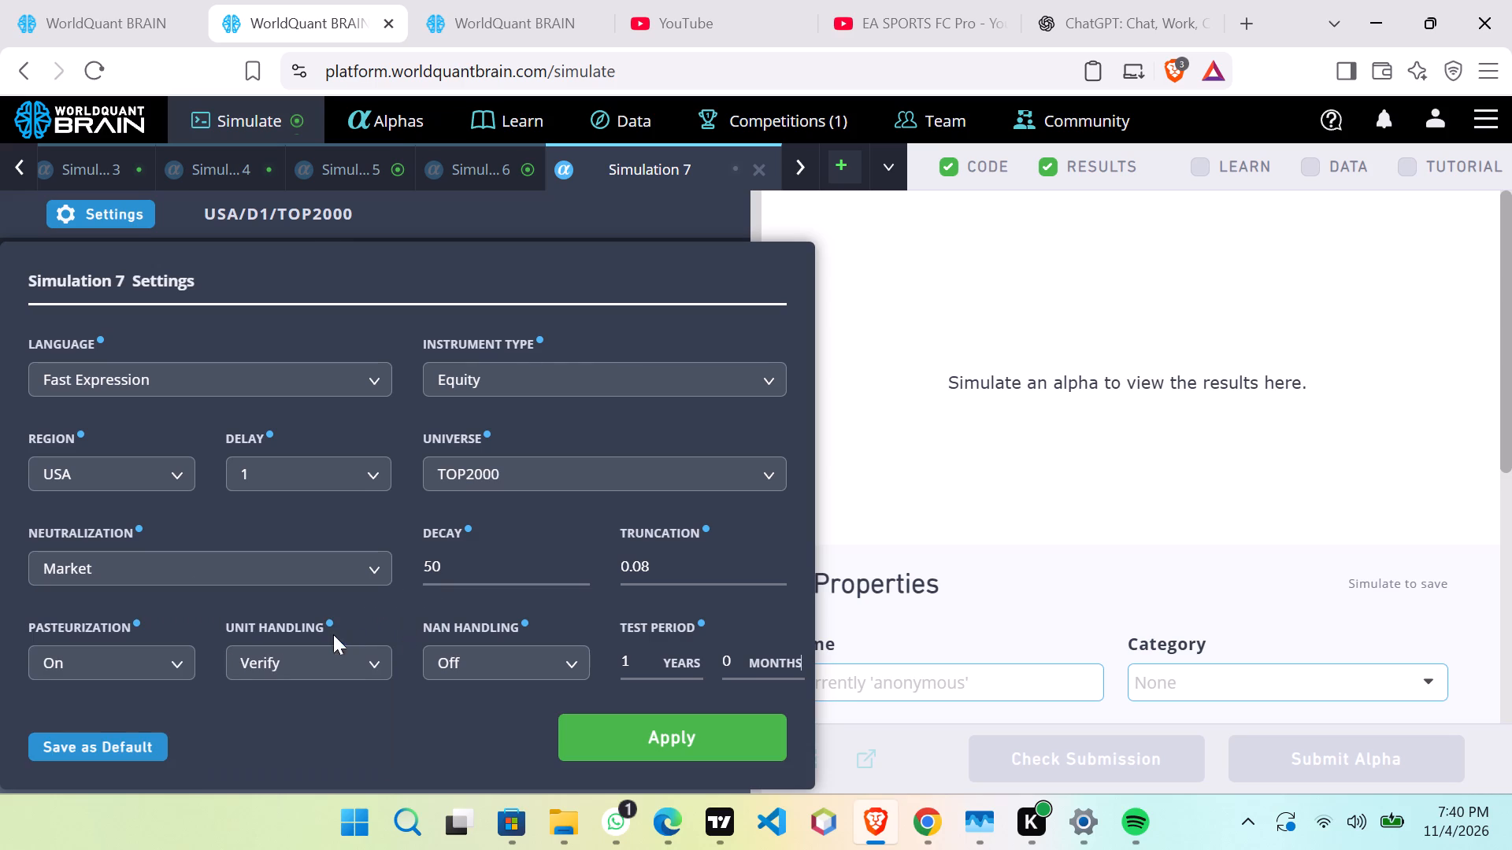
left_click(460, 567)
scroll(460, 567, "up", 3)
scroll(460, 567, "down", 6)
scroll(460, 567, "up", 19)
scroll(459, 568, "up", 4)
scroll(459, 568, "down", 3)
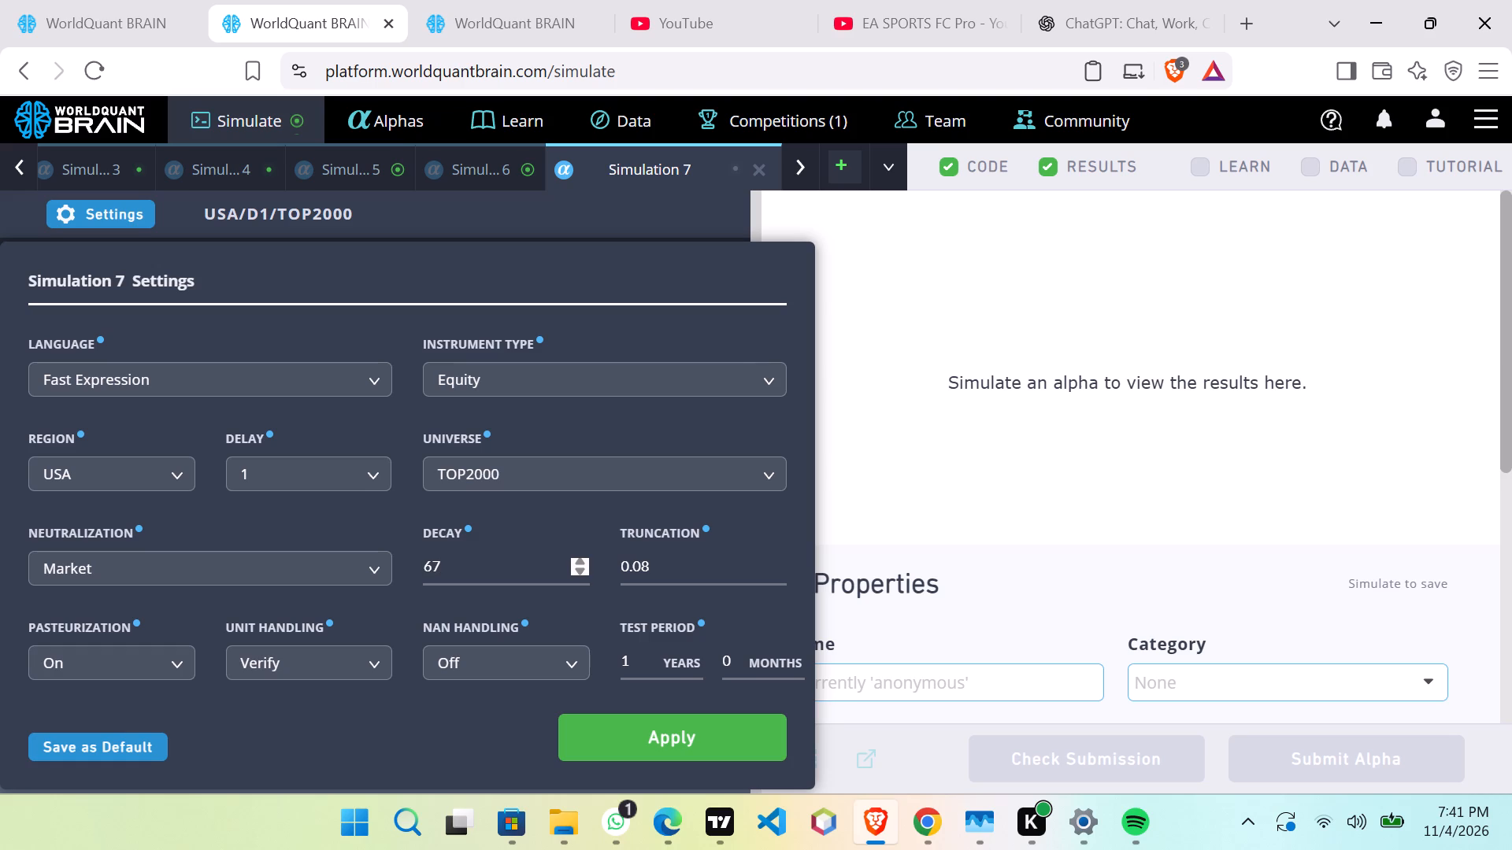
scroll(459, 568, "down", 2)
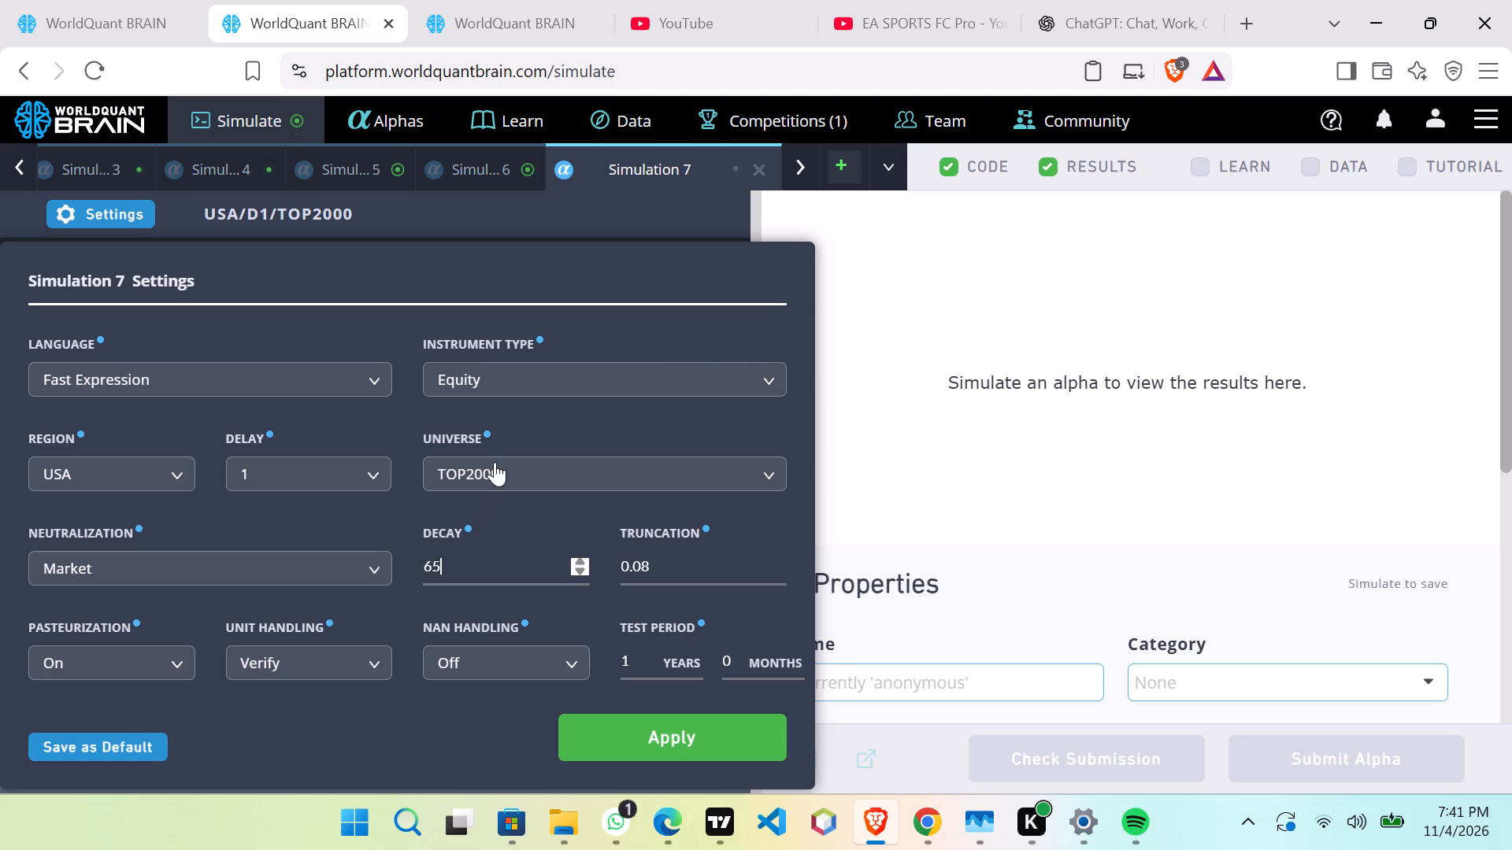
Keep Simulation 7's universe at TOP2000, apply the settings and run the simulation.
left_click(498, 455)
left_click(496, 470)
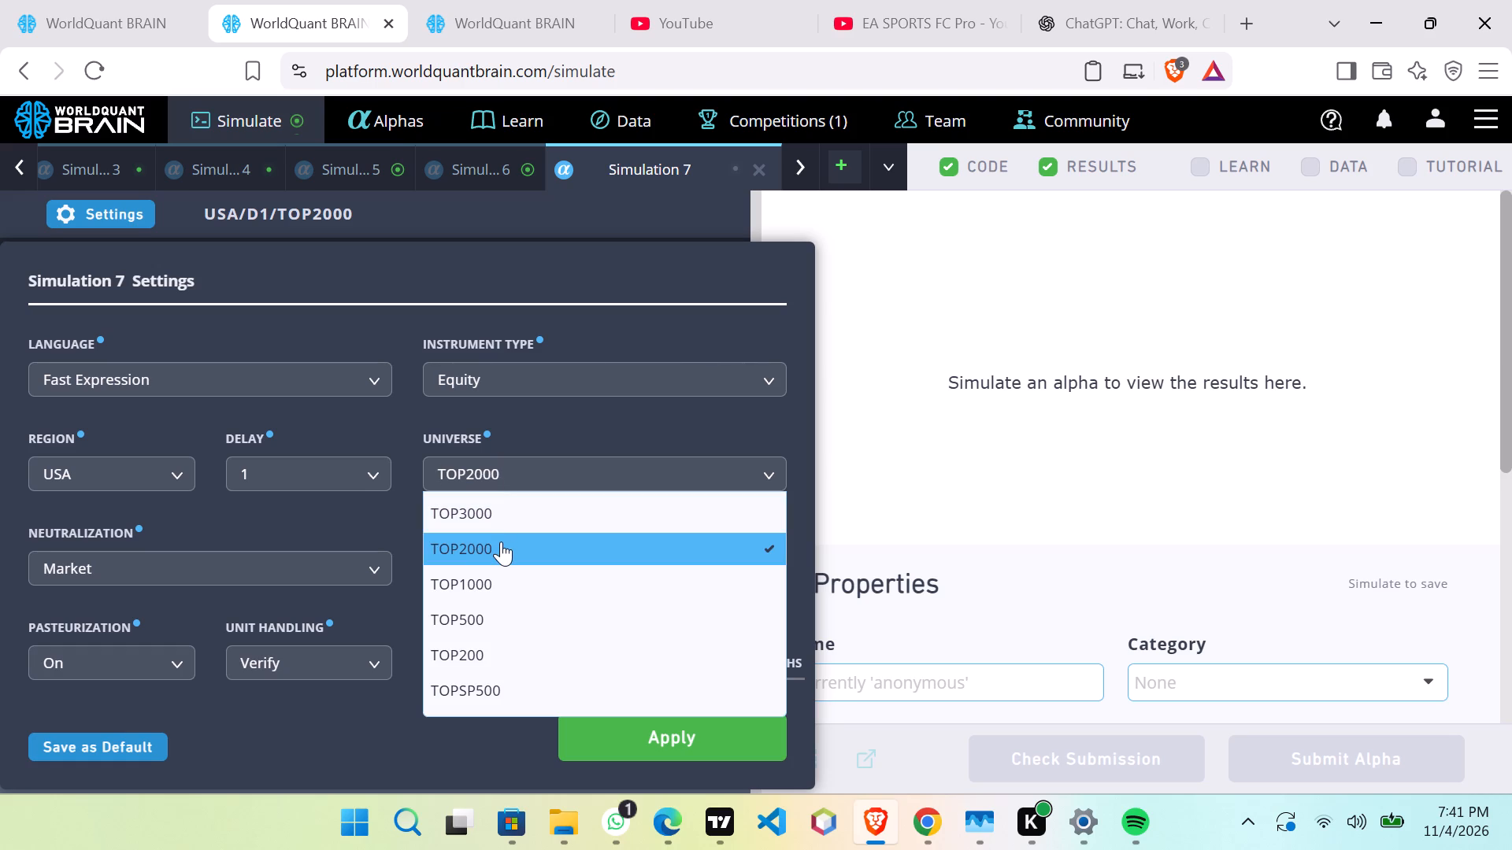
scroll(501, 542, "down", 1)
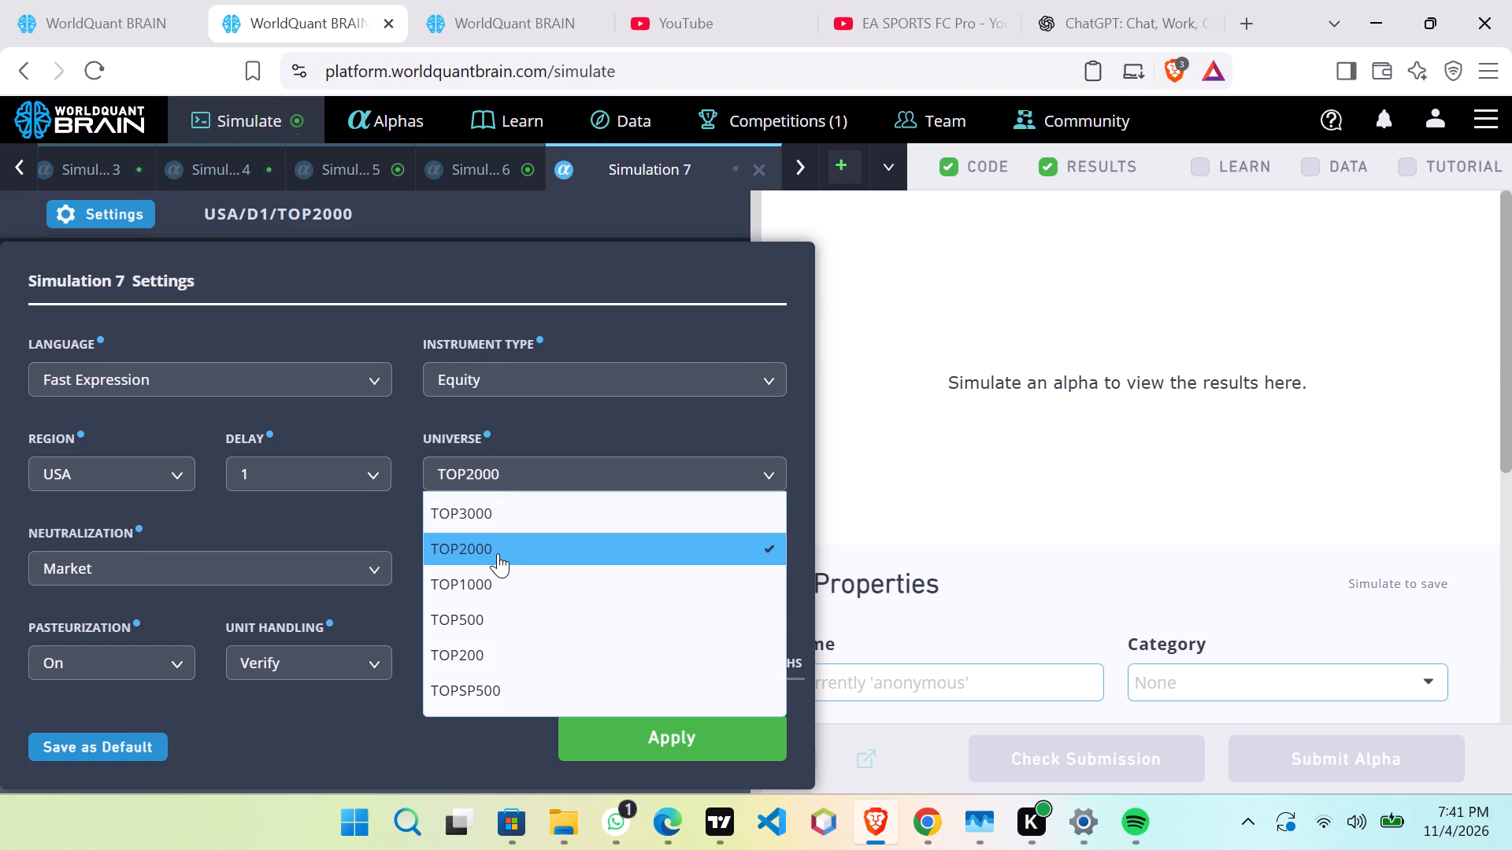
left_click(493, 549)
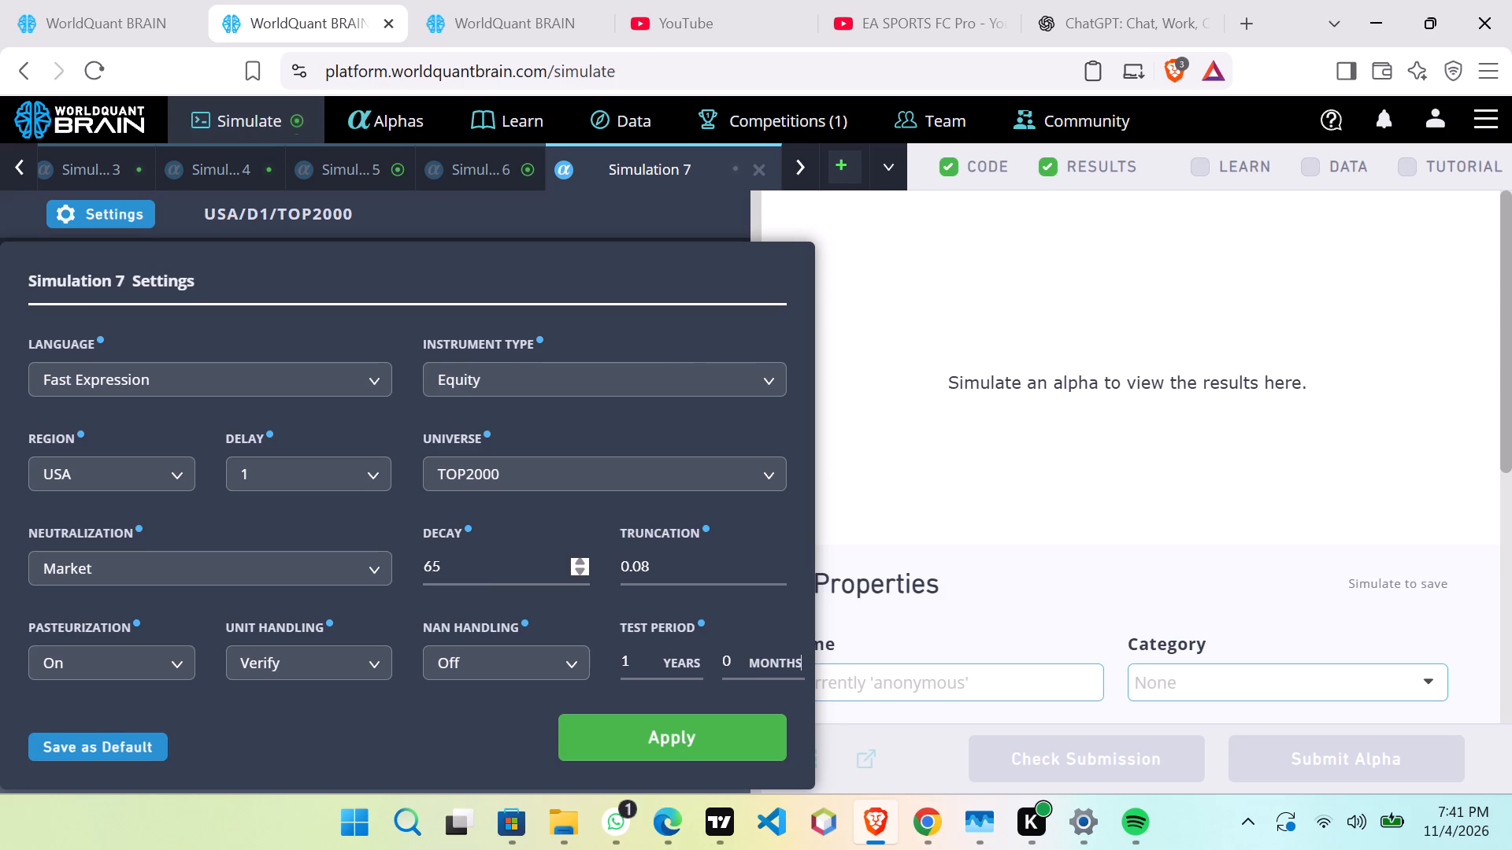
left_click(580, 728)
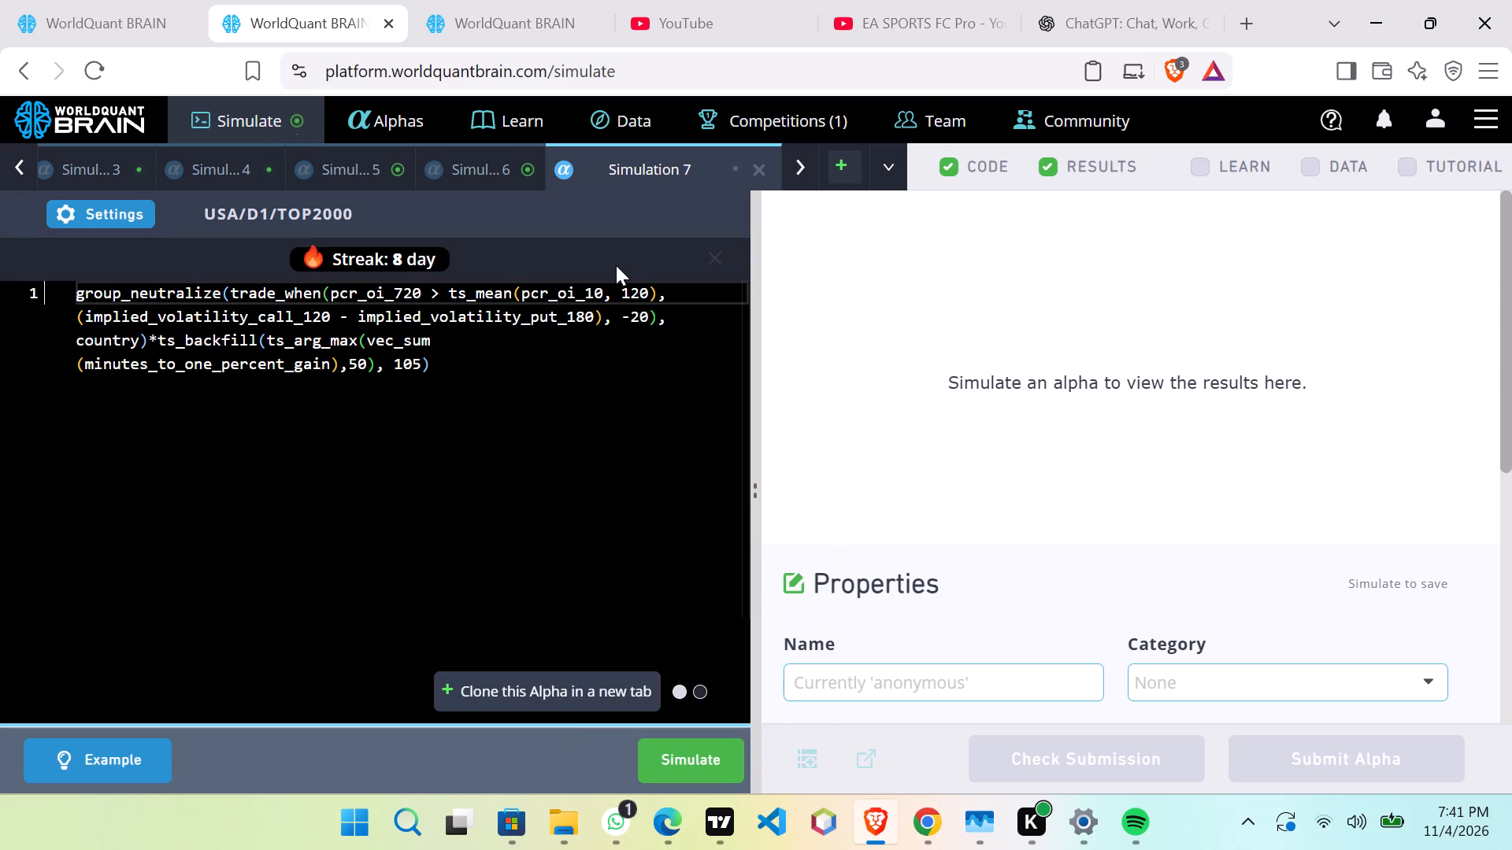
left_click(109, 208)
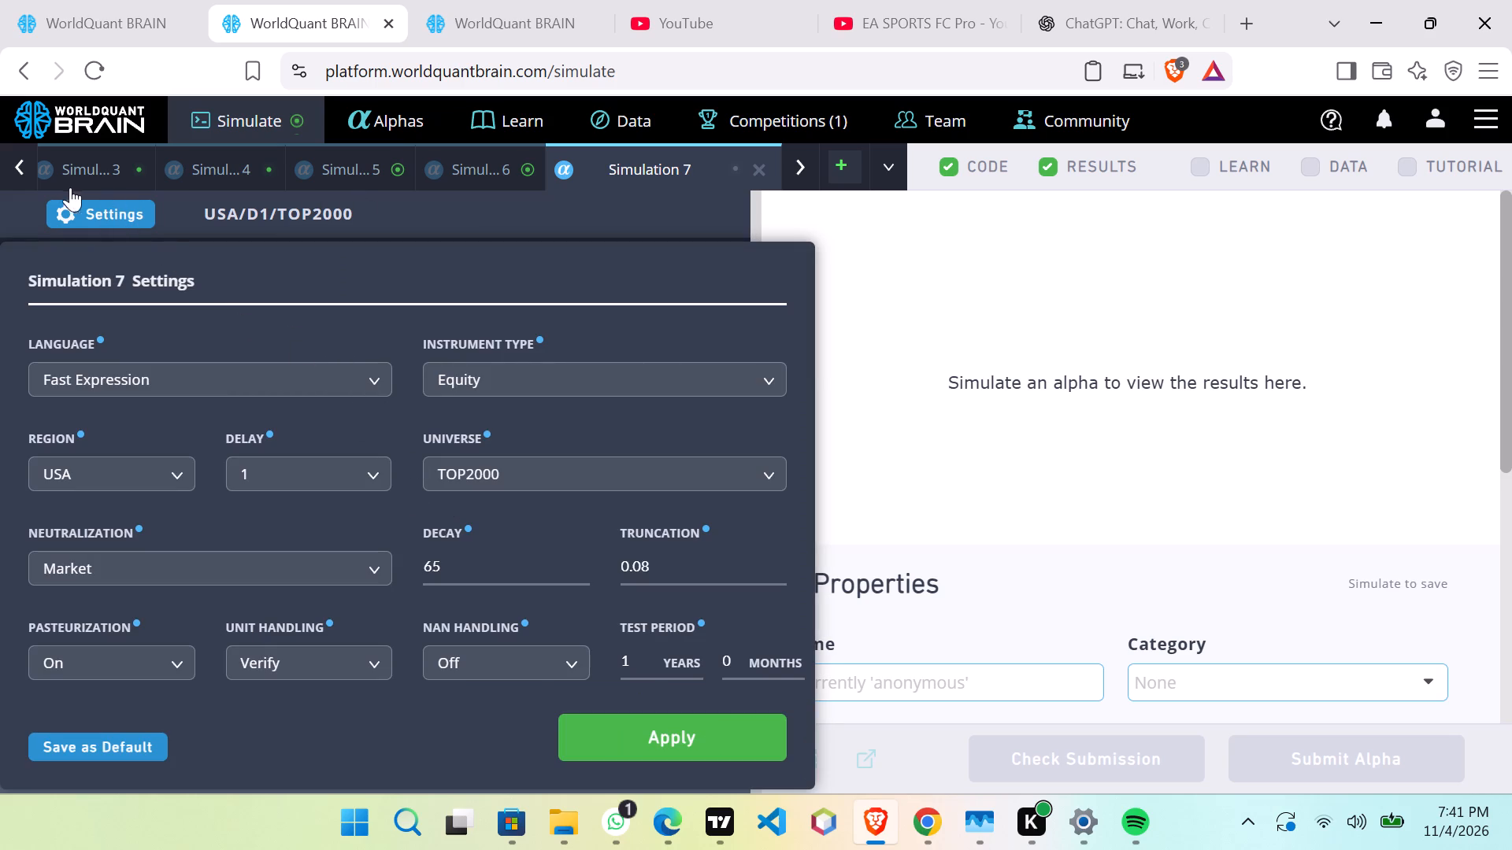
left_click(19, 168)
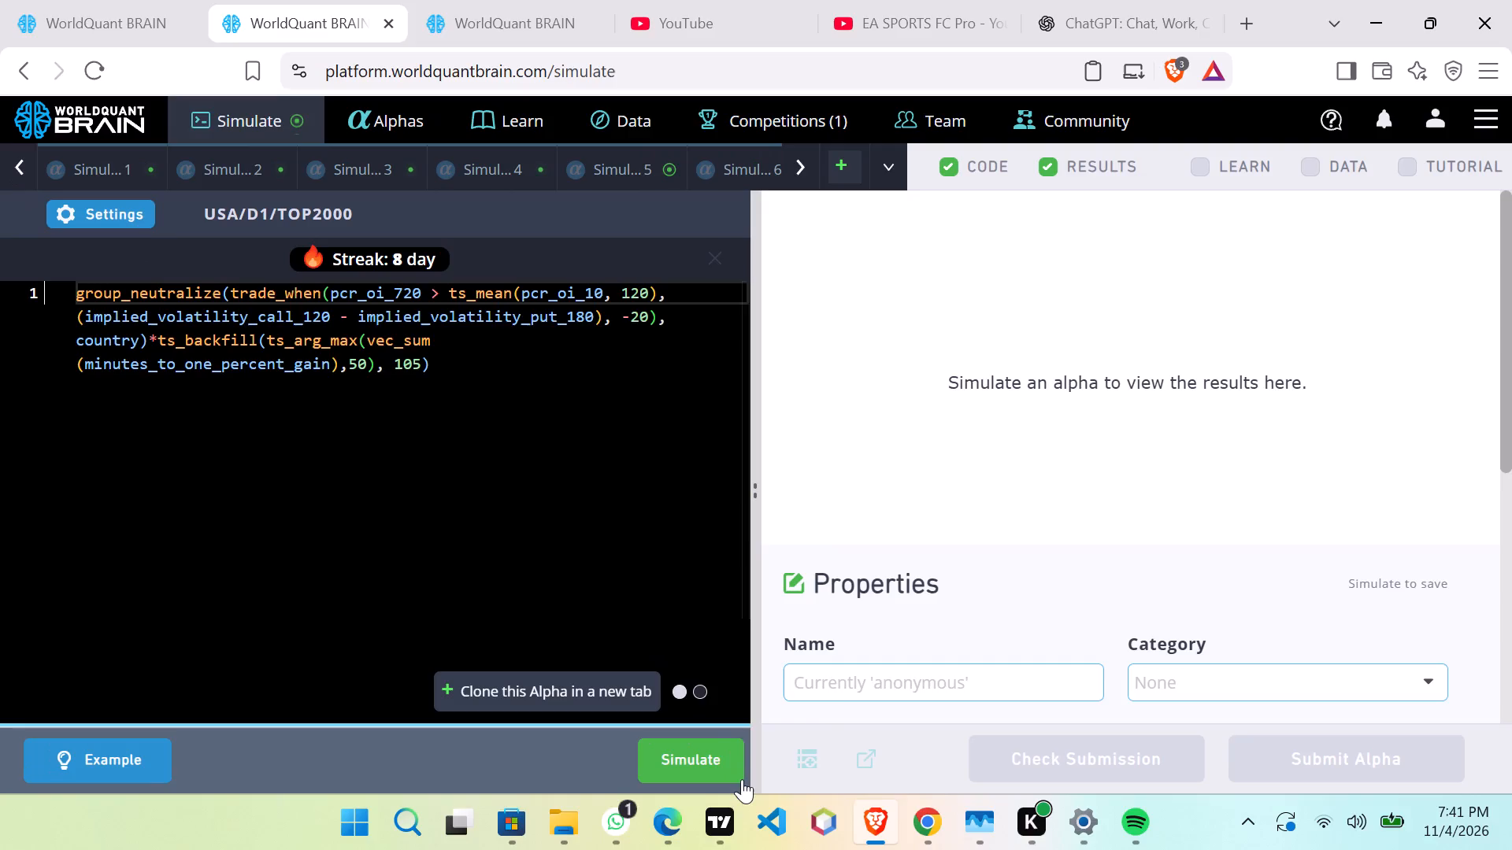
left_click(686, 755)
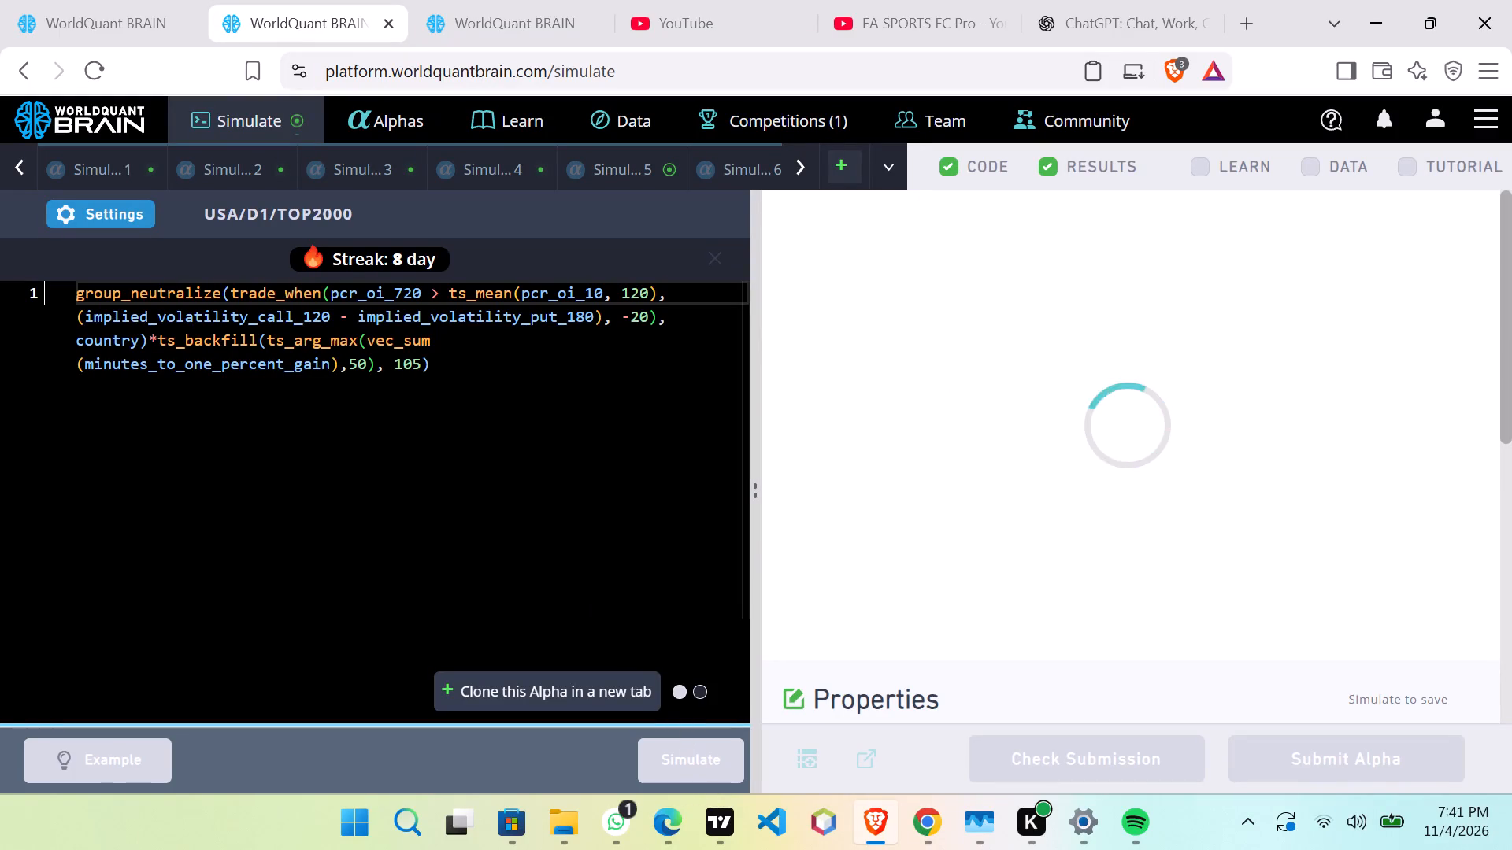
Clone Simulation 7's alpha into a new simulation tab.
left_click(604, 681)
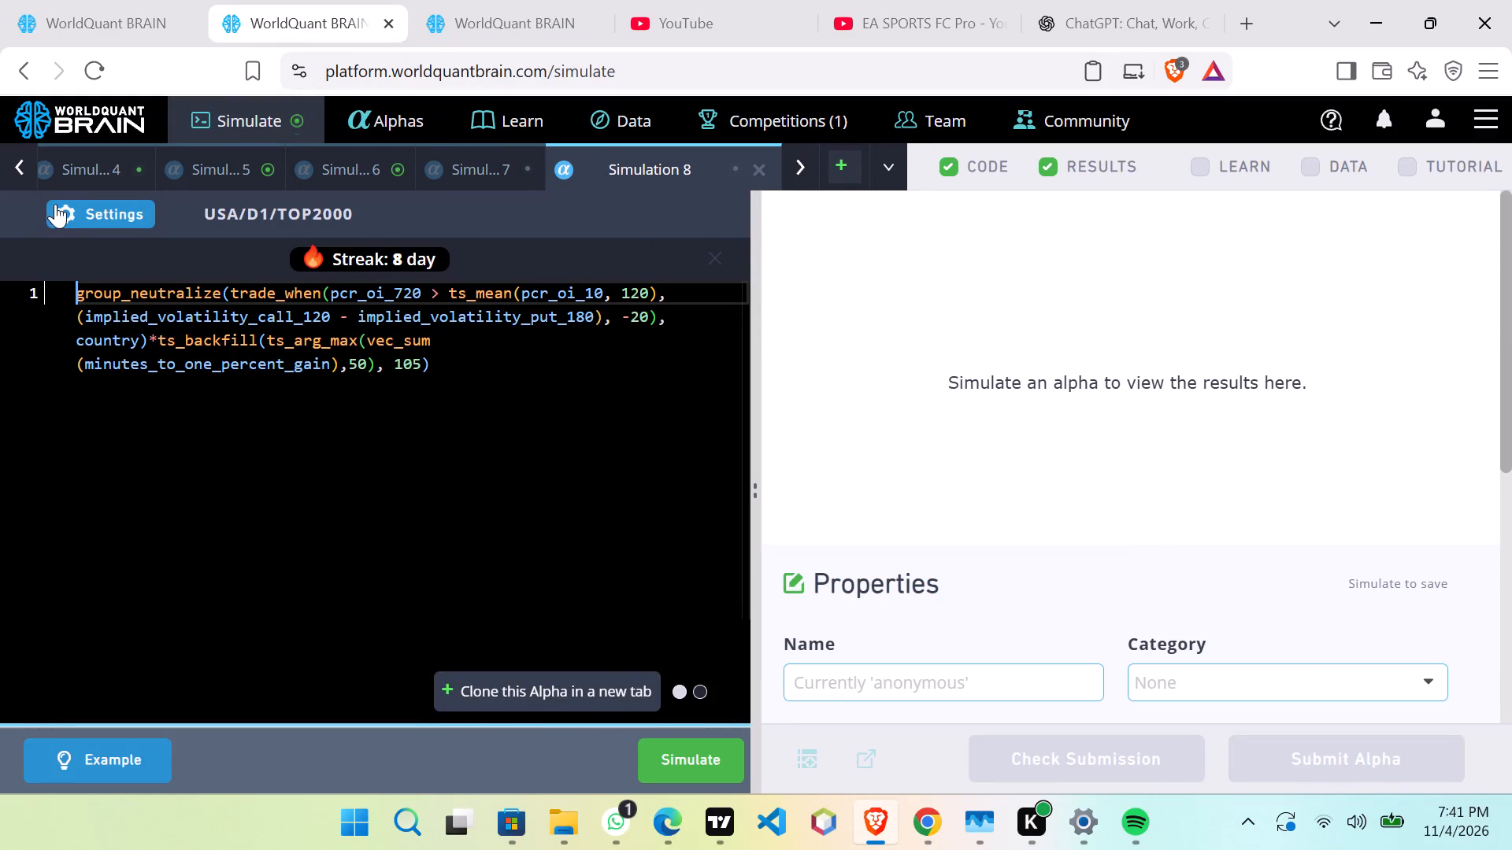
Set Simulation 8 to decay 70, universe TOP1000 and Sector neutralization, and run the simulation.
left_click(72, 215)
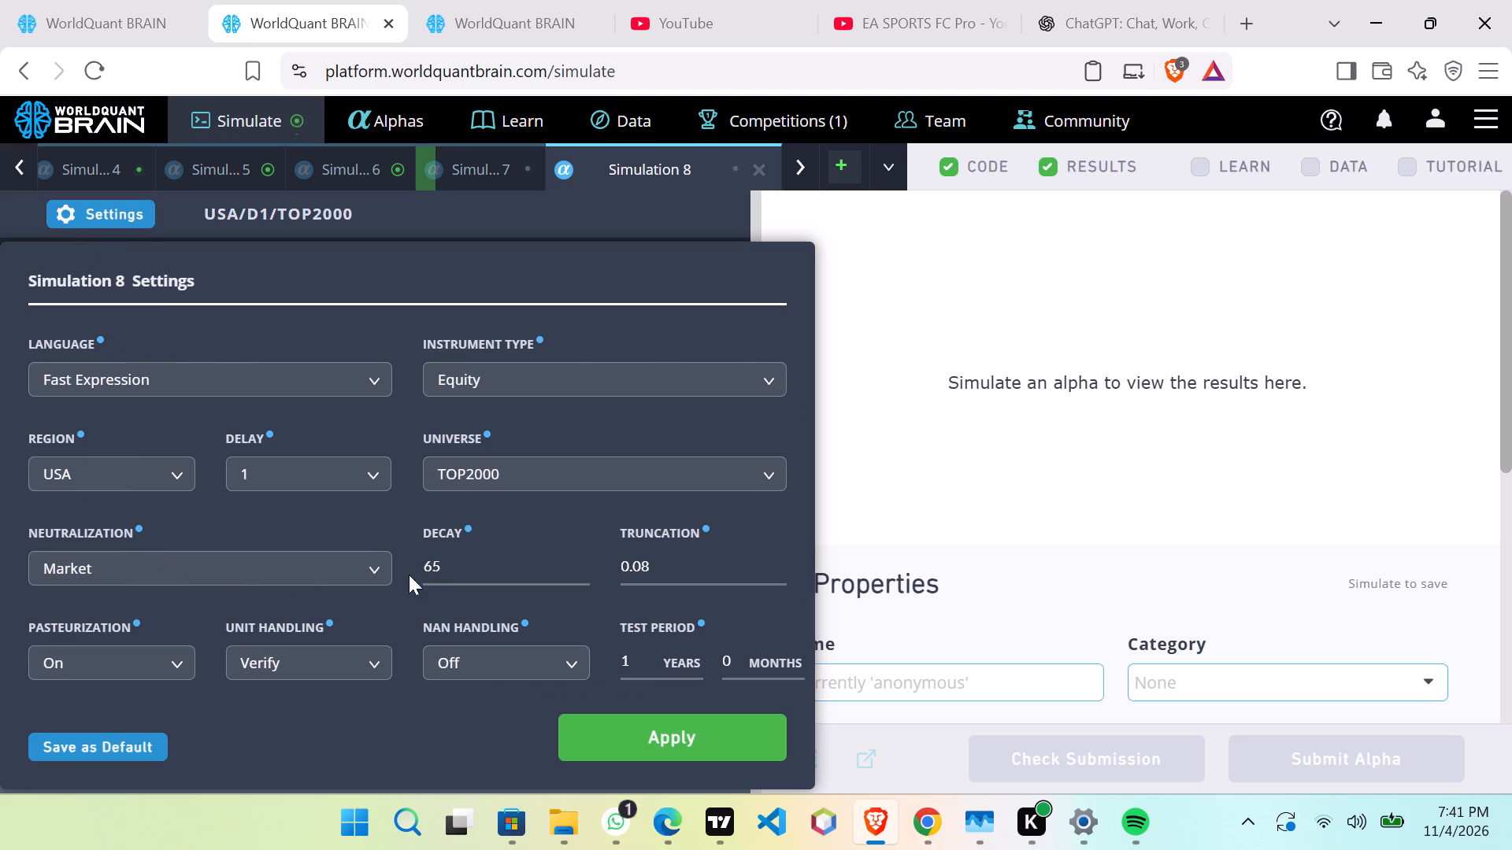
left_click(470, 576)
scroll(470, 576, "up", 5)
left_click(521, 481)
left_click(509, 571)
left_click(68, 565)
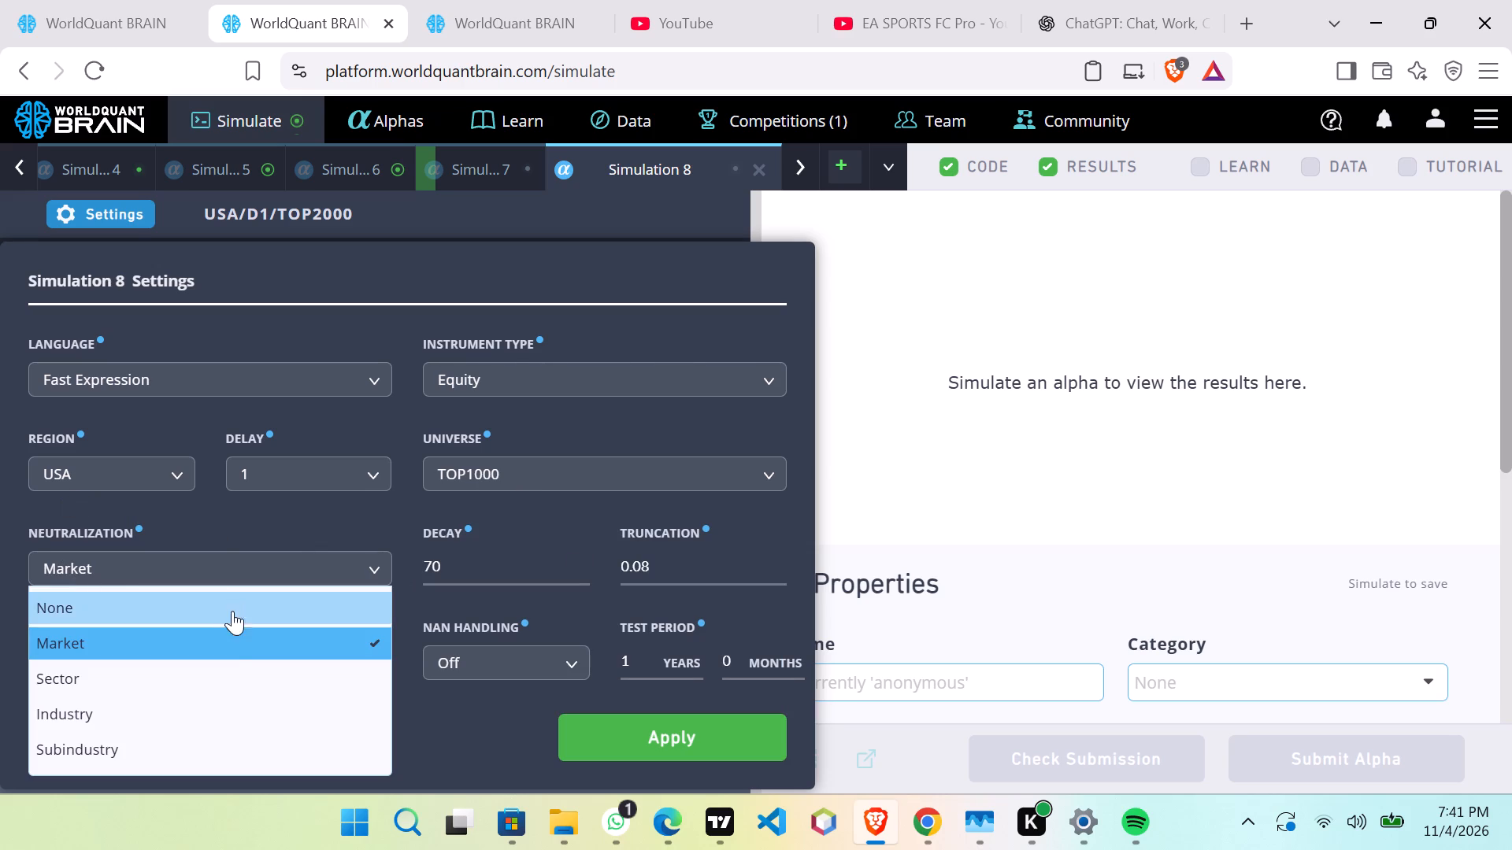
left_click(220, 666)
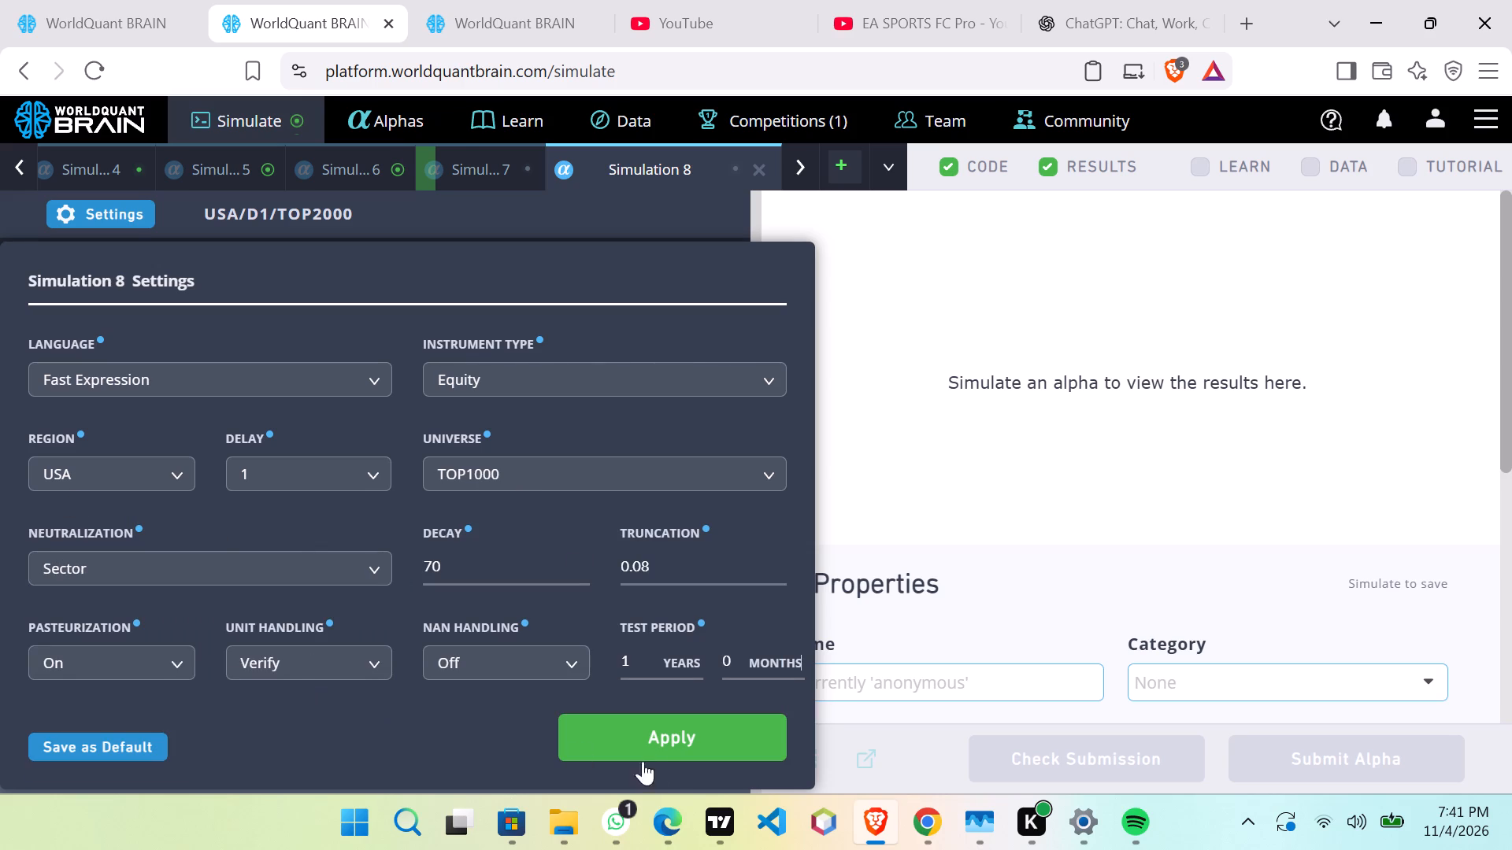
left_click(665, 744)
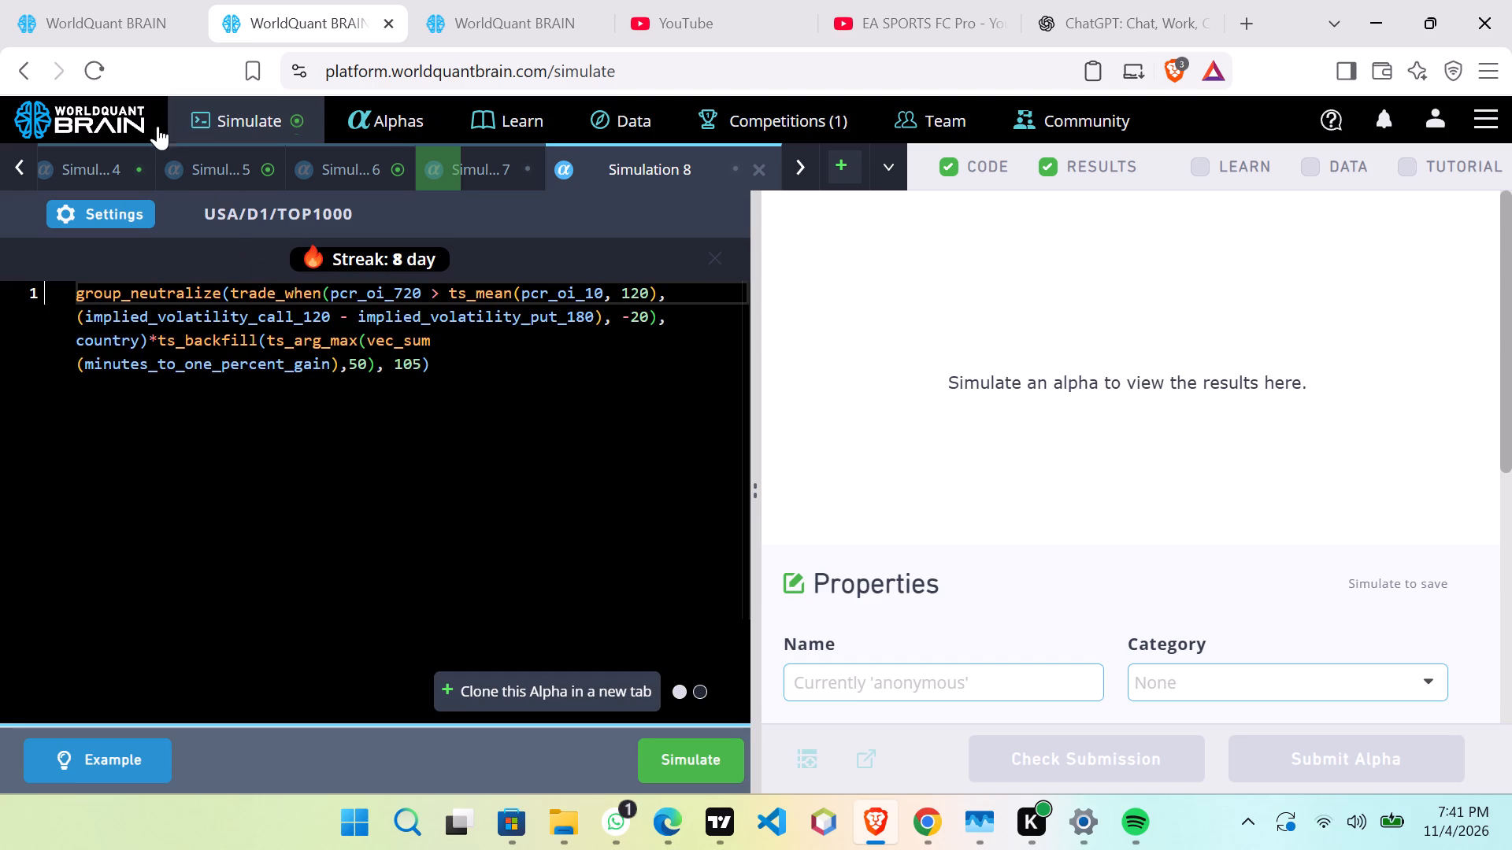
left_click(663, 767)
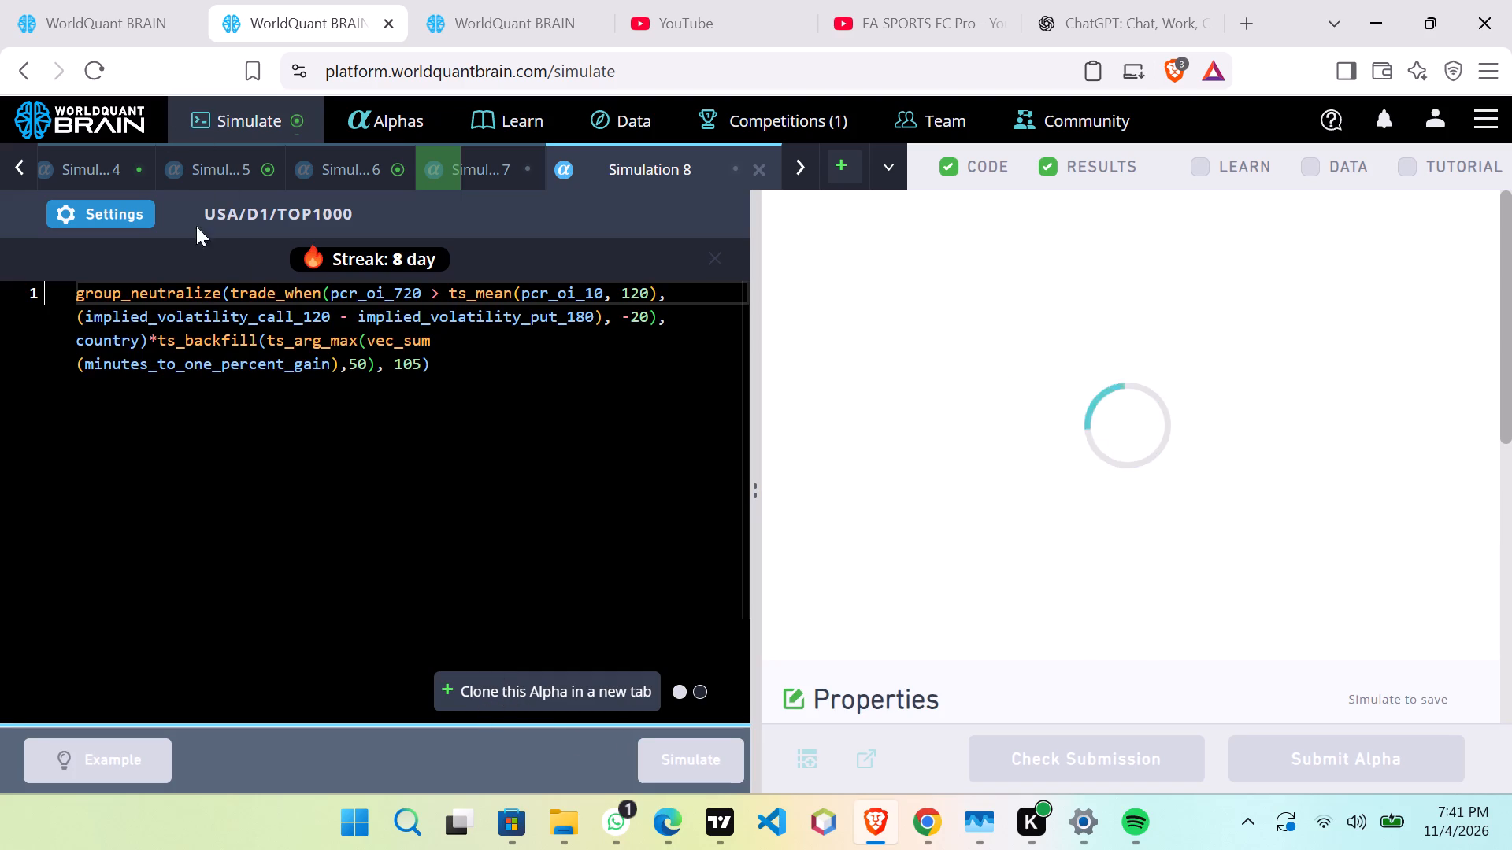
Look through the PnL charts of Simulations 1, 2, 3 and 4 one after another.
left_click(15, 161)
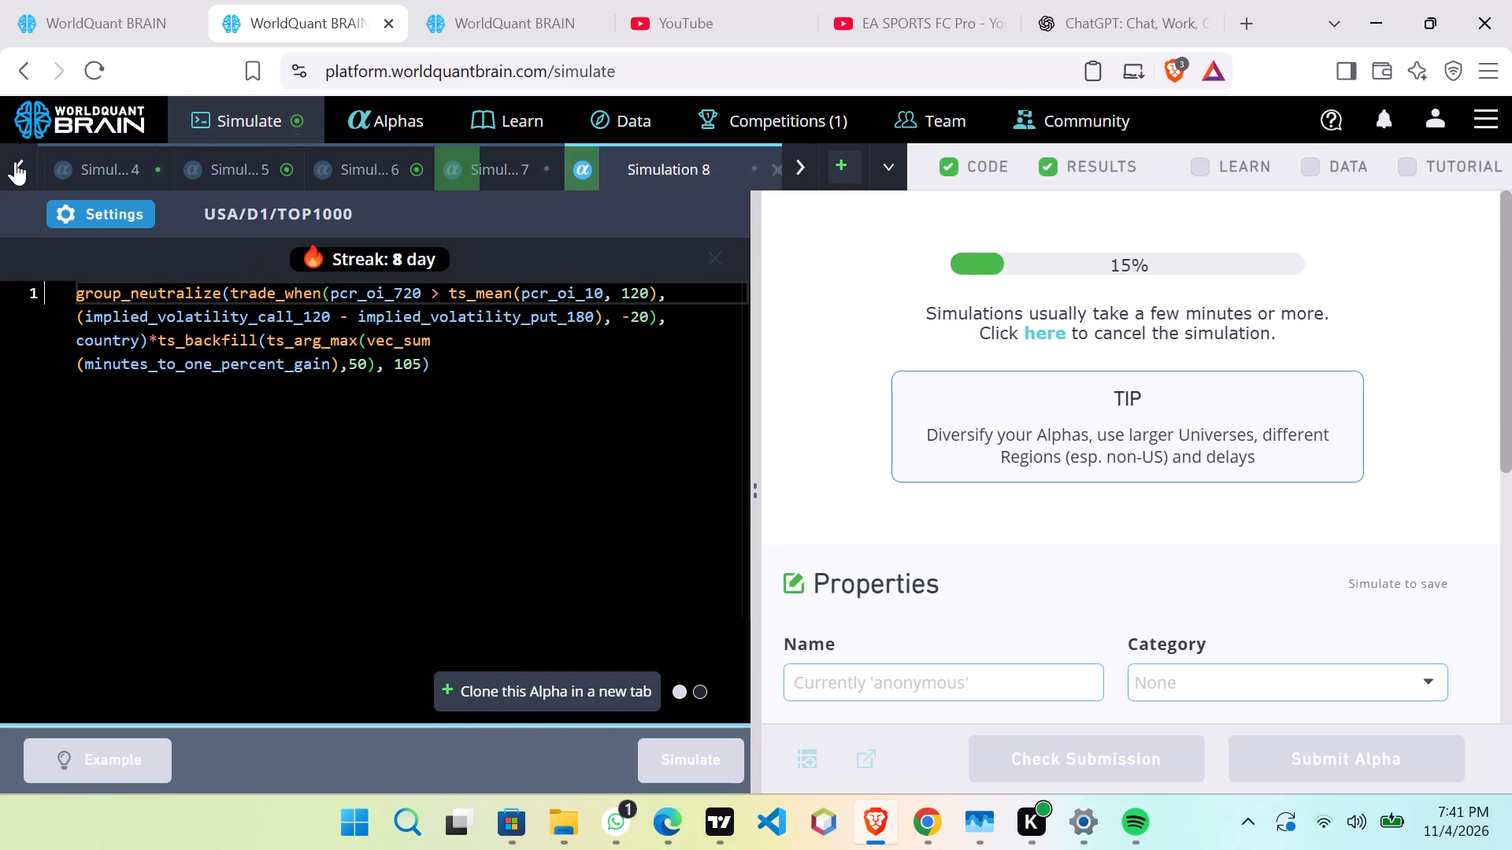
left_click(102, 168)
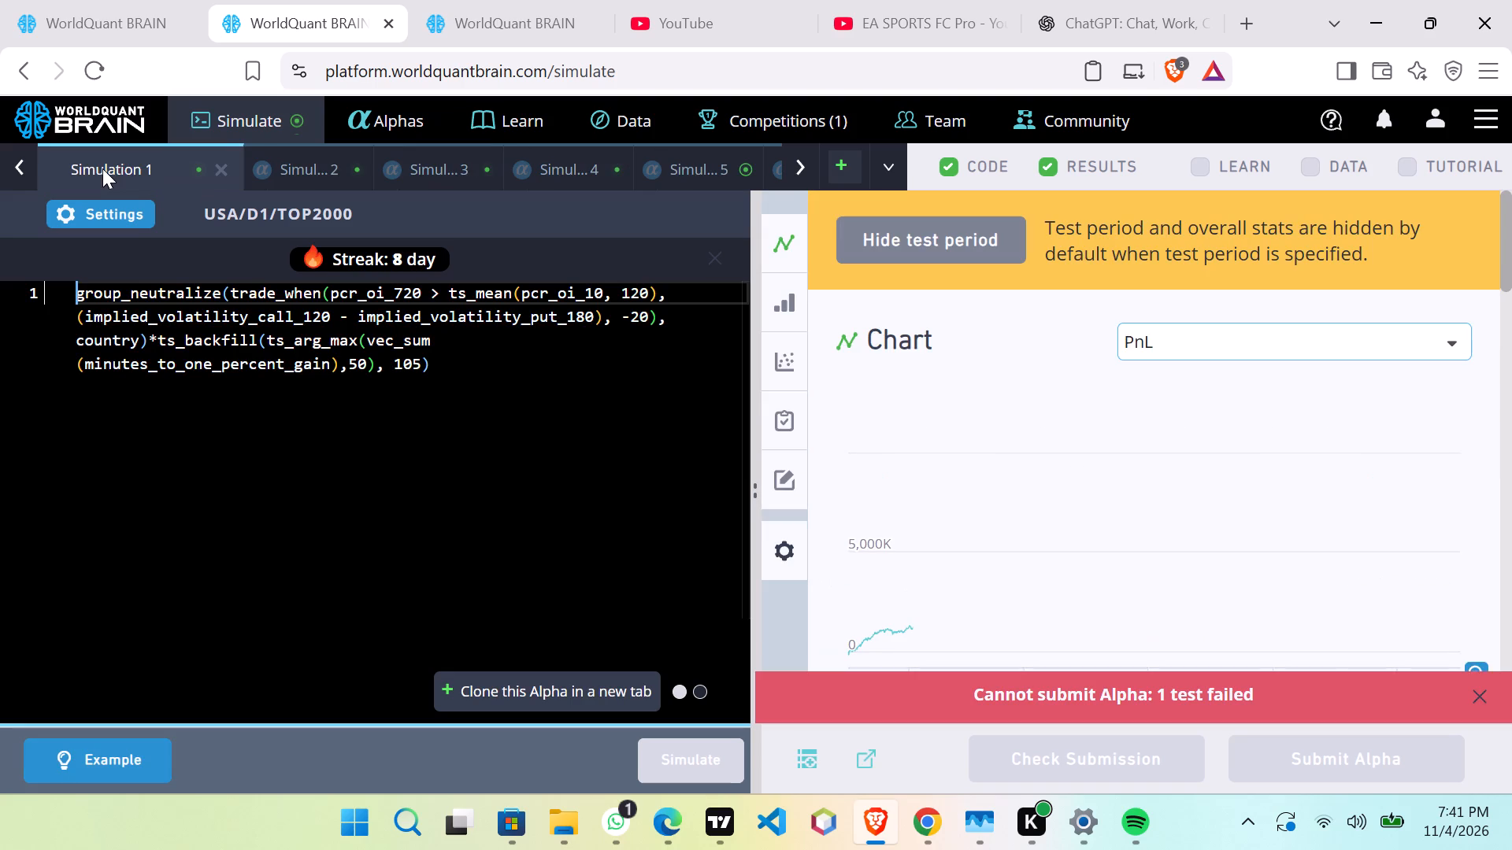
left_click(298, 164)
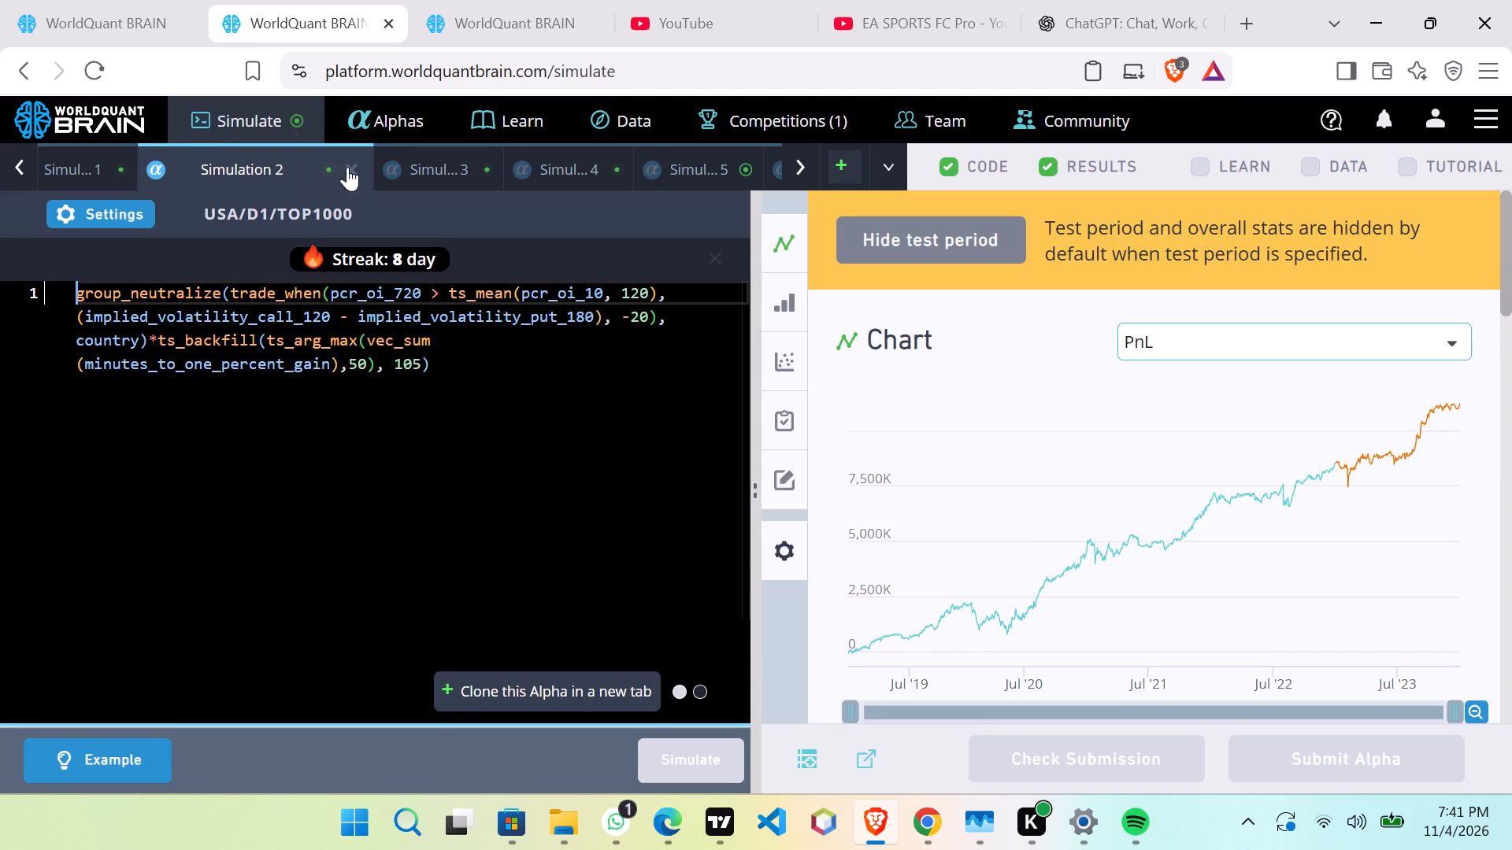
left_click(406, 168)
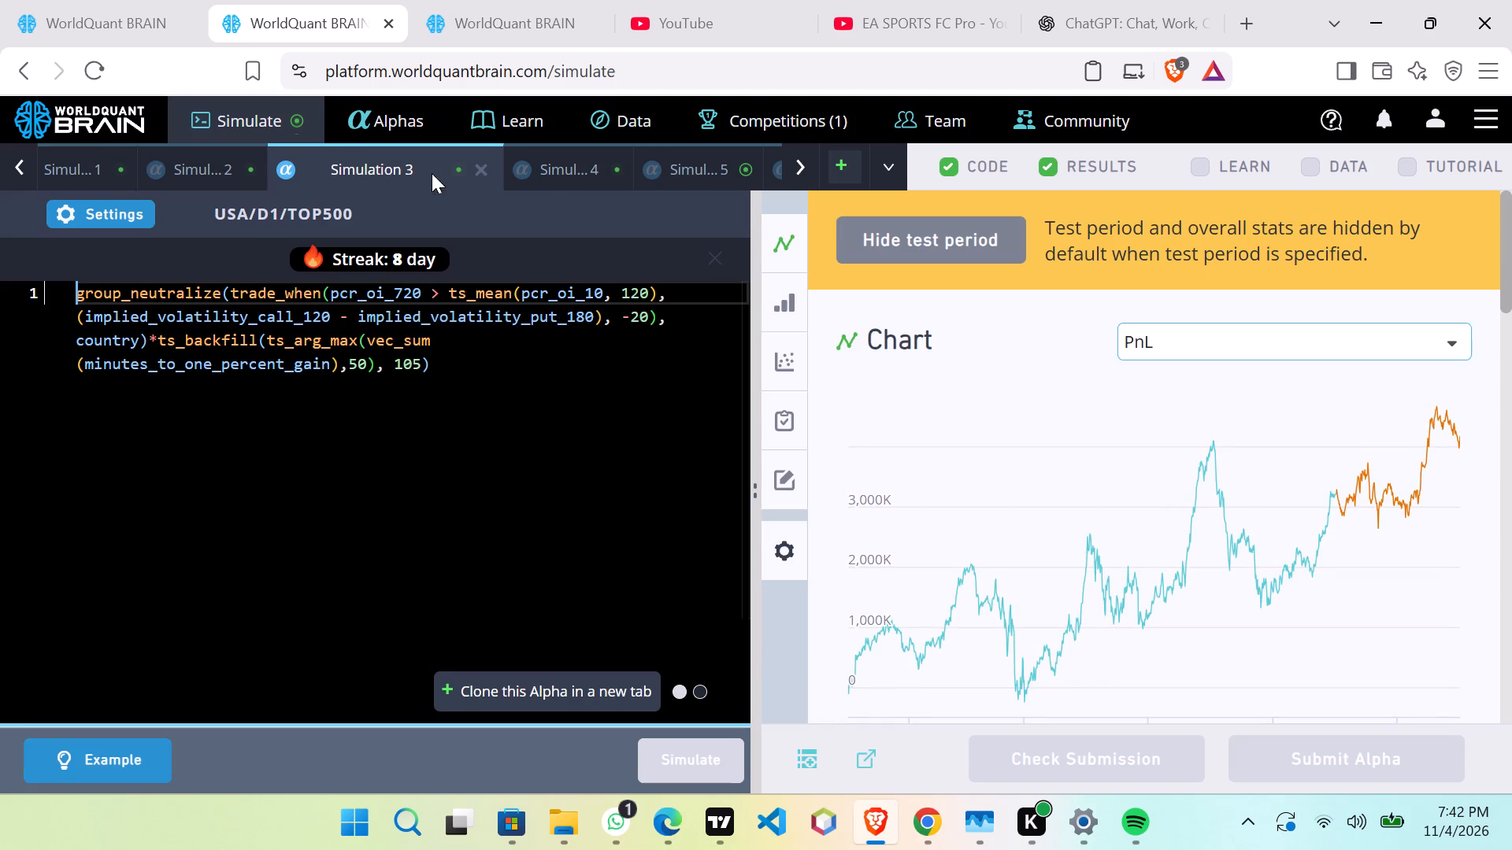
left_click(548, 176)
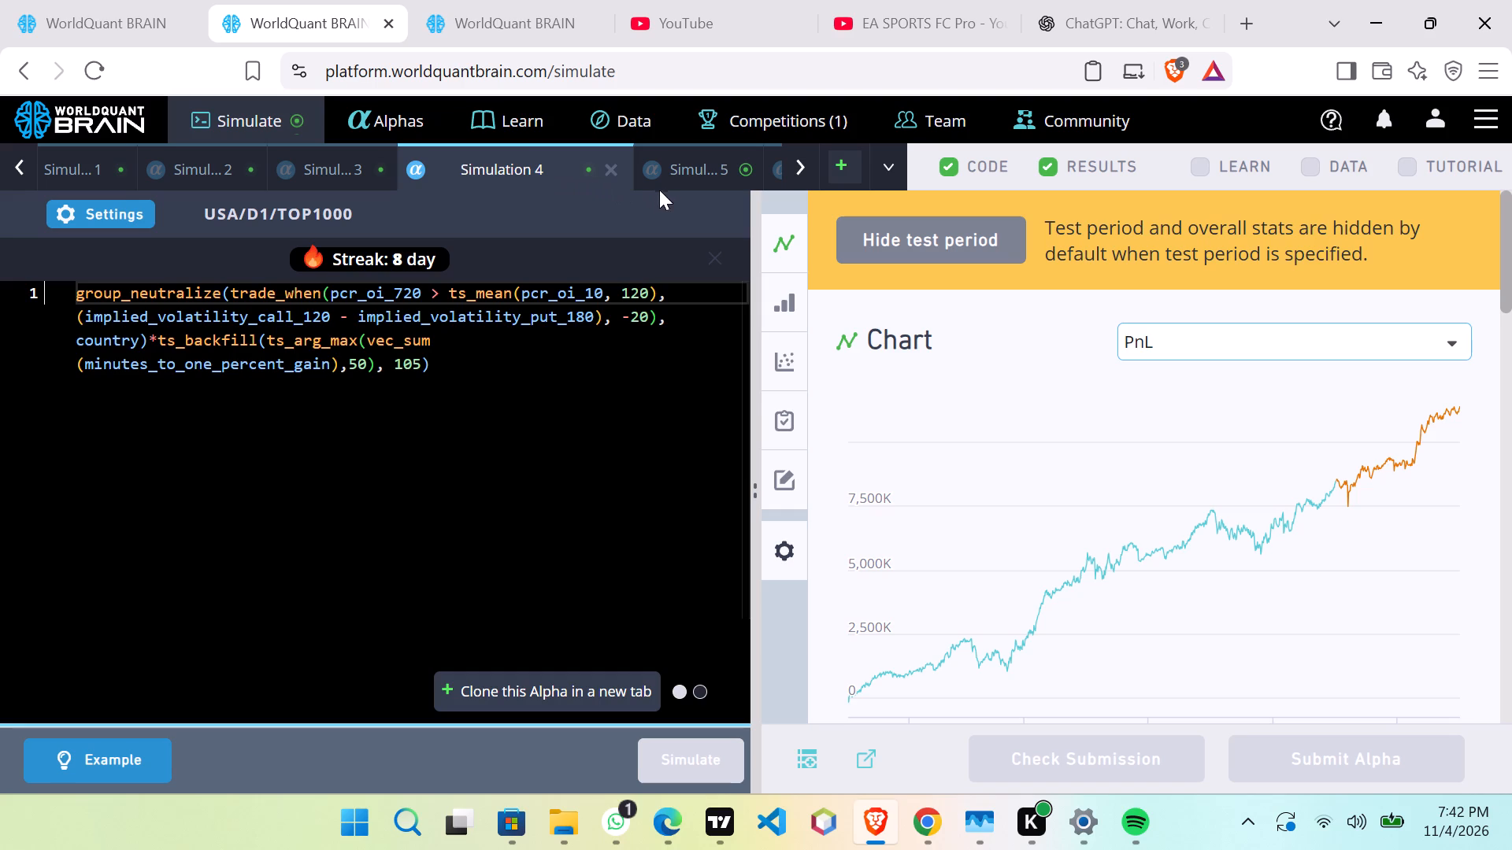
Reveal the test period results of Simulations 5 and 6 and review each one's IS Testing Status.
left_click(670, 174)
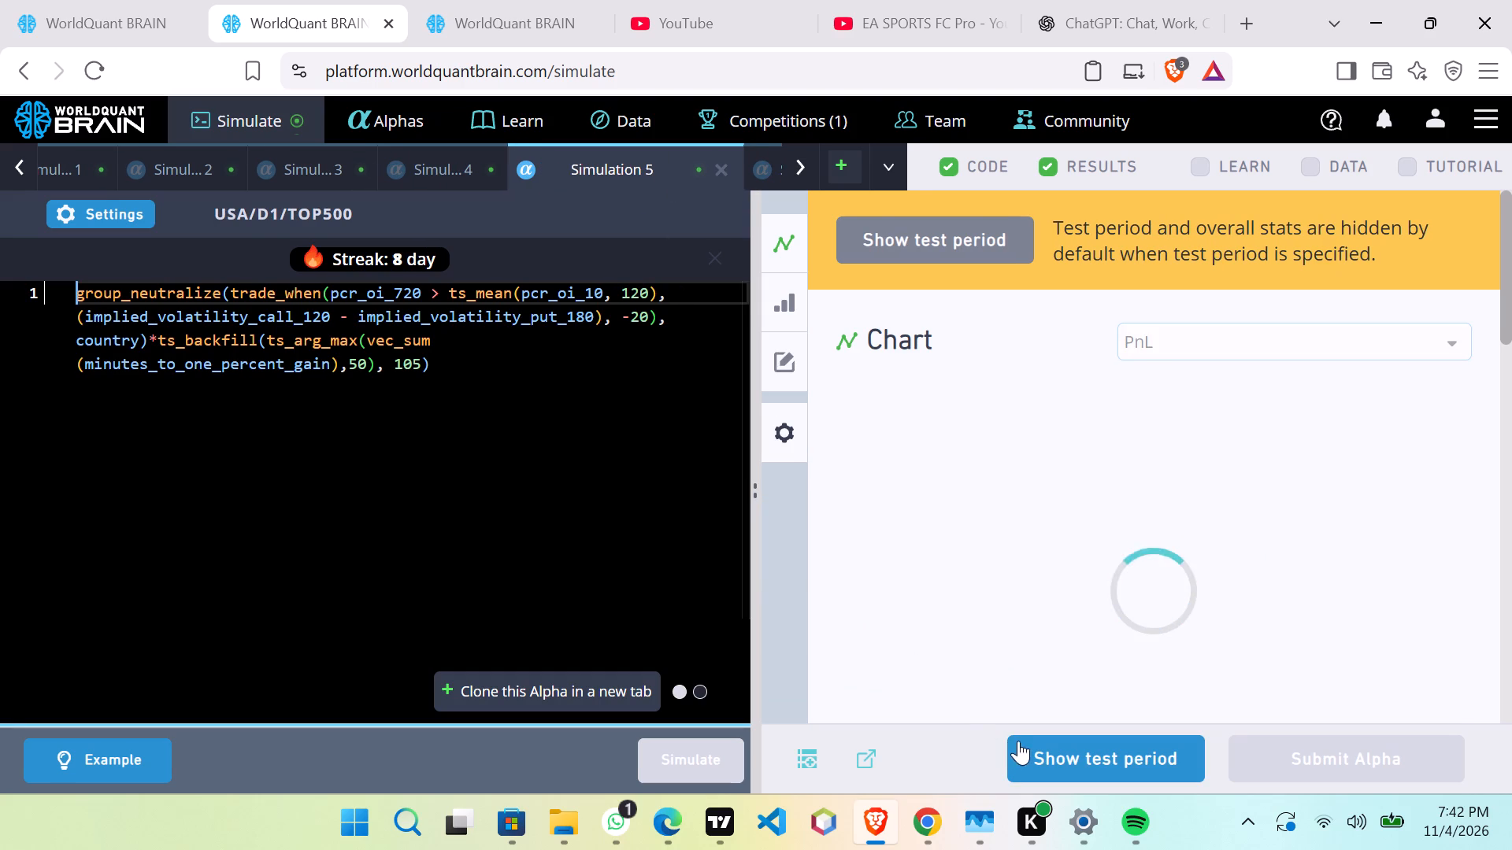
left_click(1024, 739)
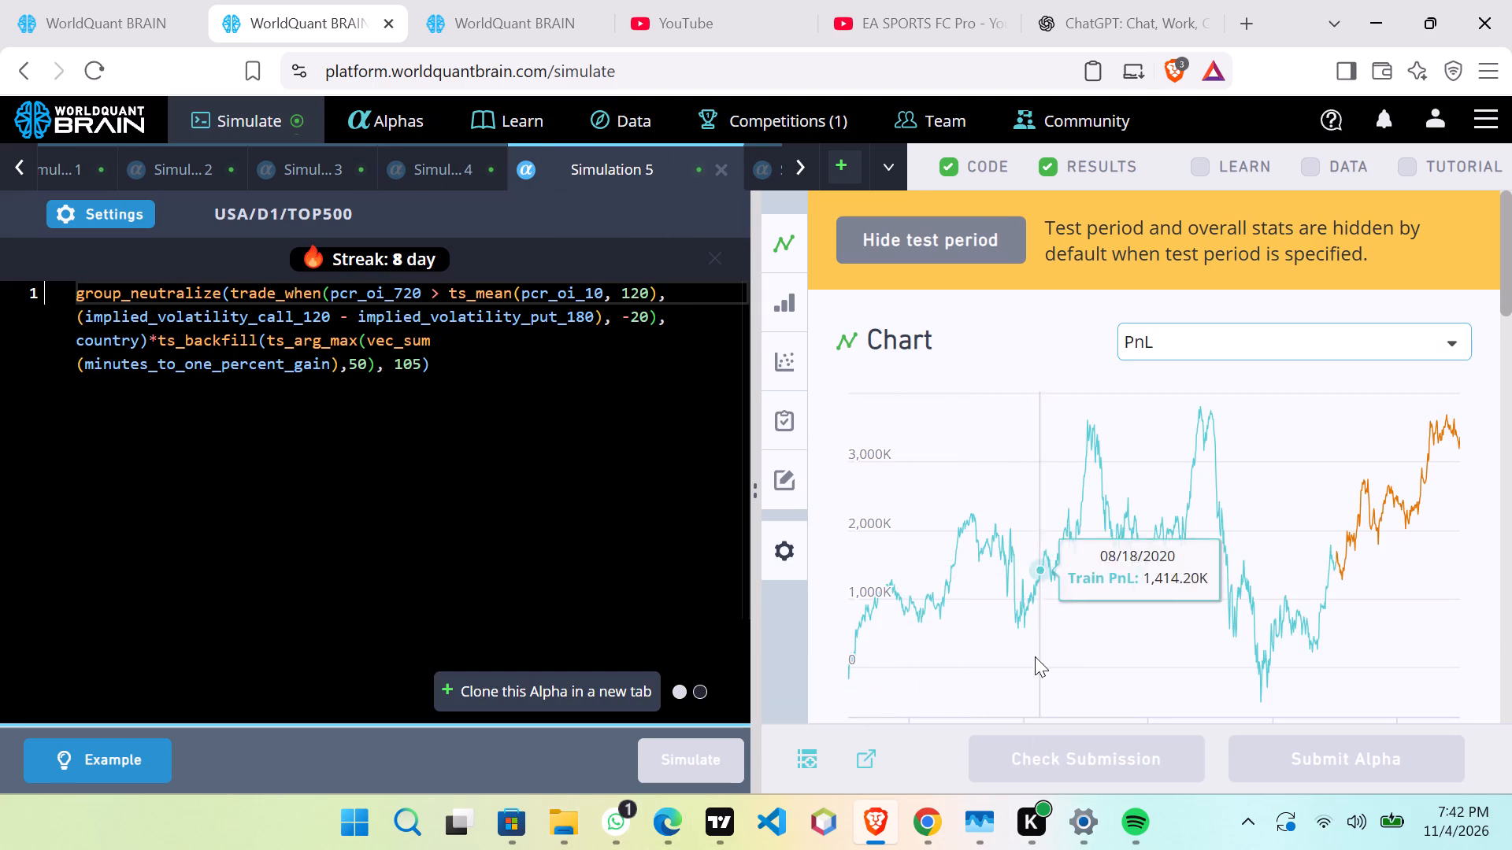
scroll(1219, 545, "down", 5)
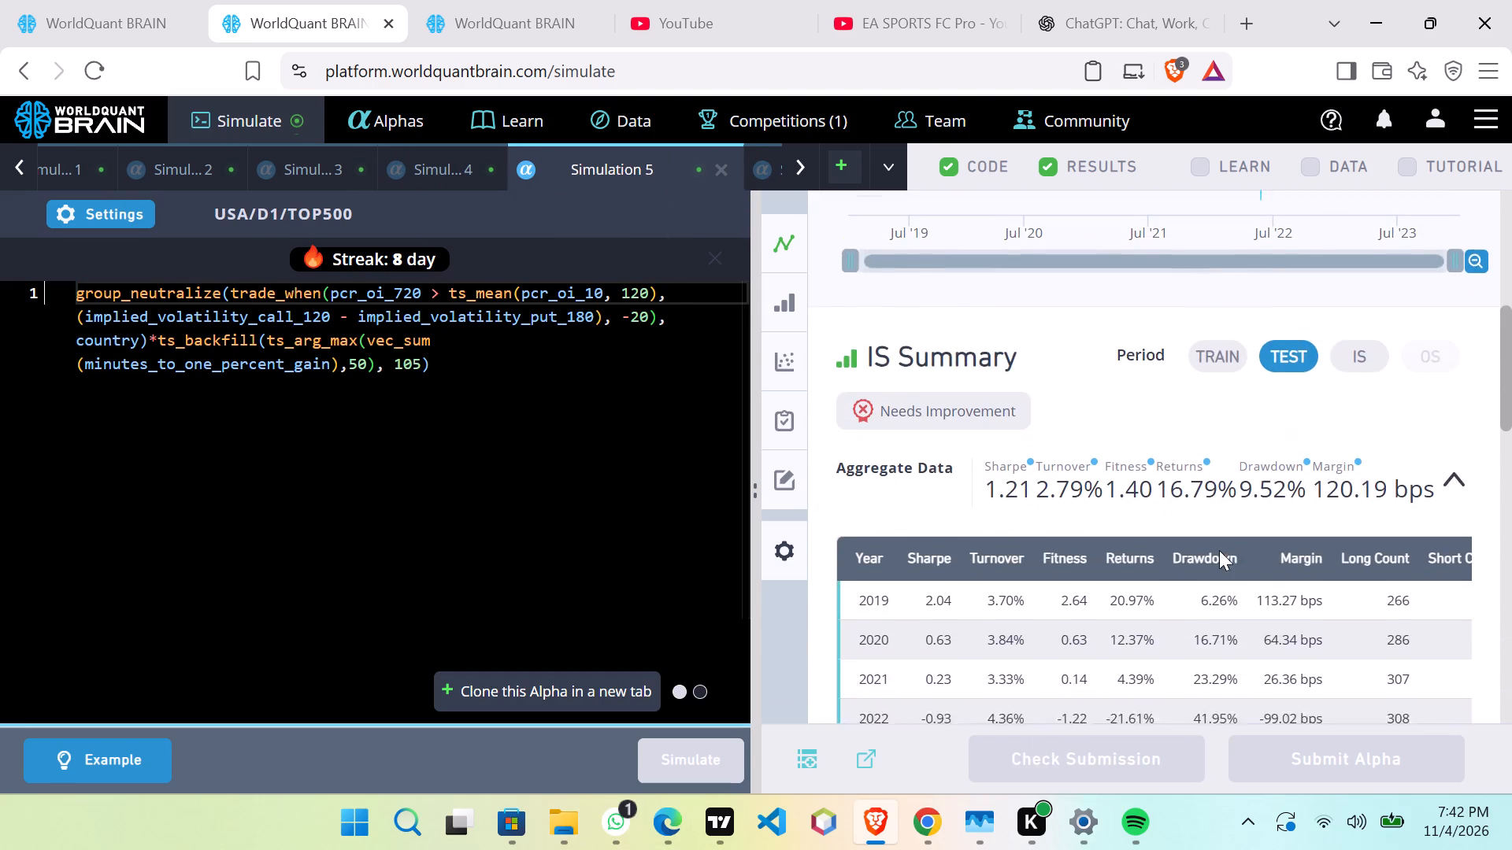
scroll(1219, 550, "down", 5)
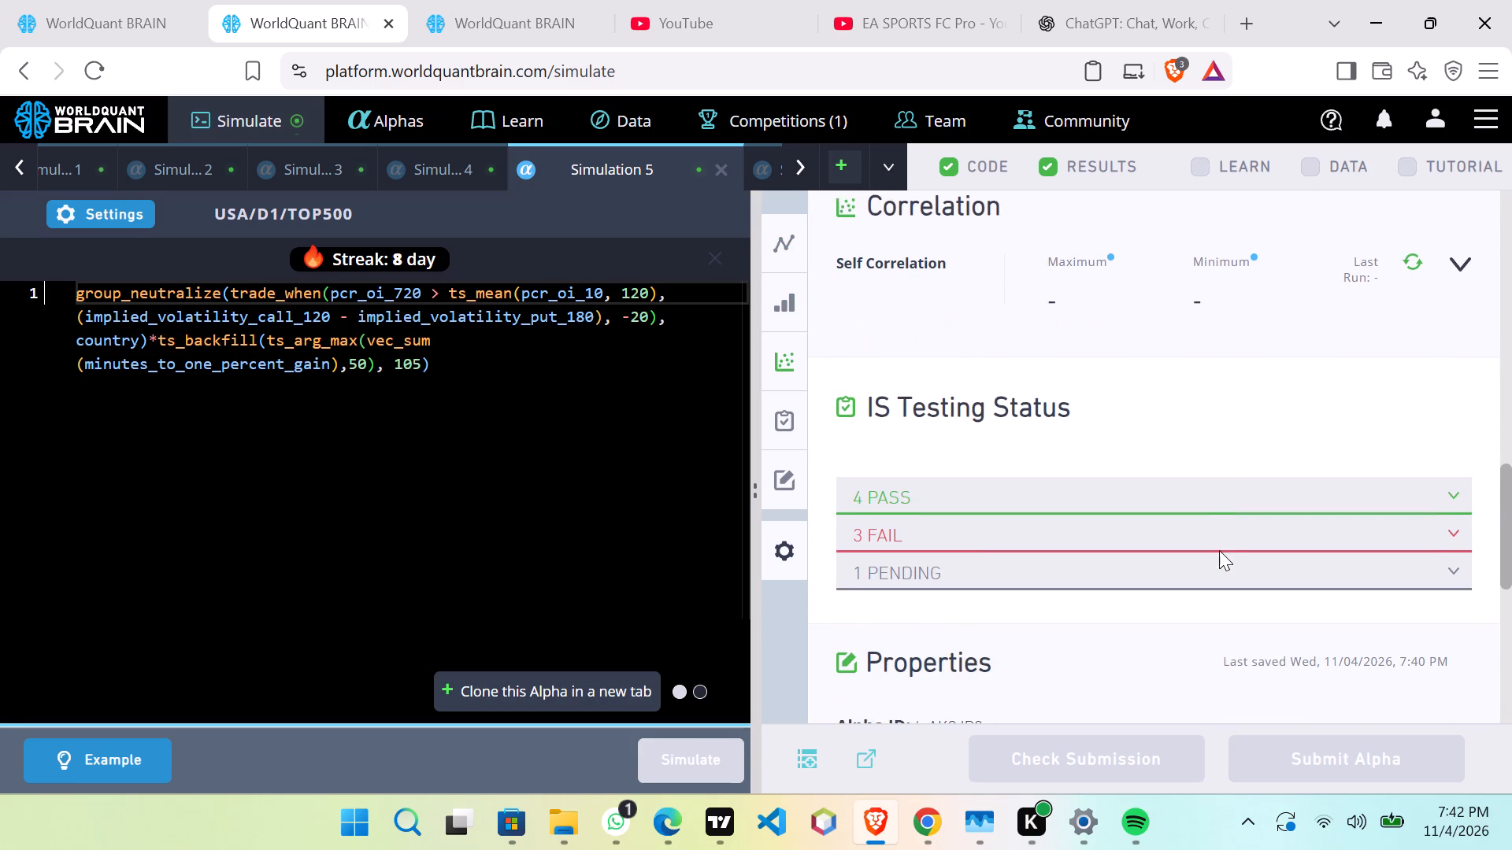
left_click(802, 168)
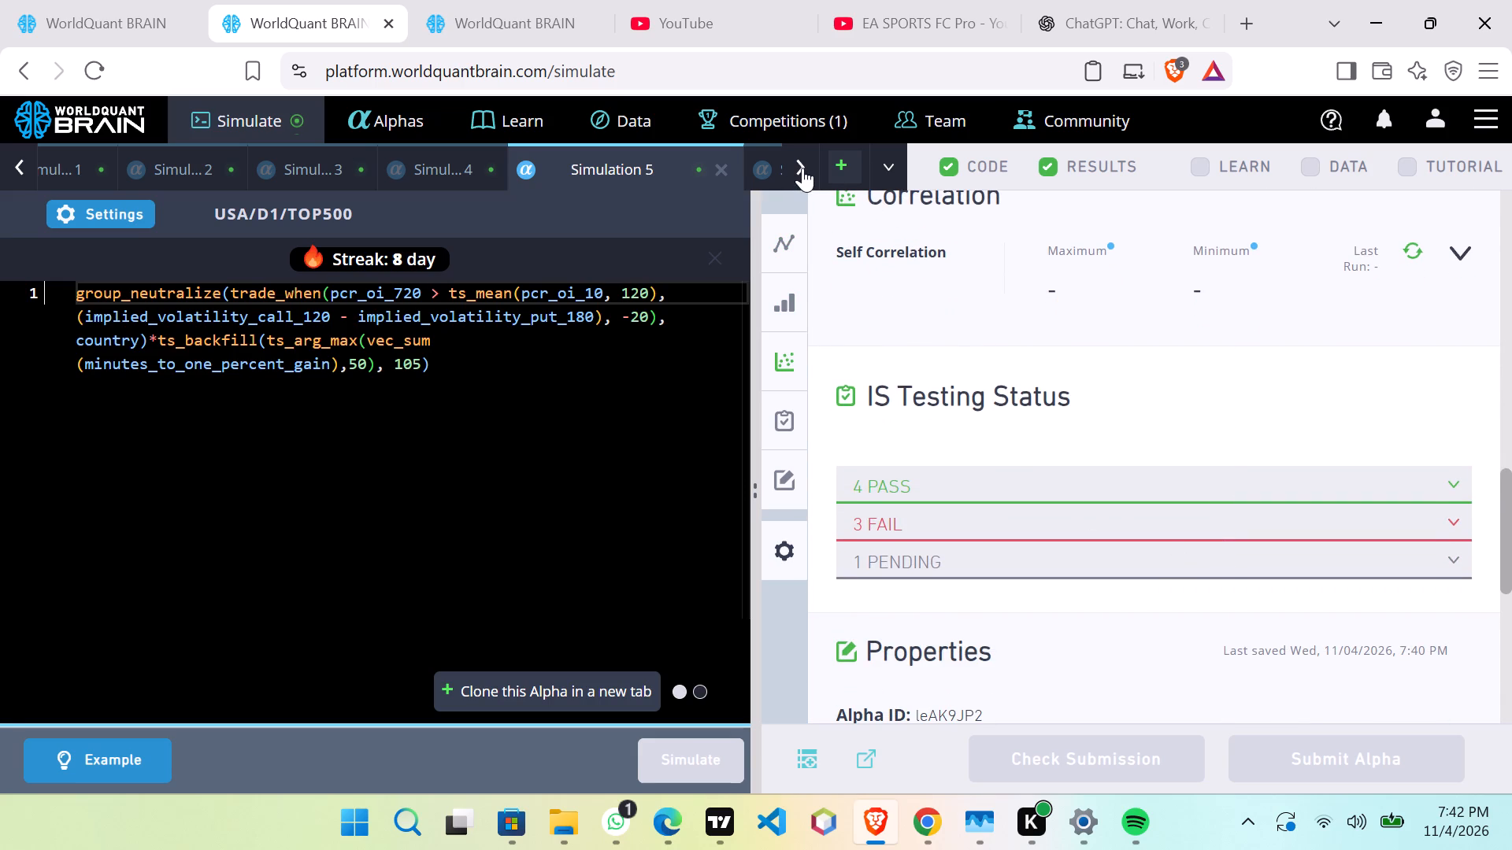
left_click(495, 160)
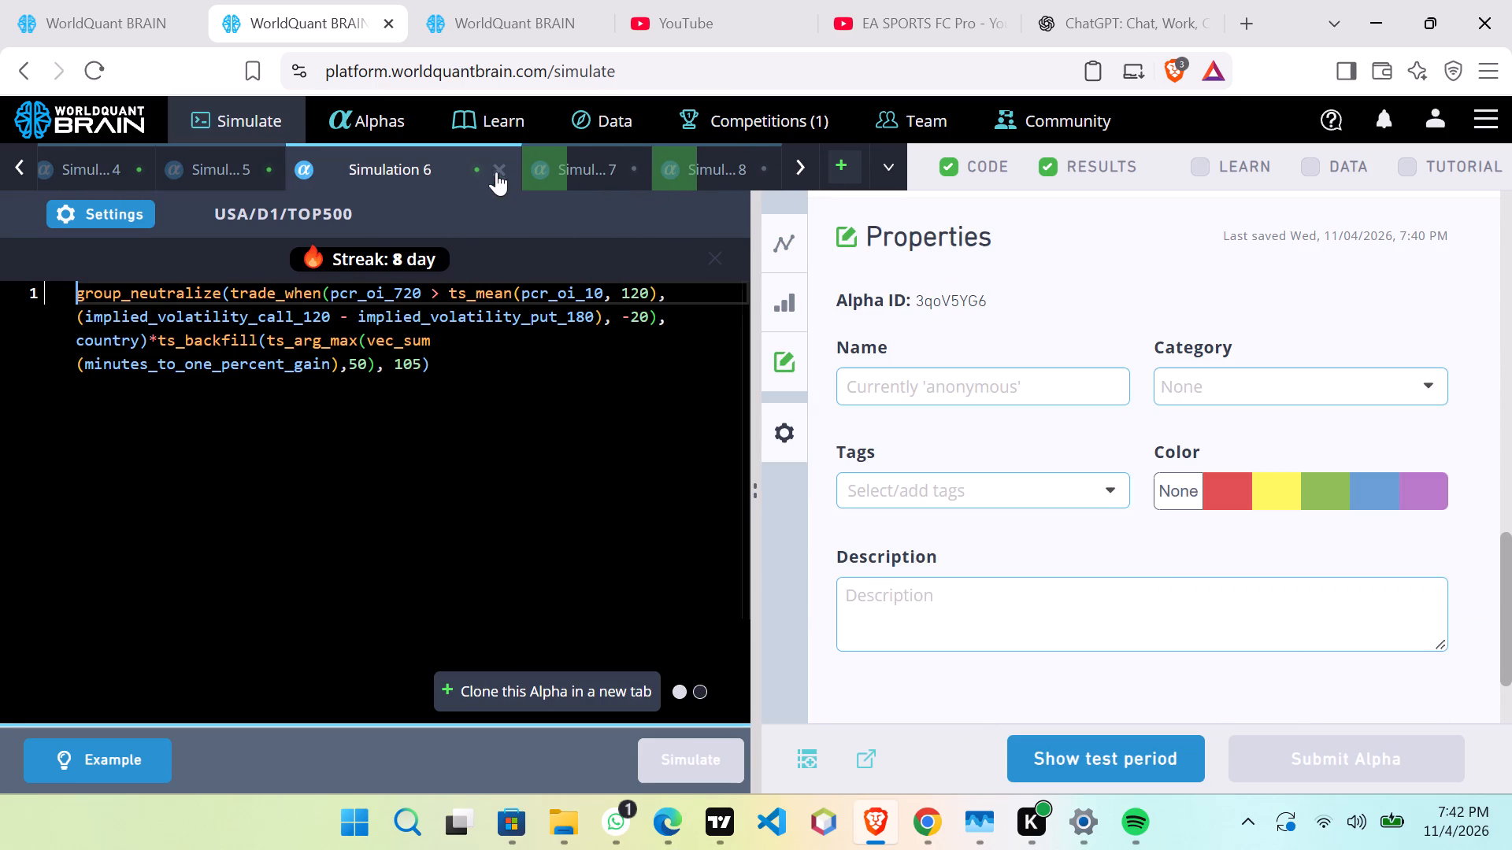
left_click(1039, 750)
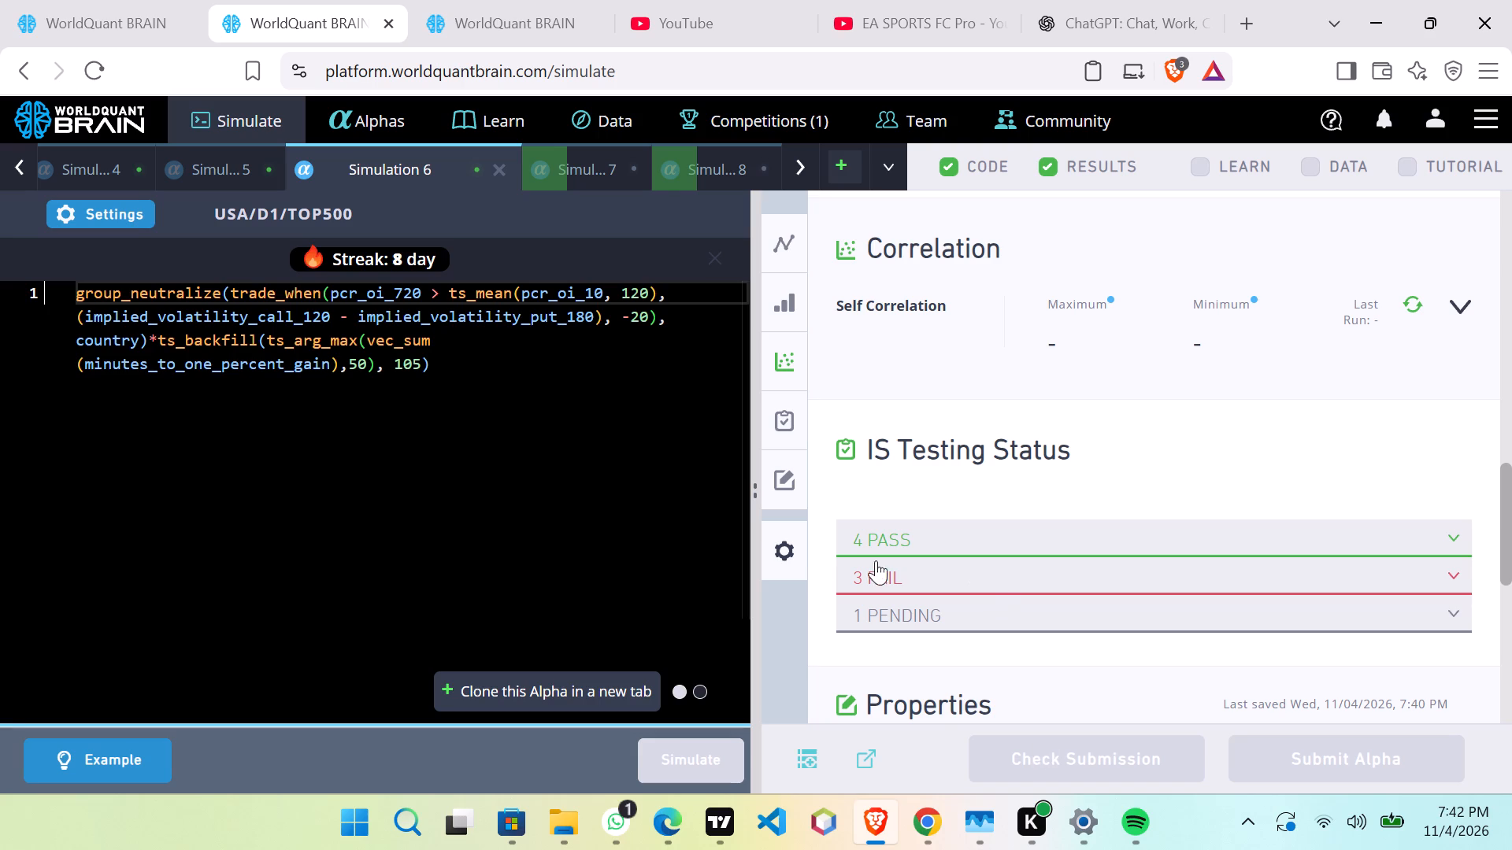
Clone Simulation 6's alpha into a new simulation tab.
left_click(515, 678)
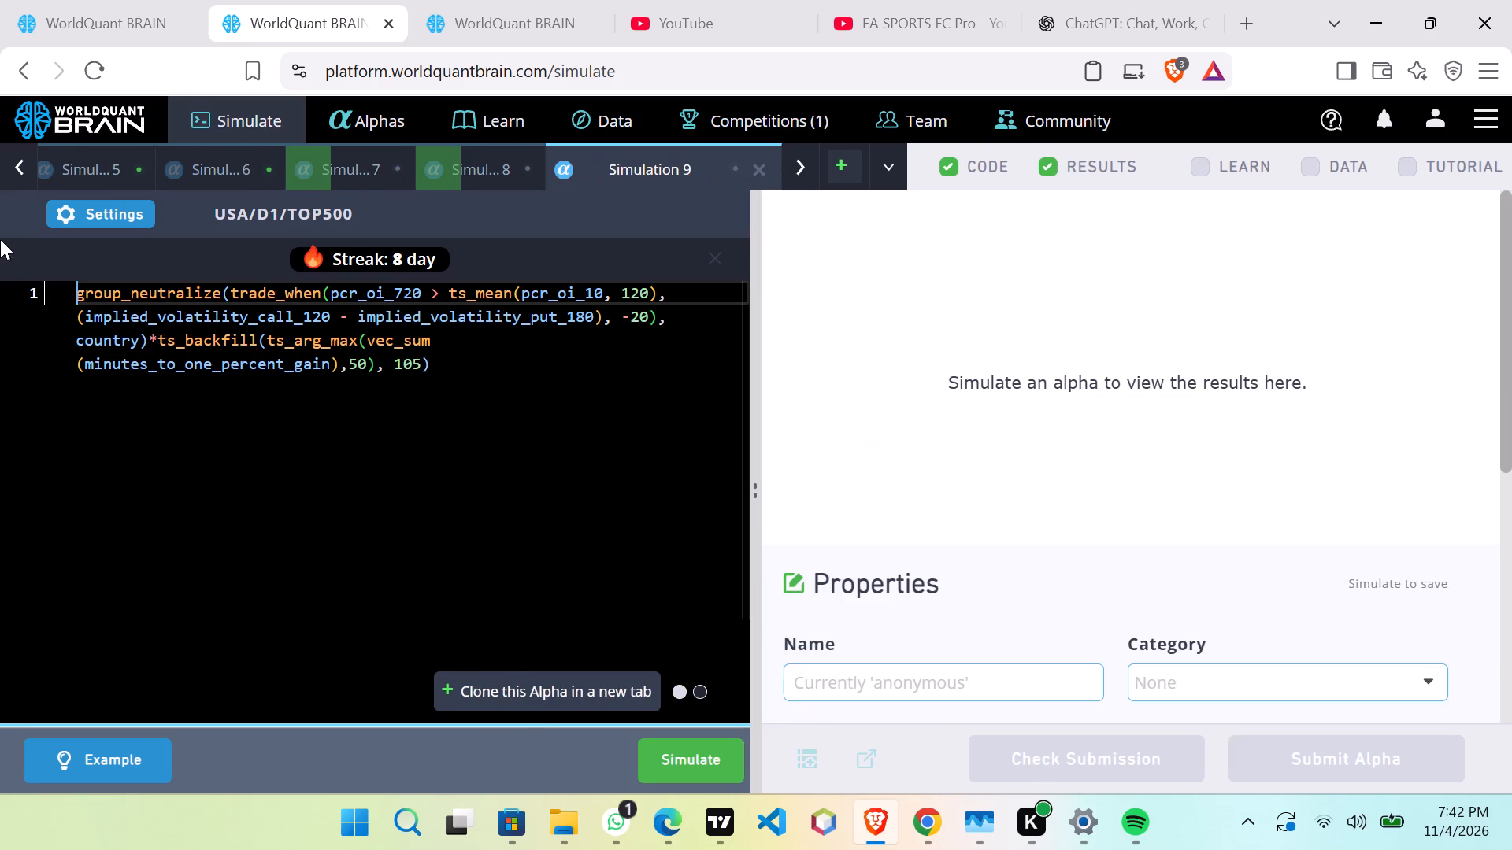
Set Simulation 9 to Market neutralization and universe TOP1000, and run the simulation.
left_click(23, 168)
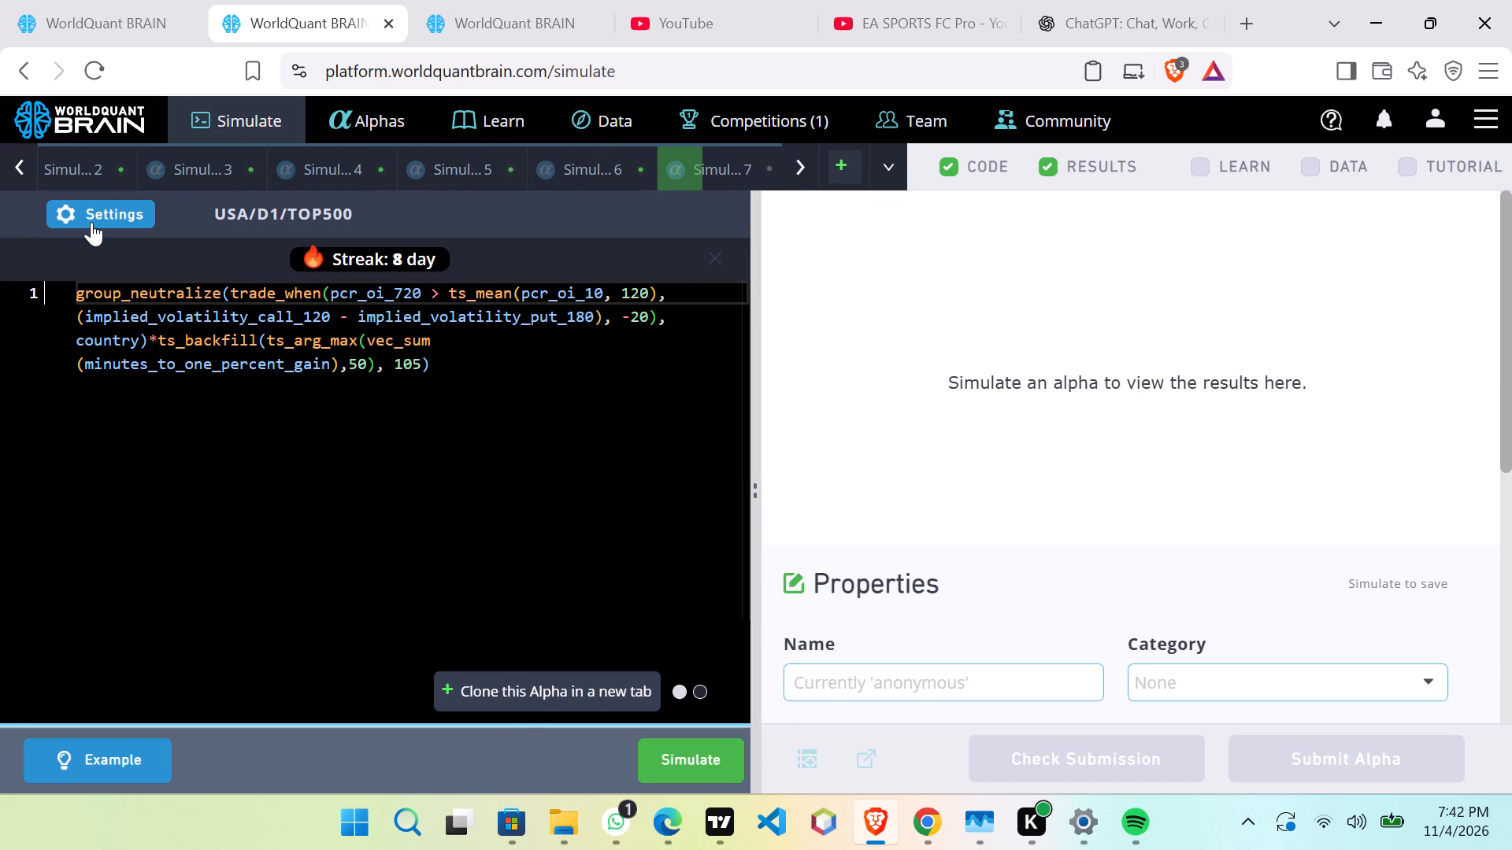
left_click(91, 222)
left_click(222, 562)
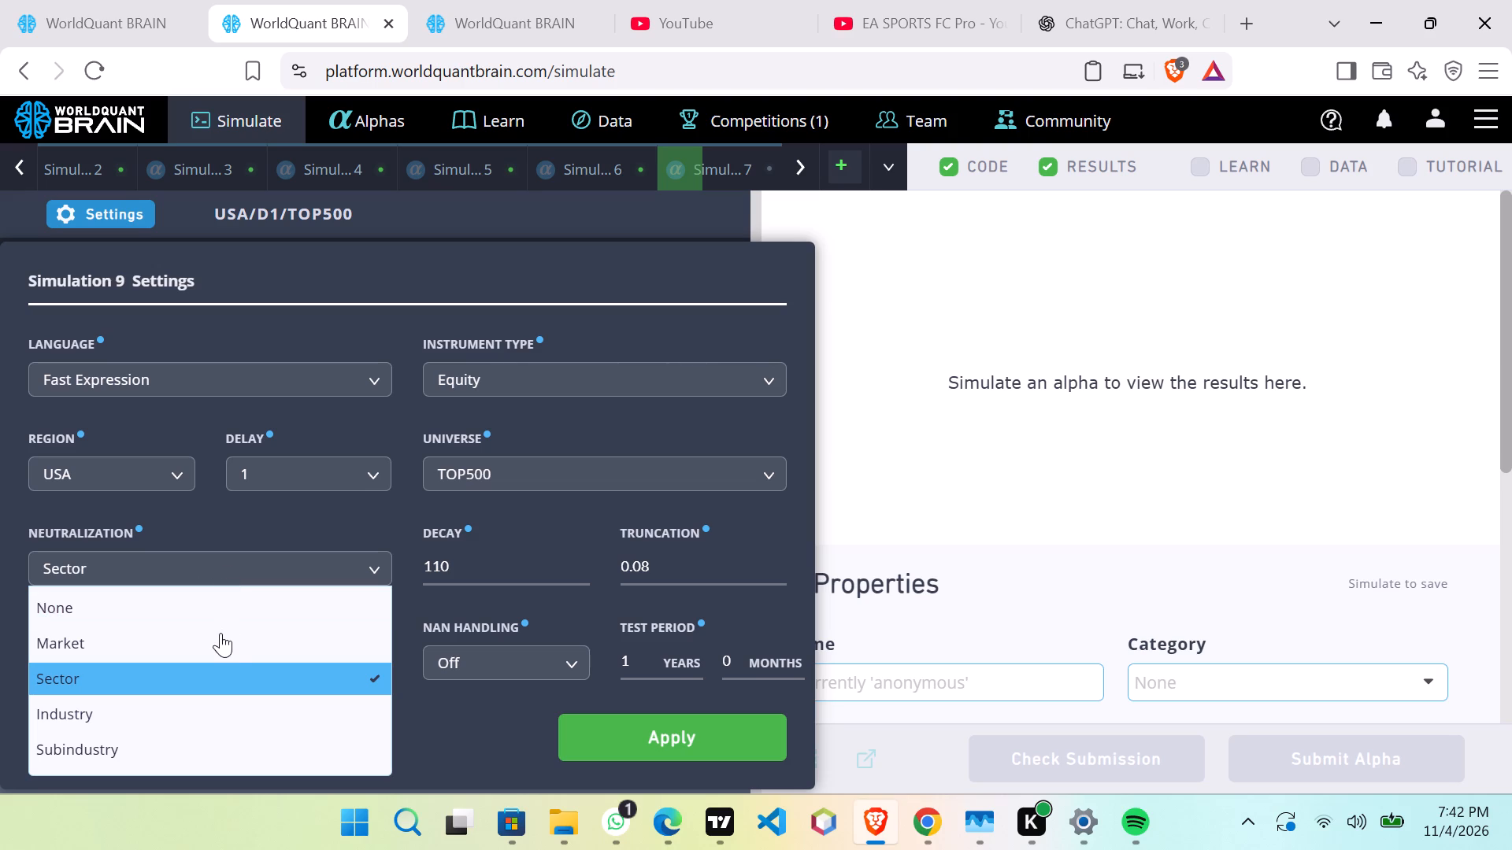
left_click(220, 633)
left_click(705, 479)
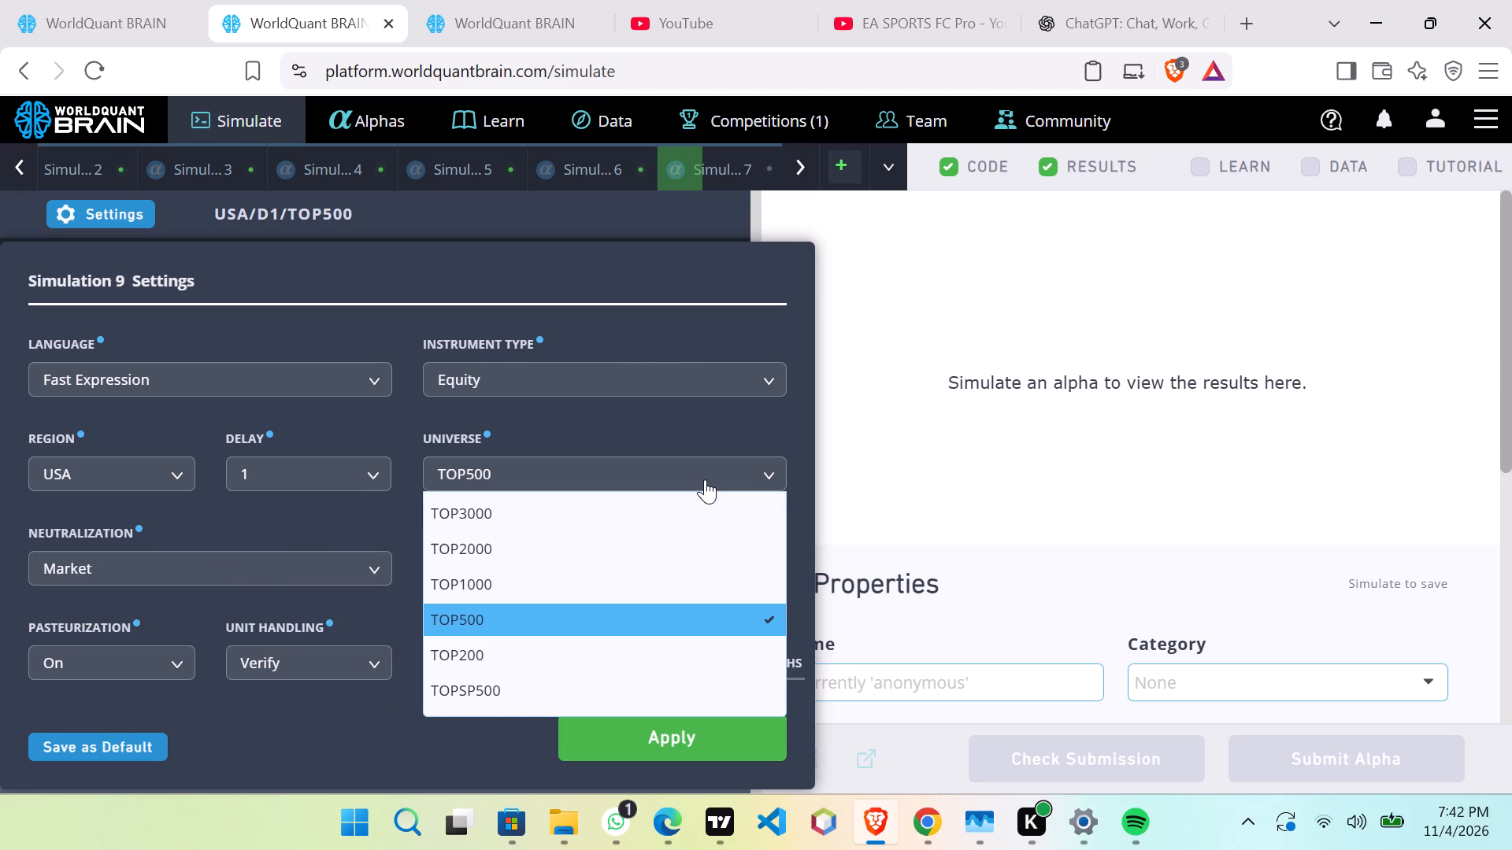
left_click(602, 567)
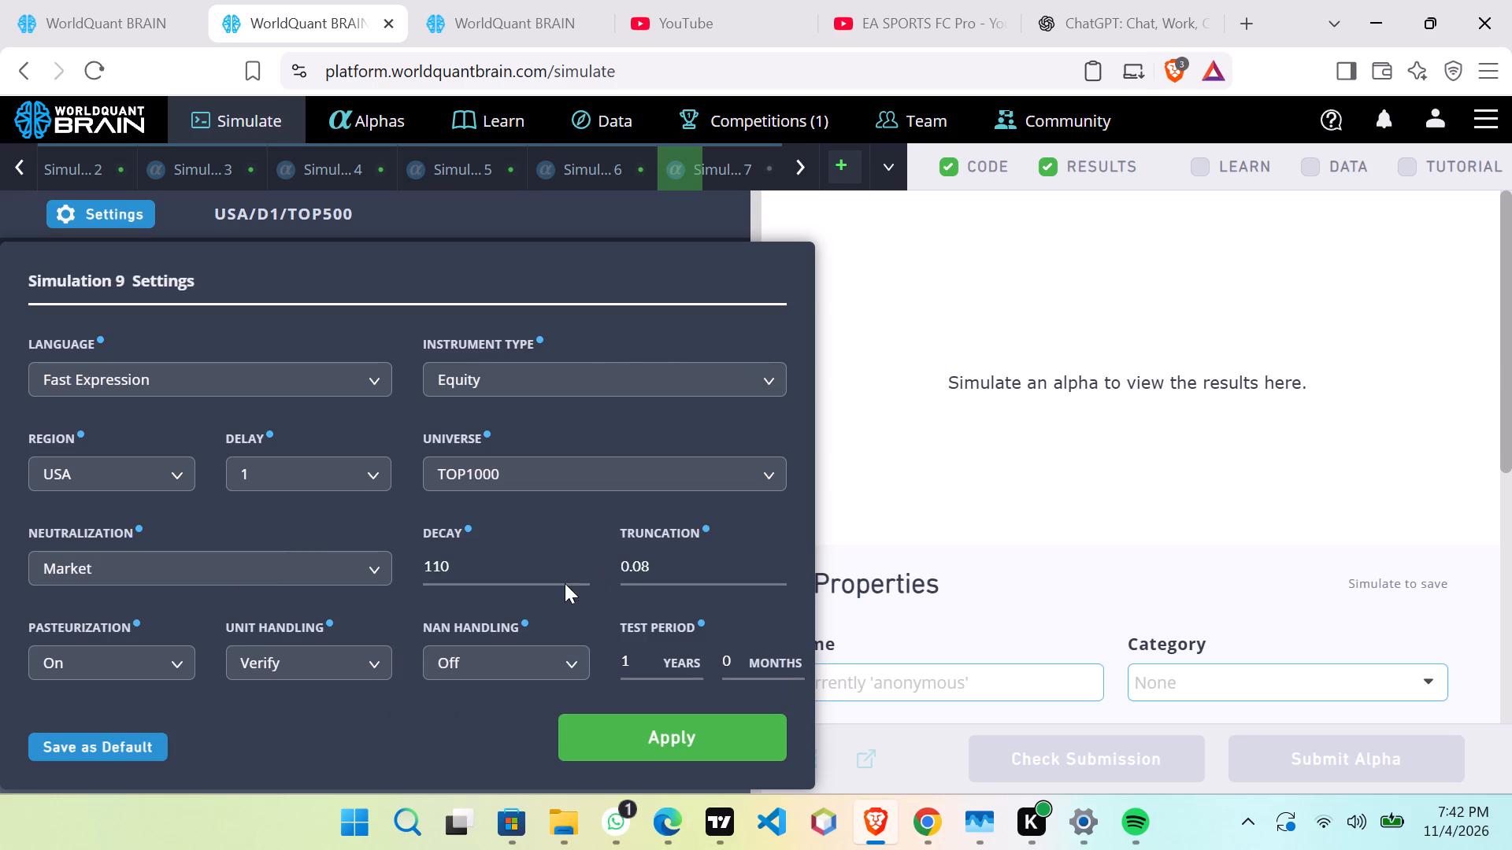
left_click(610, 733)
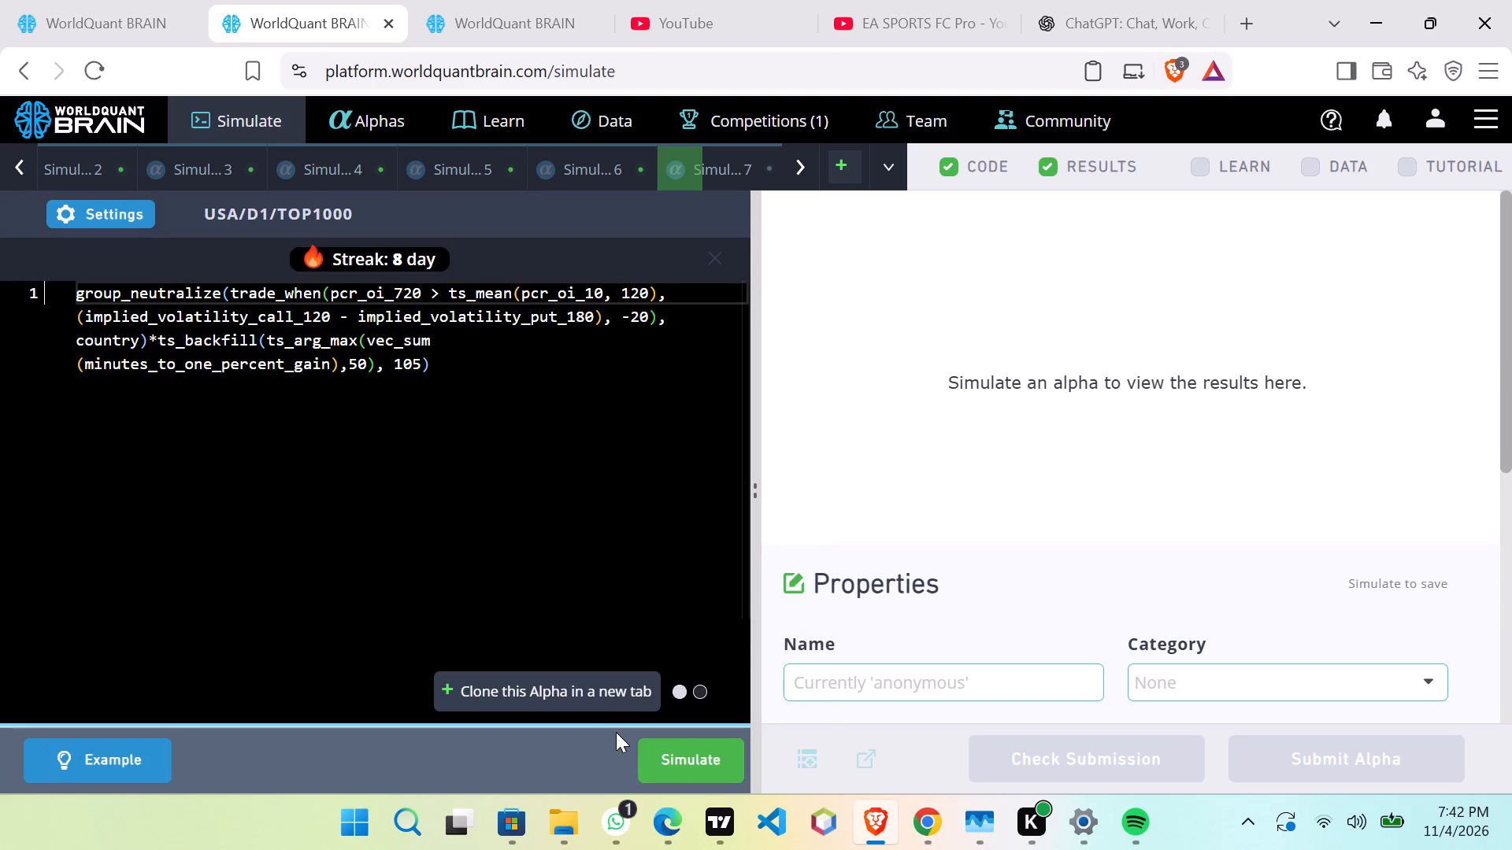
left_click_drag(675, 758, 669, 745)
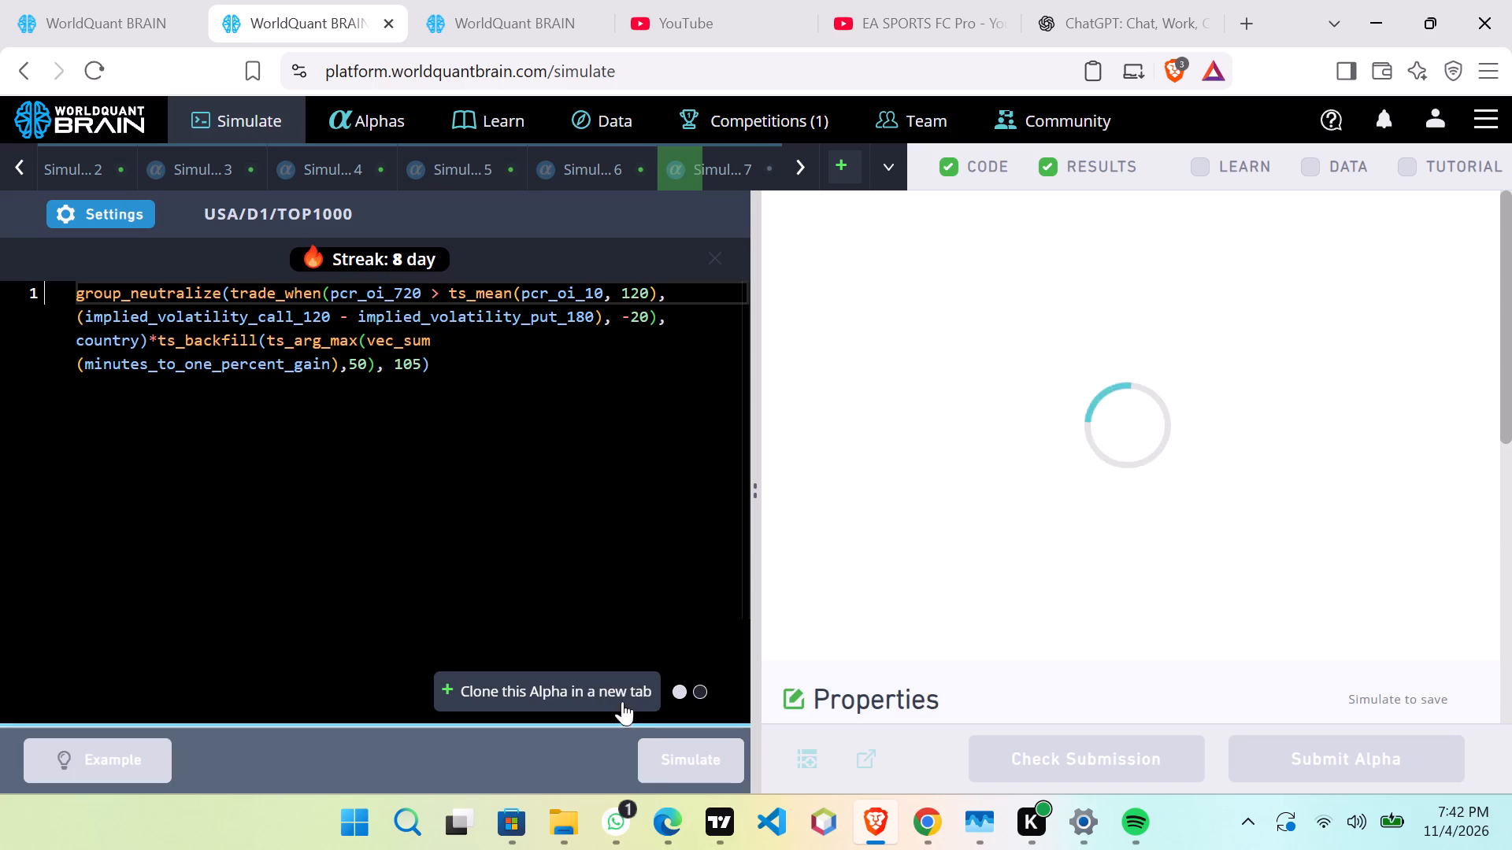
Clone the alpha into Simulation 10, set universe TOP500 and decay 121, and run the simulation.
left_click(622, 688)
left_click(111, 200)
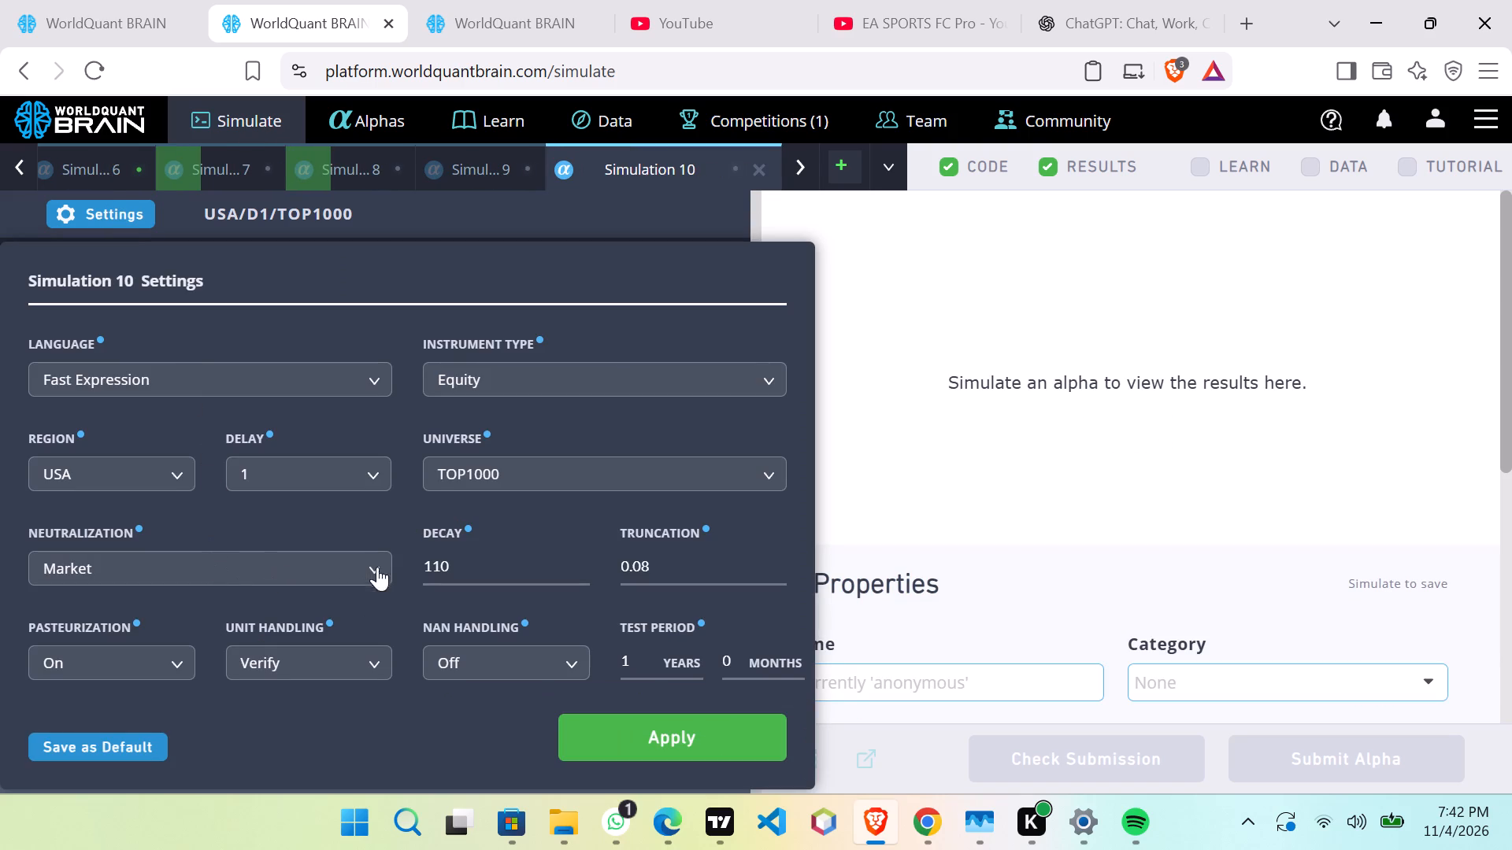
left_click(550, 479)
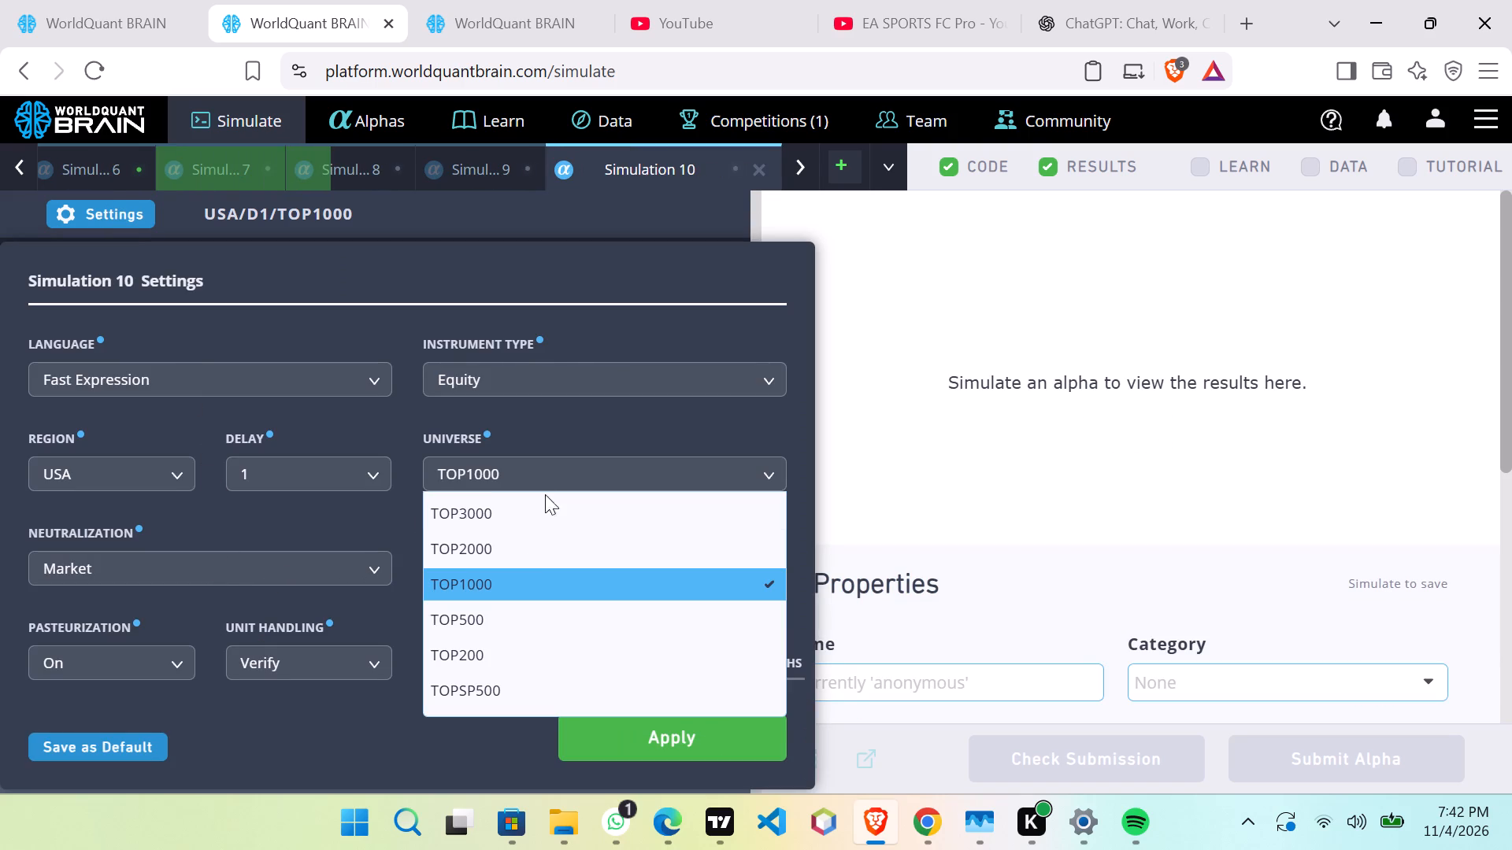
left_click(519, 617)
left_click(510, 569)
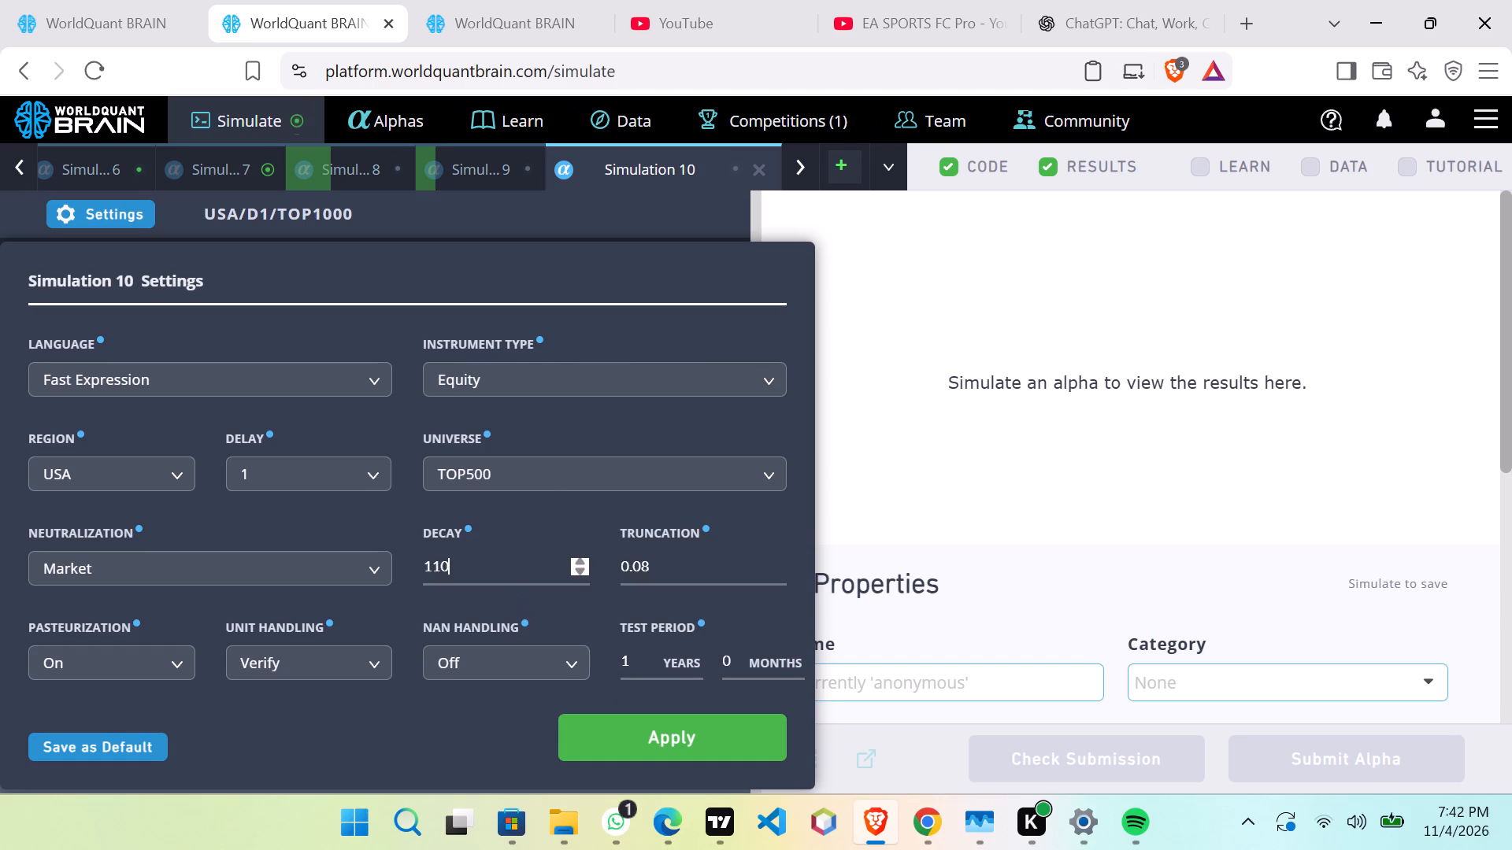
scroll(510, 569, "down", 2)
scroll(510, 569, "up", 13)
left_click(608, 734)
left_click(706, 758)
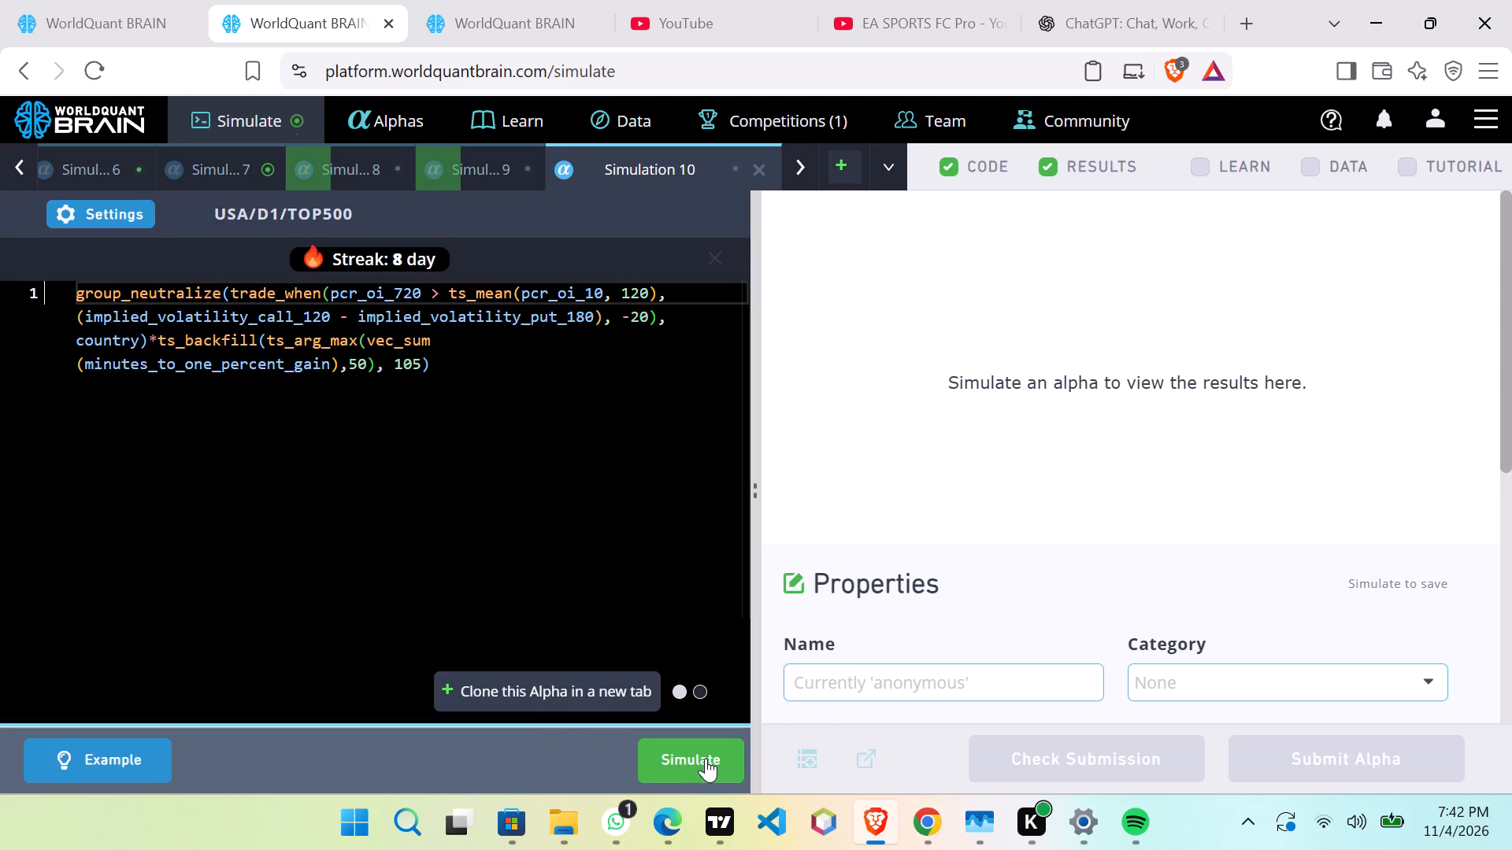
Clone the alpha into Simulation 11, set Sector neutralization, universe TOP200 and decay 125, and run the simulation.
left_click(549, 691)
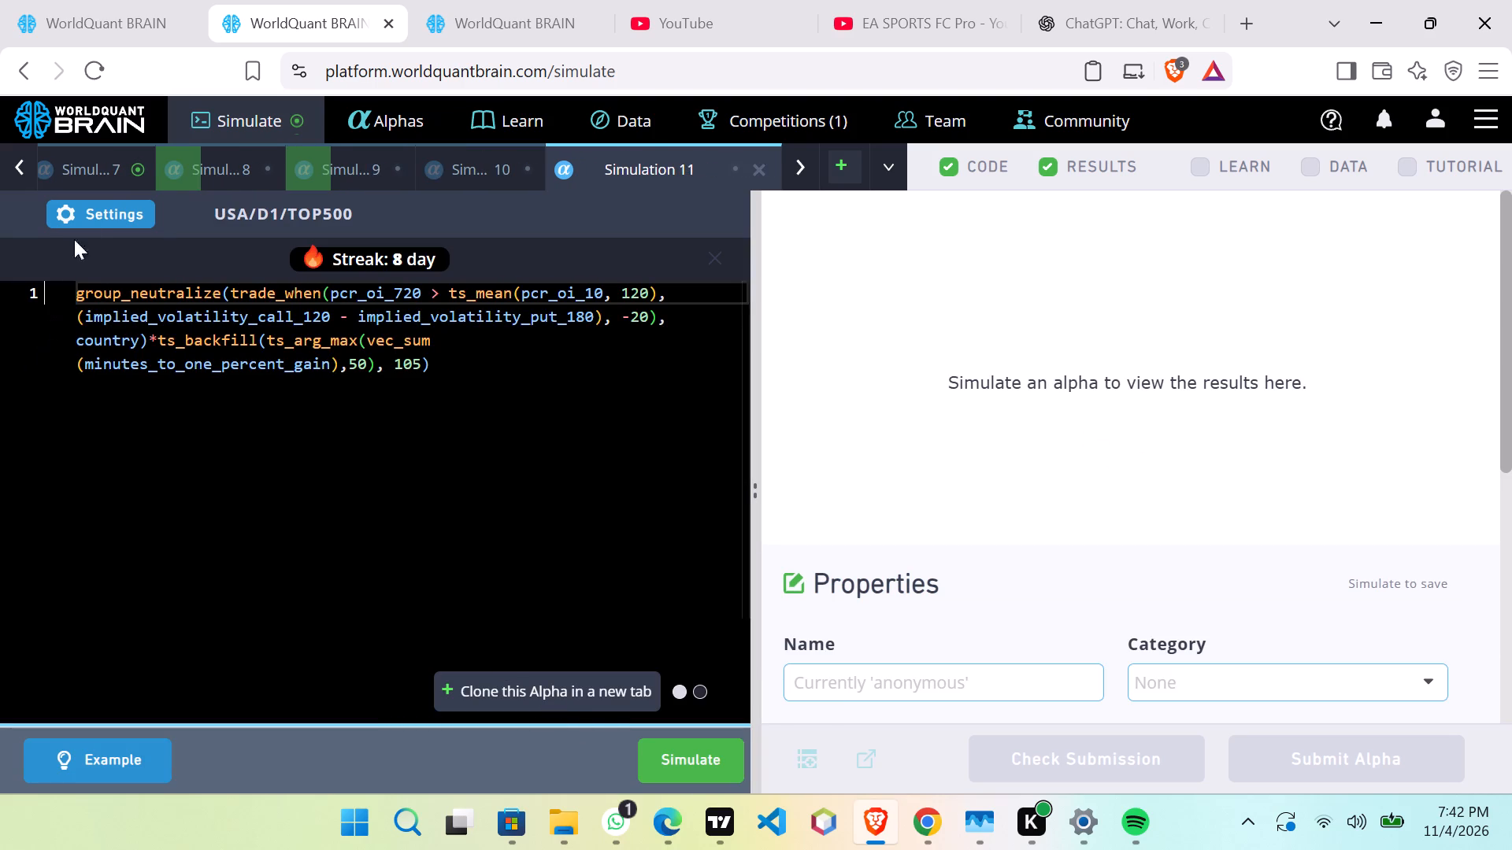
left_click(91, 208)
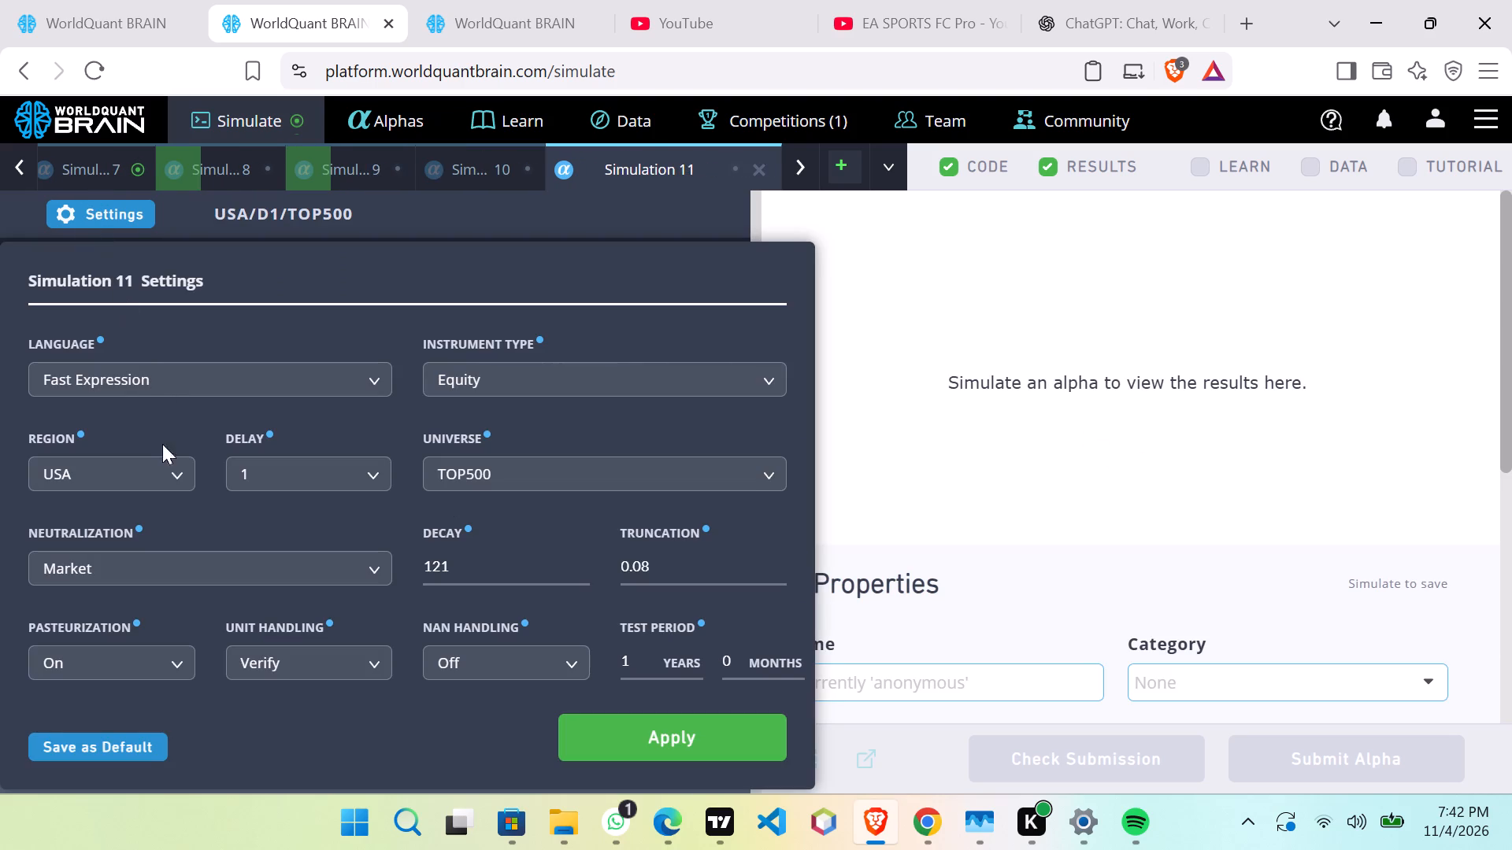
left_click(166, 551)
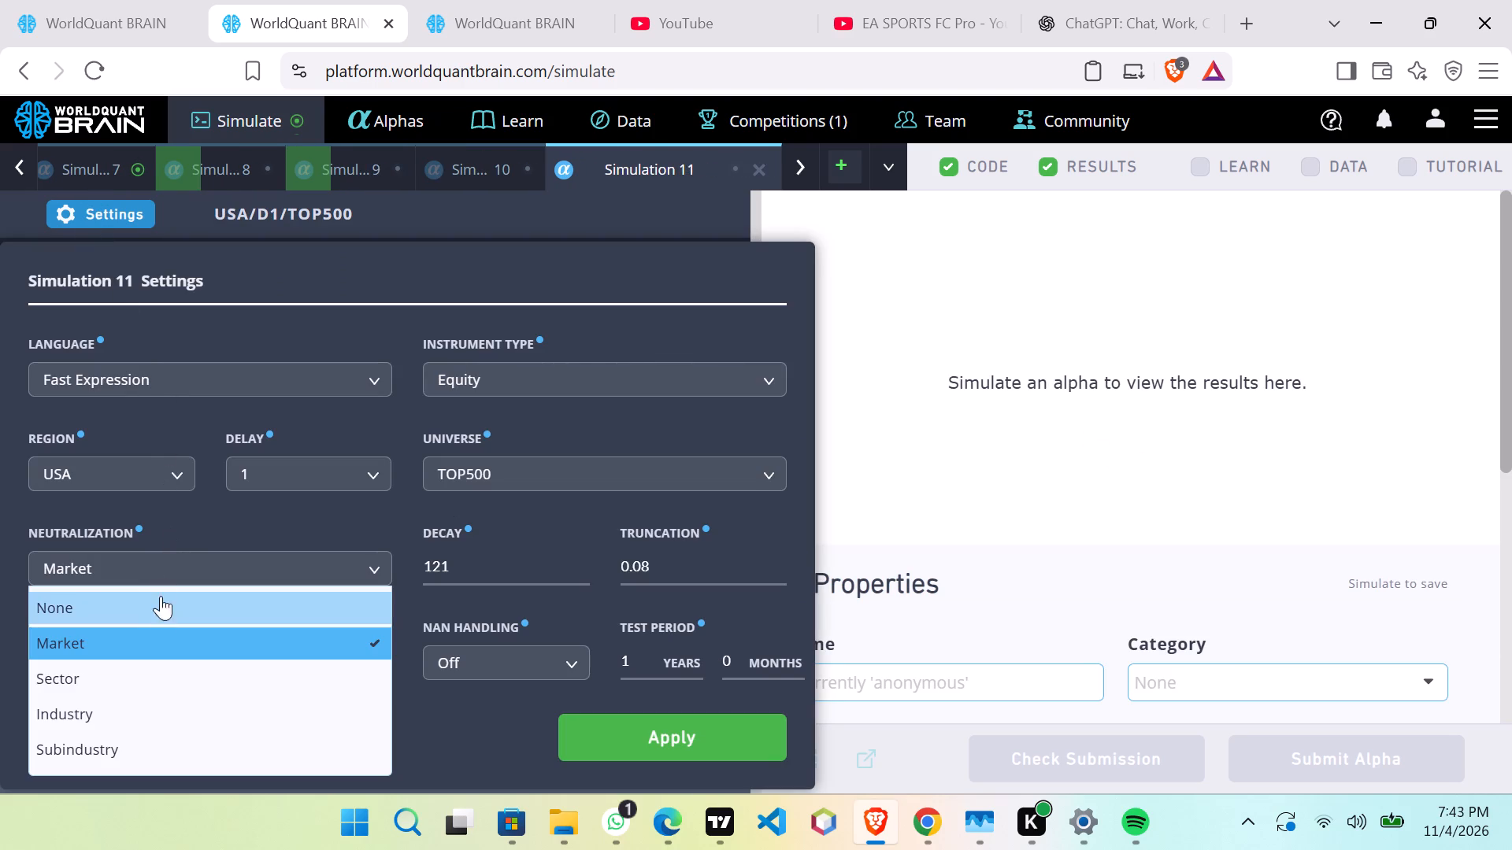
left_click(147, 662)
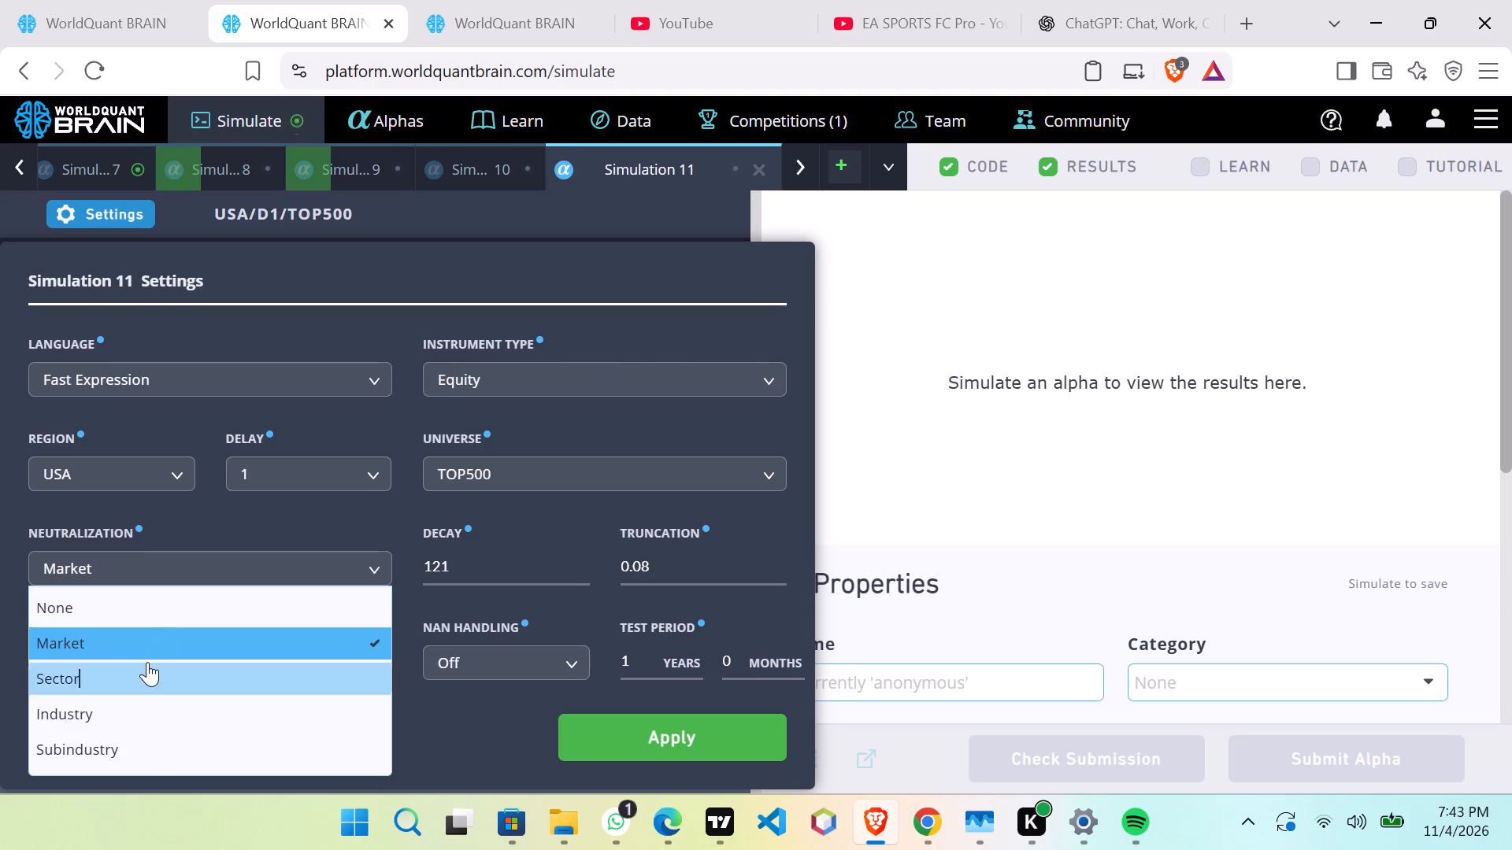
left_click(528, 475)
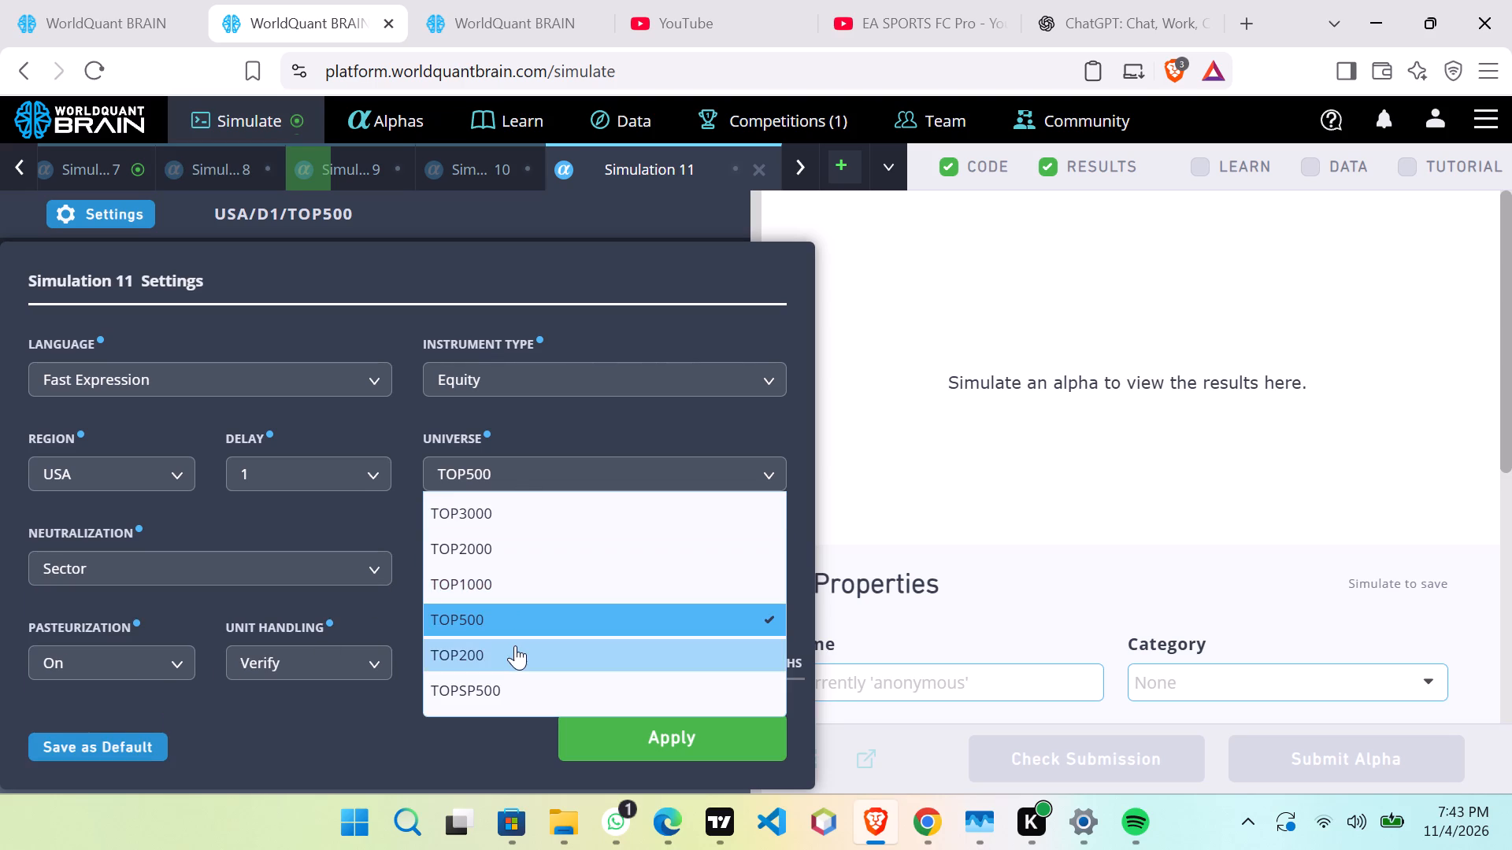
left_click(515, 645)
left_click(460, 576)
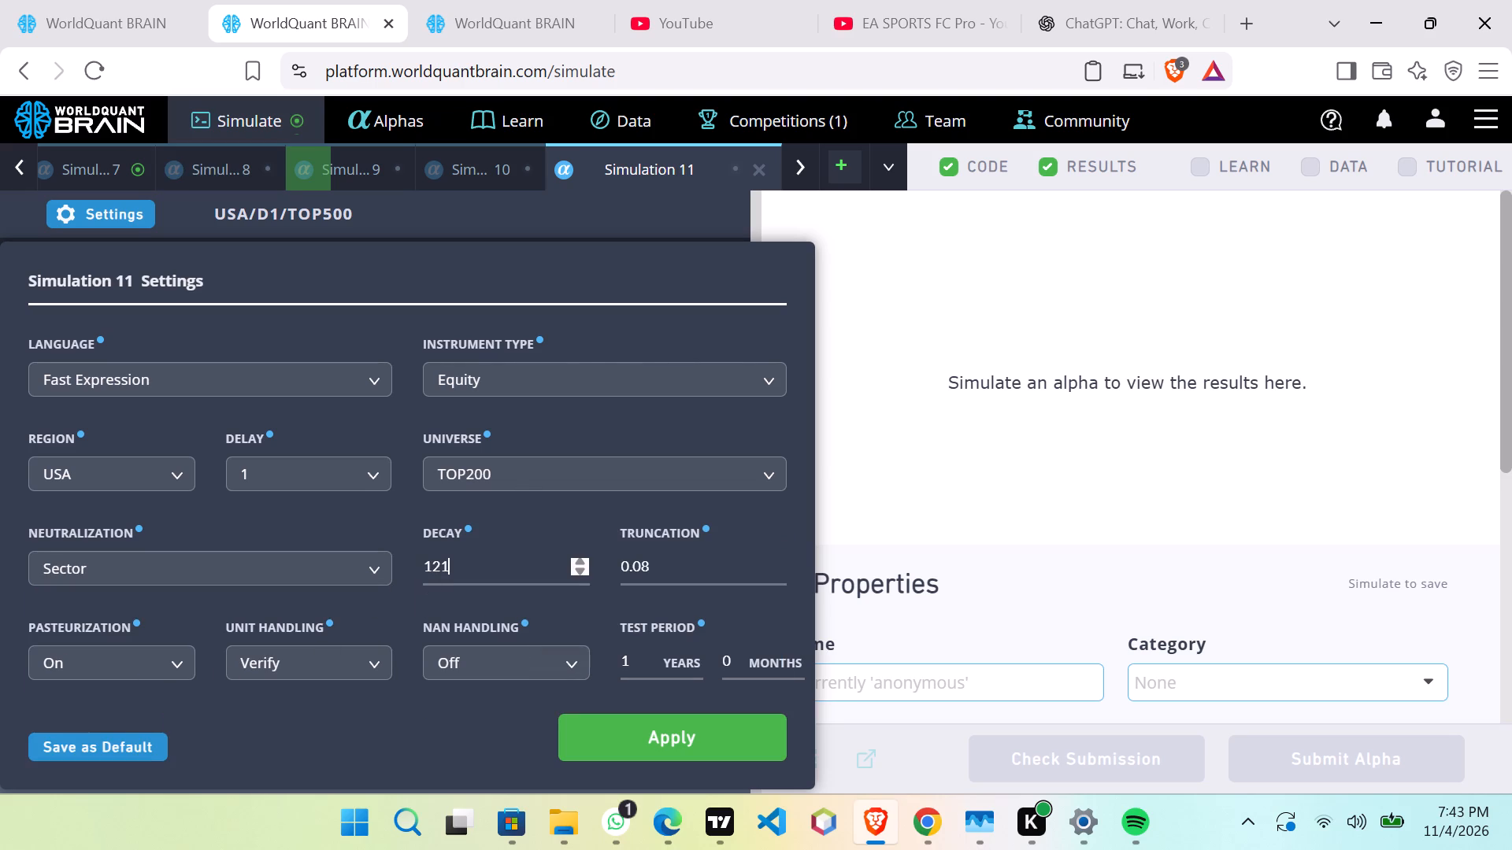
scroll(460, 576, "up", 4)
left_click(665, 730)
left_click(666, 747)
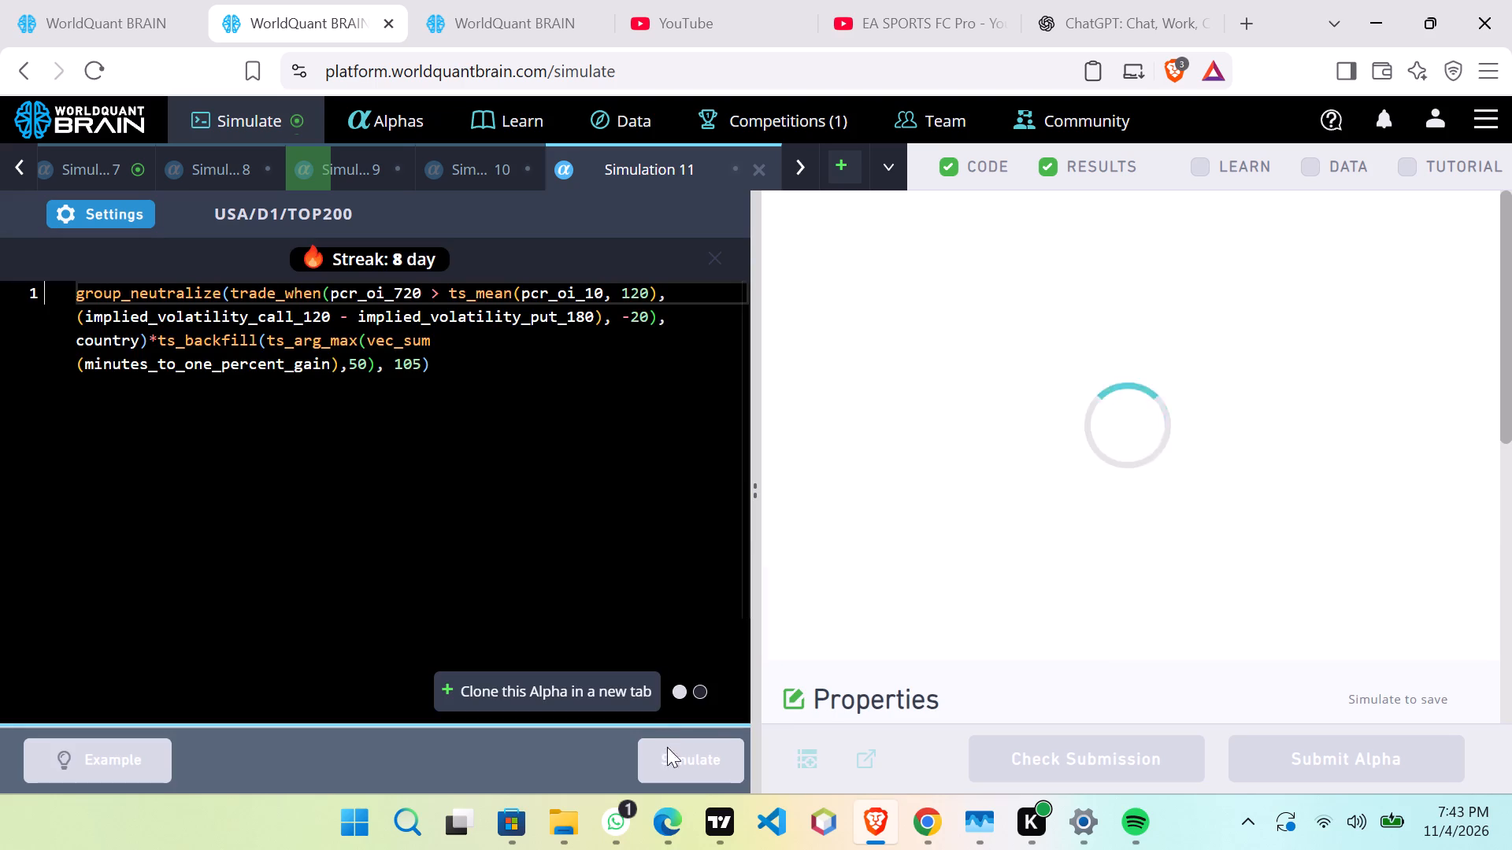
Reveal Simulation 7's test period results and review its IS Testing Status, including the pending check.
left_click(24, 161)
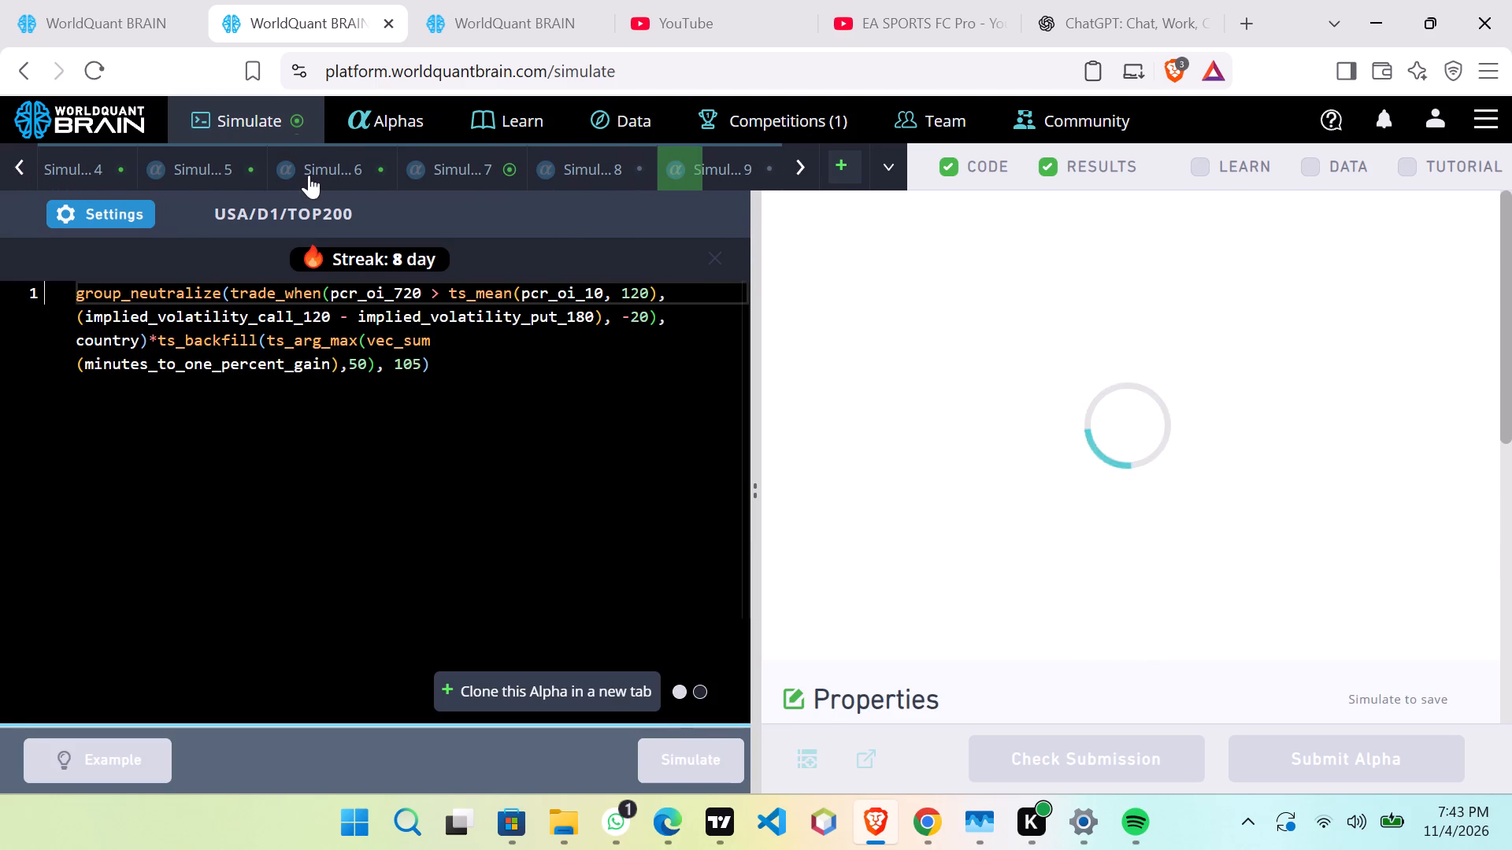
left_click(477, 173)
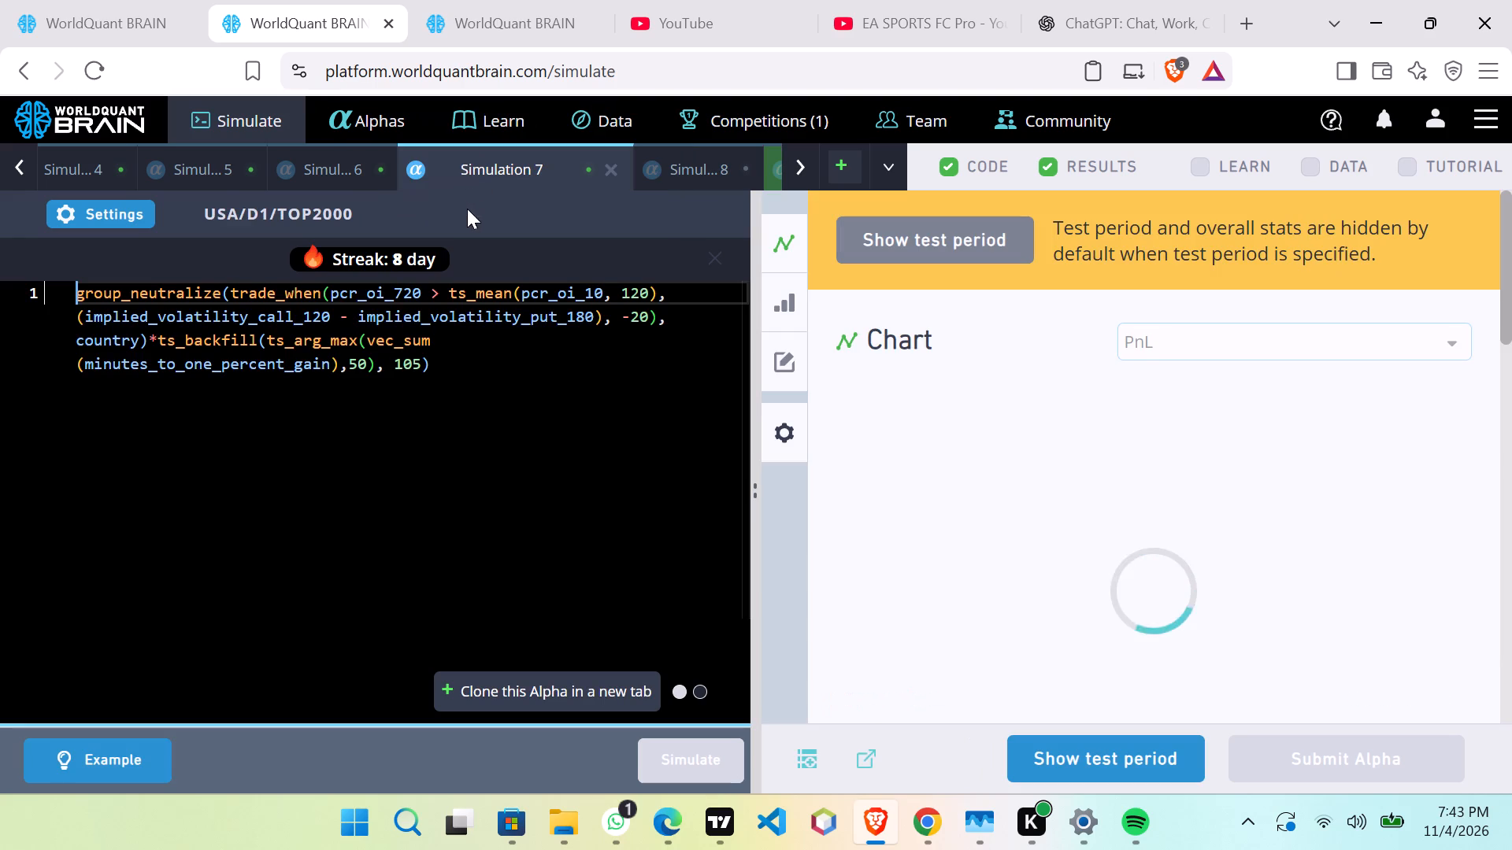
left_click(1173, 752)
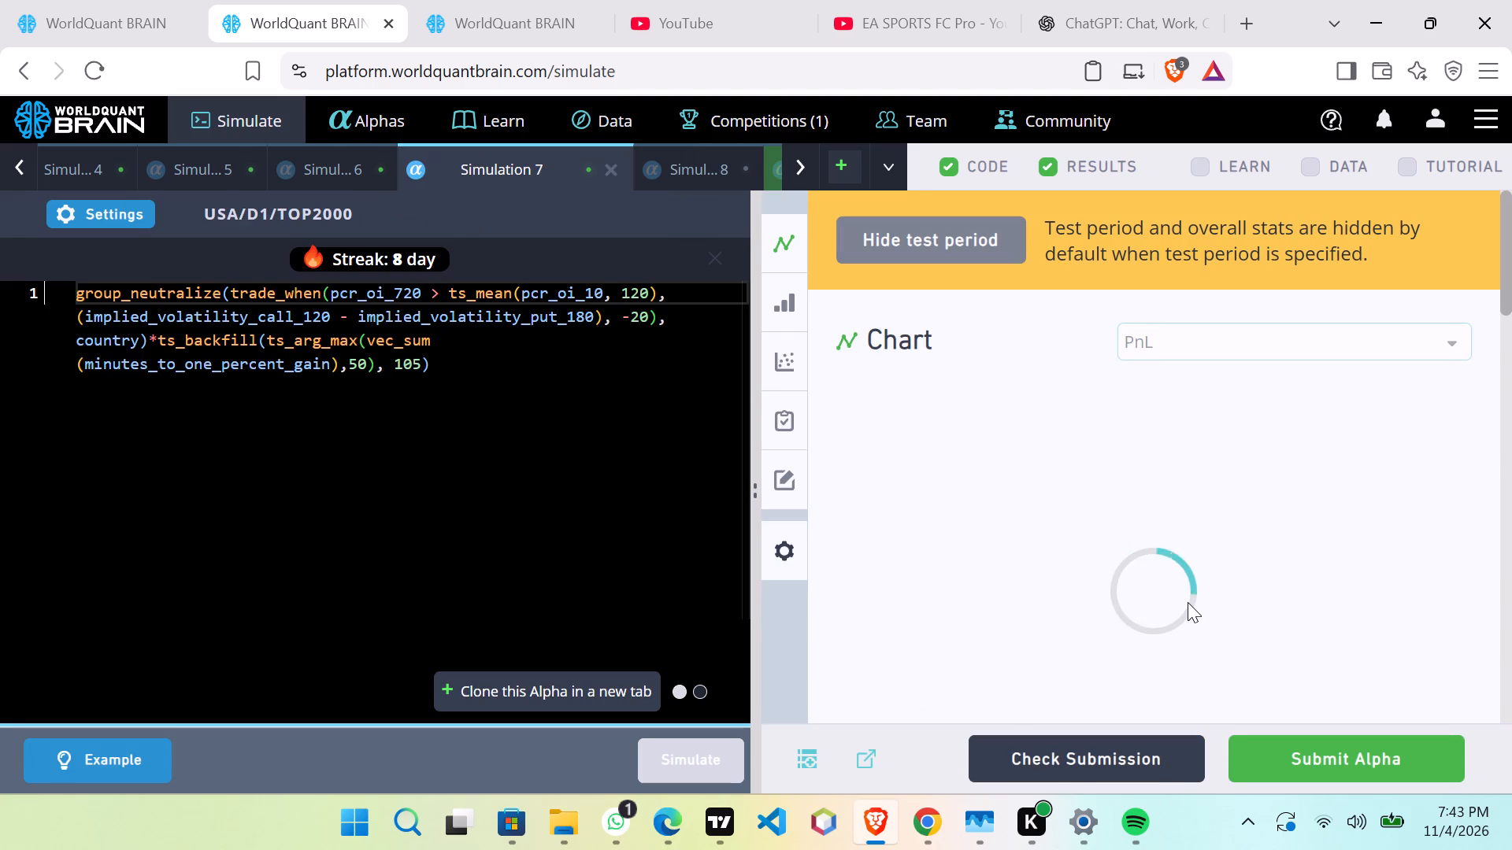
scroll(1187, 601, "down", 1)
scroll(1187, 601, "up", 12)
scroll(1187, 601, "down", 5)
scroll(1187, 601, "up", 10)
scroll(1187, 601, "down", 4)
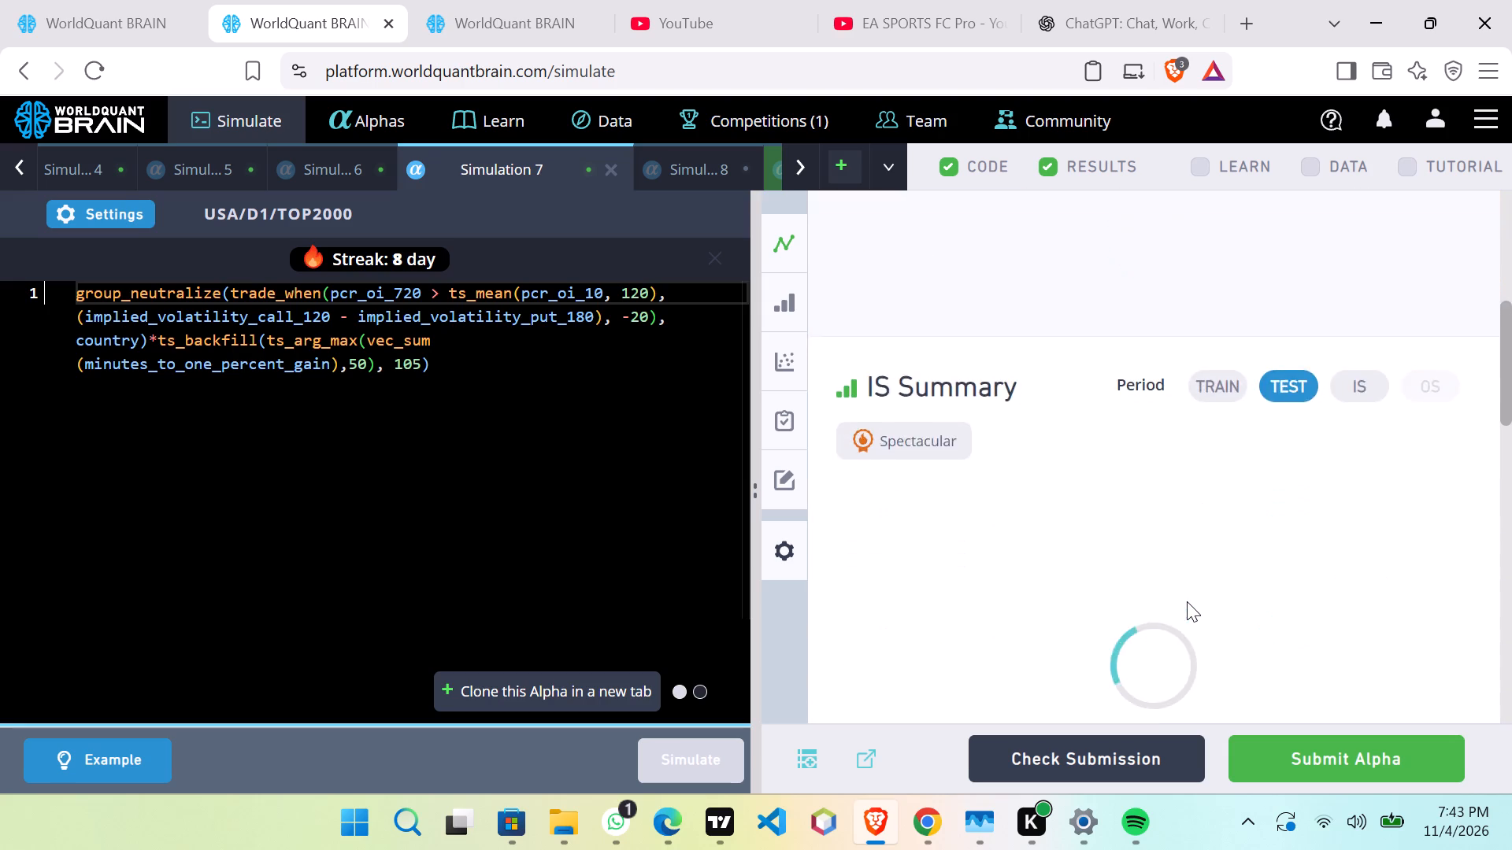
scroll(1187, 601, "down", 7)
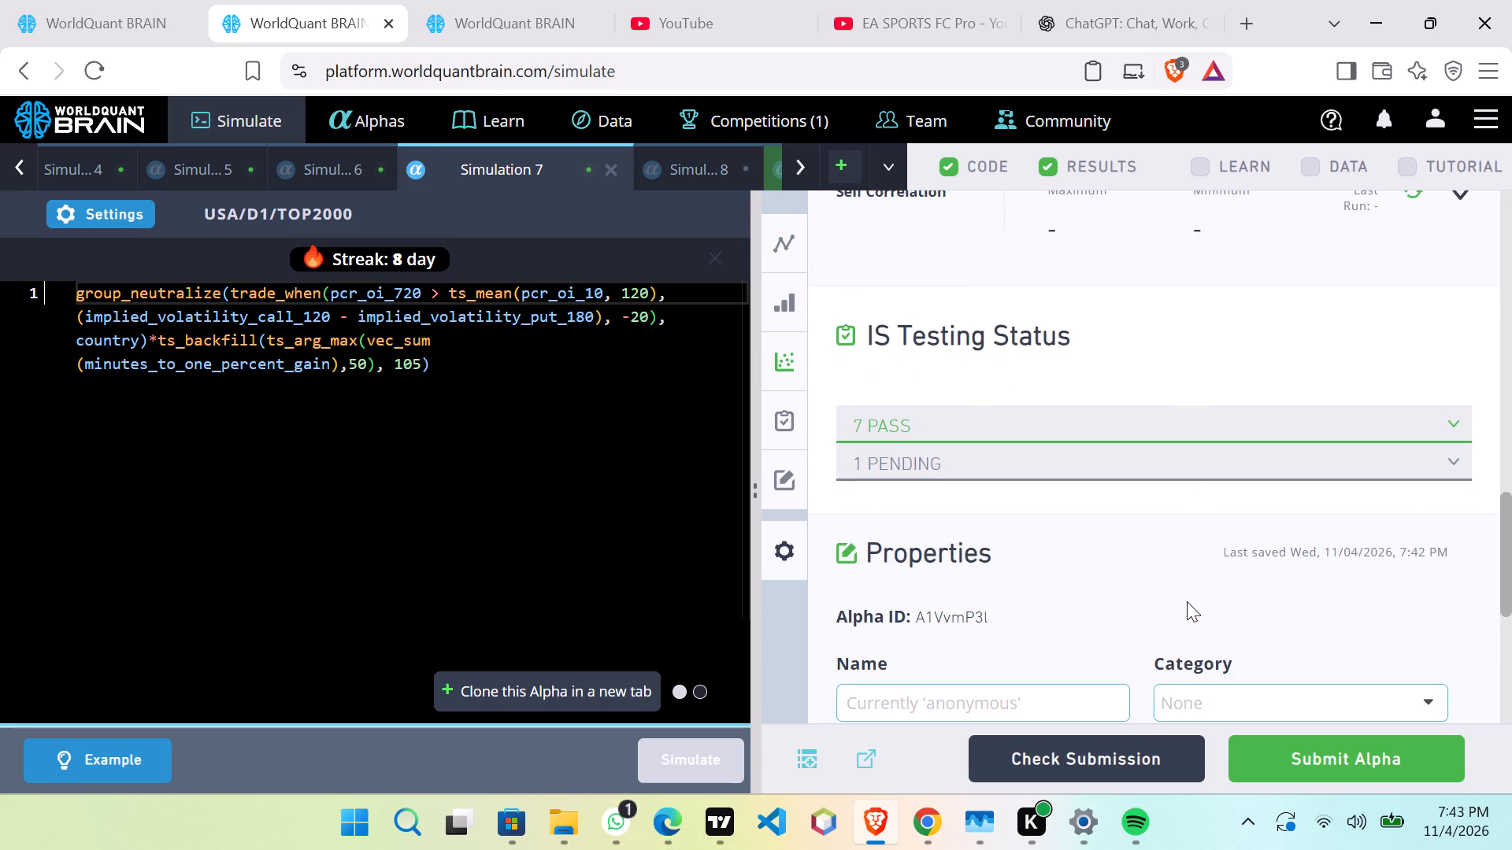
left_click(1199, 450)
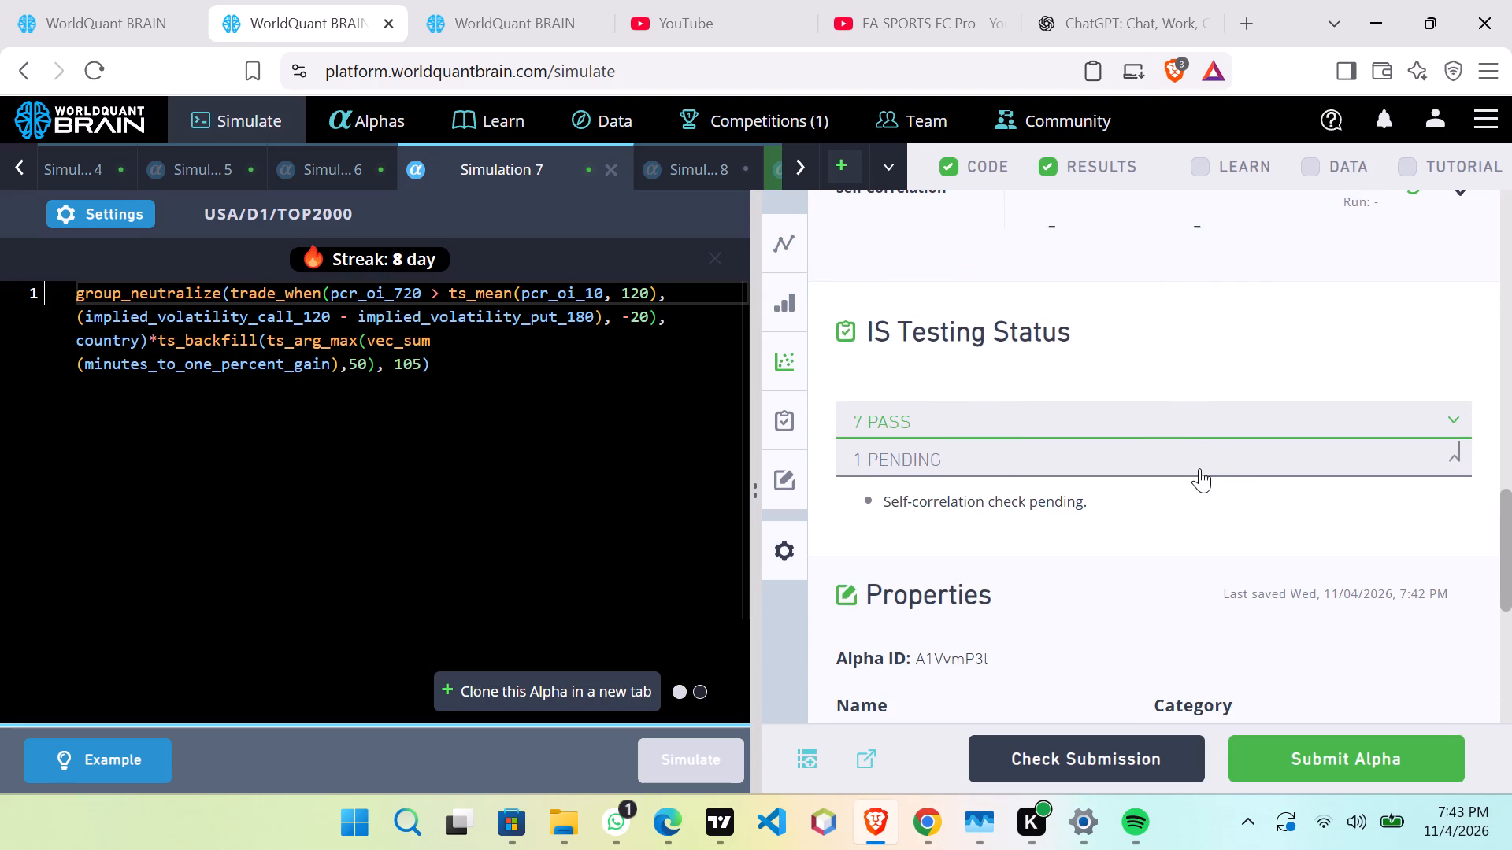
scroll(1199, 468, "up", 3)
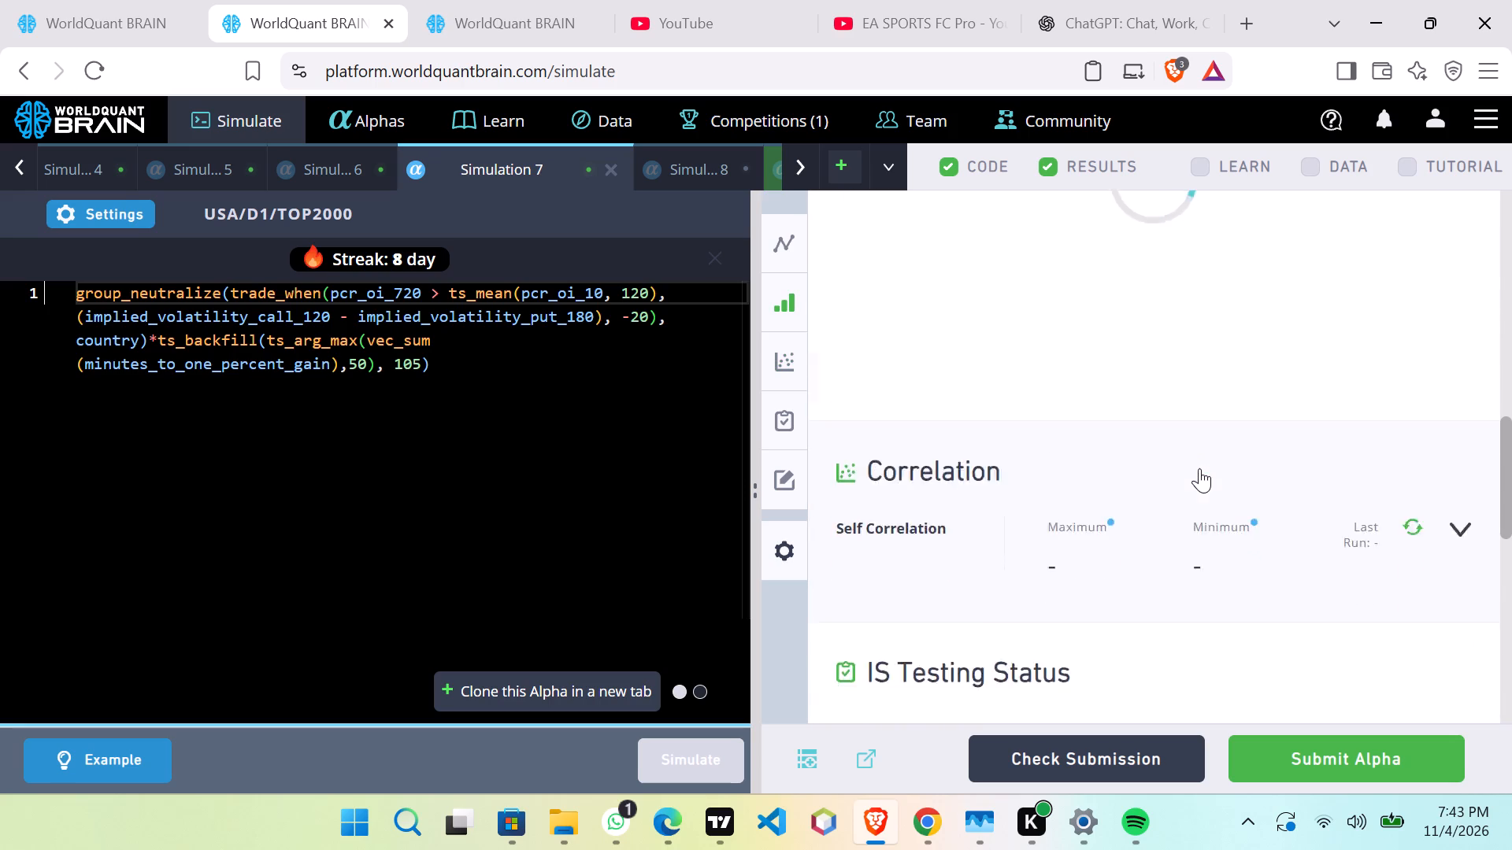
scroll(1199, 468, "up", 1)
scroll(1199, 471, "down", 1)
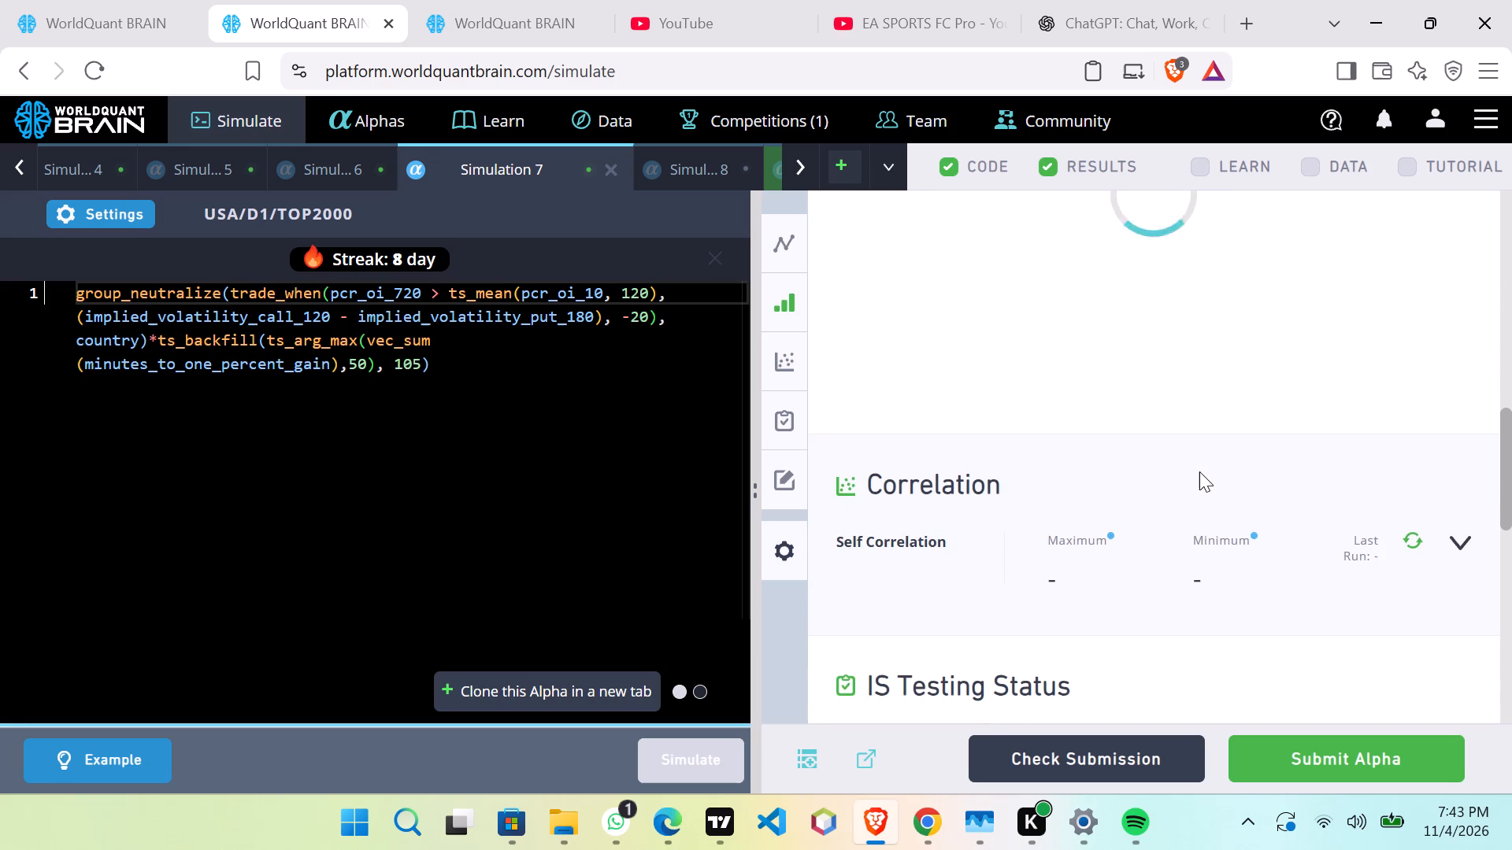
left_click(1418, 541)
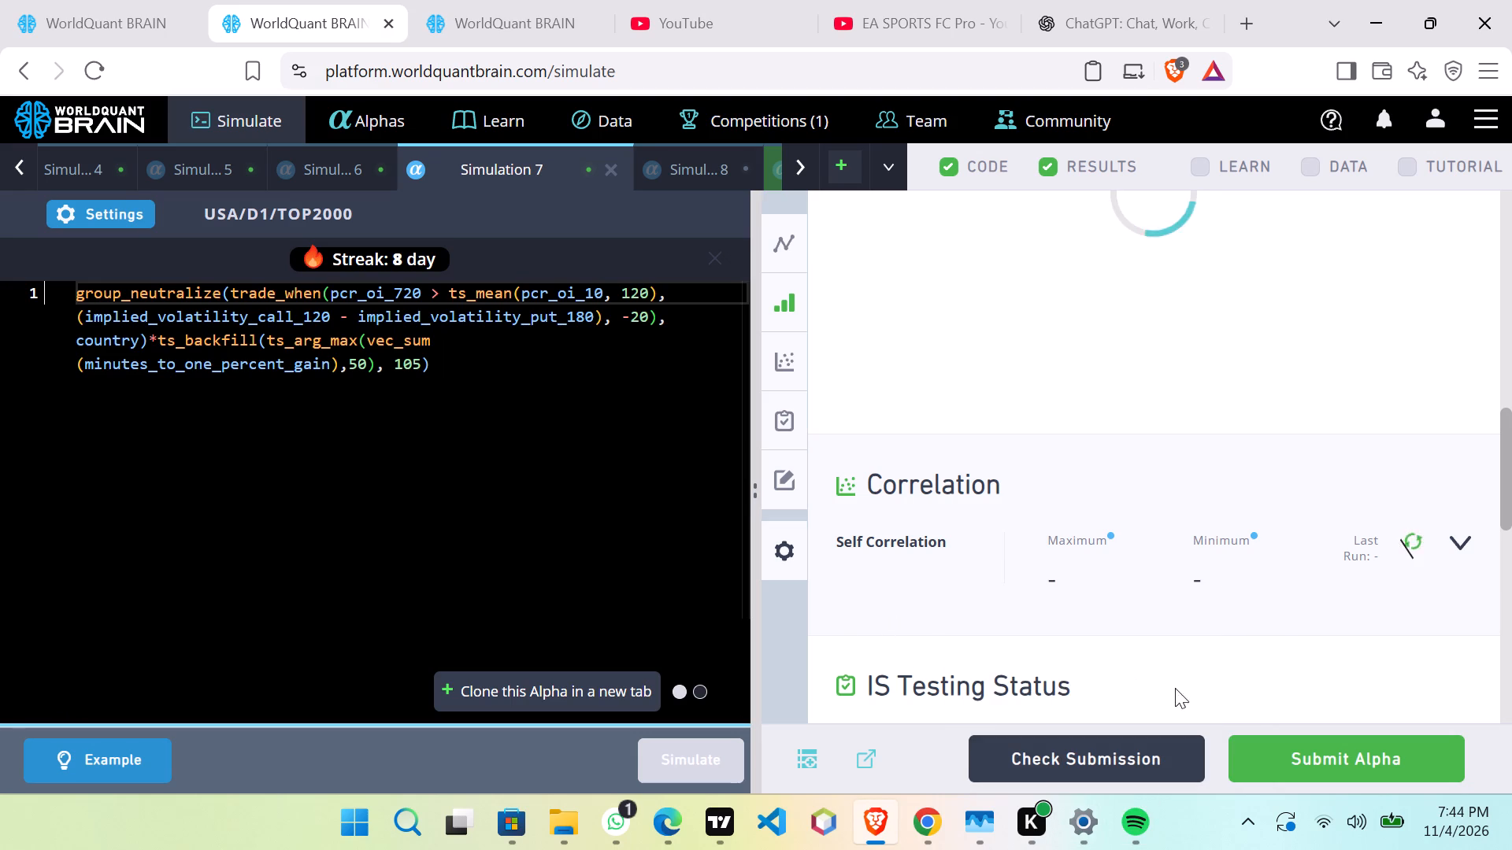
left_click(1291, 747)
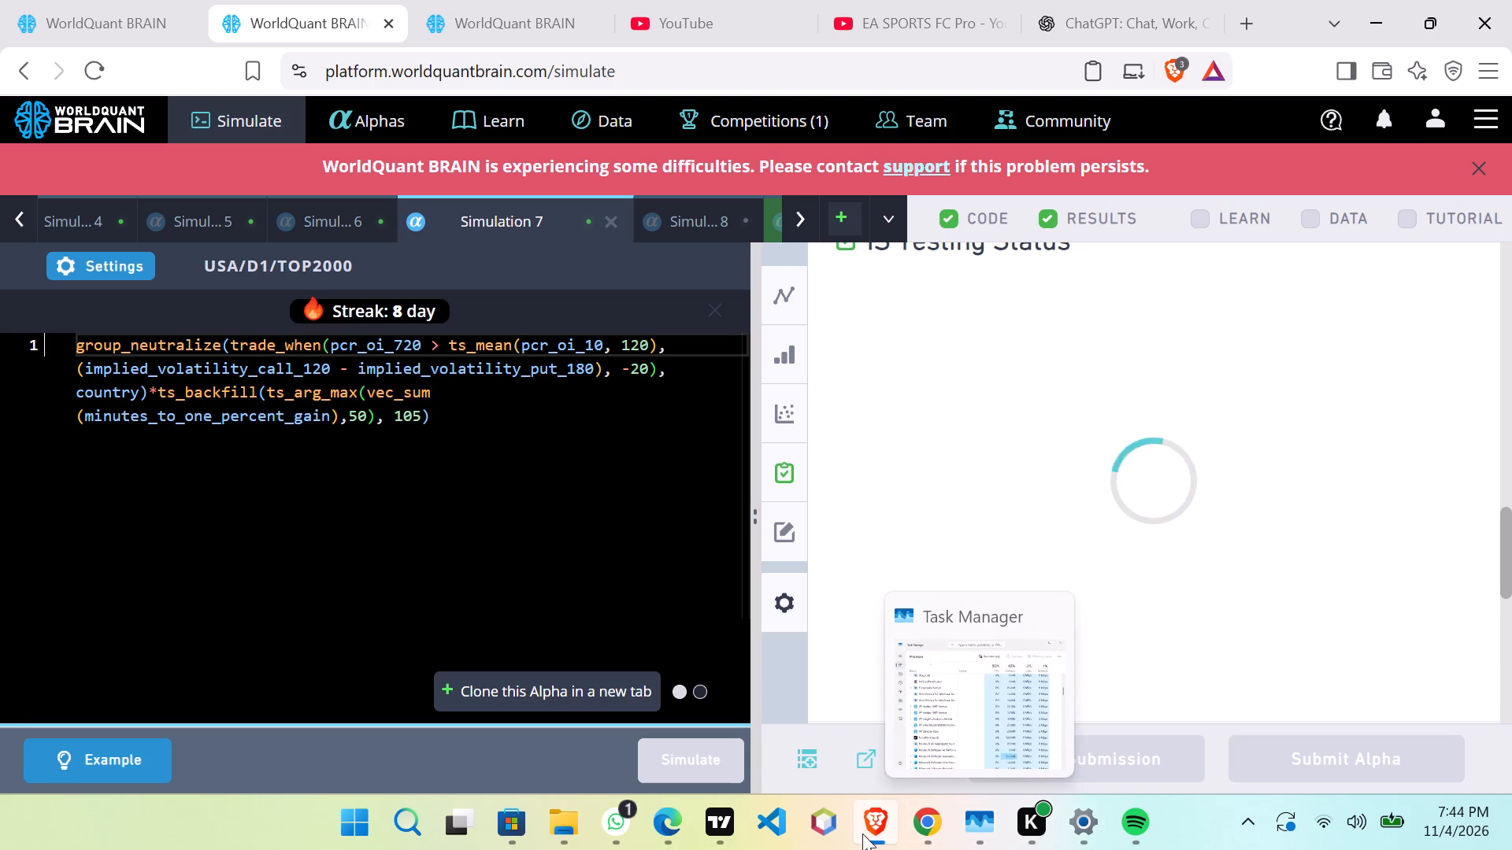
Check the Wi-Fi connection status in the system quick settings, and return to Simulation 7's code.
left_click(799, 215)
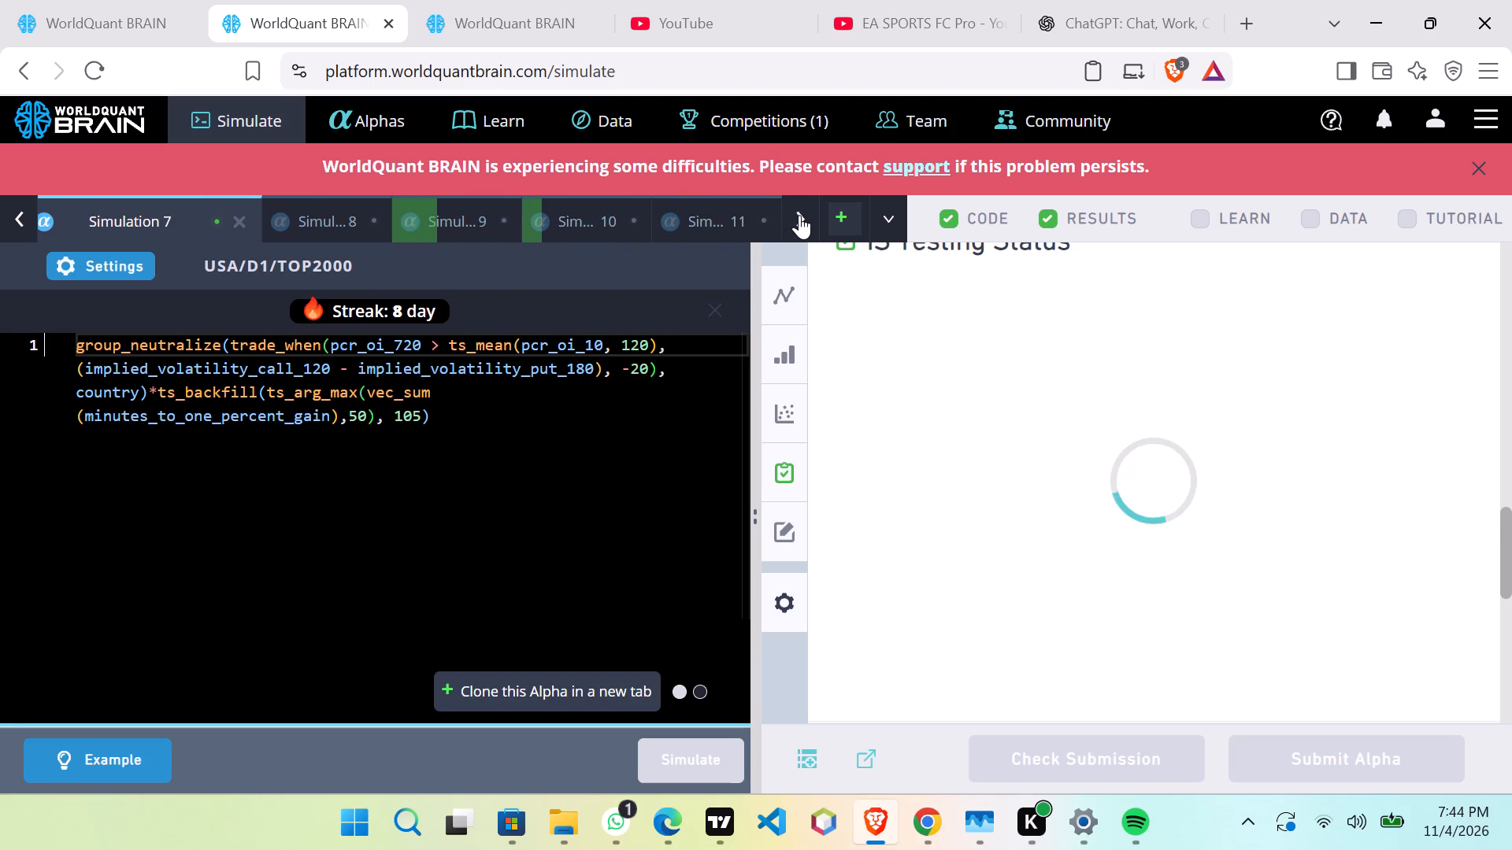
left_click(1318, 821)
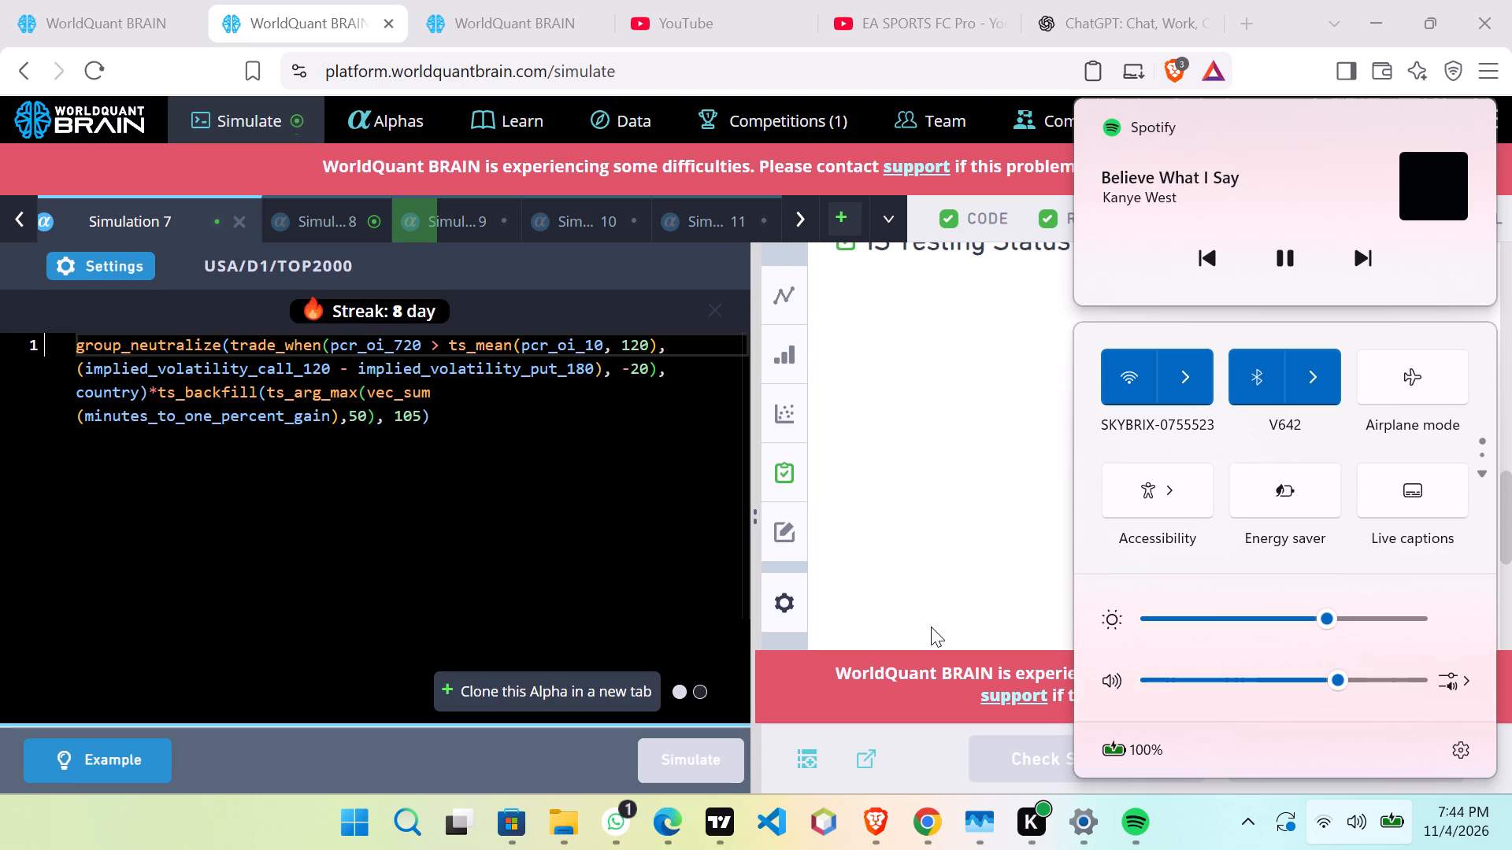
left_click(587, 492)
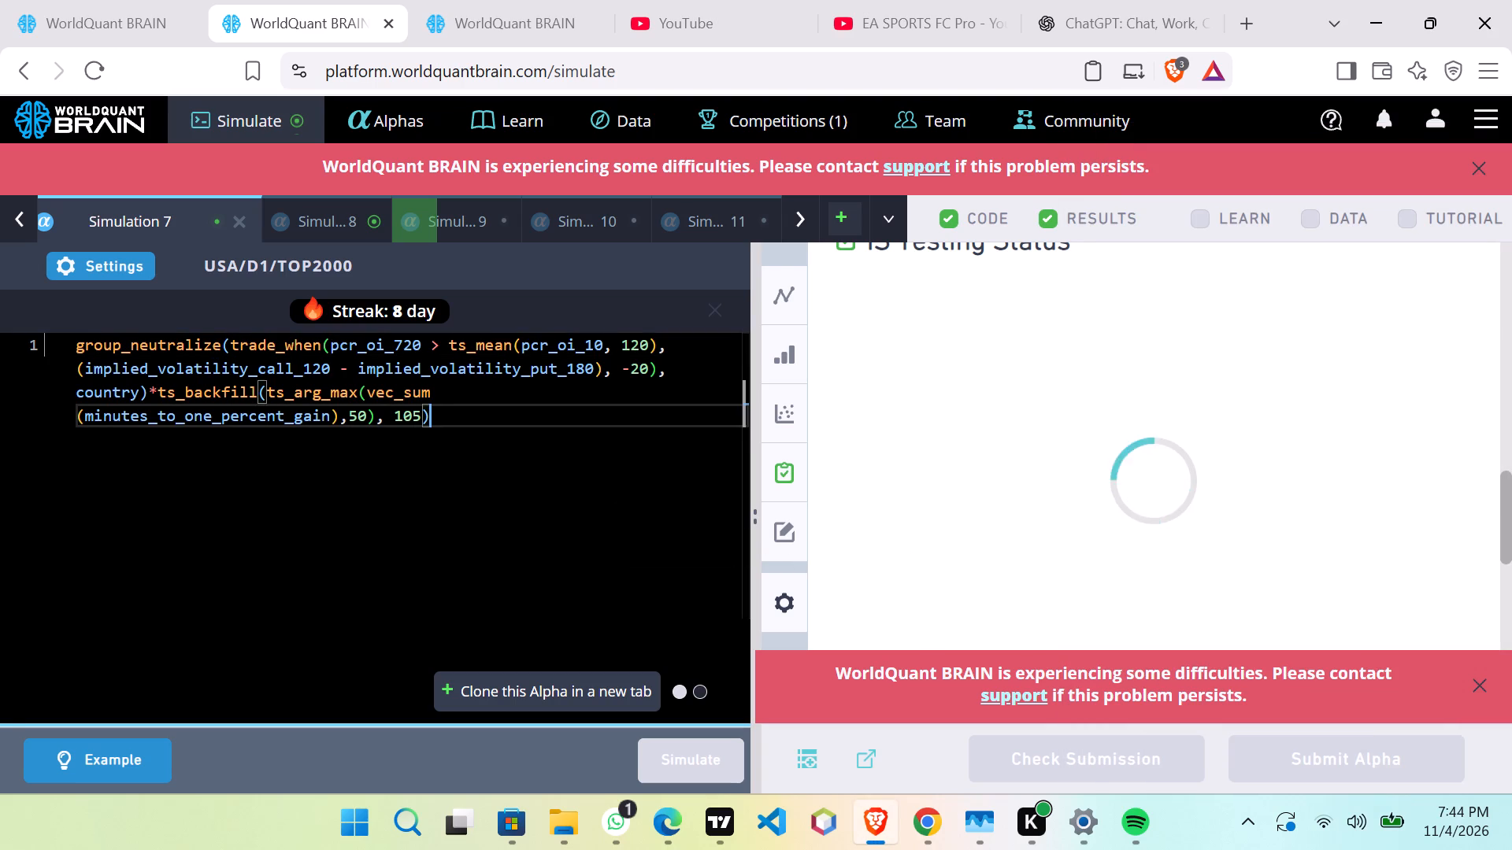
Clone Simulation 7's alpha into a new simulation tab.
left_click(569, 686)
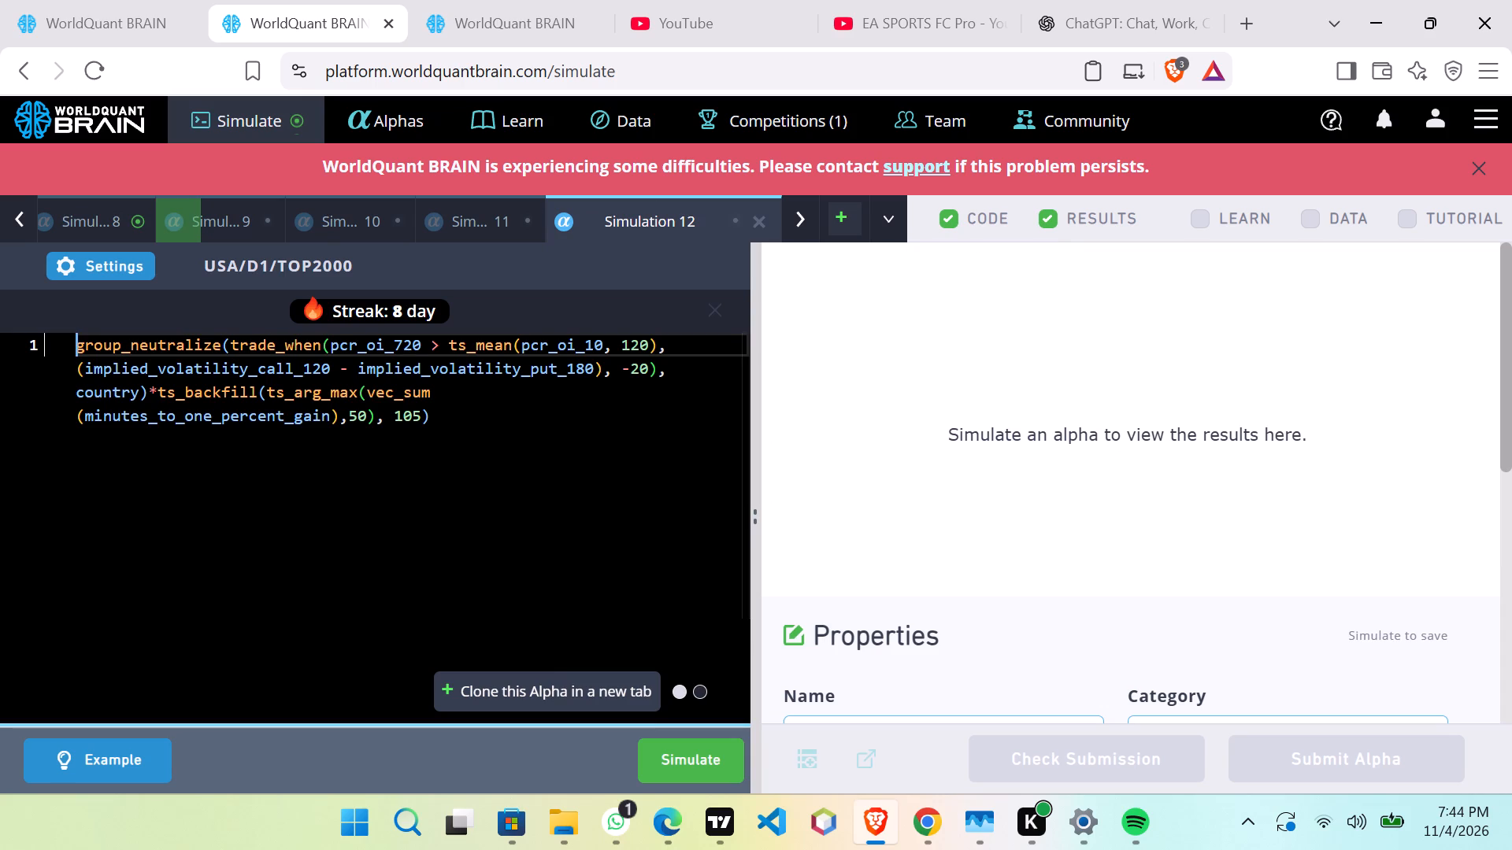
scroll(1204, 429, "down", 3)
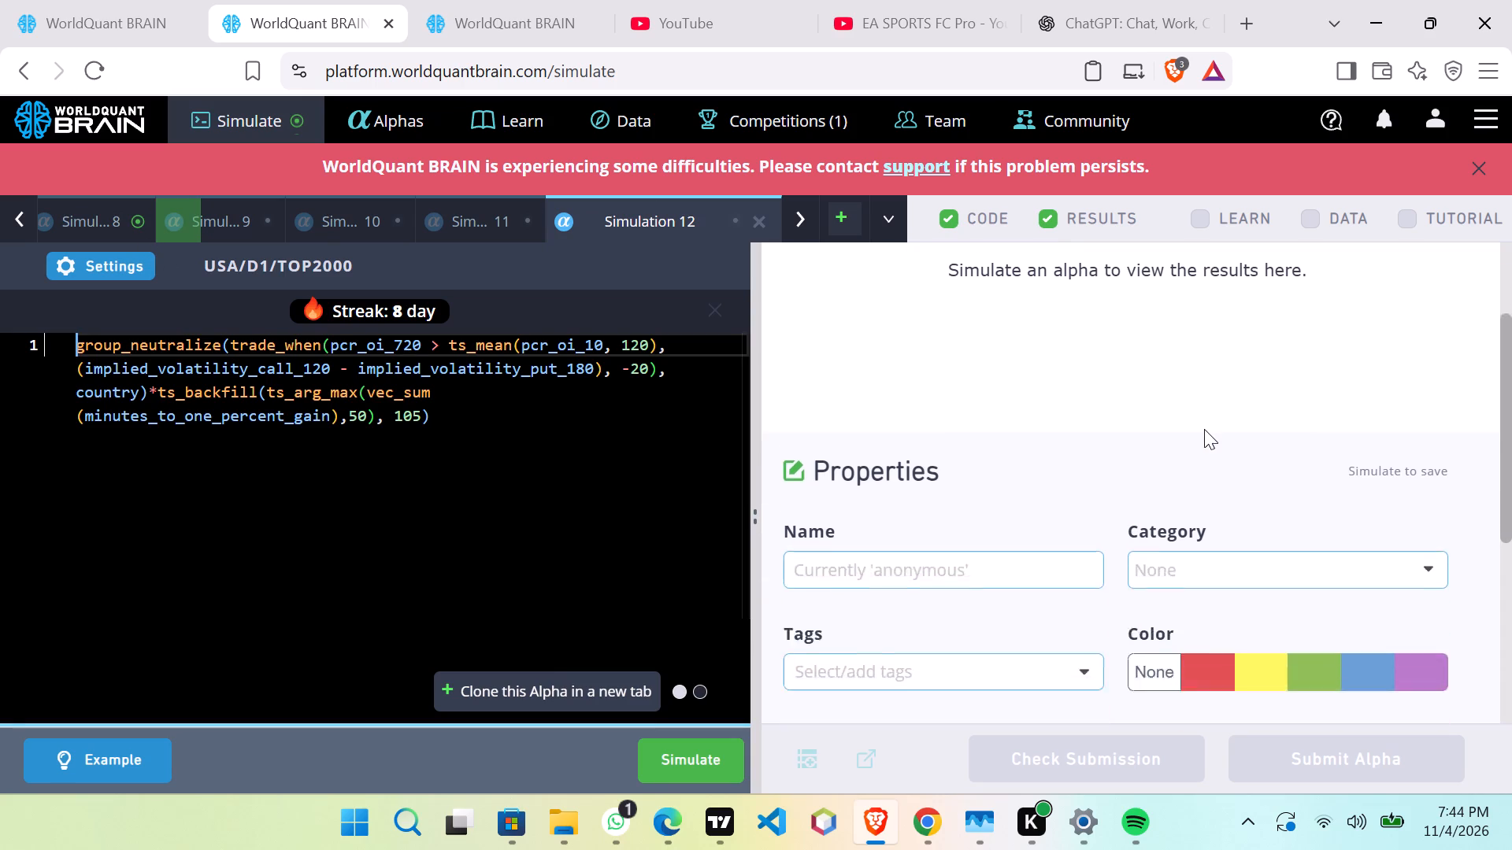
scroll(1204, 429, "down", 3)
scroll(1204, 434, "up", 7)
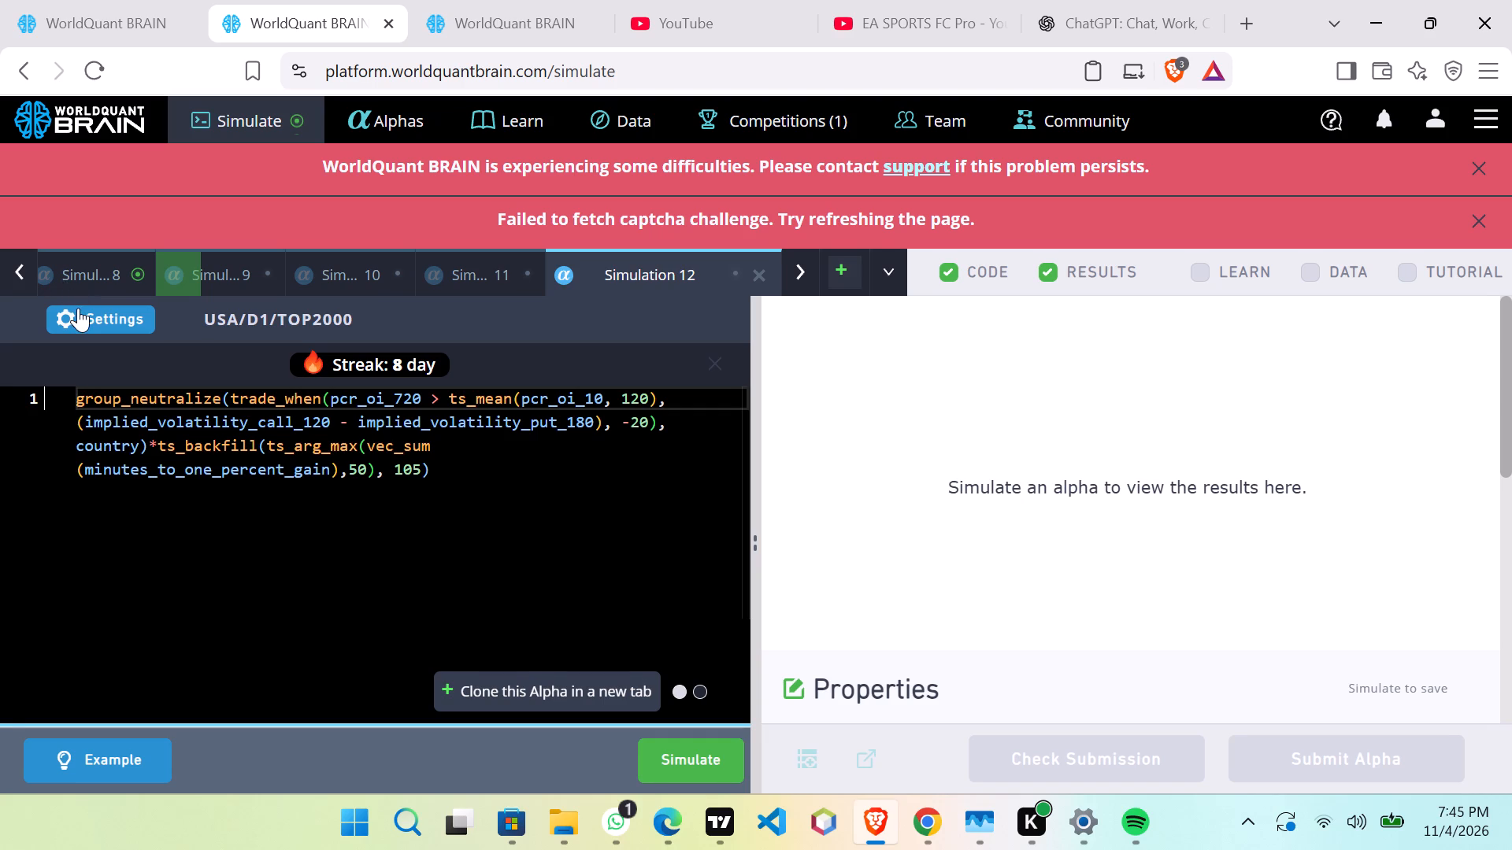
In Simulation 12's settings, set the neutralization to Subindustry and the universe to TOP1000.
left_click(78, 308)
left_click(160, 662)
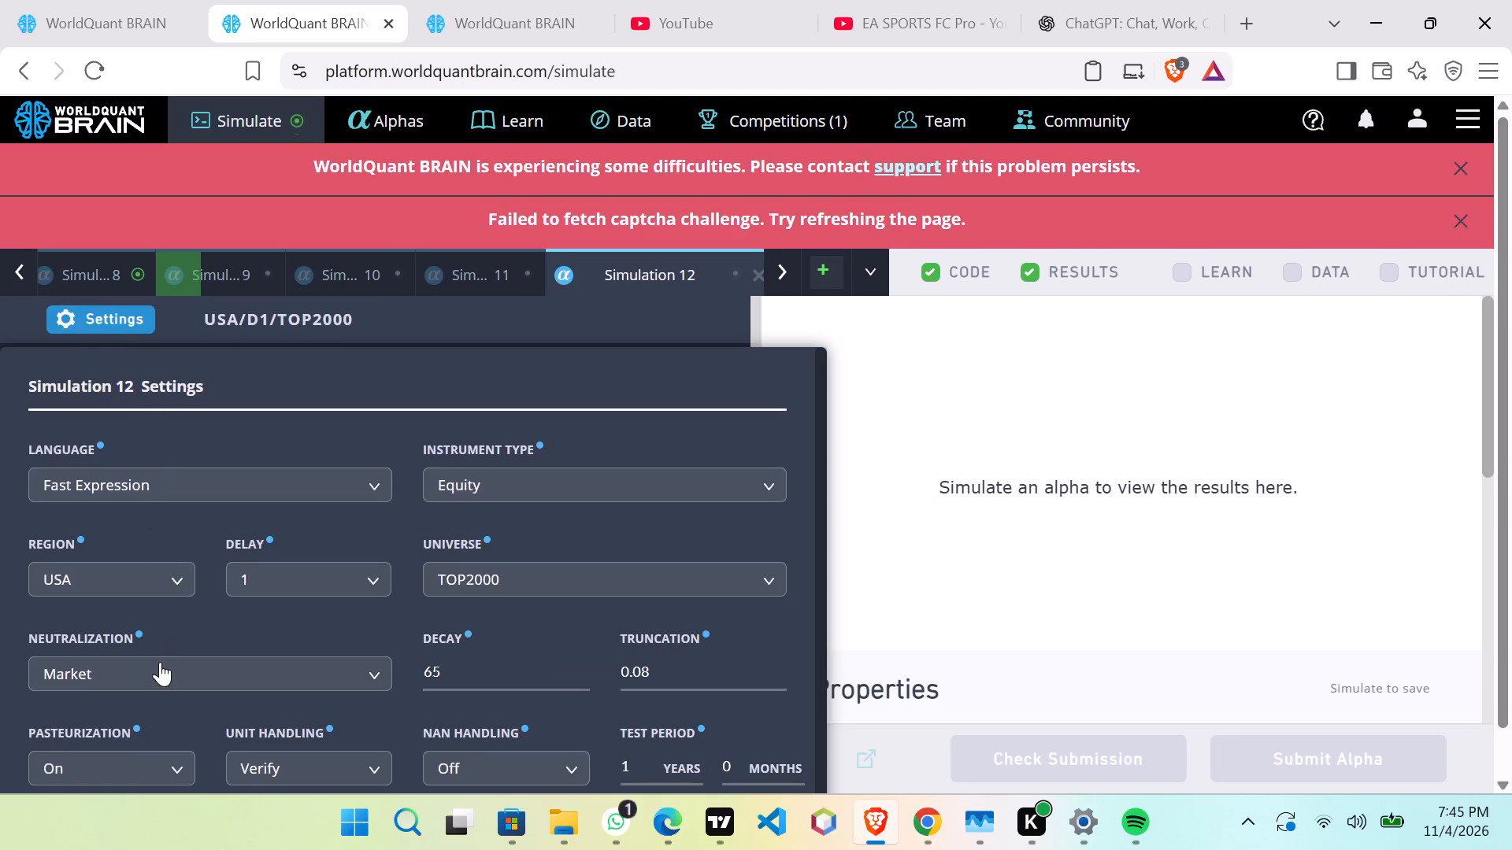
scroll(198, 729, "down", 2)
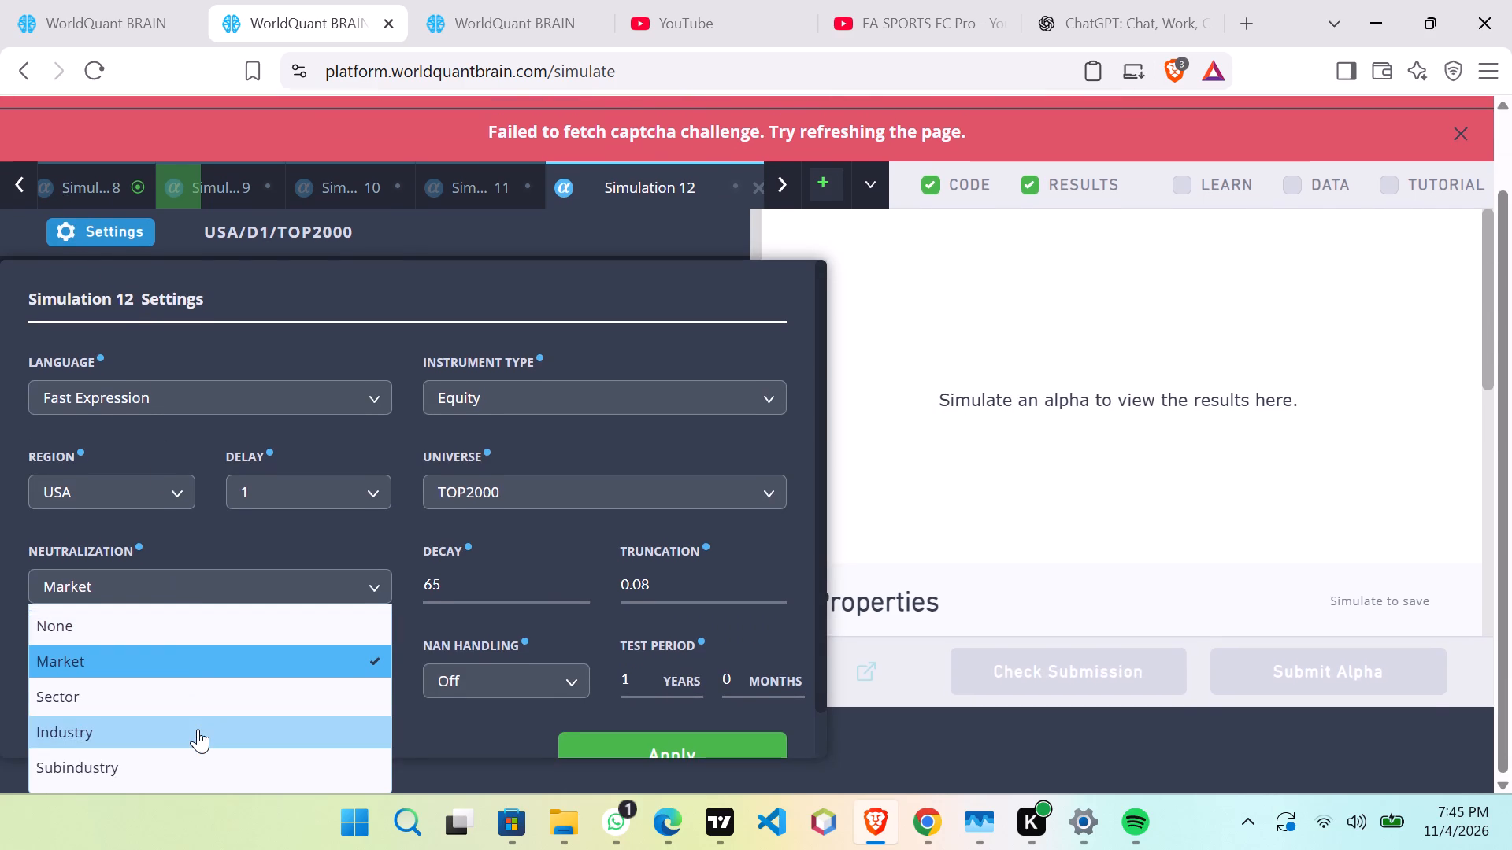
scroll(198, 729, "down", 2)
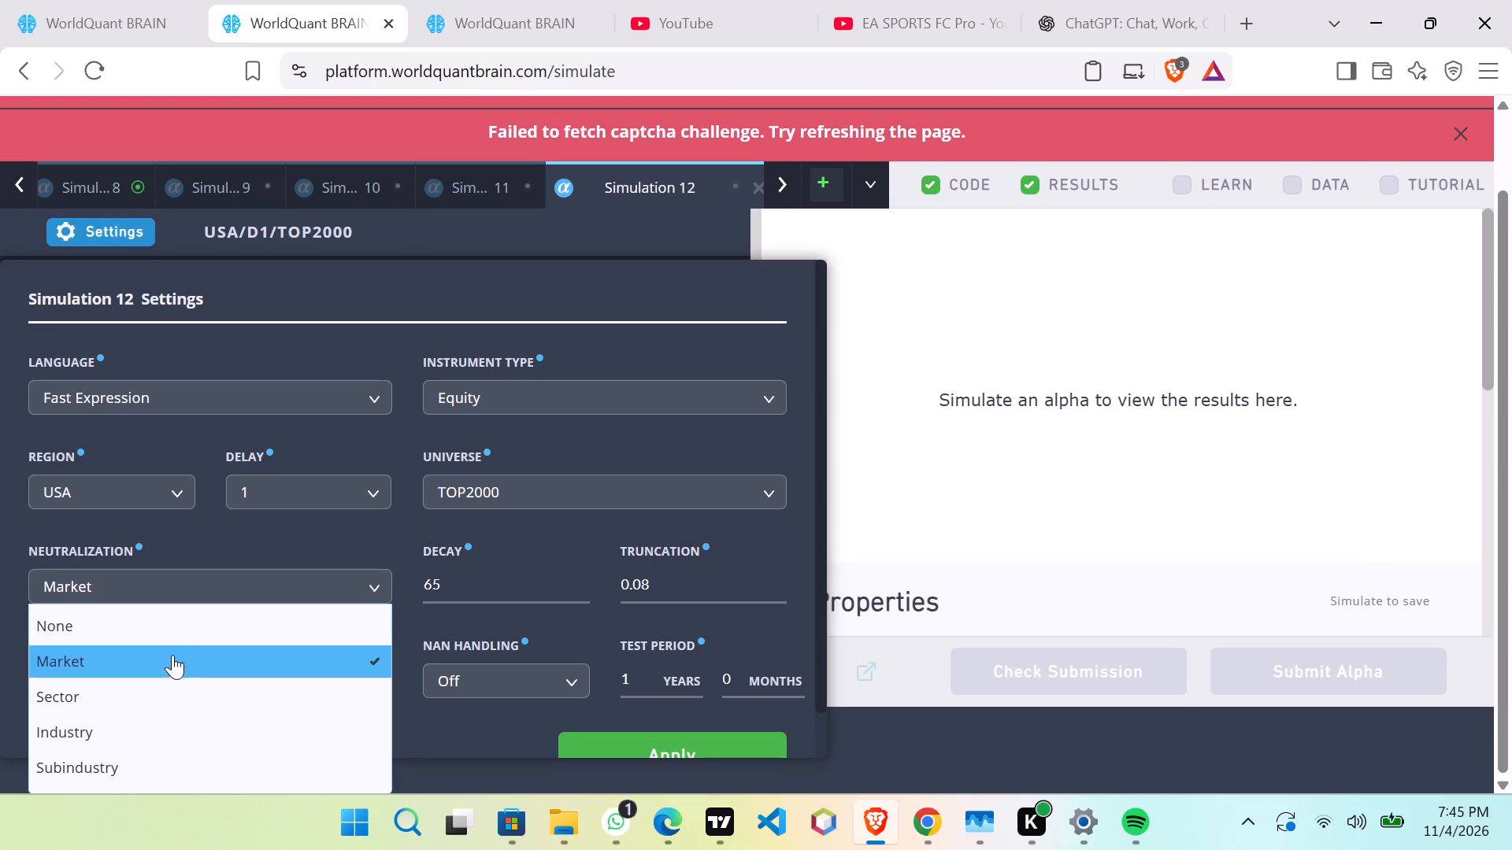
left_click(208, 720)
left_click(235, 621)
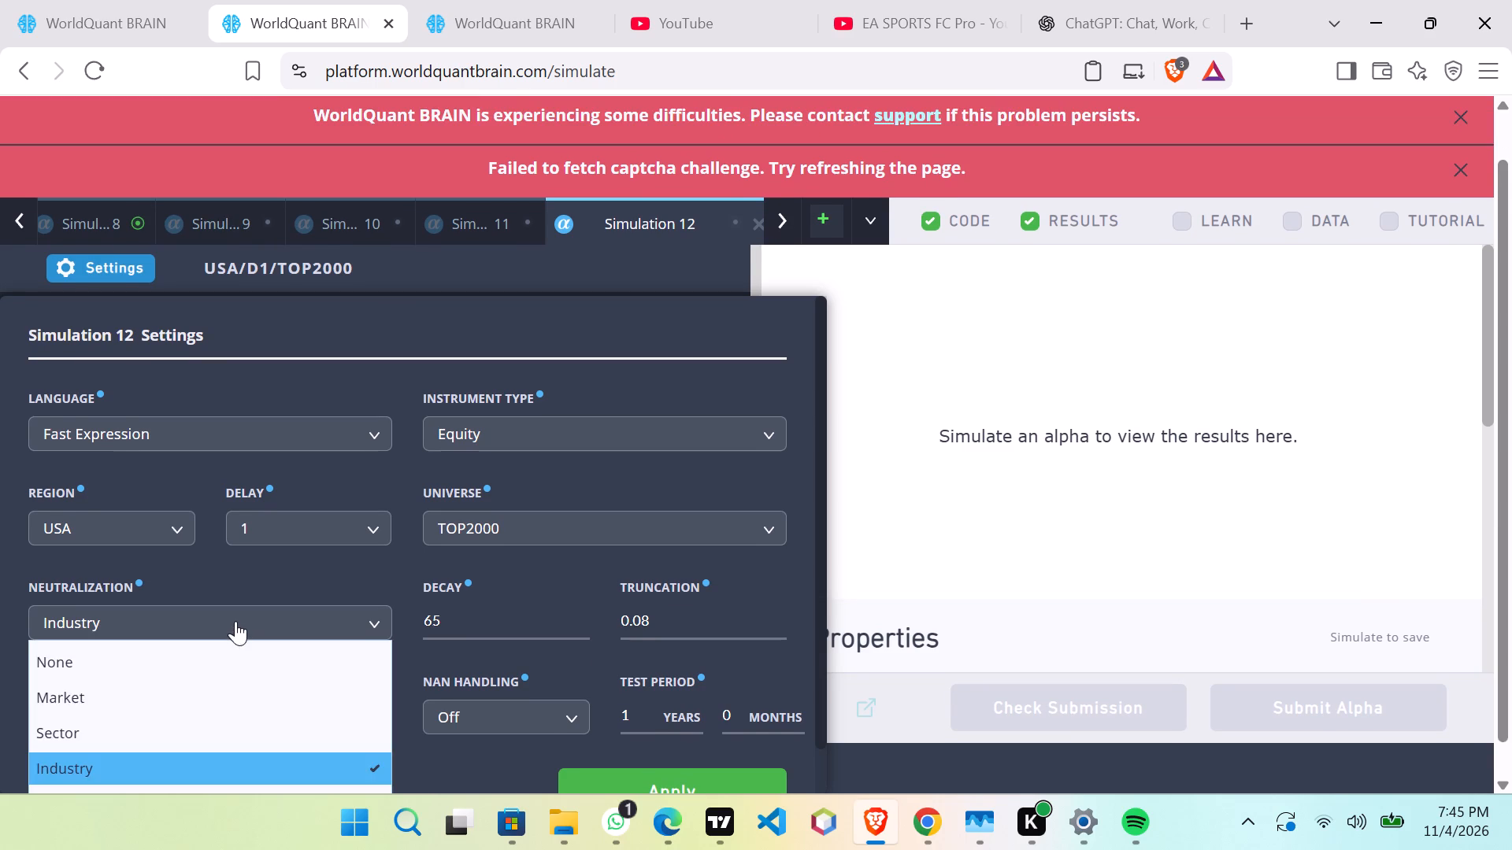
scroll(234, 634, "down", 4)
left_click(255, 569)
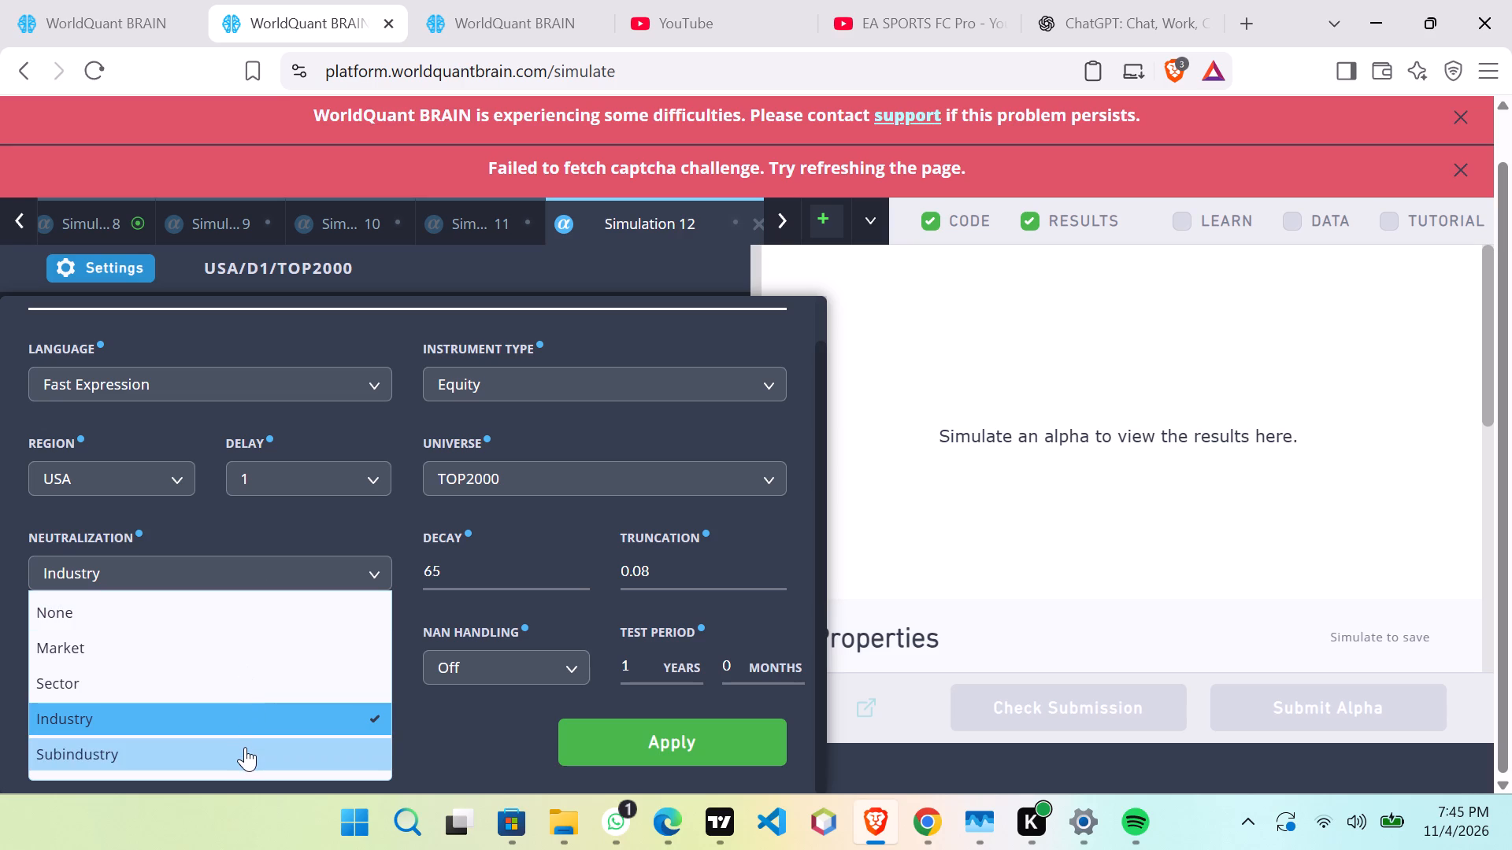
left_click(245, 747)
left_click(563, 475)
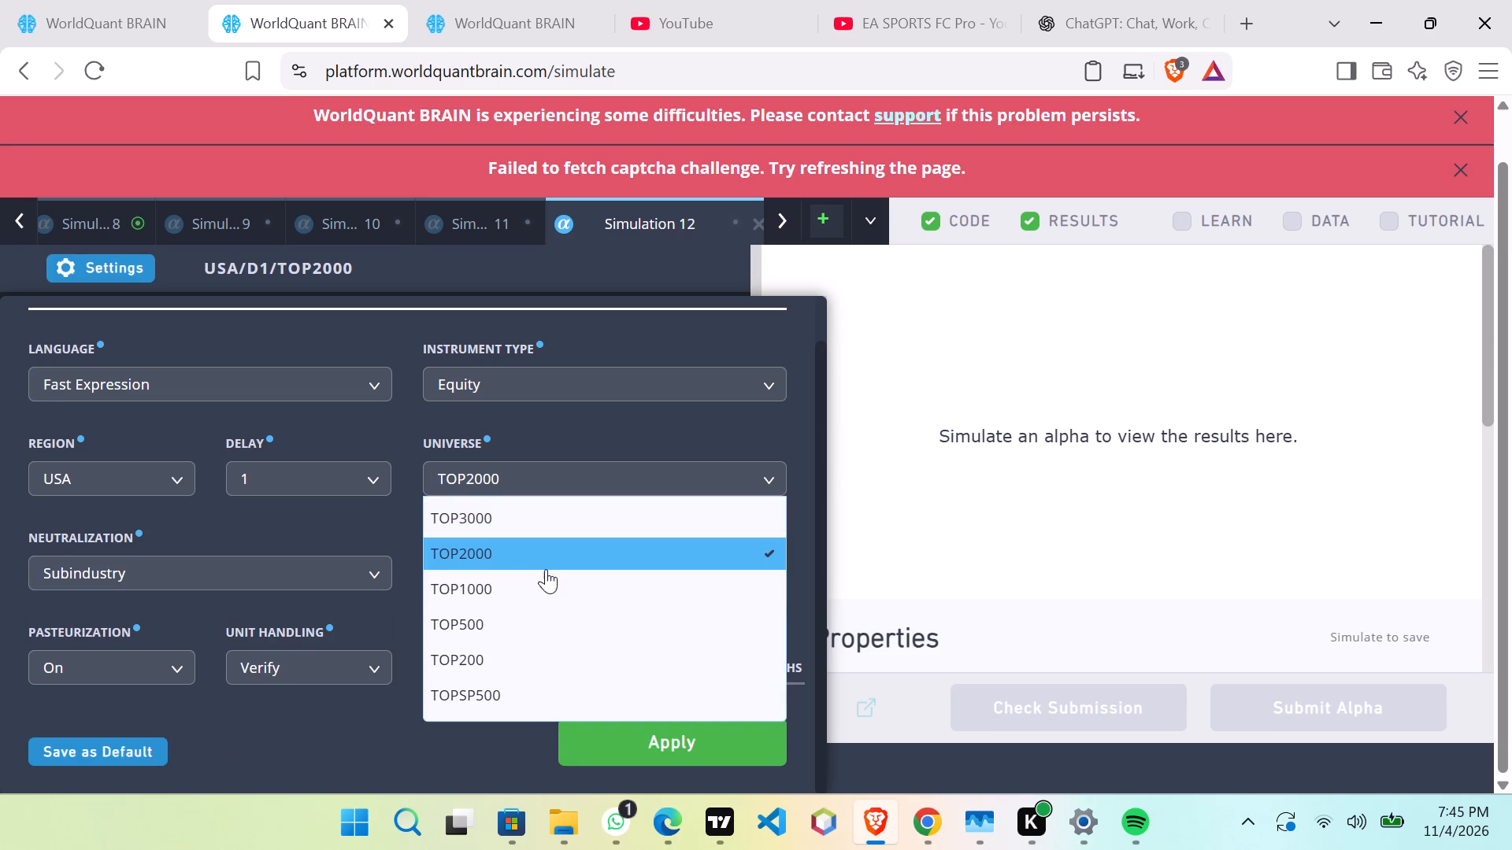
left_click(542, 583)
Set Simulation 12's decay to 110, apply the settings and run the simulation.
left_click(512, 573)
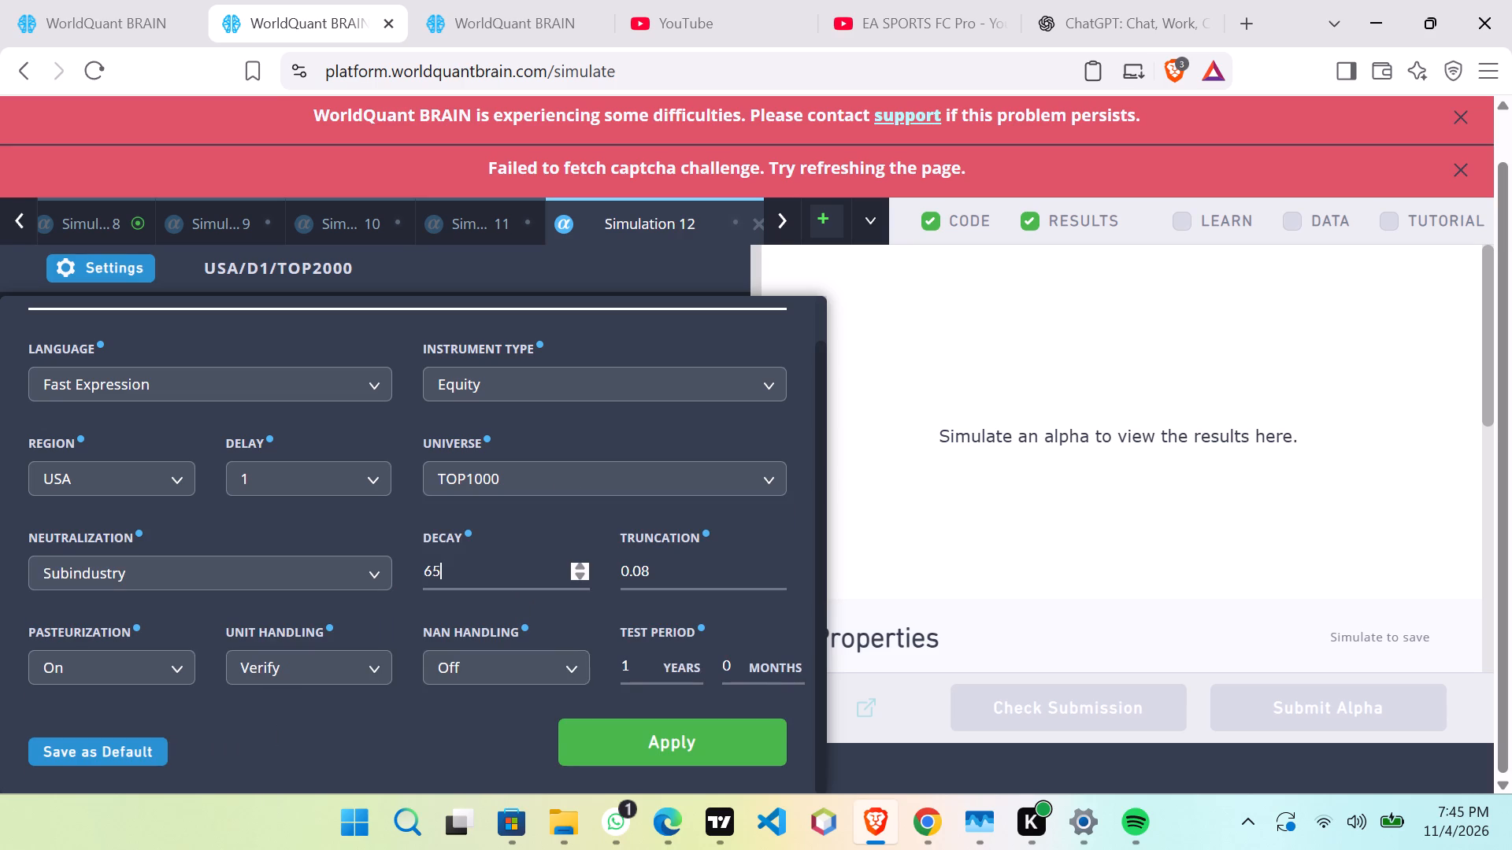
scroll(512, 573, "up", 15)
scroll(512, 573, "up", 20)
scroll(512, 573, "up", 5)
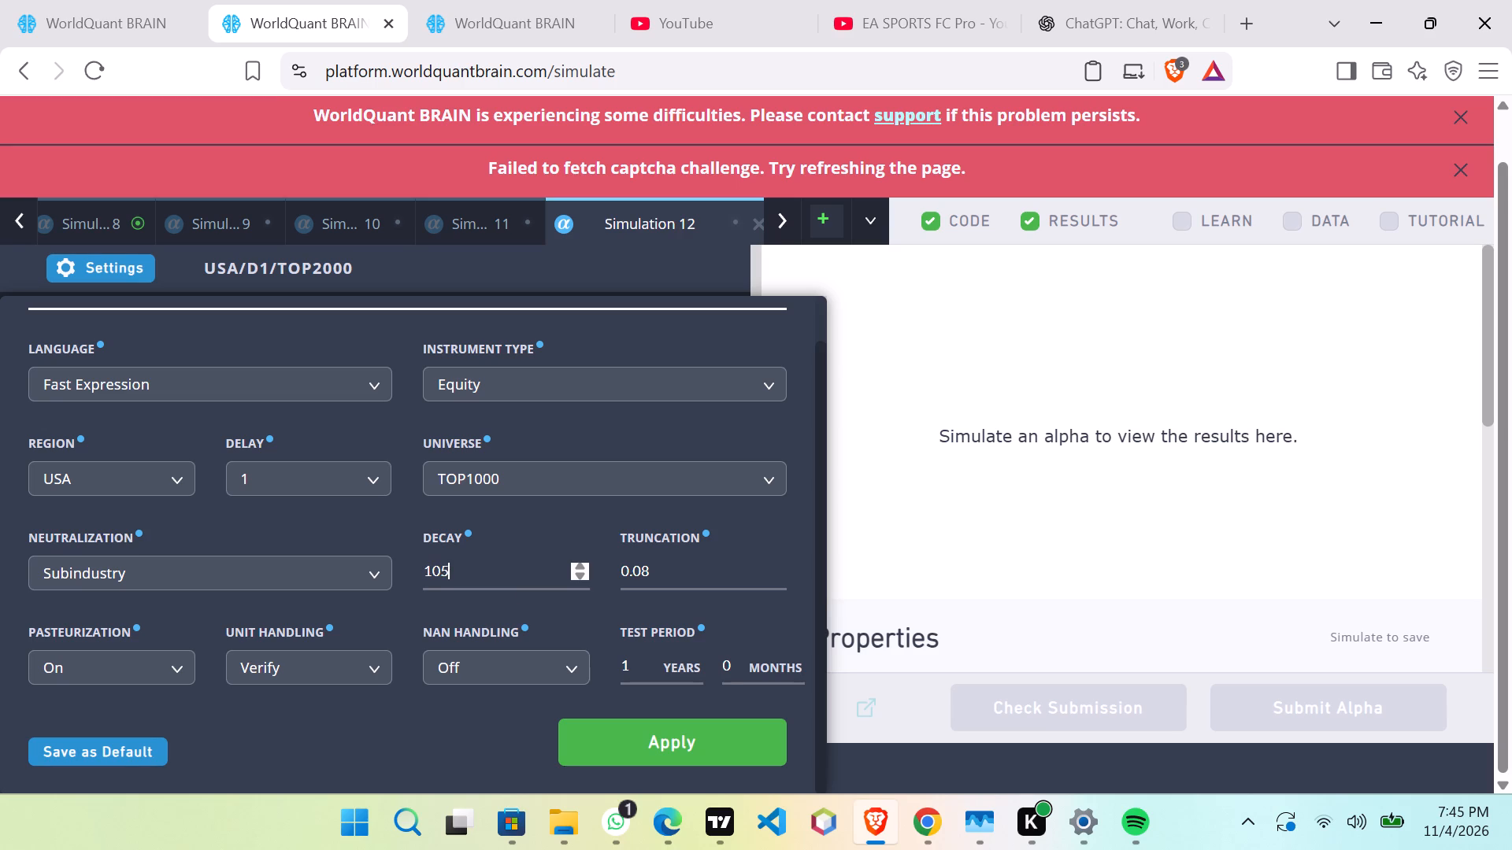
scroll(512, 573, "up", 7)
scroll(512, 573, "down", 2)
left_click(609, 723)
left_click(710, 752)
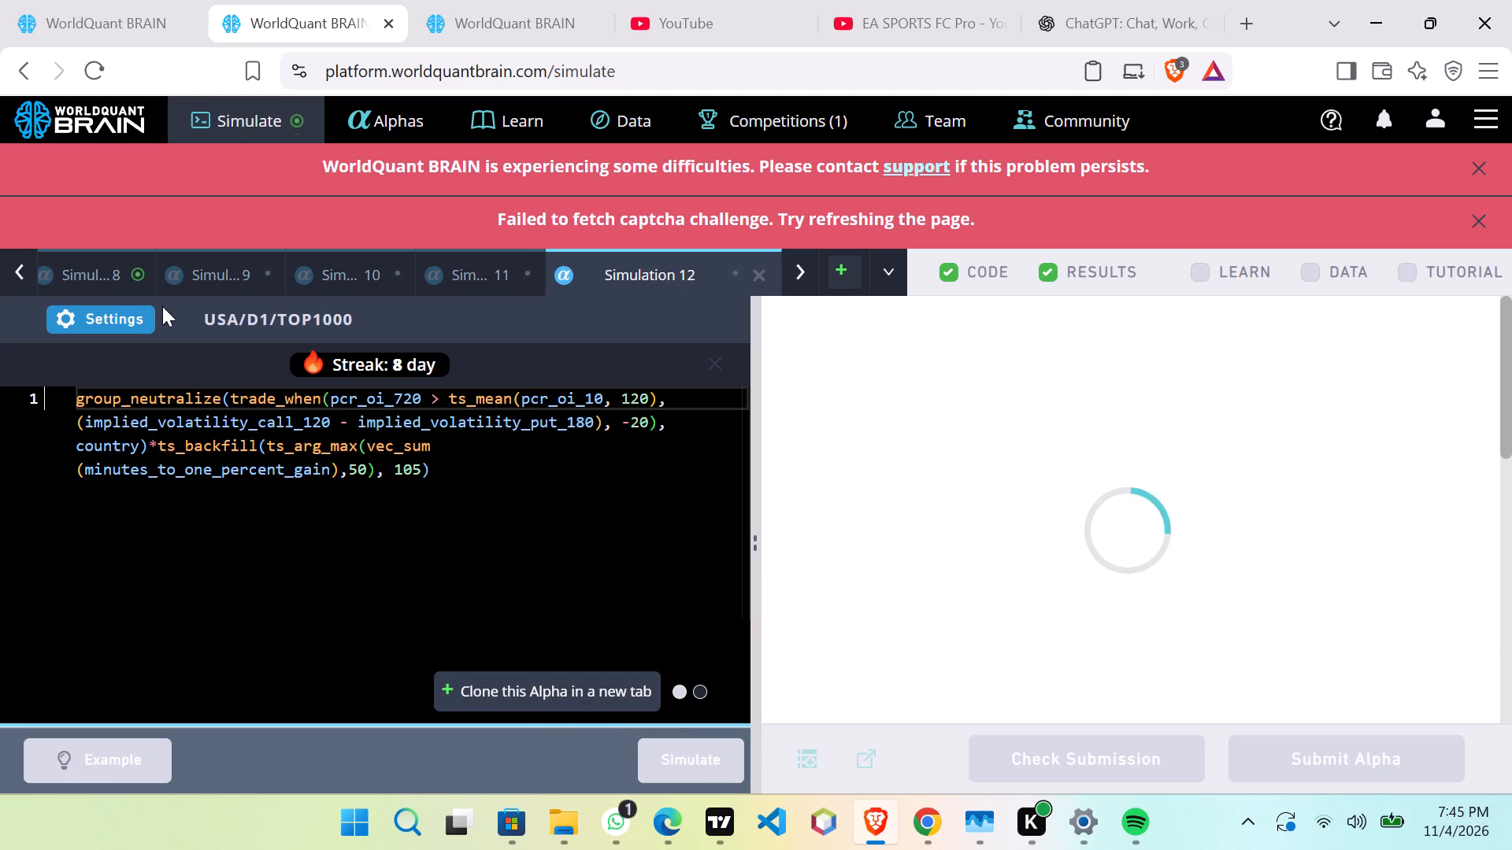
Check the progress and results of Simulations 9, 7 and 8, keeping all simulations open.
left_click(221, 272)
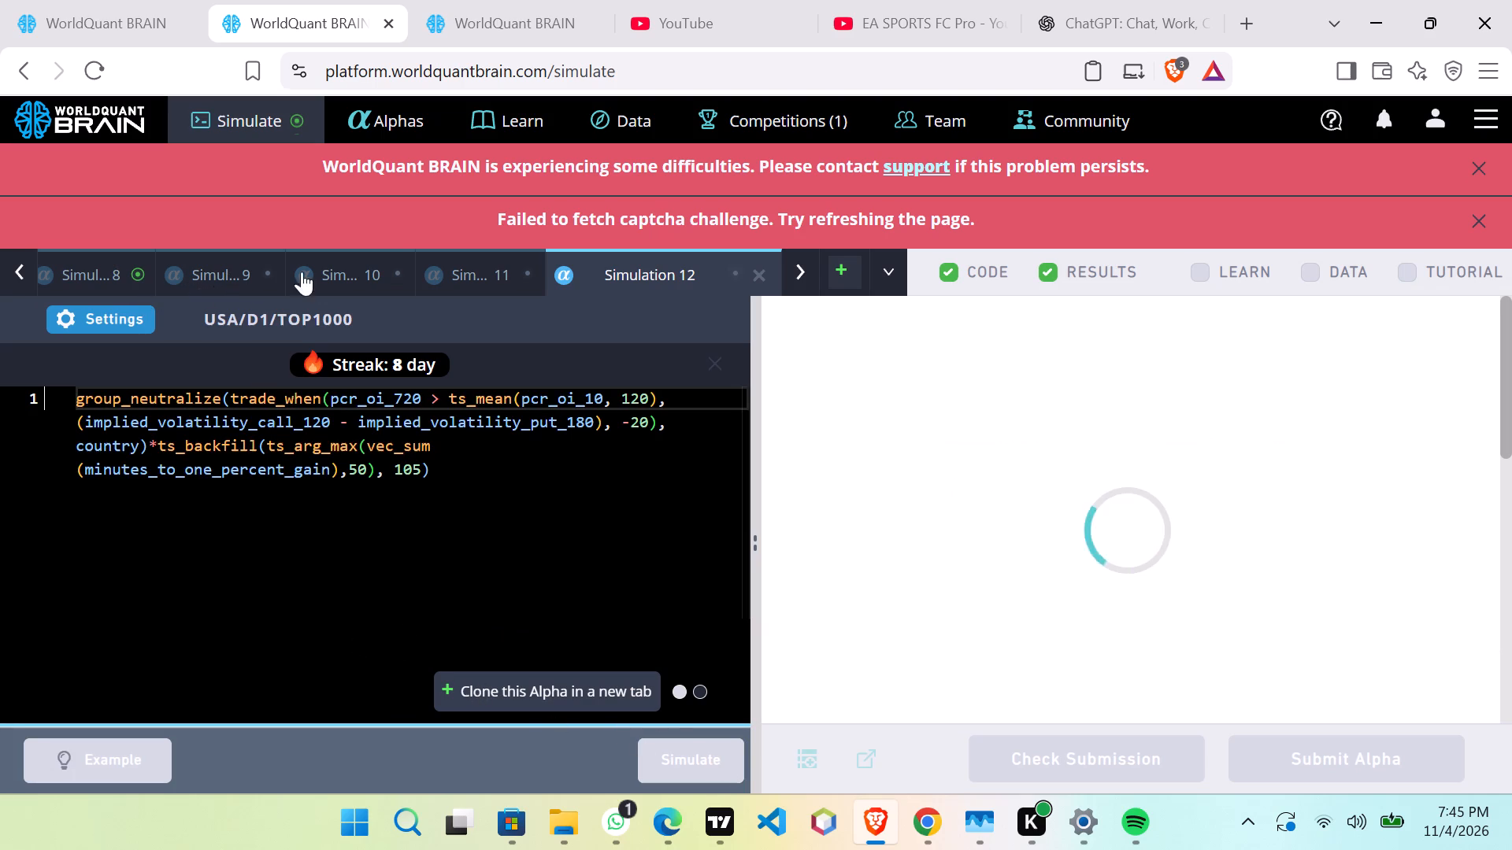
left_click(361, 274)
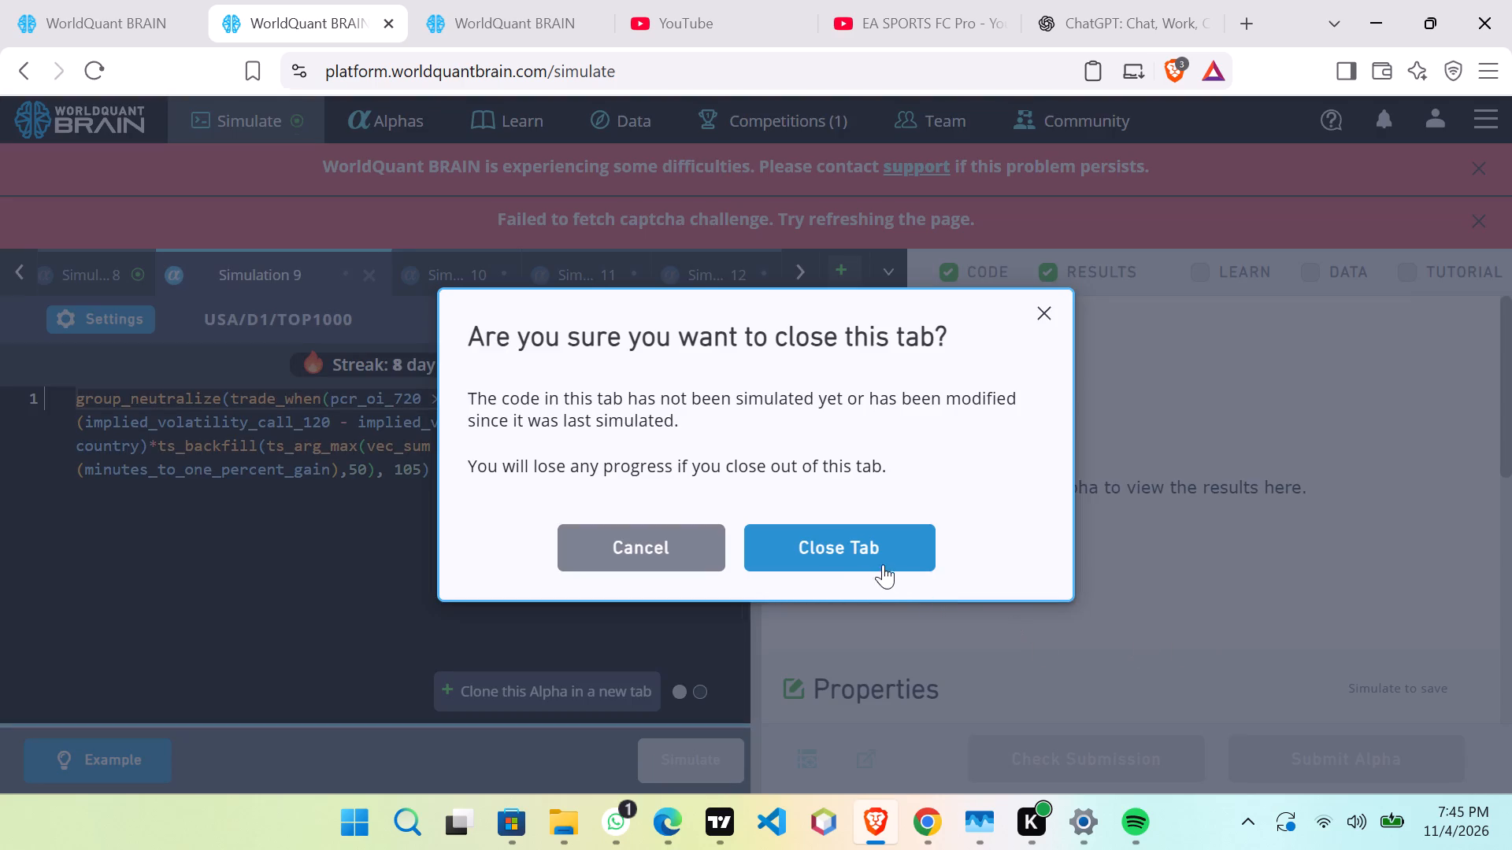
left_click(658, 537)
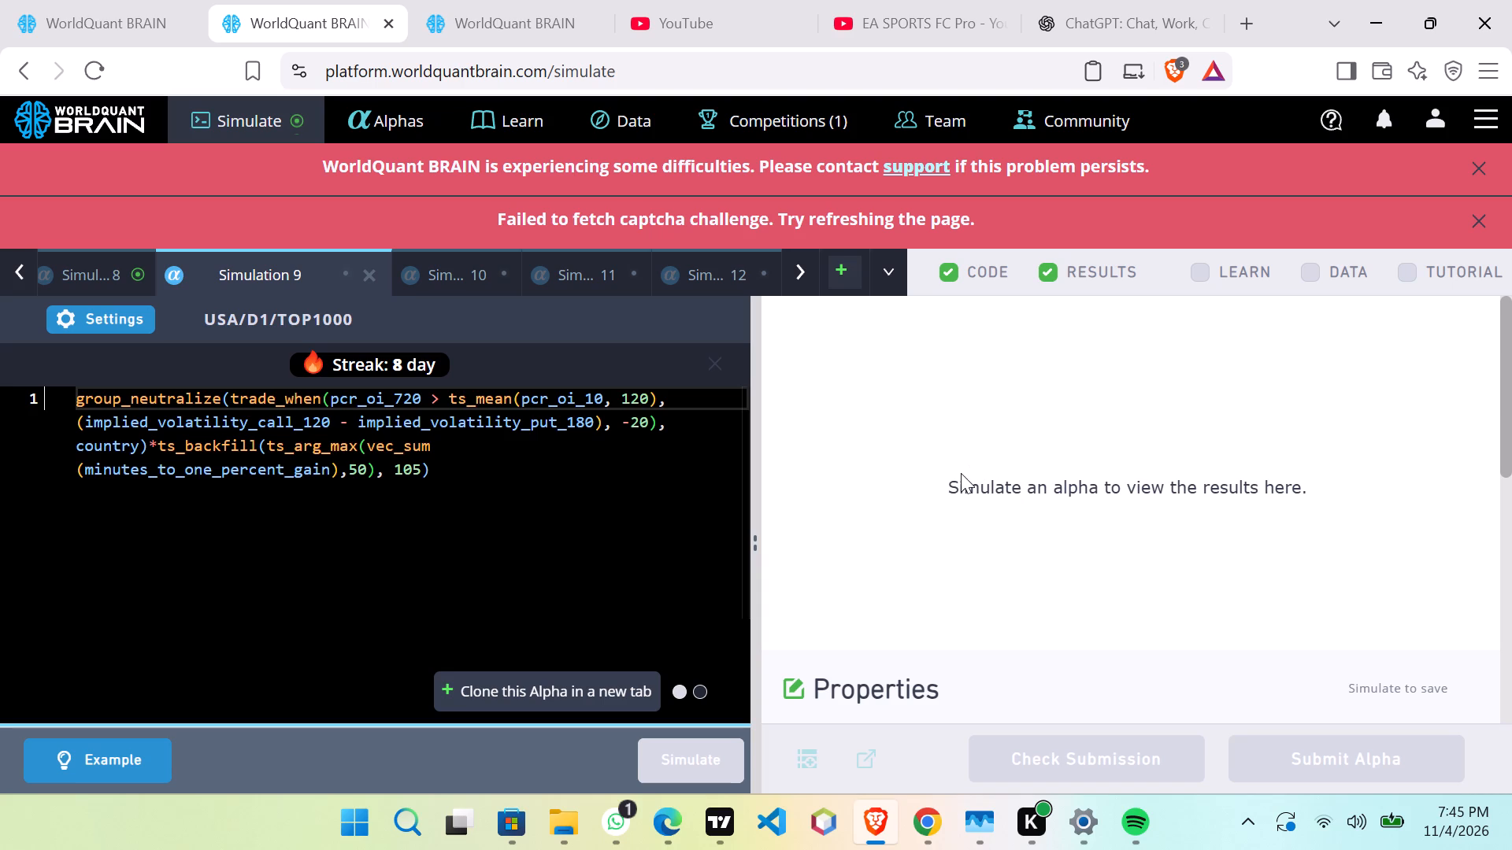
left_click(11, 264)
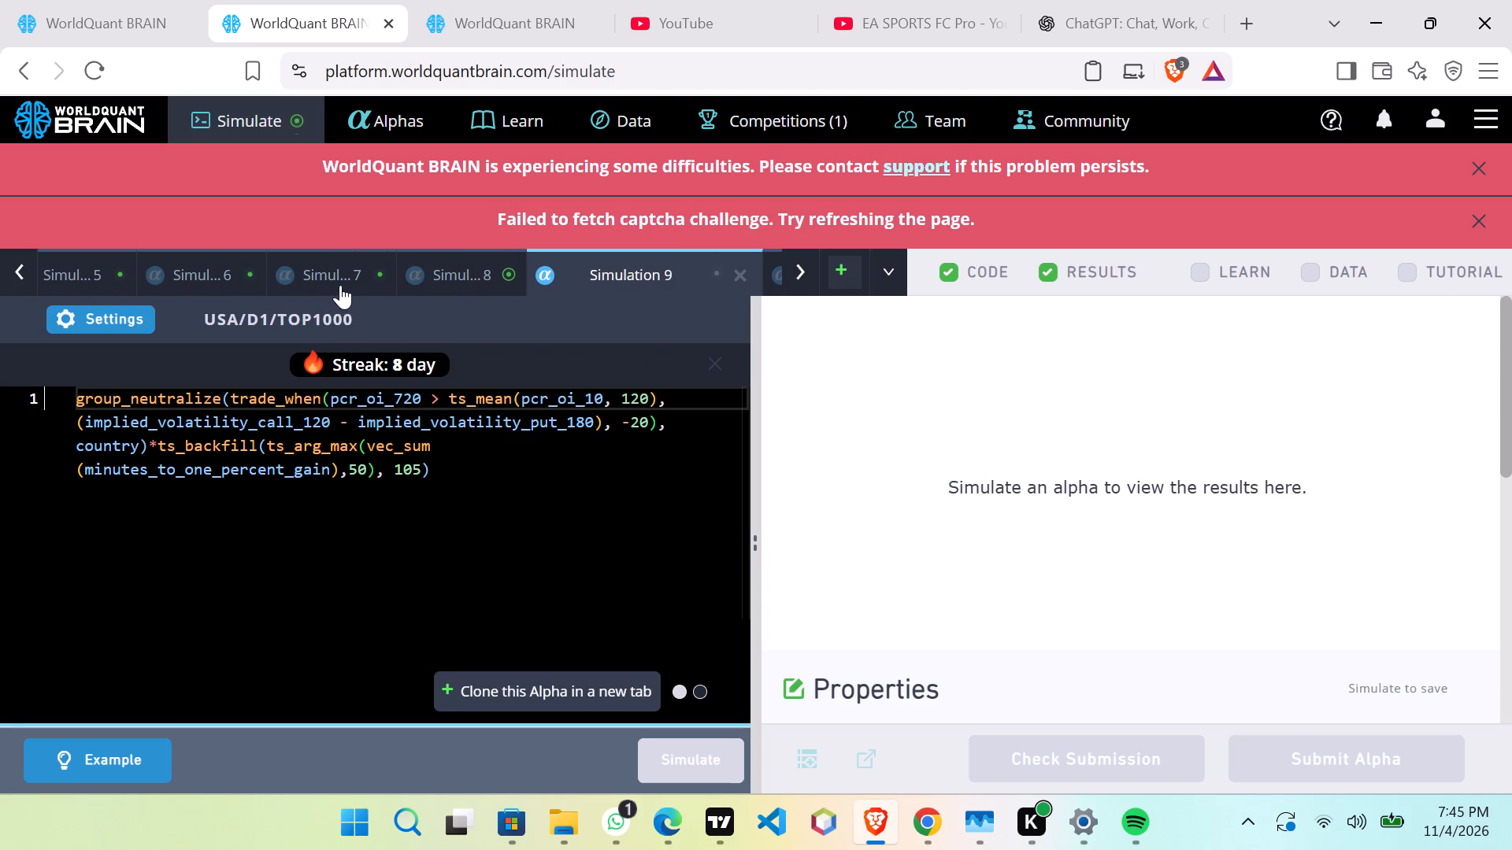
left_click(340, 285)
left_click(349, 276)
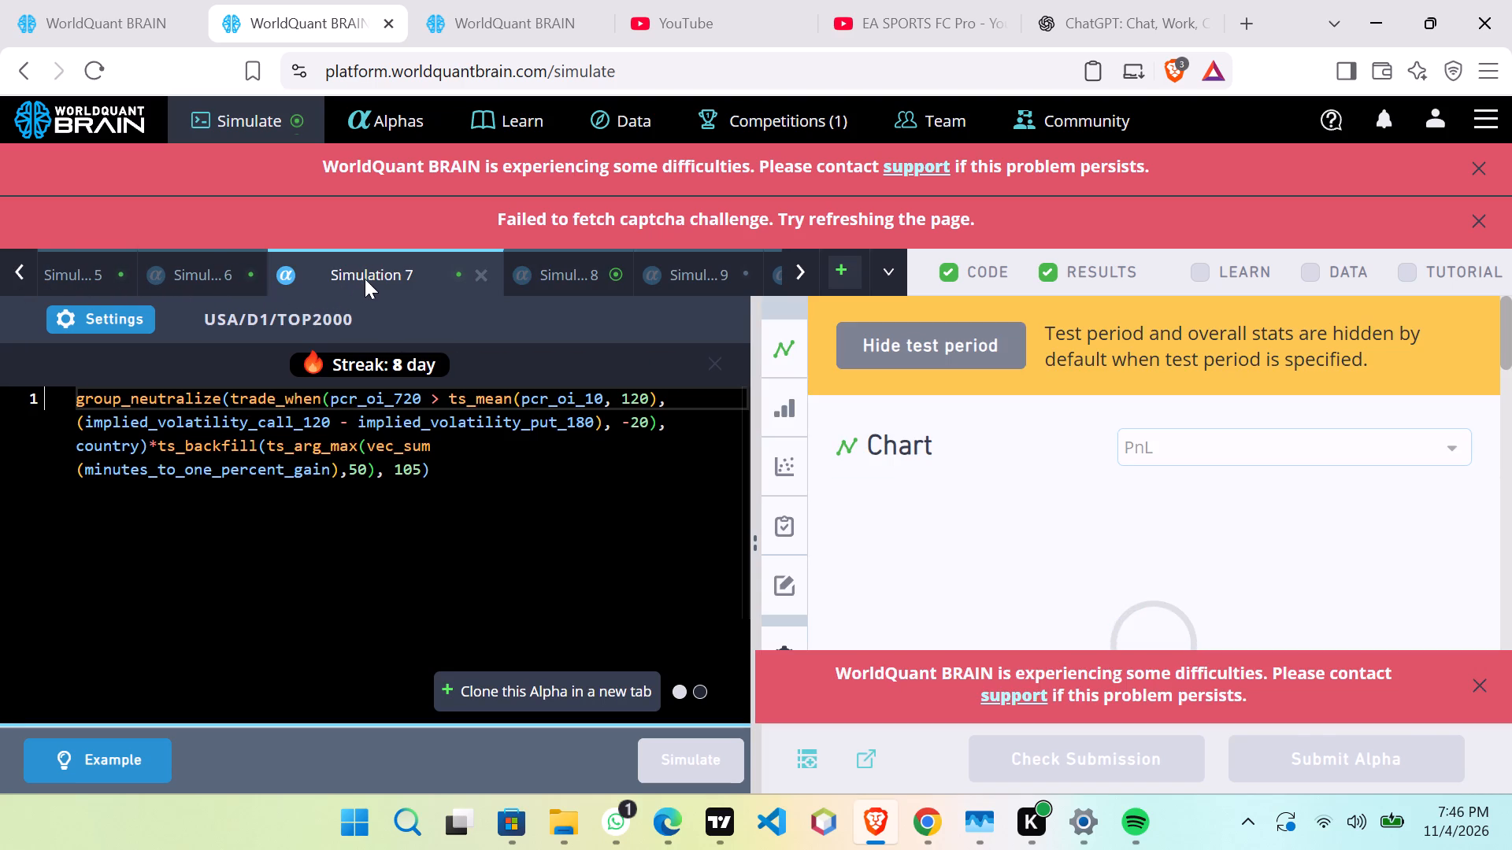
left_click(558, 277)
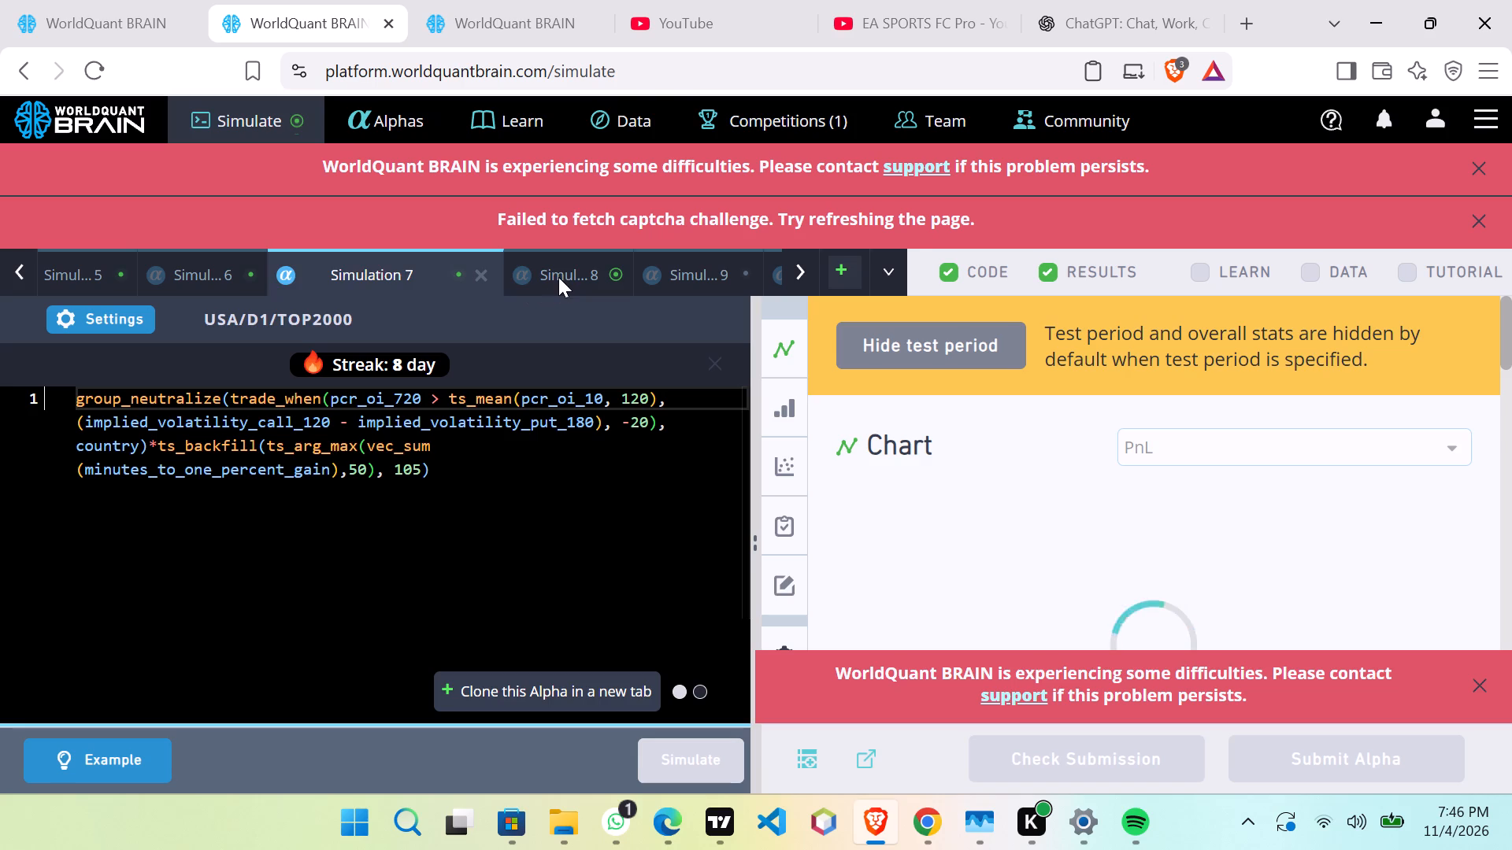
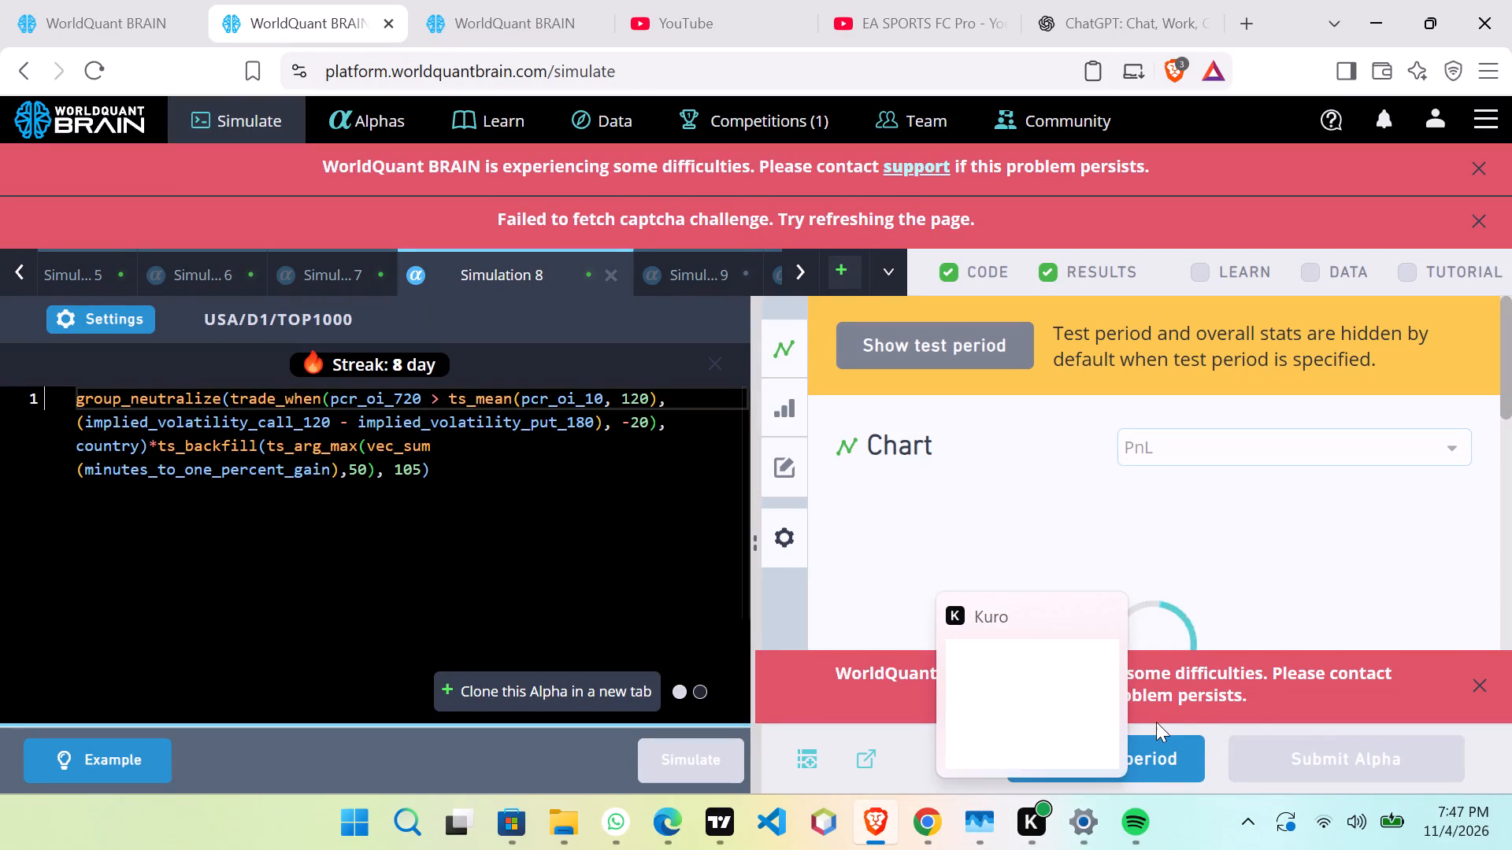
Show Simulation 8's test period and examine its IS summary and the failed and pending checks in IS Testing Status.
left_click(1178, 760)
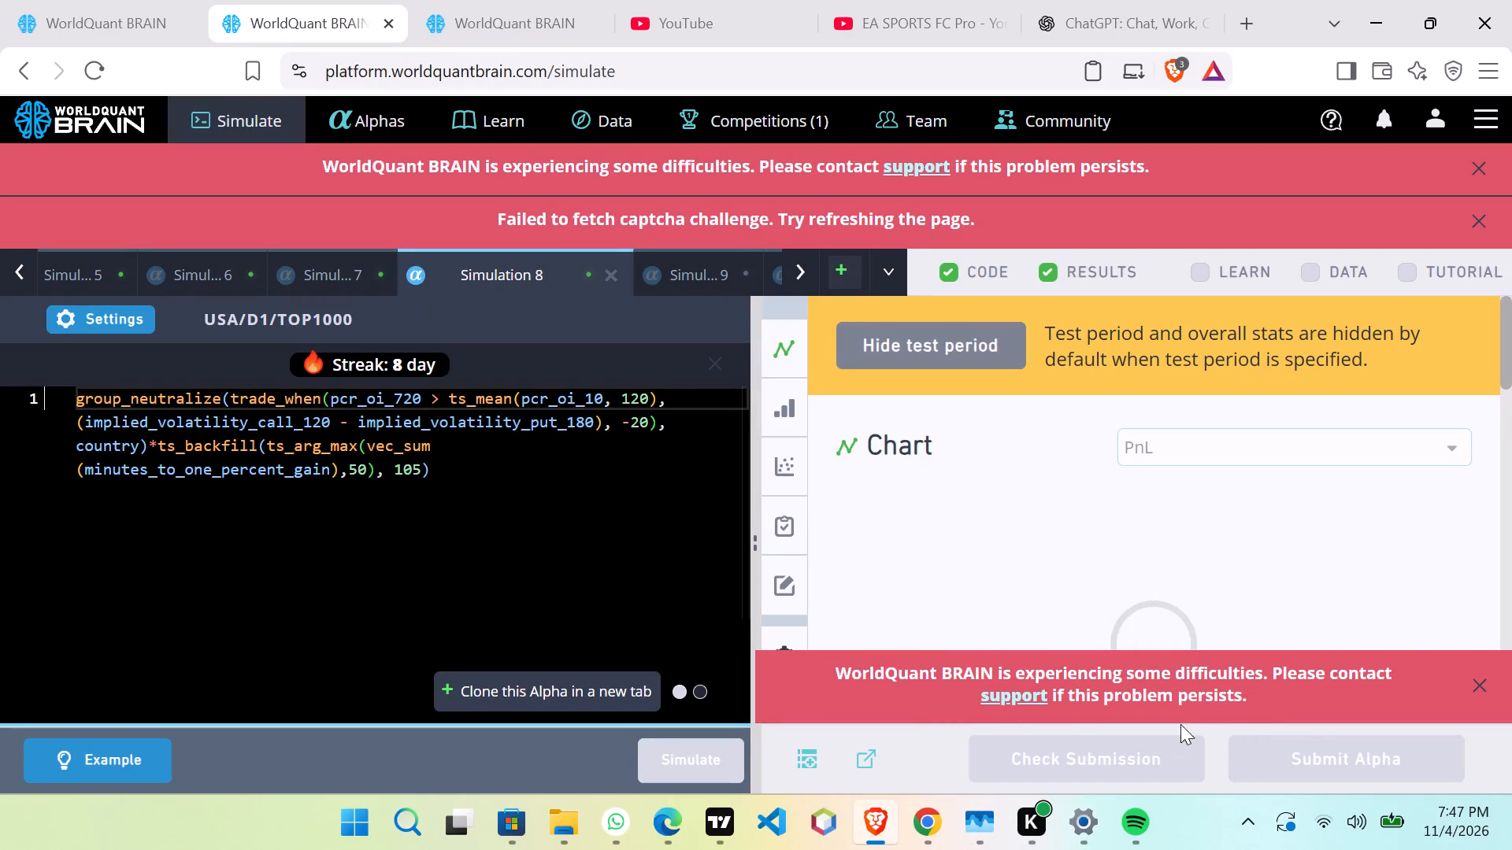
scroll(1140, 556, "down", 2)
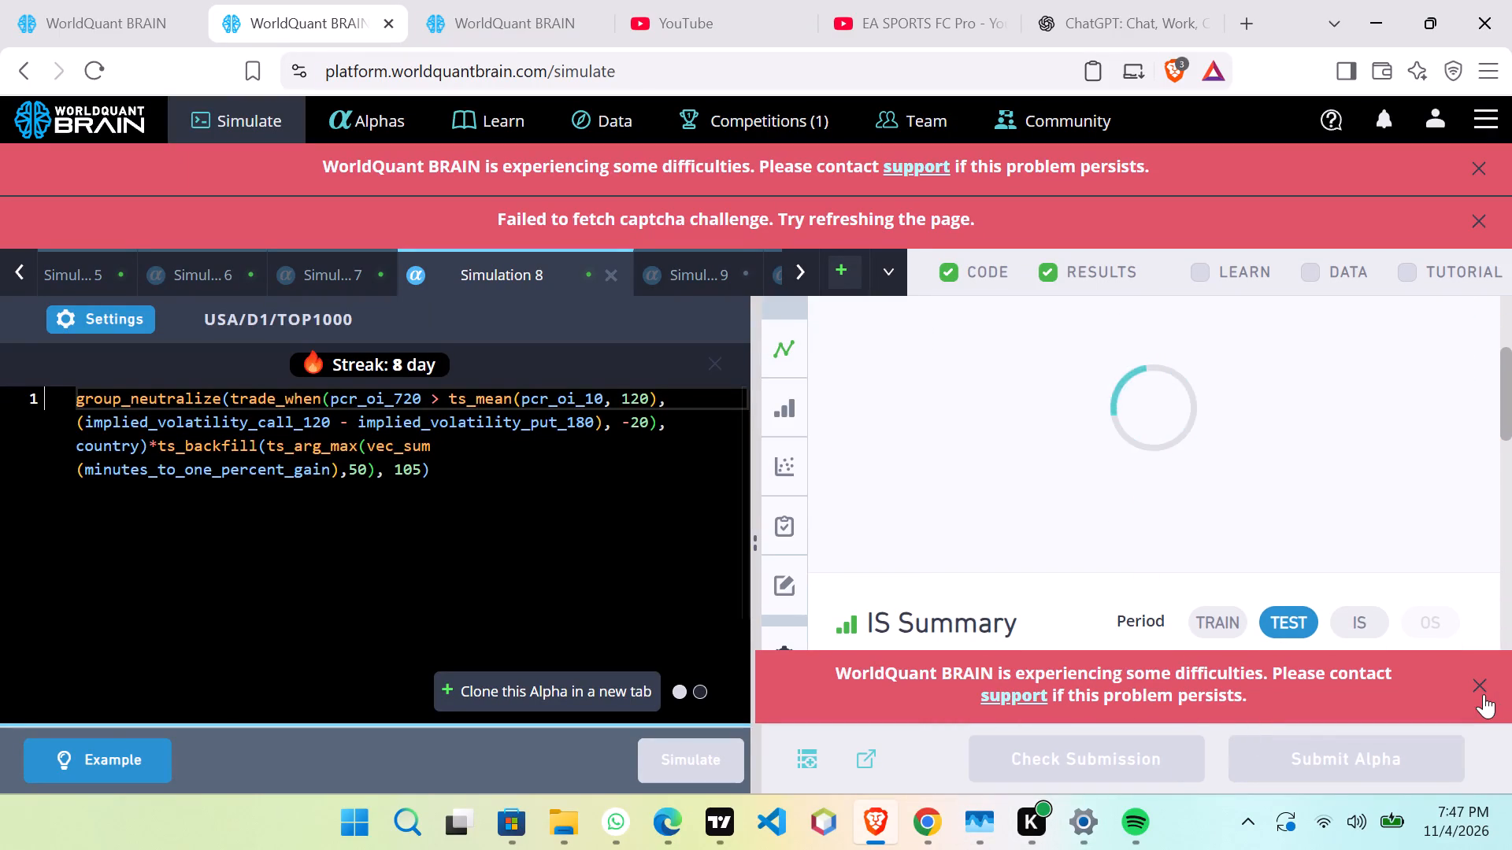
left_click(1482, 684)
scroll(1231, 648, "down", 4)
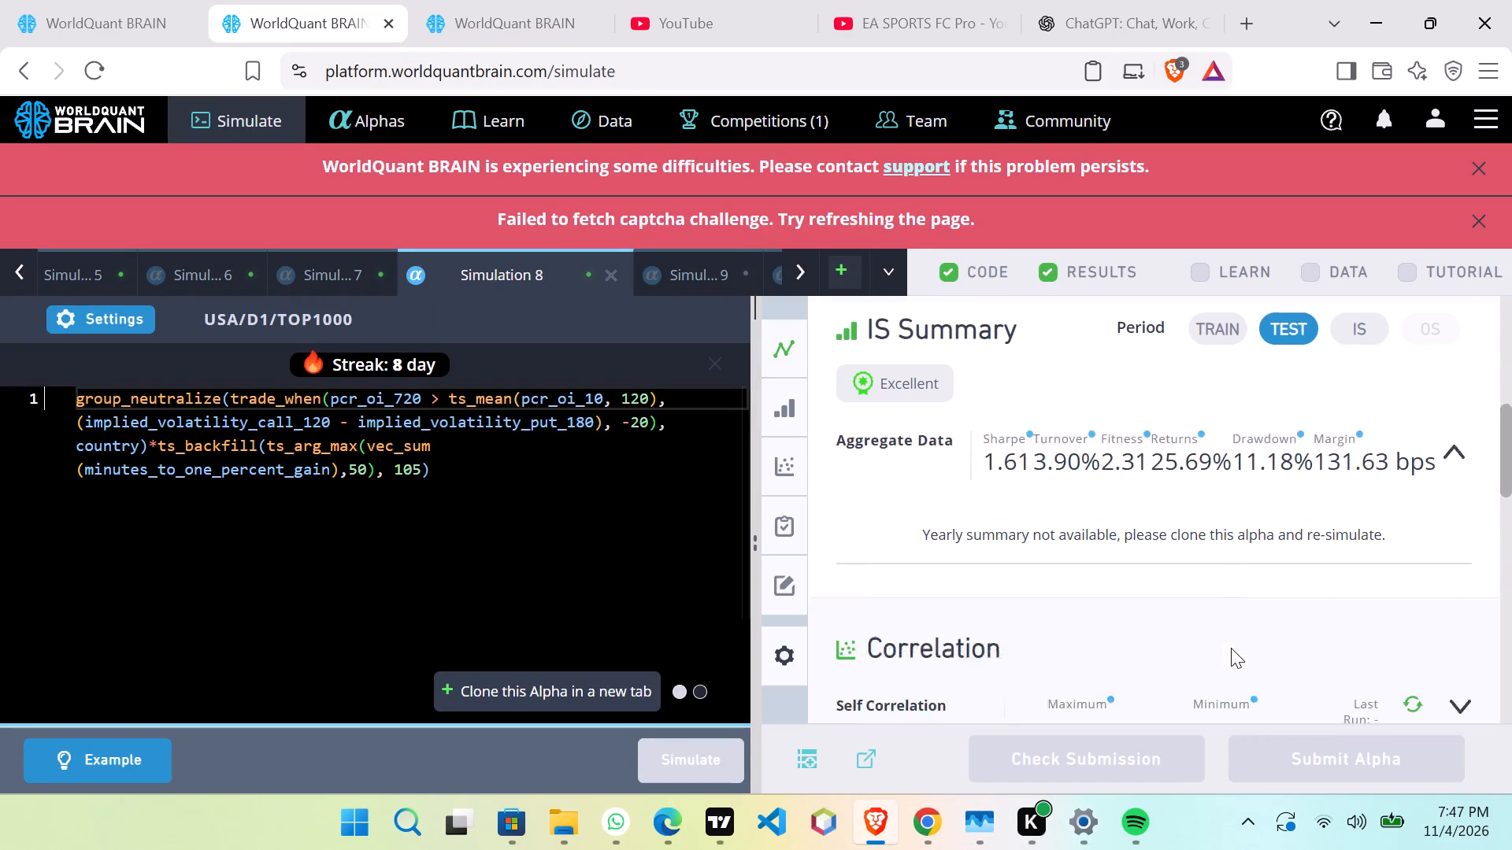
scroll(1231, 648, "down", 2)
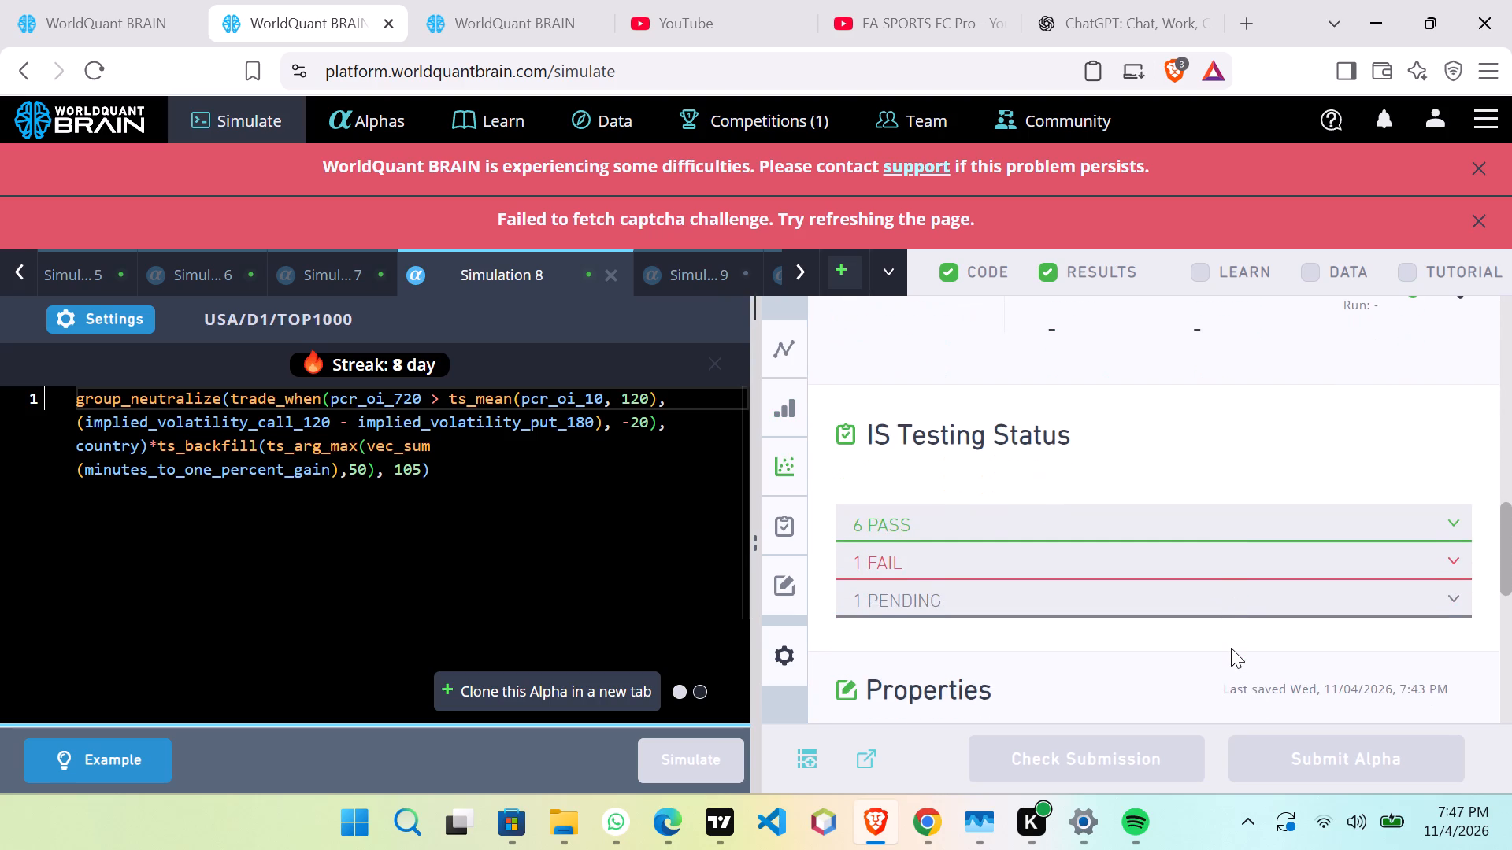
scroll(1231, 648, "down", 1)
scroll(1231, 648, "up", 1)
double_click(1451, 598)
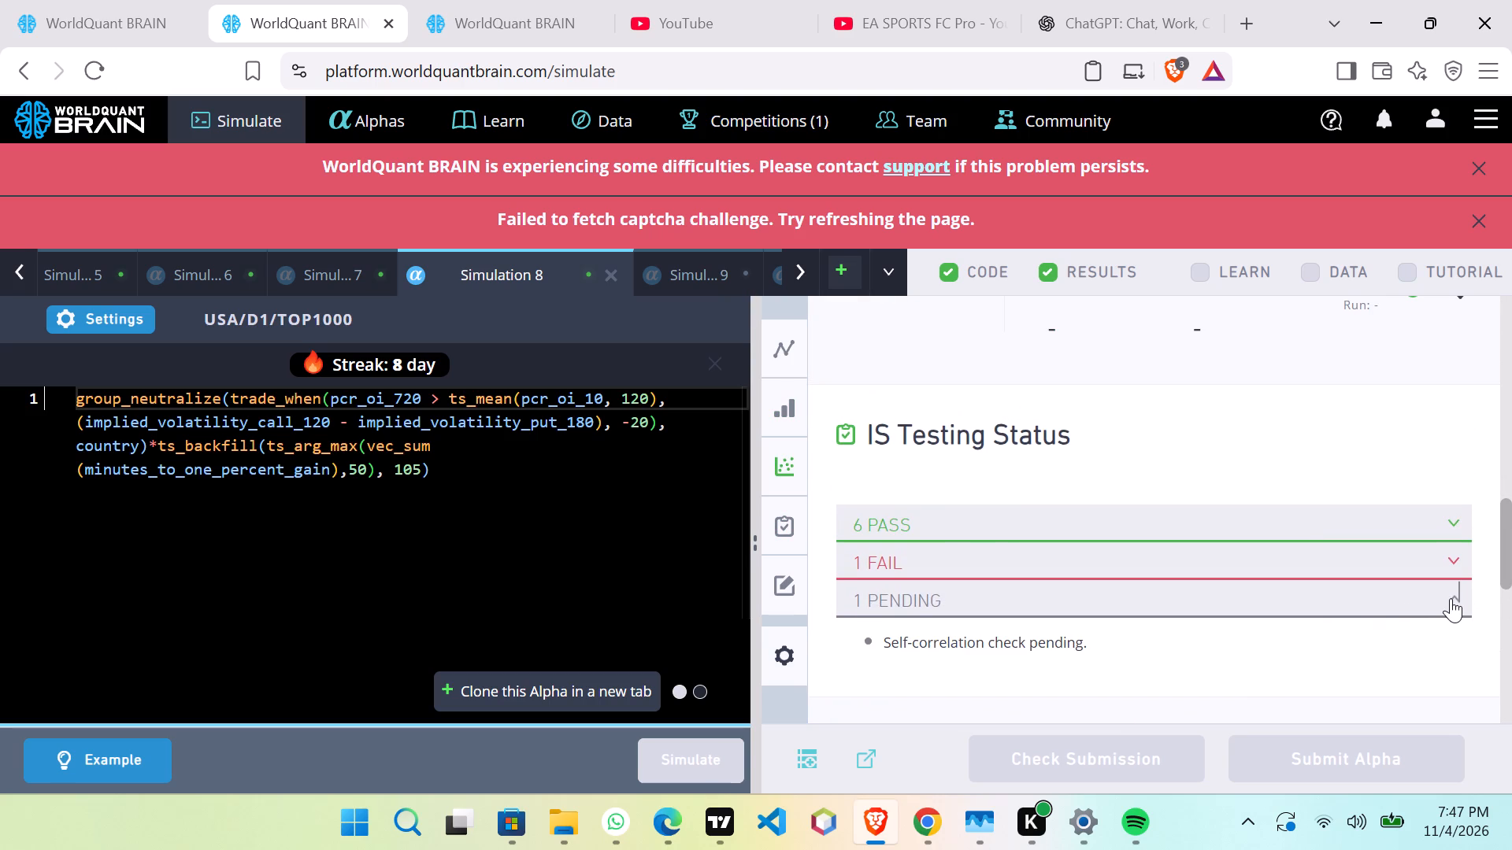
left_click(1455, 595)
left_click(1455, 559)
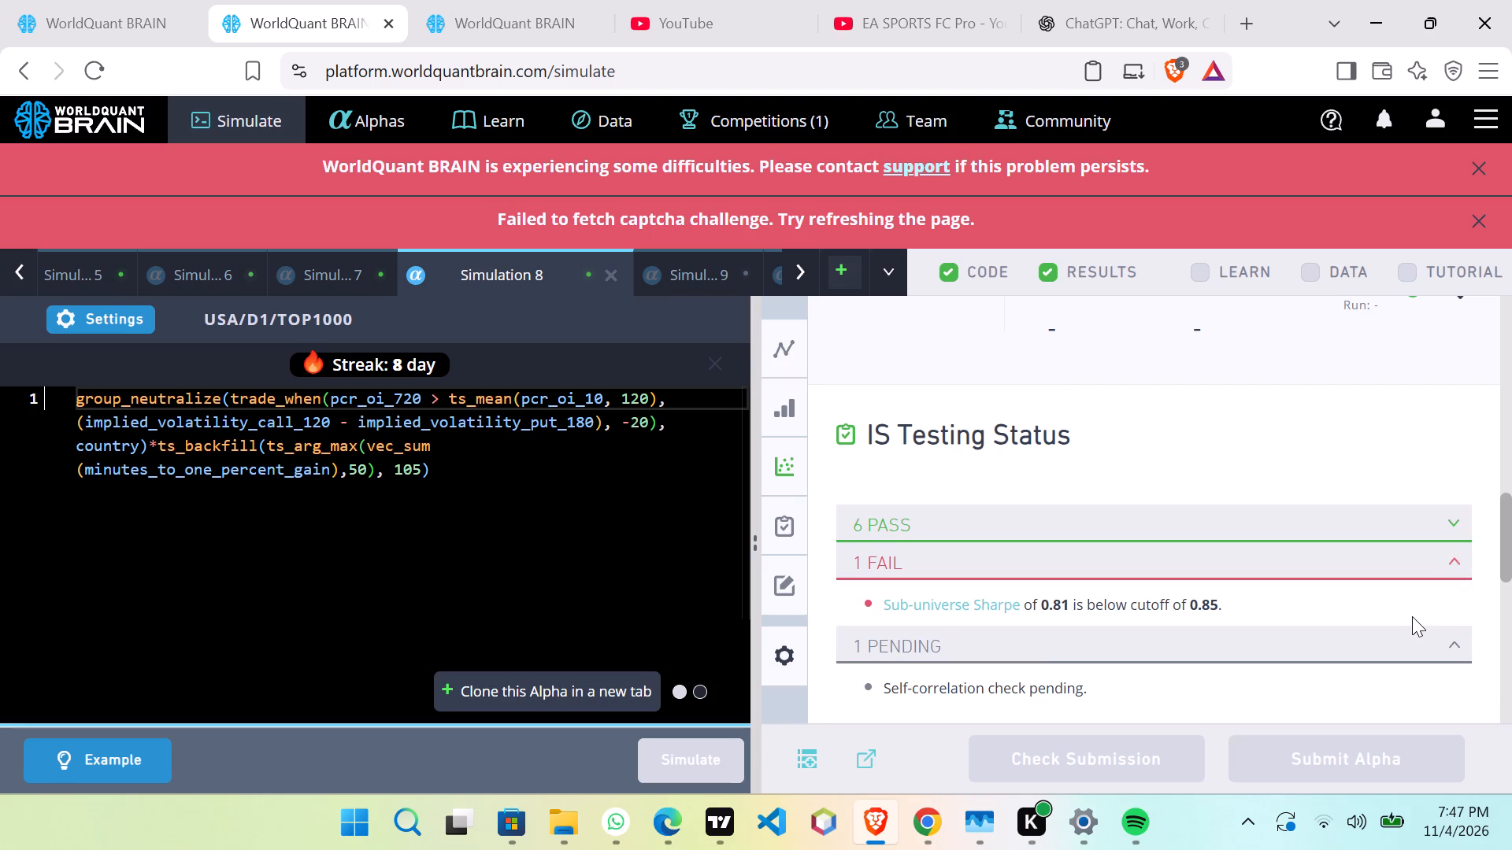
Run the self-correlation check on Simulation 8's alpha, dismissing the error notice and retrying the check.
scroll(1412, 616, "up", 3)
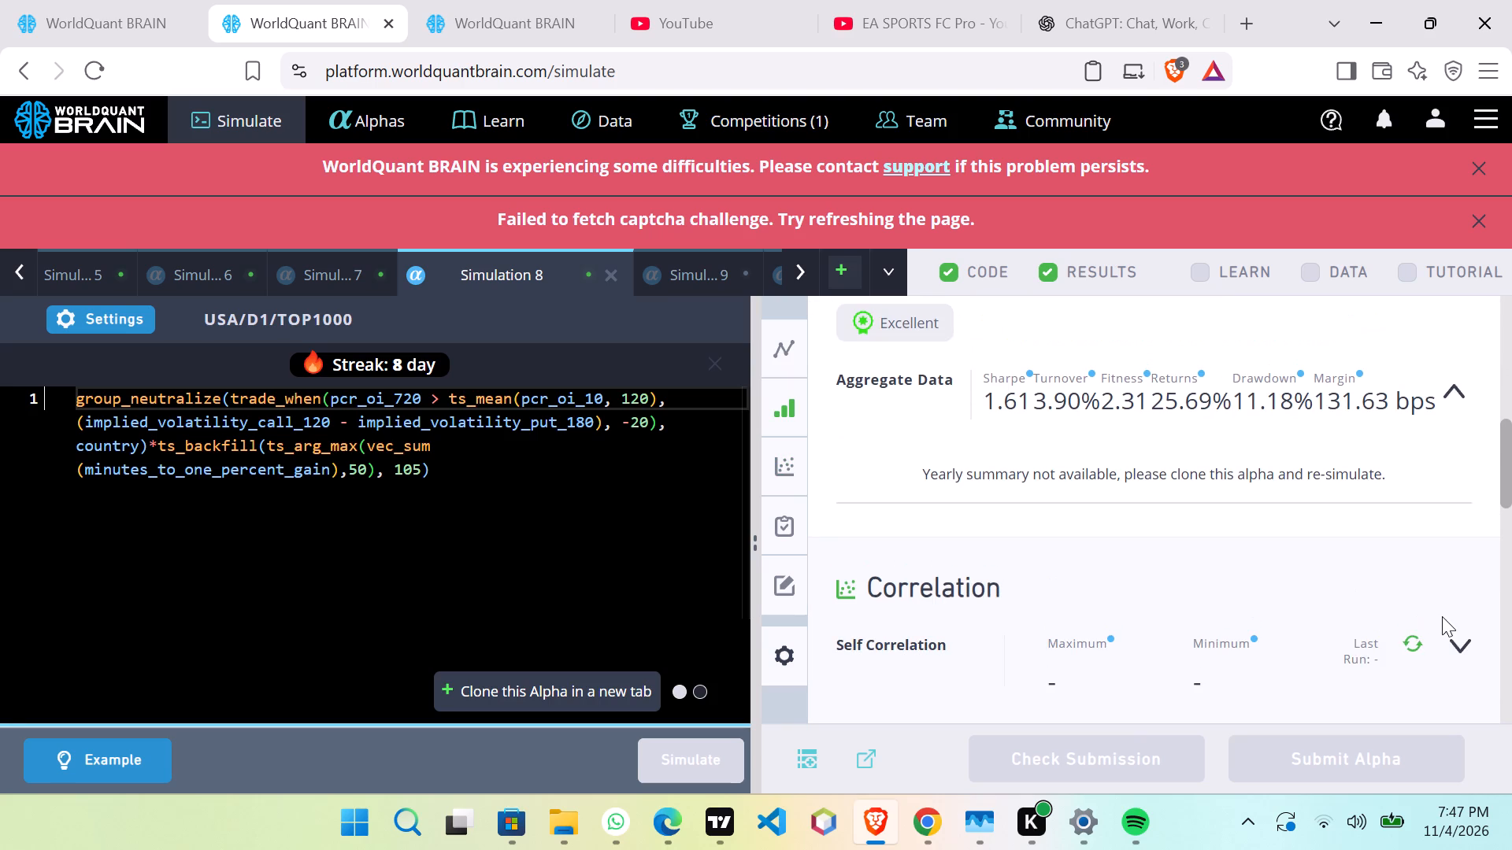
left_click(1409, 637)
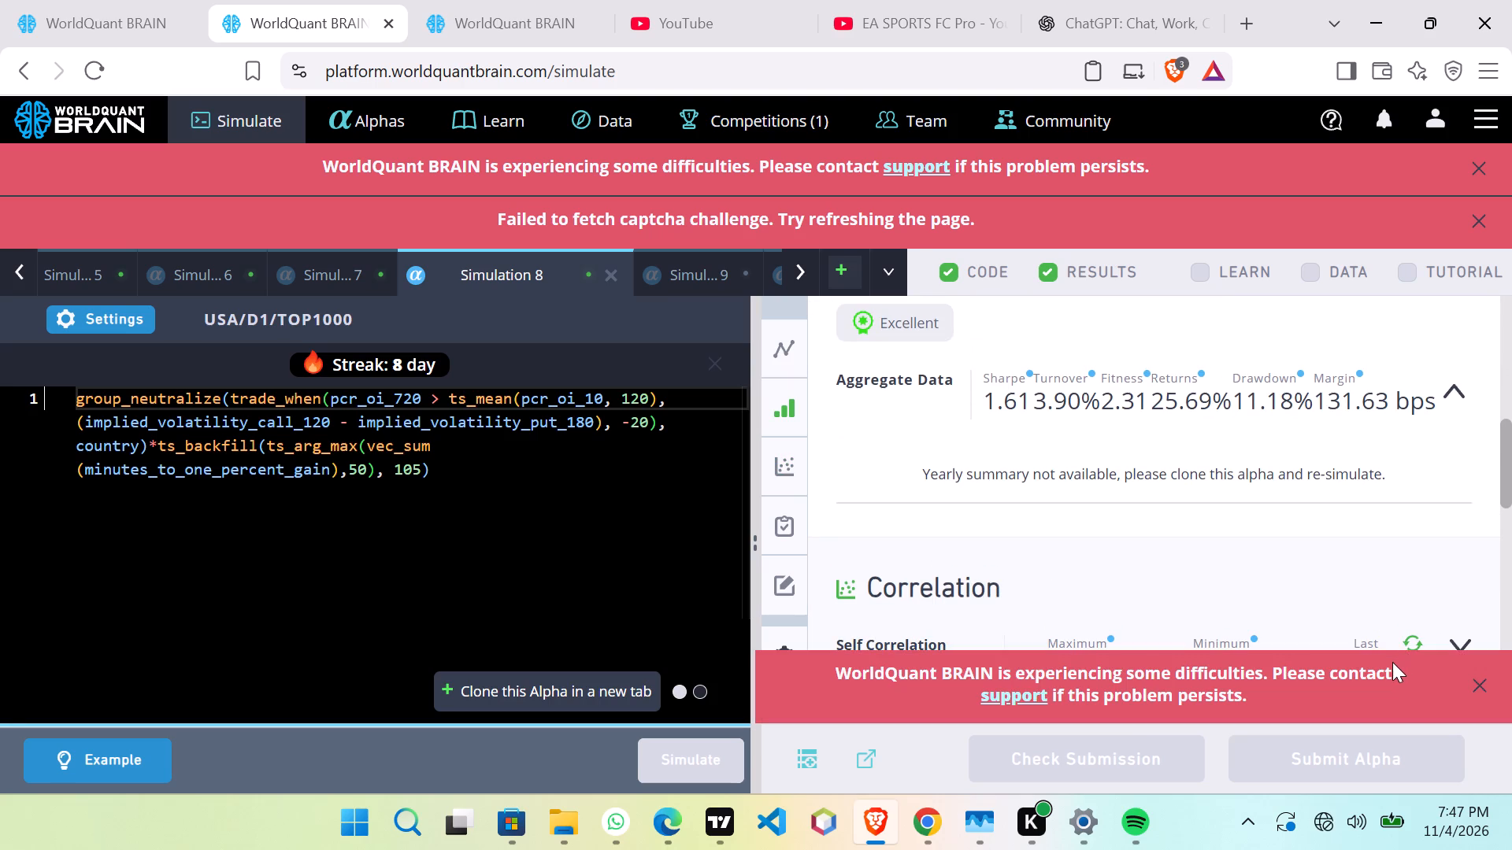
left_click(1475, 680)
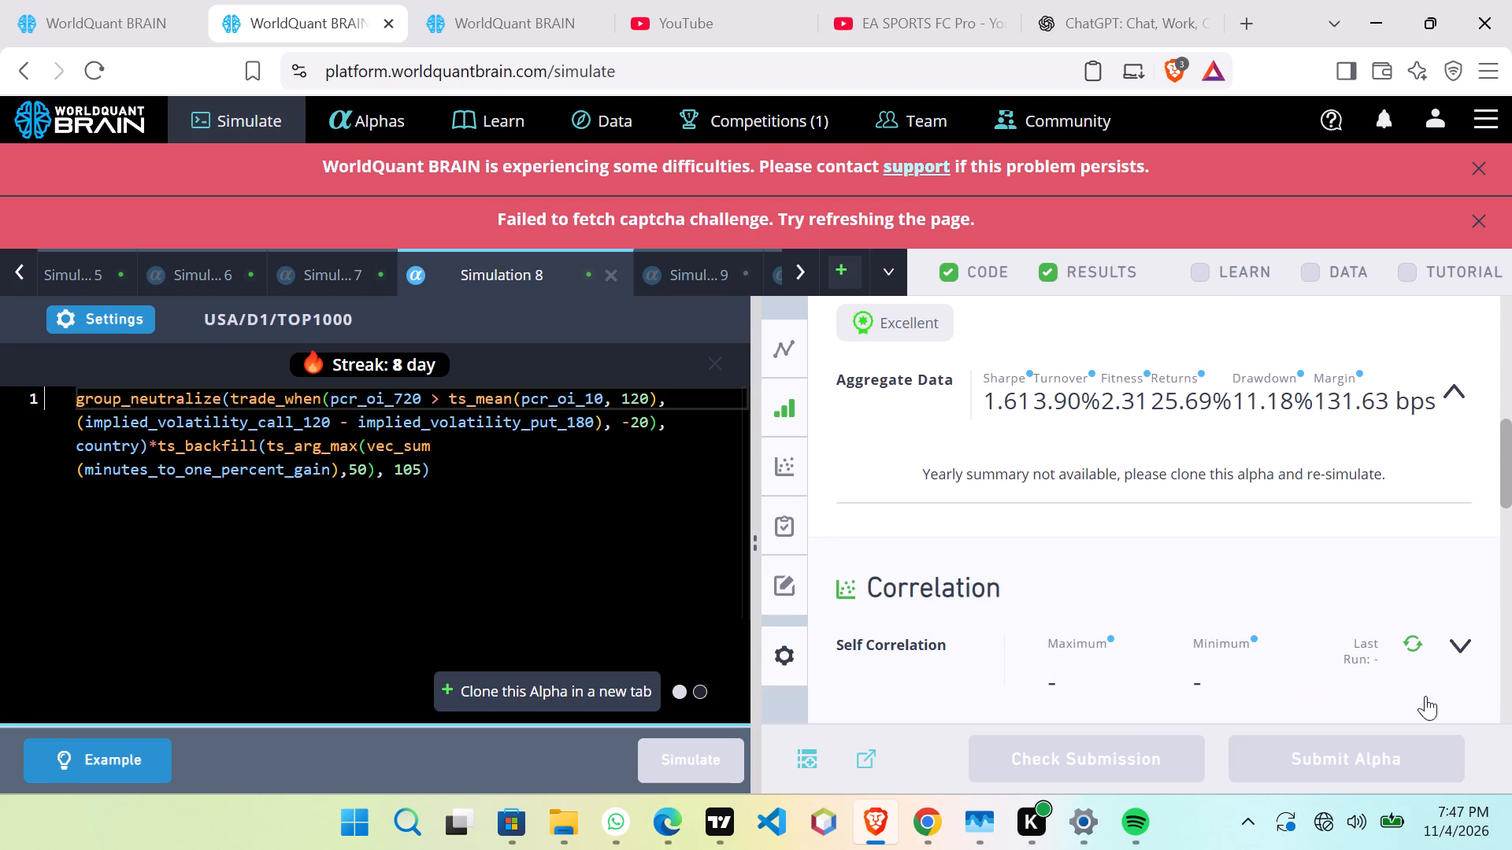
left_click(1412, 640)
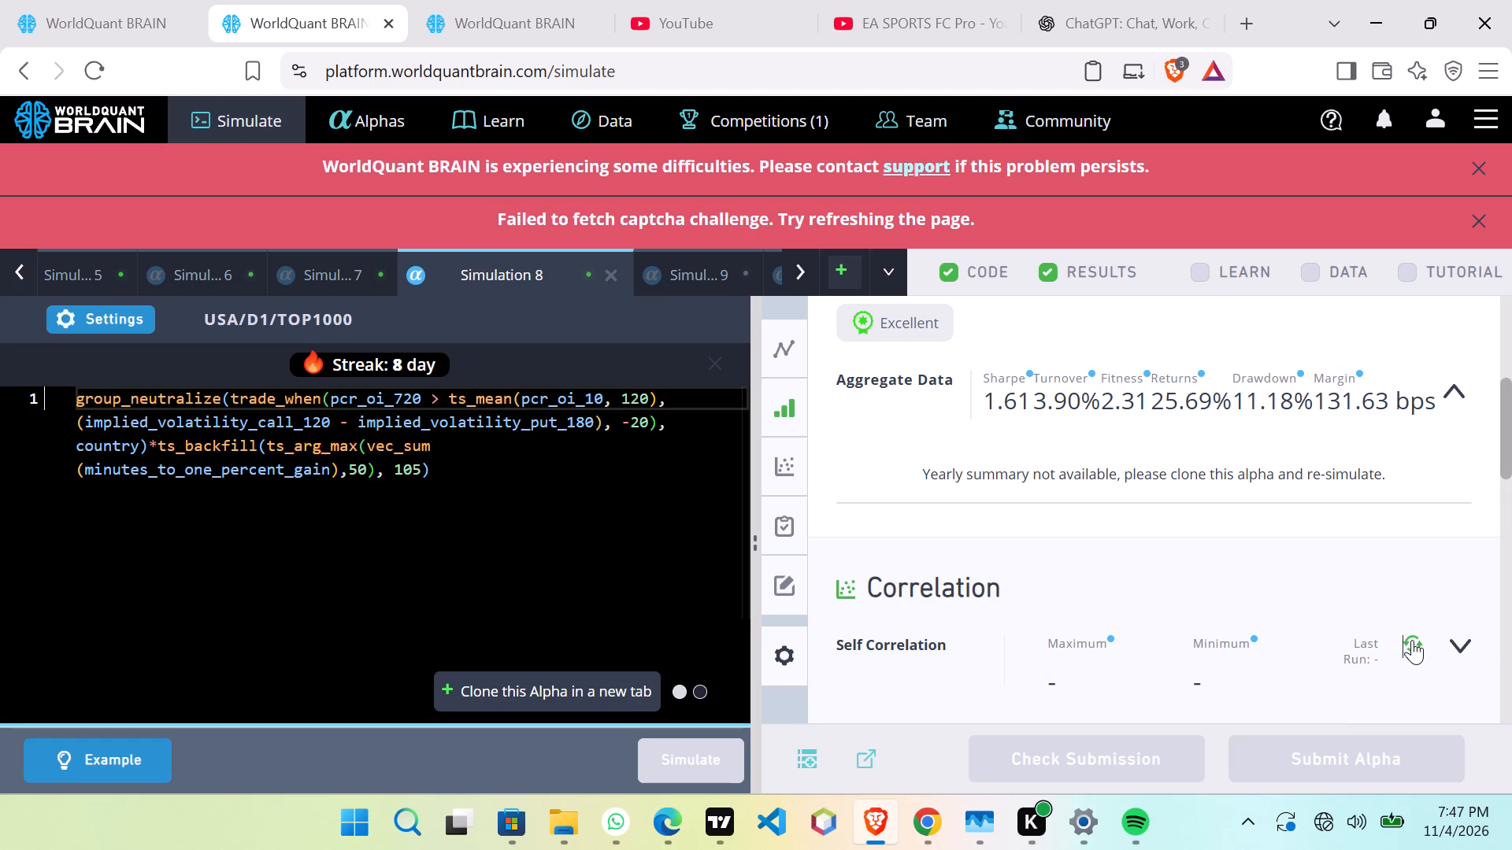
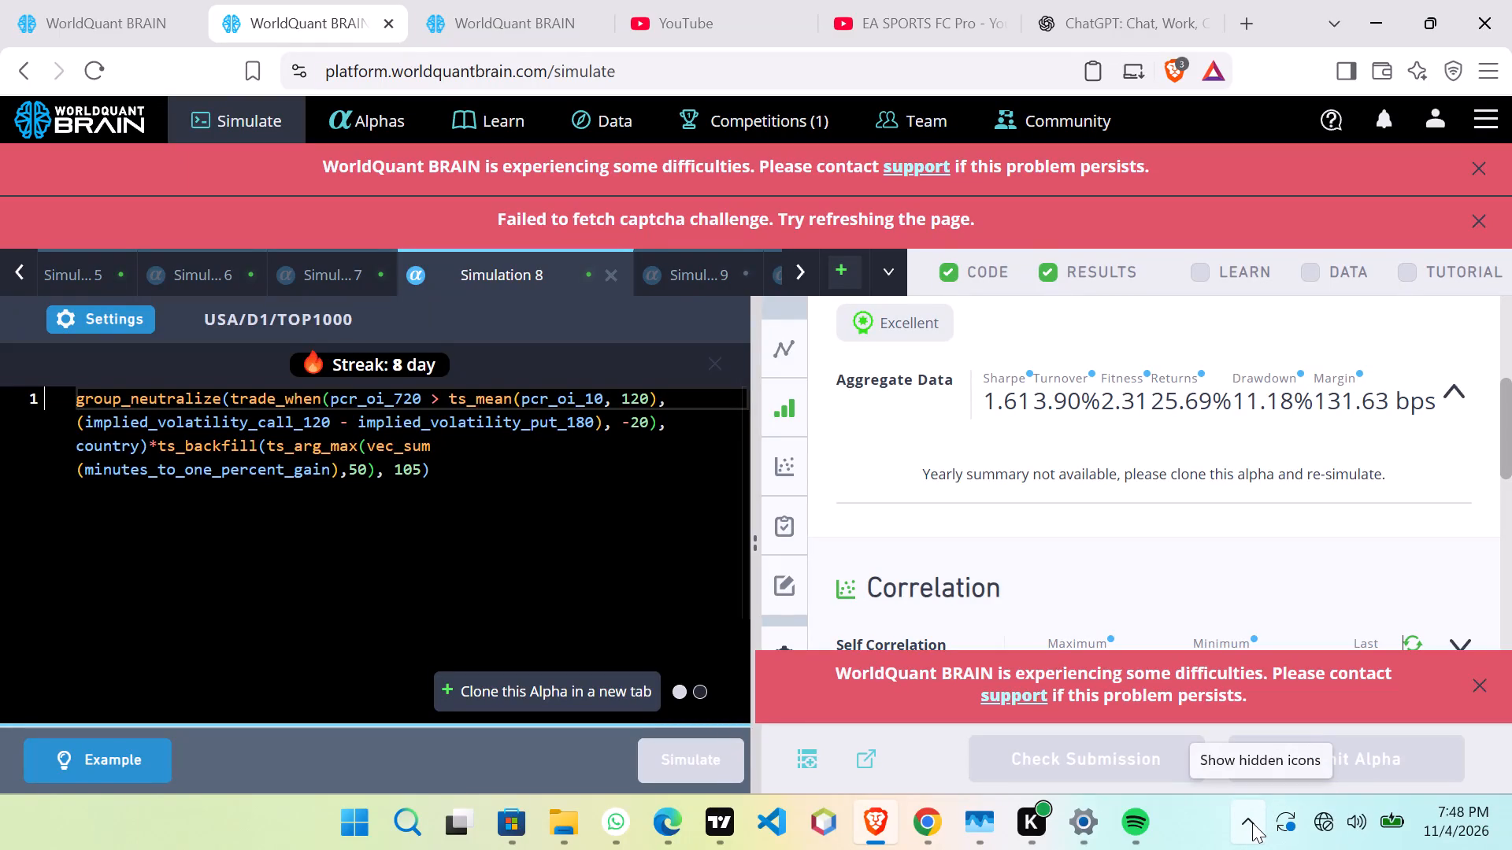
Reconnect the computer to the open Skybrix Wi-Fi network, leaving automatic connection off.
left_click(1252, 822)
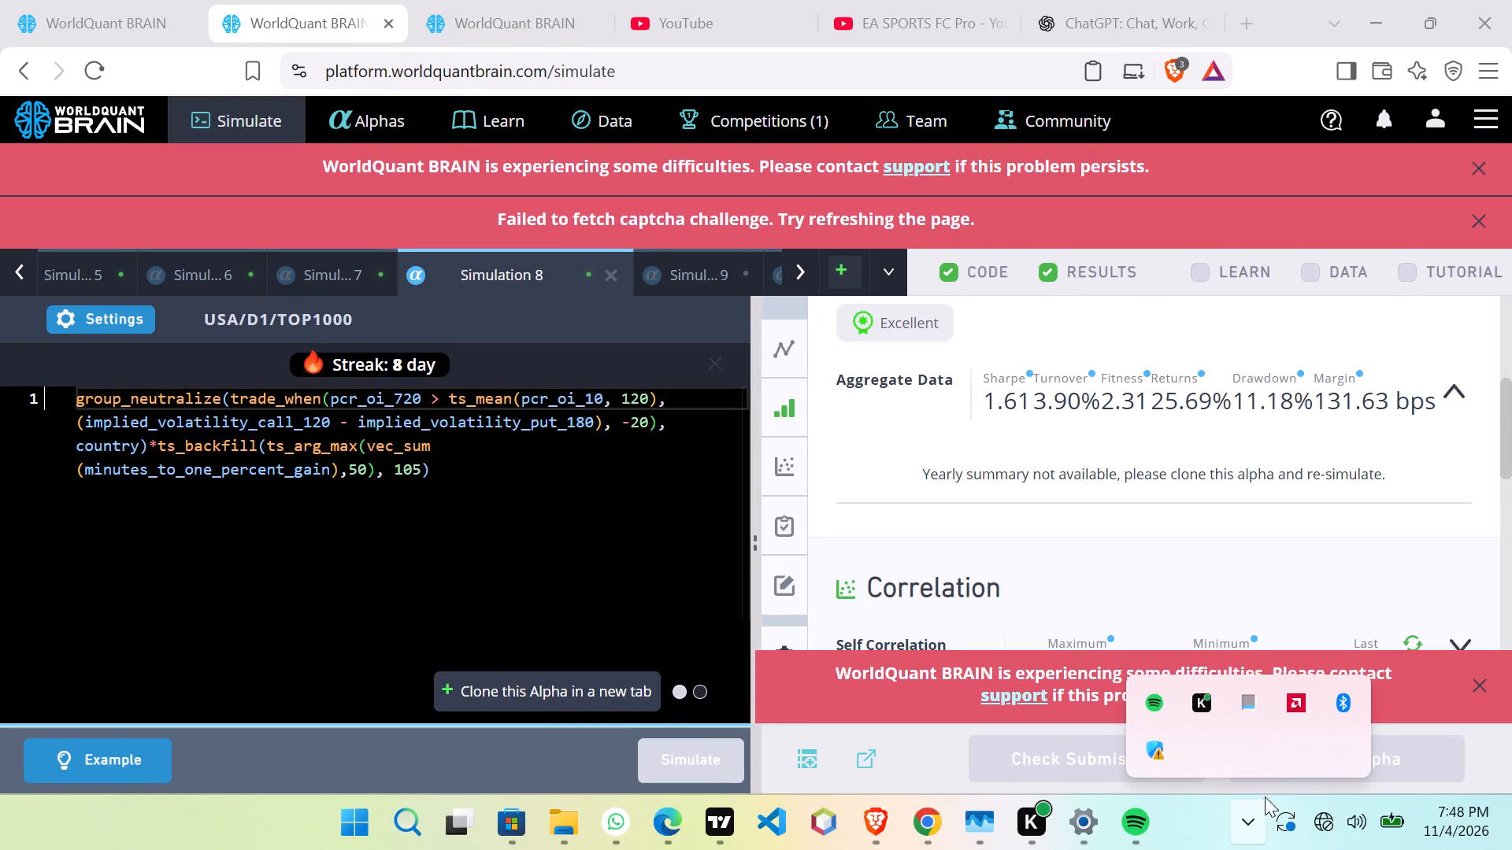
left_click(1314, 820)
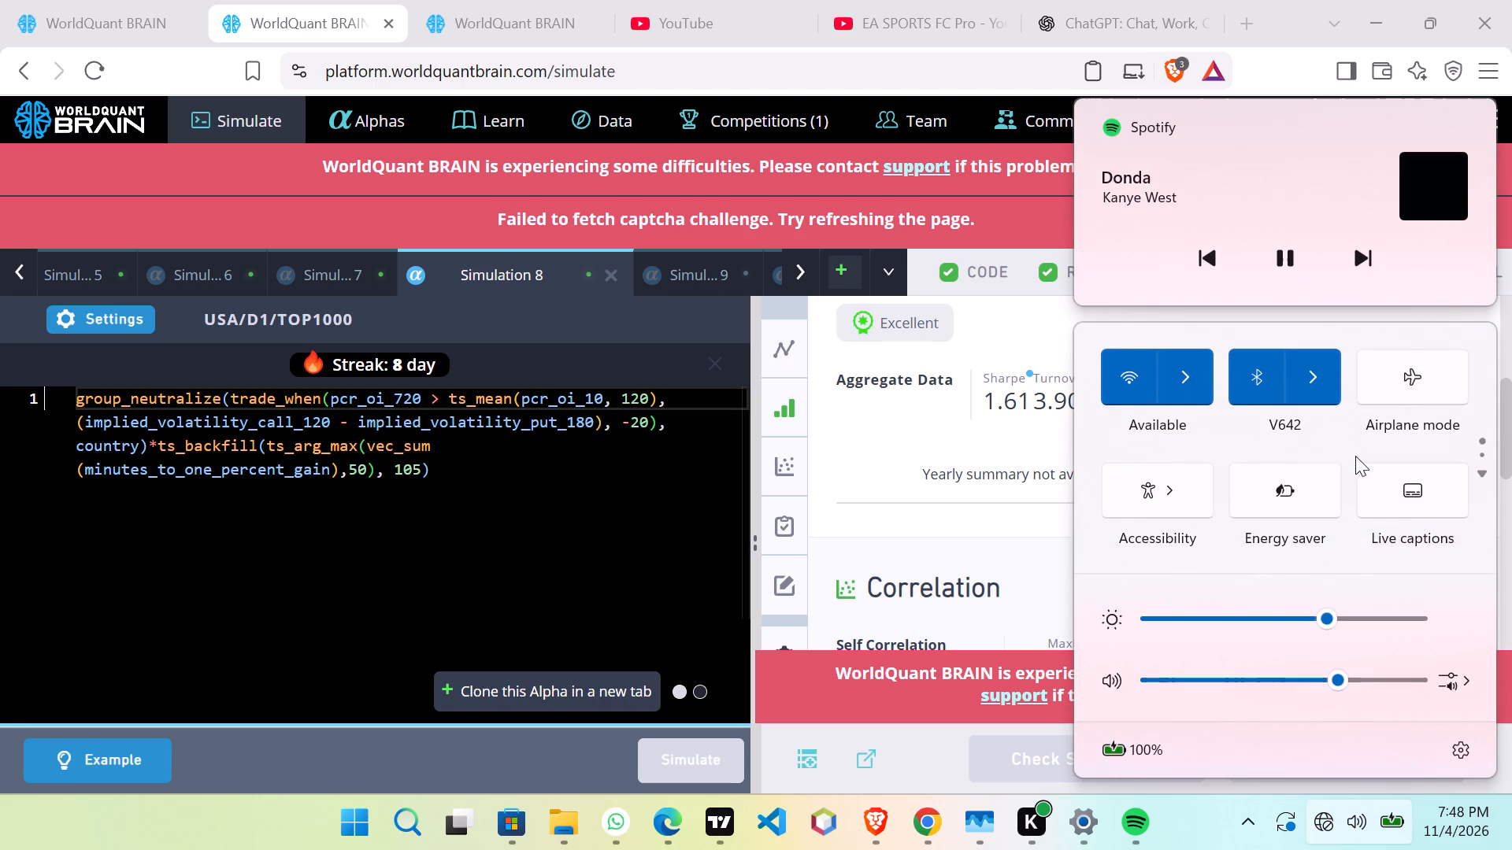
left_click(1182, 377)
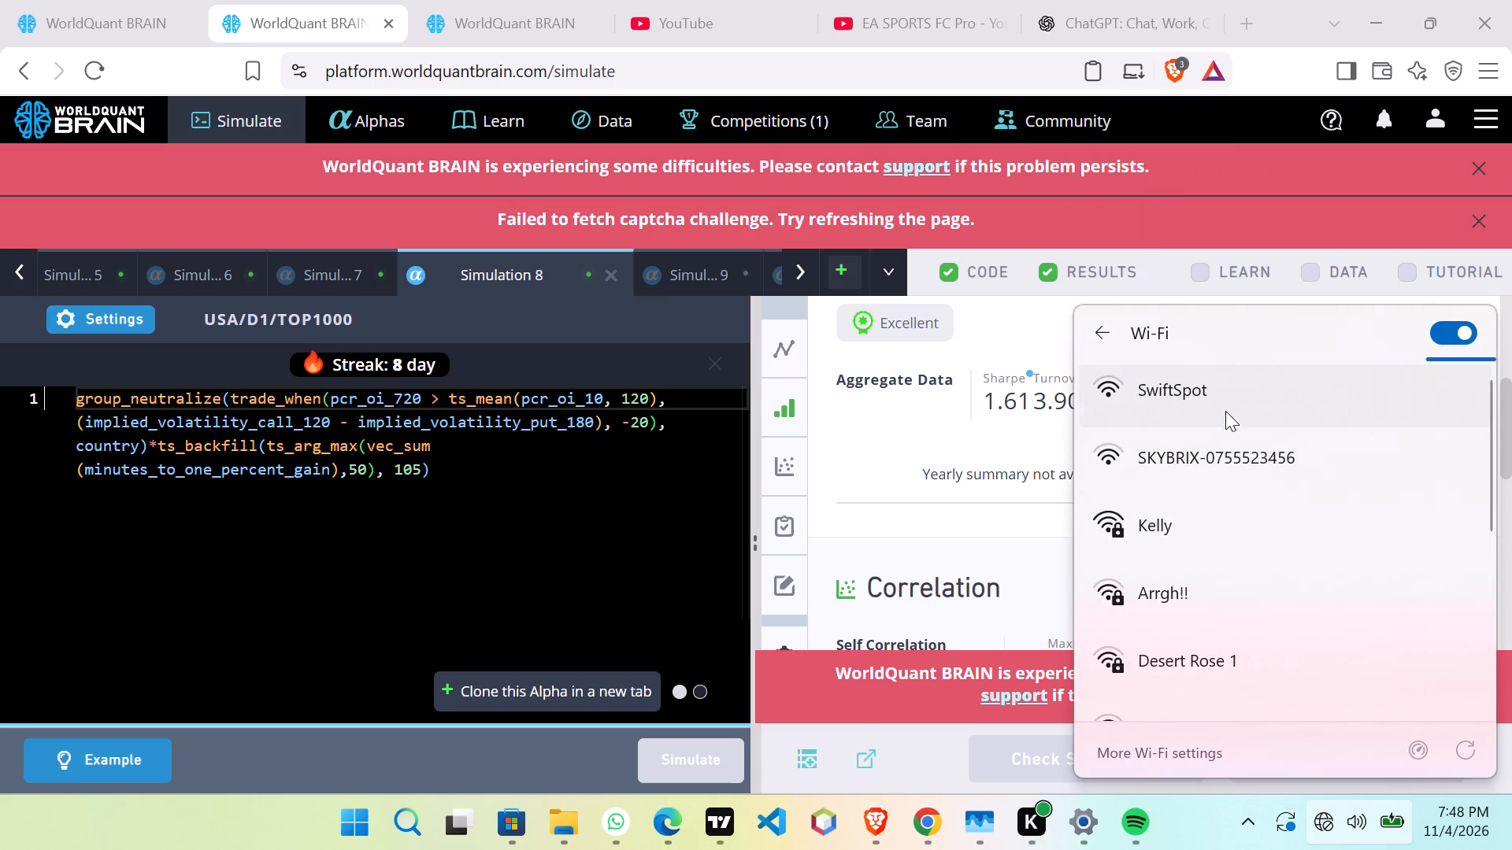
left_click(1215, 459)
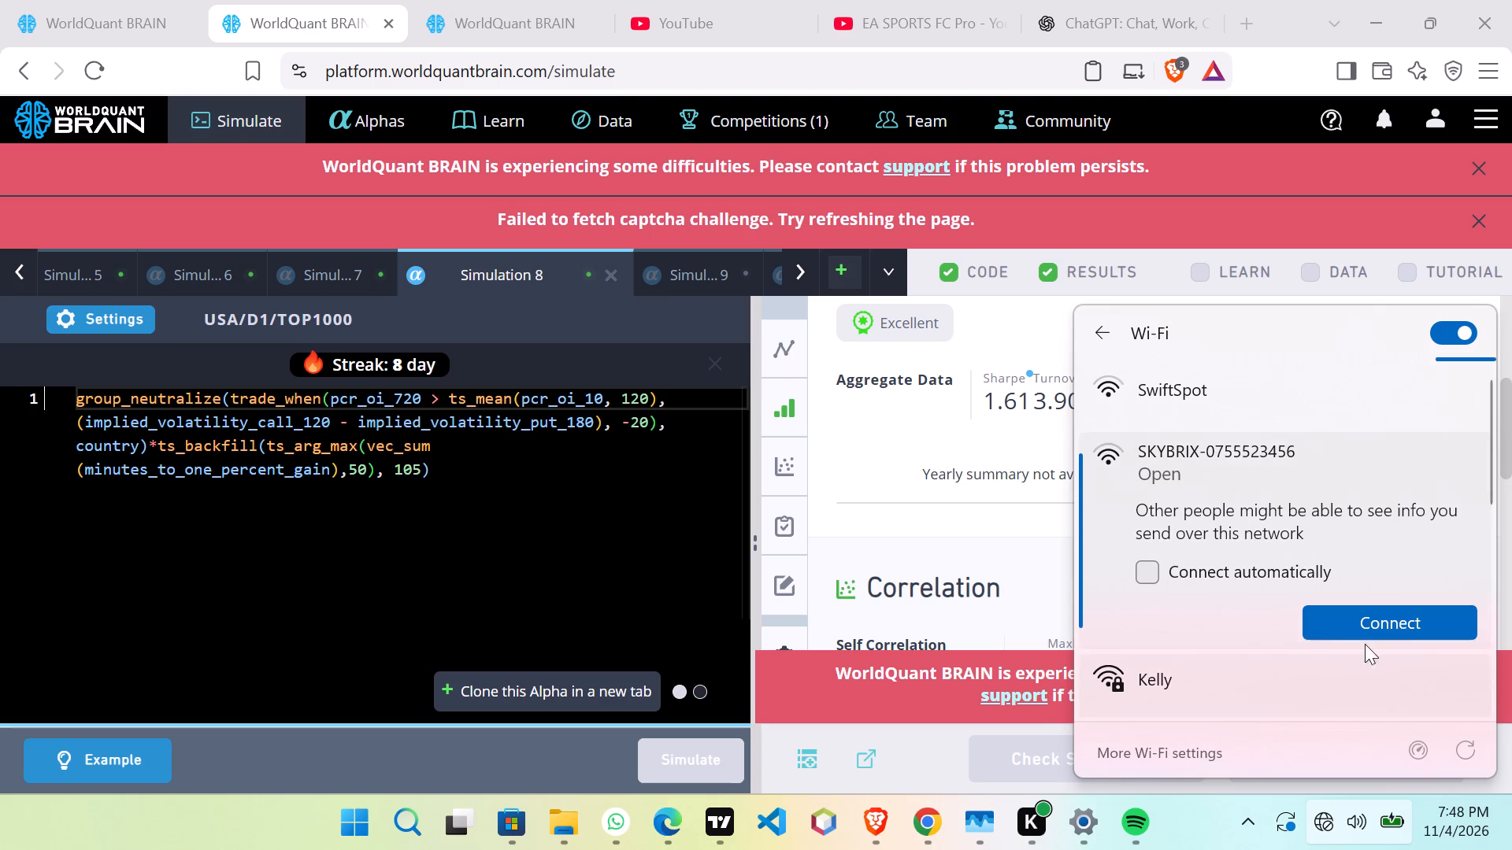
left_click(1380, 618)
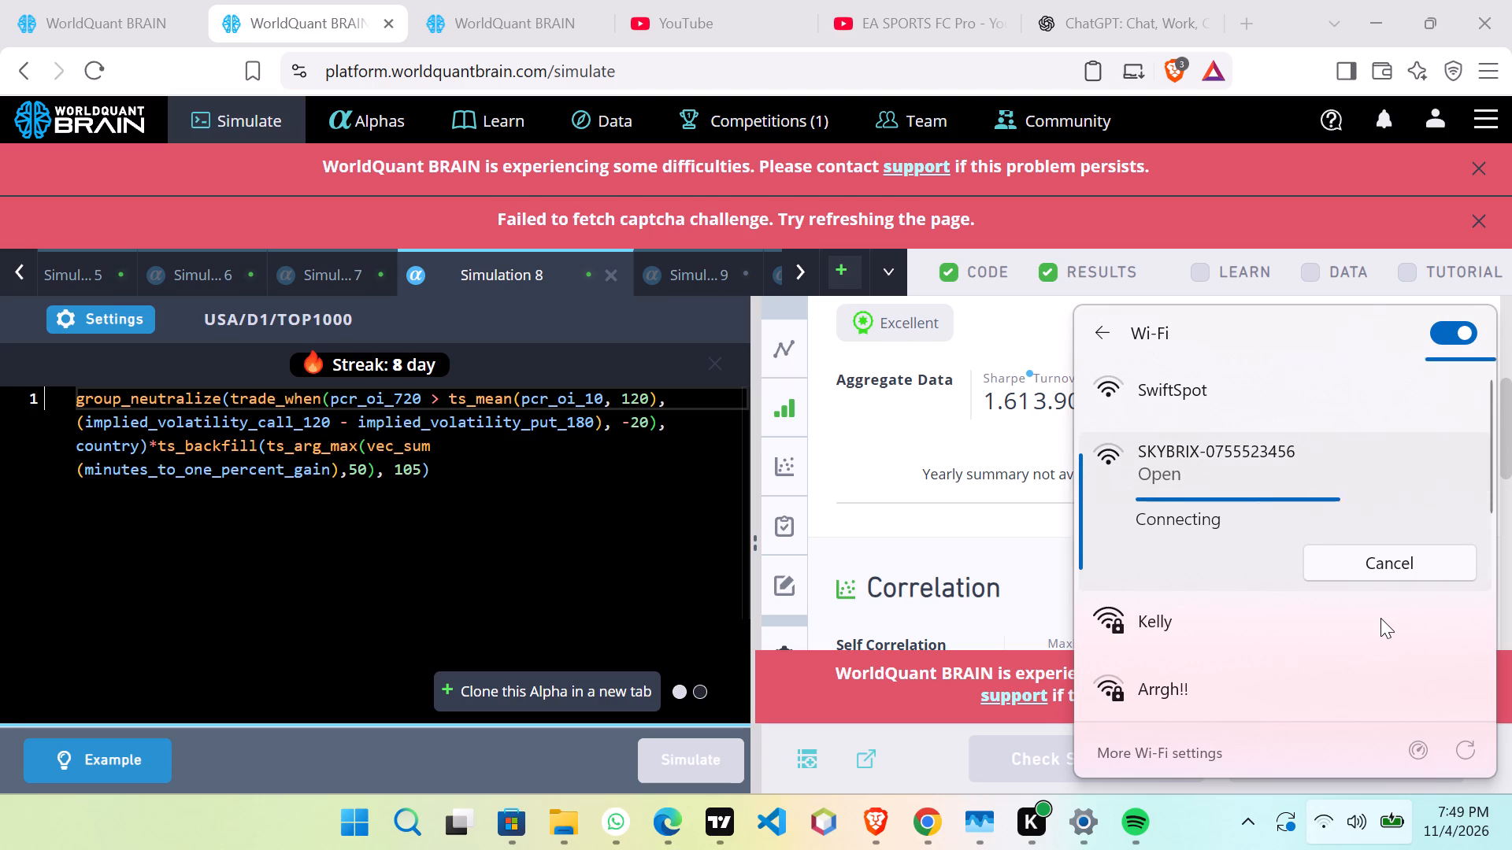
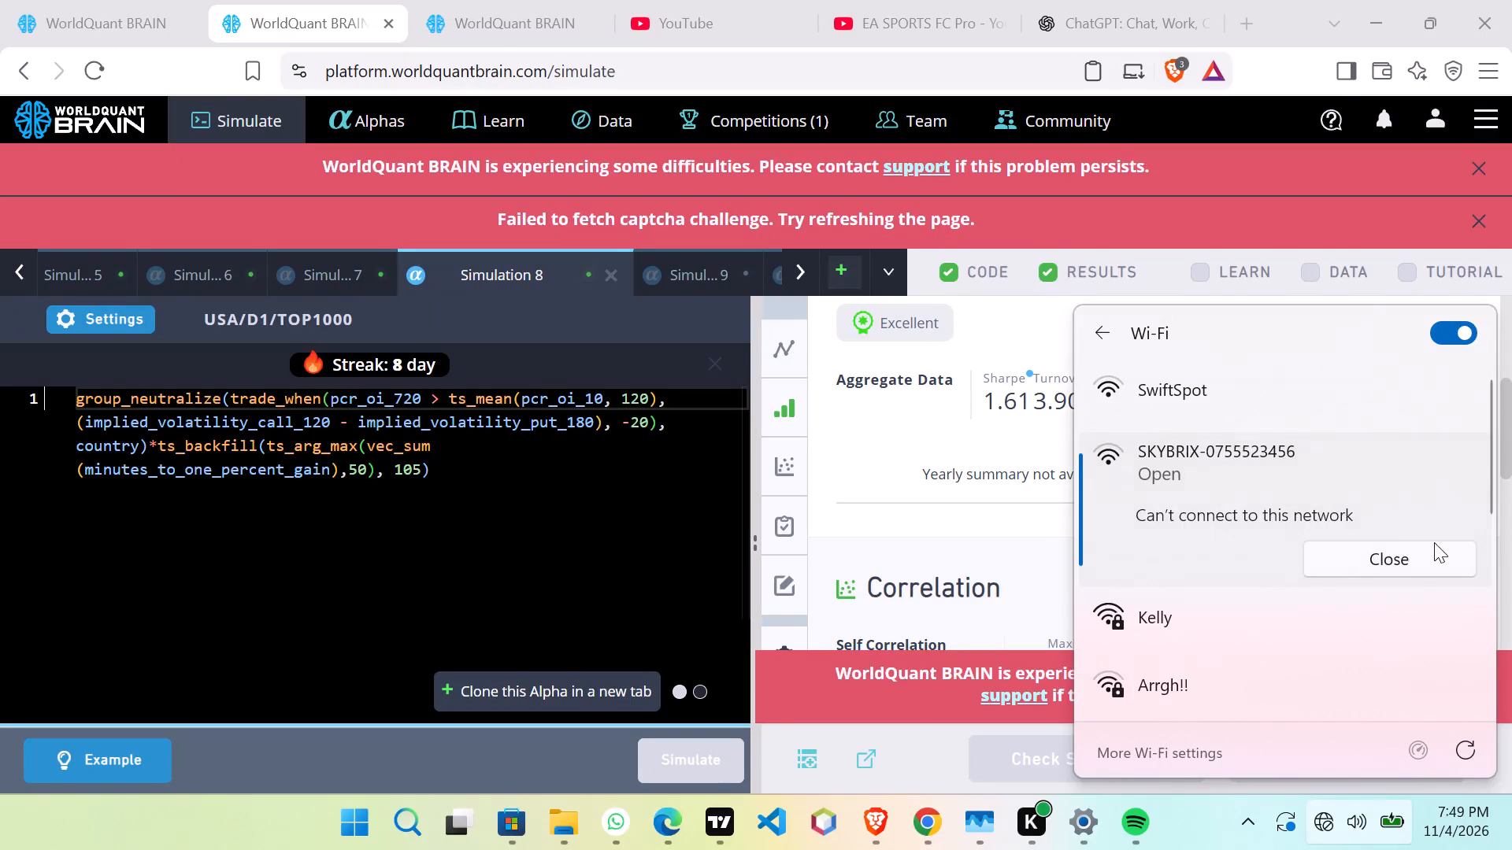
Dismiss the Wi-Fi connection notice, look through the available networks and start connecting to the open Skybrix network again.
left_click(1396, 558)
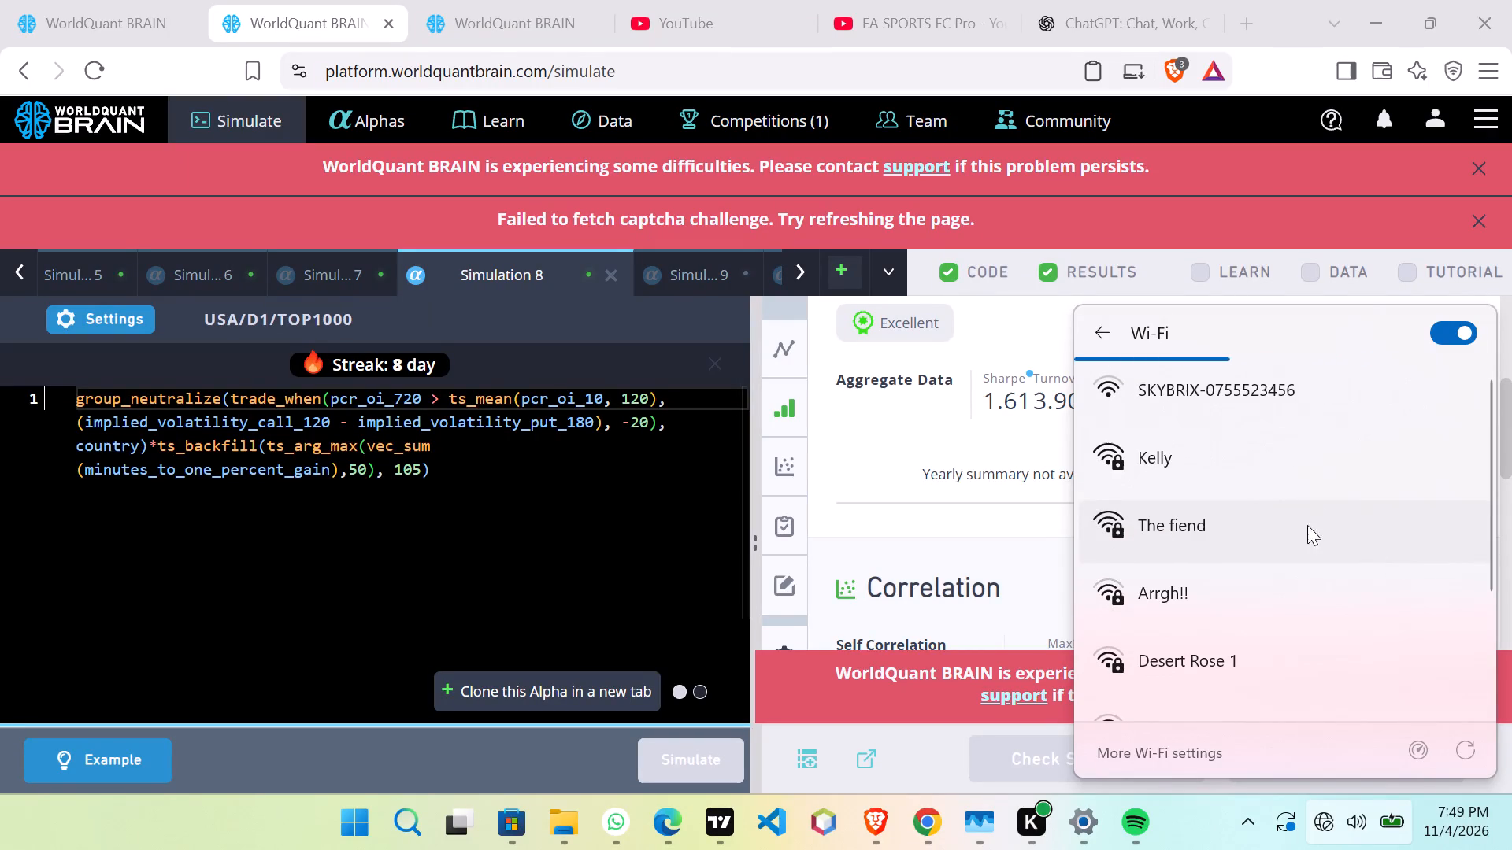
scroll(1302, 532, "down", 1)
scroll(1300, 534, "up", 6)
scroll(1300, 534, "down", 6)
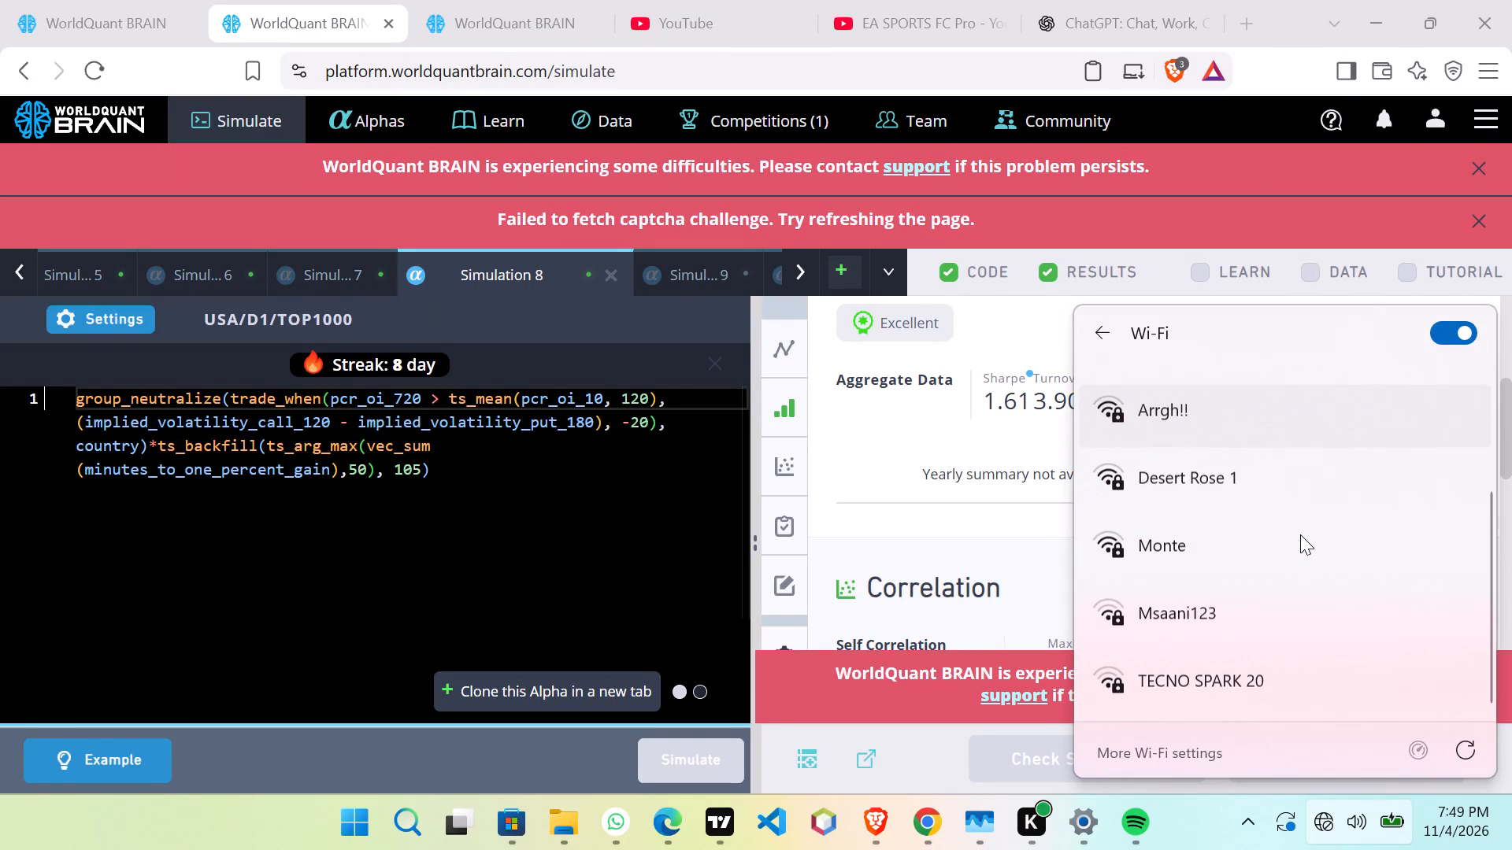
scroll(1300, 534, "down", 2)
scroll(1300, 534, "up", 7)
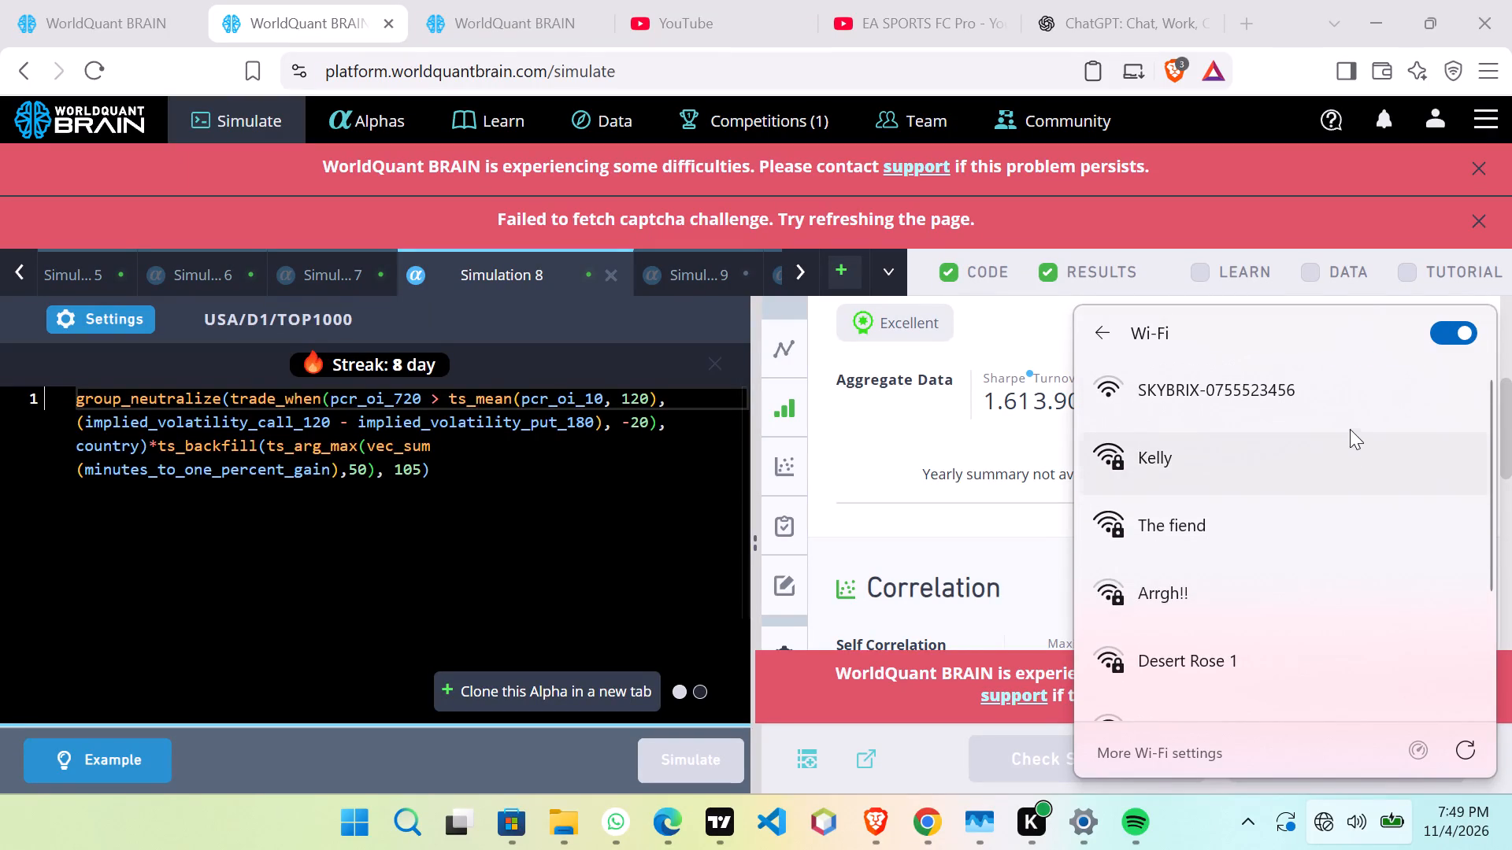
left_click(1350, 408)
left_click(1351, 544)
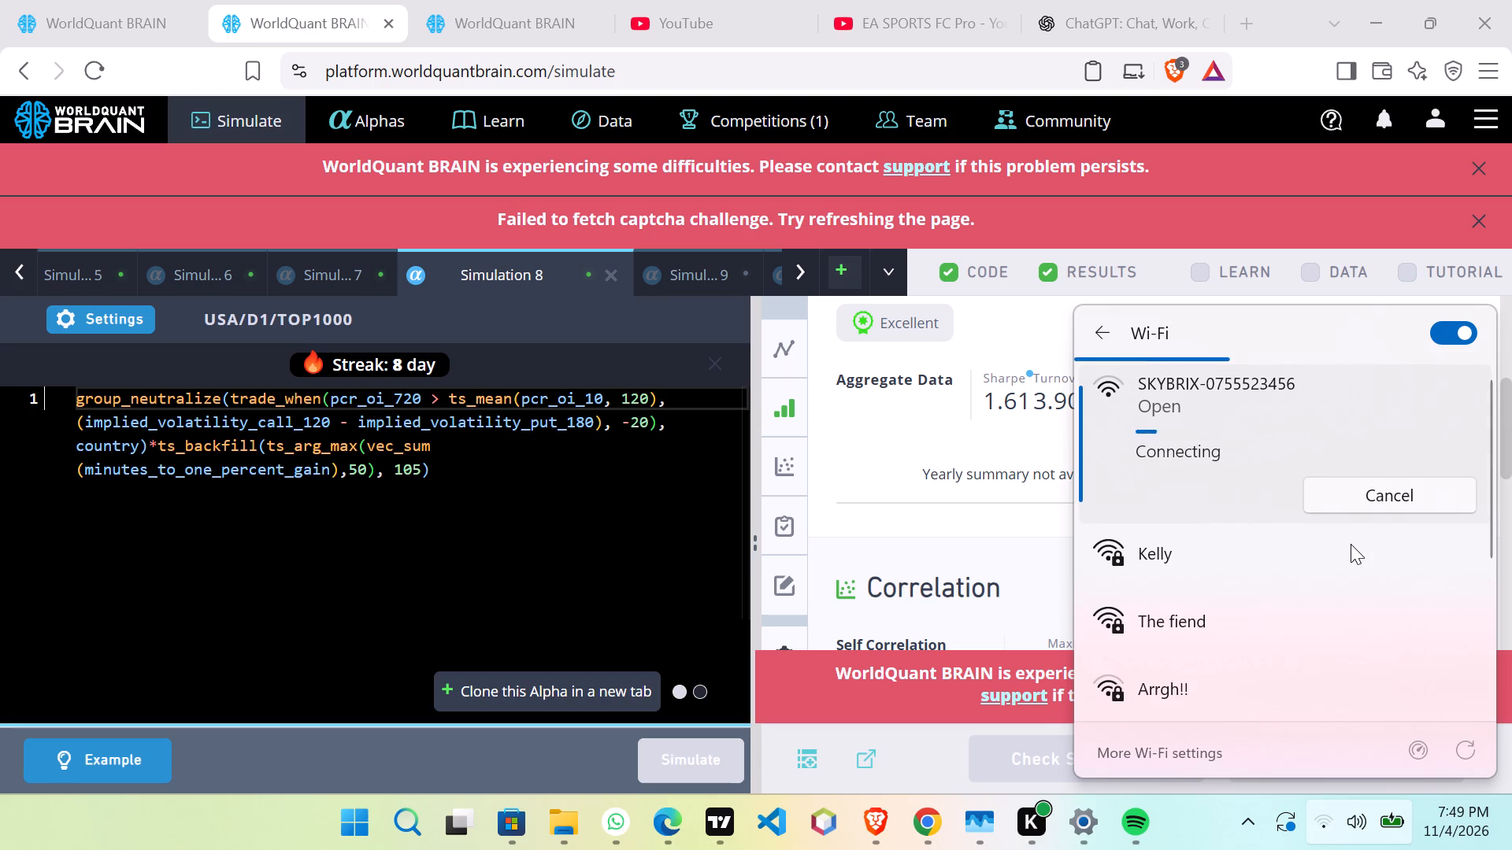
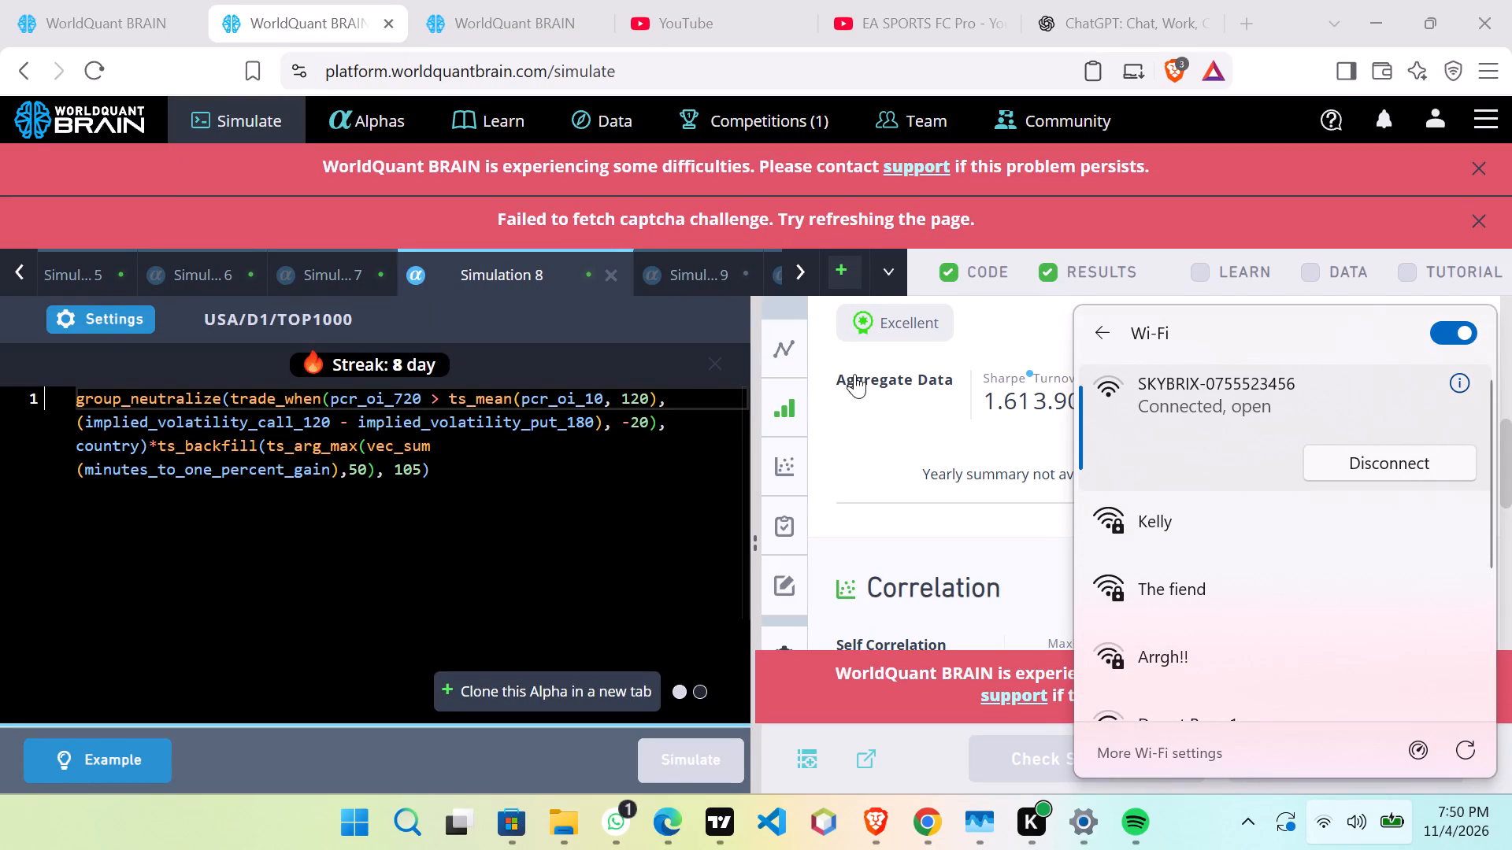
Close the Wi-Fi network list and the quick settings, returning to Simulation 8's code.
left_click(1088, 335)
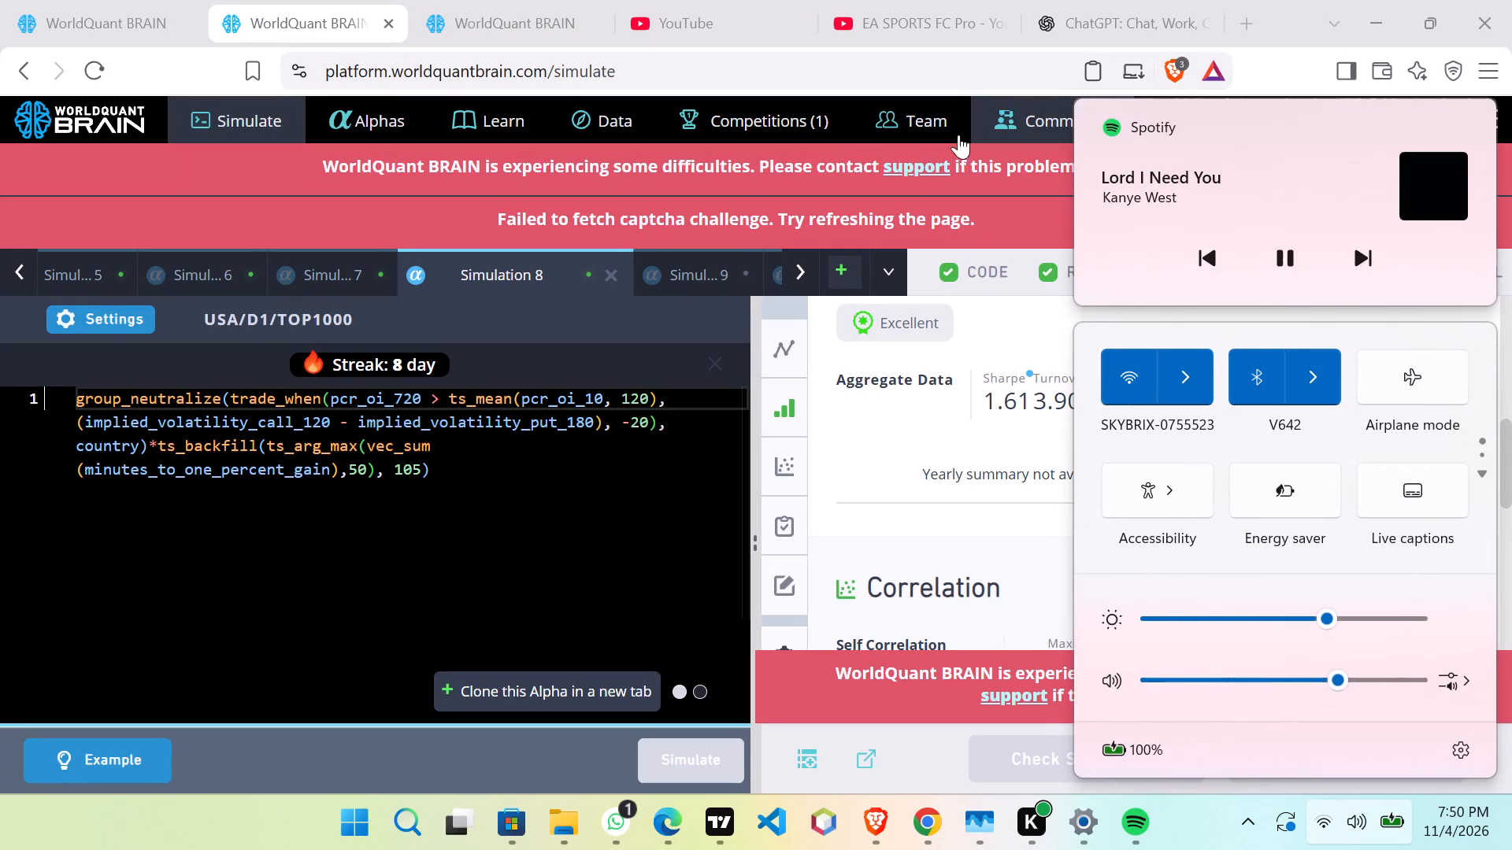
left_click(593, 517)
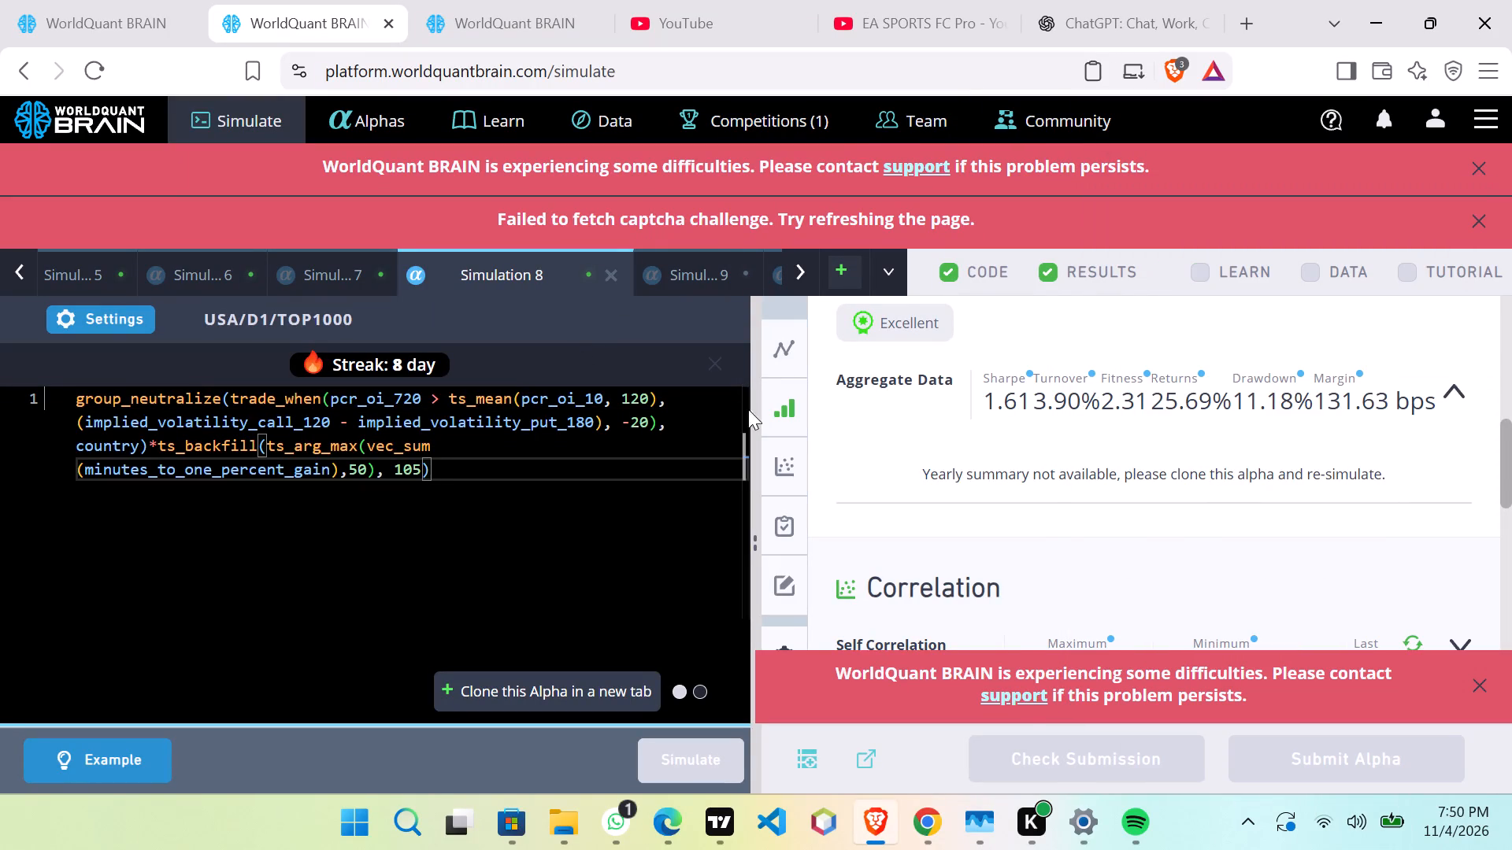
Switch to Simulation 7 and dismiss the captcha notice and both notices about platform difficulties.
left_click(352, 257)
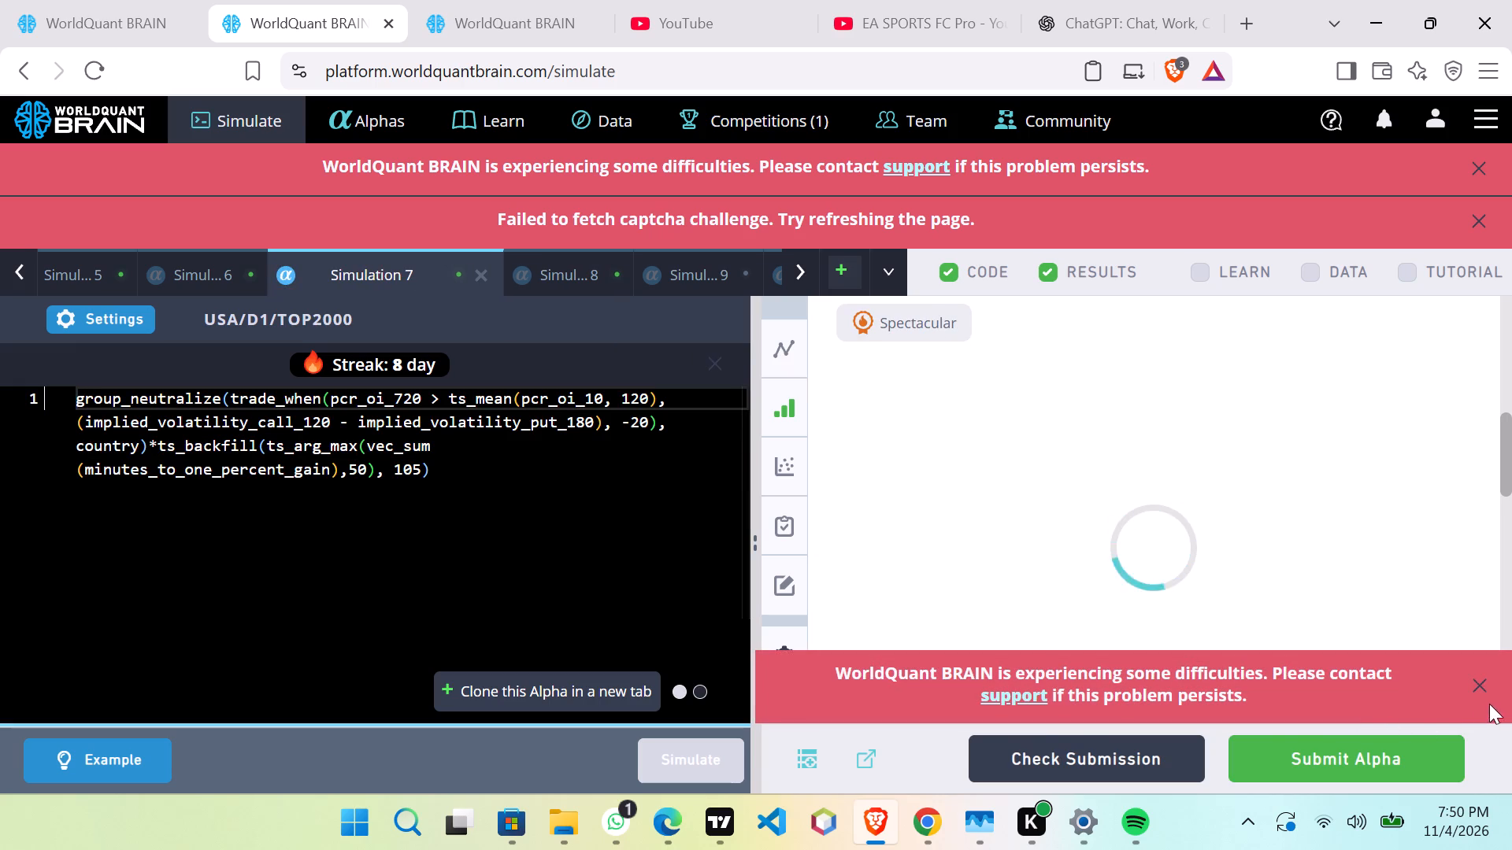
left_click(1481, 685)
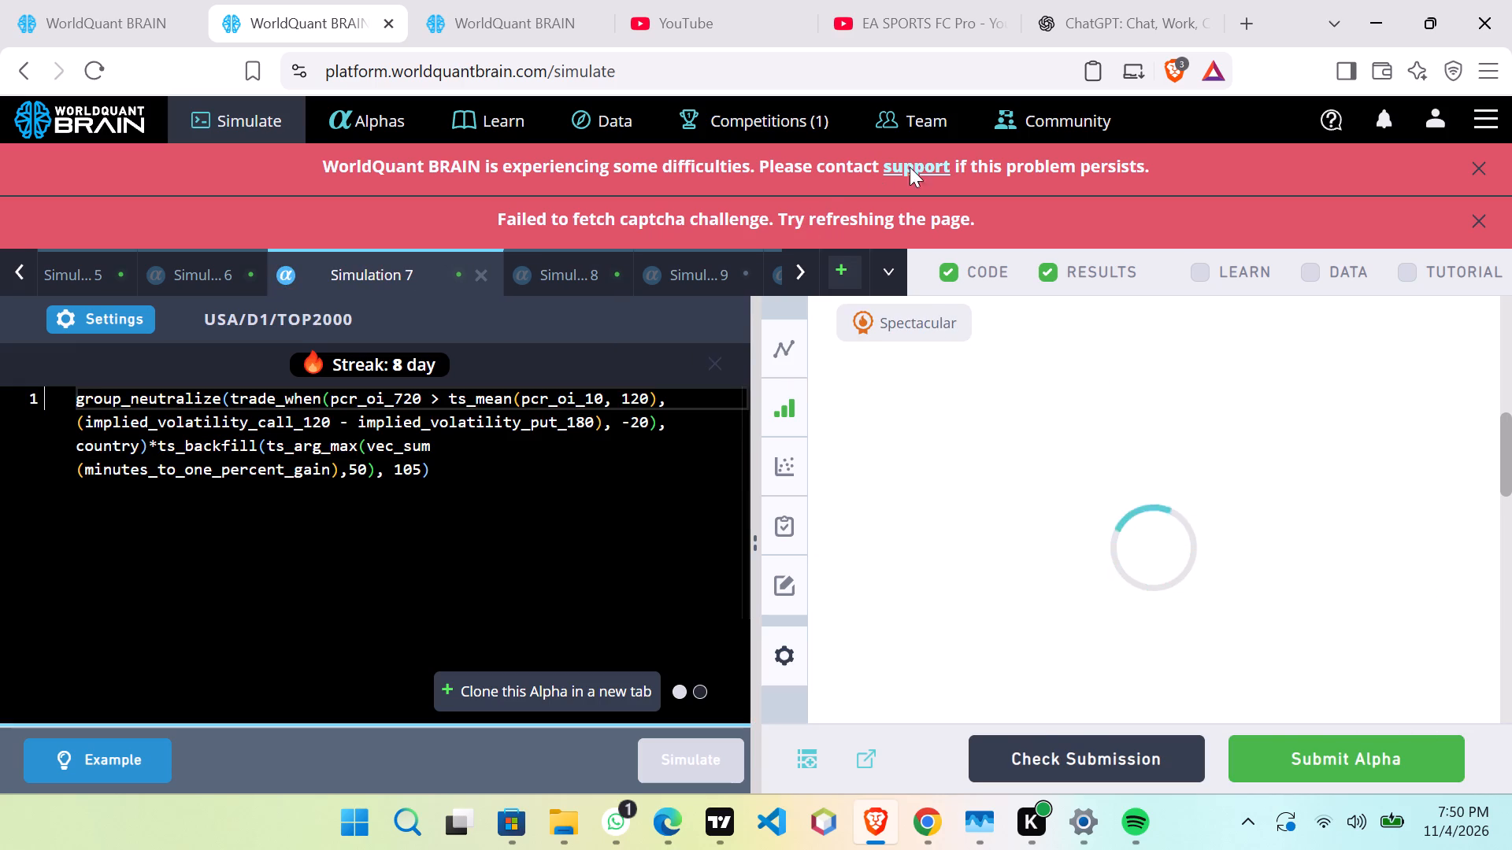
left_click(1481, 220)
left_click(1486, 172)
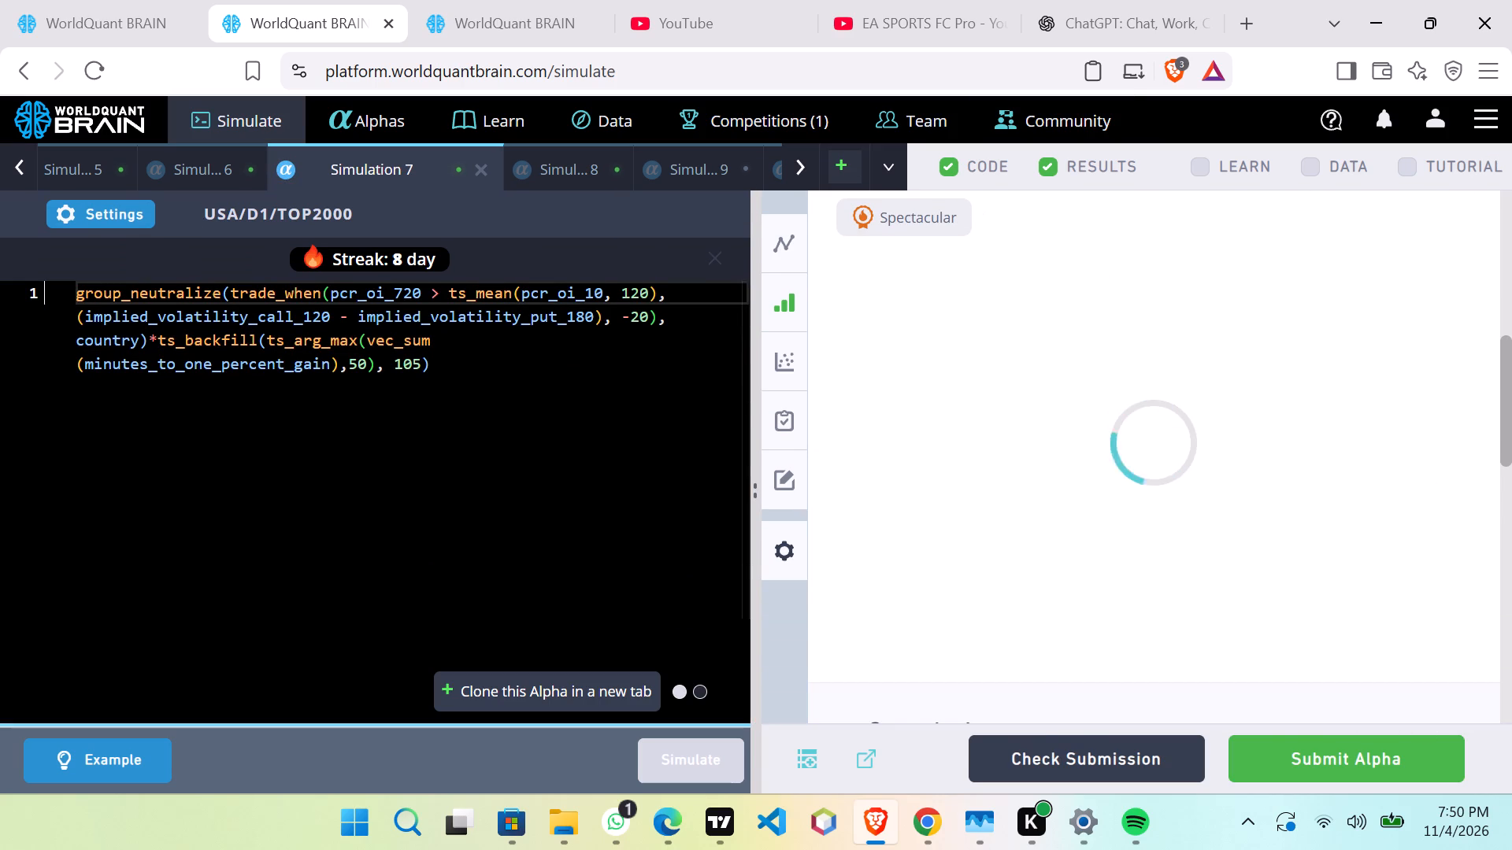
Try to submit Simulation 7's alpha.
left_click(1258, 739)
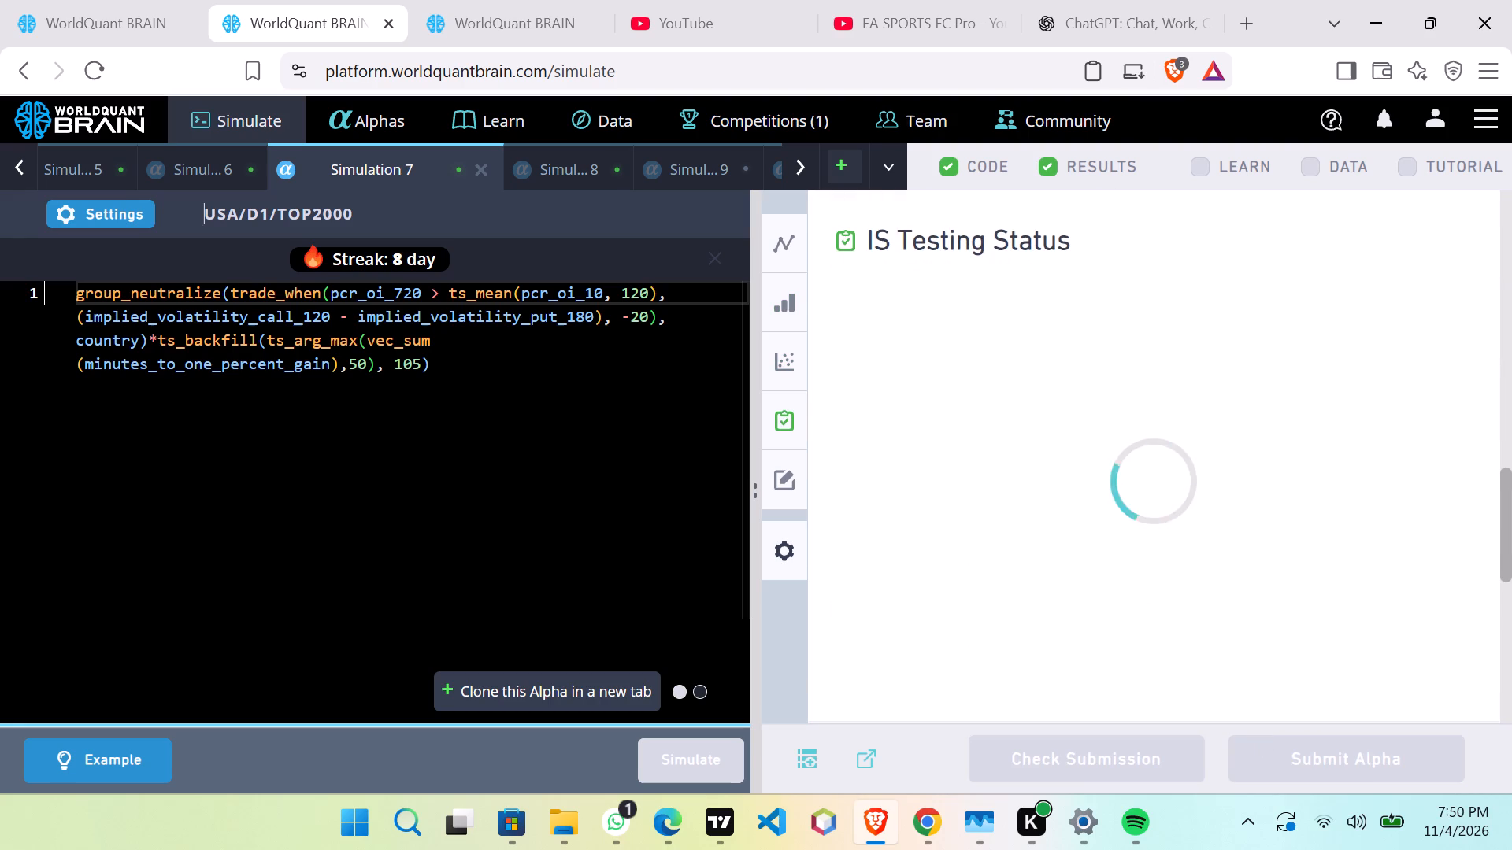
Switch to Simulation 8 and dismiss its error notice.
left_click(569, 165)
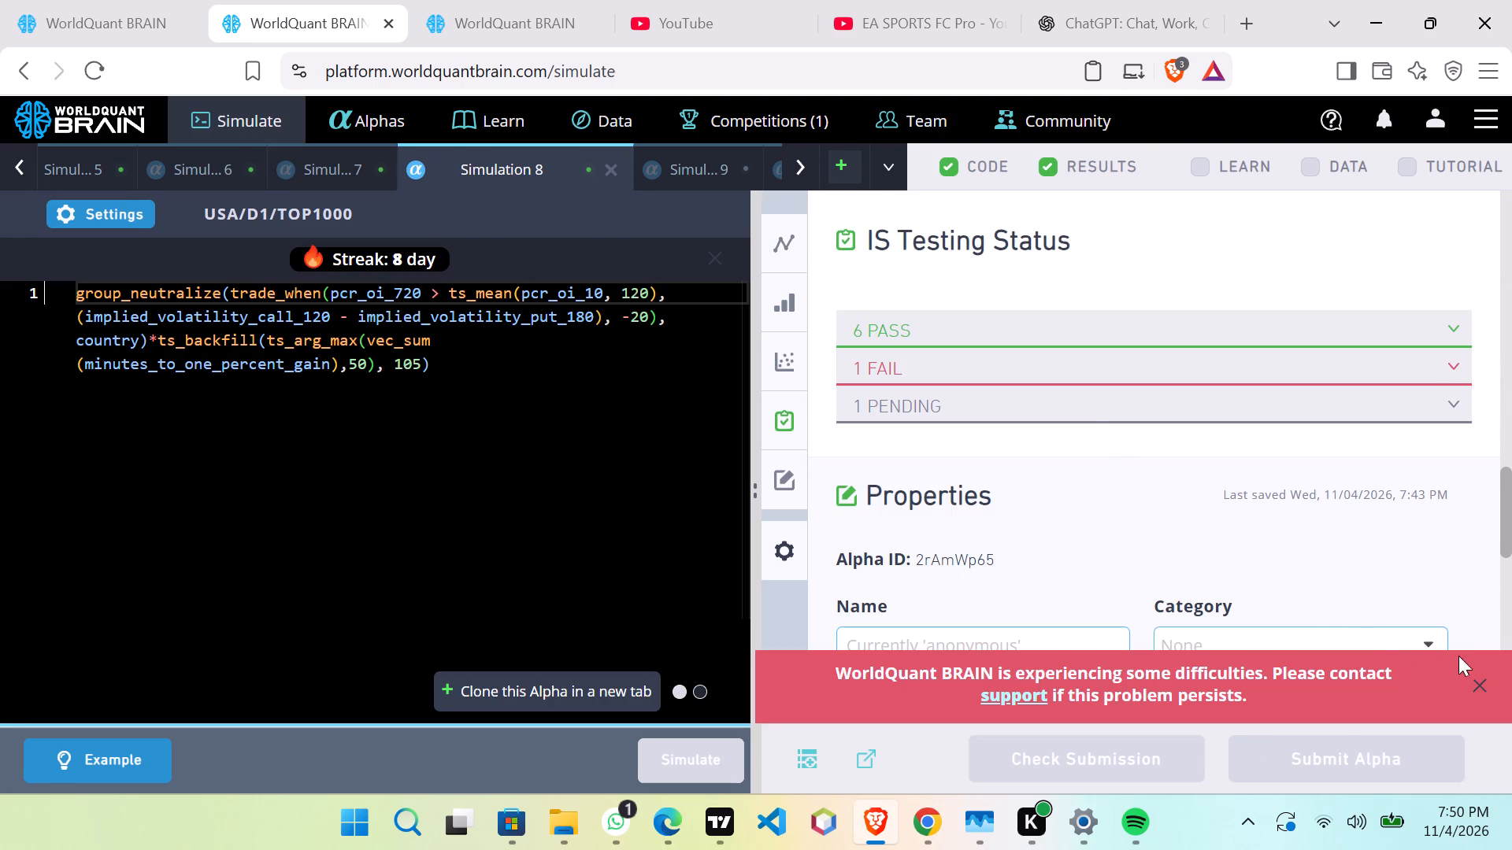
left_click(1479, 677)
left_click(1471, 678)
left_click(1482, 678)
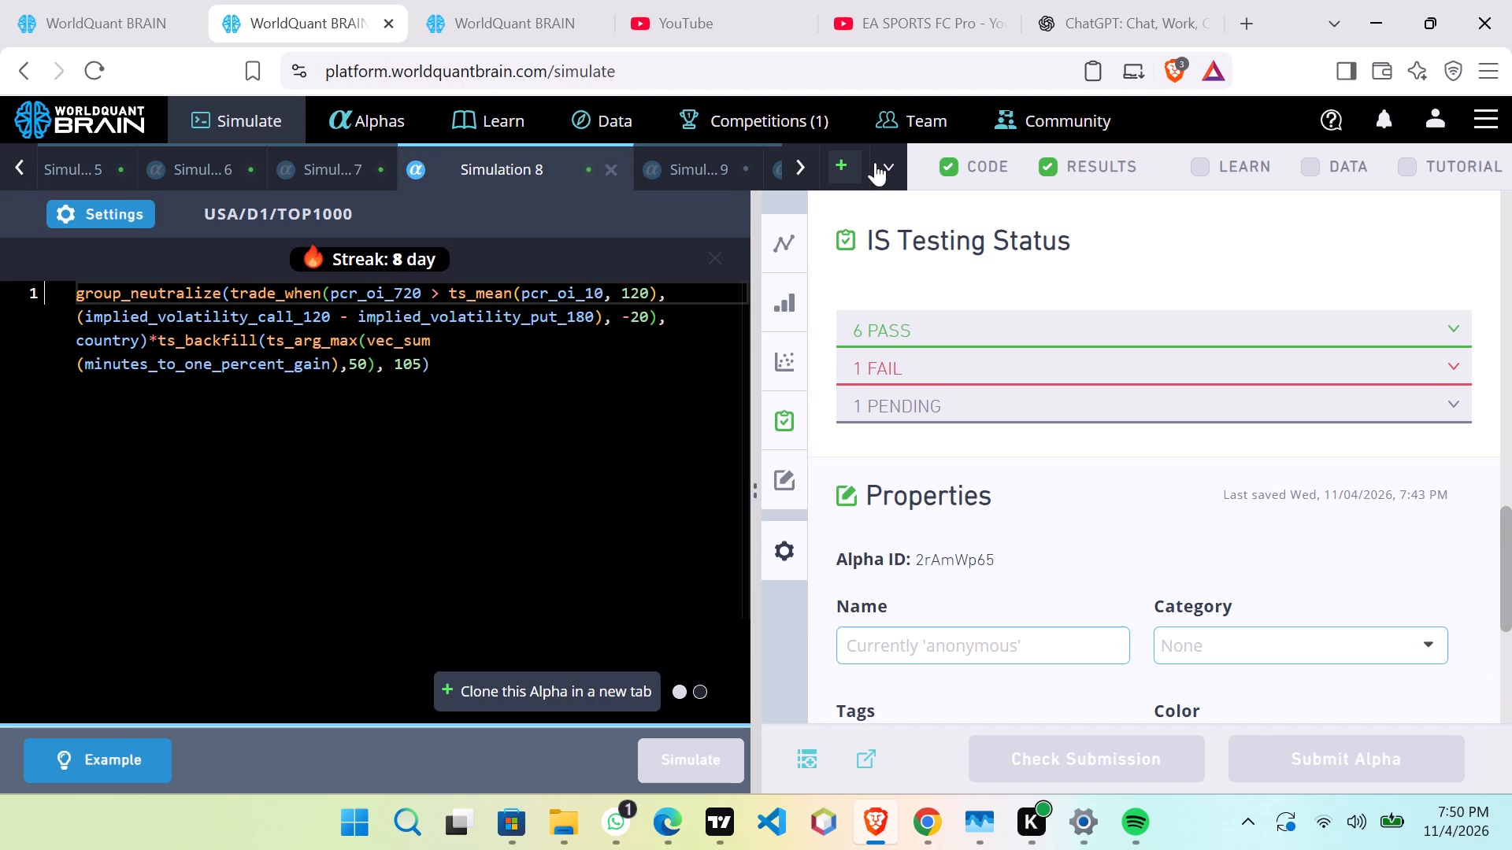
Return to Simulation 7's results and examine the failed check in its IS Testing Status.
left_click(718, 161)
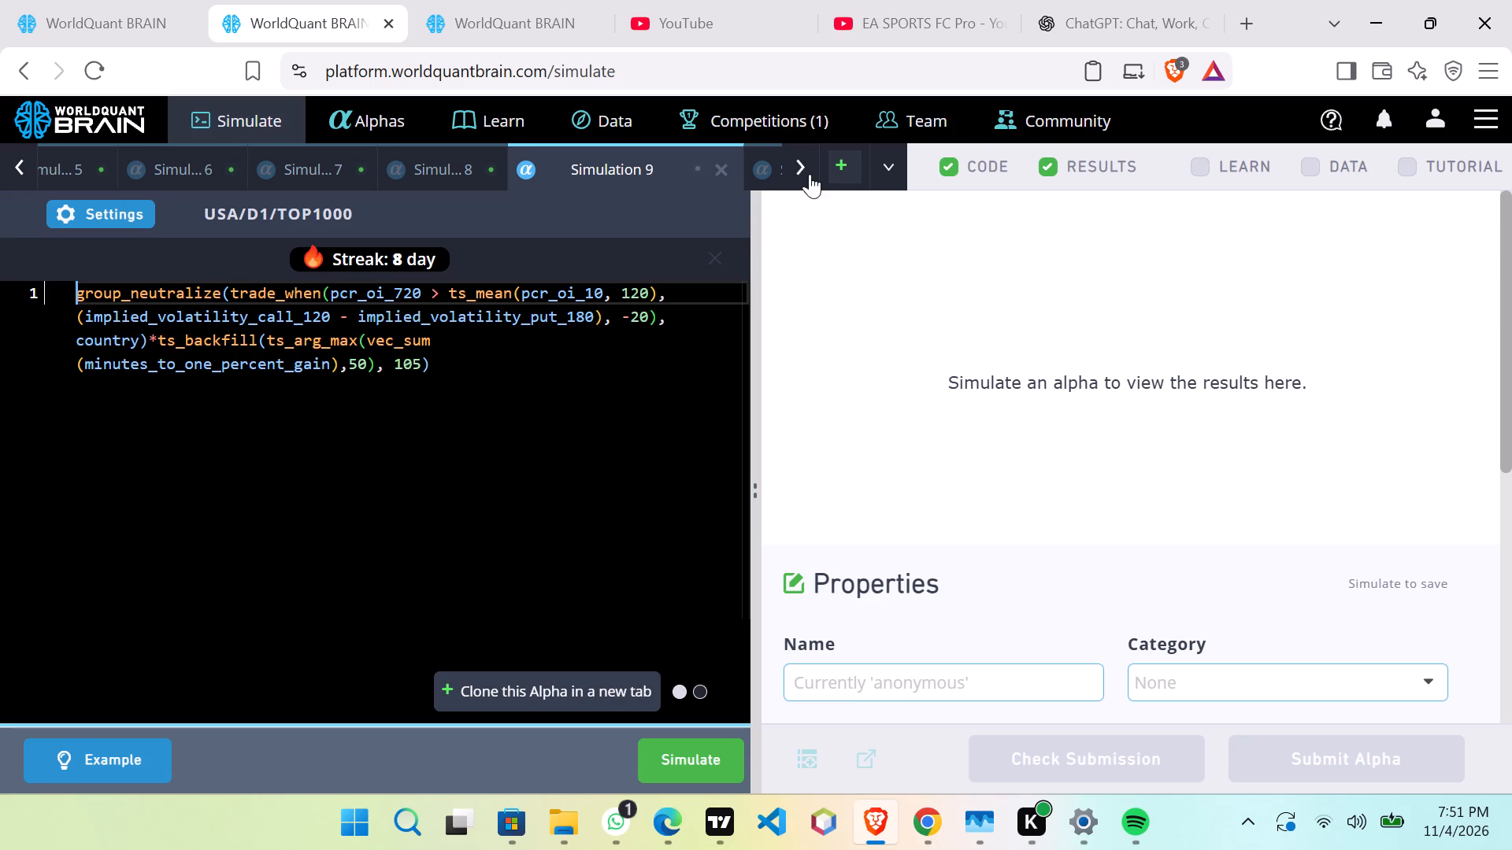
left_click(224, 168)
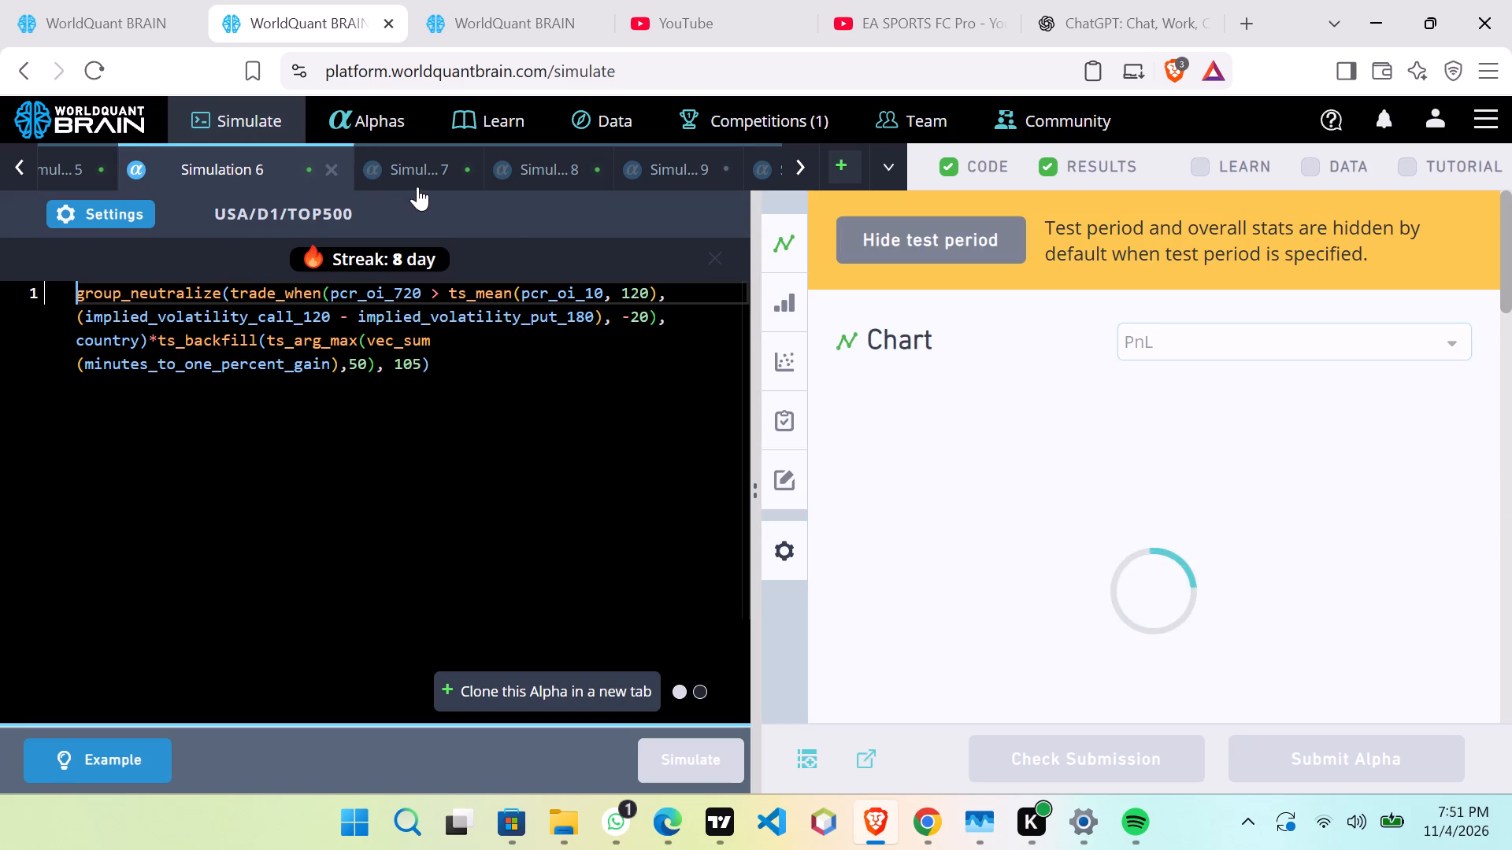
left_click(449, 165)
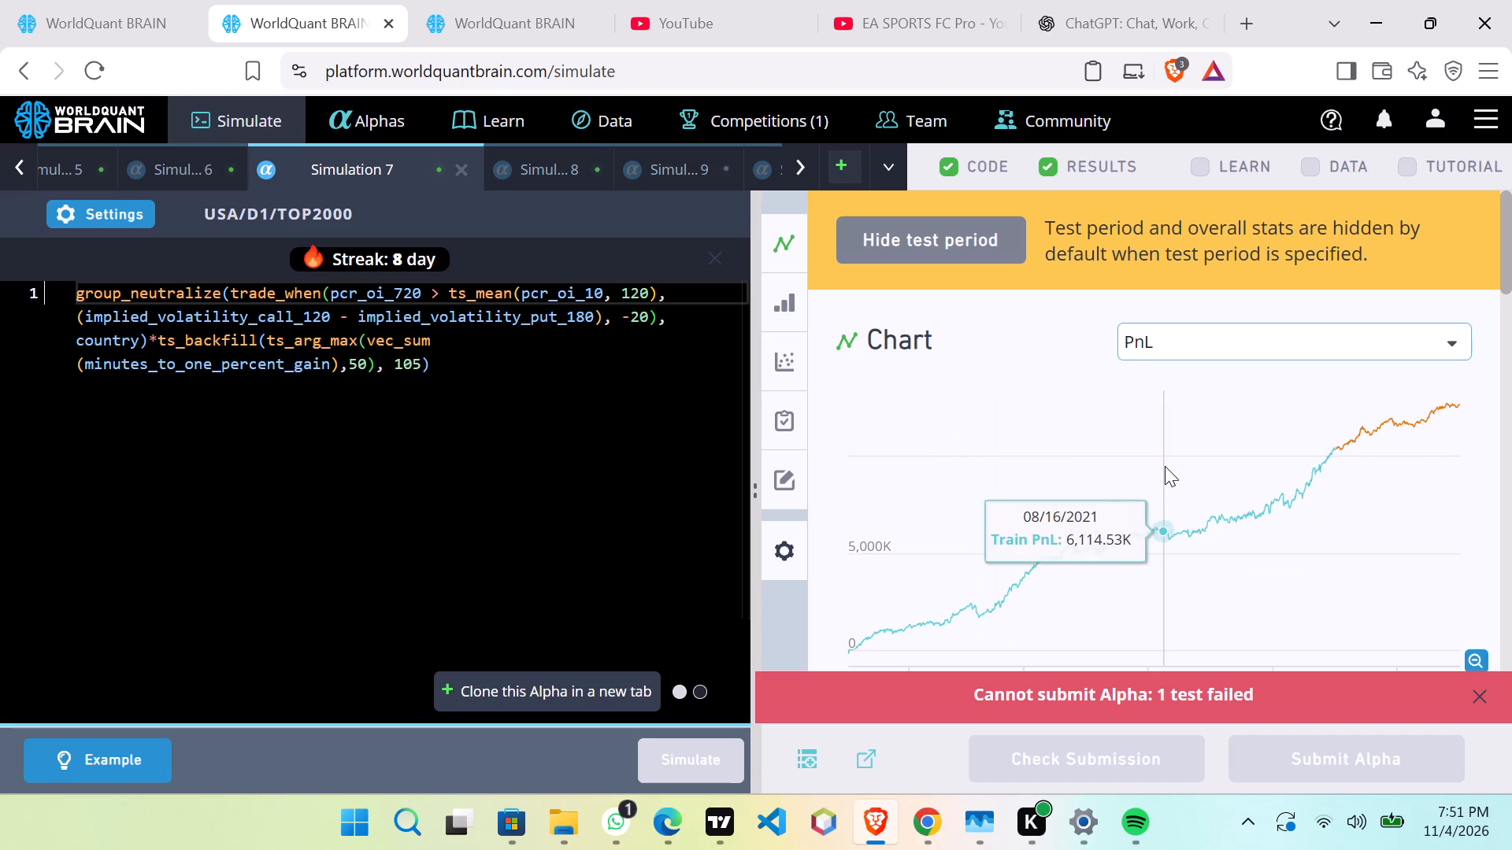
scroll(995, 412, "up", 2)
scroll(996, 412, "down", 7)
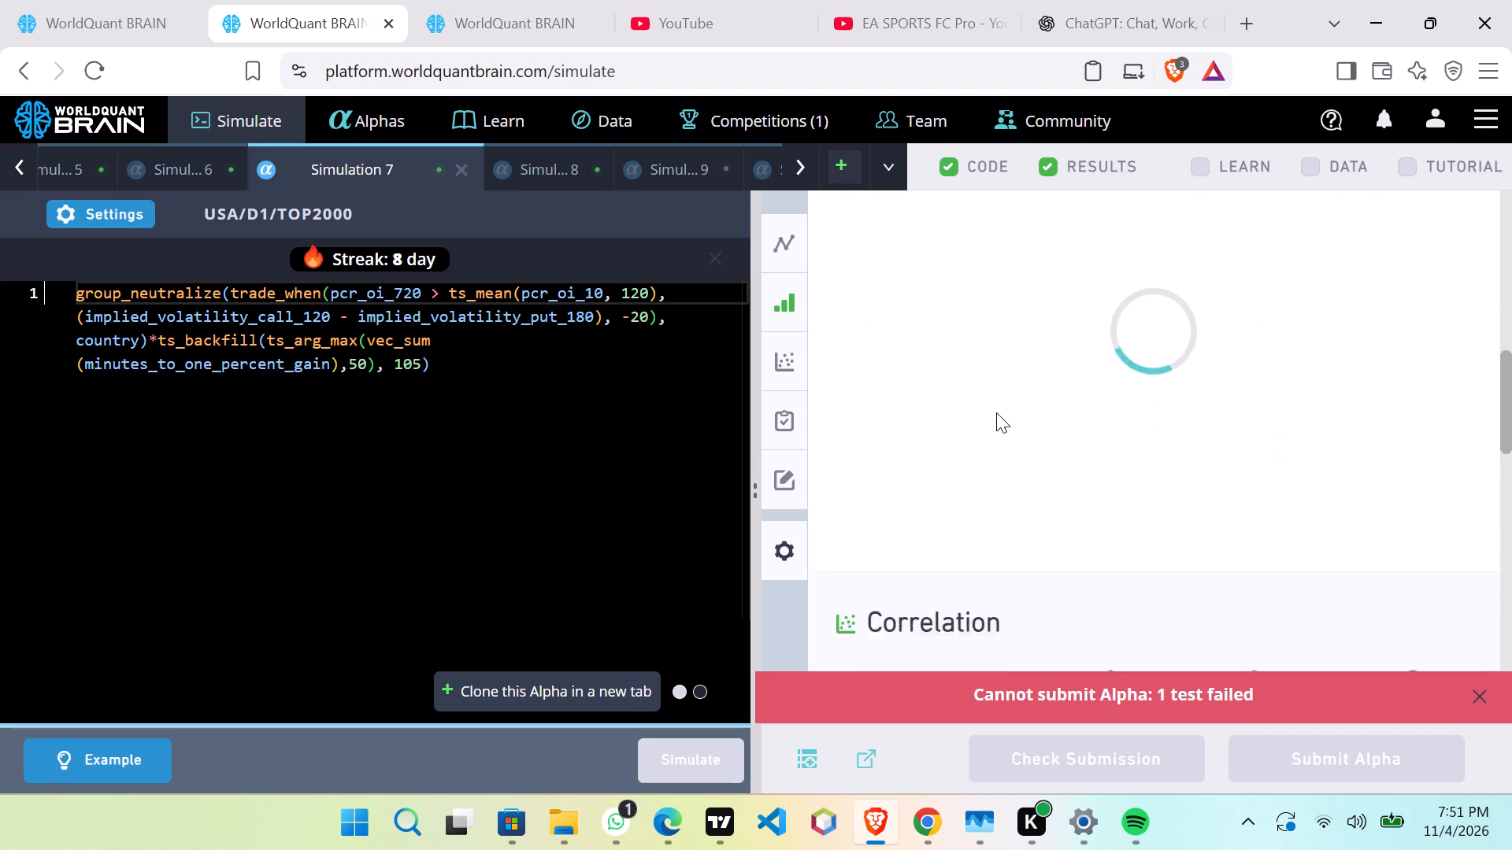
scroll(996, 412, "down", 3)
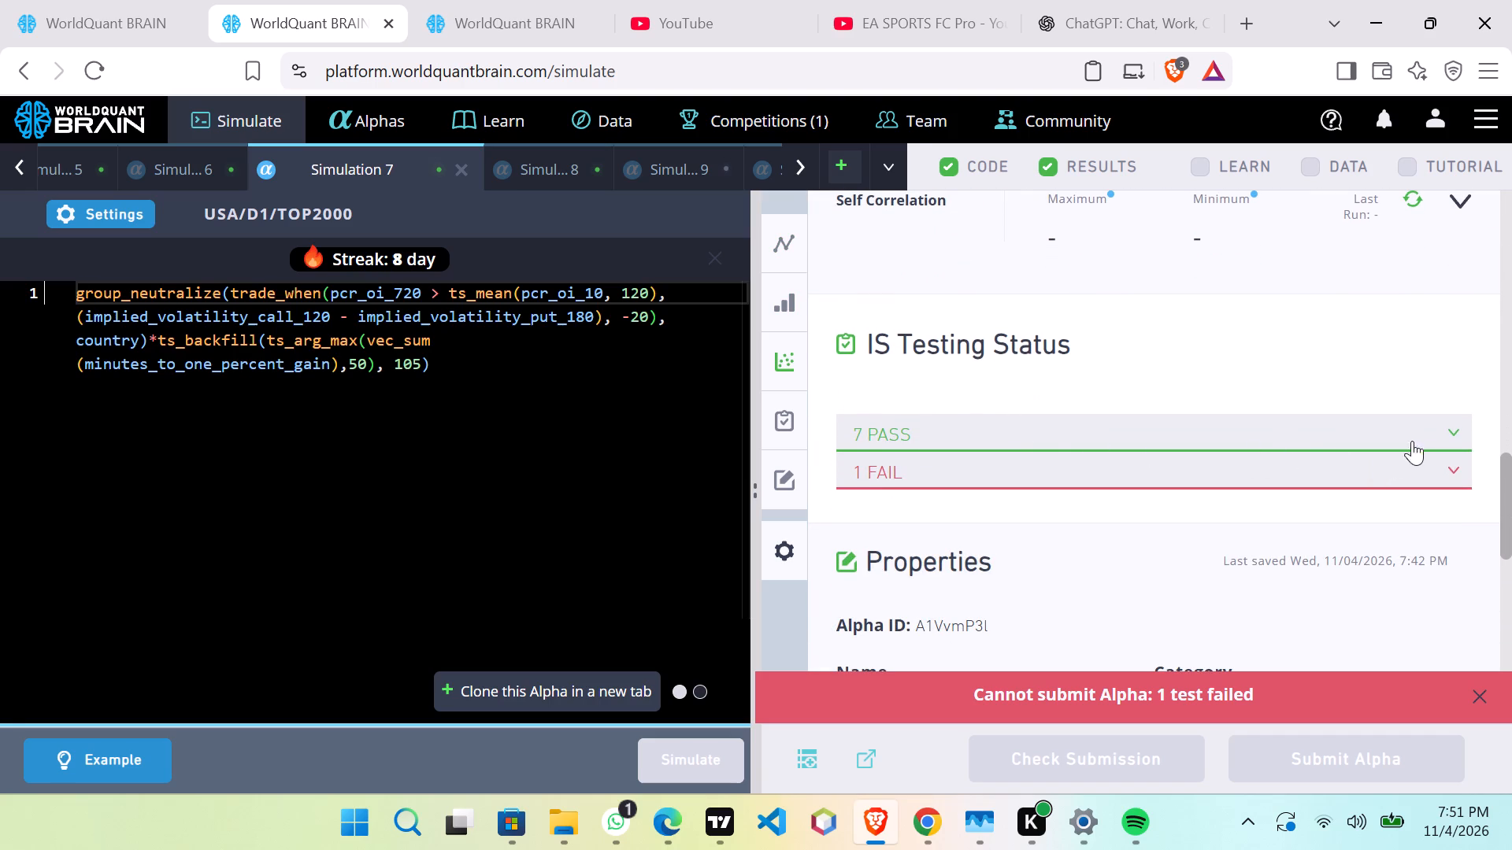
left_click(1453, 464)
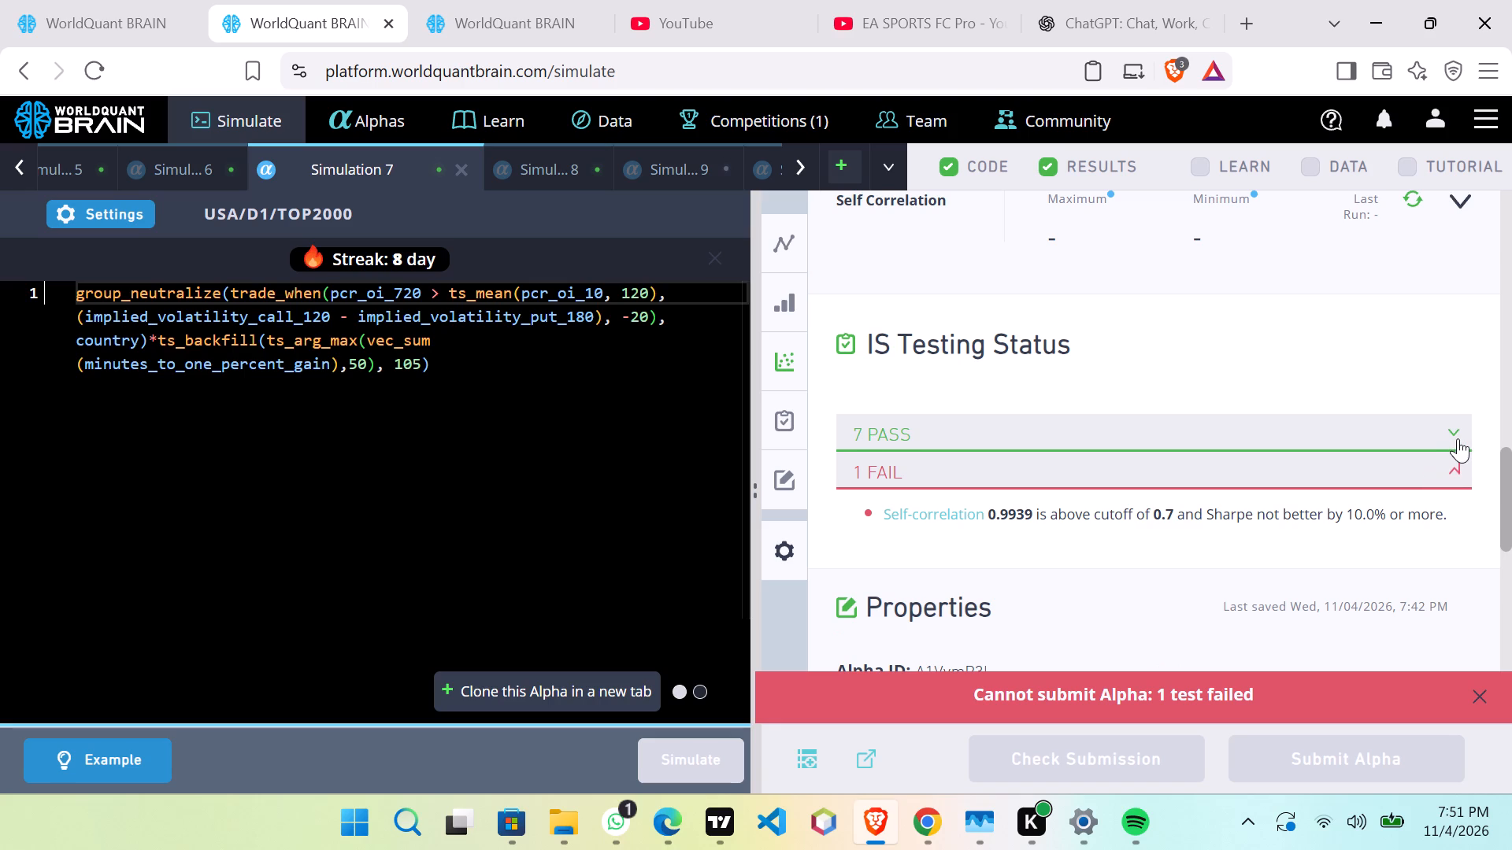
Expand Simulation 7's Self Correlation table, compare the correlated alphas, and dismiss the submission notice.
scroll(1458, 438, "up", 2)
left_click(1458, 436)
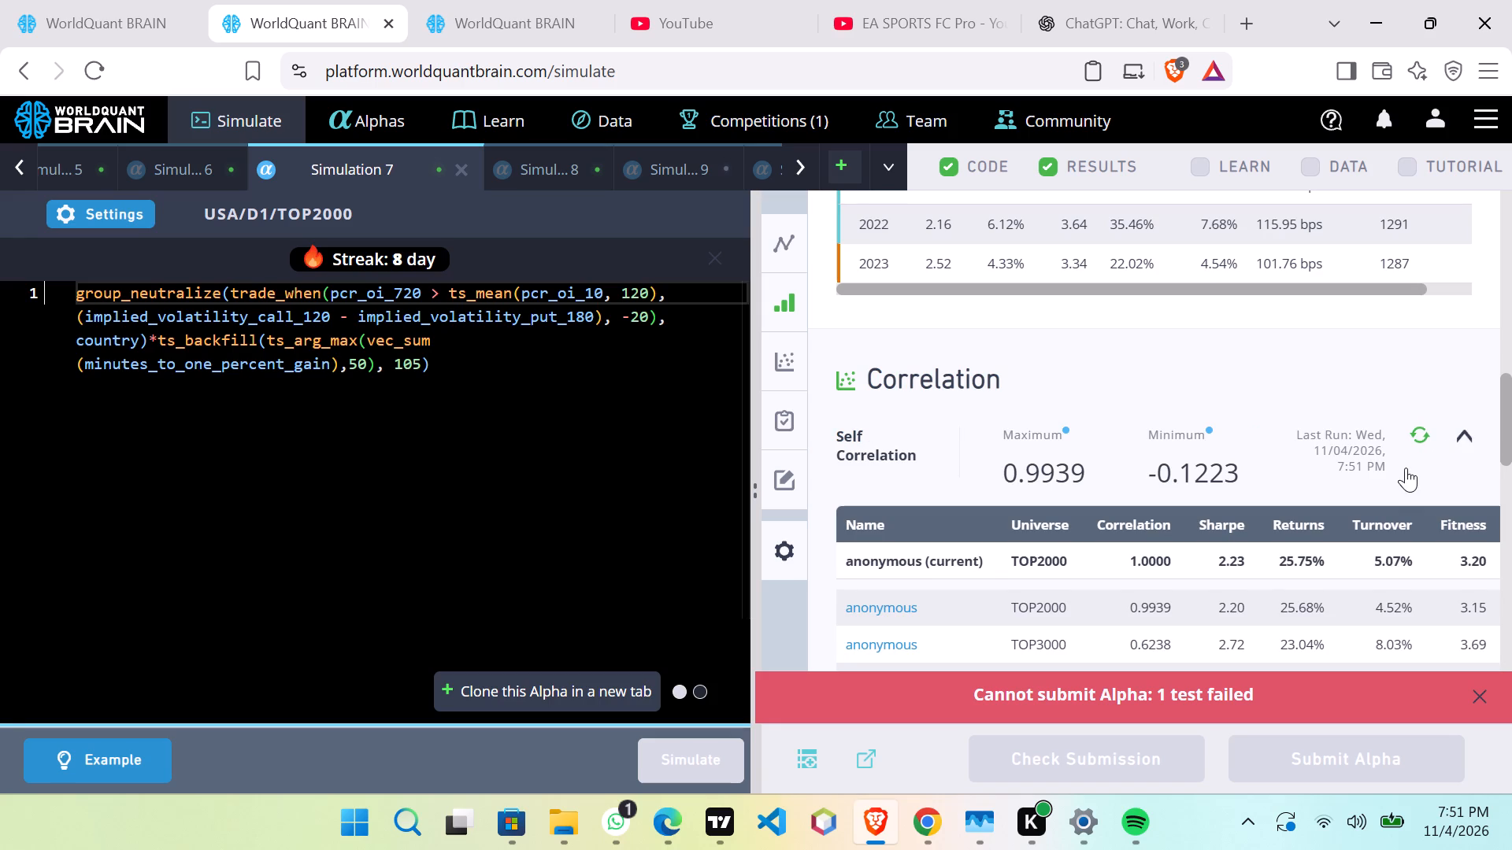
scroll(1394, 491, "down", 1)
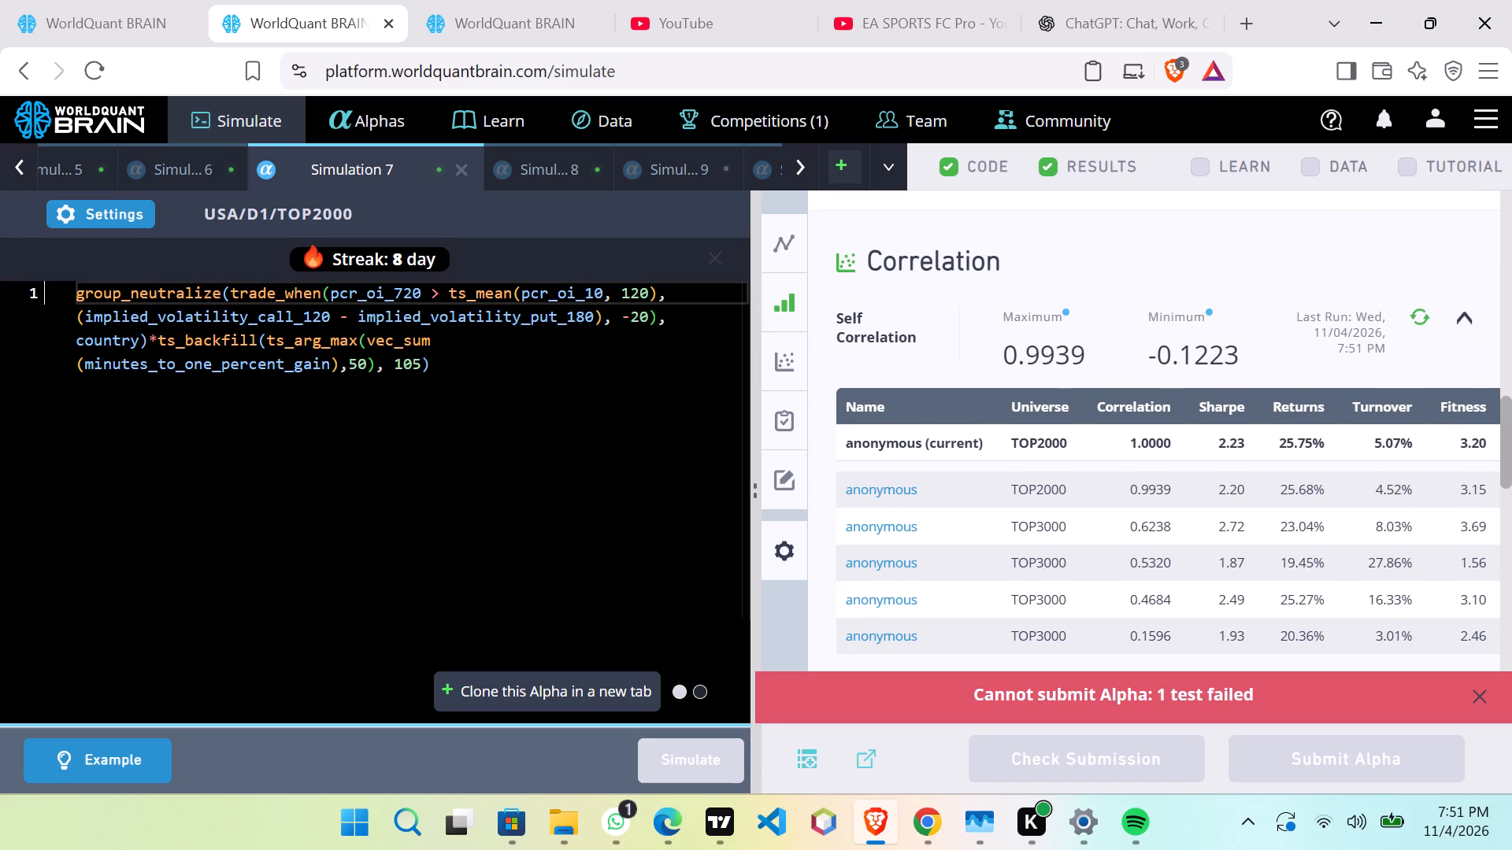
scroll(1394, 491, "down", 1)
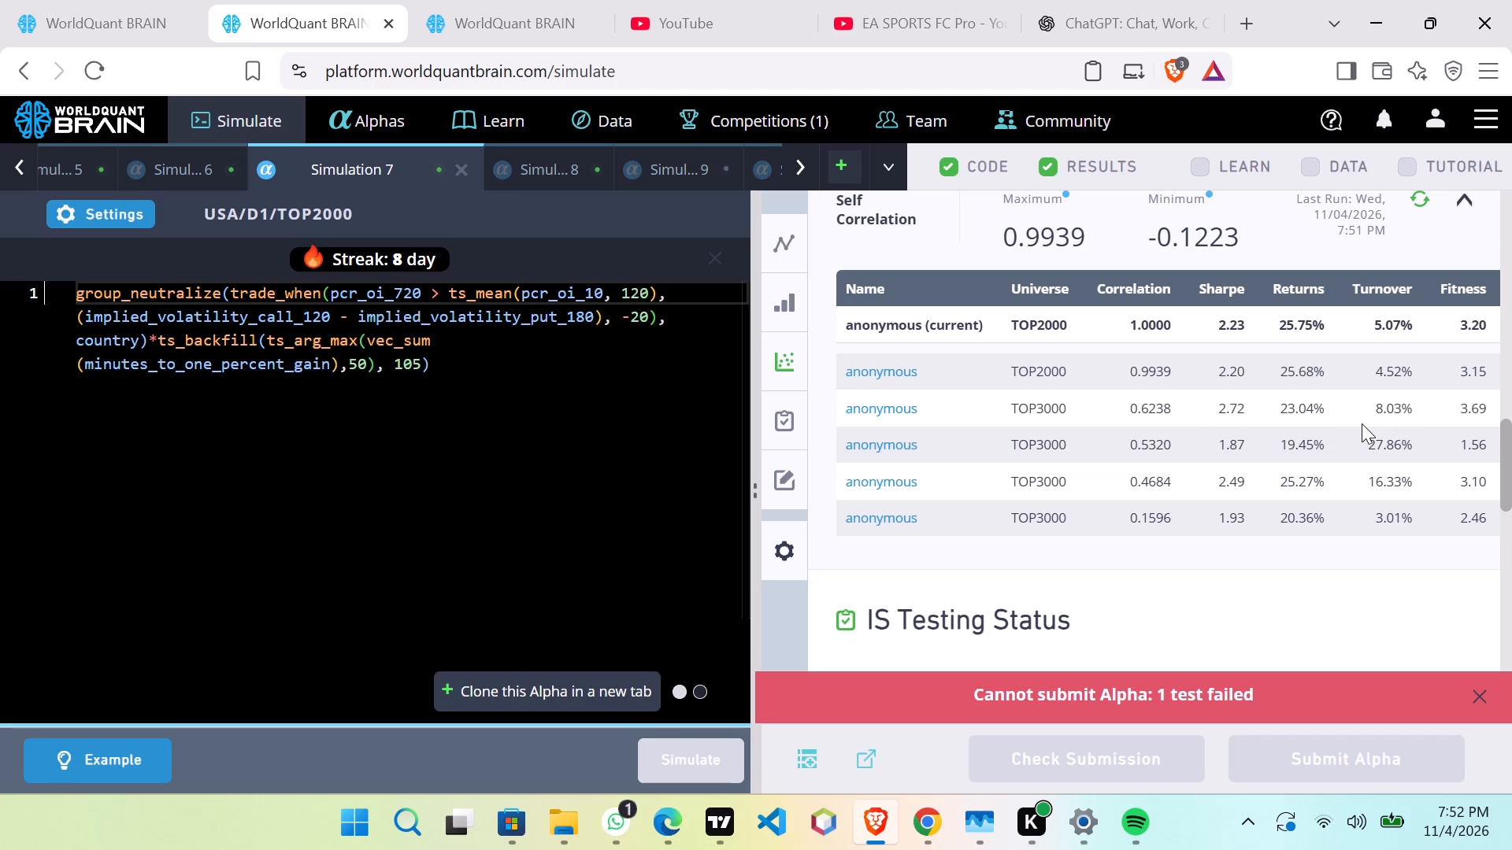
scroll(1272, 449, "down", 1)
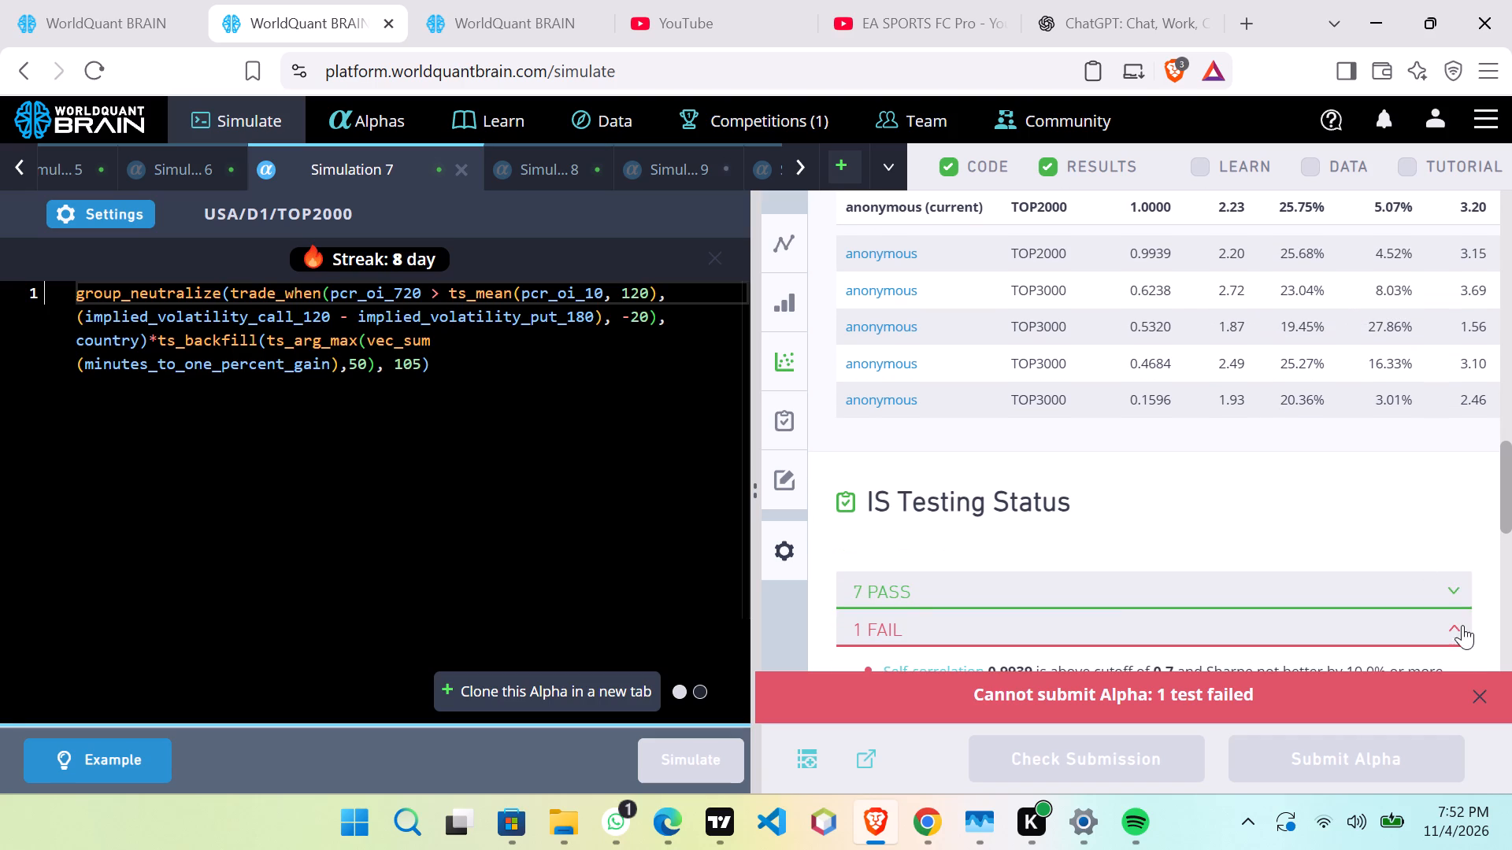
left_click(1476, 690)
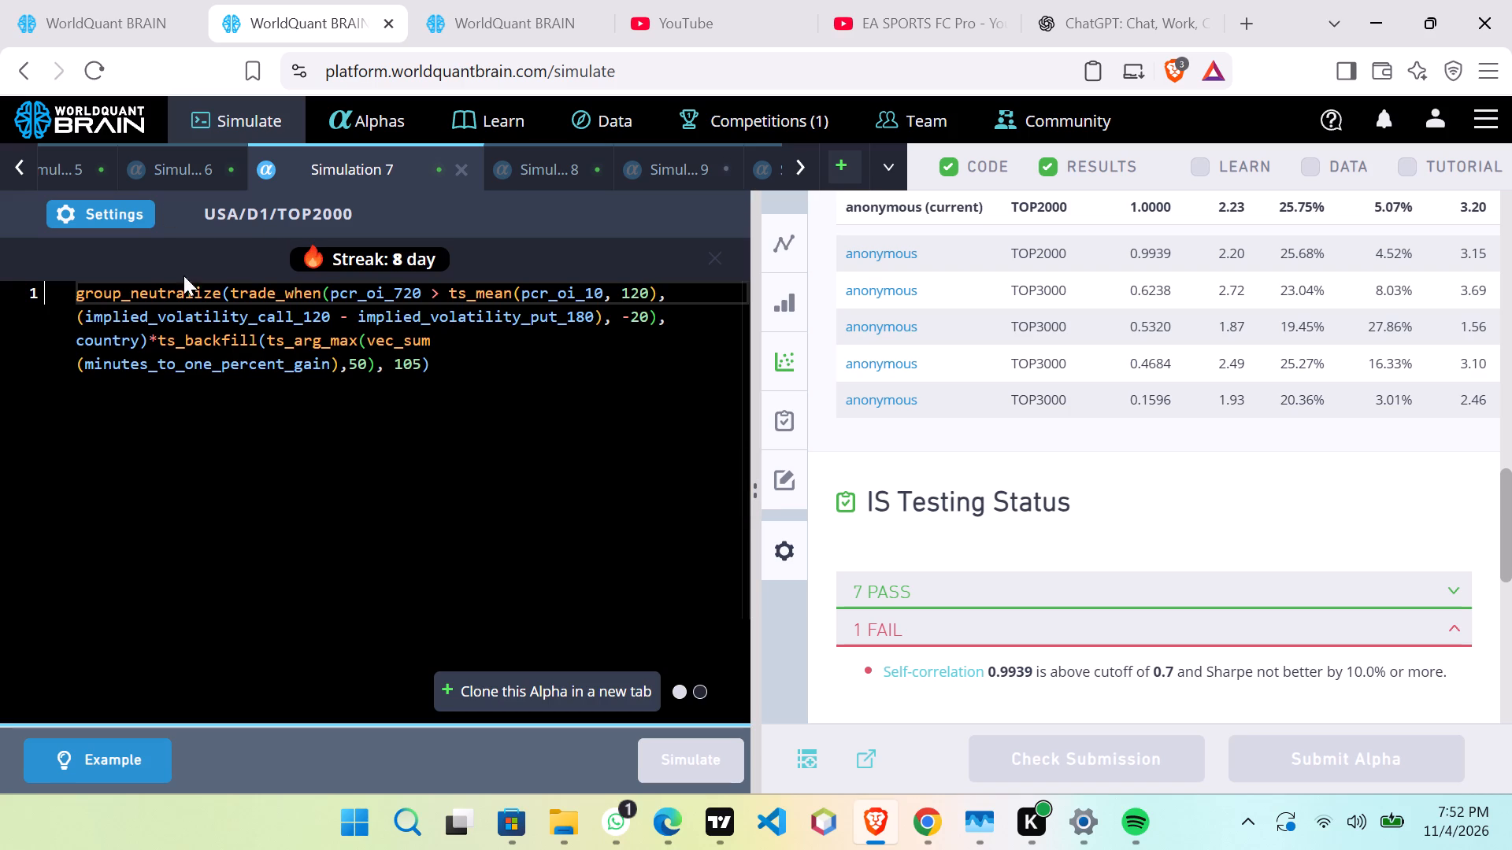
Start Simulations 9, 10 and 11 on the TOP1000, TOP500 and TOP200 universes respectively.
left_click(573, 163)
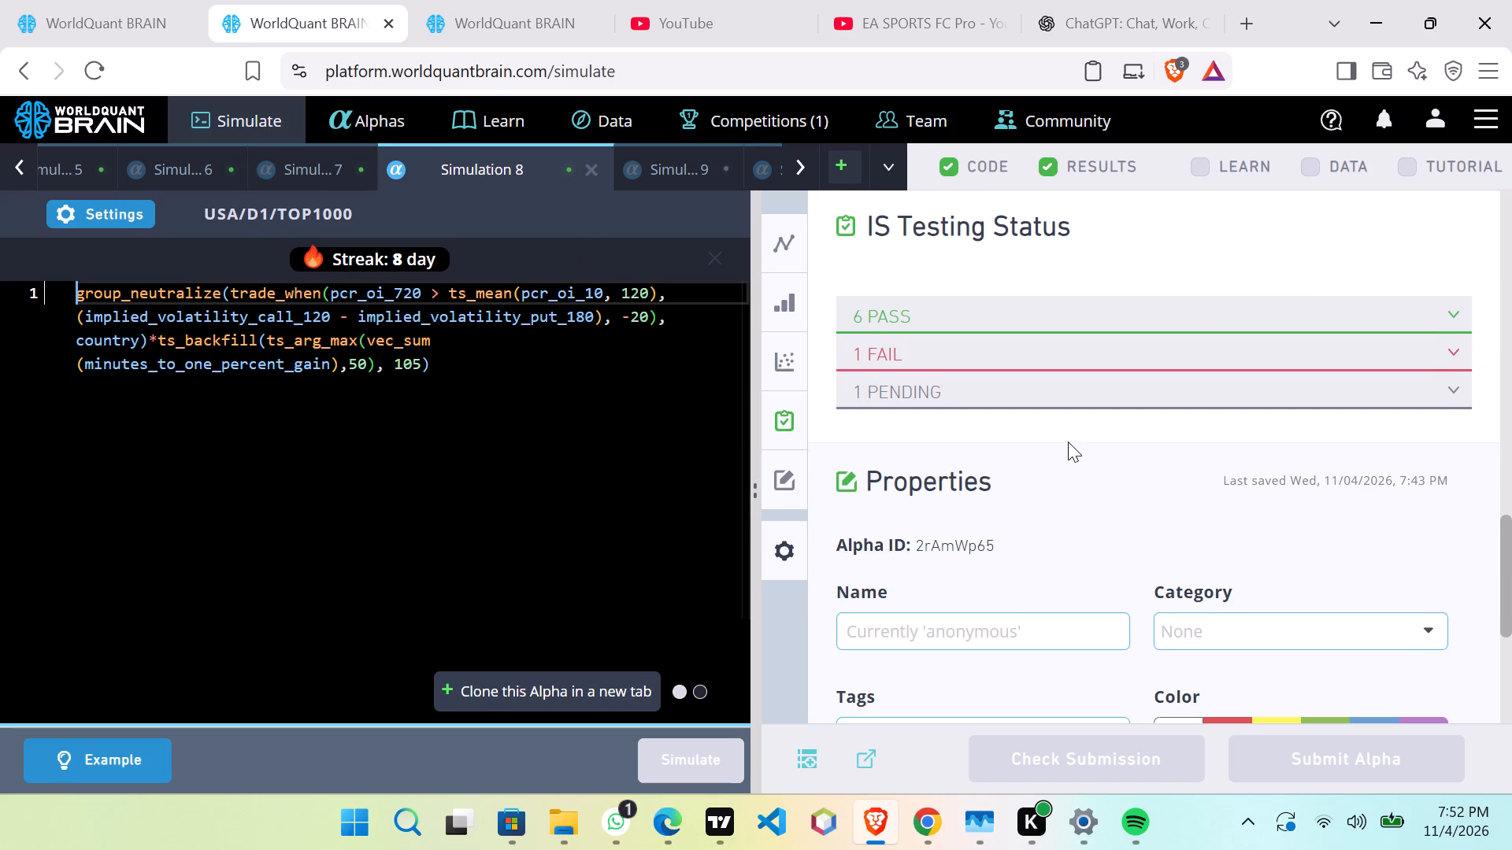
left_click(698, 164)
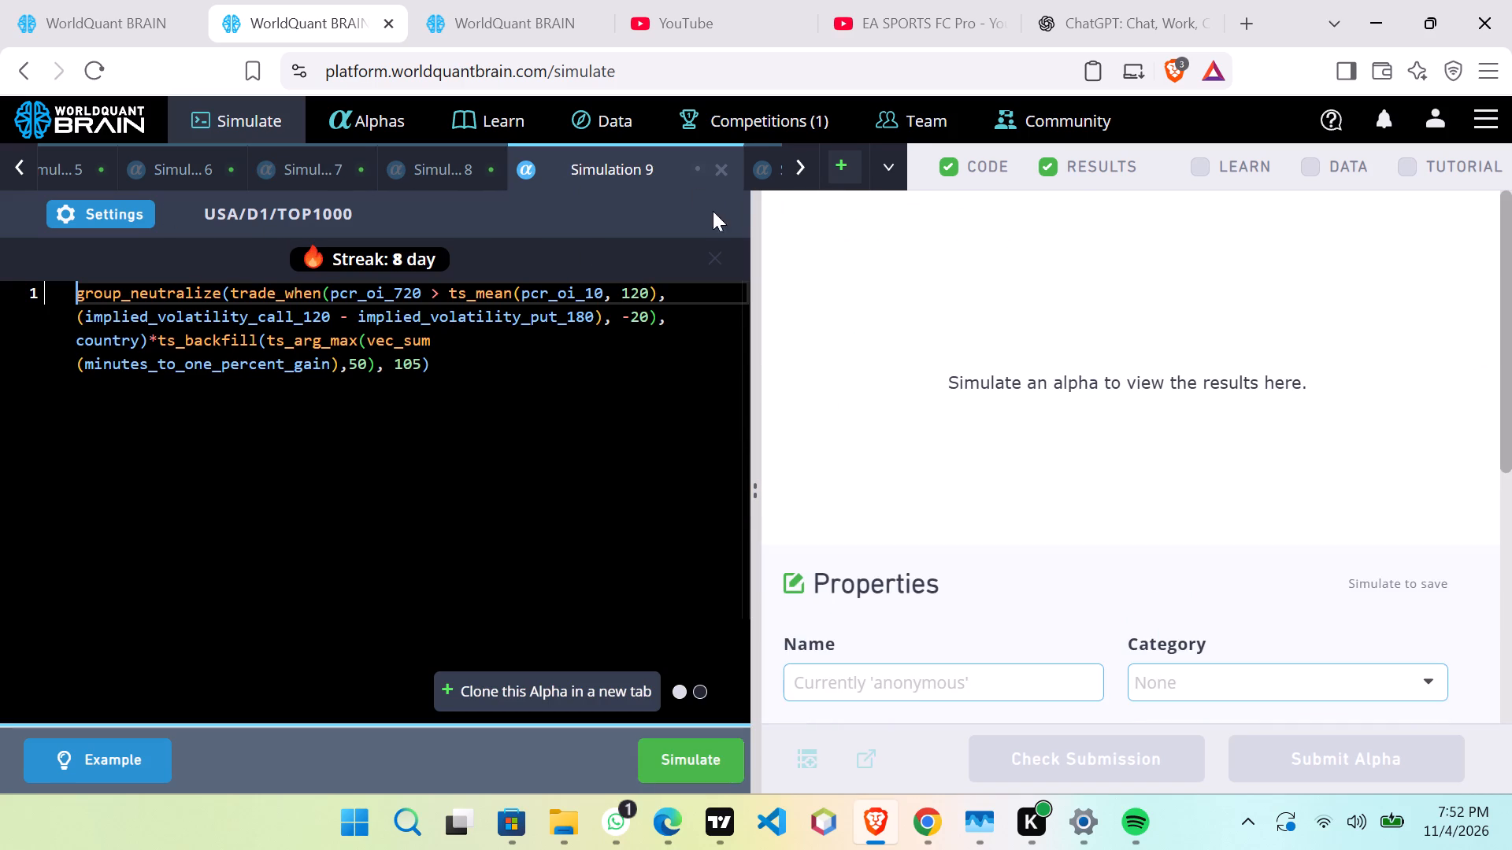
left_click(695, 757)
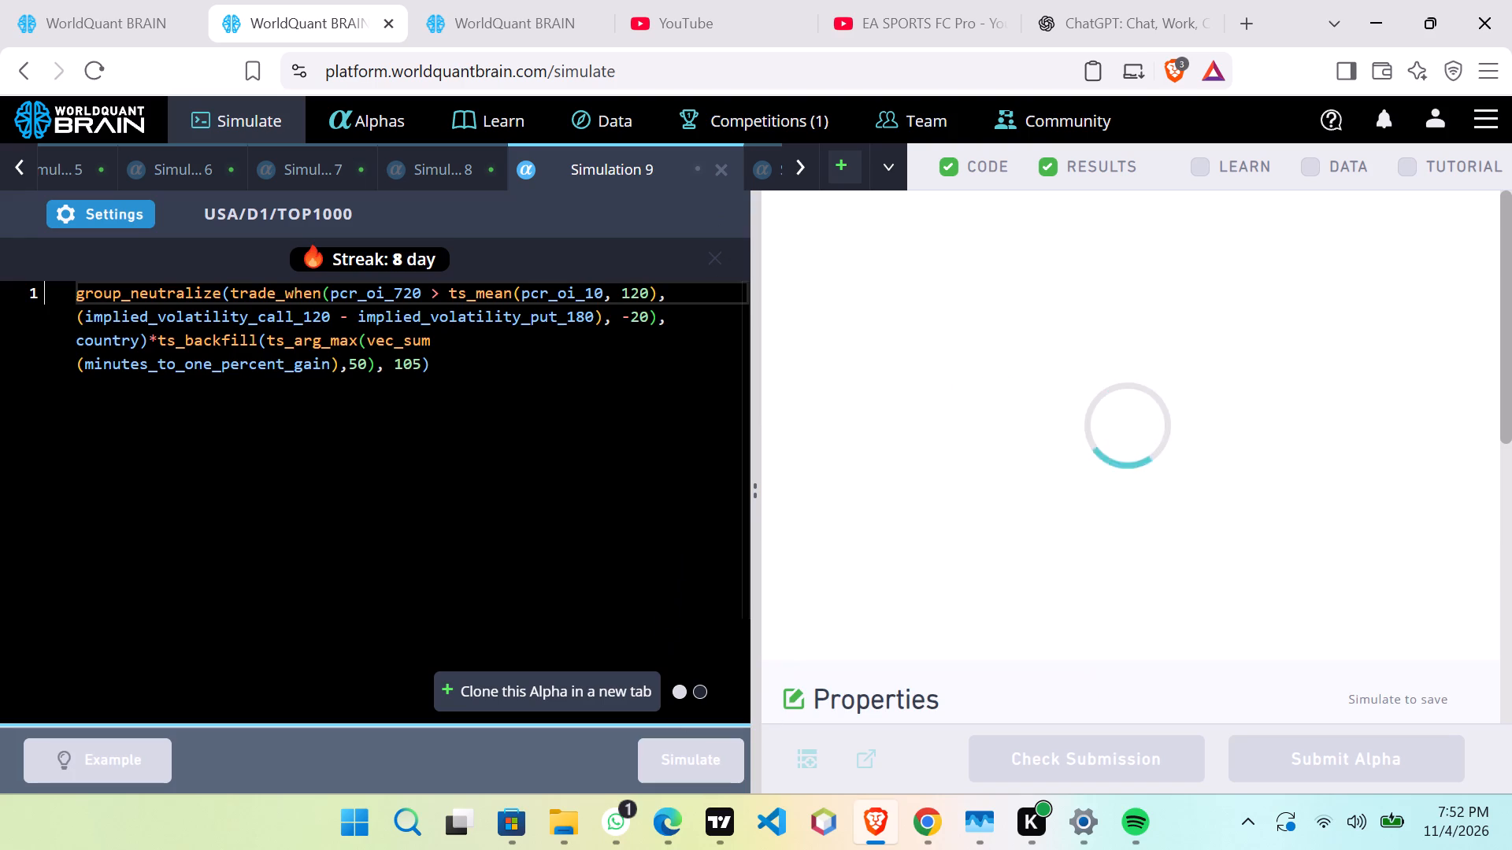
left_click(803, 164)
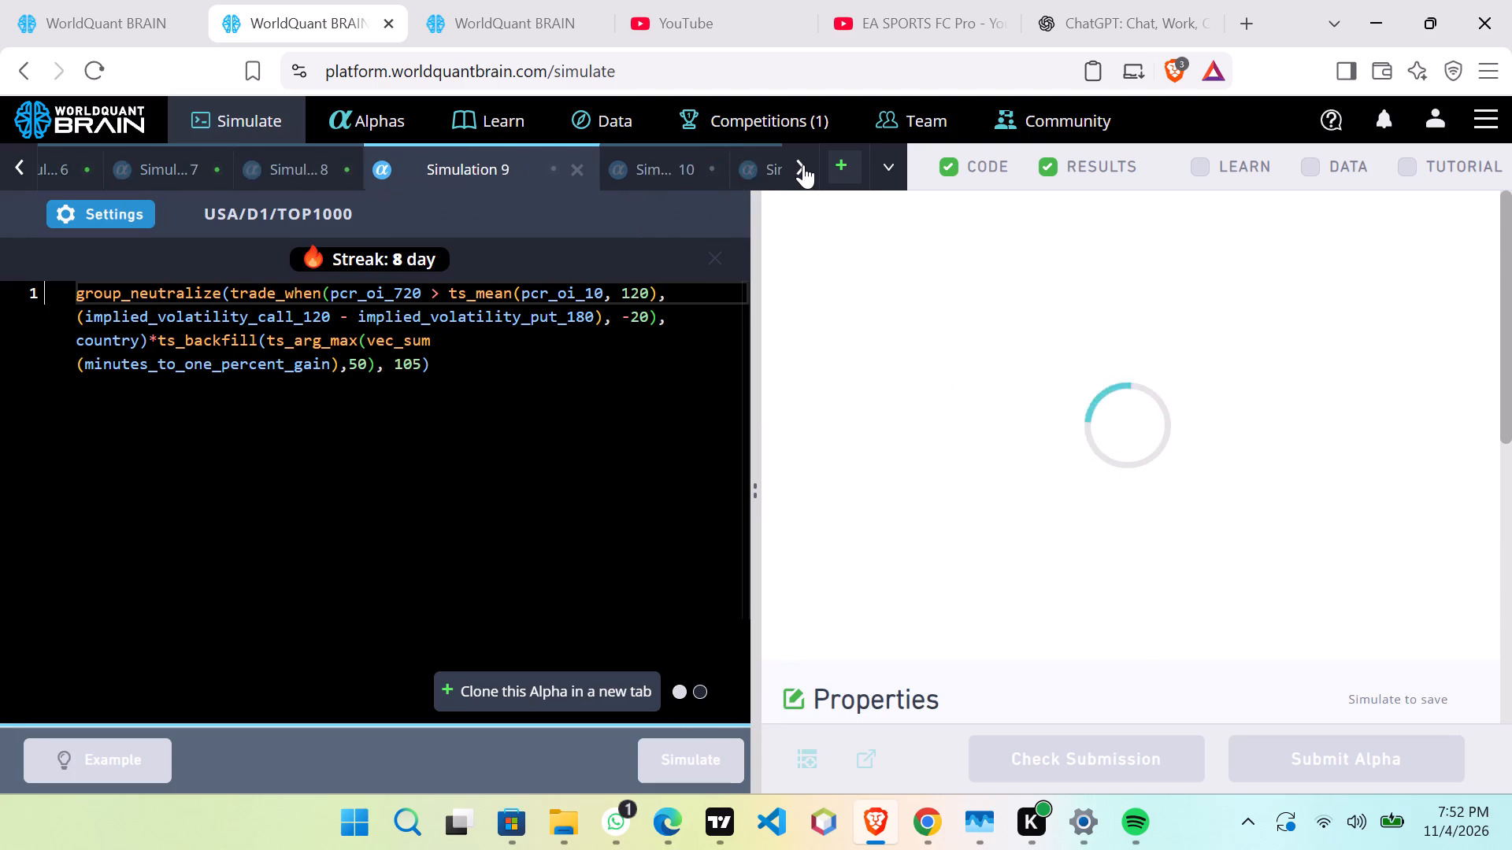
left_click(803, 164)
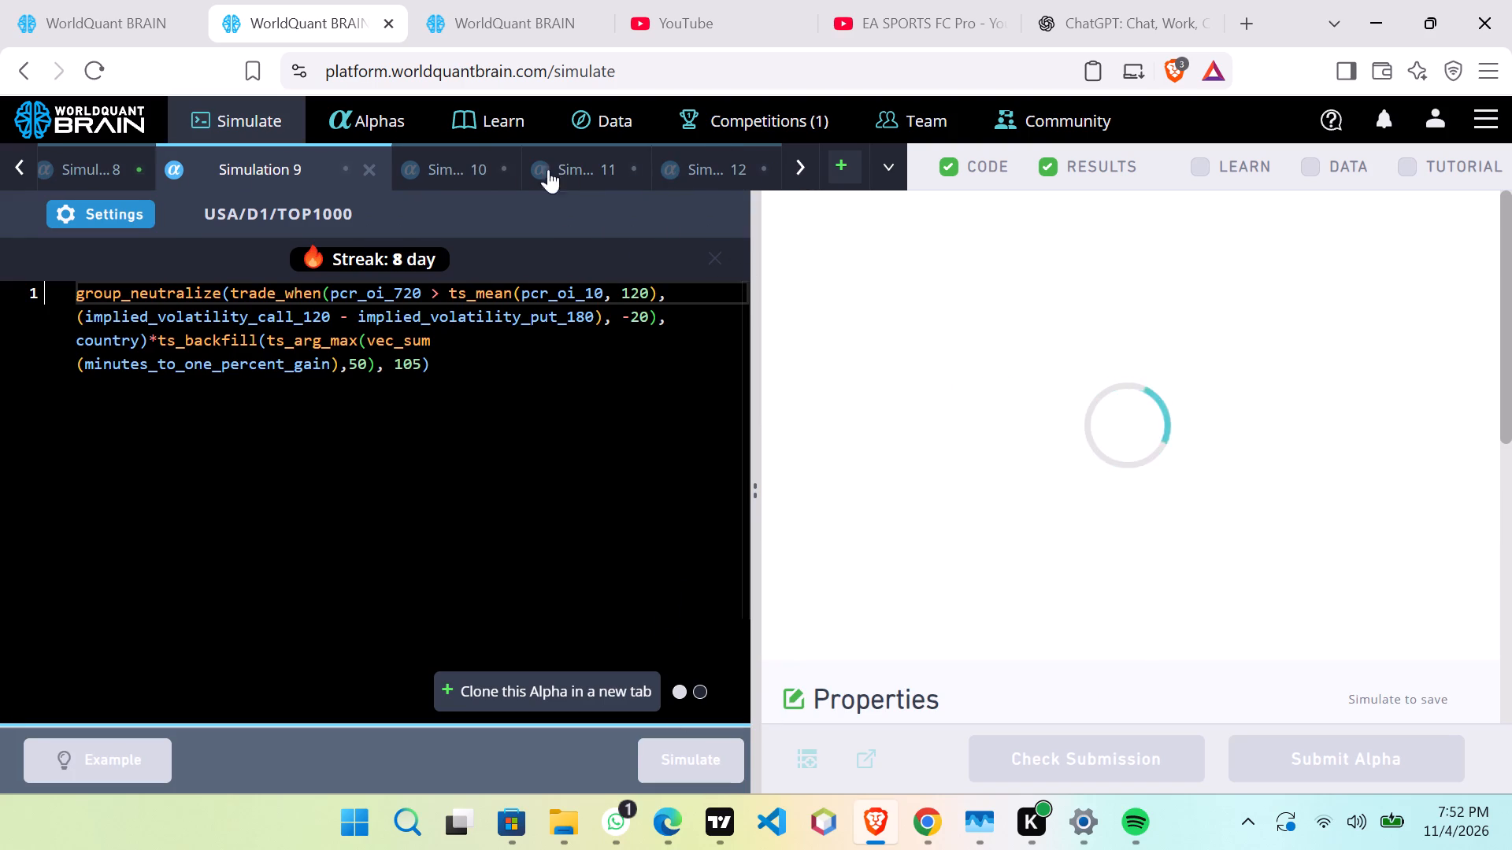
left_click(481, 159)
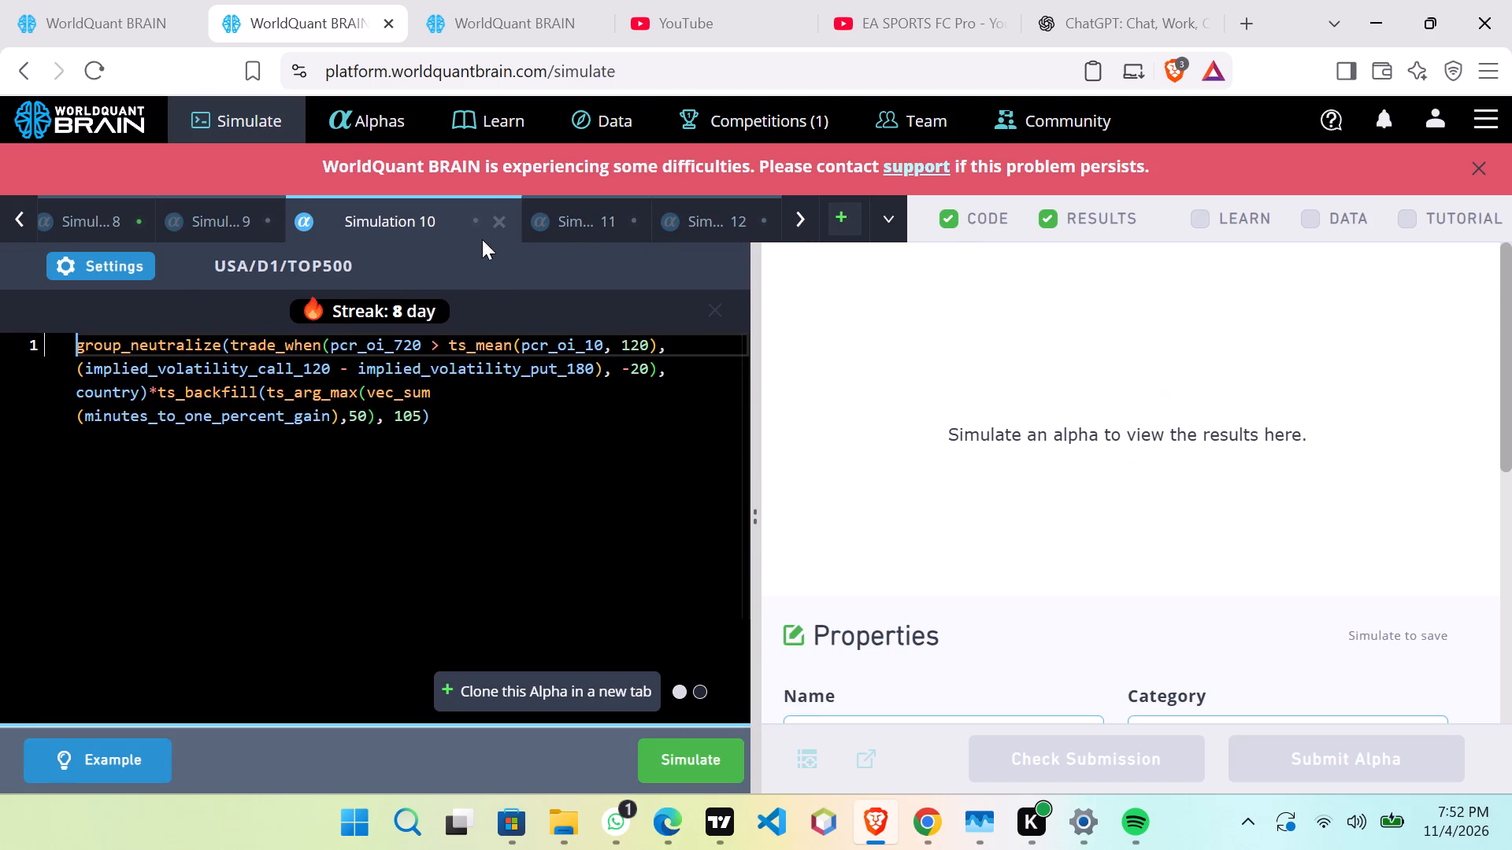
left_click(686, 752)
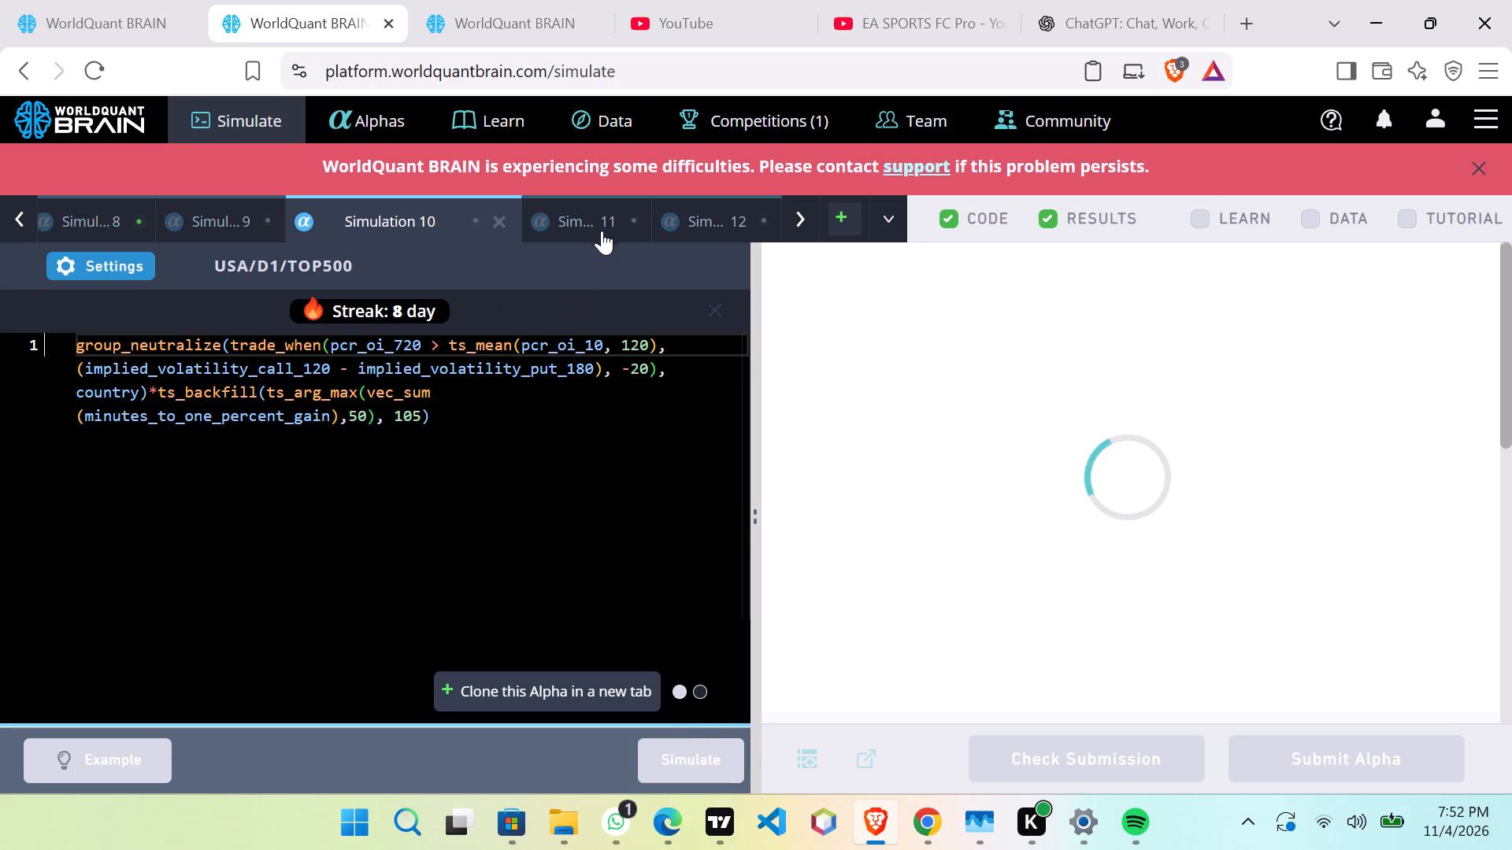
left_click(603, 218)
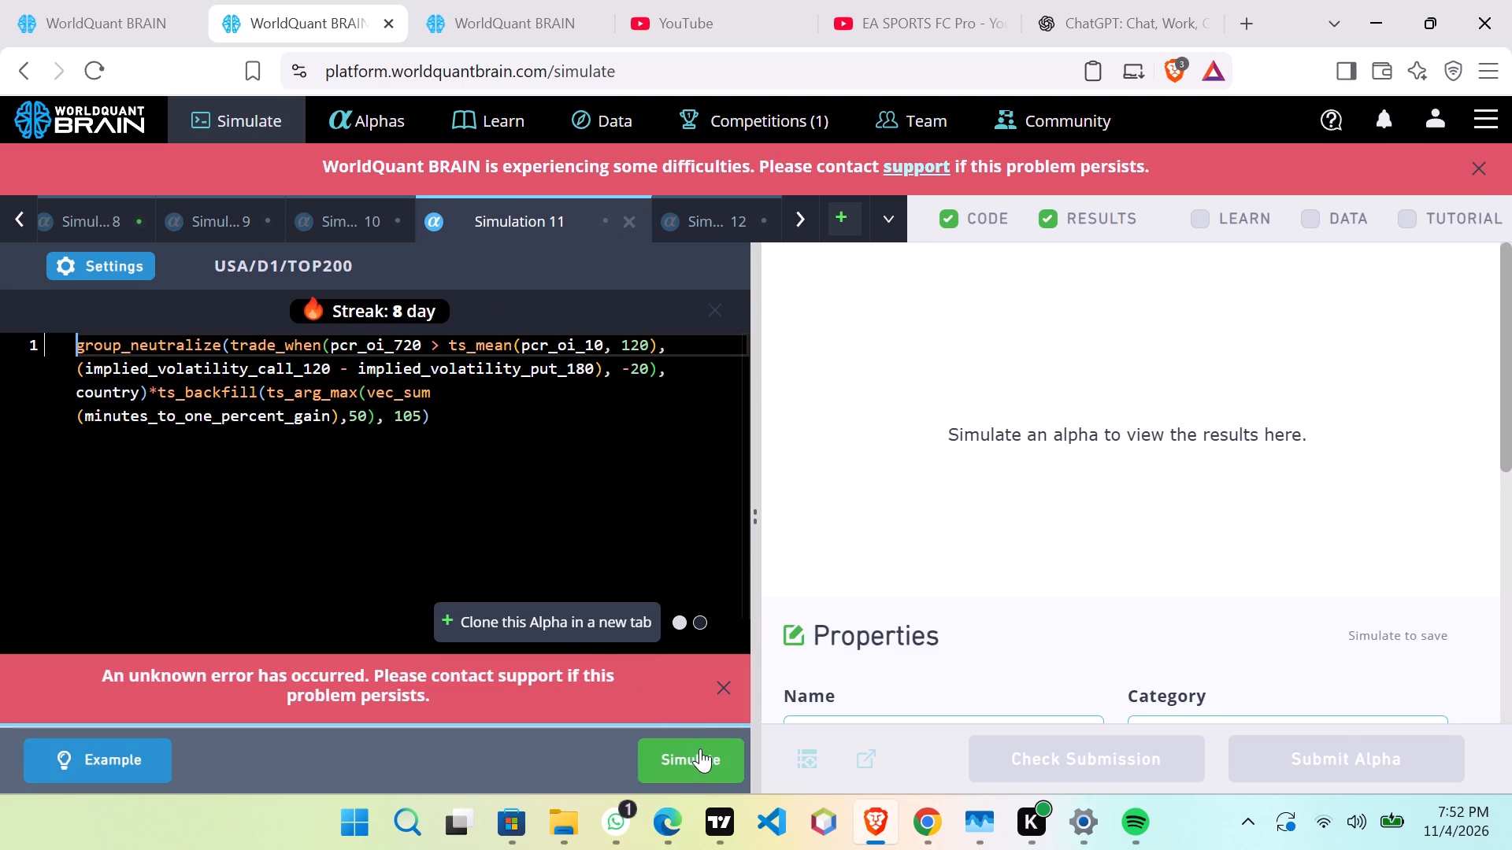
left_click(700, 748)
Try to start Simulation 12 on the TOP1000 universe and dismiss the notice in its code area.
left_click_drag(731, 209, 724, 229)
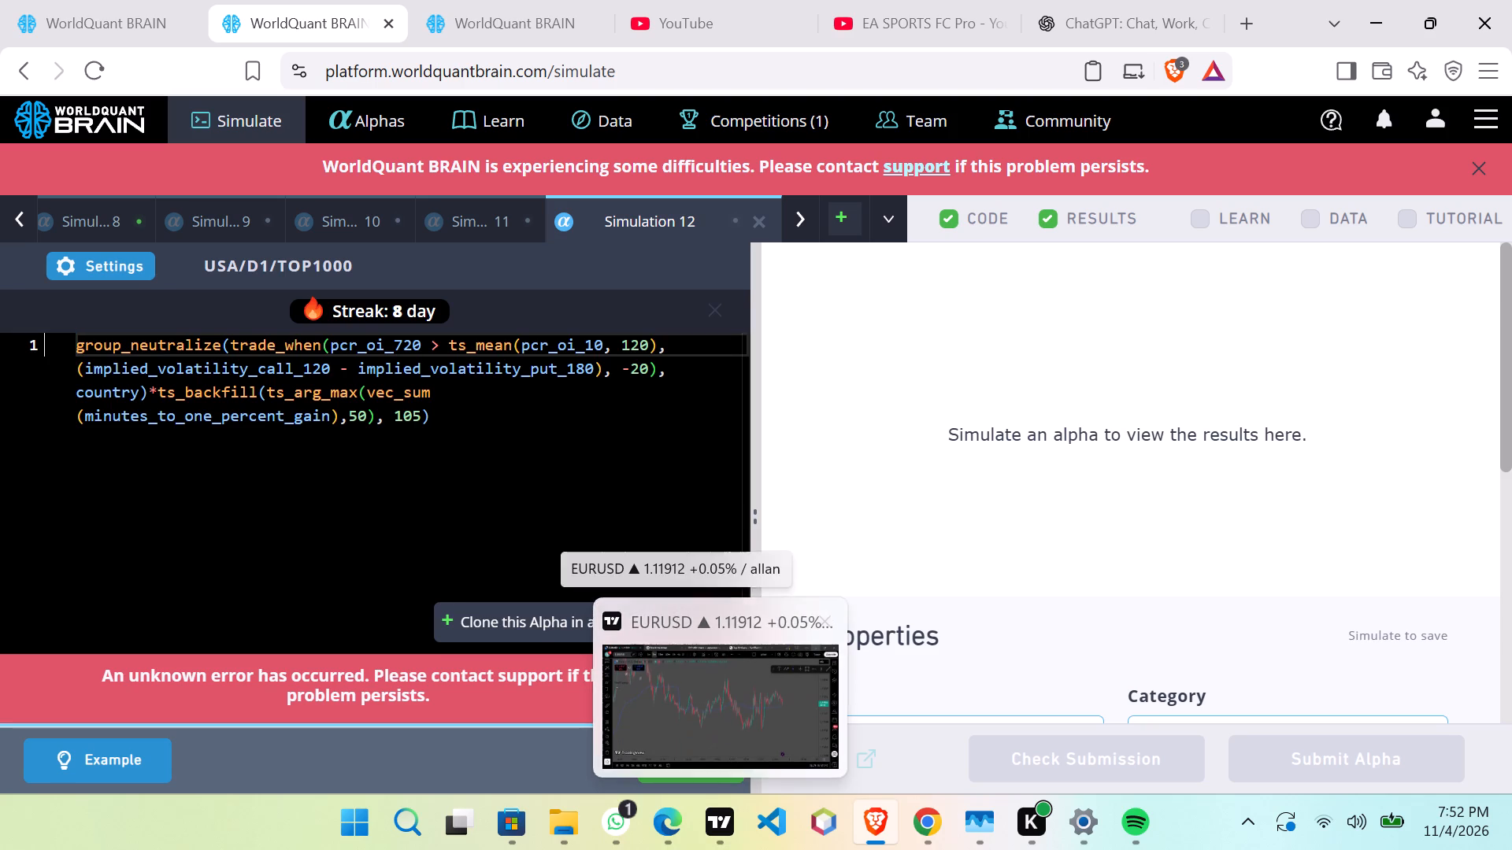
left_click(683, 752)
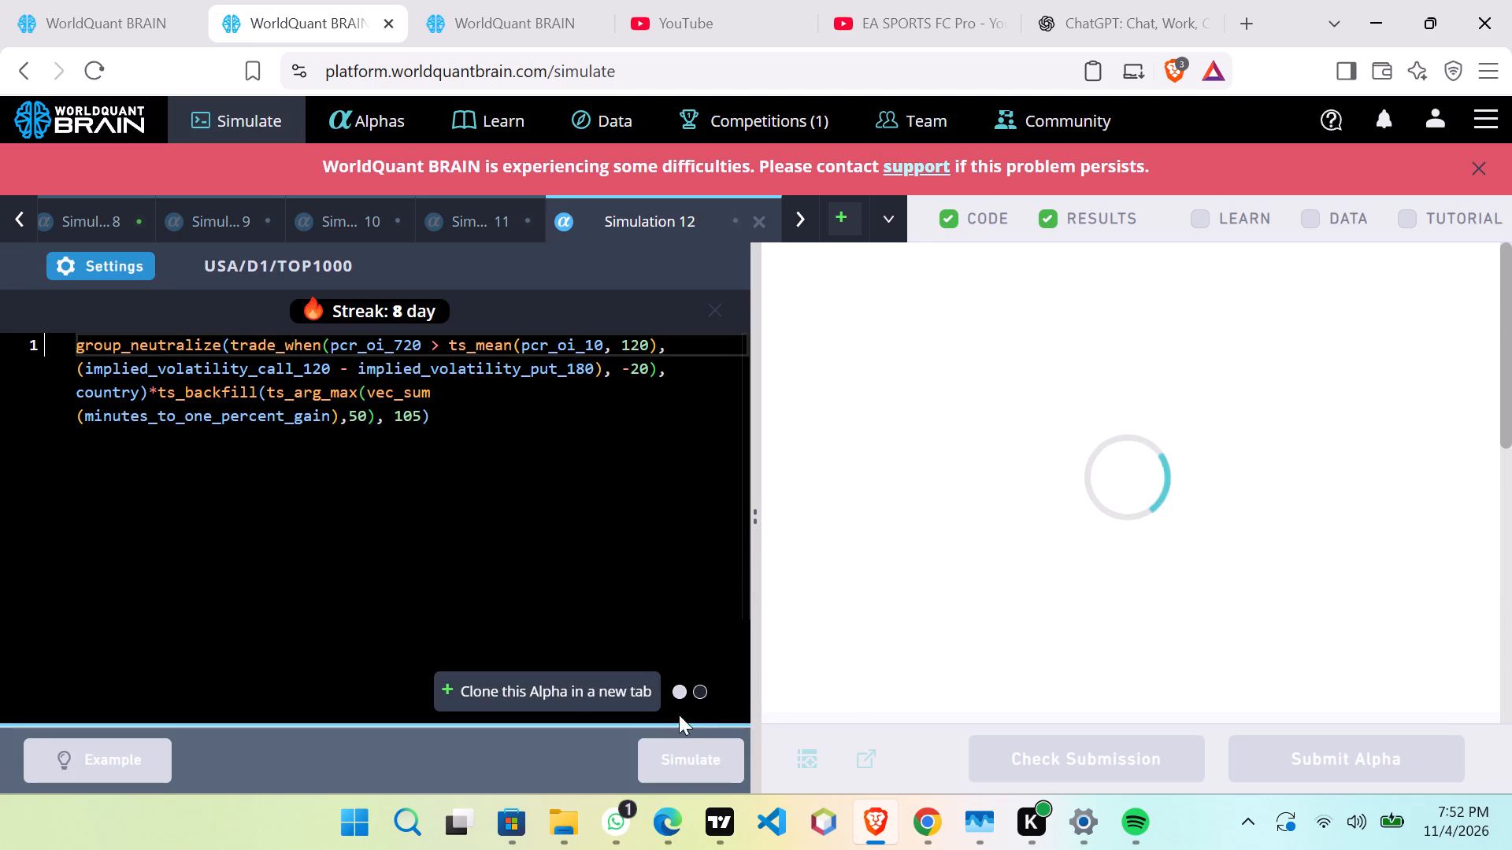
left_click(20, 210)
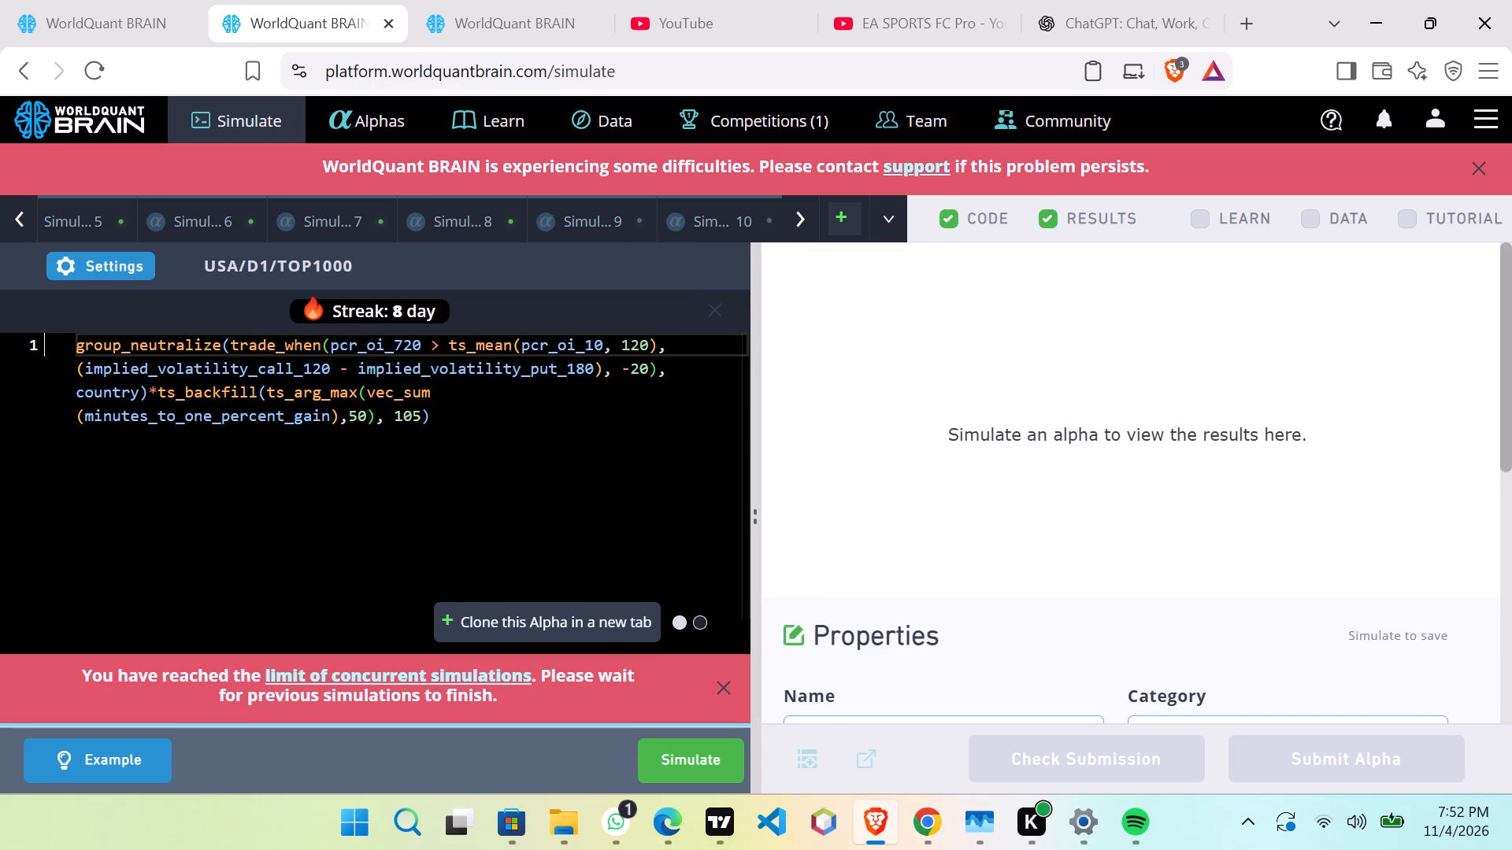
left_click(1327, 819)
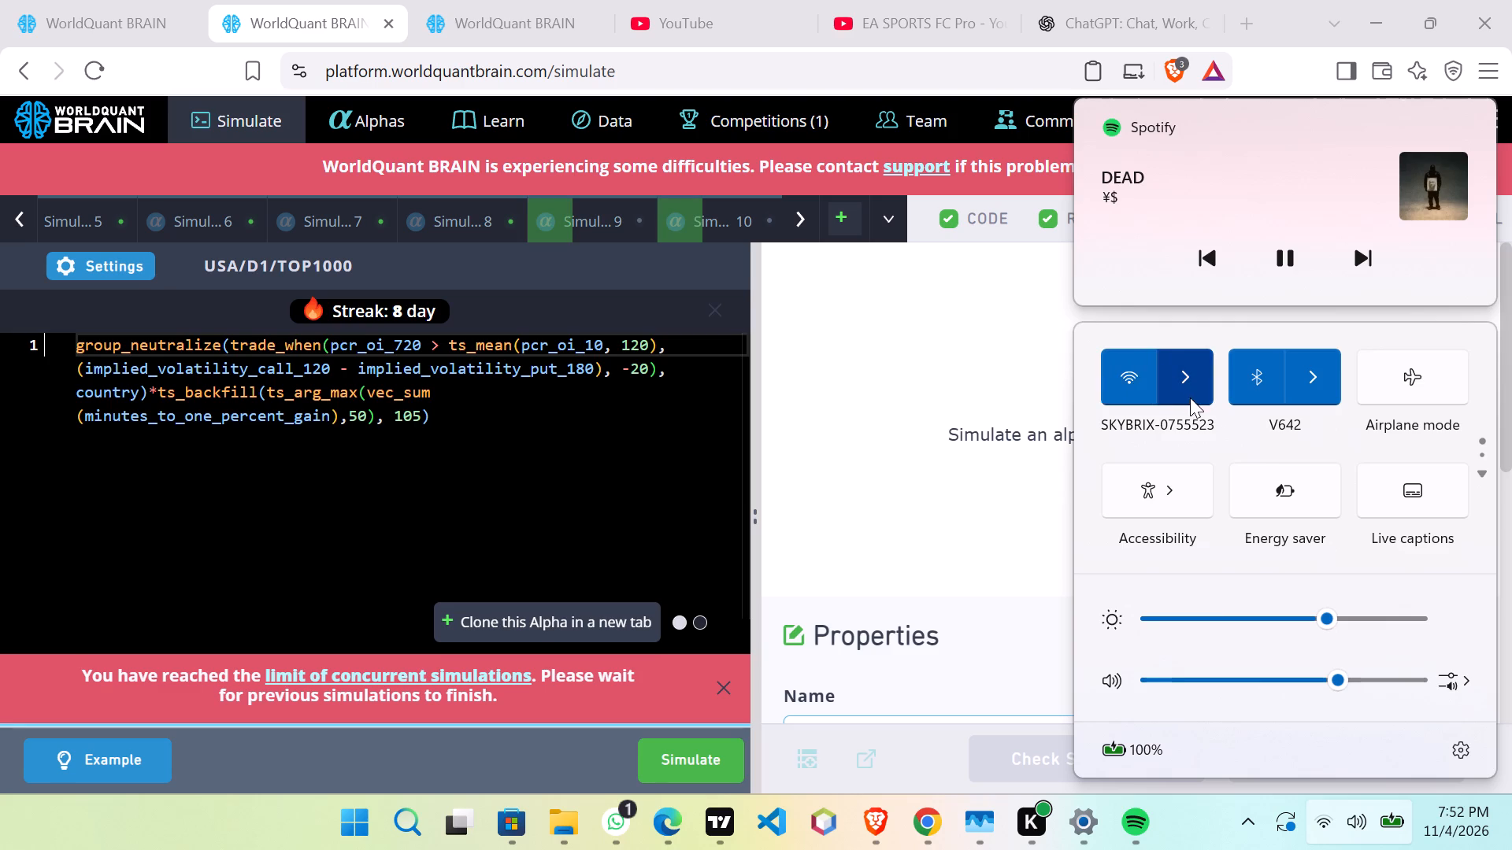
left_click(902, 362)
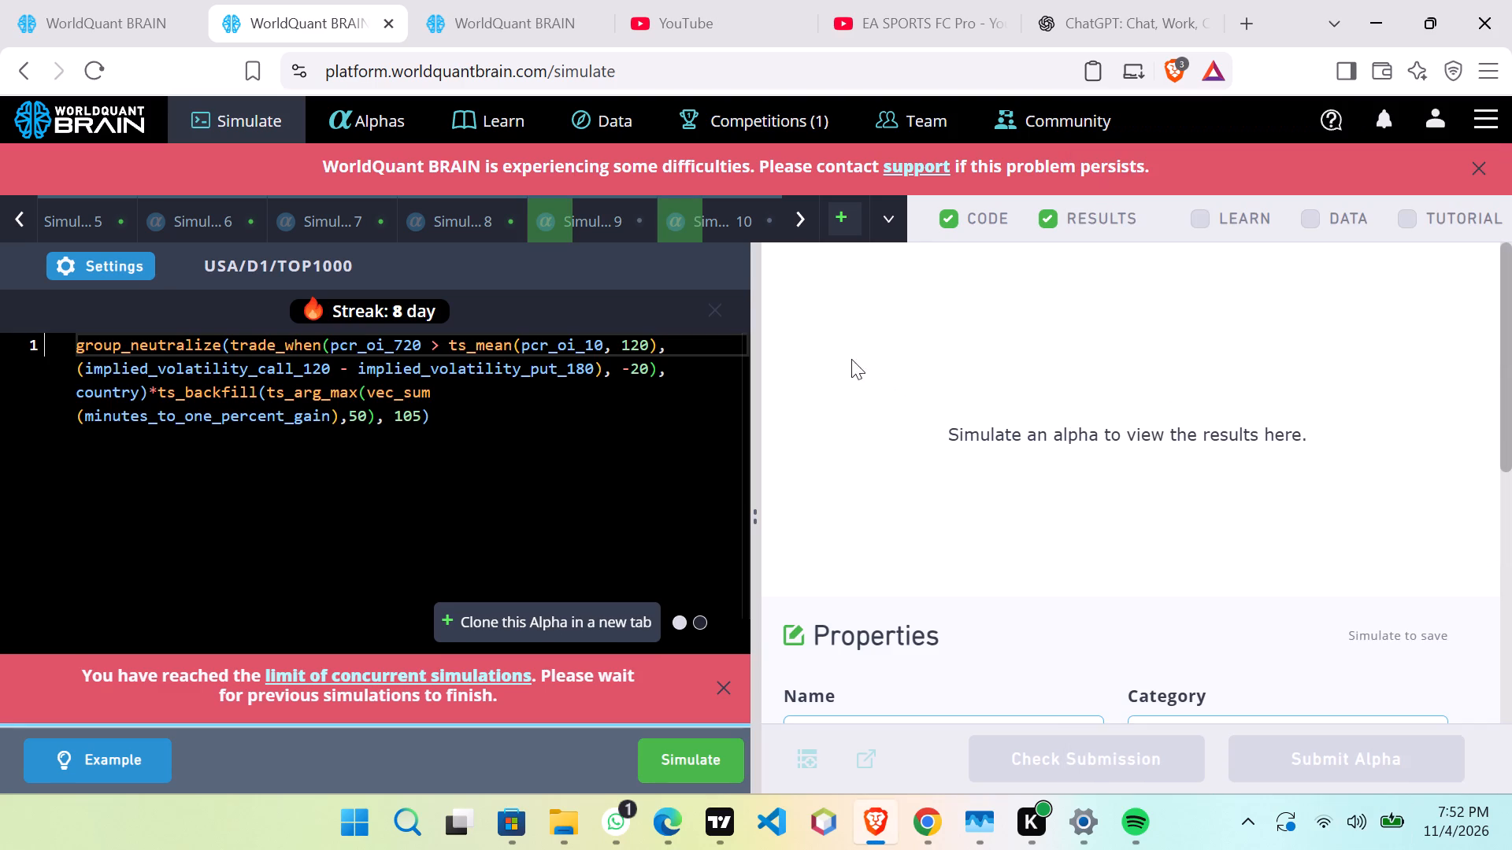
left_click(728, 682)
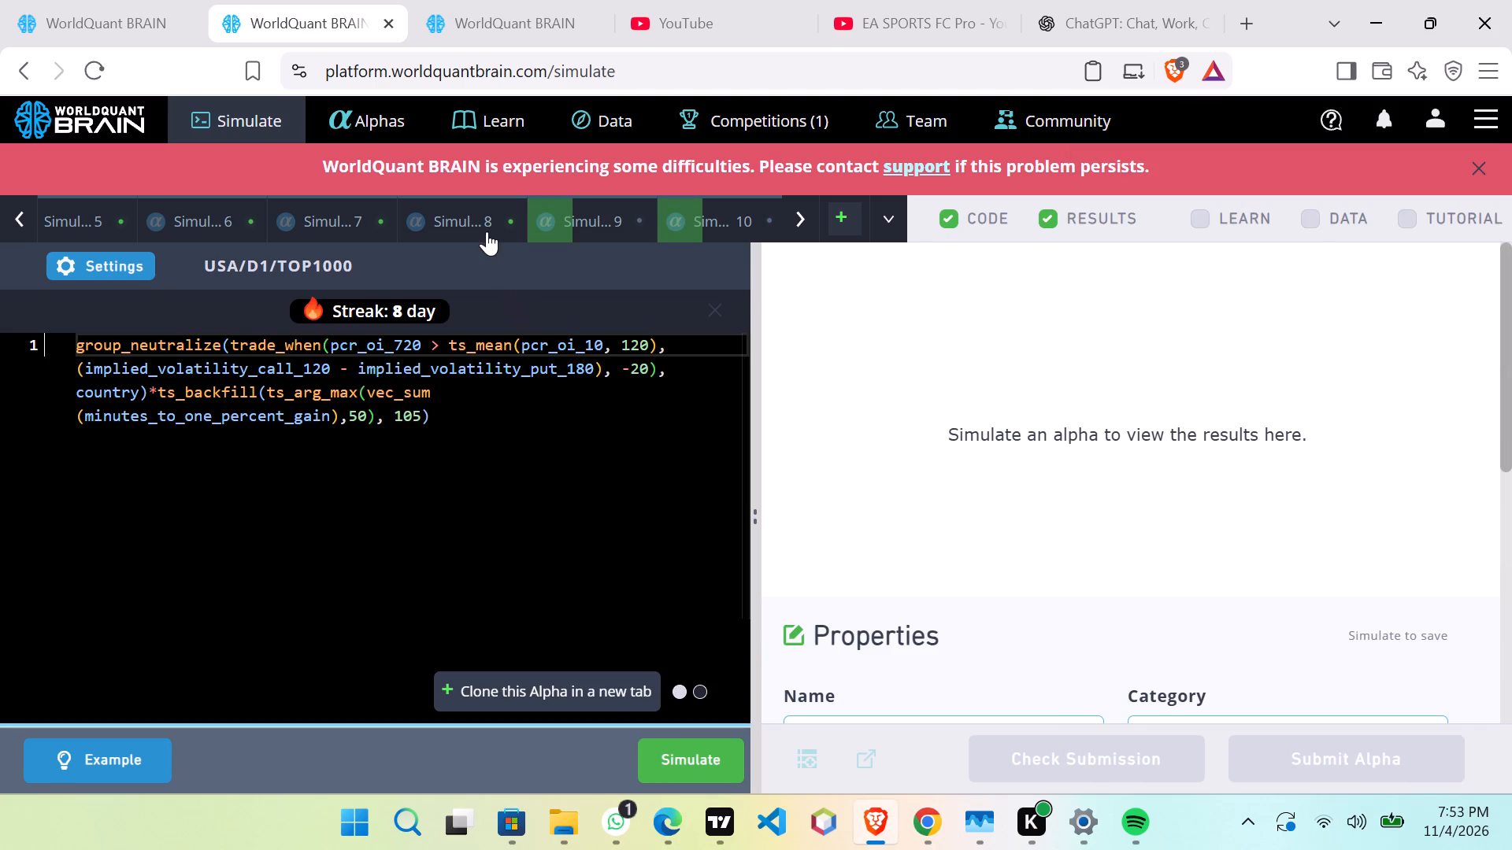
Review Simulation 8's results from the PnL chart through to IS Testing Status.
left_click(484, 221)
scroll(1057, 572, "down", 1)
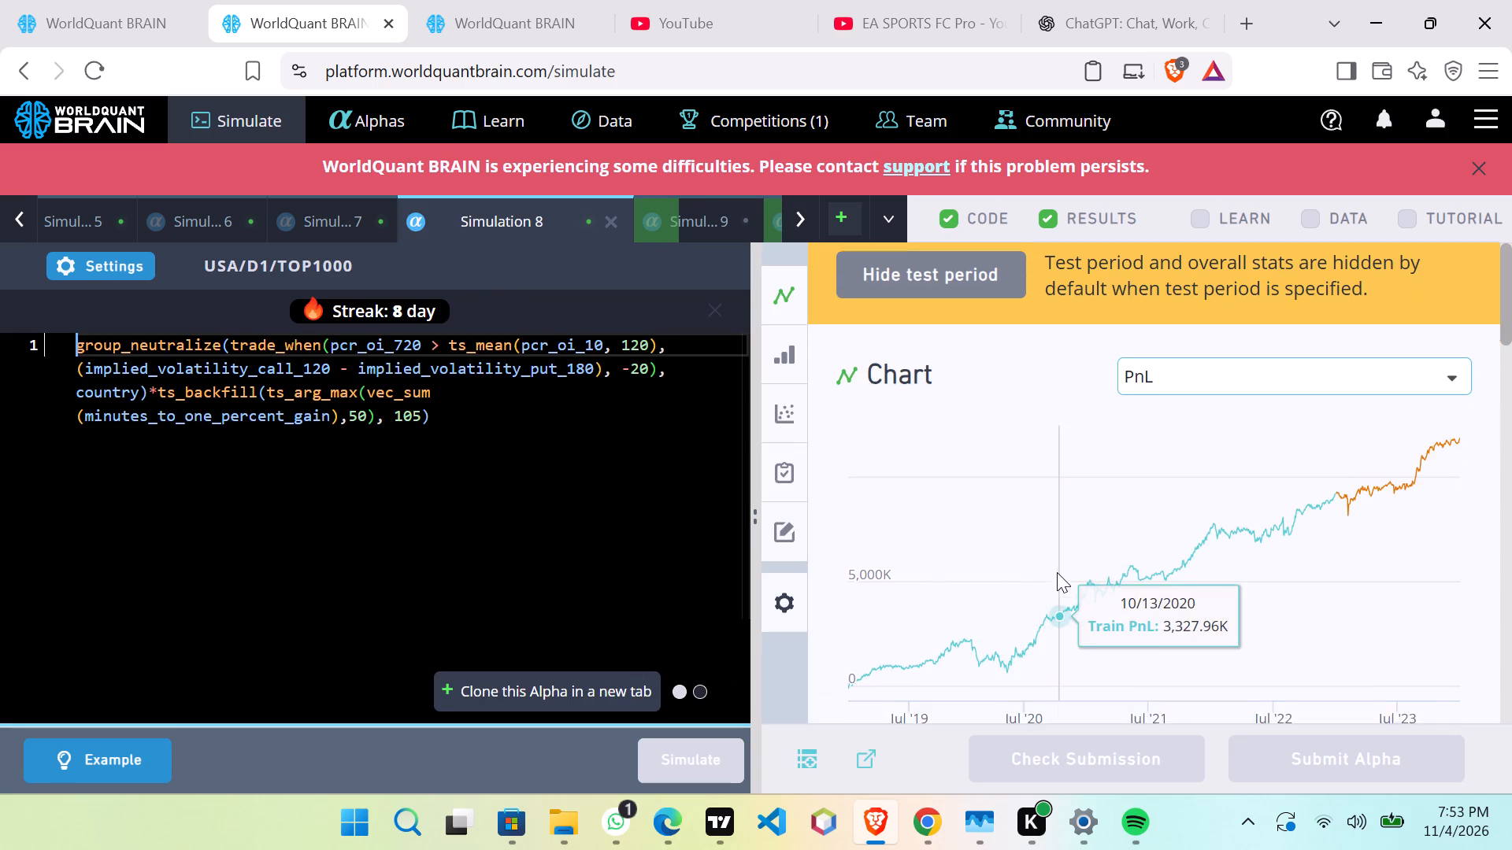
scroll(1057, 572, "down", 10)
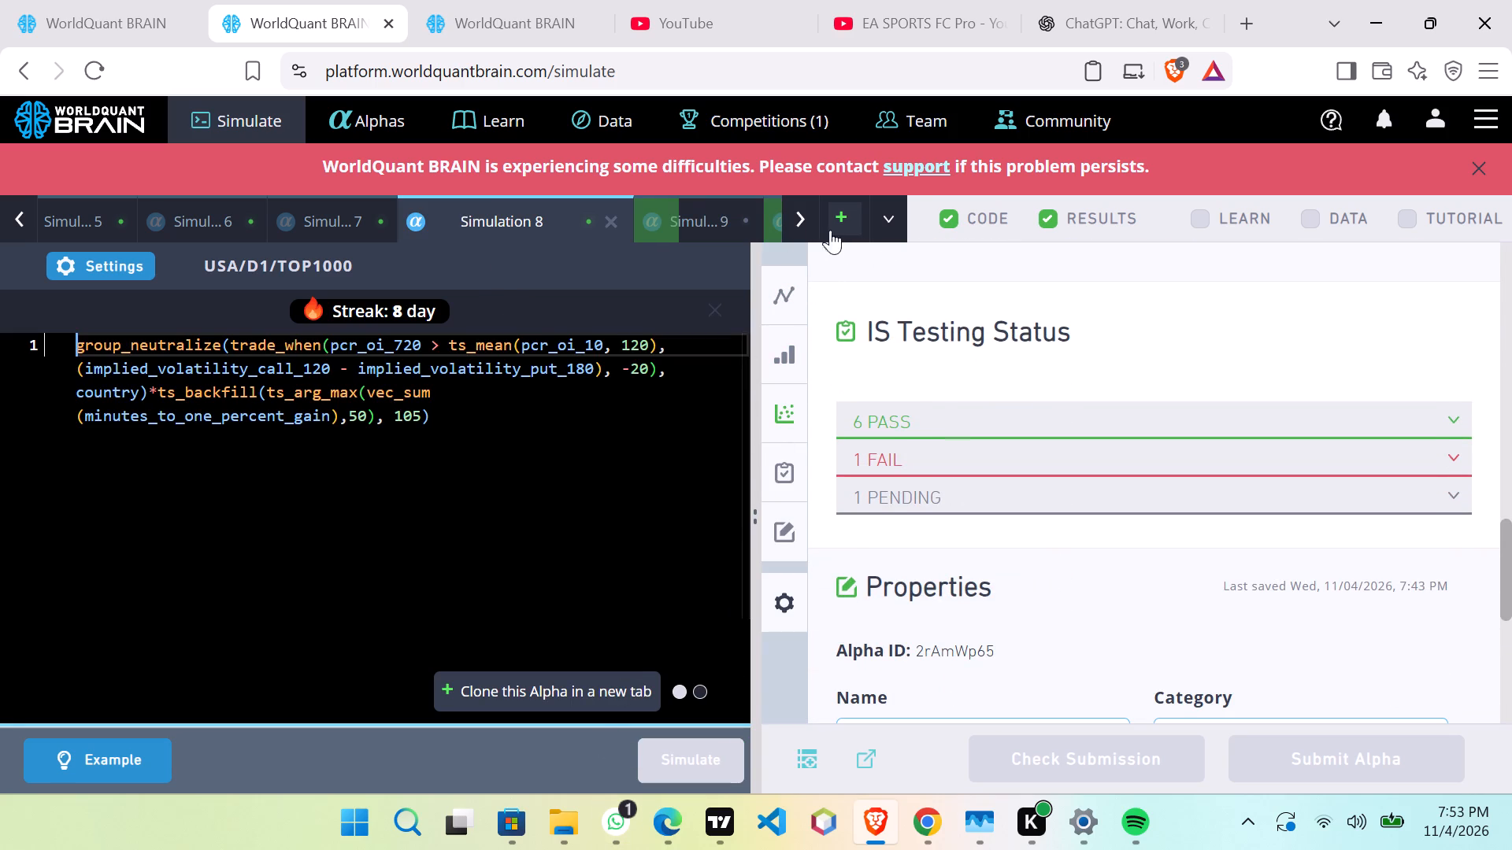
Run Simulation 12 on the TOP1000 universe.
left_click(802, 213)
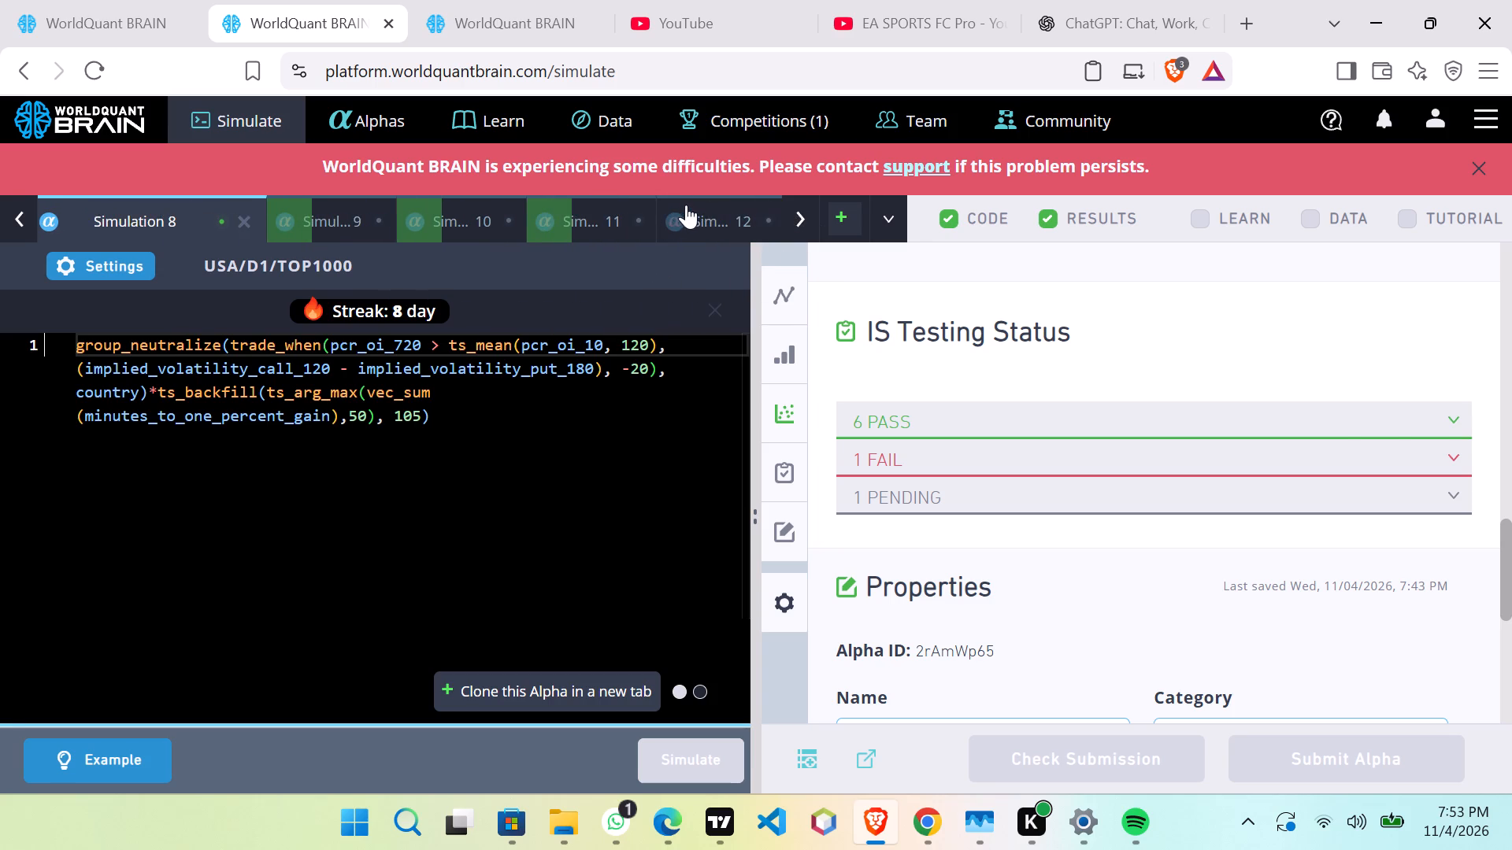
left_click(686, 205)
left_click(695, 762)
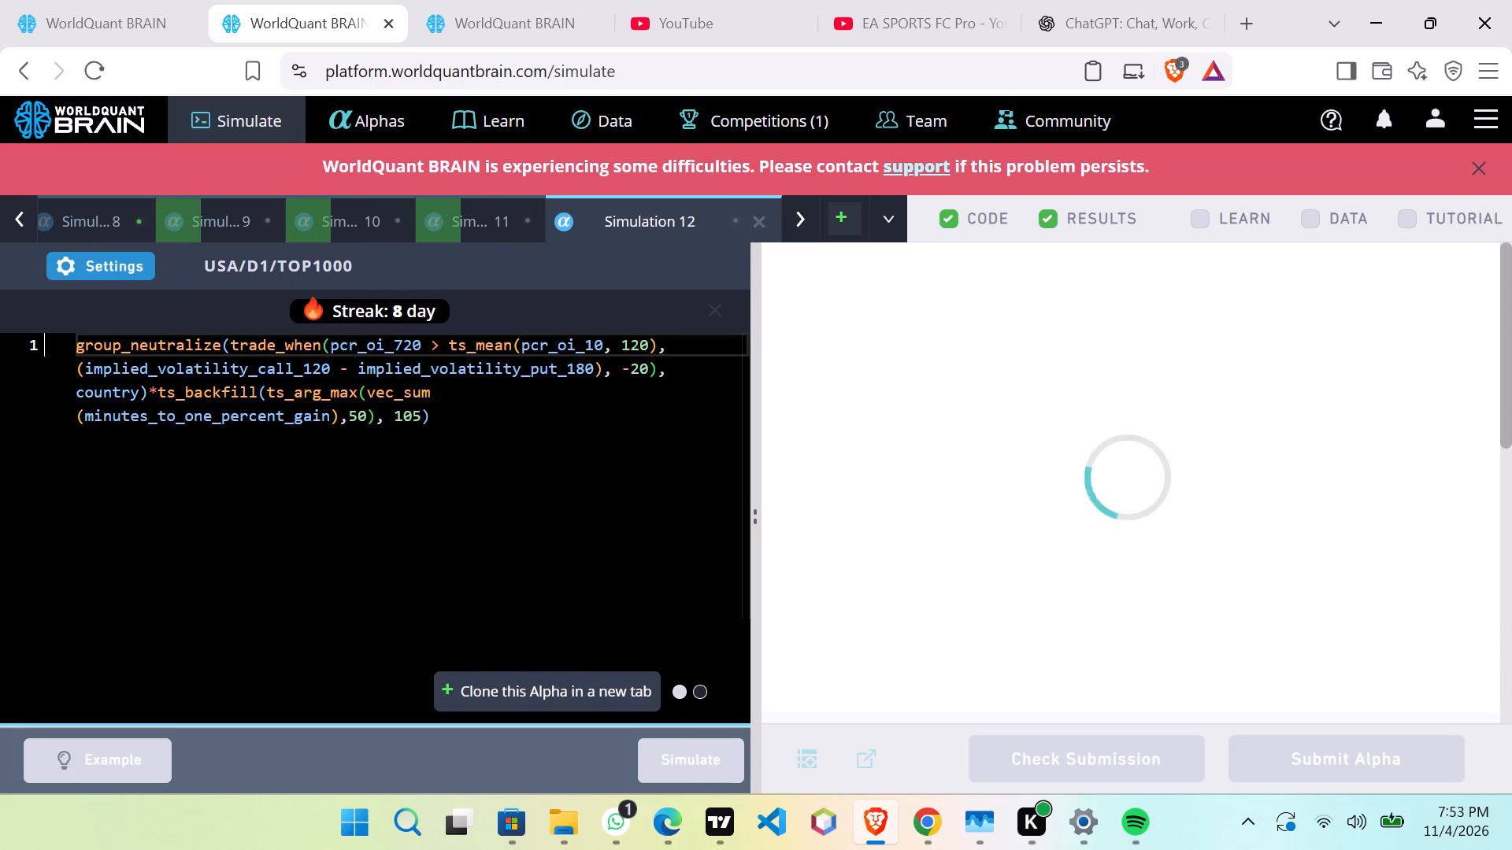
Clone Simulation 12 in a new tab and configure the clone with Market neutralization, the TOP200 universe and decay 118.
left_click(520, 682)
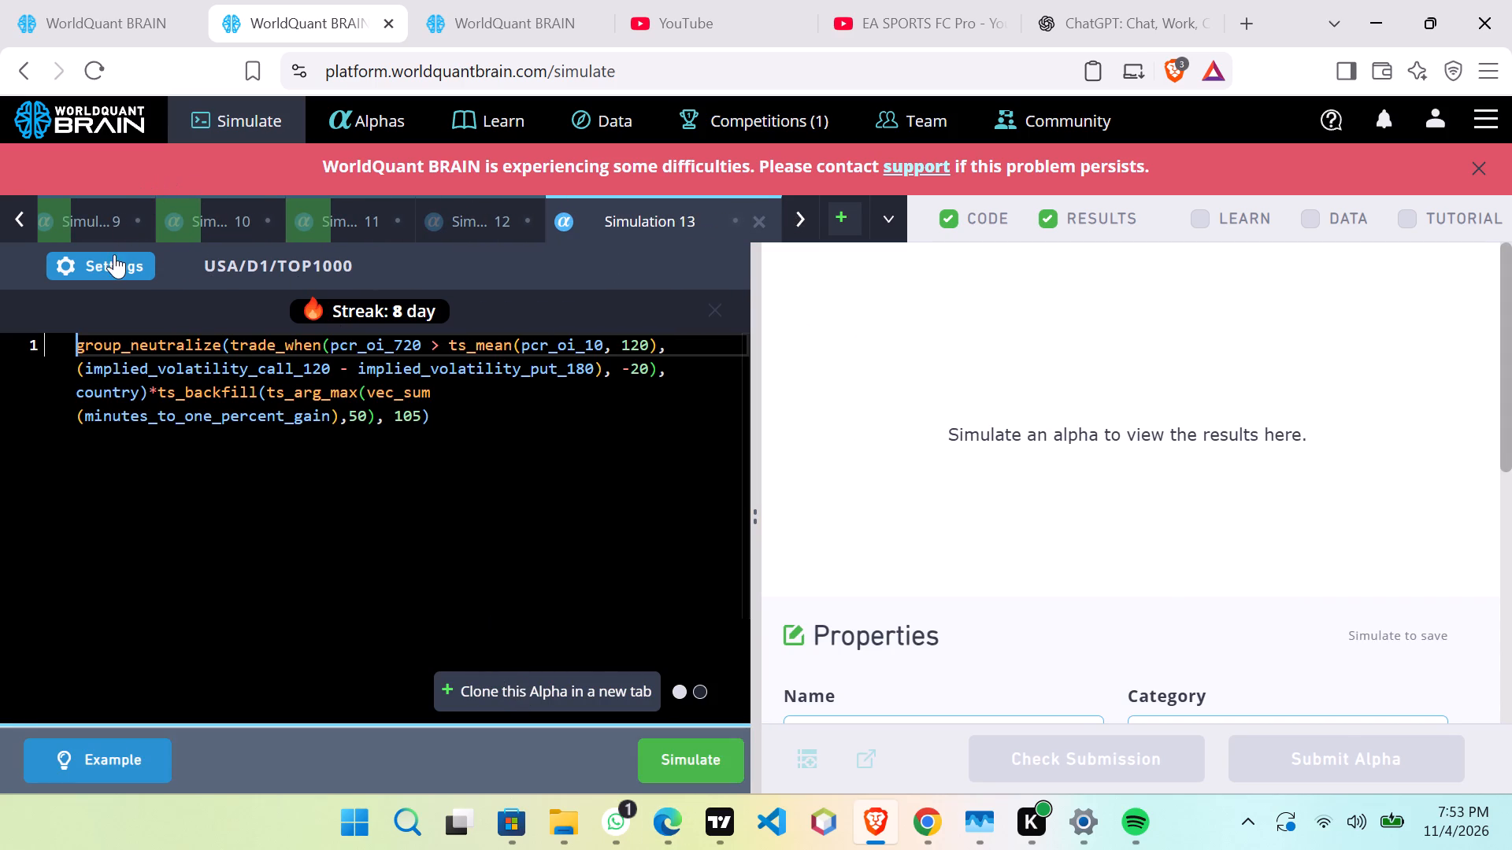
left_click(114, 263)
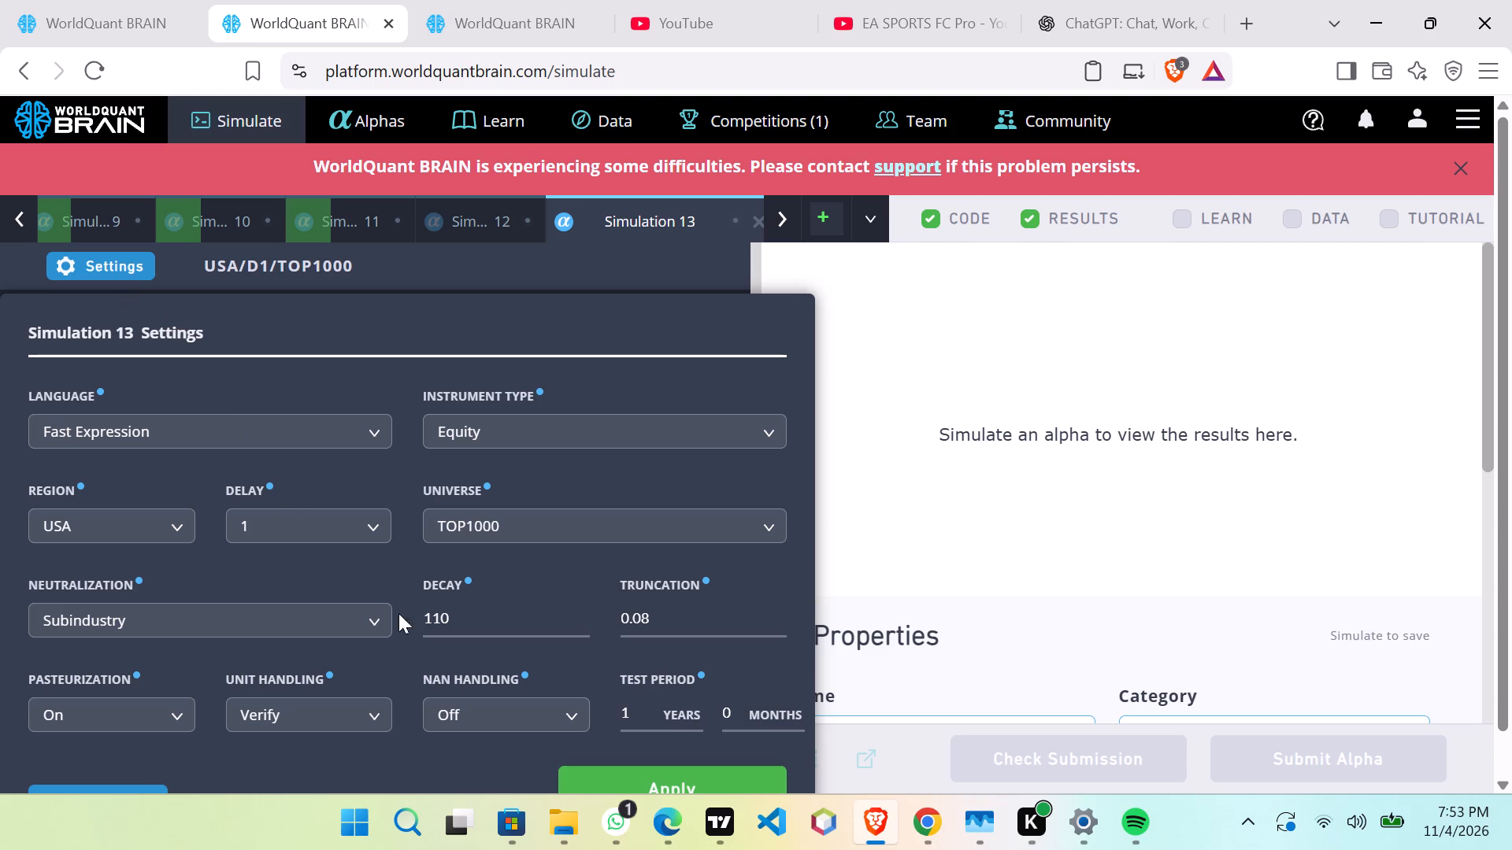
left_click(372, 613)
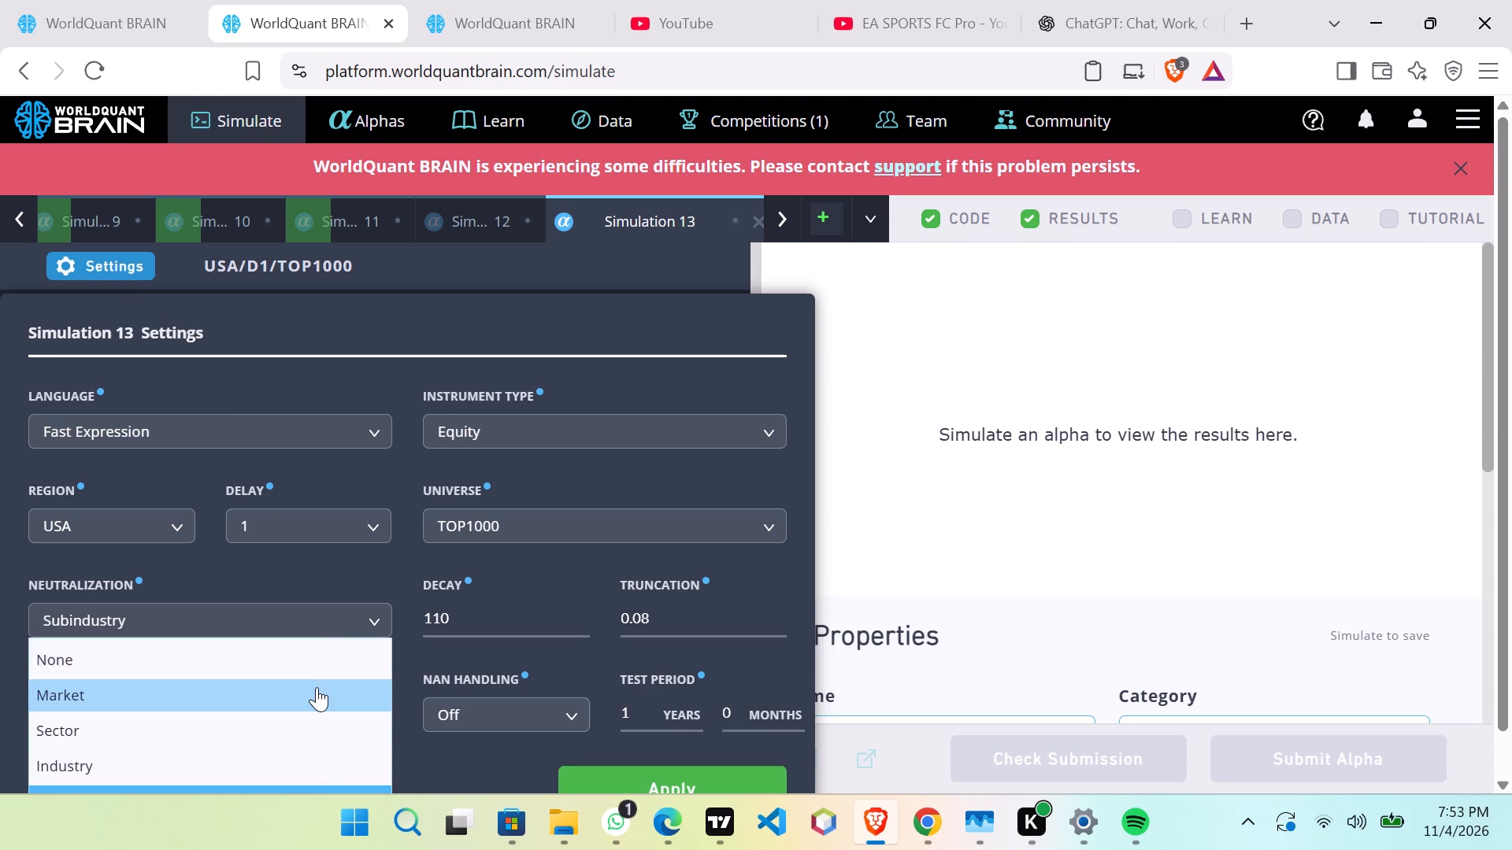
left_click(317, 687)
left_click(537, 518)
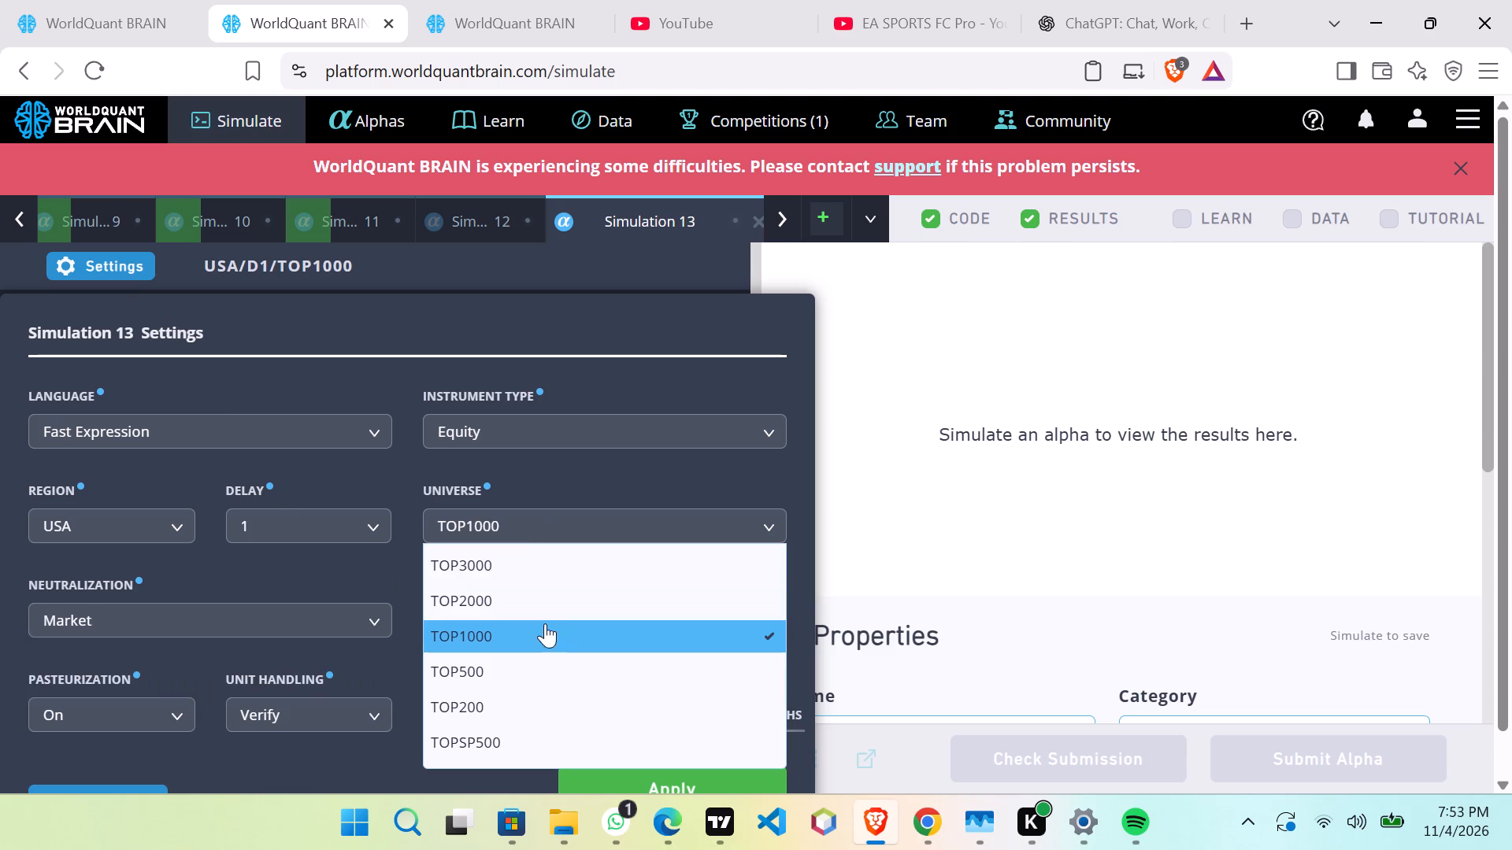
left_click(542, 676)
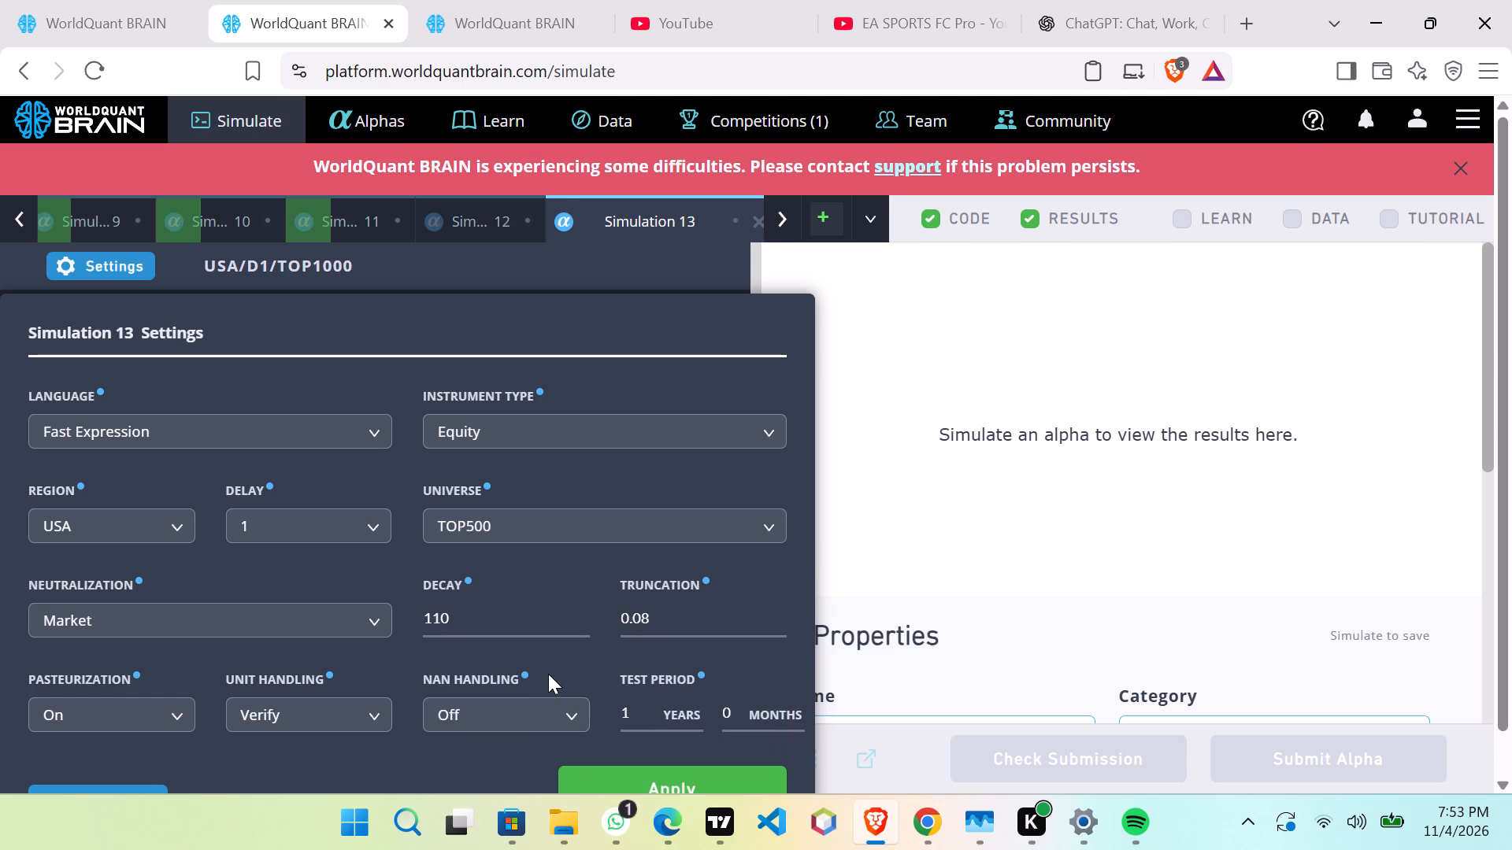
left_click(543, 527)
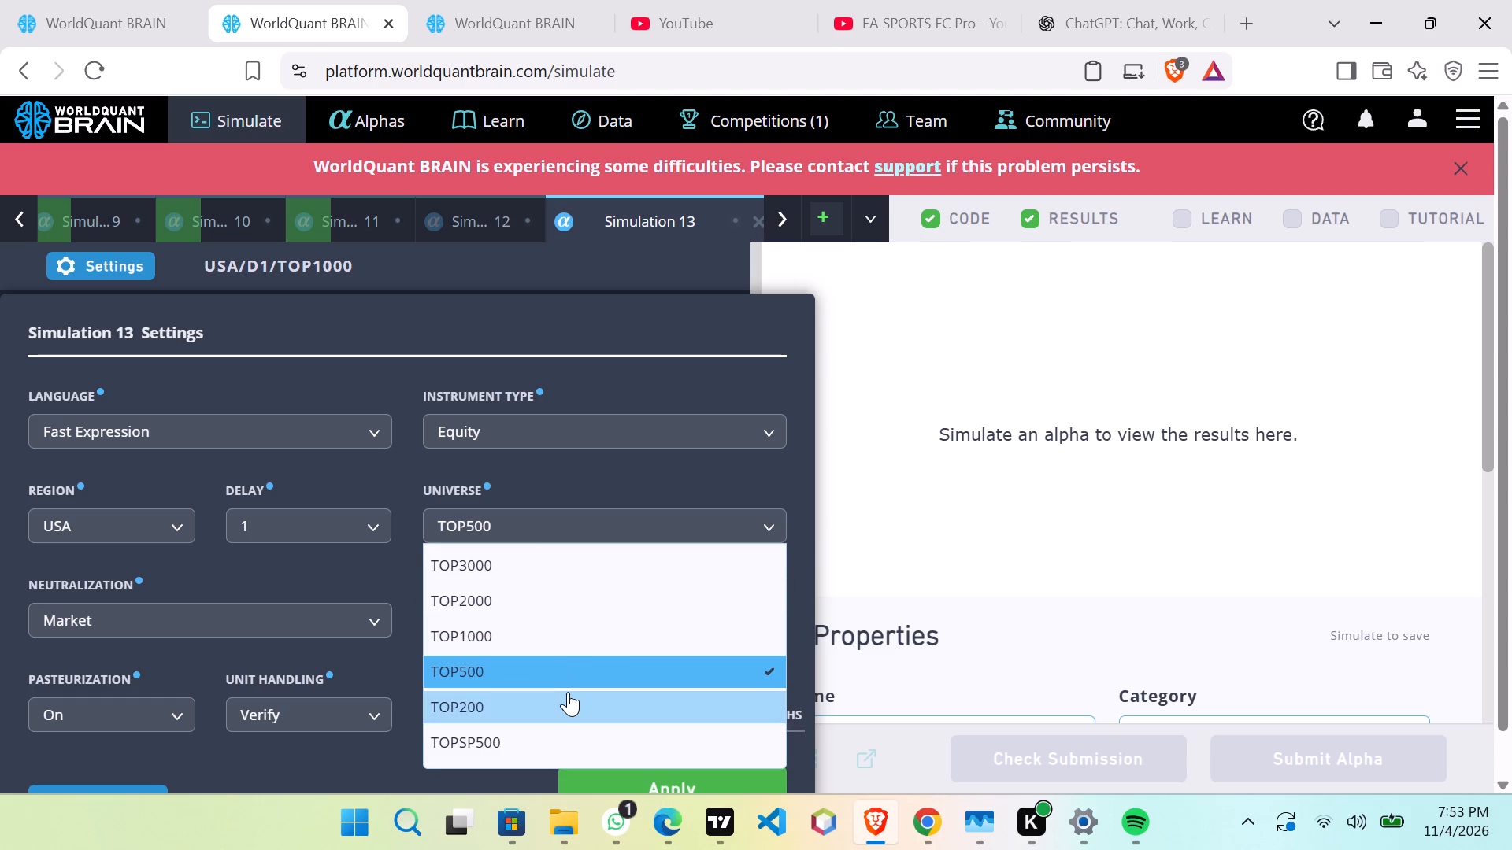
left_click(568, 693)
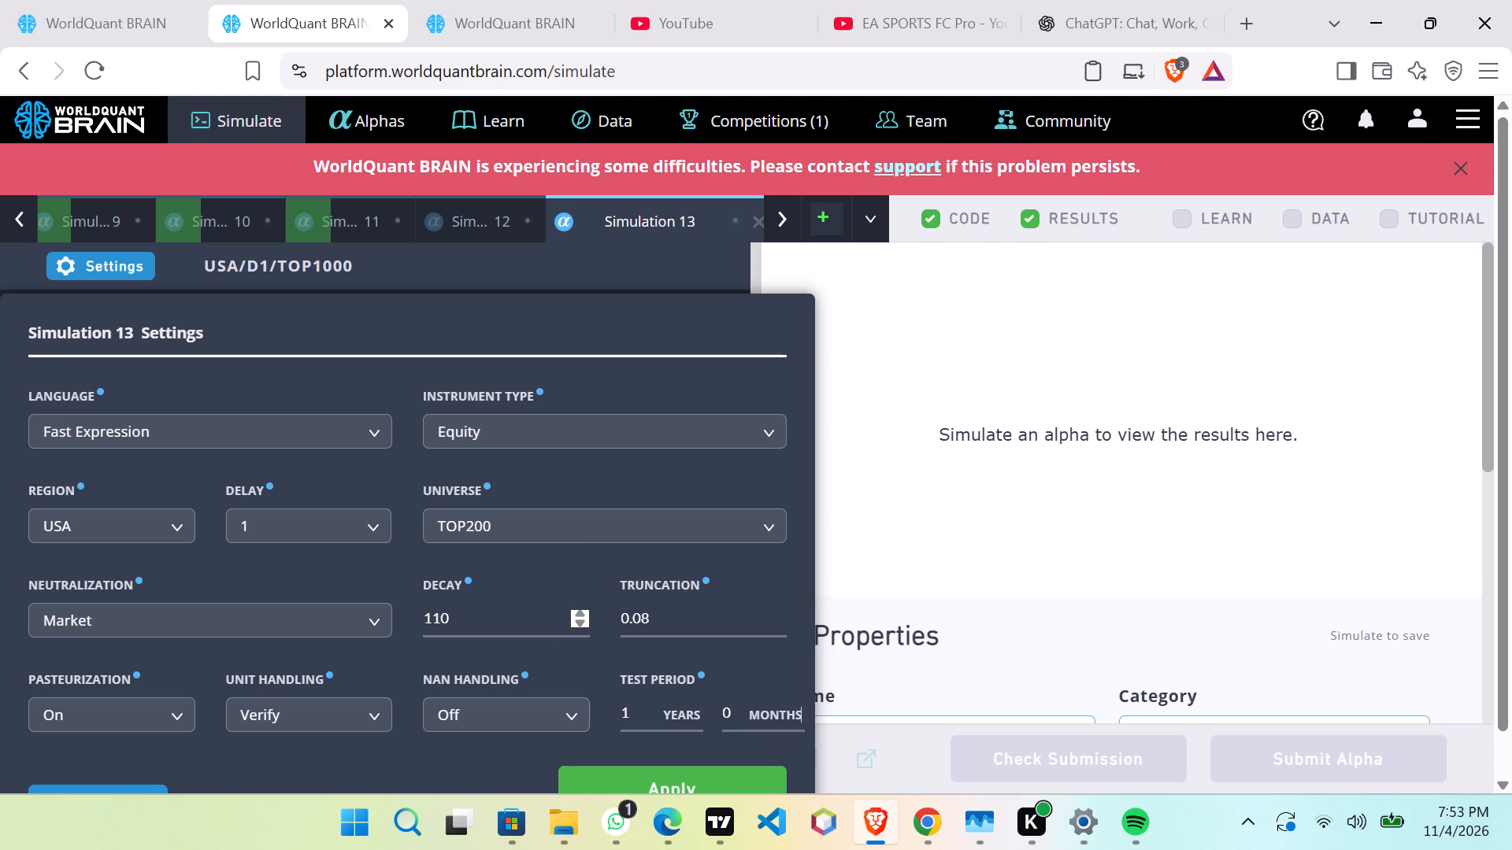
left_click(526, 623)
scroll(526, 623, "up", 8)
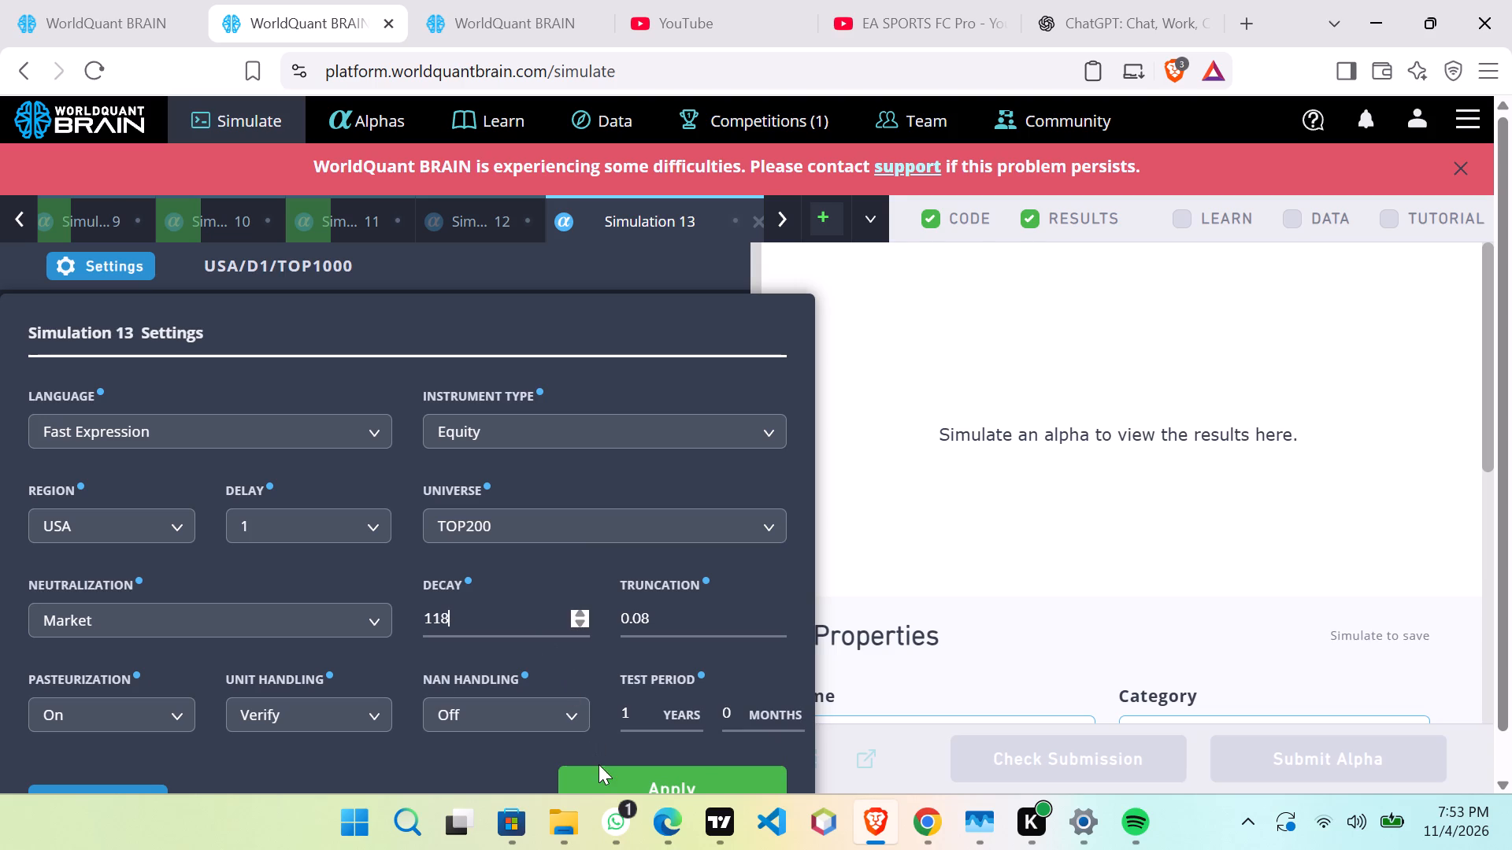
left_click(605, 771)
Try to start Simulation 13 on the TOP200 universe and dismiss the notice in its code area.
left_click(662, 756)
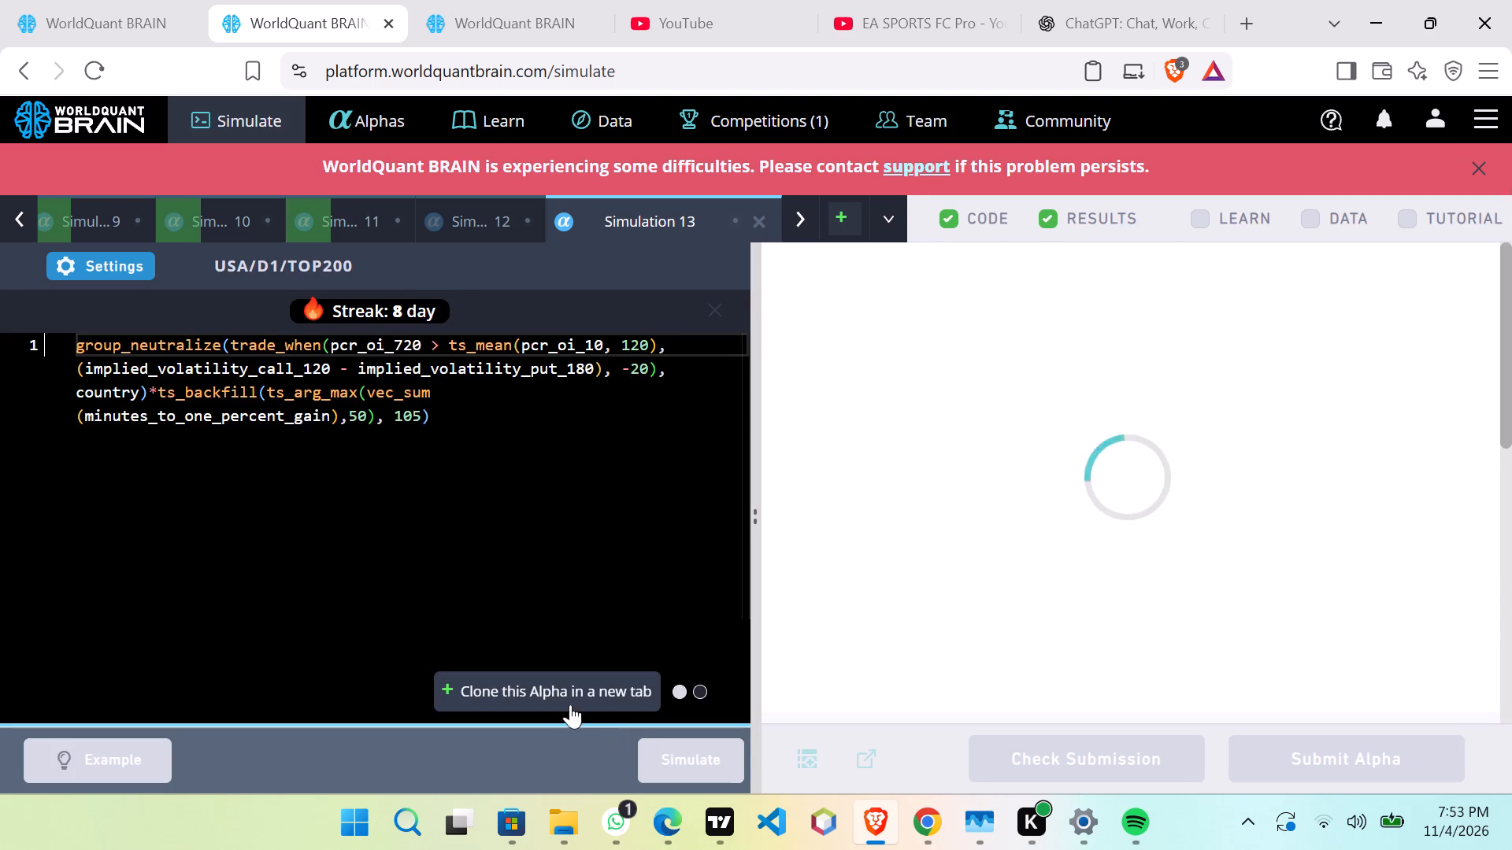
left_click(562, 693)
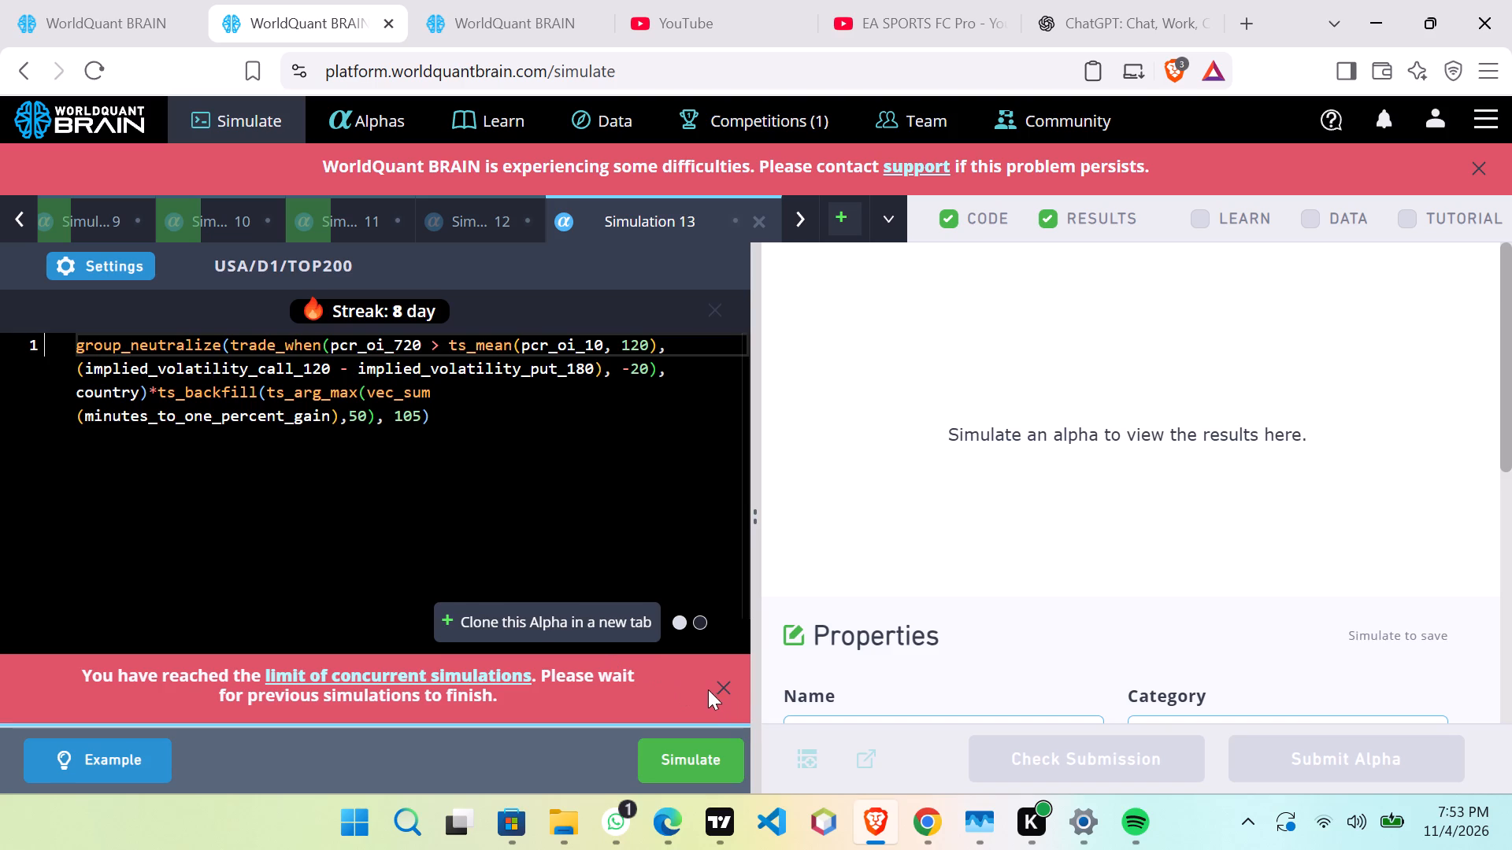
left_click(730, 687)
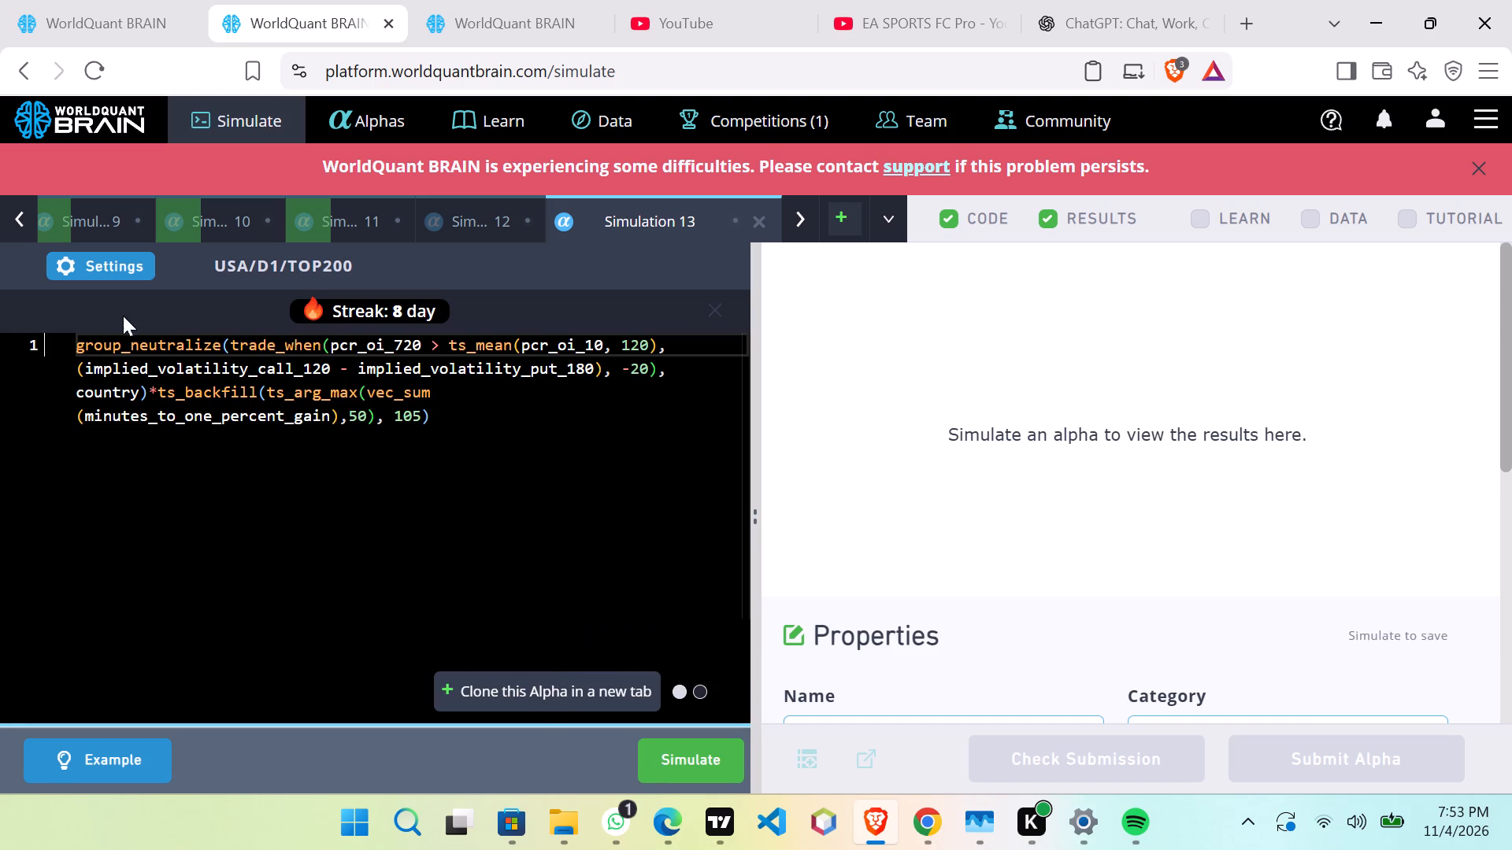
Check Simulations 8 and 9, then examine Simulation 8's results through to IS Testing Status and its simulation settings.
left_click(17, 218)
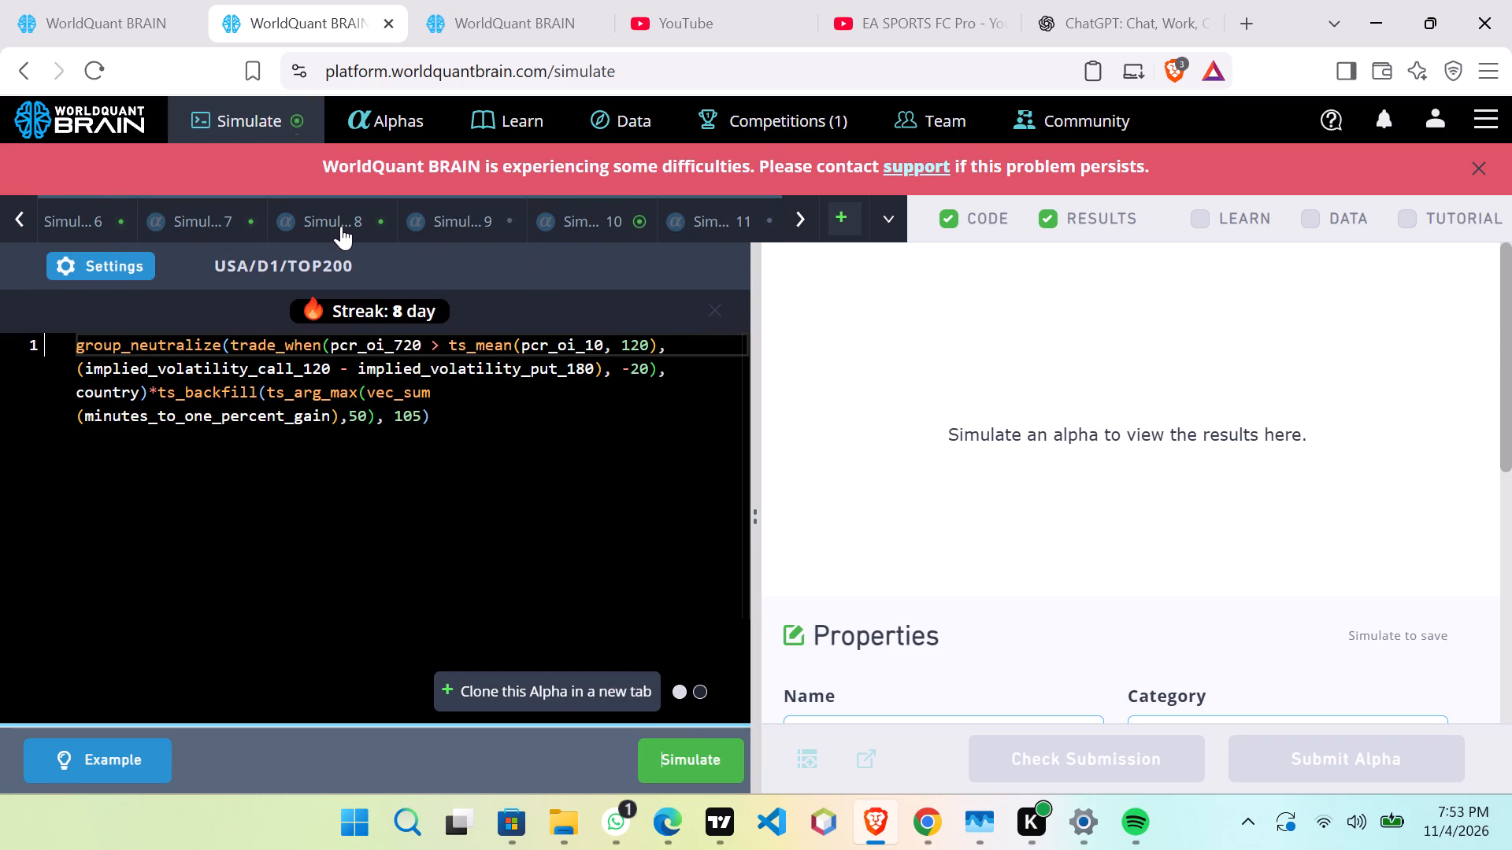
left_click(439, 218)
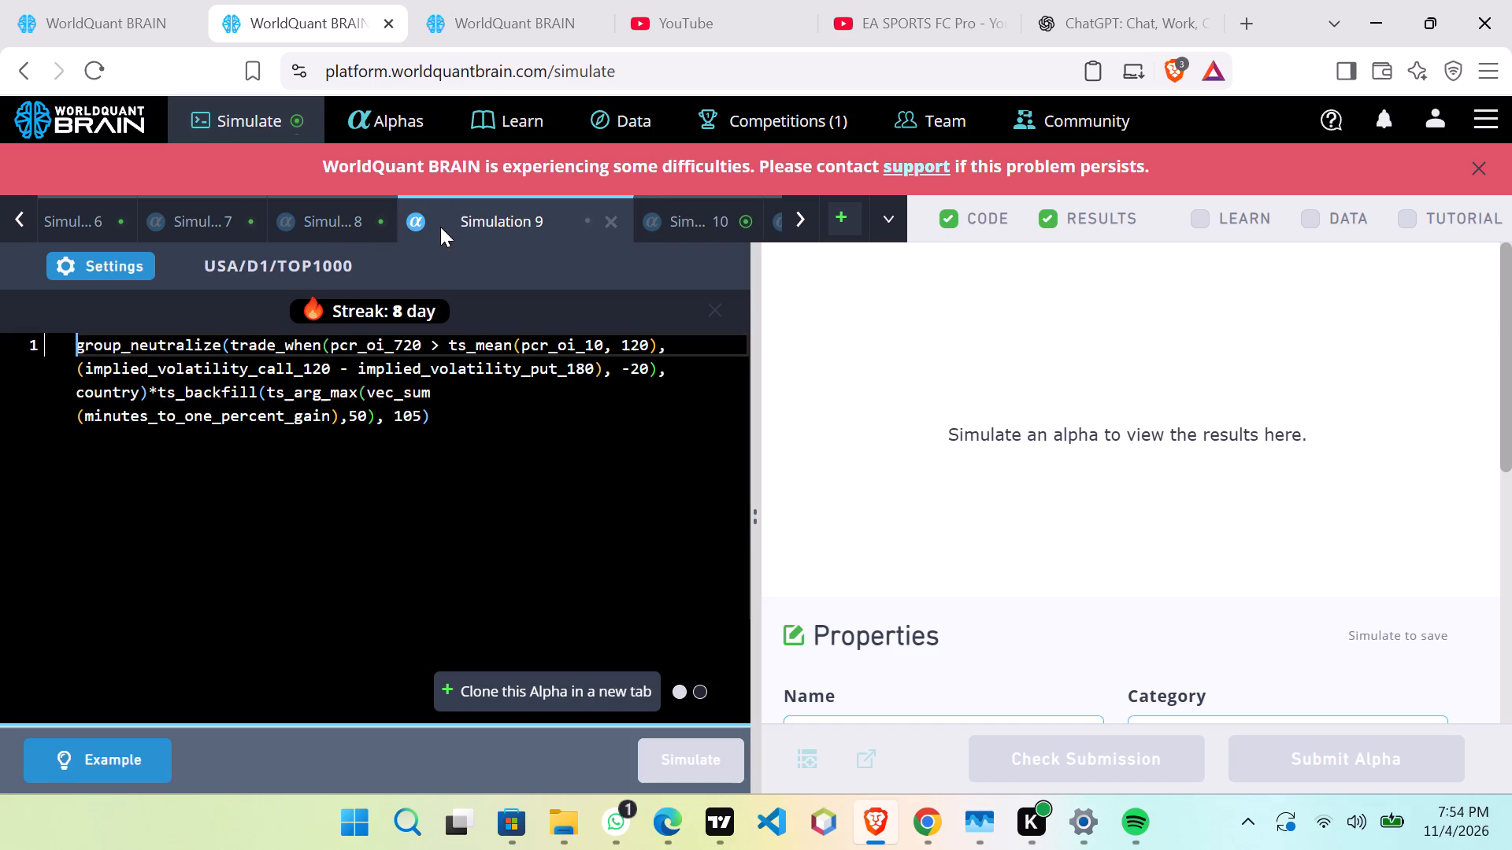
left_click(343, 216)
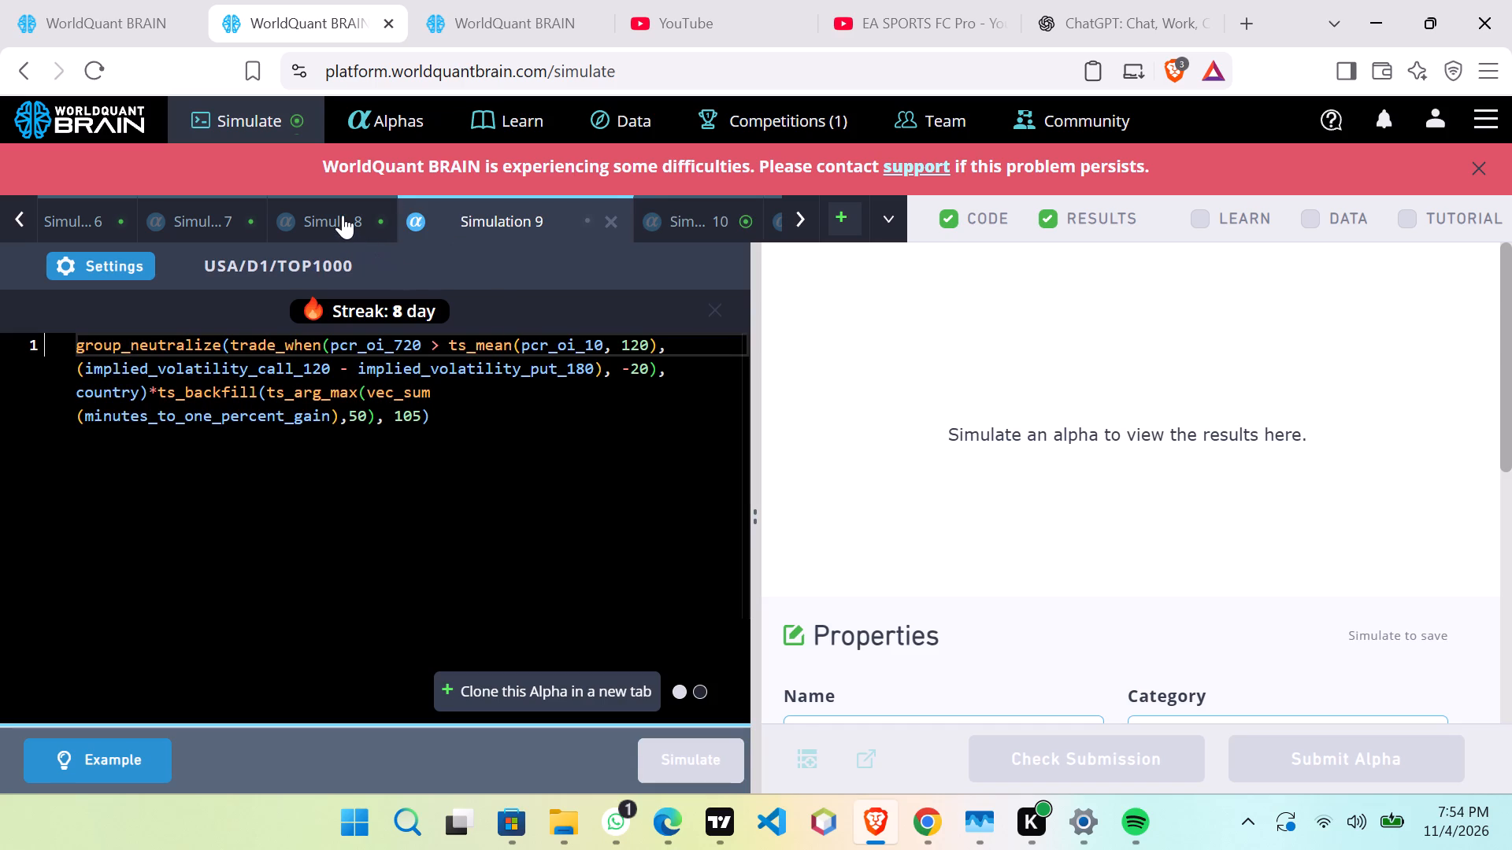
left_click(556, 227)
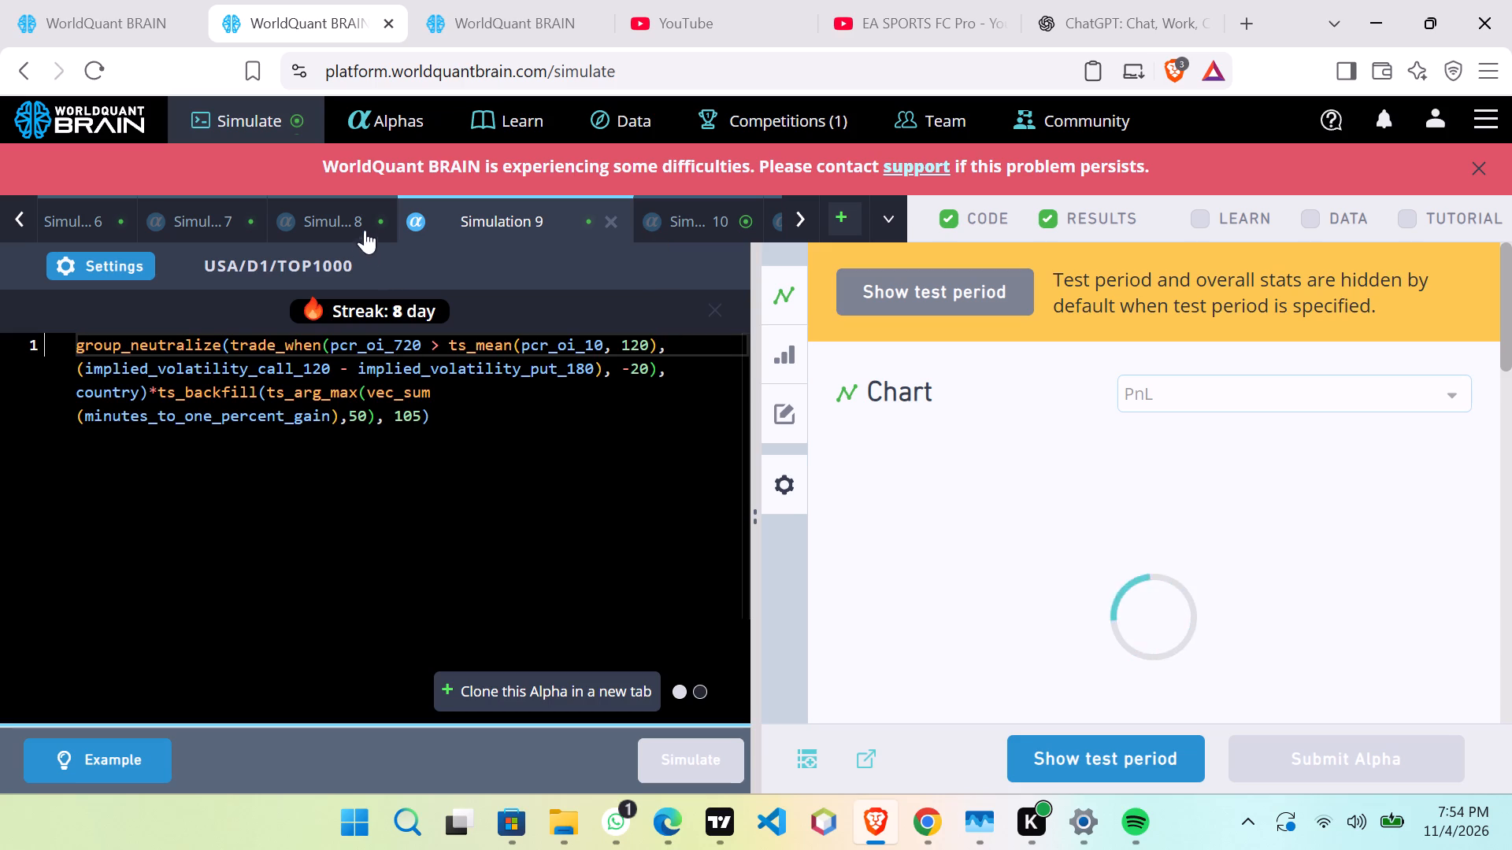
left_click(358, 205)
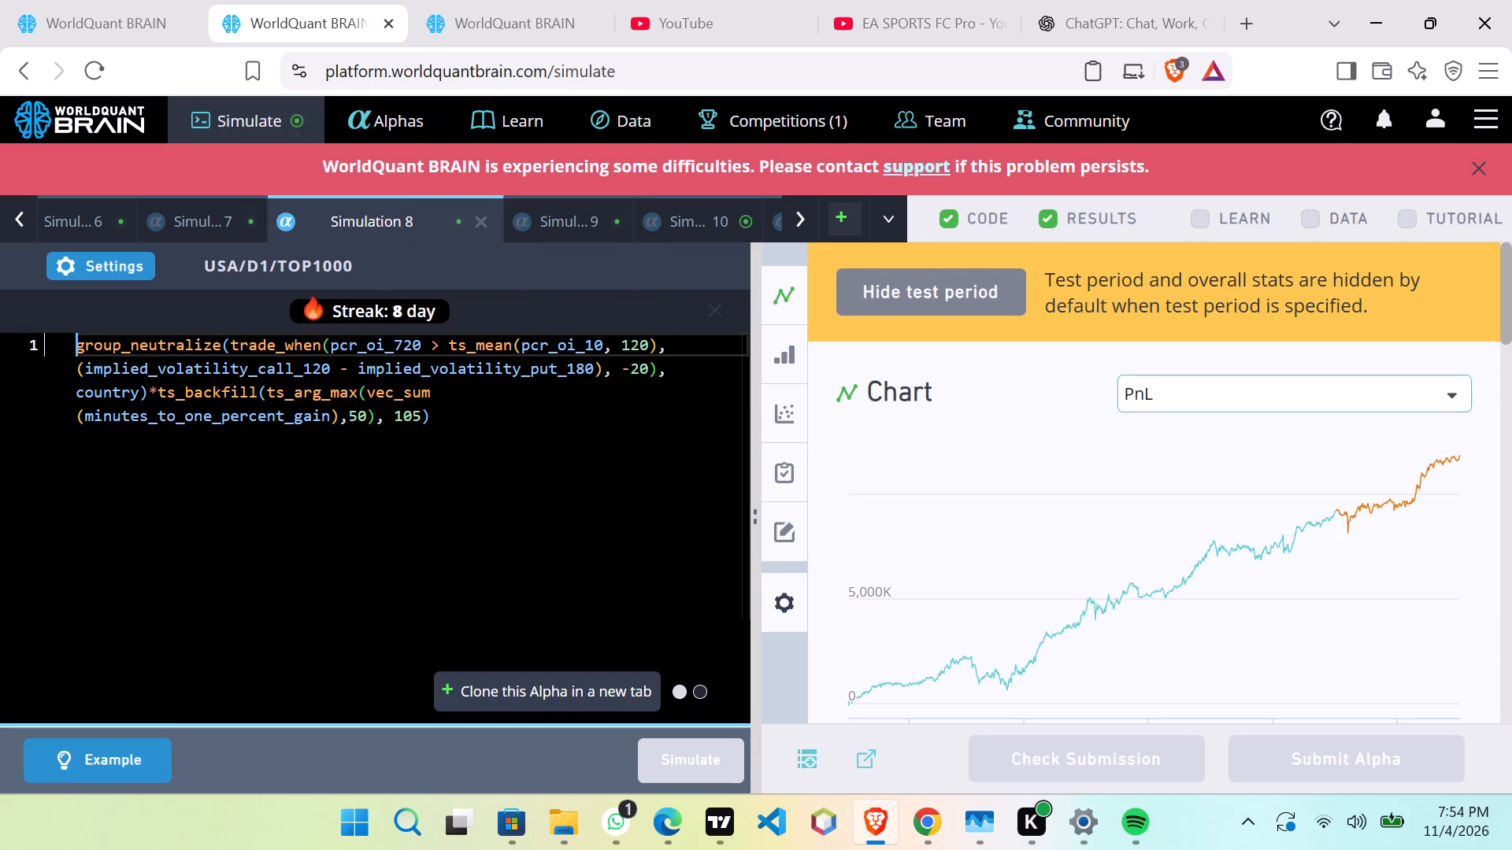
scroll(906, 548, "down", 3)
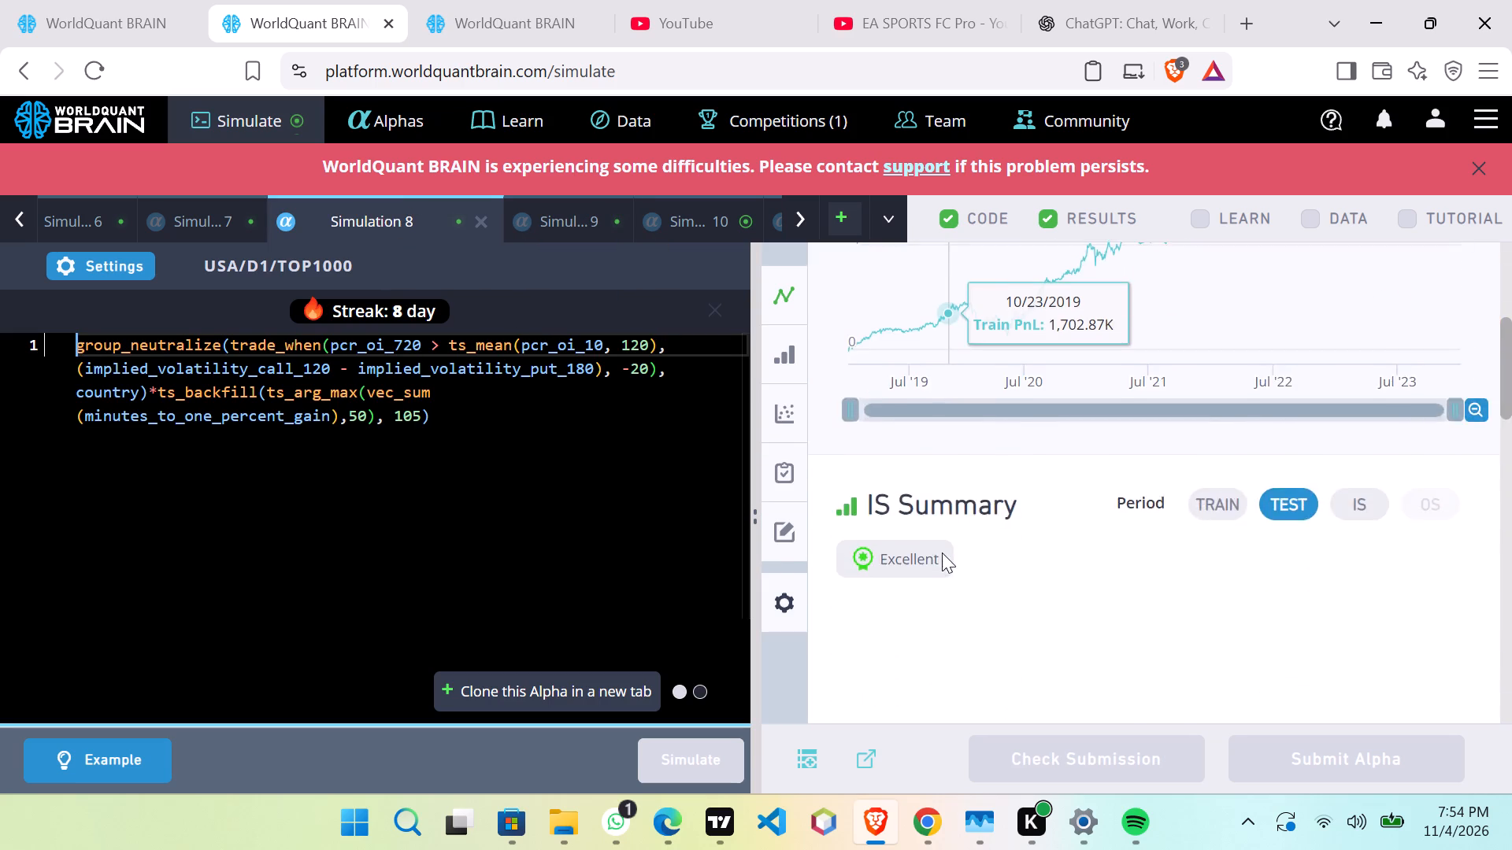
scroll(942, 552, "down", 8)
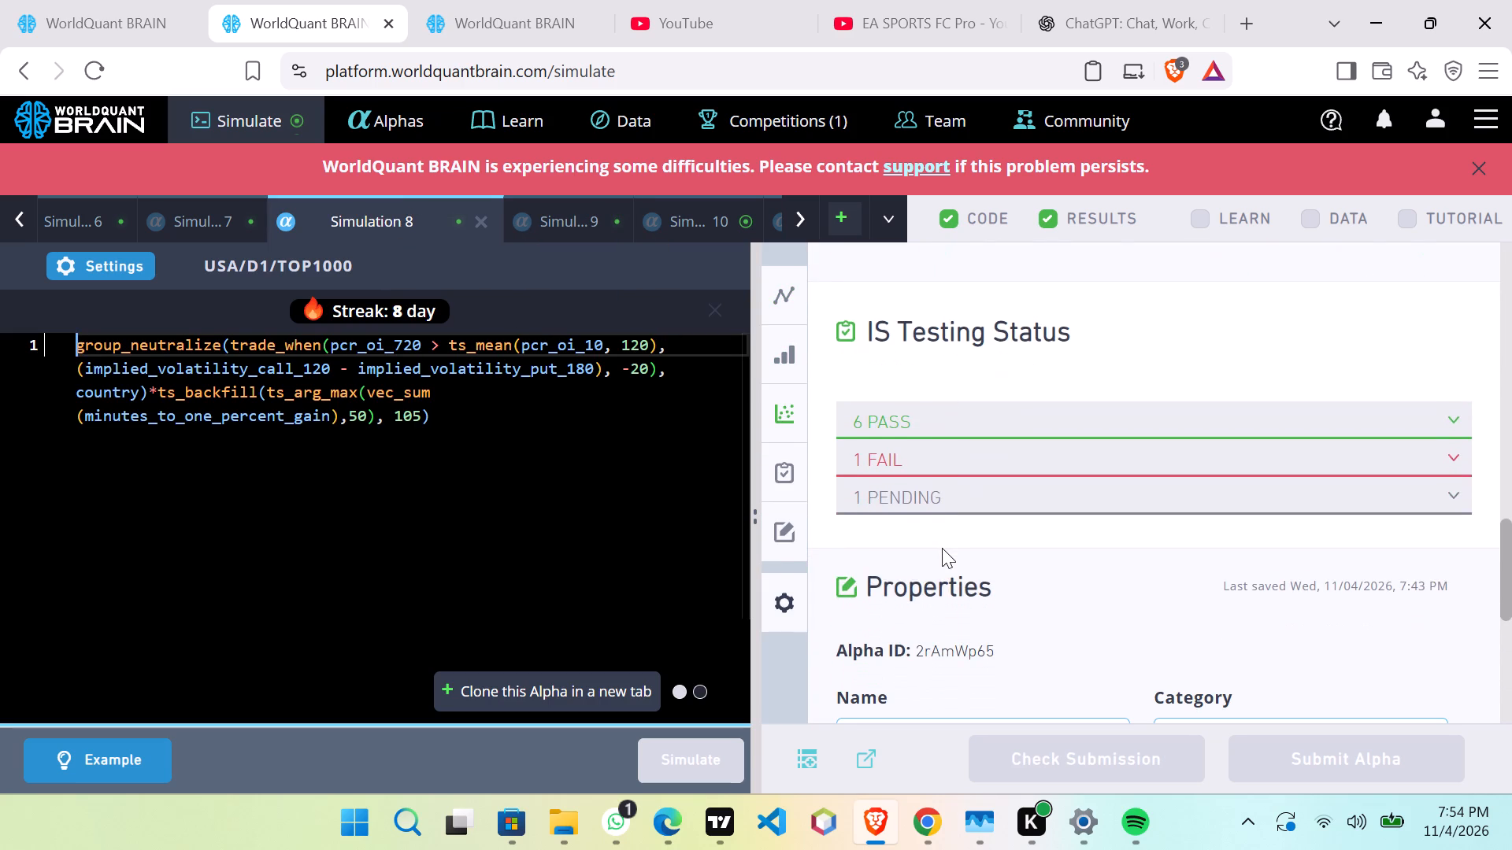
left_click(802, 217)
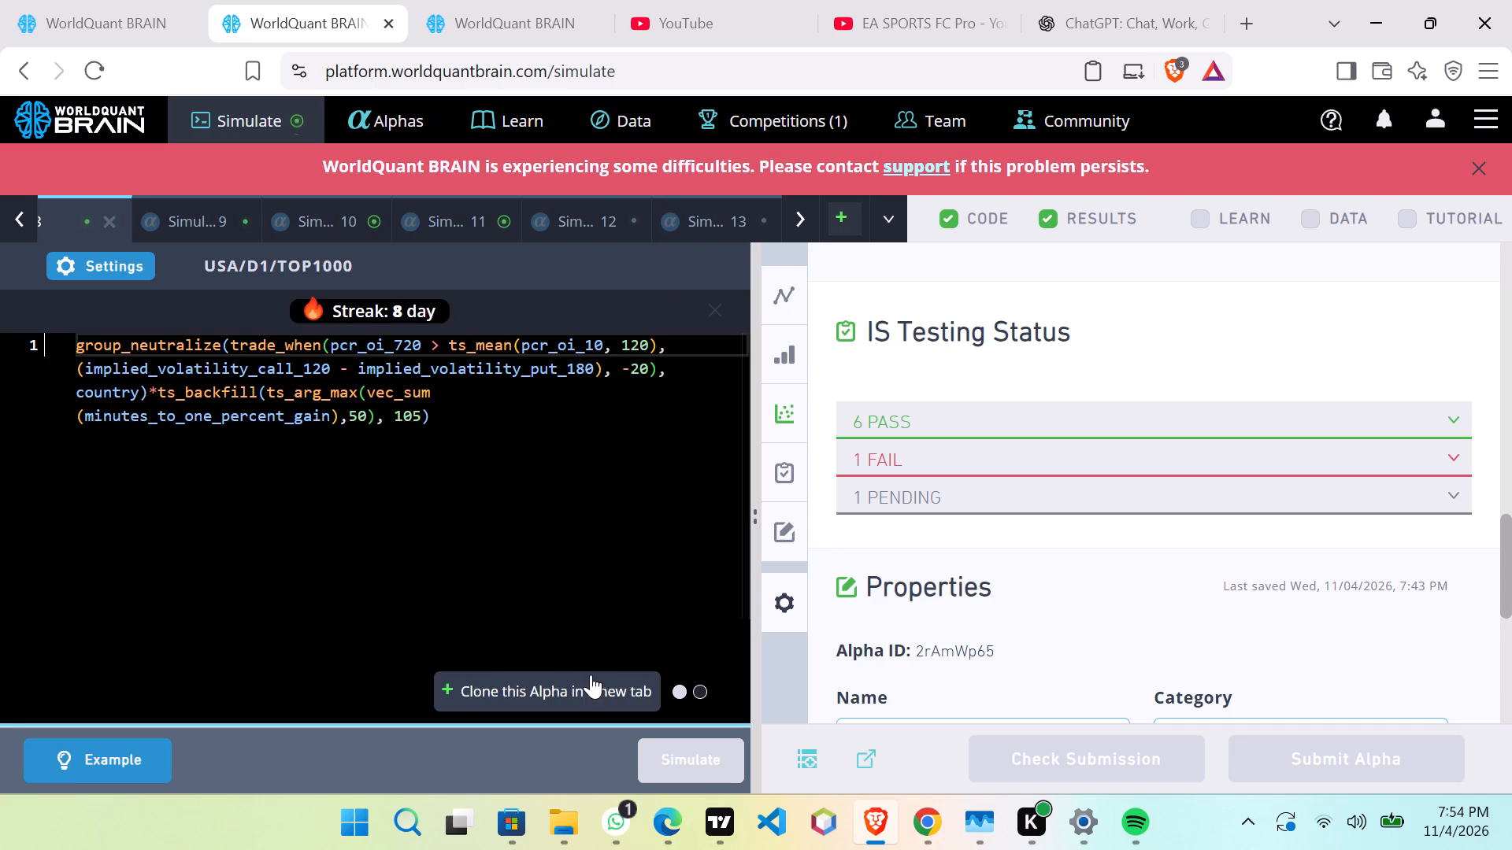
left_click(89, 268)
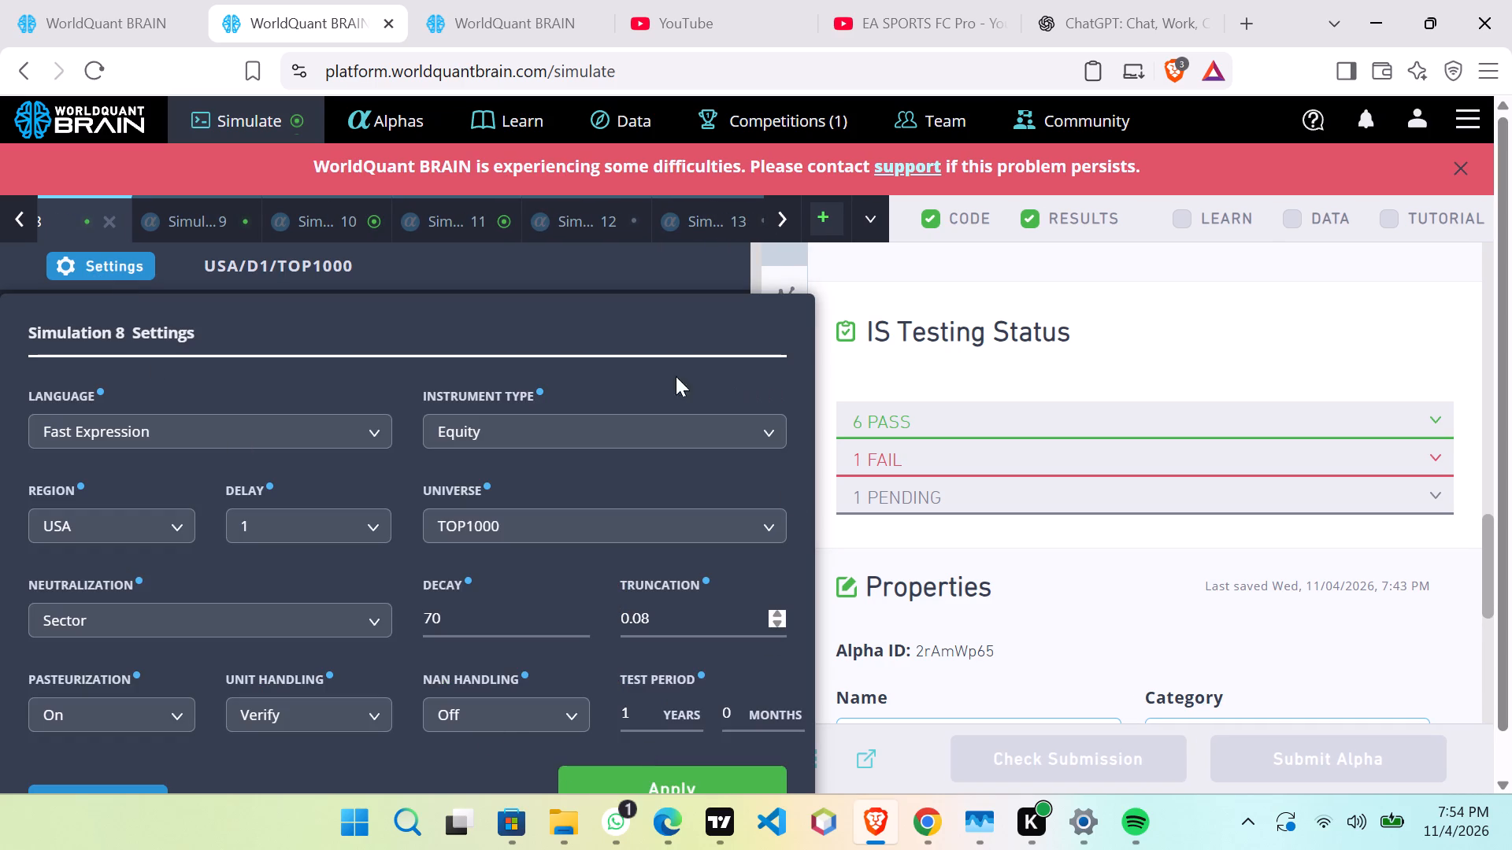
left_click(24, 220)
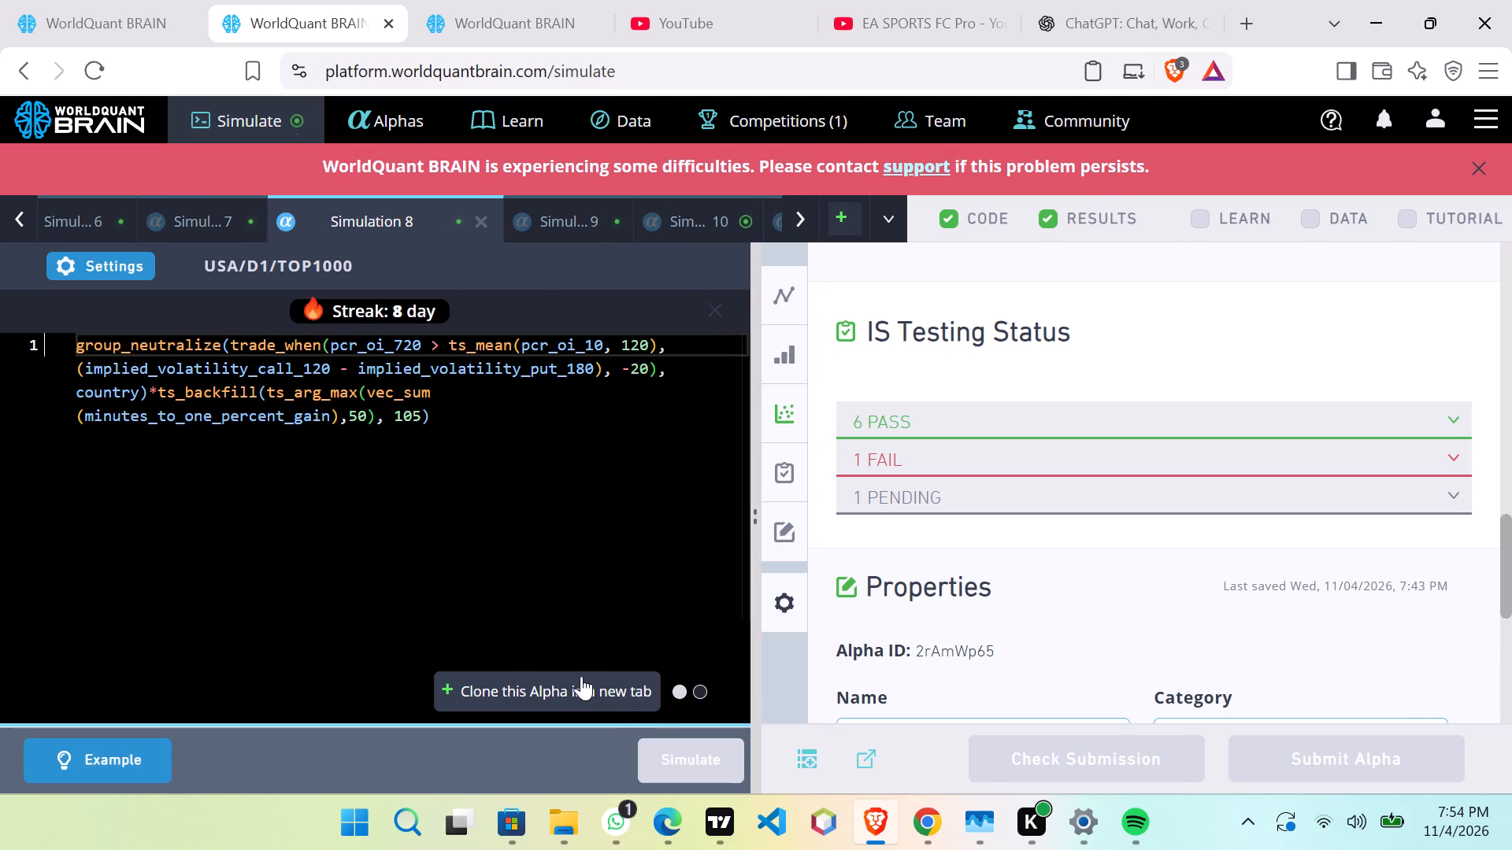
Clone Simulation 8's alpha in a new tab.
left_click(579, 668)
left_click(579, 674)
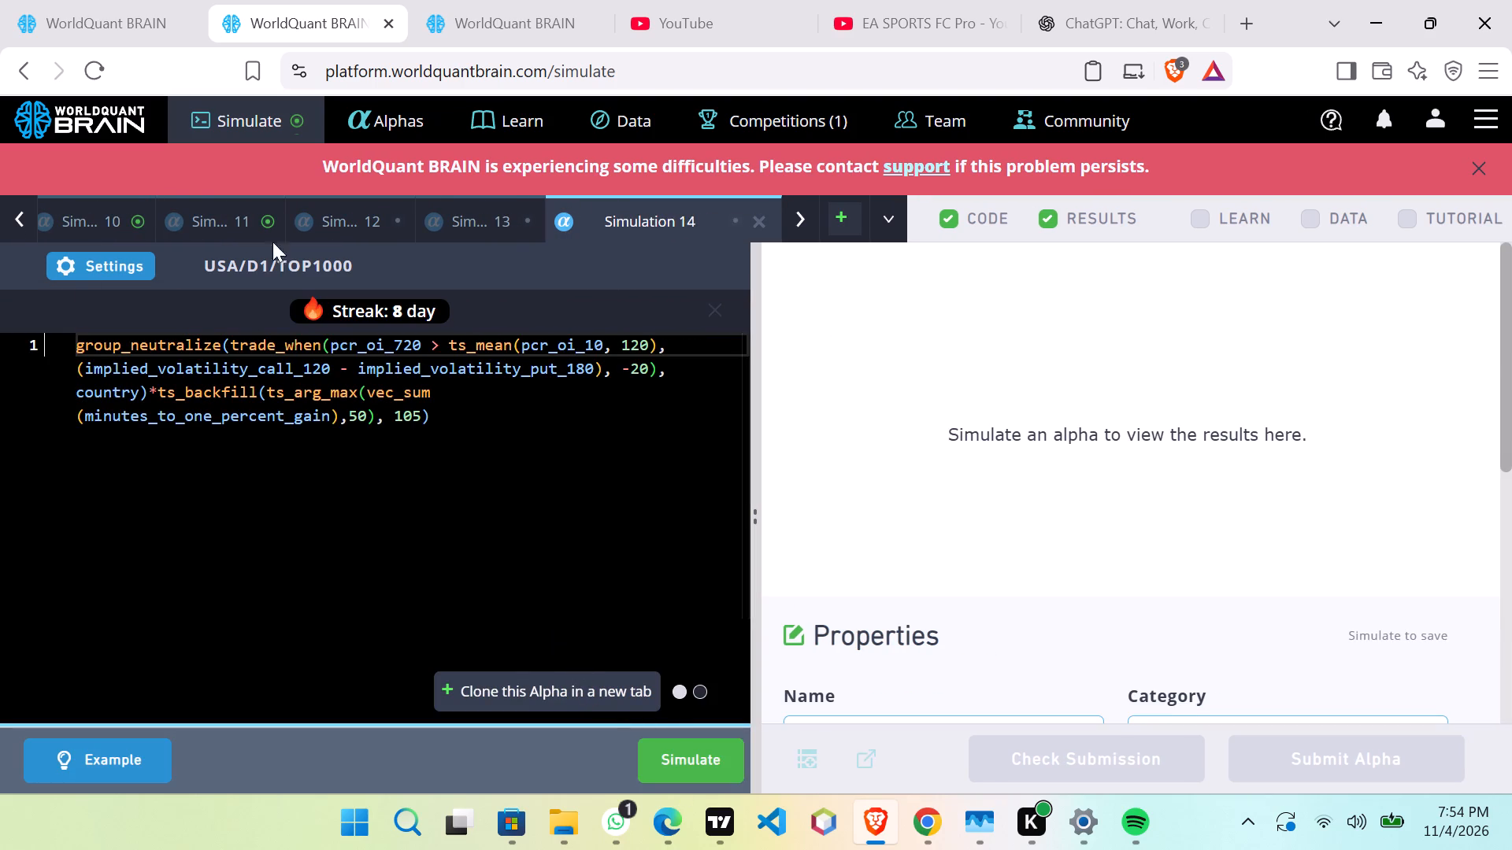
Start Simulation 12 on the TOP1000 universe and Simulation 13 on the TOP200 universe.
left_click(334, 219)
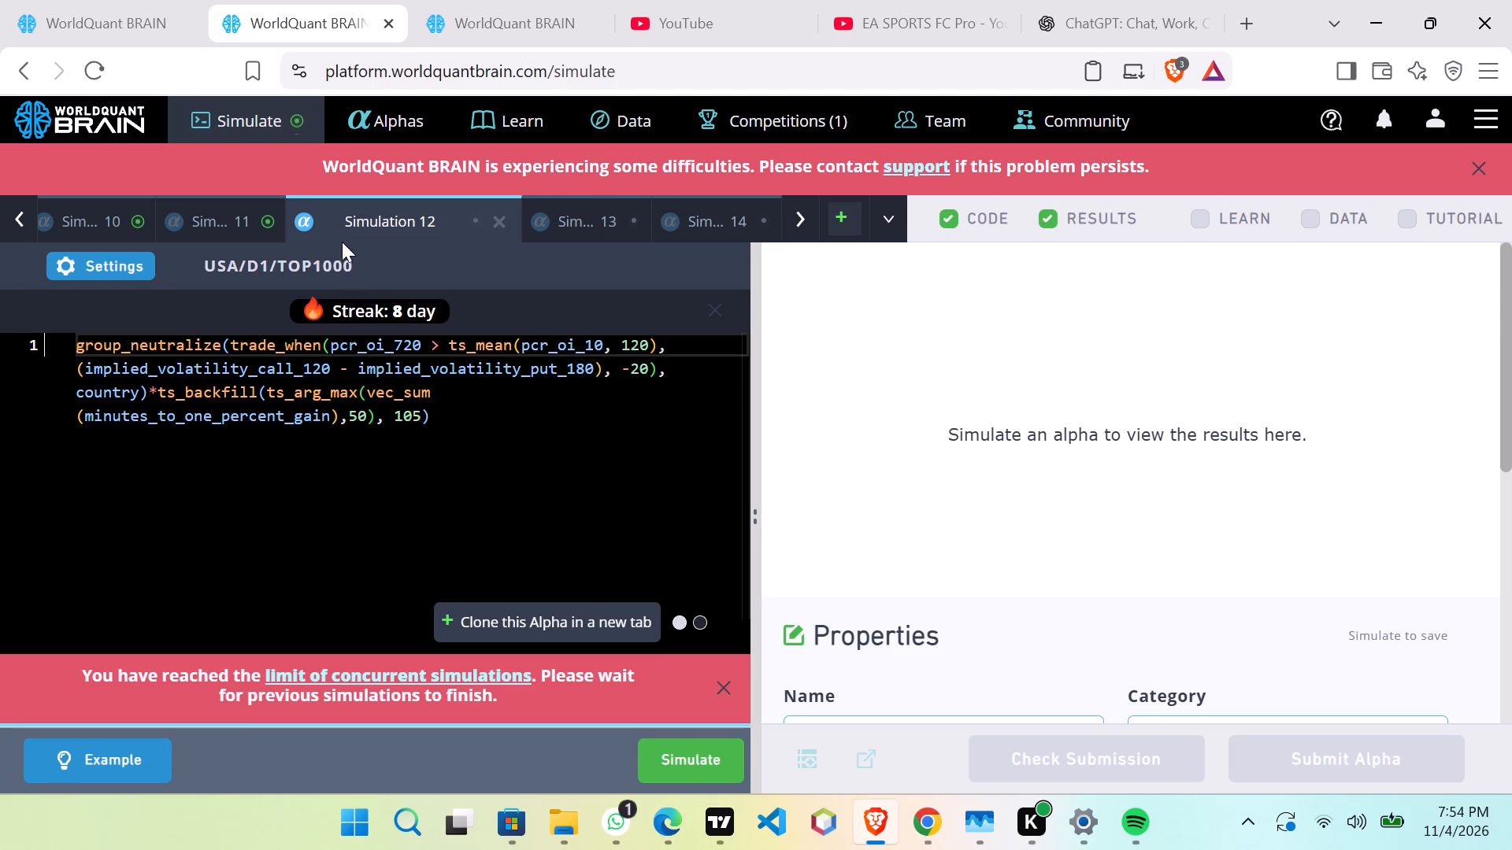
left_click(680, 759)
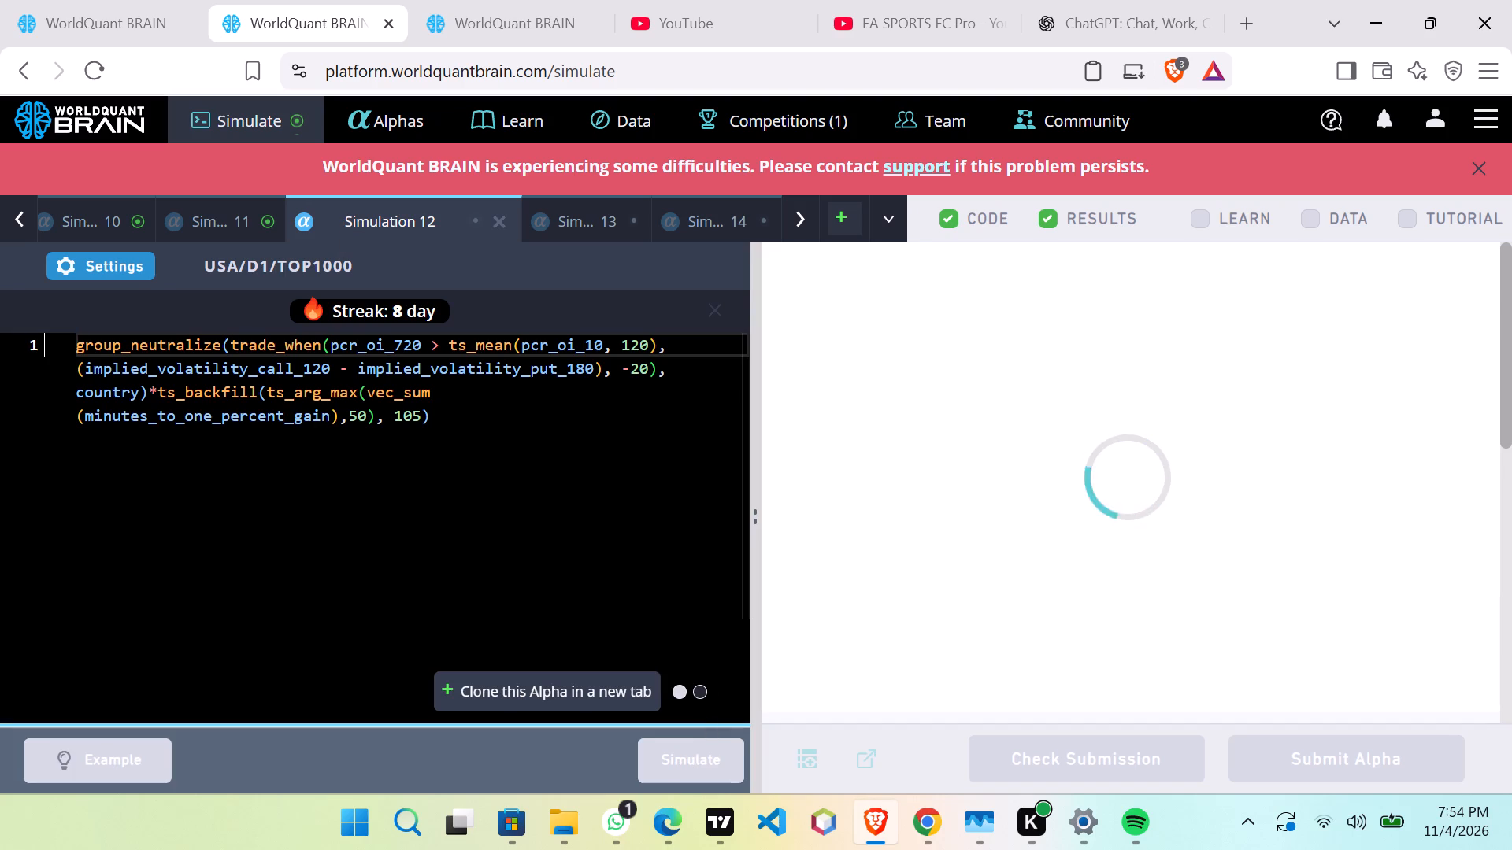
left_click(617, 220)
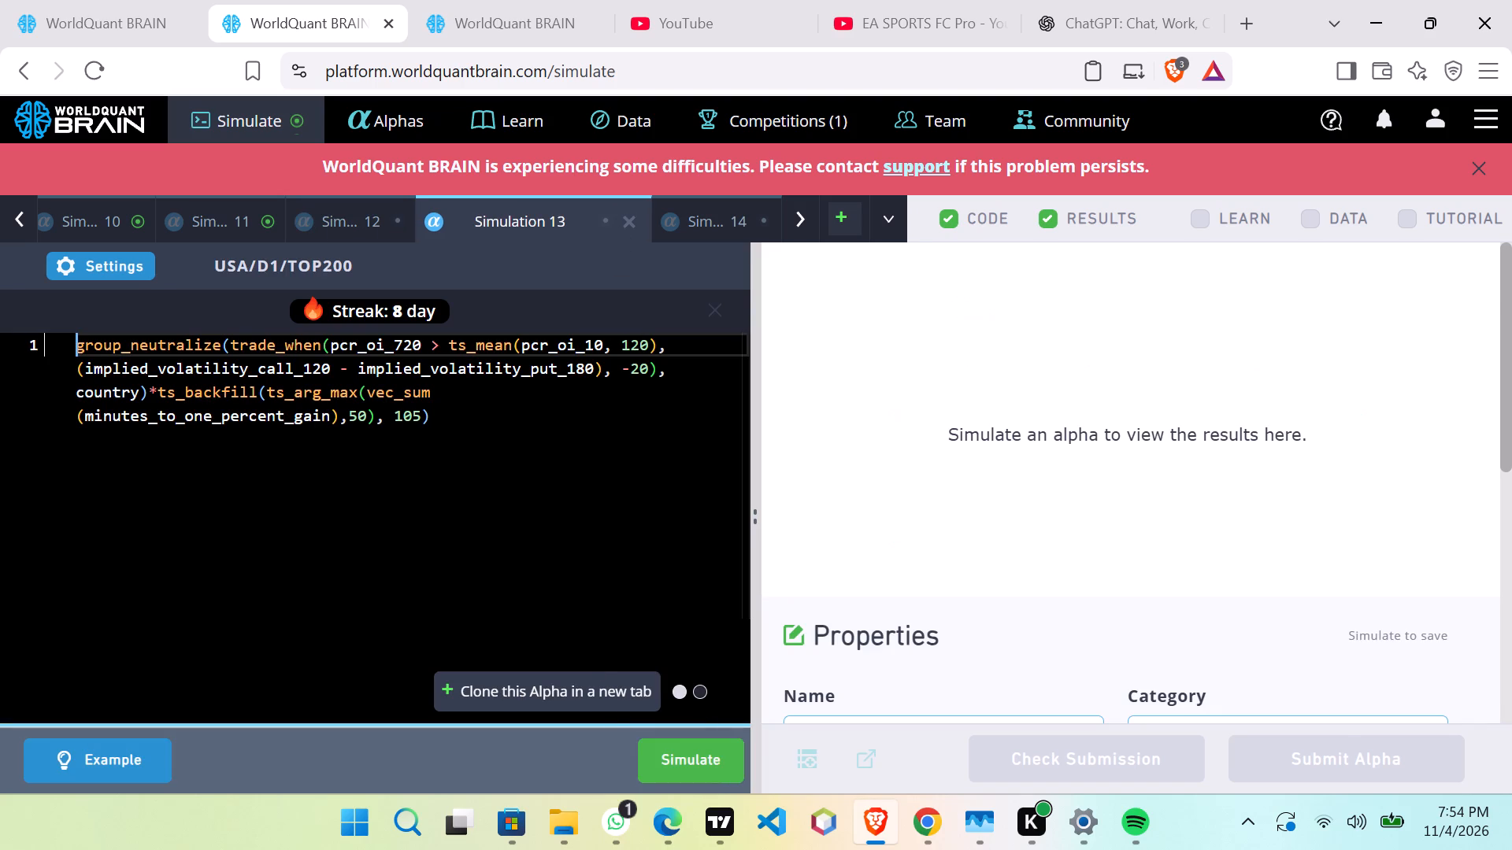
left_click(653, 748)
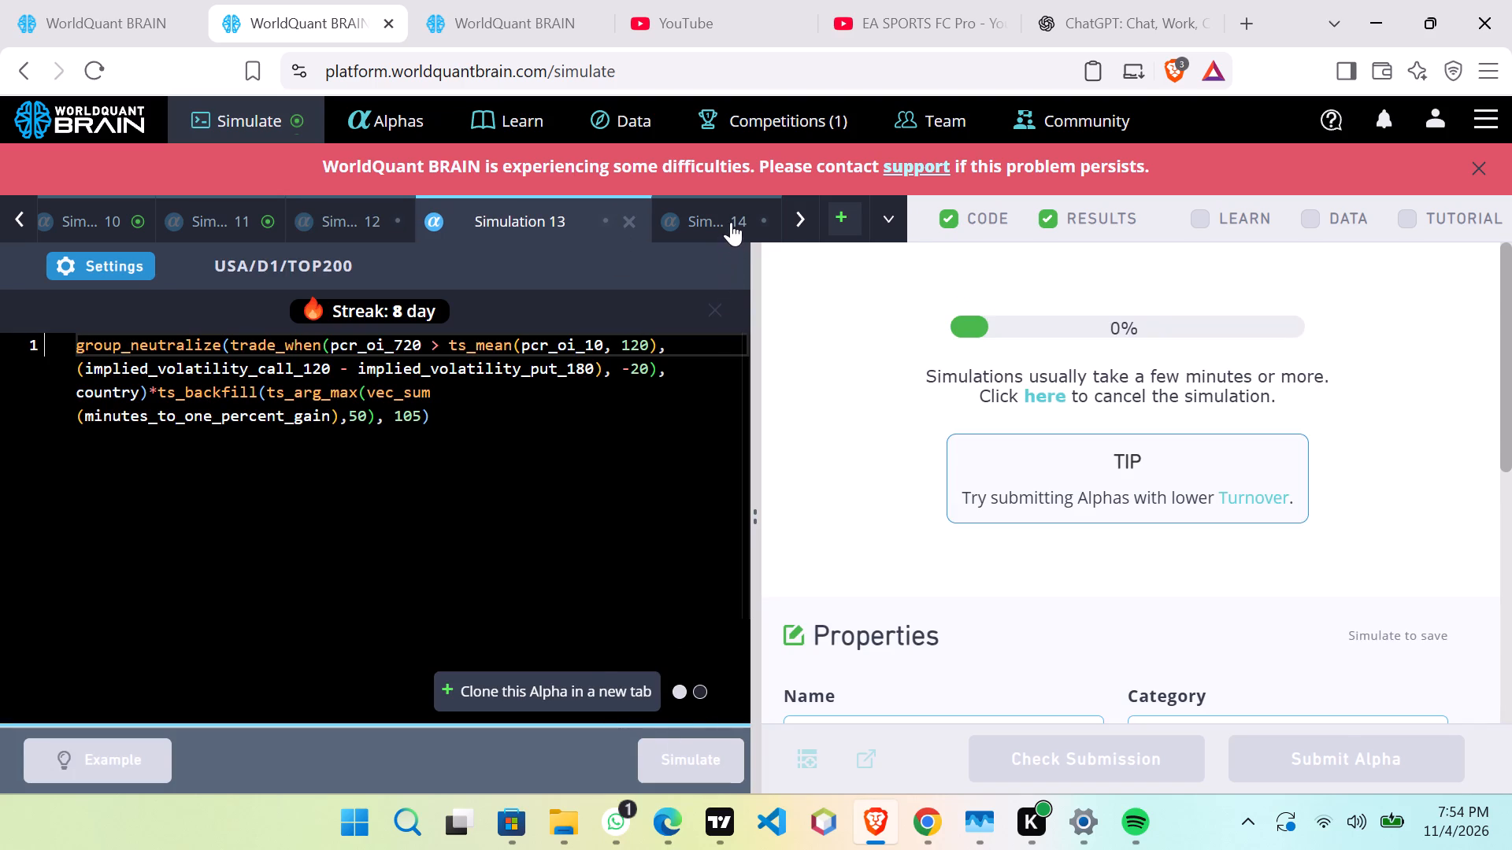
Configure Simulation 14 with Market neutralization and decay 110, keeping the TOP1000 universe, and apply the settings.
left_click(732, 220)
left_click(90, 259)
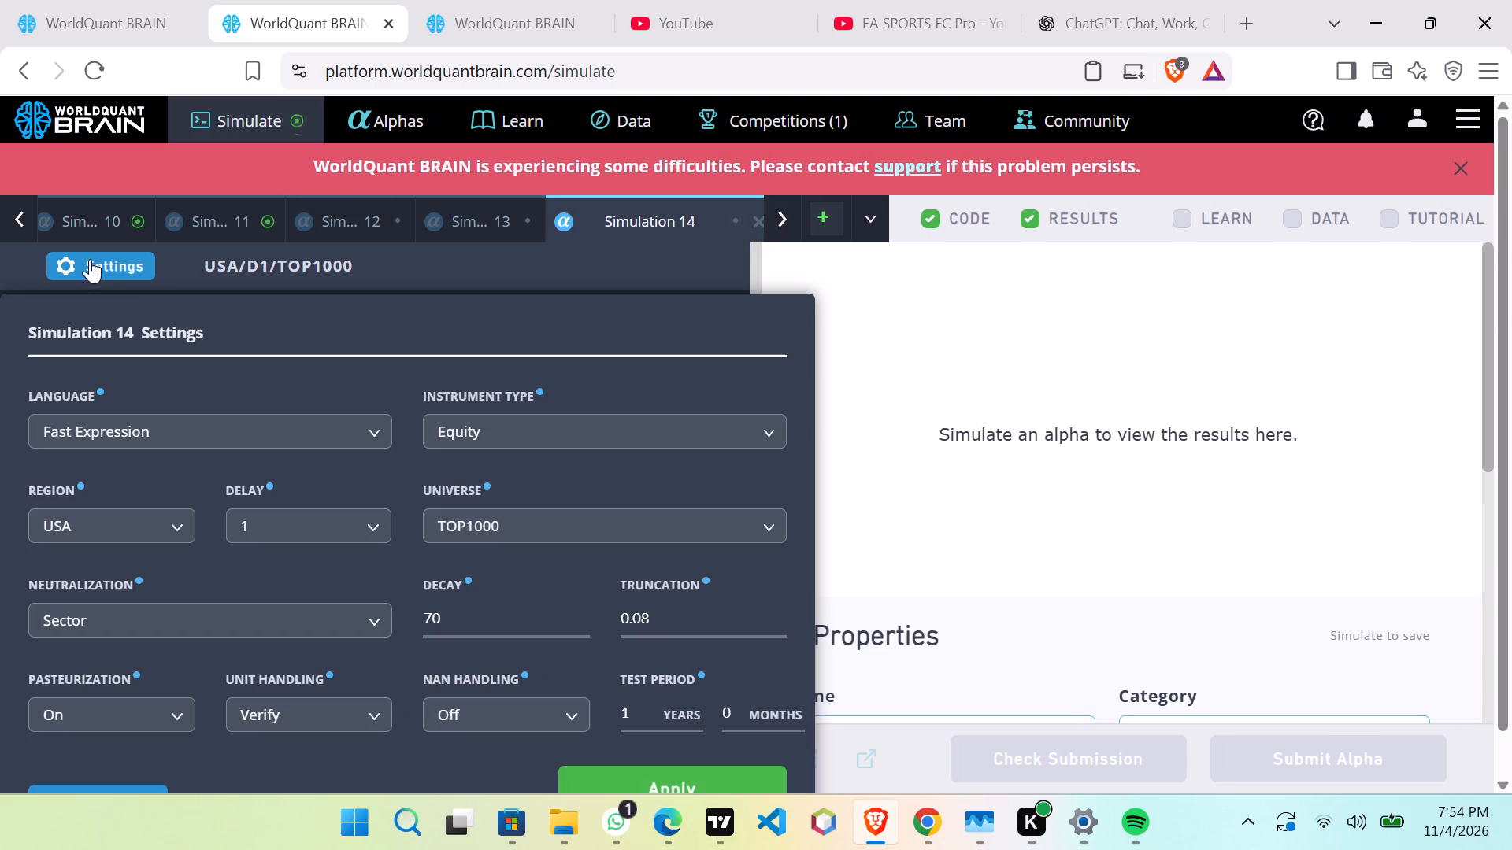
left_click(339, 615)
left_click(339, 686)
left_click(475, 617)
scroll(475, 617, "up", 6)
scroll(475, 617, "down", 5)
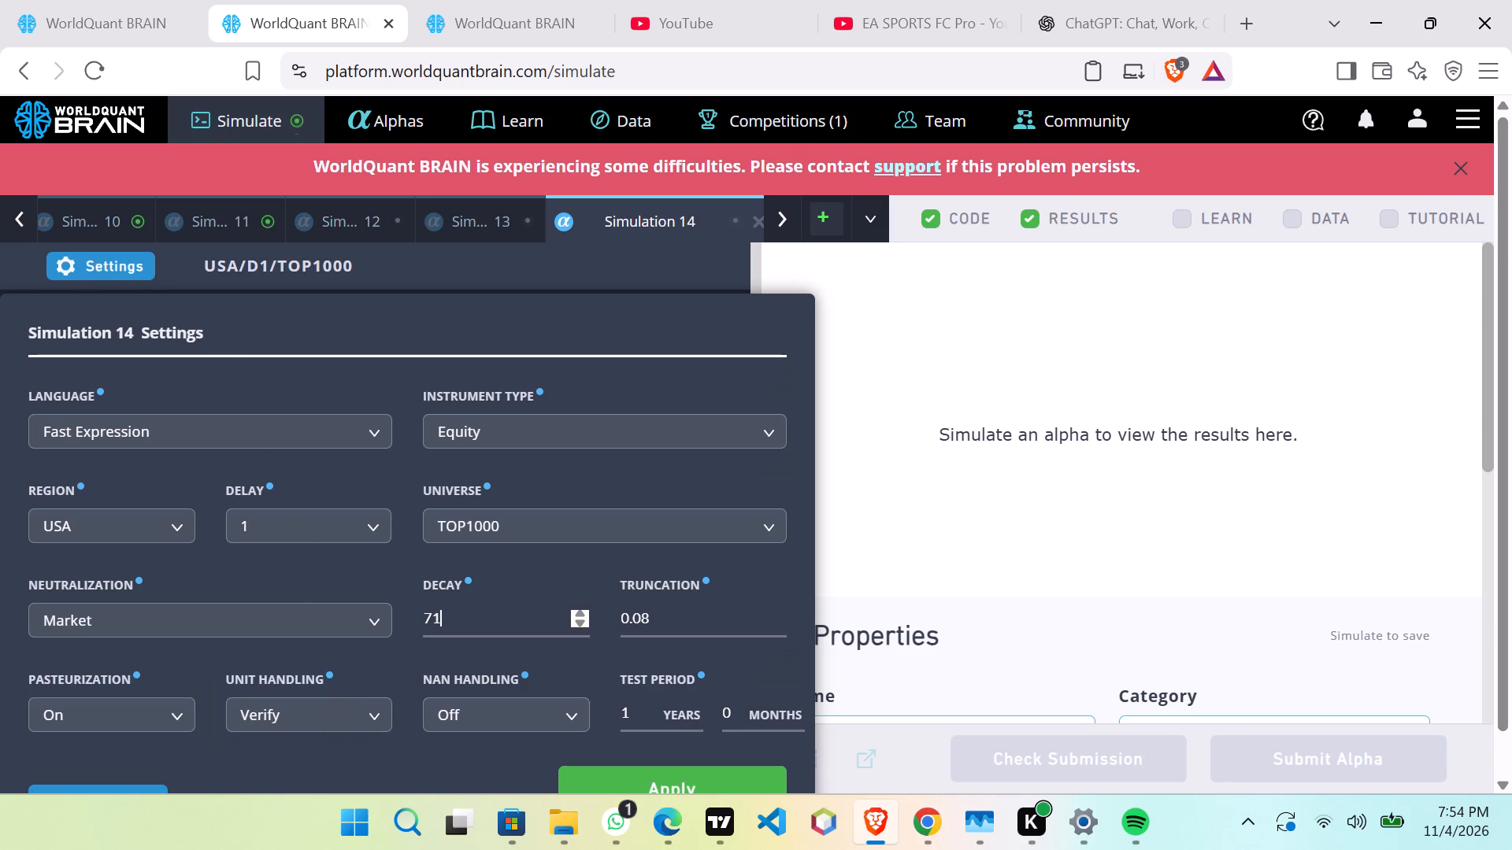
scroll(475, 617, "down", 11)
scroll(475, 617, "up", 2)
scroll(475, 617, "down", 1)
scroll(475, 617, "up", 1)
scroll(475, 617, "down", 1)
scroll(475, 617, "up", 9)
scroll(475, 617, "down", 1)
scroll(475, 617, "up", 15)
scroll(475, 617, "up", 8)
scroll(475, 617, "down", 1)
scroll(475, 617, "up", 16)
scroll(475, 617, "up", 5)
left_click(514, 508)
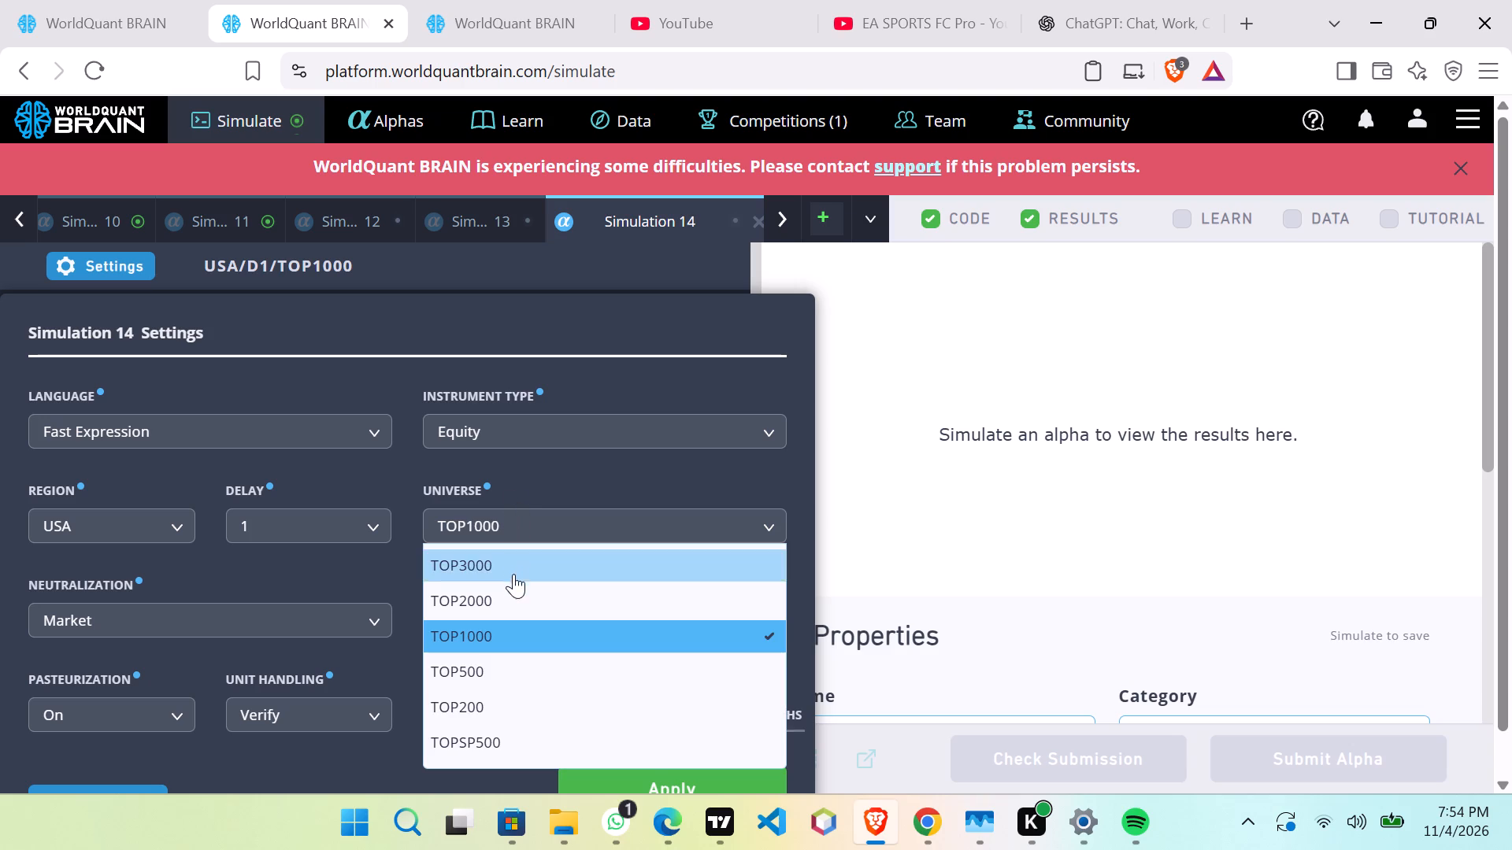
left_click(514, 637)
left_click(591, 775)
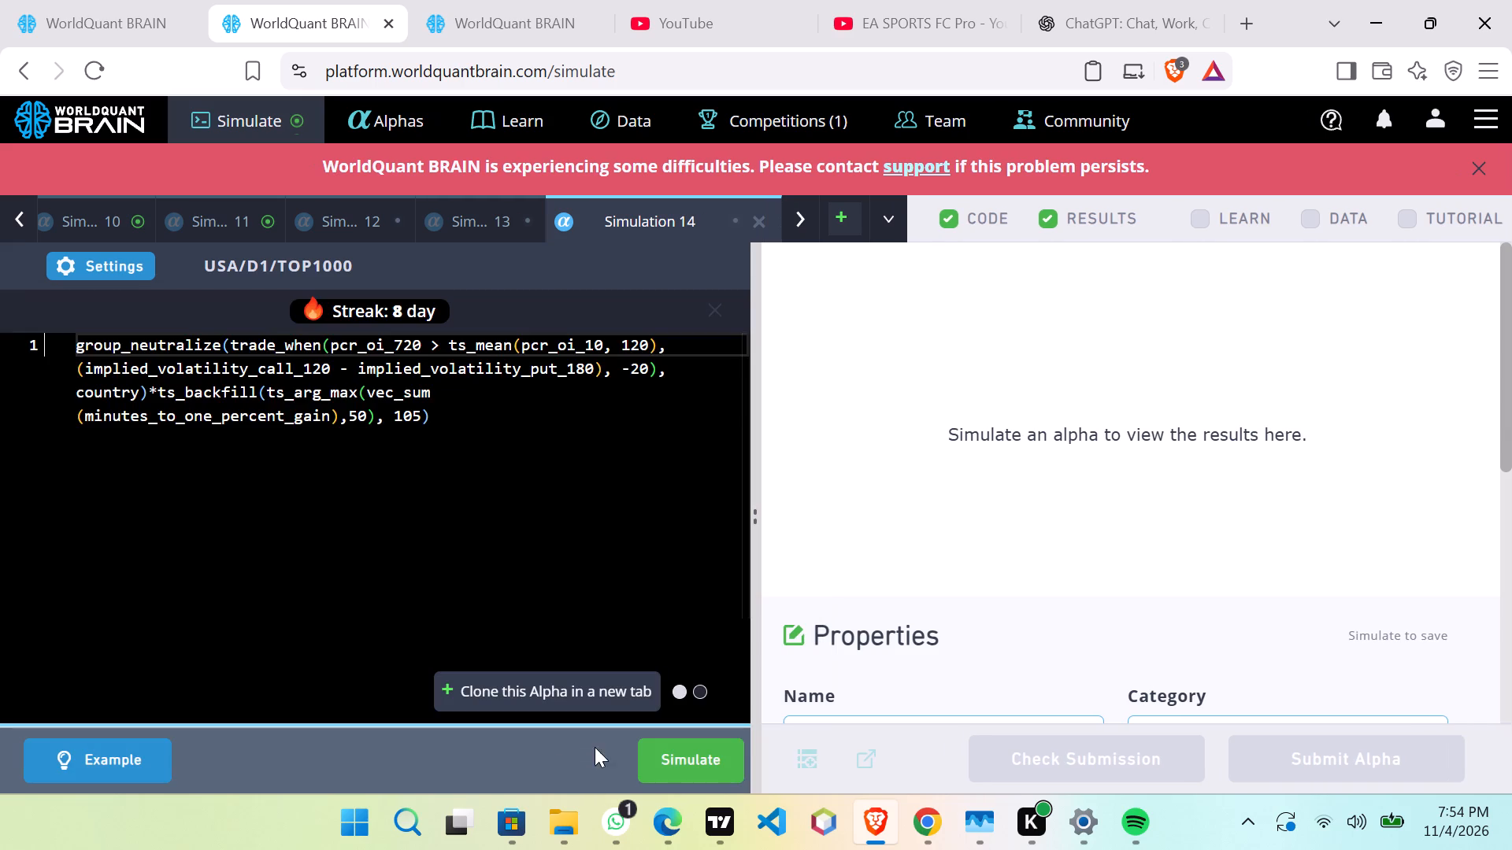
Start Simulation 14 and clone its alpha in a new tab.
left_click(652, 752)
left_click(603, 687)
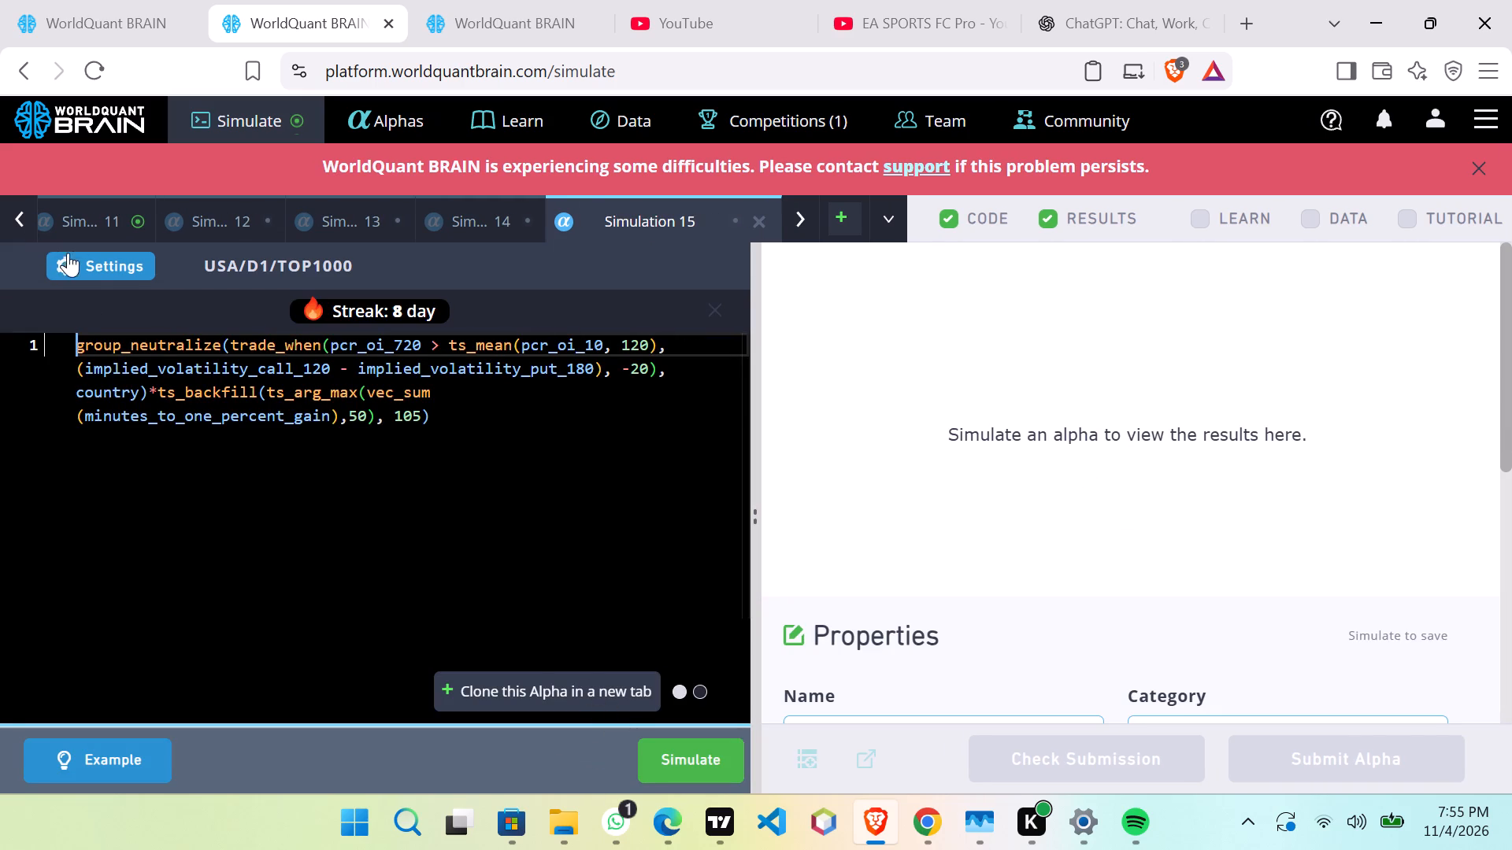
Set Simulation 15's universe to TOP500 and its decay to 130.
left_click(94, 255)
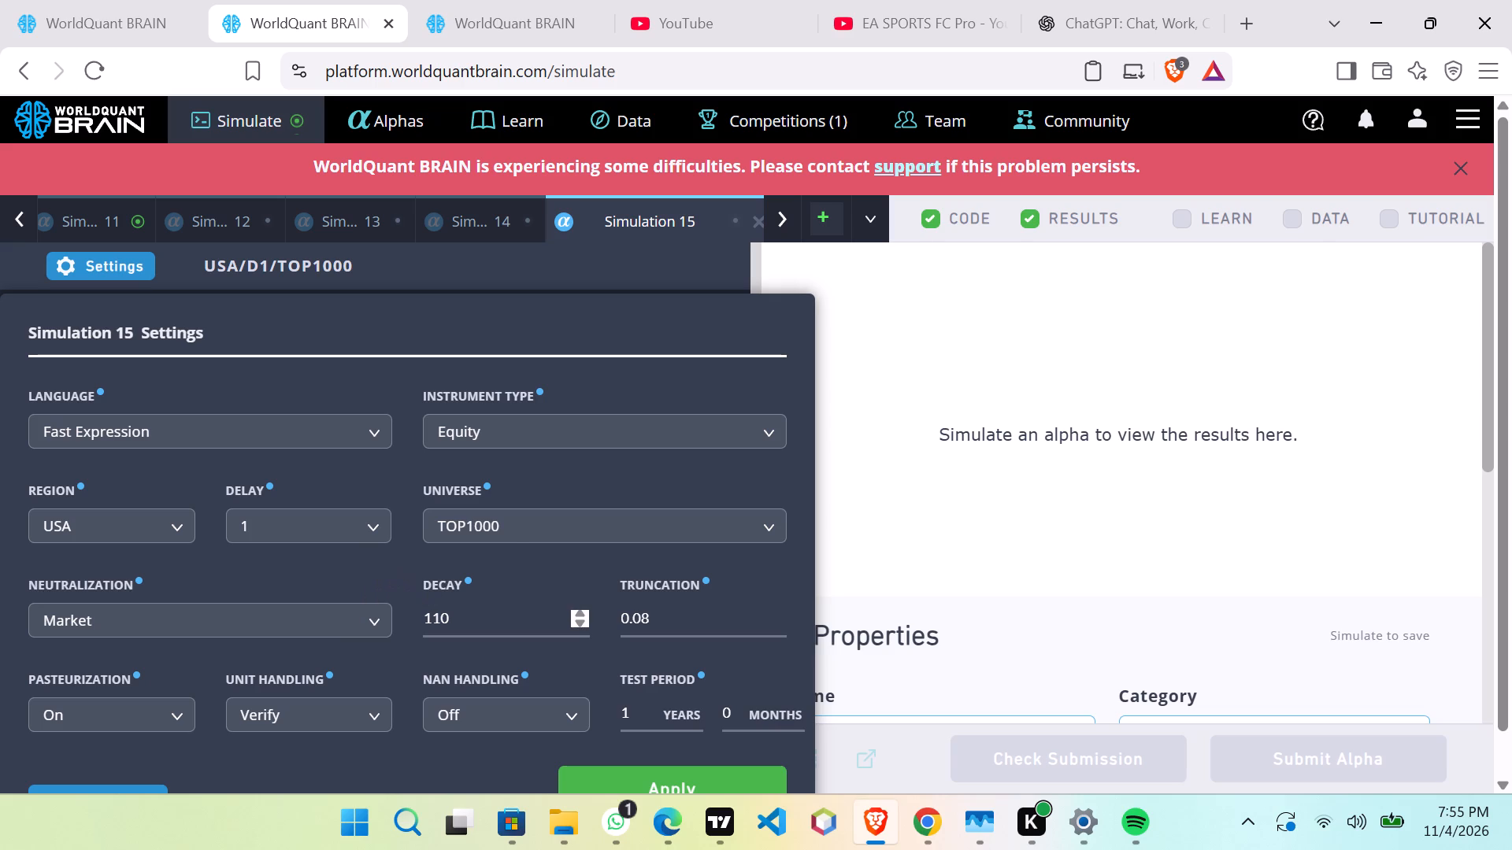
left_click(507, 519)
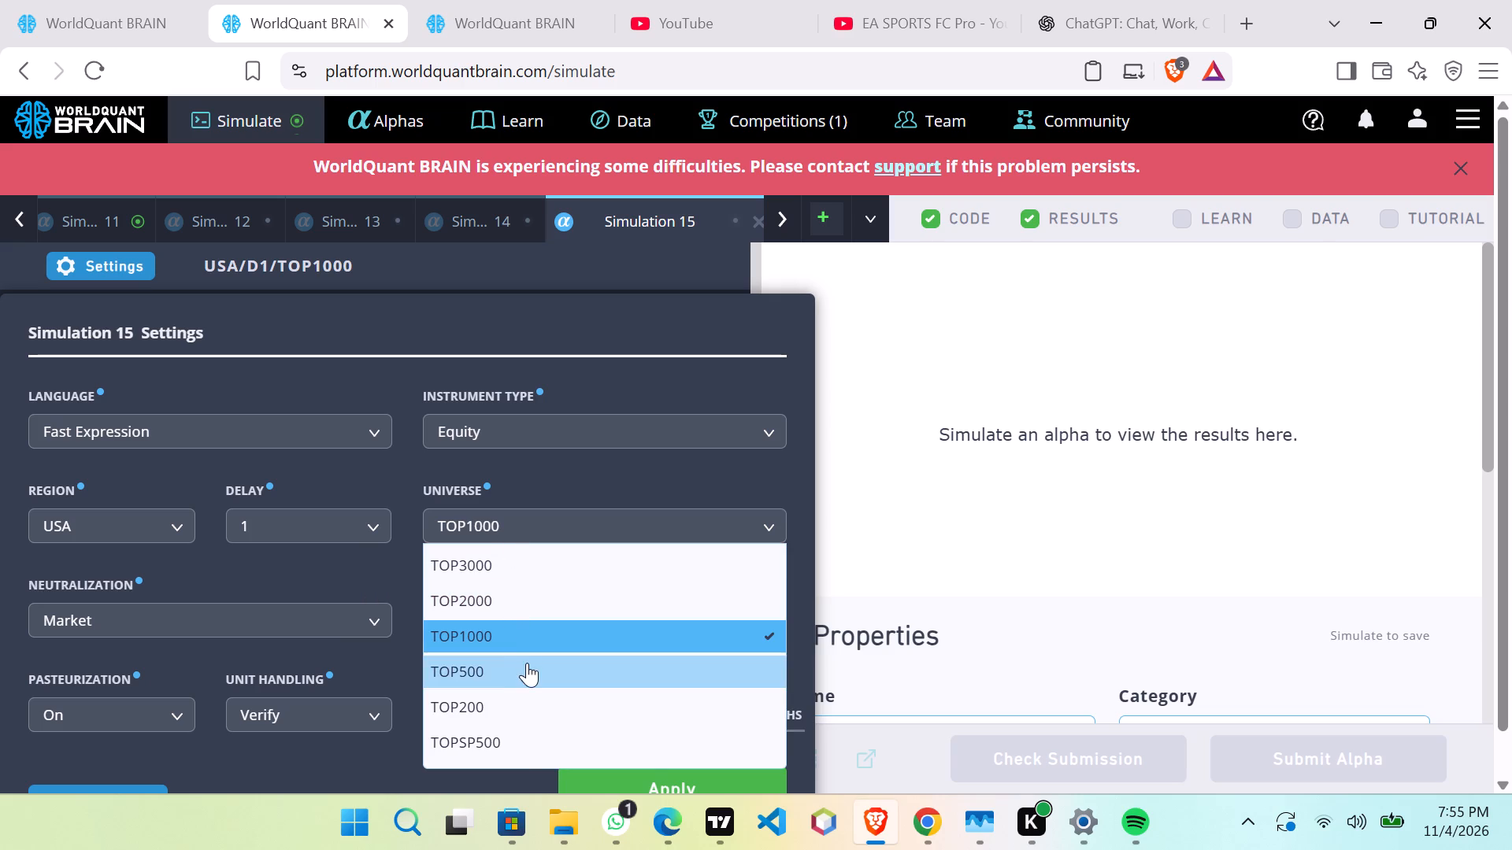
left_click(527, 665)
left_click(517, 630)
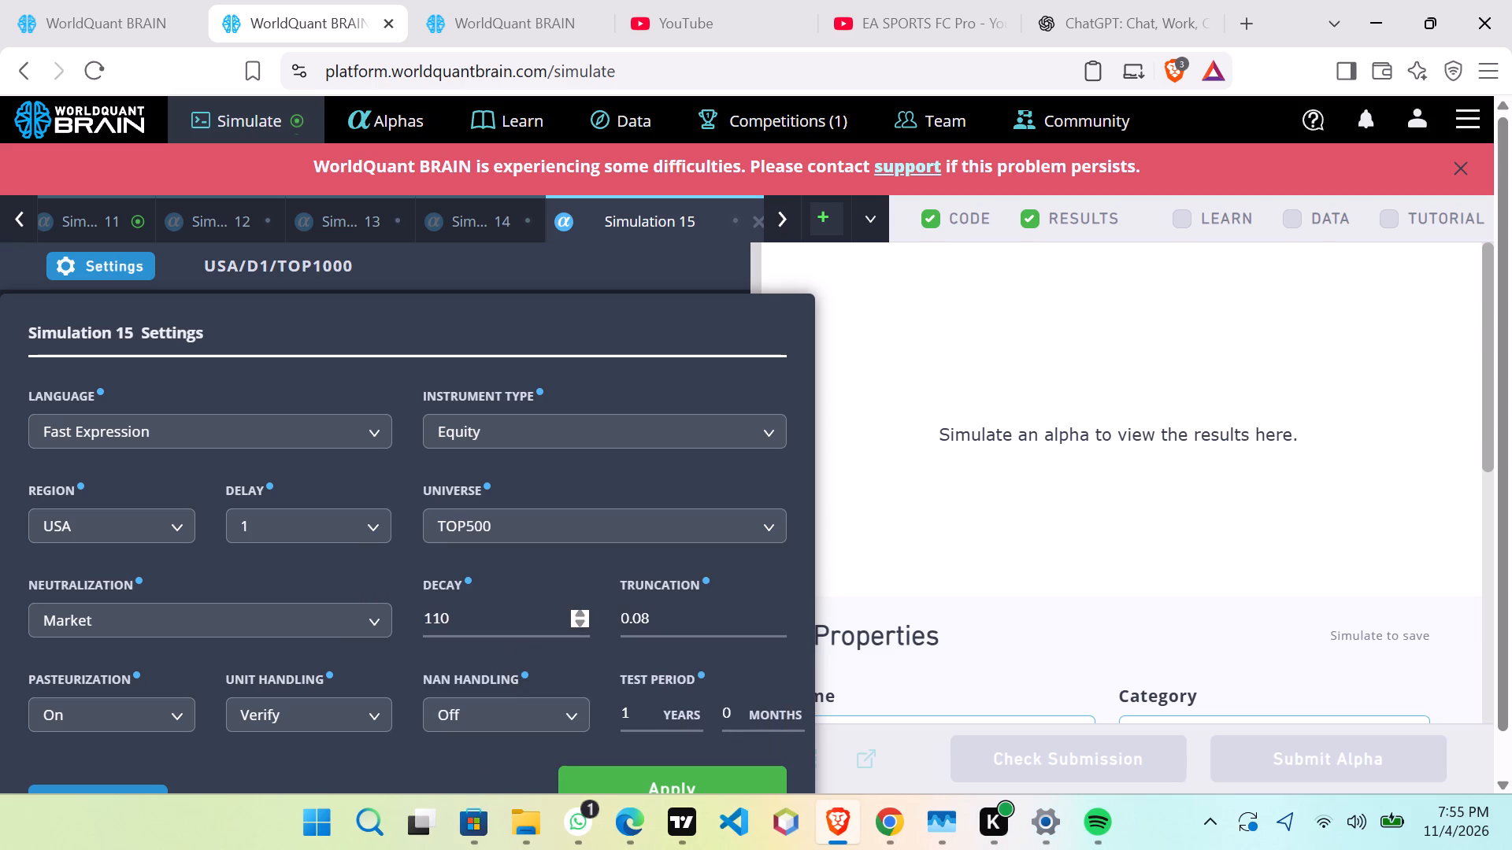
scroll(517, 629, "up", 3)
scroll(519, 628, "down", 12)
scroll(519, 628, "up", 4)
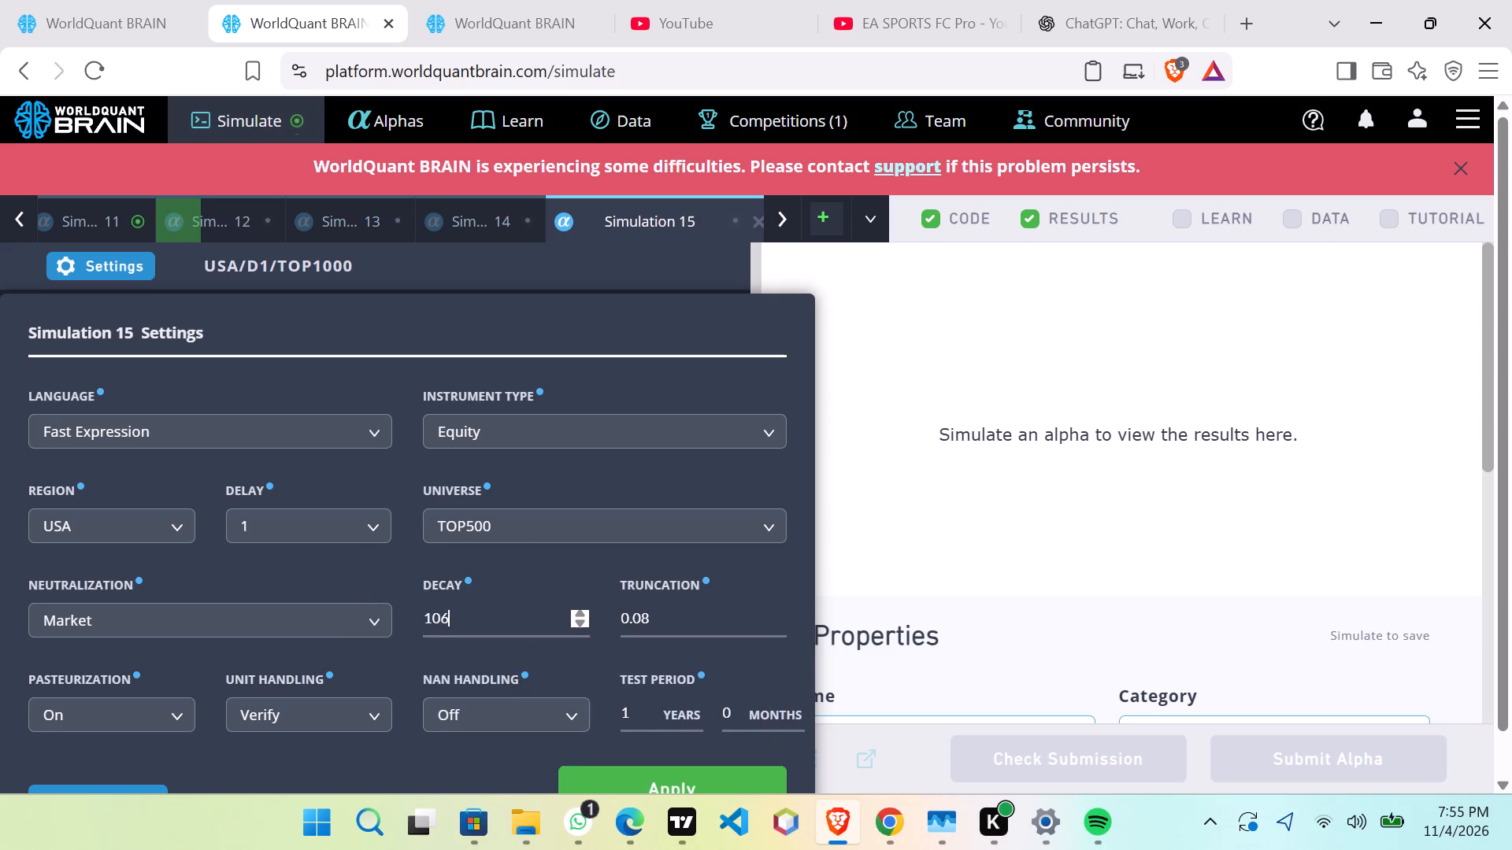
scroll(519, 628, "up", 7)
scroll(519, 628, "down", 1)
scroll(519, 628, "up", 11)
scroll(519, 628, "down", 1)
scroll(519, 628, "up", 7)
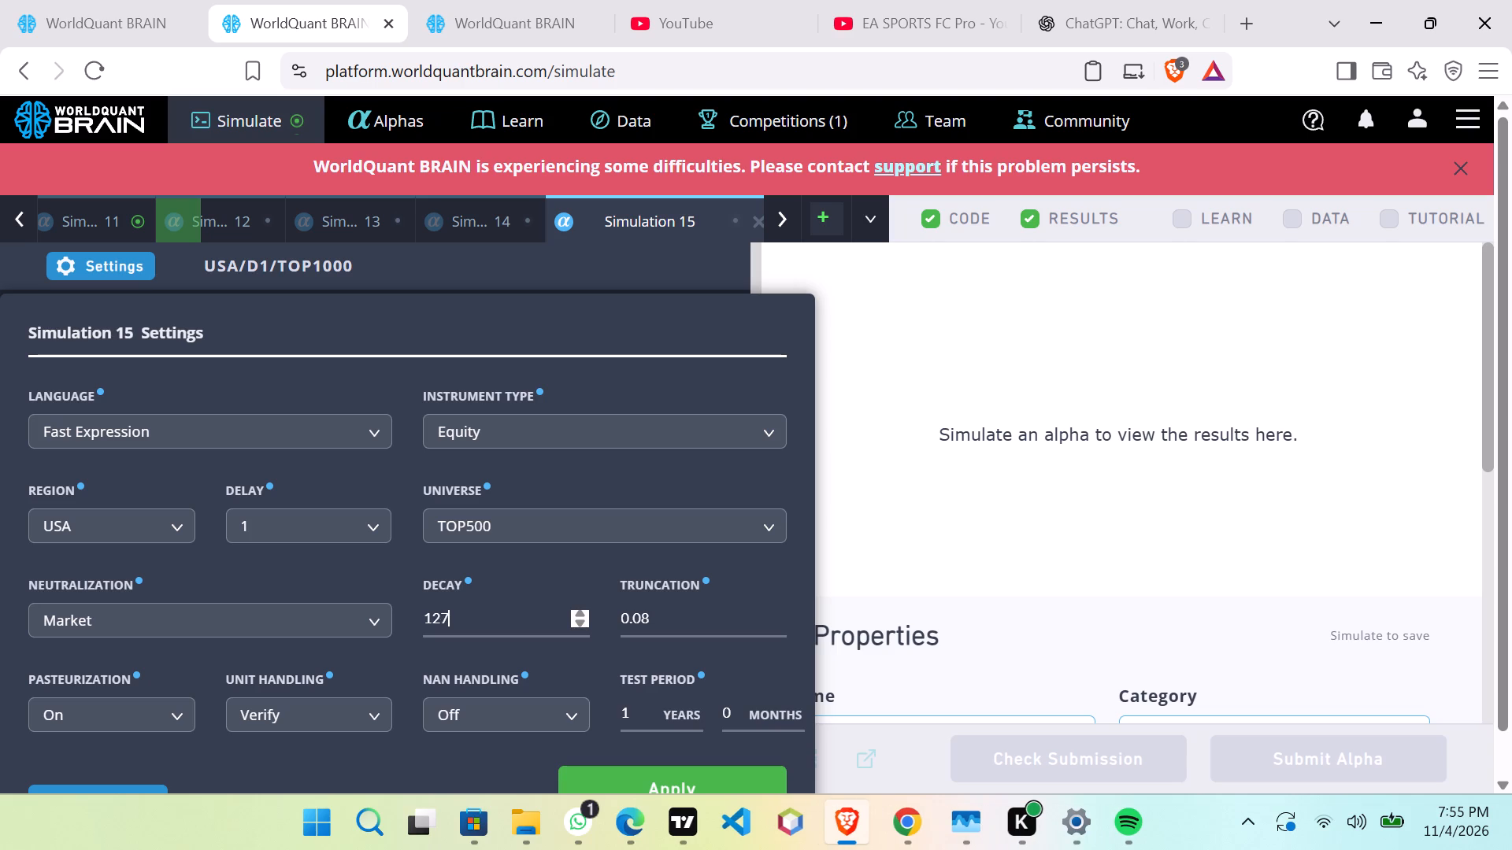
scroll(519, 628, "up", 3)
Apply Industry neutralization to Simulation 15 and start its simulation.
left_click(334, 619)
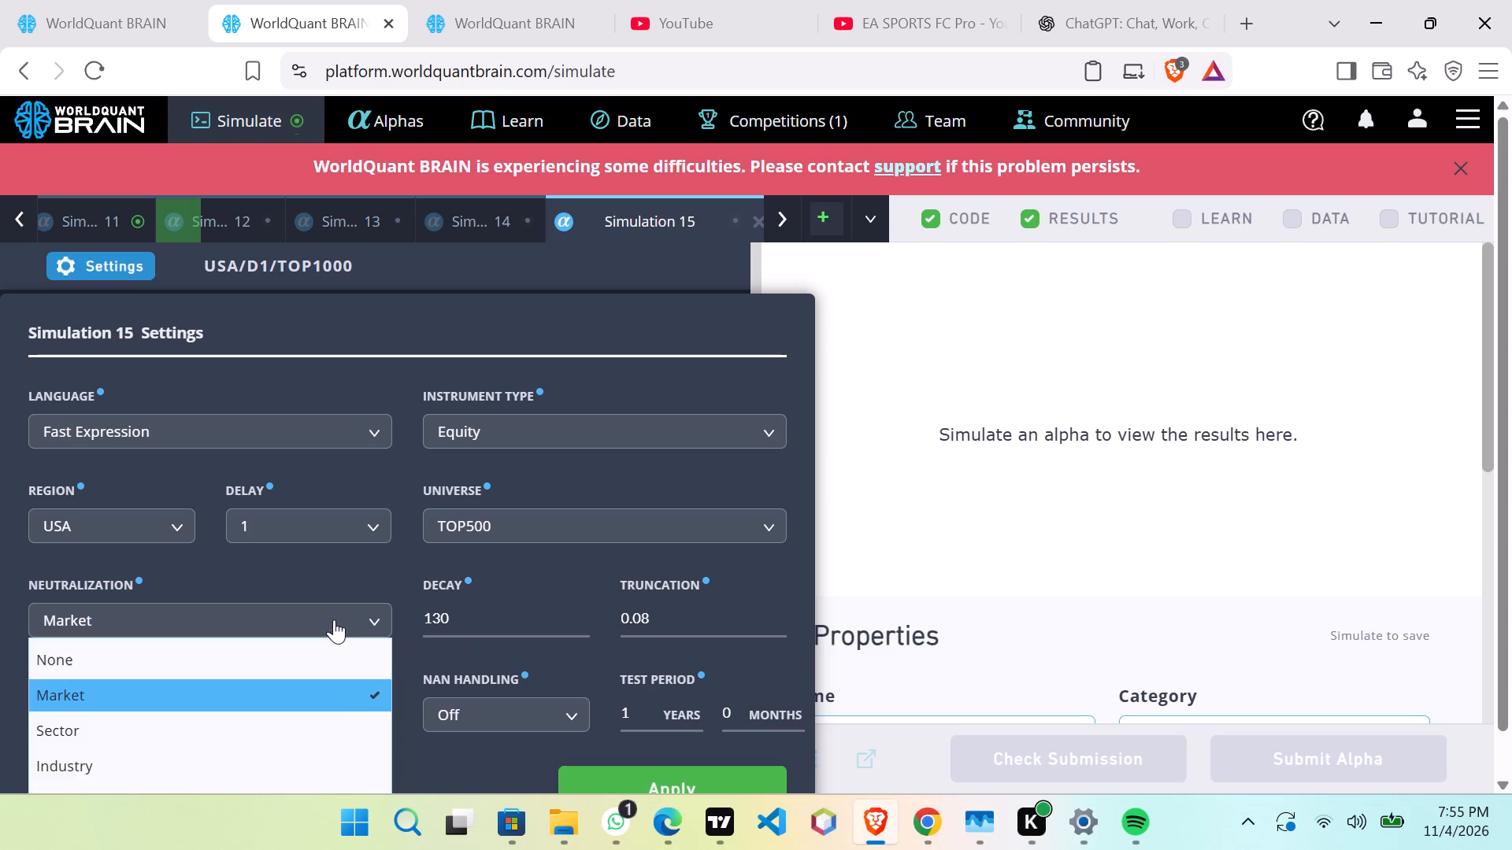
left_click(357, 767)
left_click(585, 777)
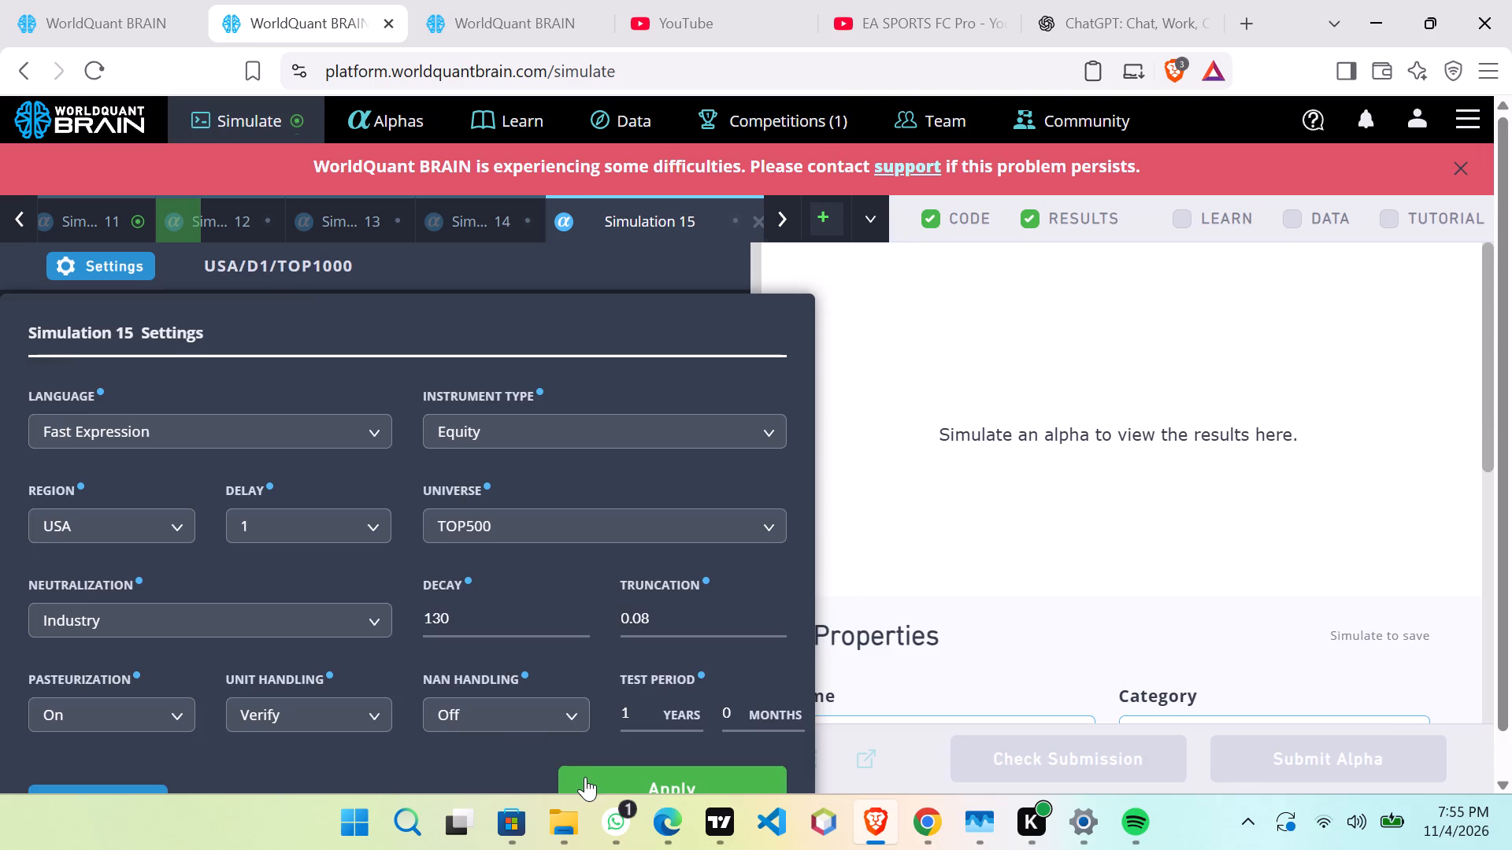
left_click(659, 752)
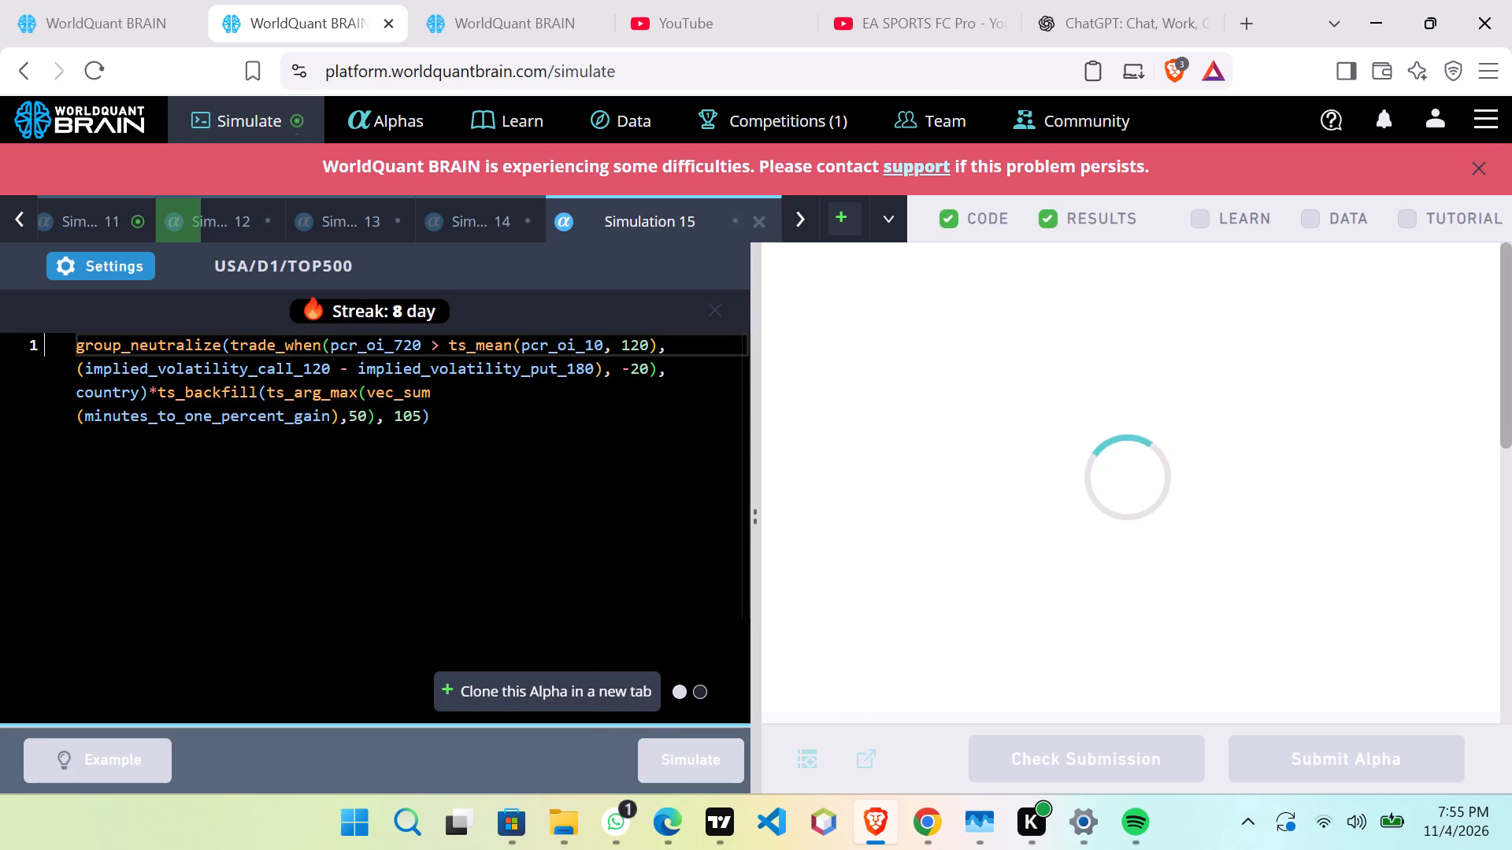
Show the test periods of Simulations 10 and 9, compare with Simulation 8, and examine Simulation 9's results through to IS Testing Status.
left_click(12, 213)
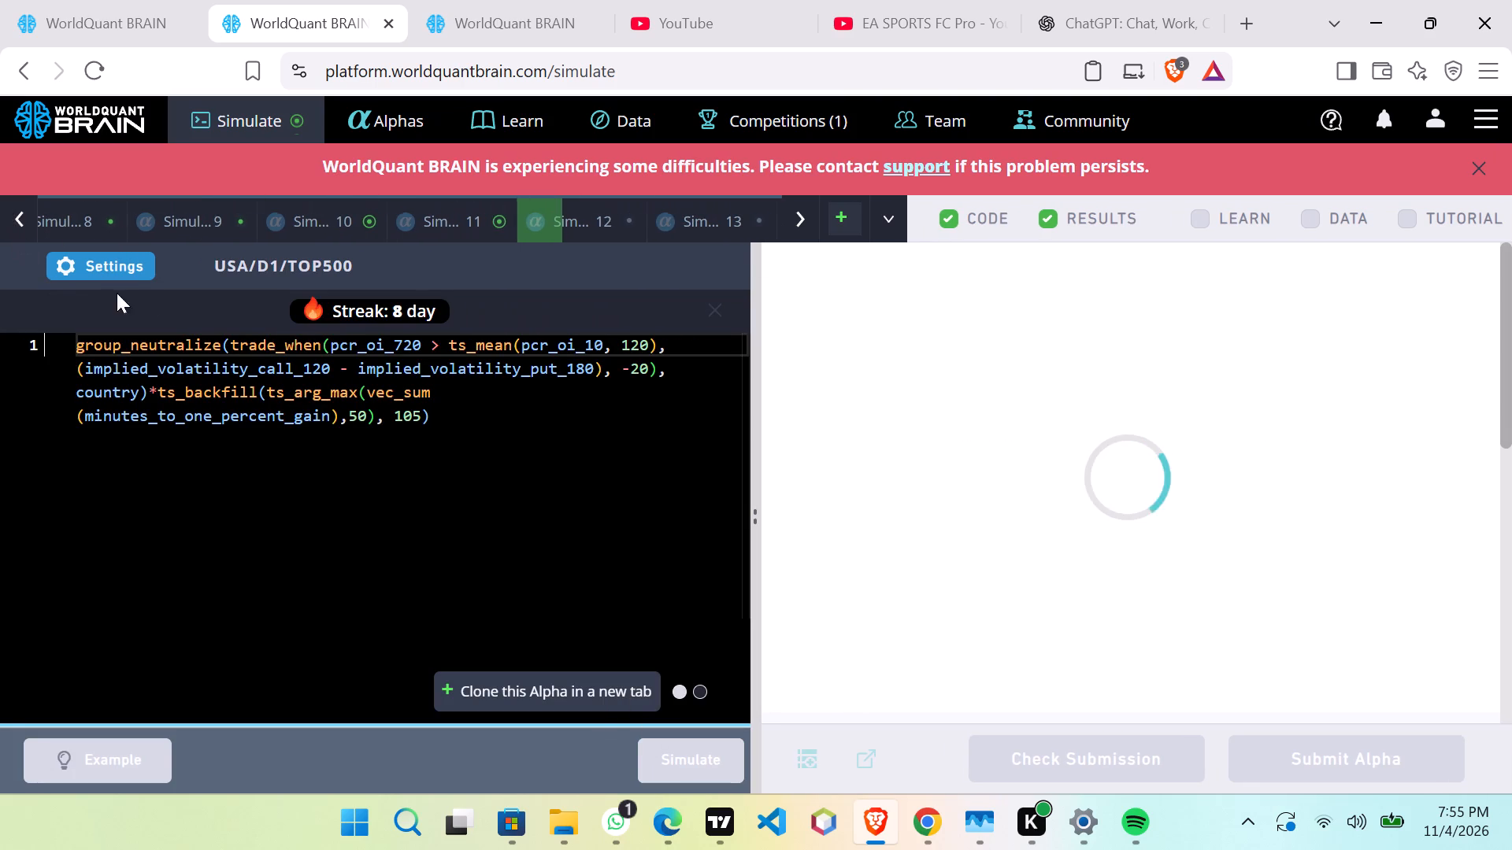
left_click(319, 215)
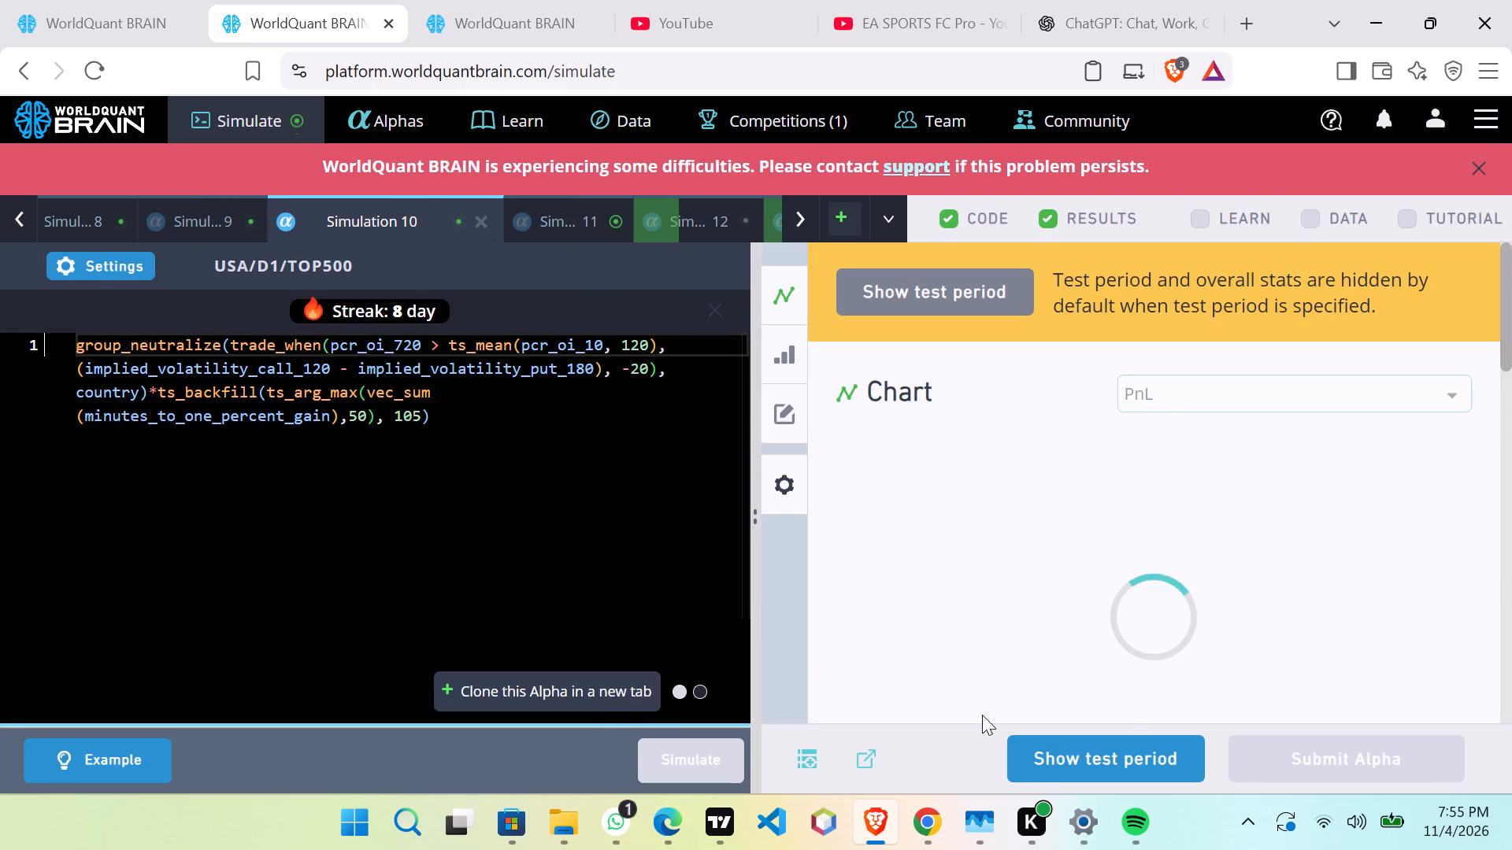
left_click(1037, 756)
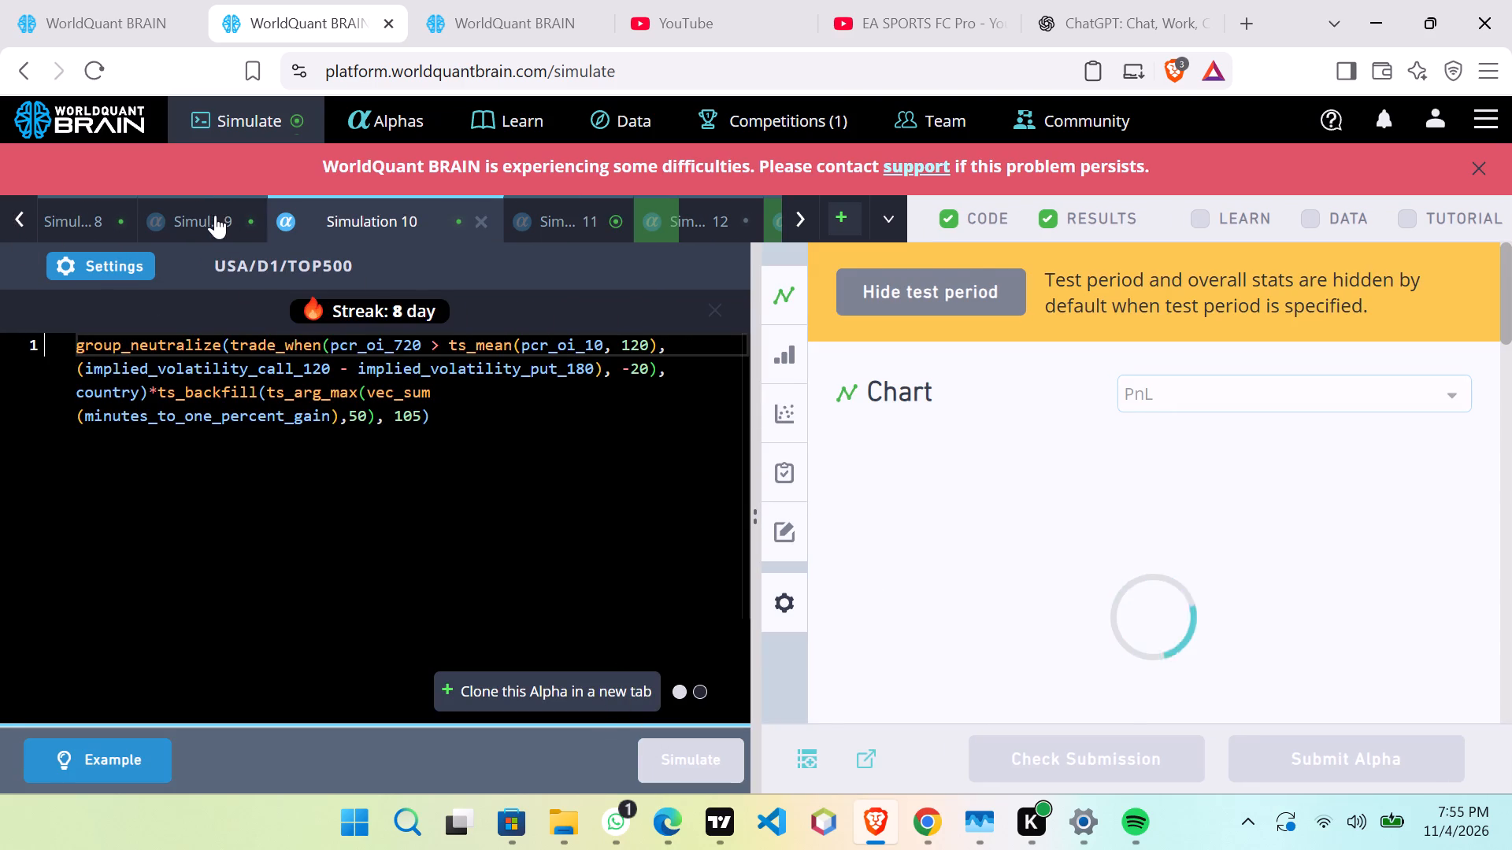
left_click(215, 215)
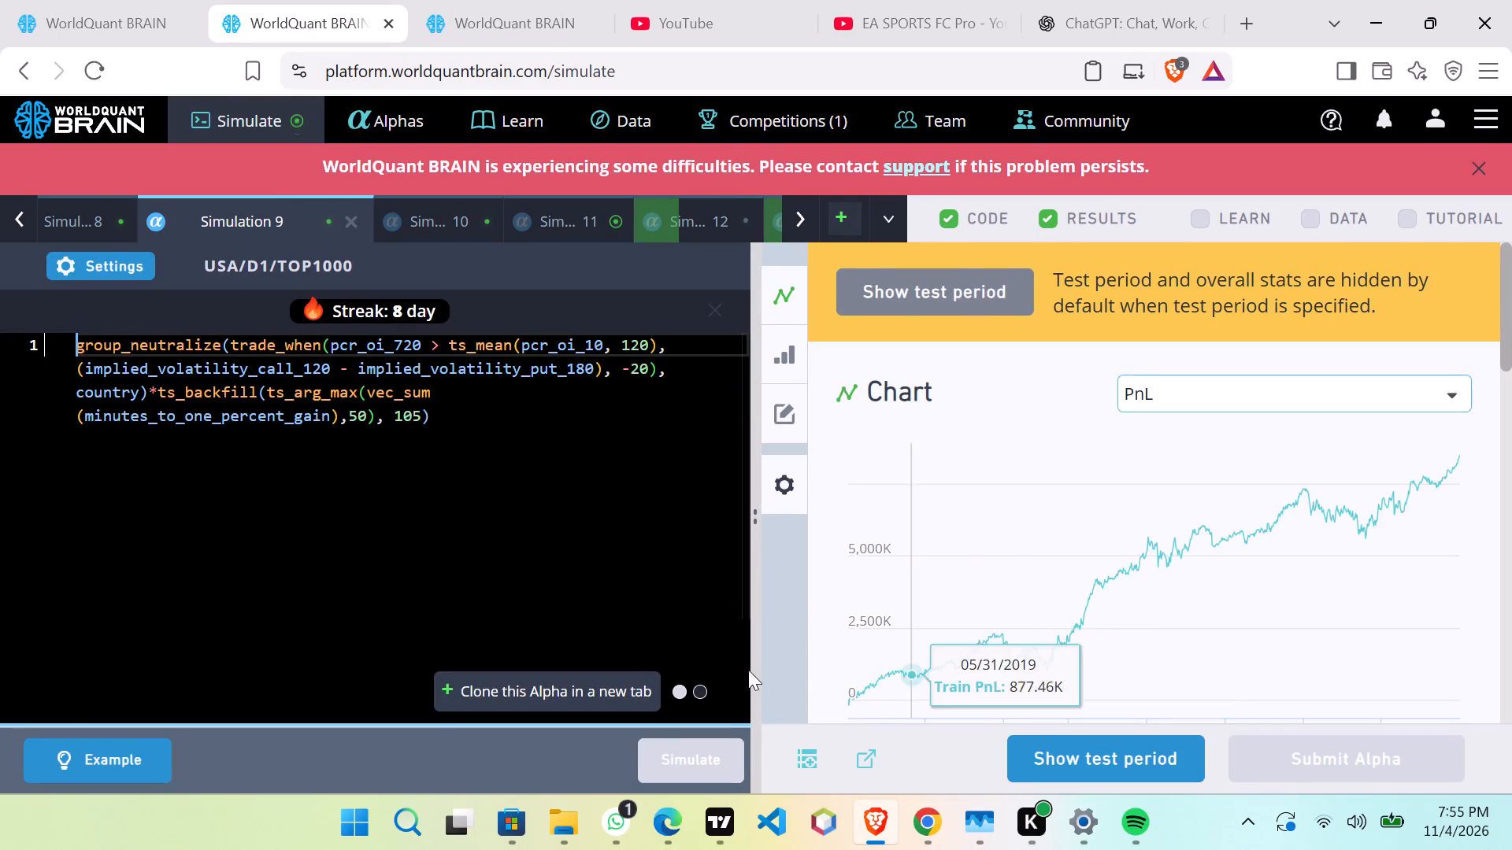
left_click(104, 201)
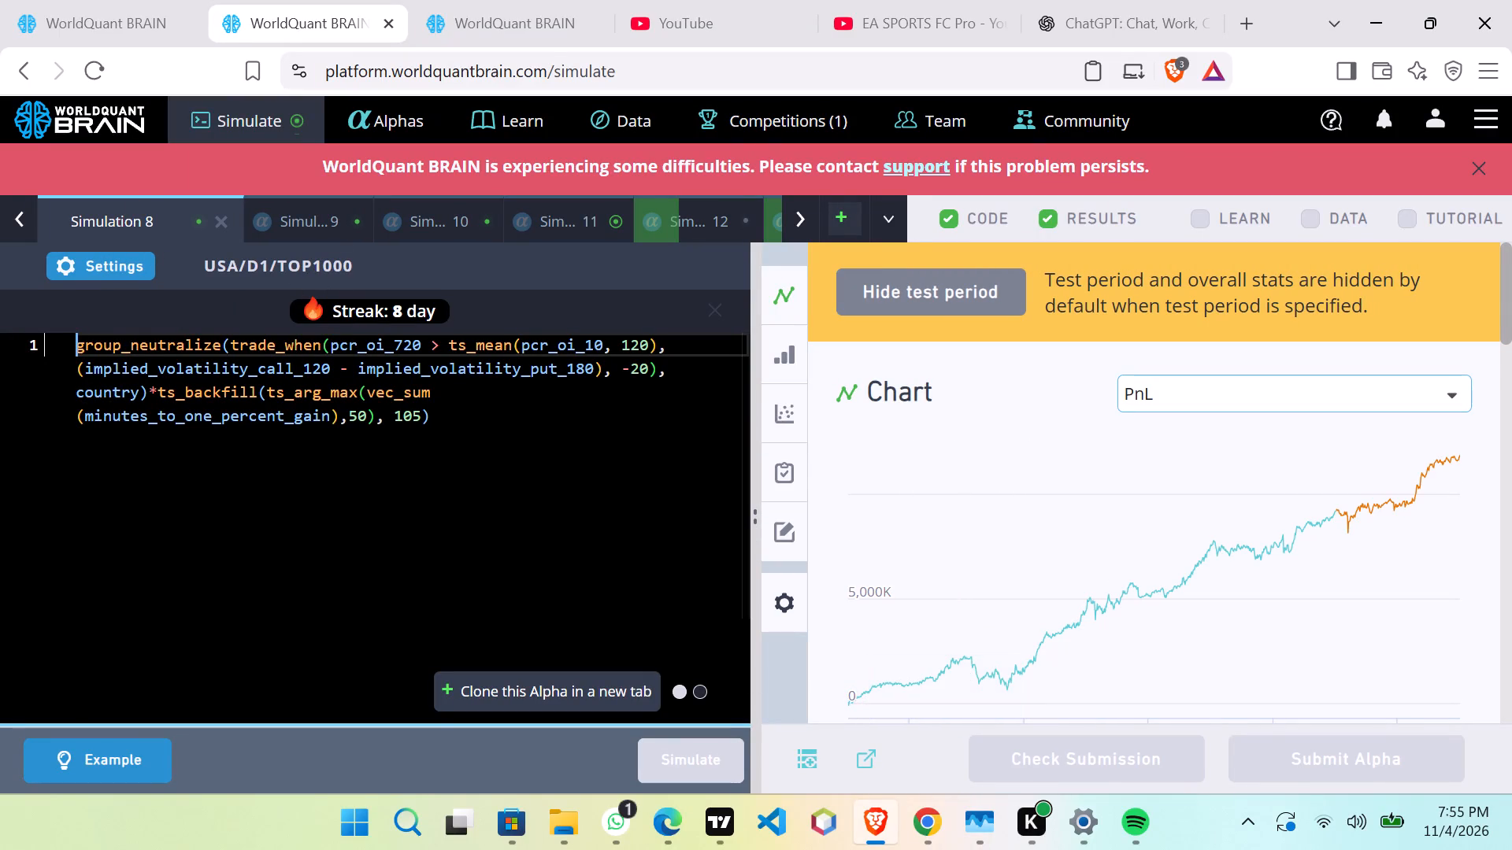
left_click(330, 206)
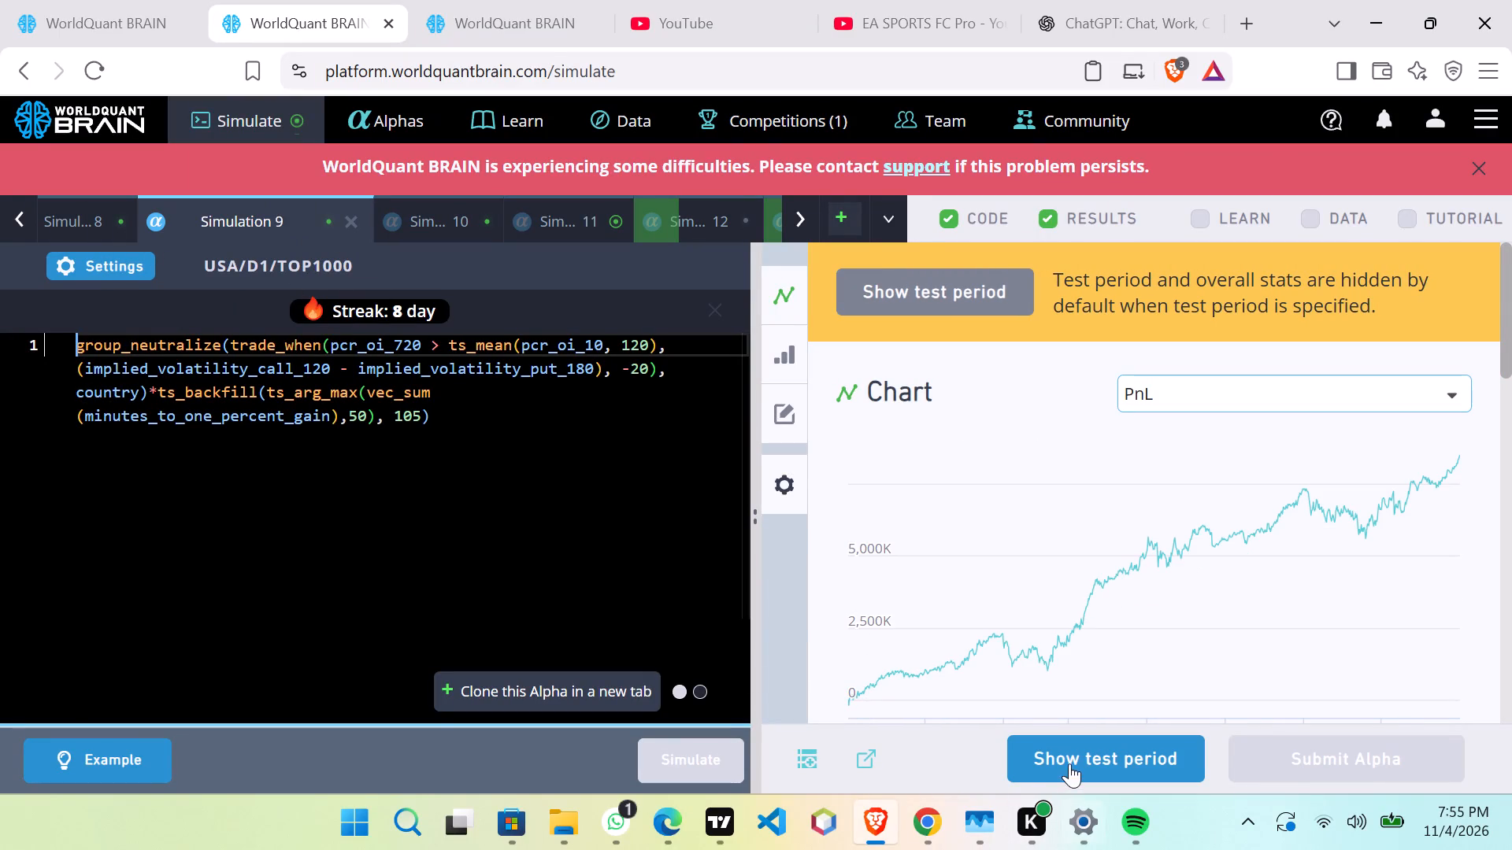
left_click(1069, 763)
scroll(1002, 655, "down", 1)
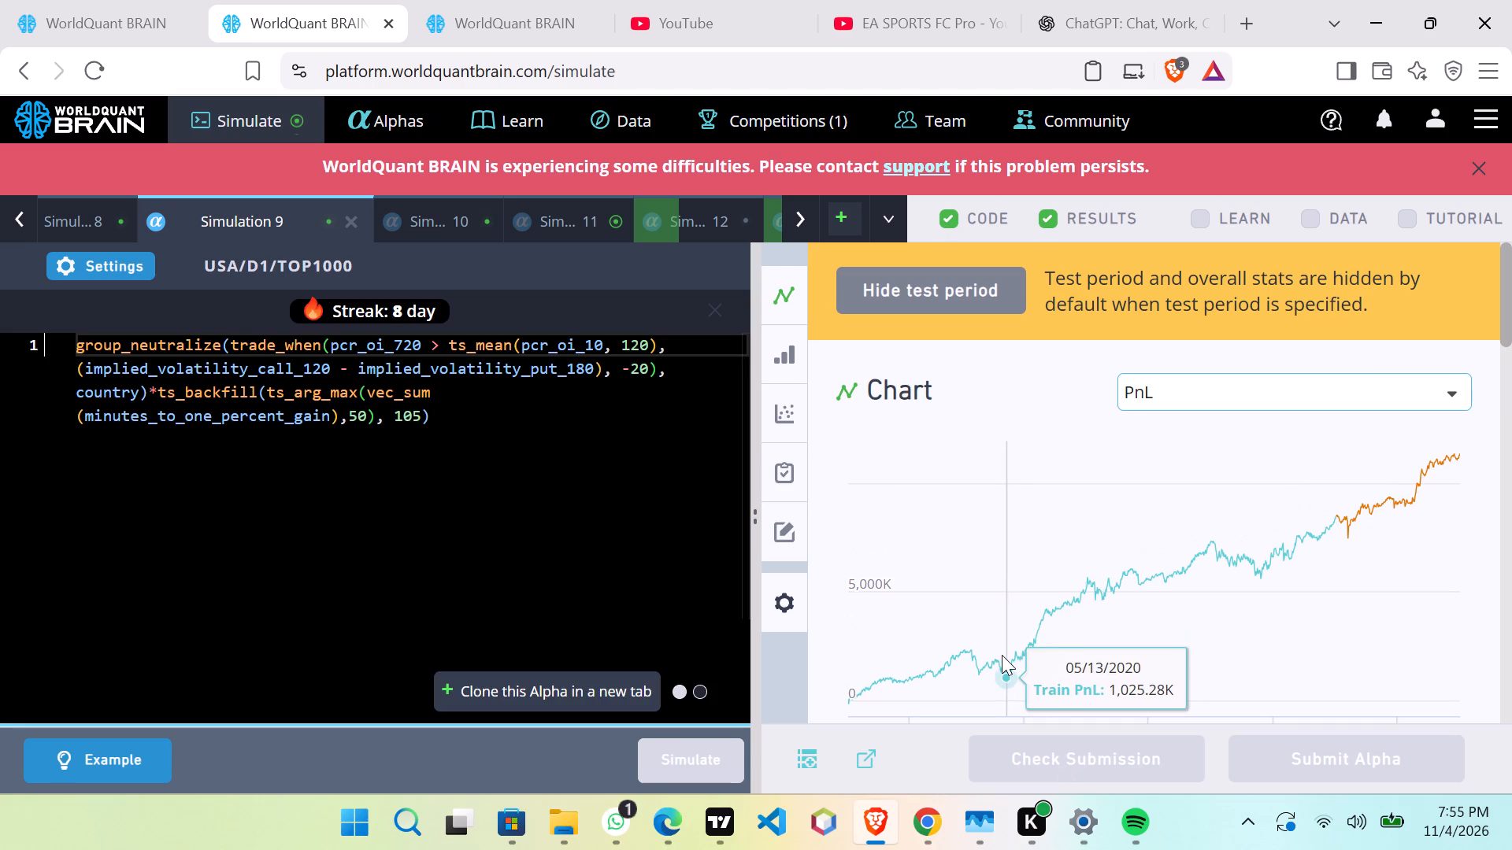
scroll(1002, 655, "down", 10)
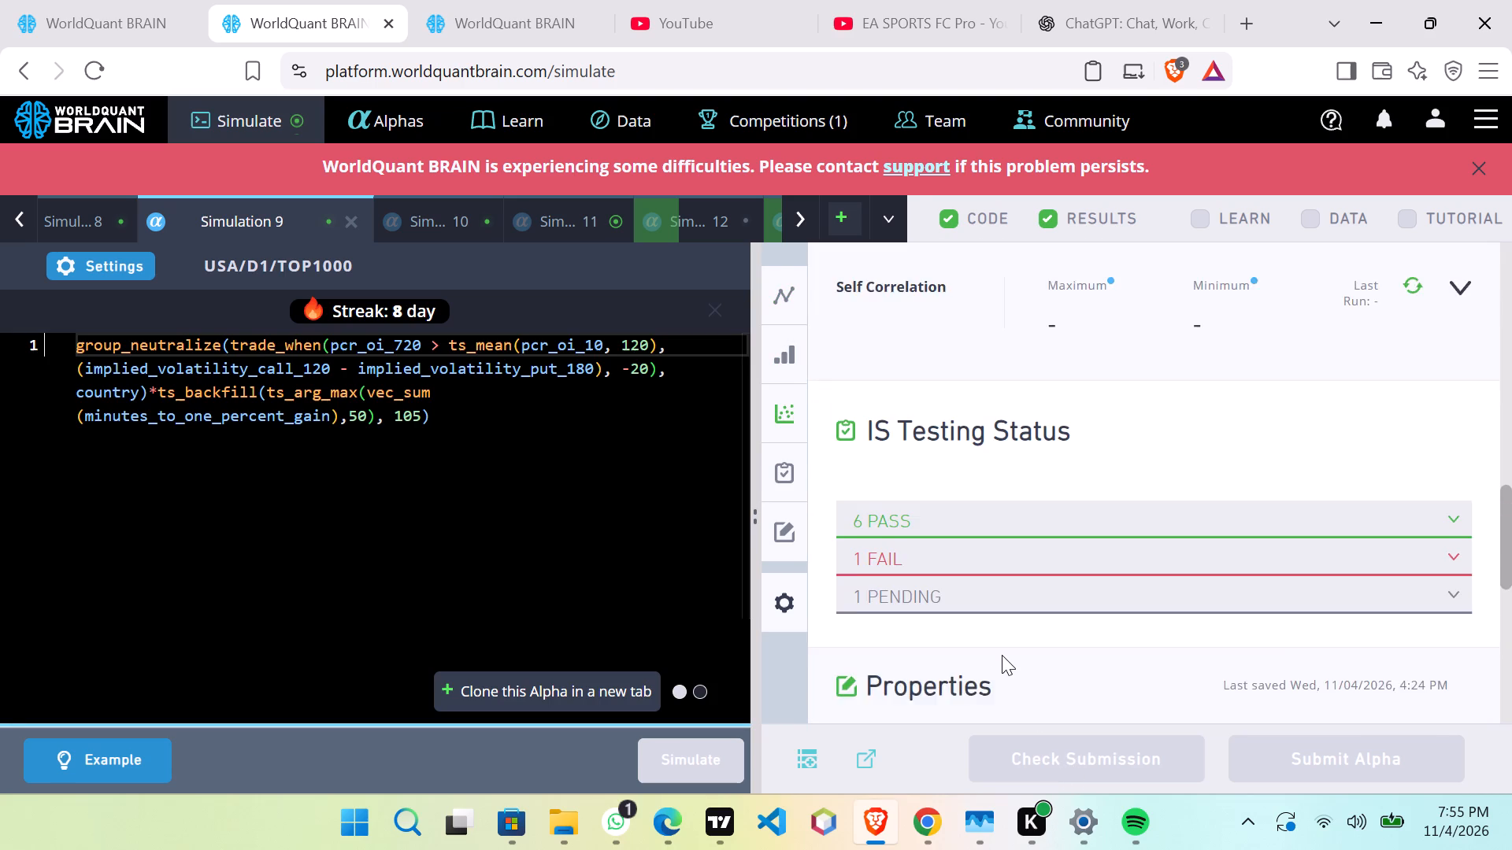
Check the IS Testing Status of Simulations 10 and 11, showing Simulation 11's test period.
left_click(456, 216)
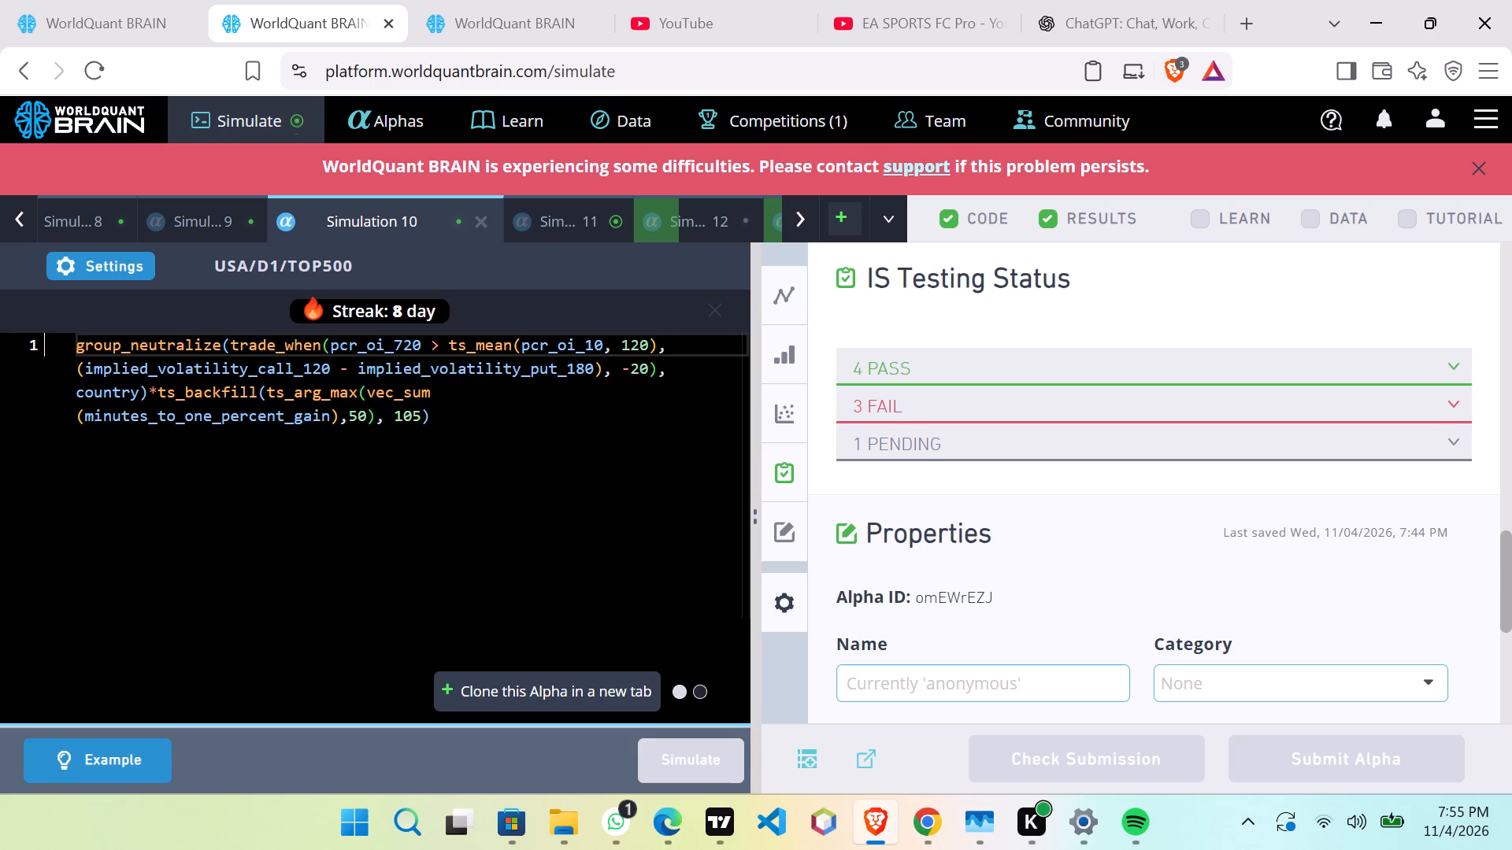
left_click(584, 198)
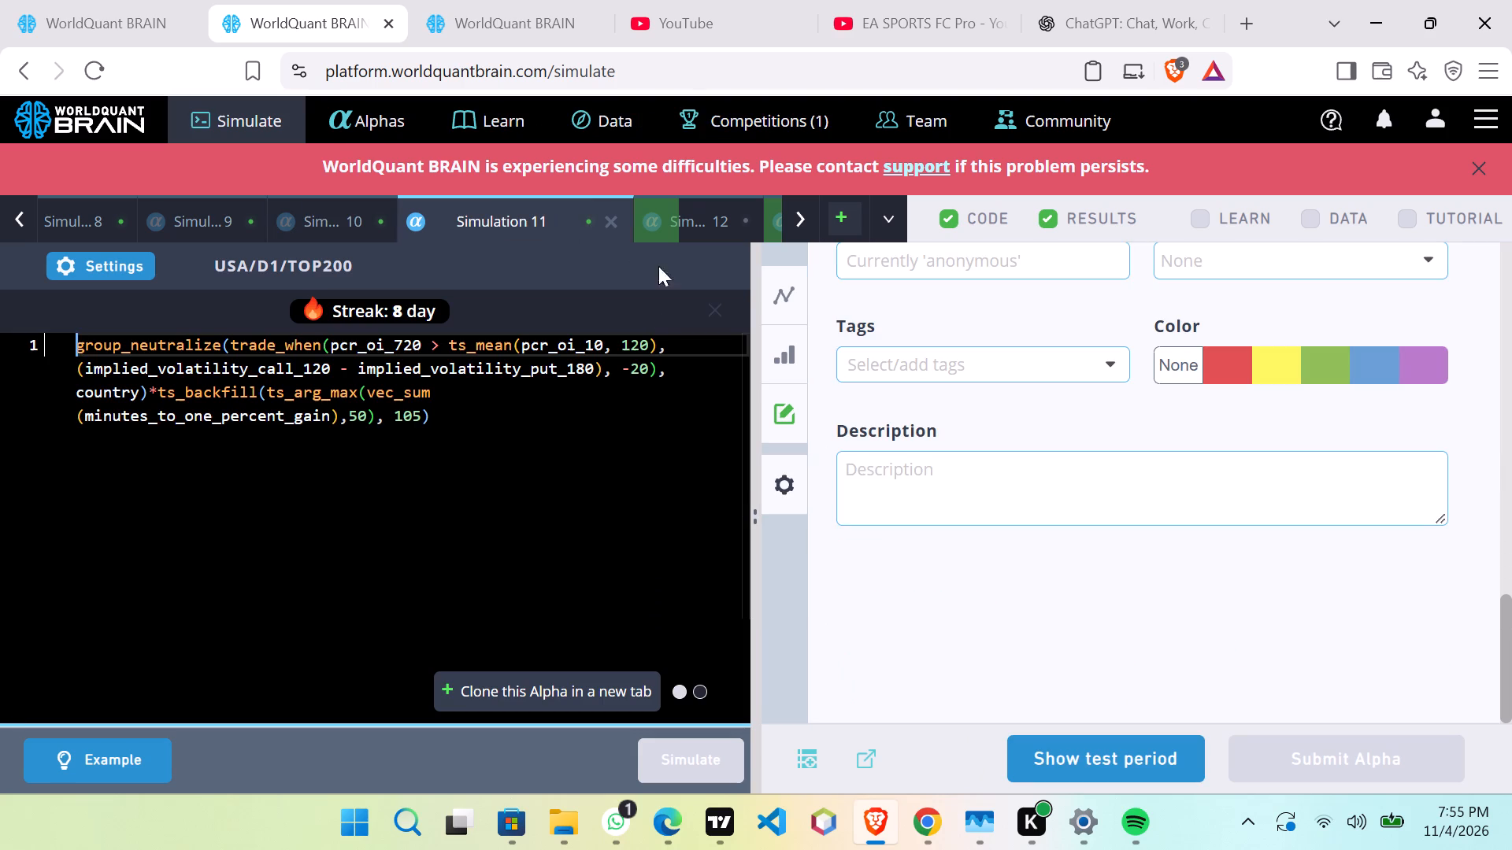
left_click(1106, 760)
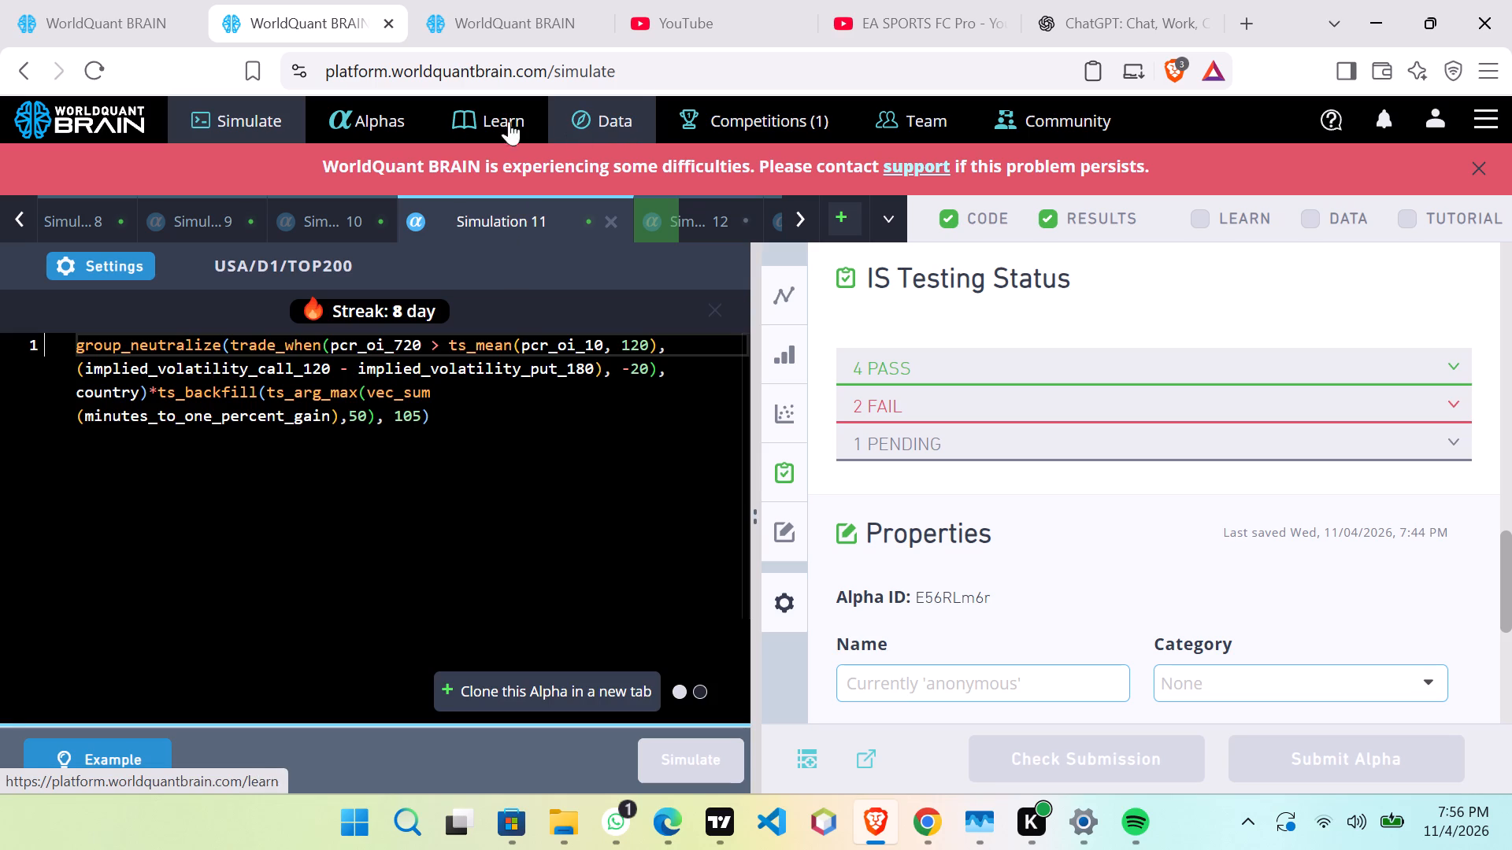
Open the list of submitted alphas.
left_click(388, 113)
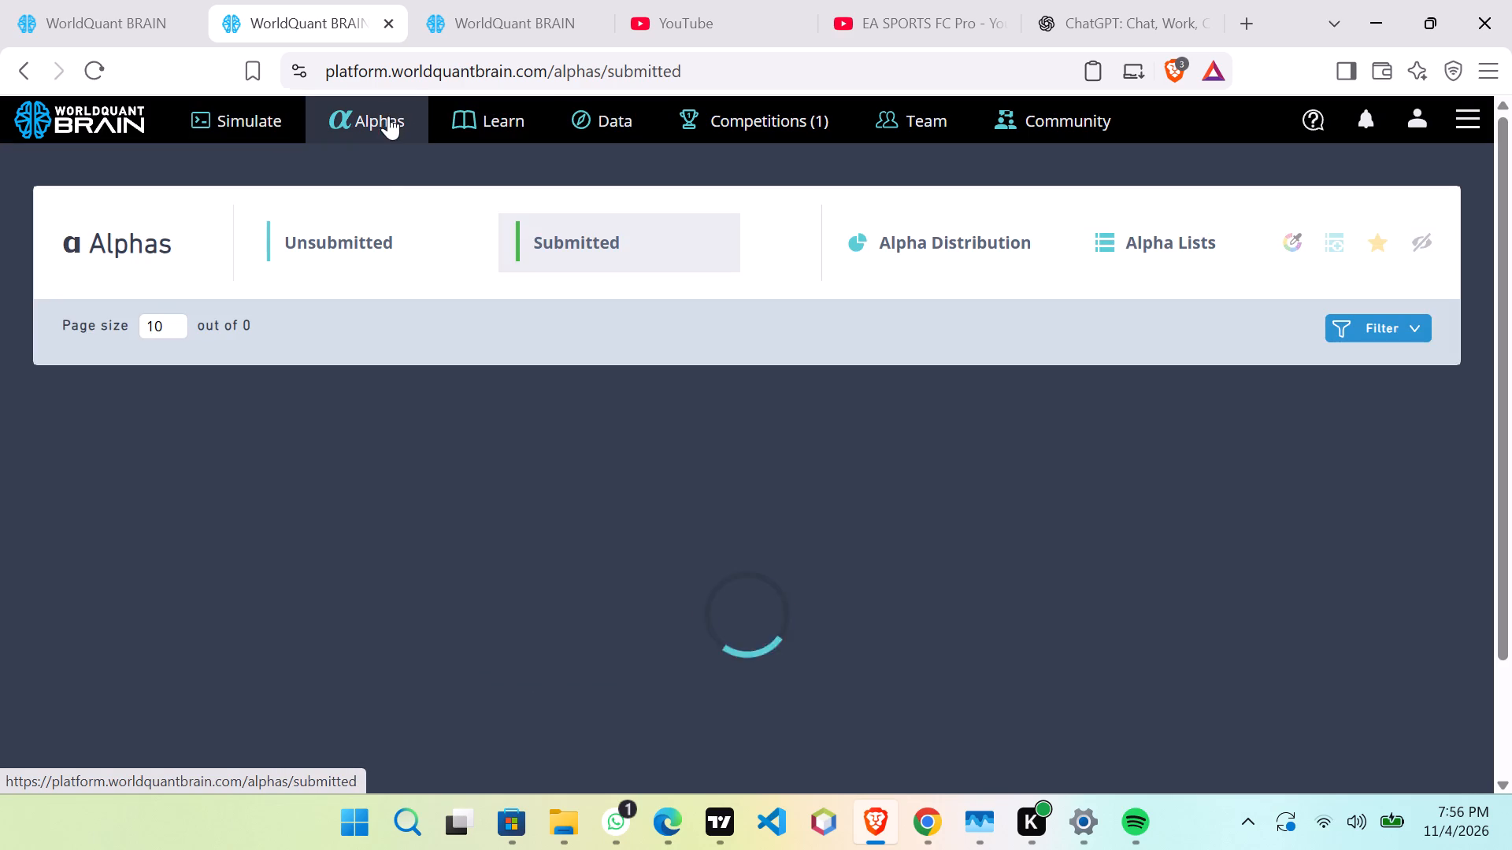
left_click(528, 242)
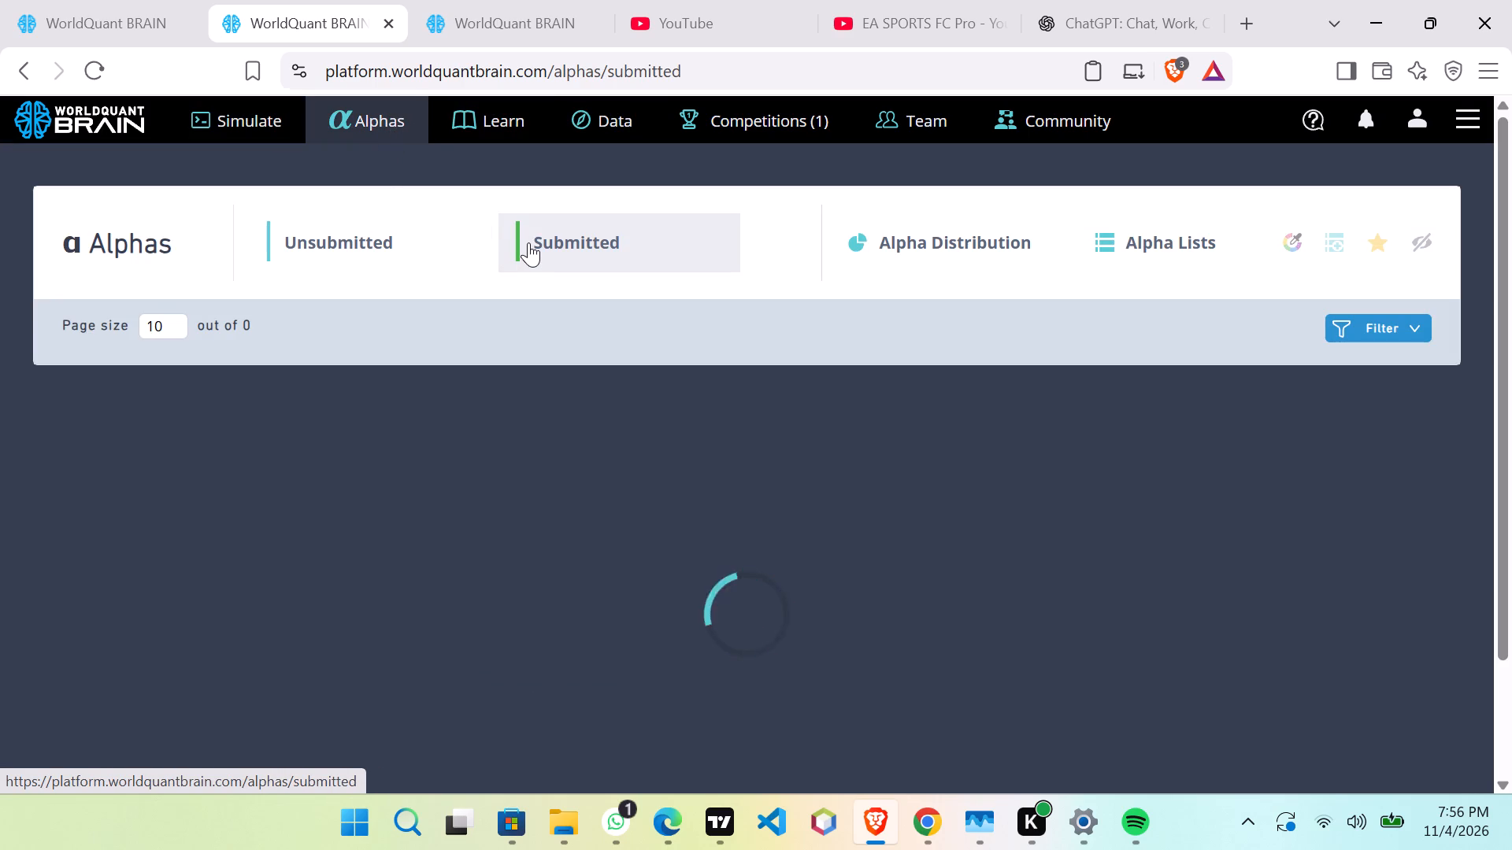
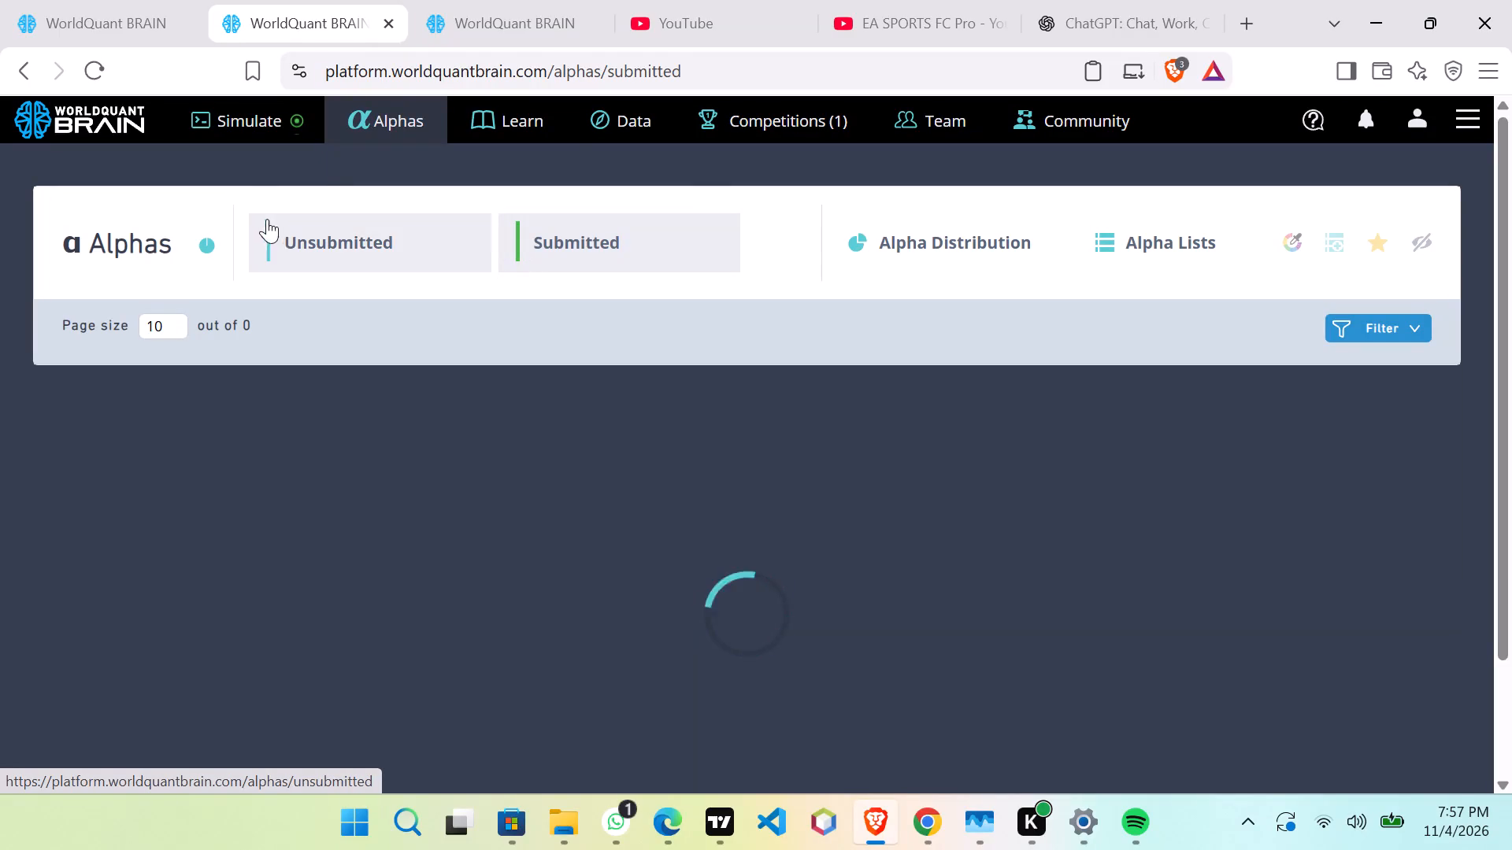
Return from the submitted alphas list to the simulation workspace.
left_click(250, 102)
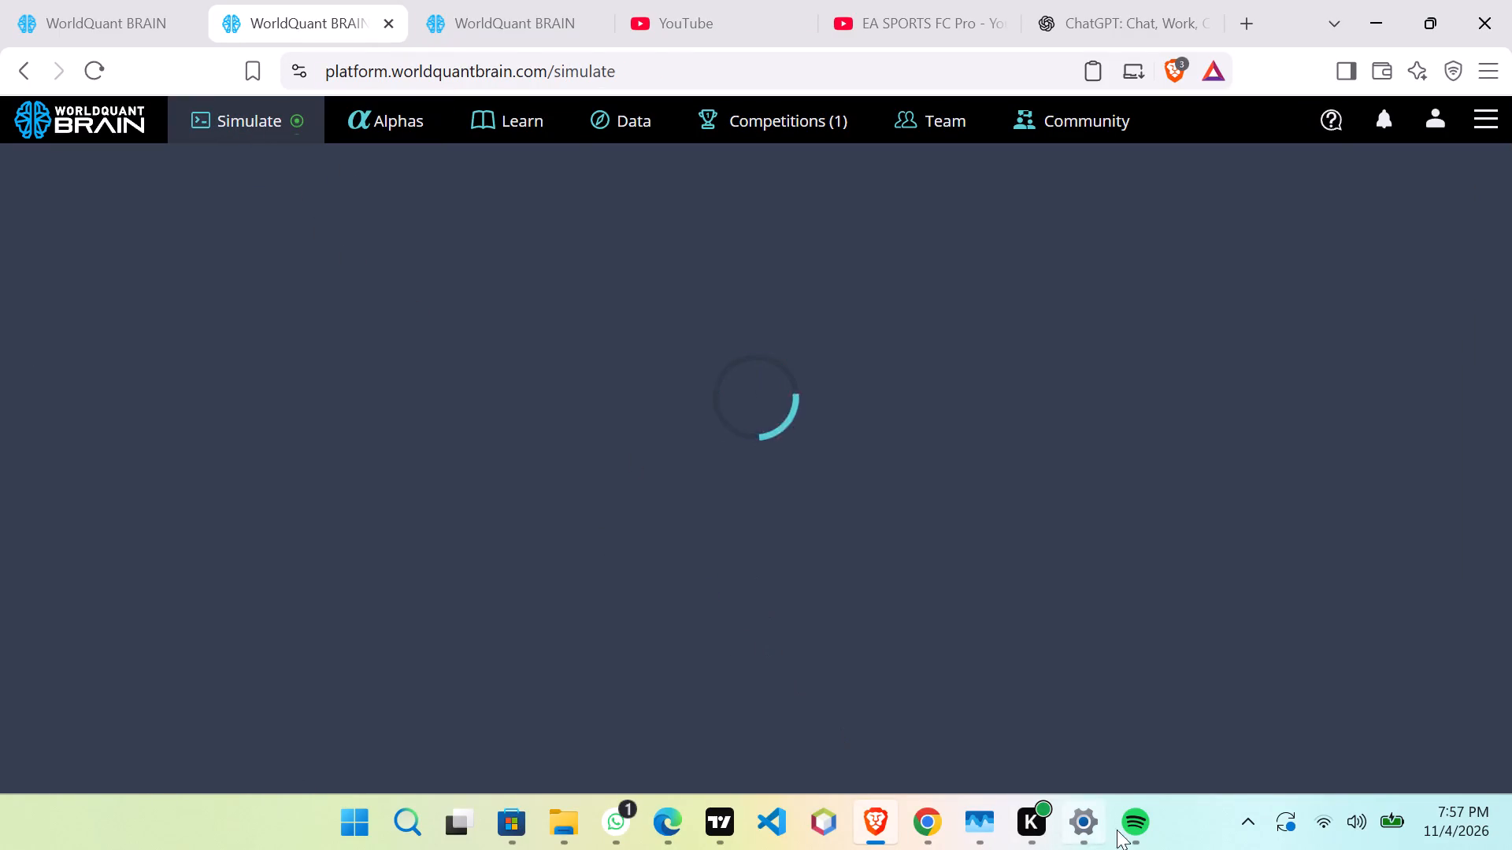
Check the Wi-Fi connection status and the list of available networks in the system's quick settings.
left_click(1320, 819)
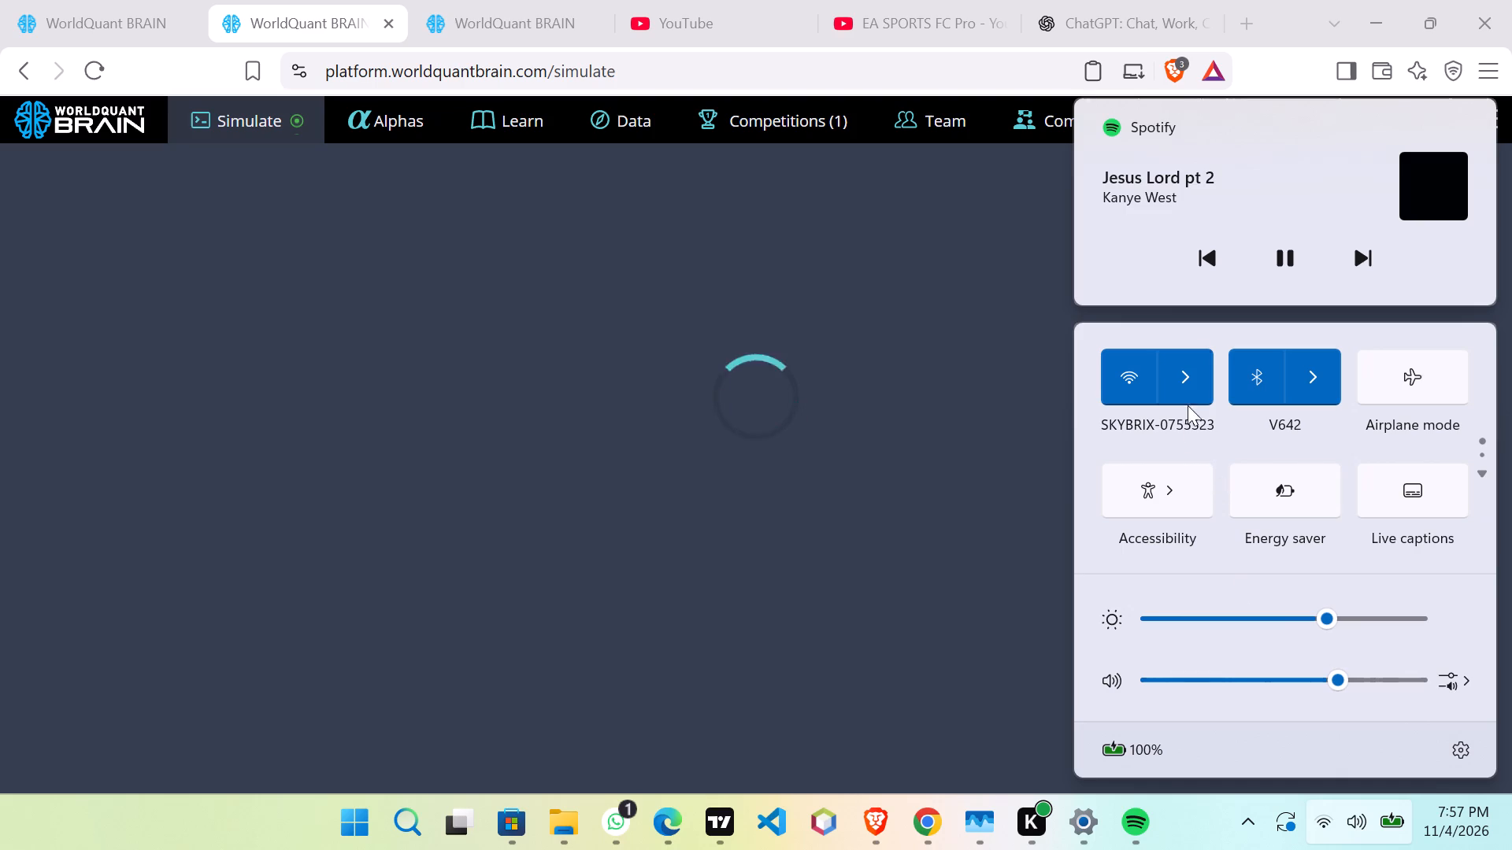
left_click(1188, 377)
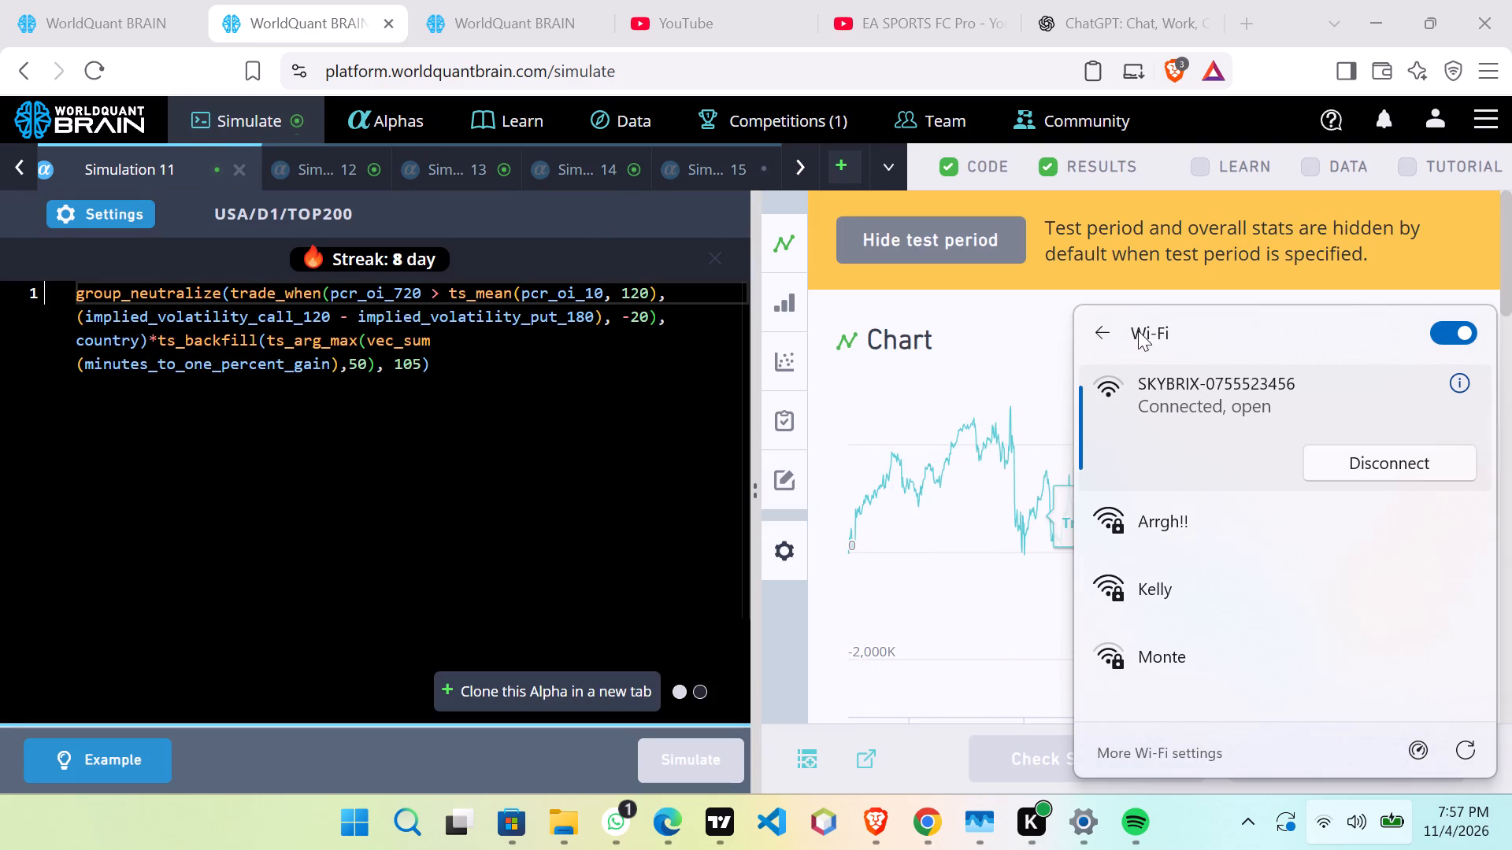
left_click(1110, 334)
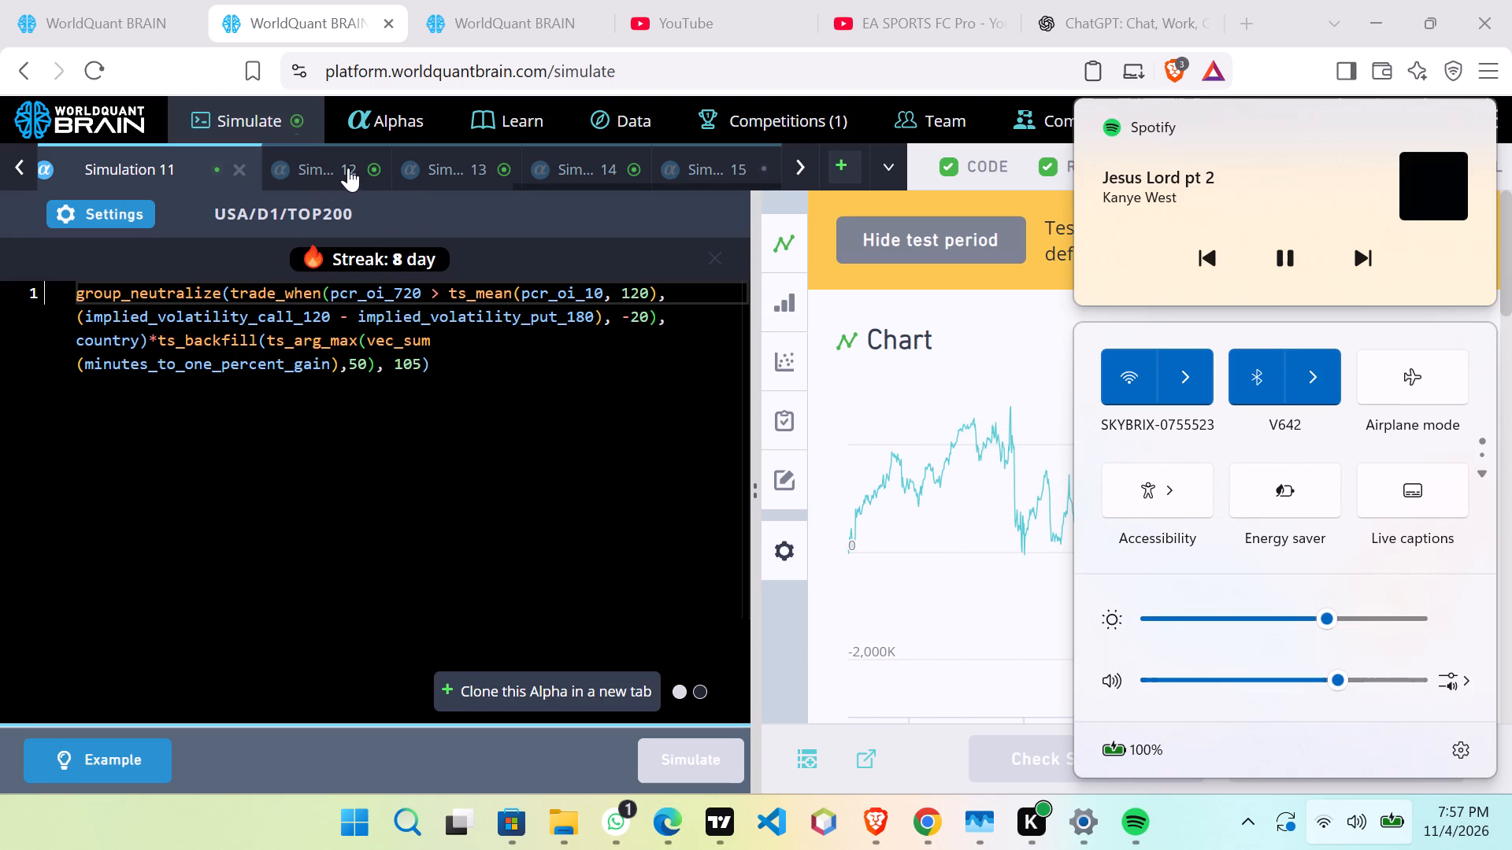
Reopen the list of submitted alphas from the simulation workspace.
left_click(406, 102)
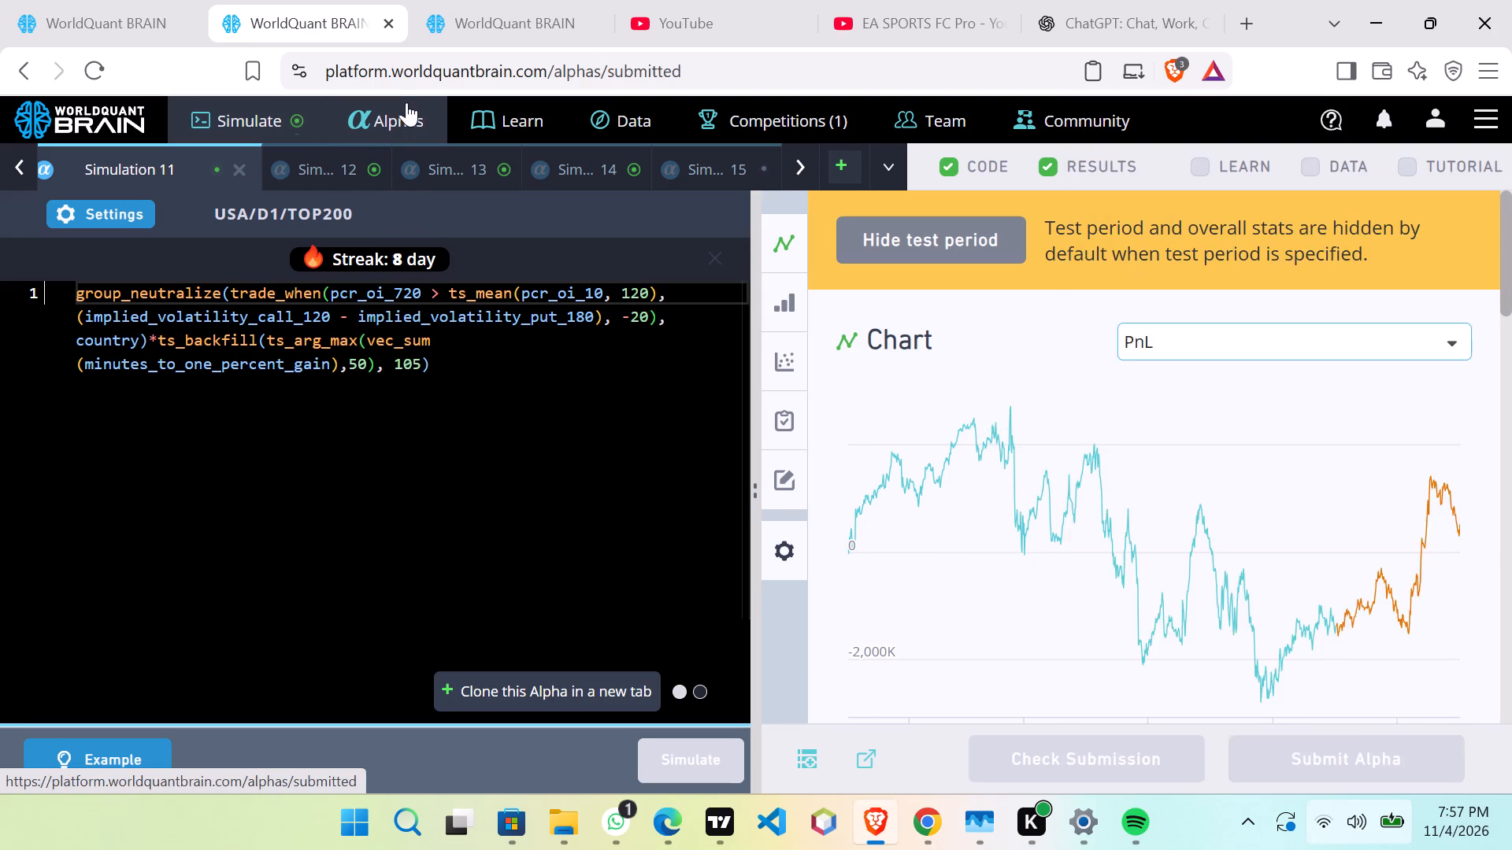
Examine both pages of the submitted alphas list and return to its first page.
left_click(586, 230)
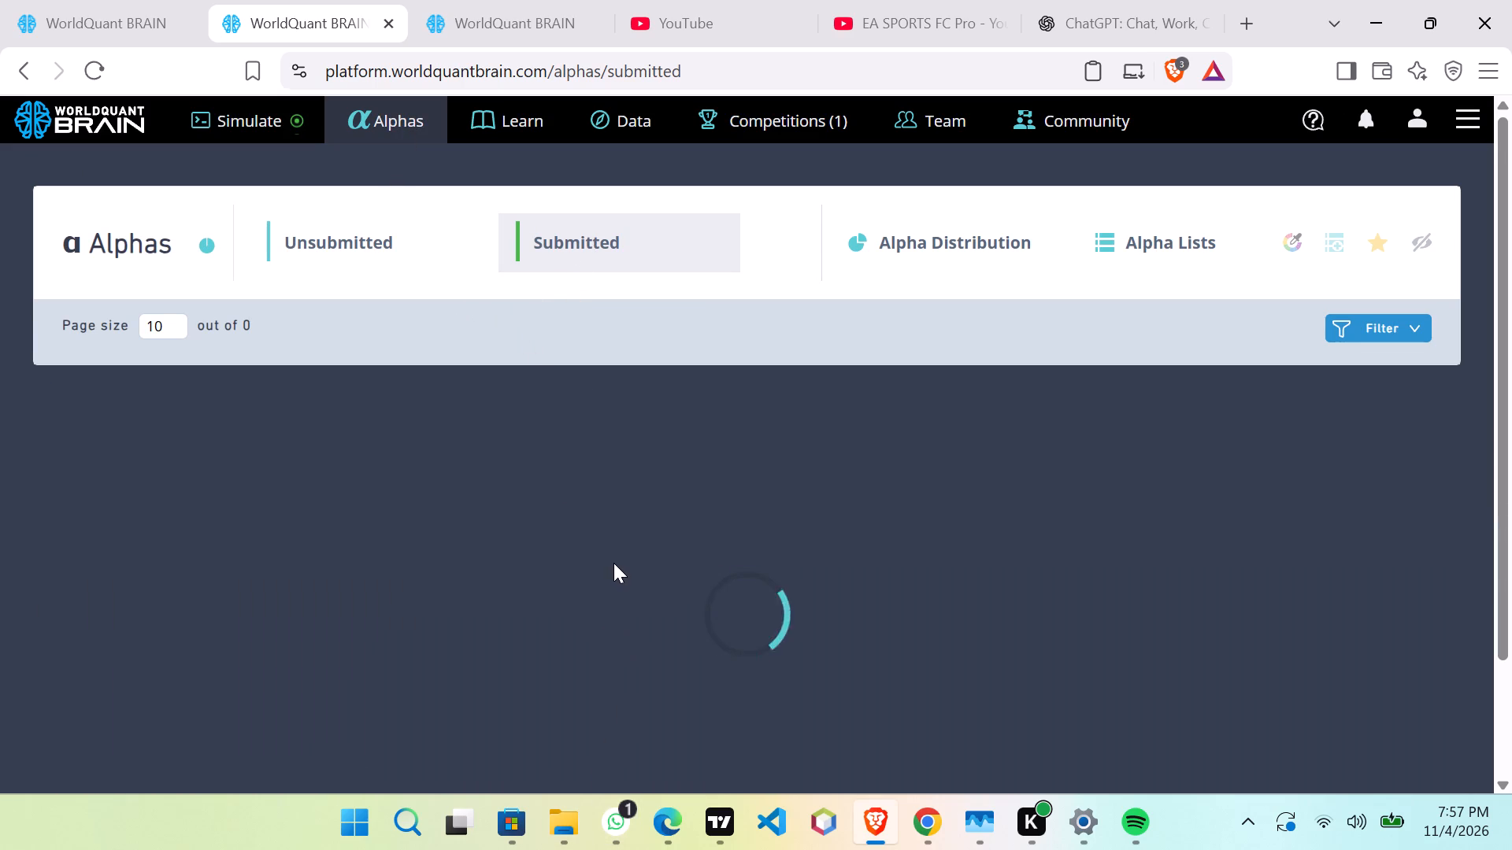
left_click(589, 237)
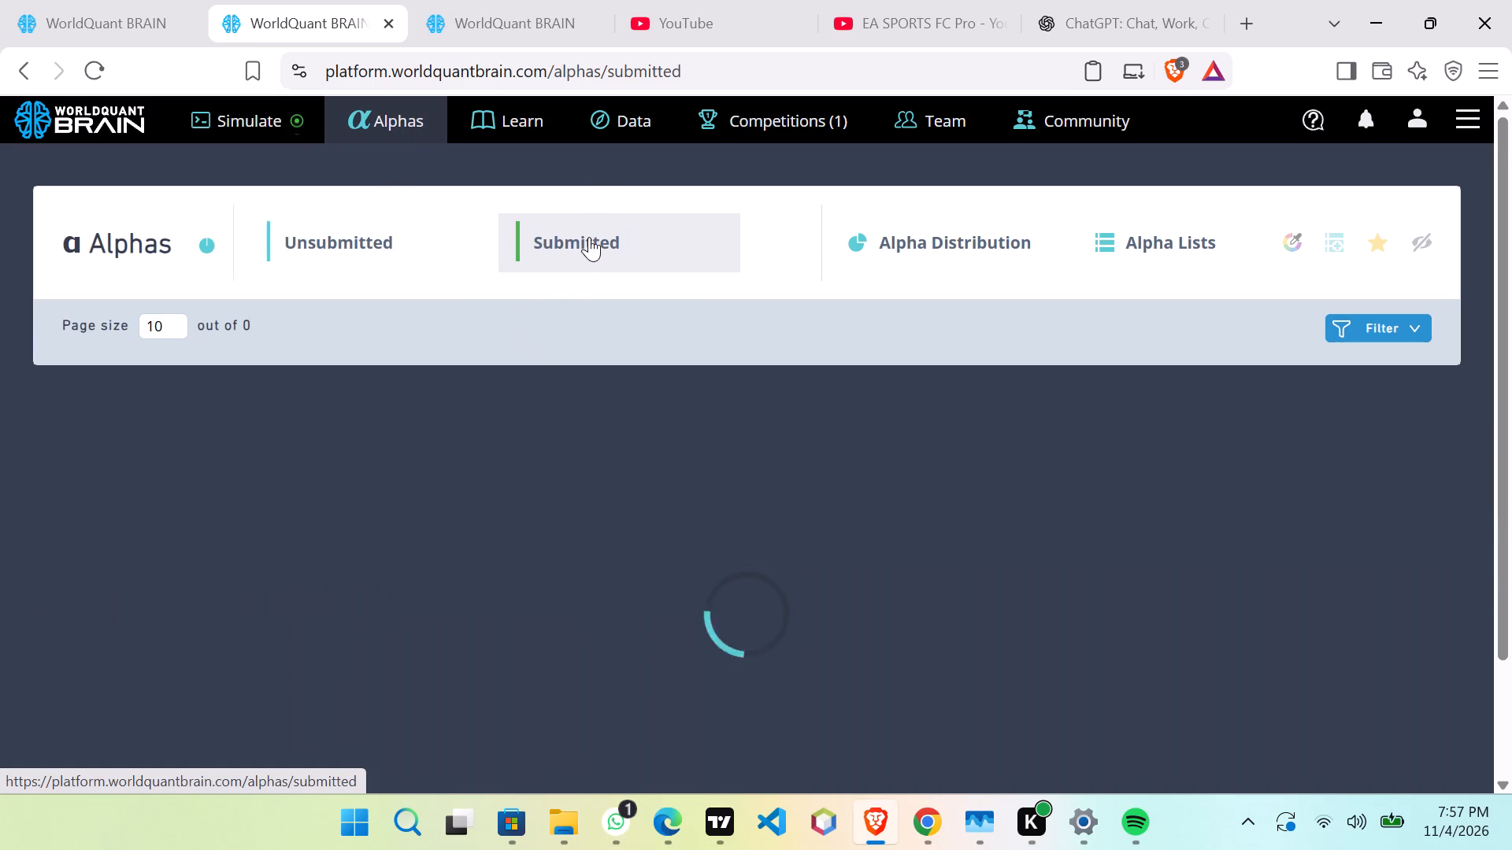
scroll(582, 501, "down", 1)
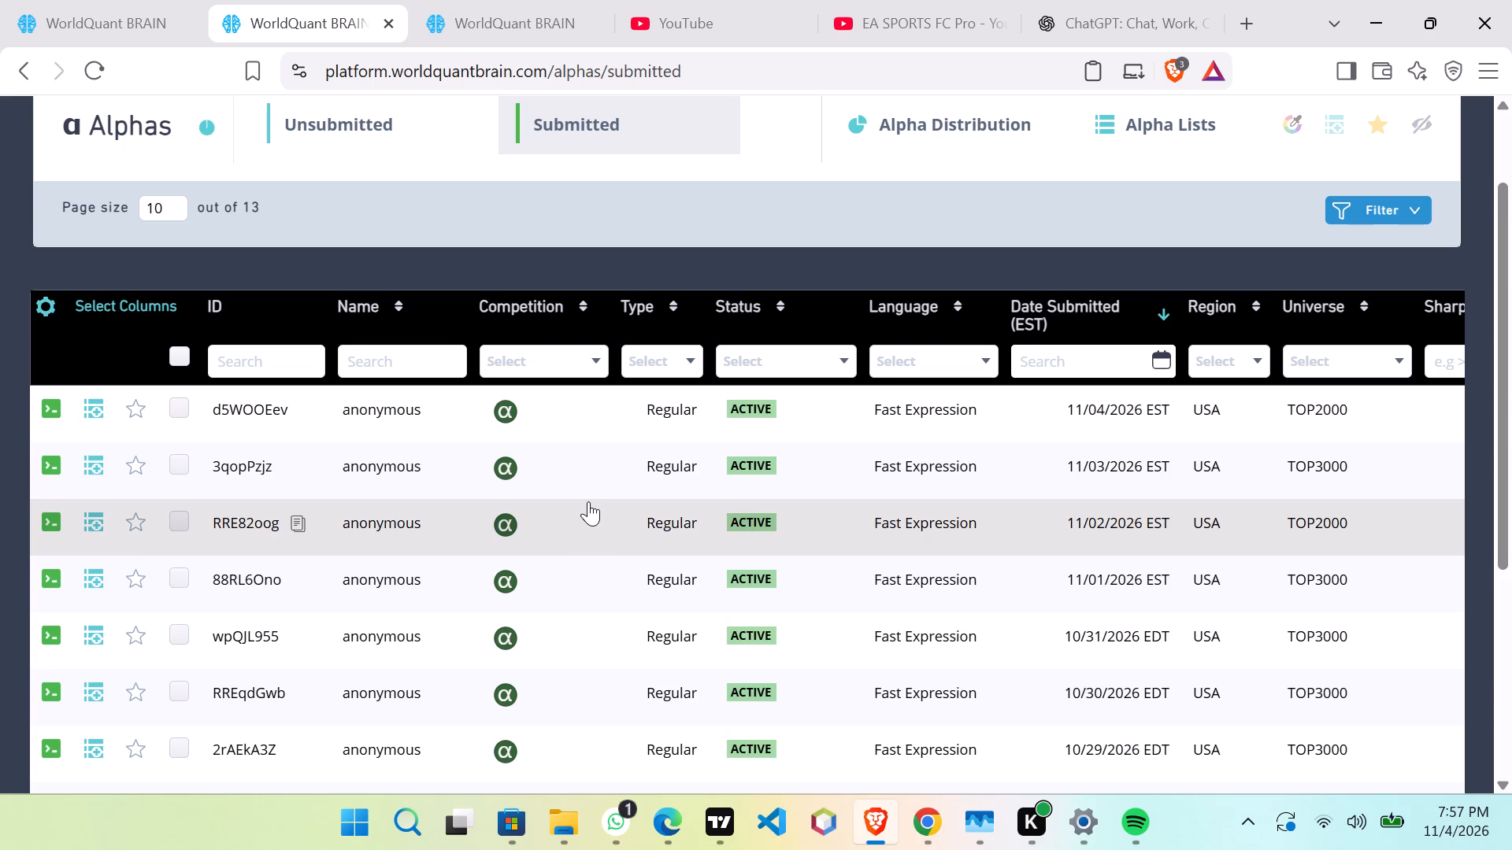
scroll(584, 530, "down", 6)
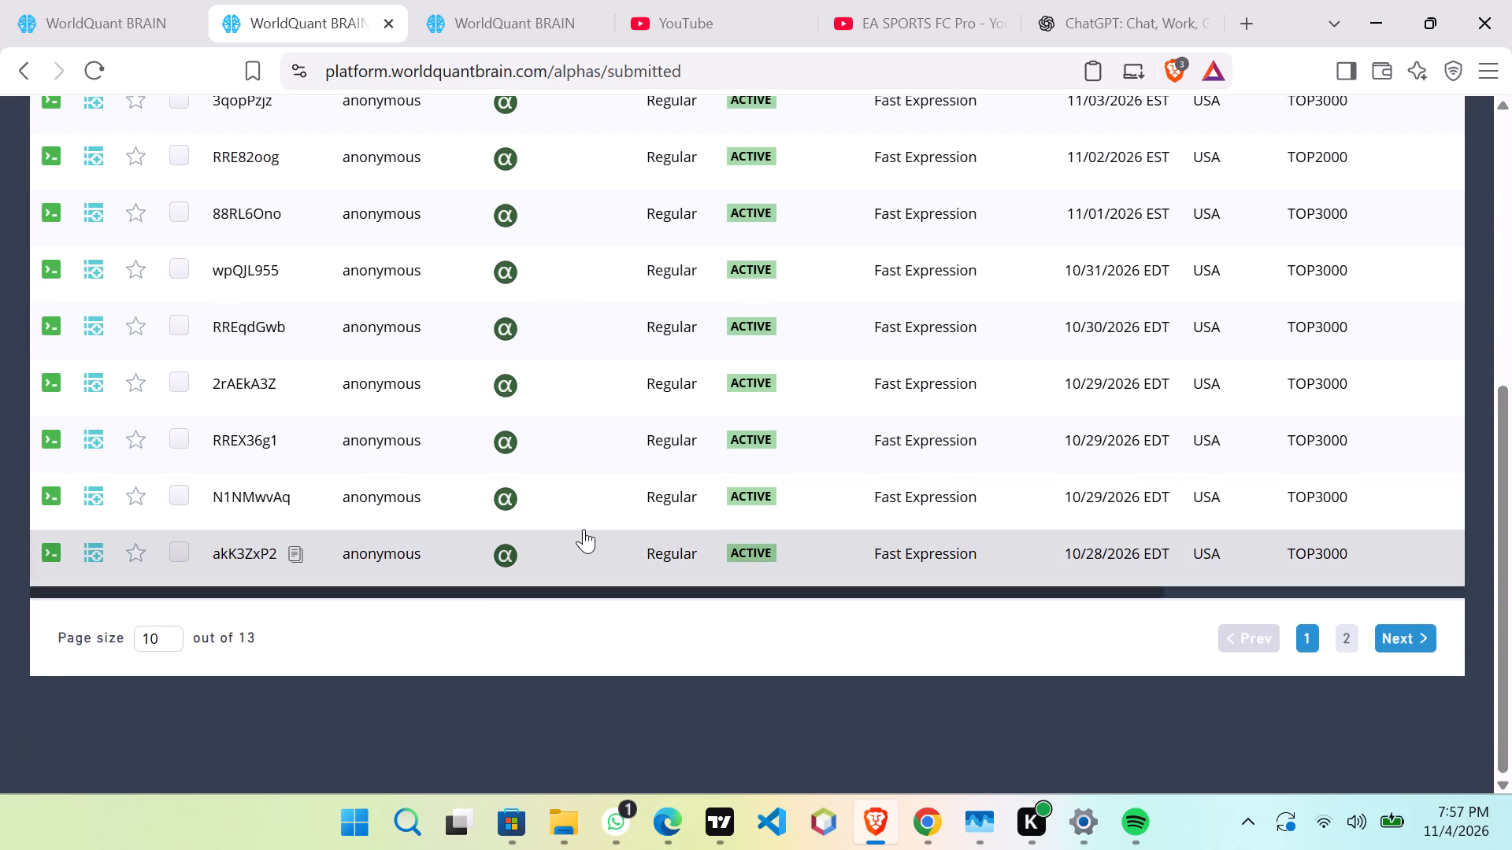
scroll(584, 529, "up", 2)
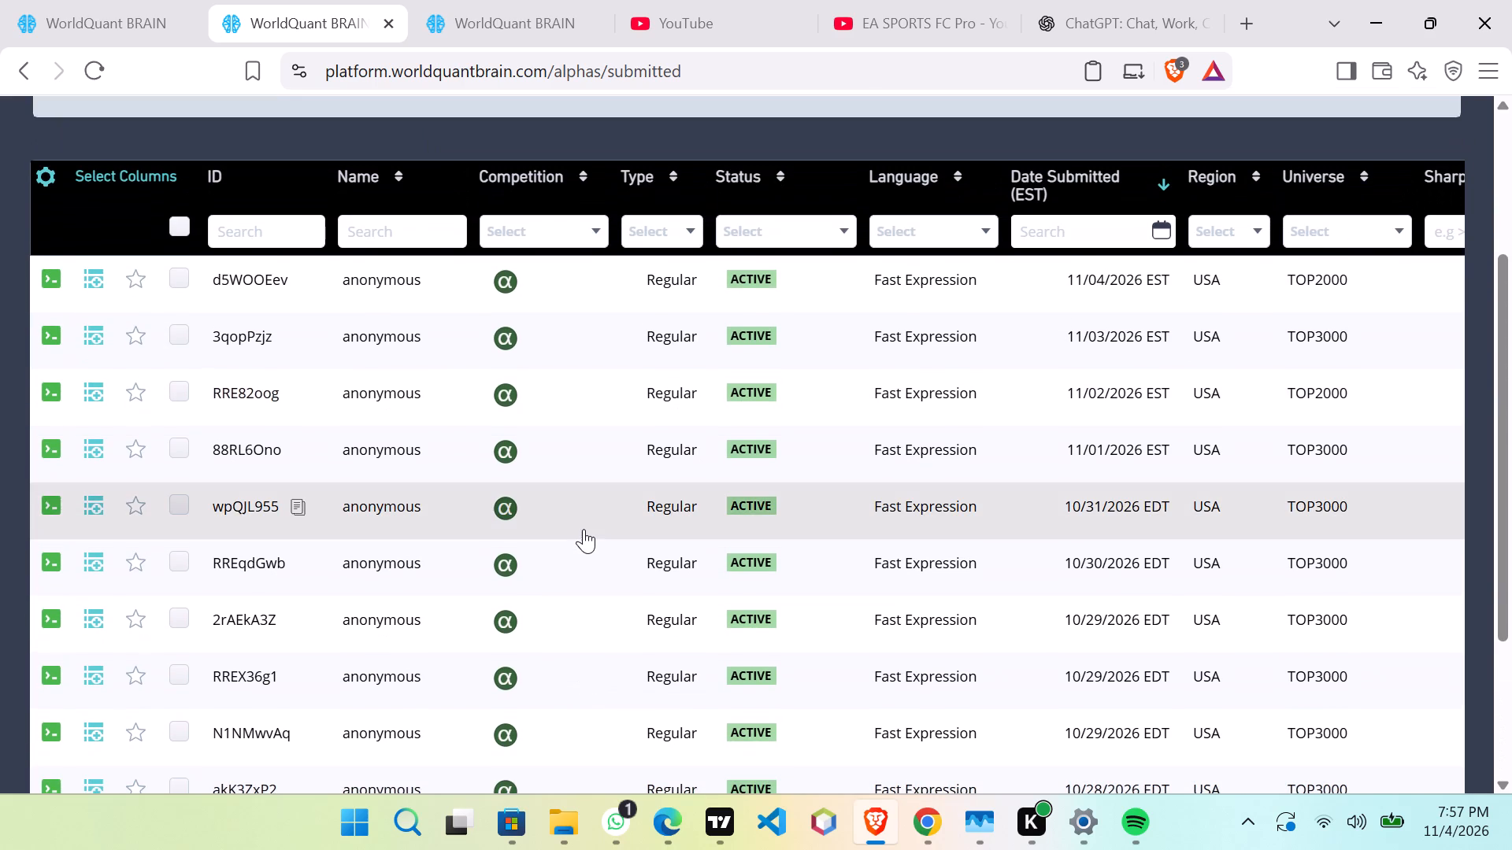
scroll(584, 529, "down", 1)
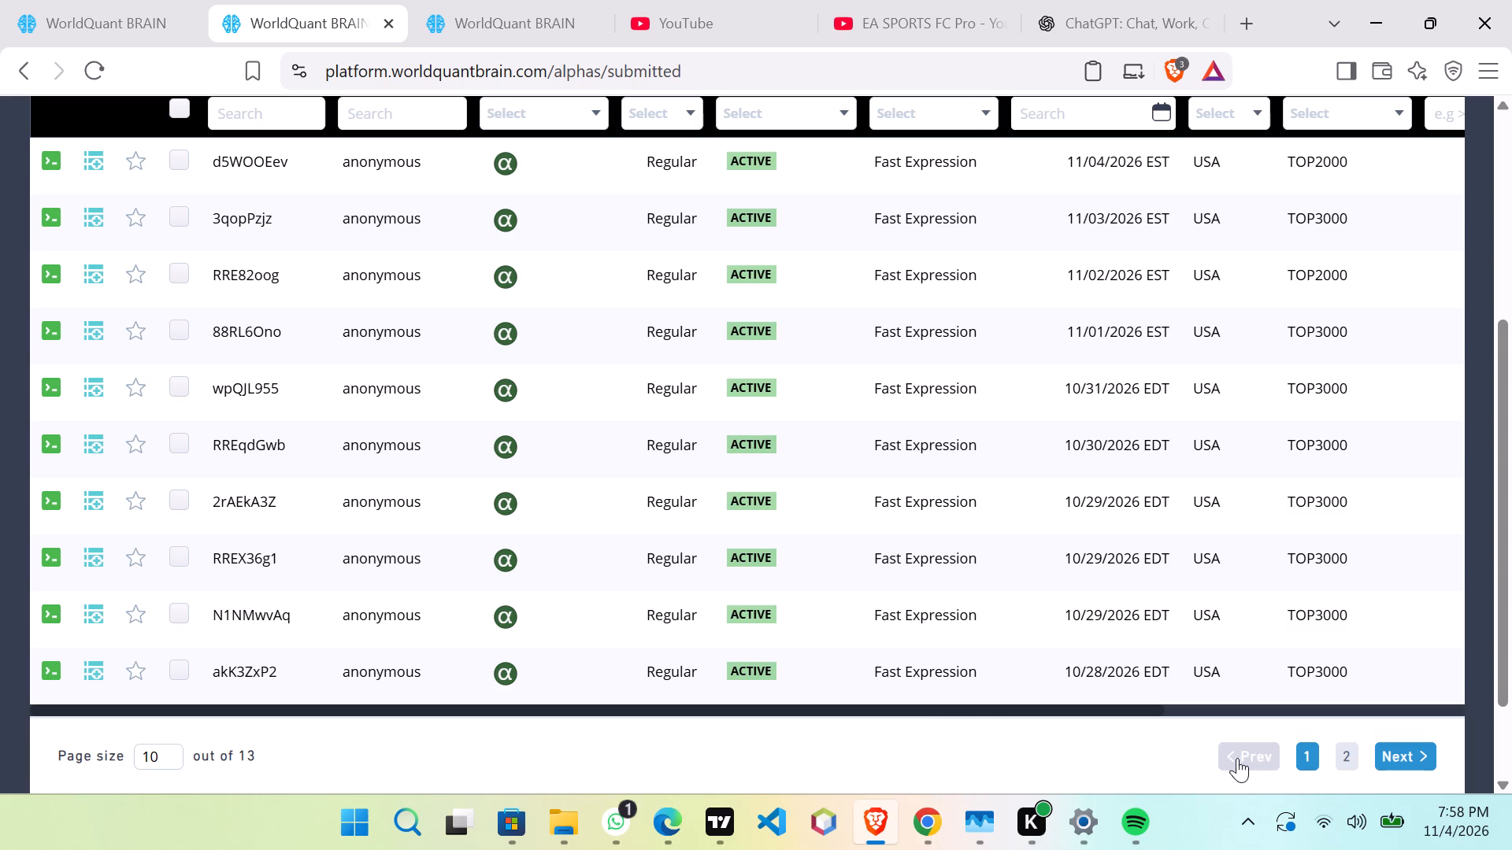
left_click(1381, 751)
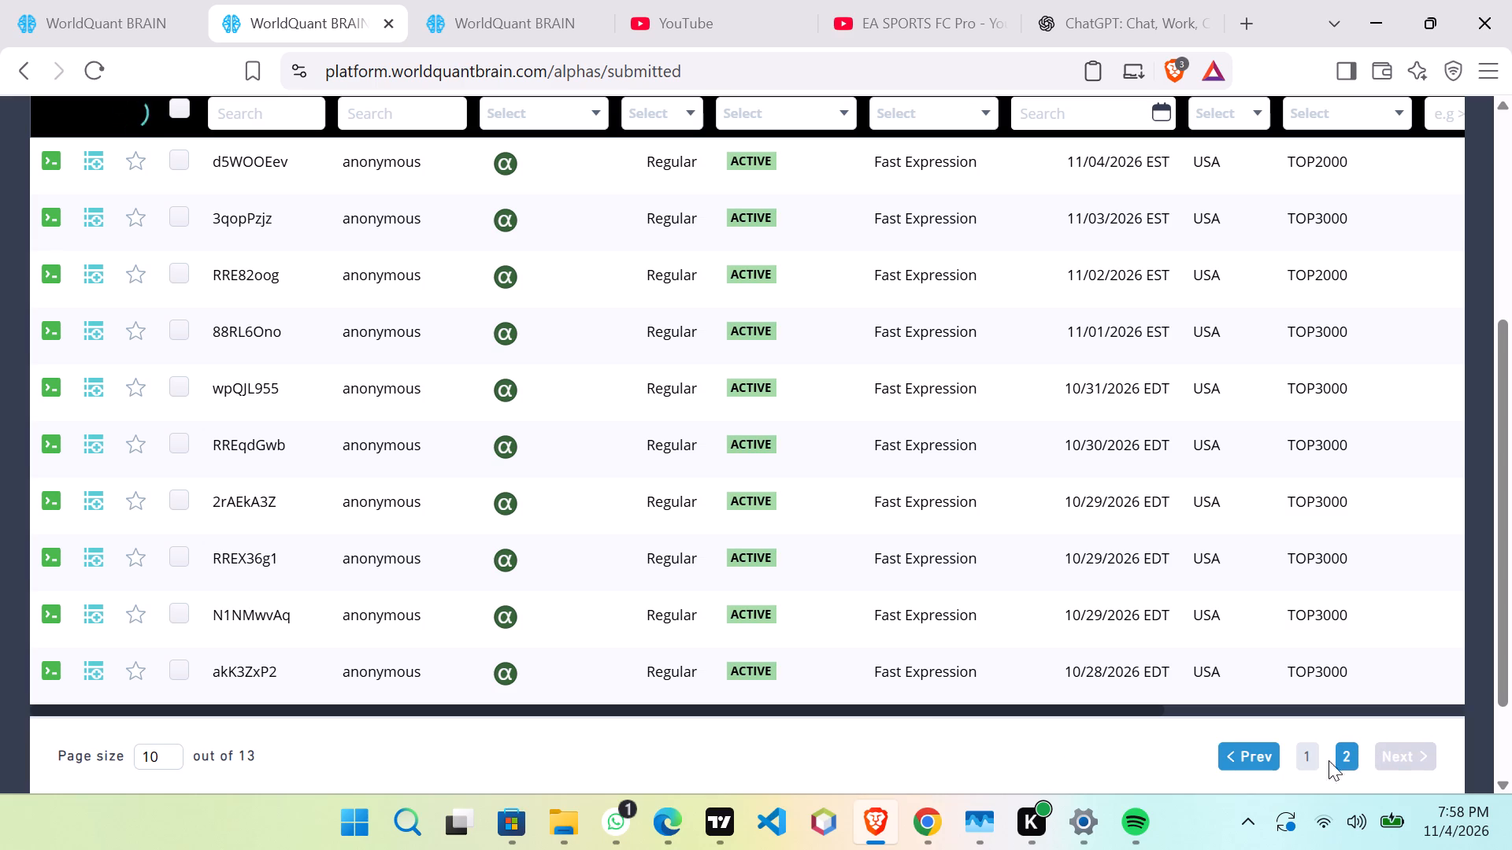
left_click(1298, 757)
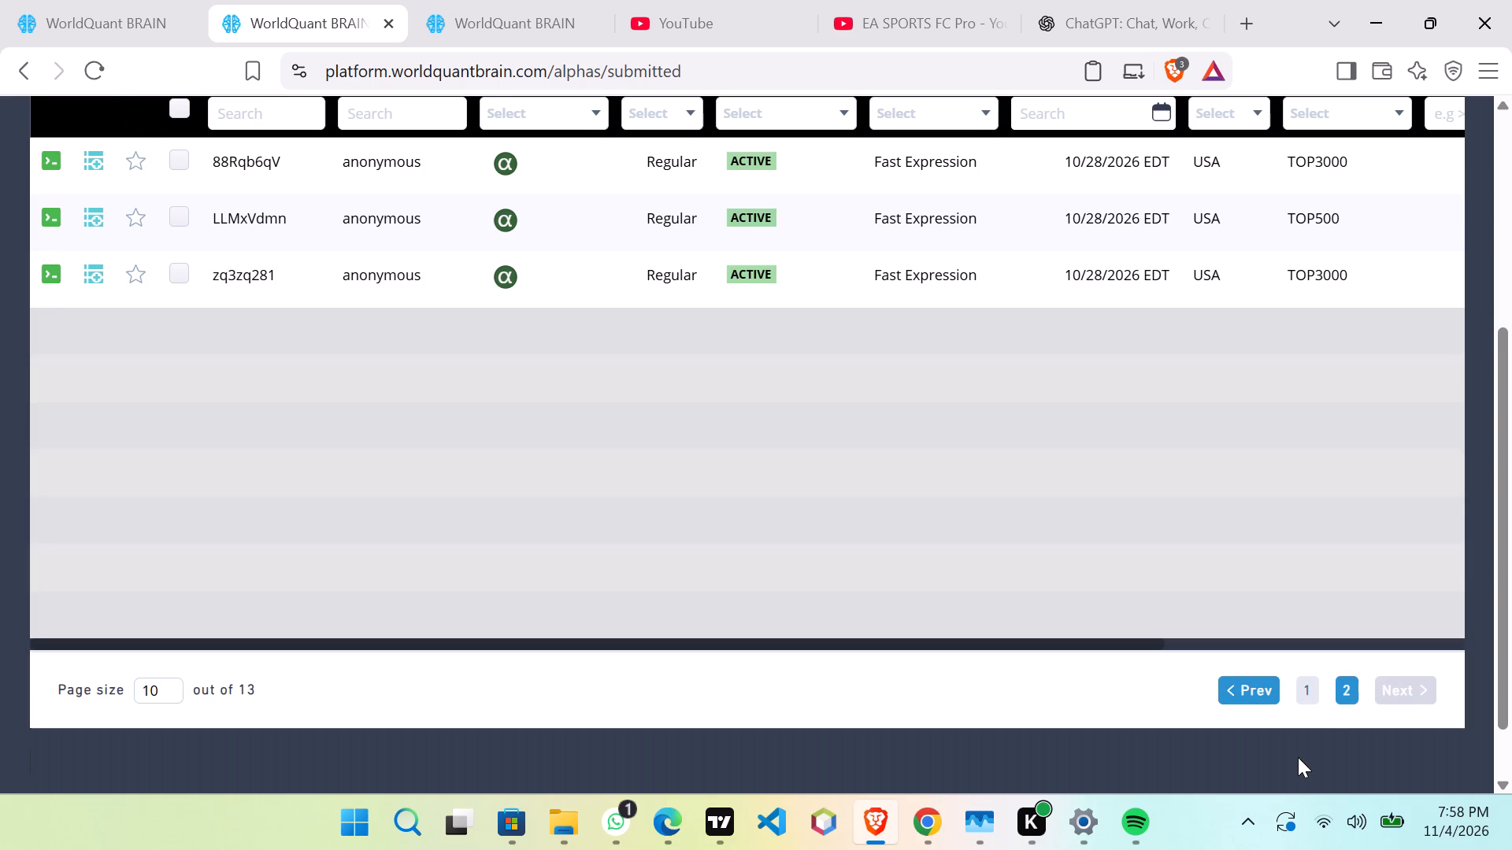
left_click(1350, 686)
scroll(628, 411, "up", 2)
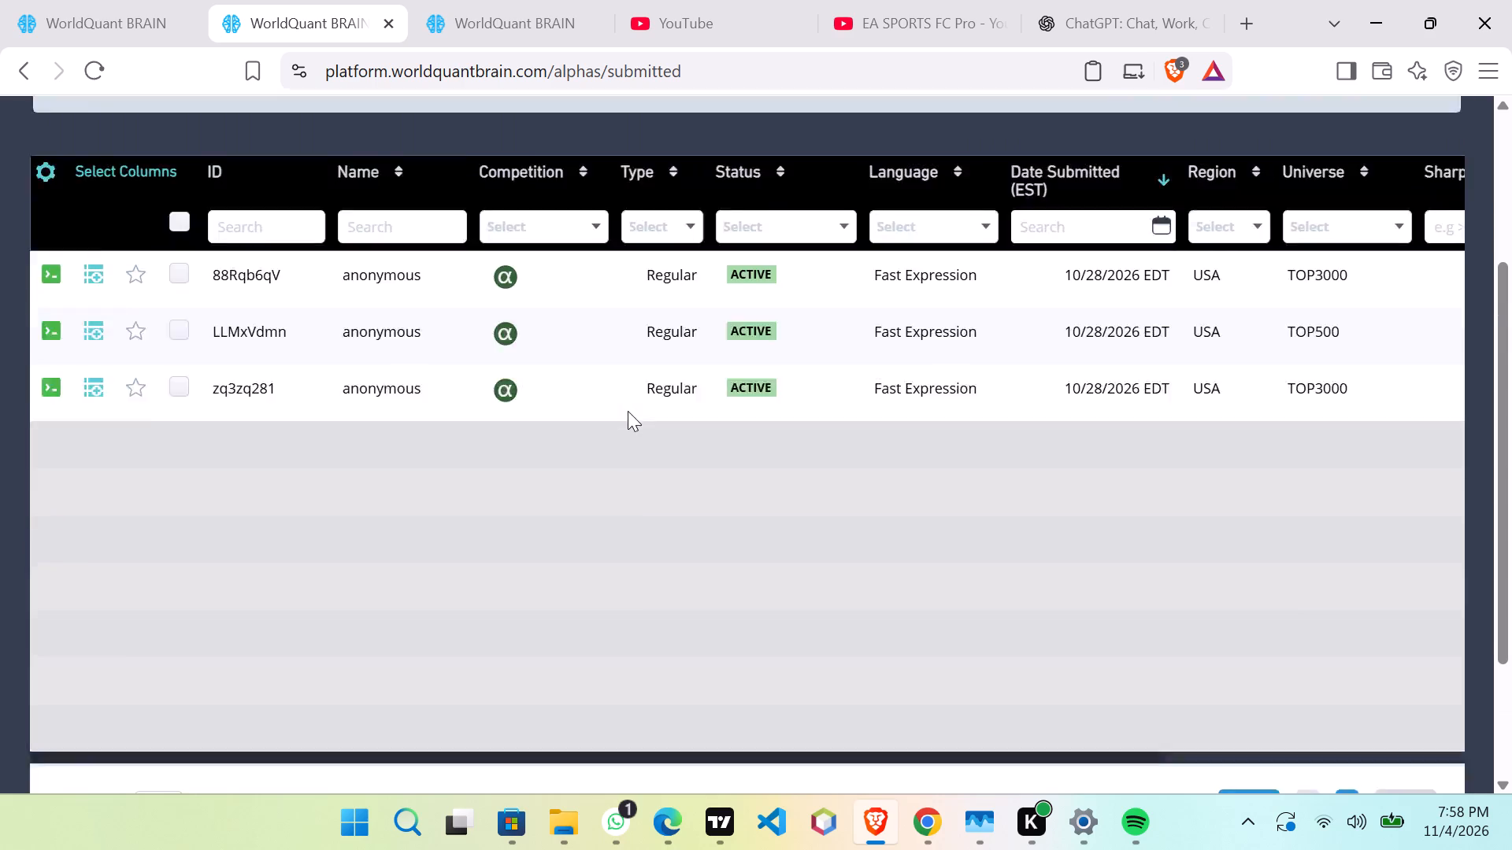
scroll(628, 411, "up", 6)
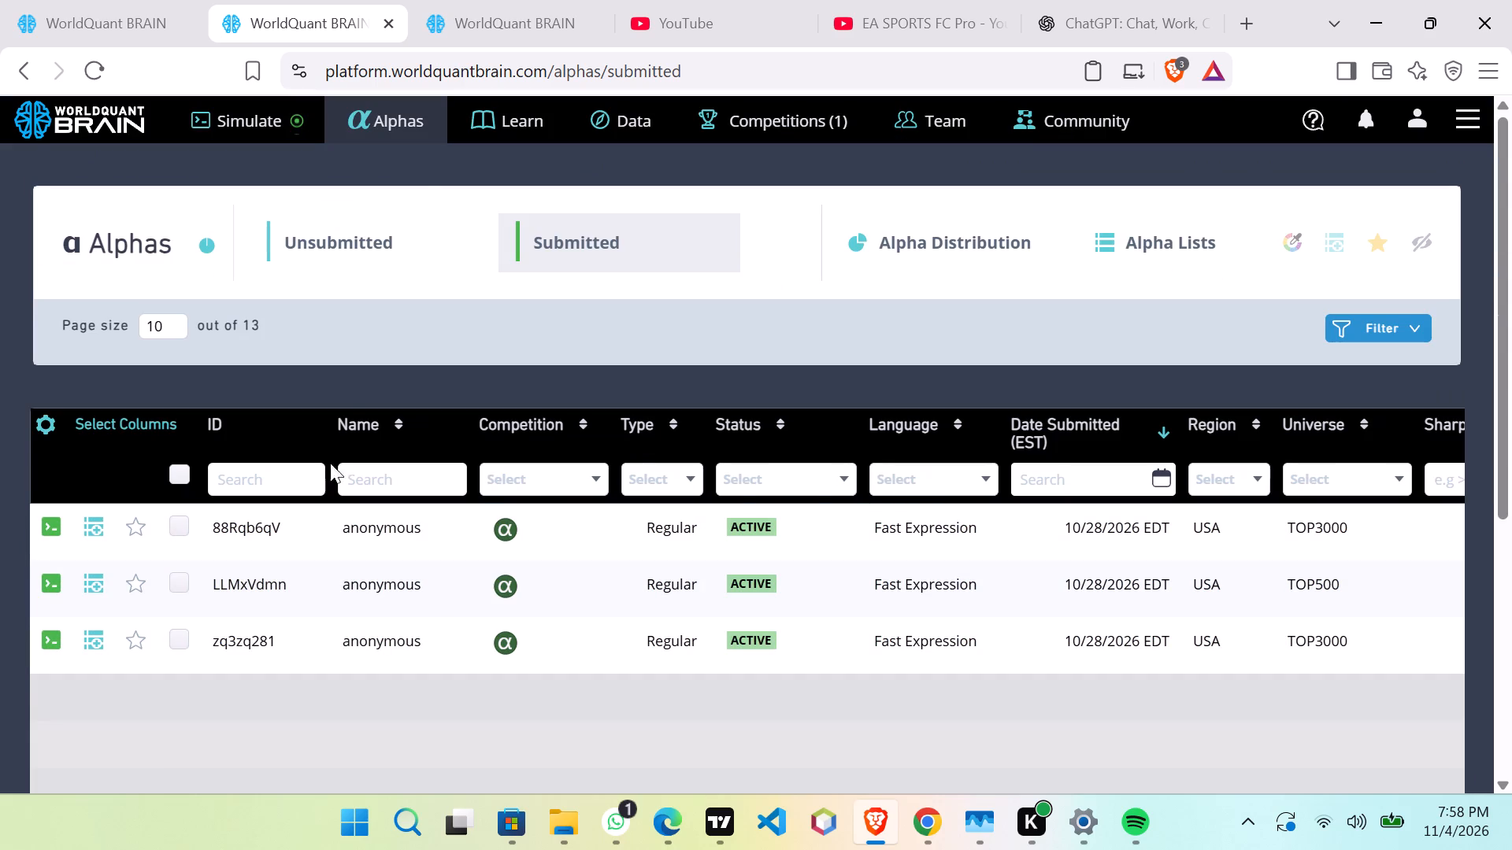
scroll(526, 405, "down", 4)
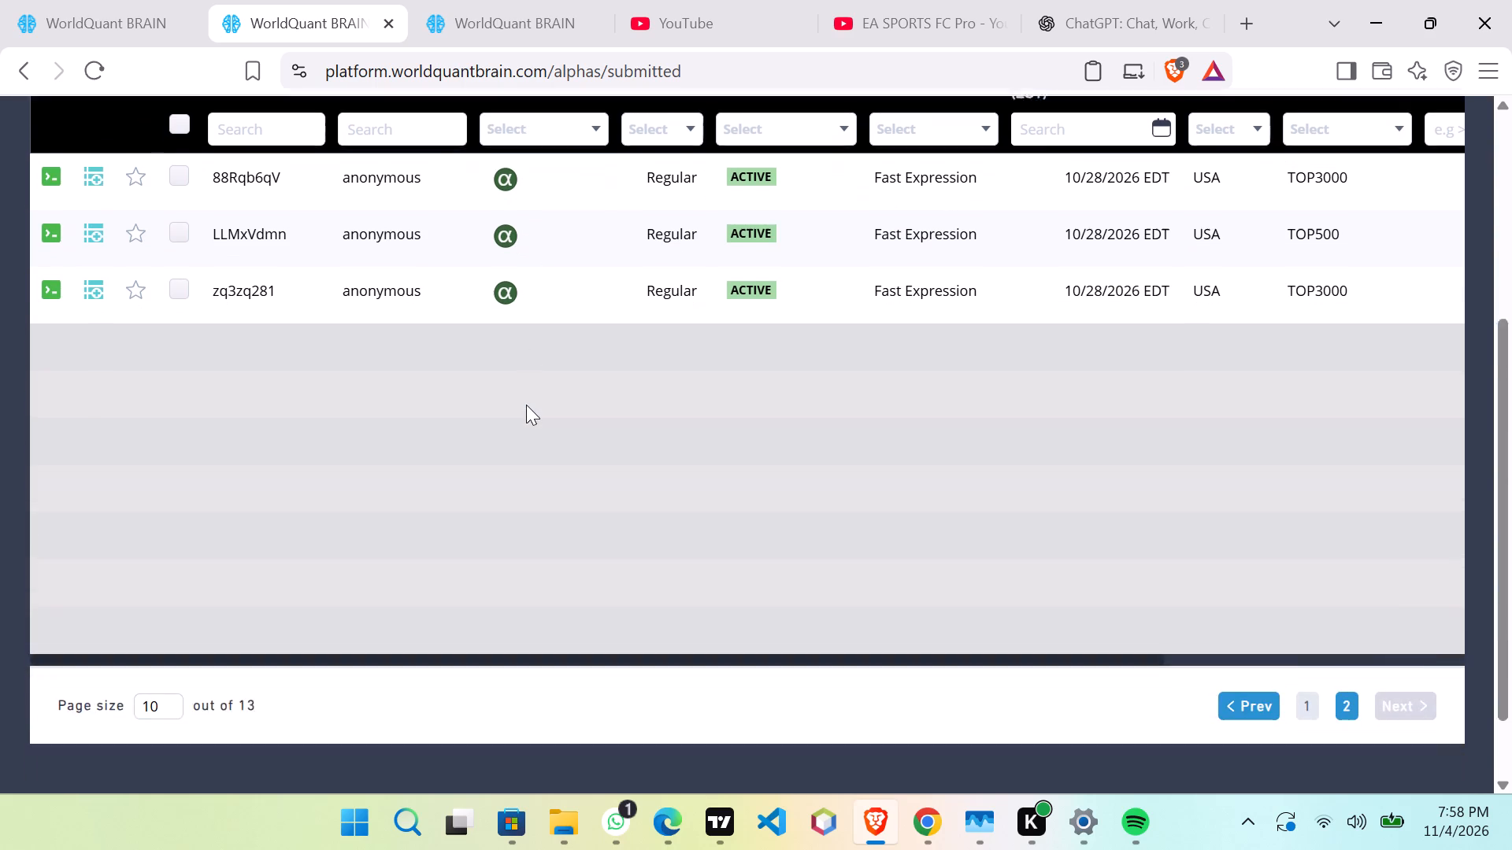
scroll(526, 405, "down", 1)
left_click(1236, 612)
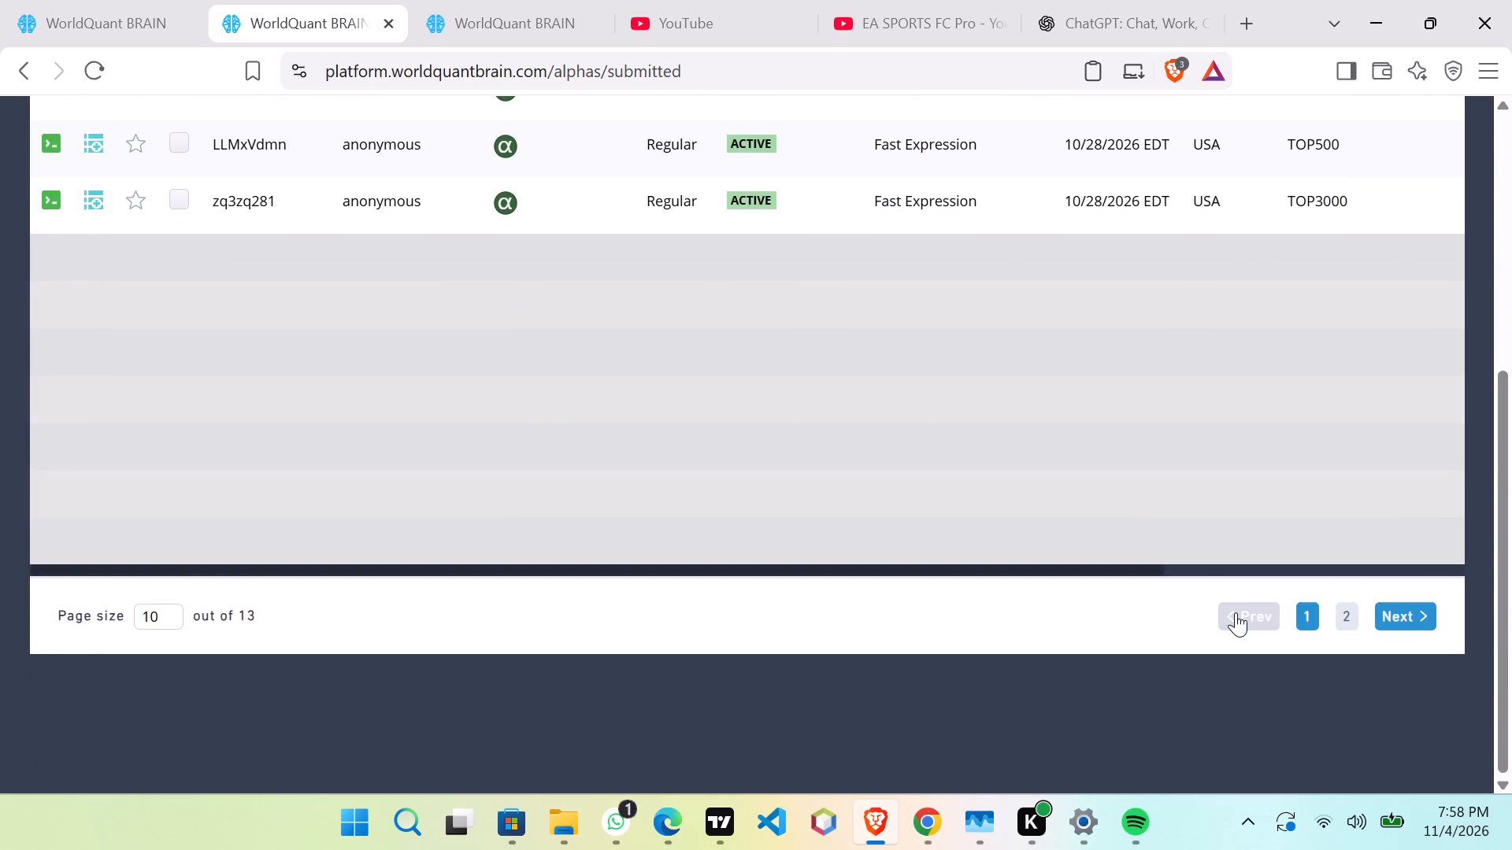
scroll(699, 420, "up", 3)
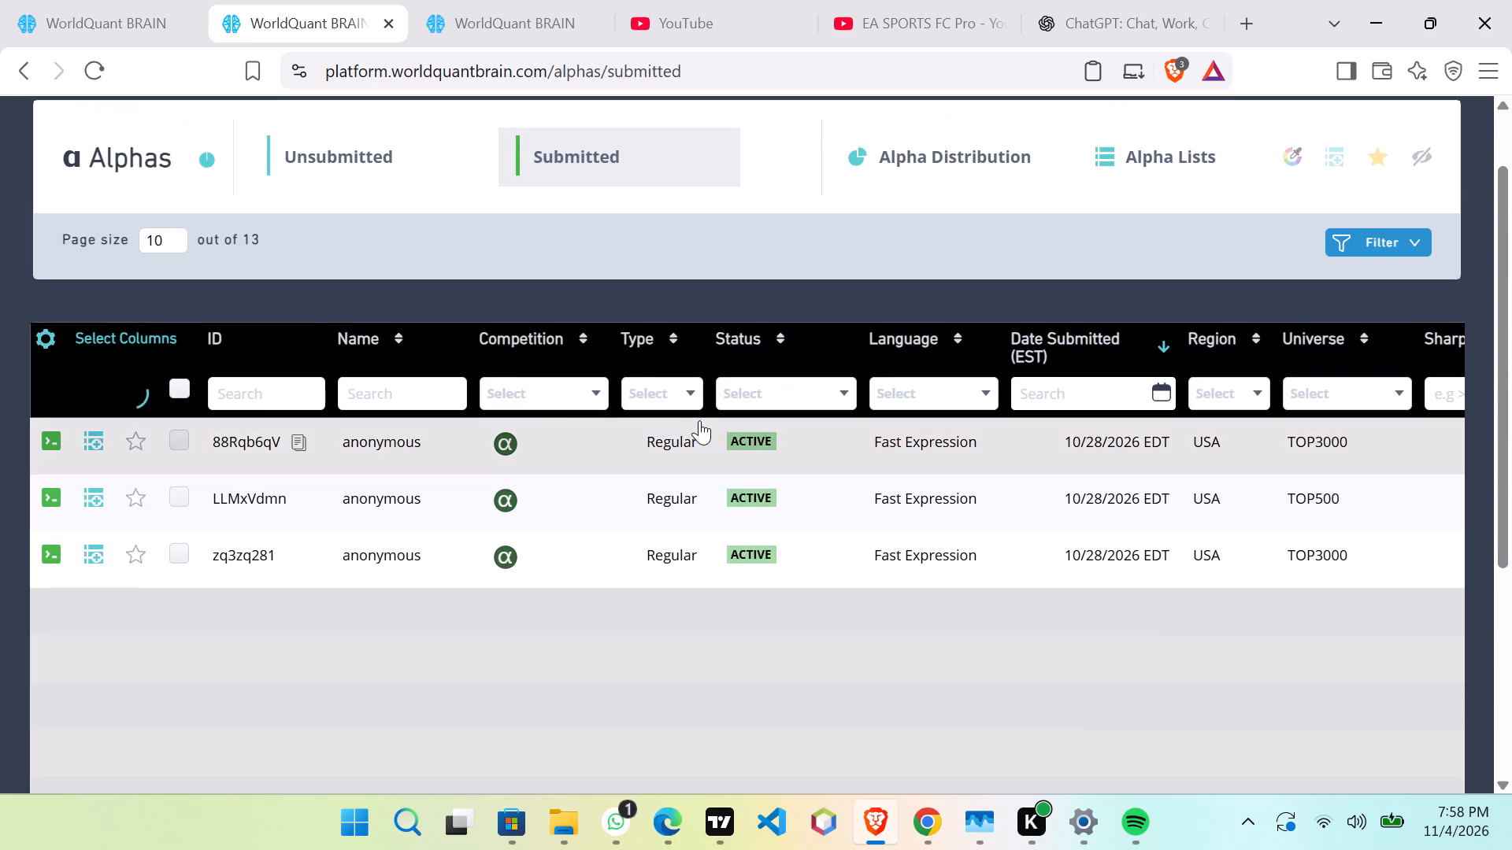
scroll(700, 430, "down", 1)
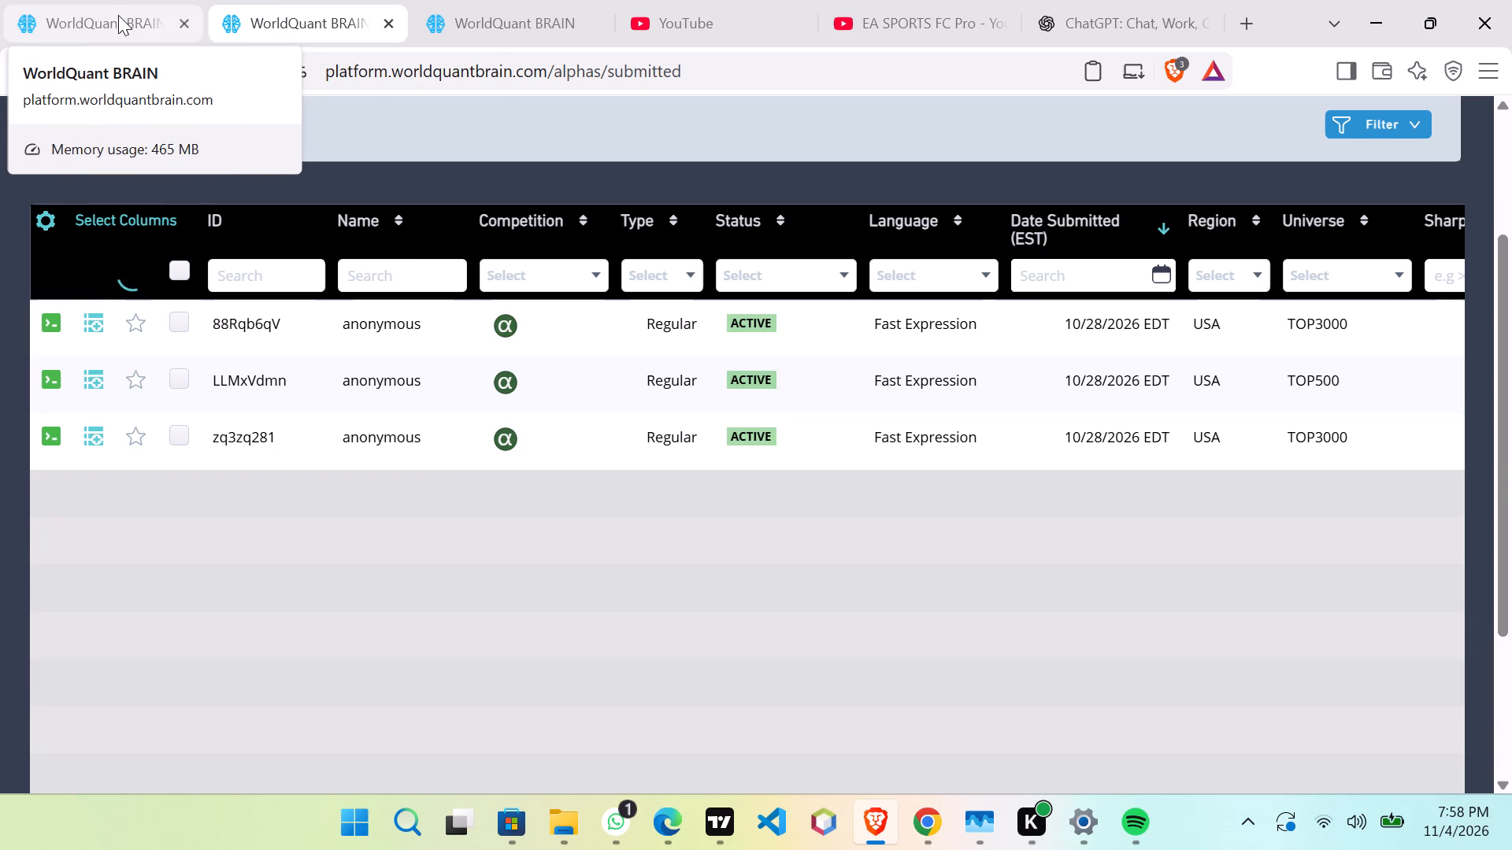
Switch to the other BRAIN session holding Super Simulation 2, dismiss its notice, and look over the simulation's properties.
left_click(91, 14)
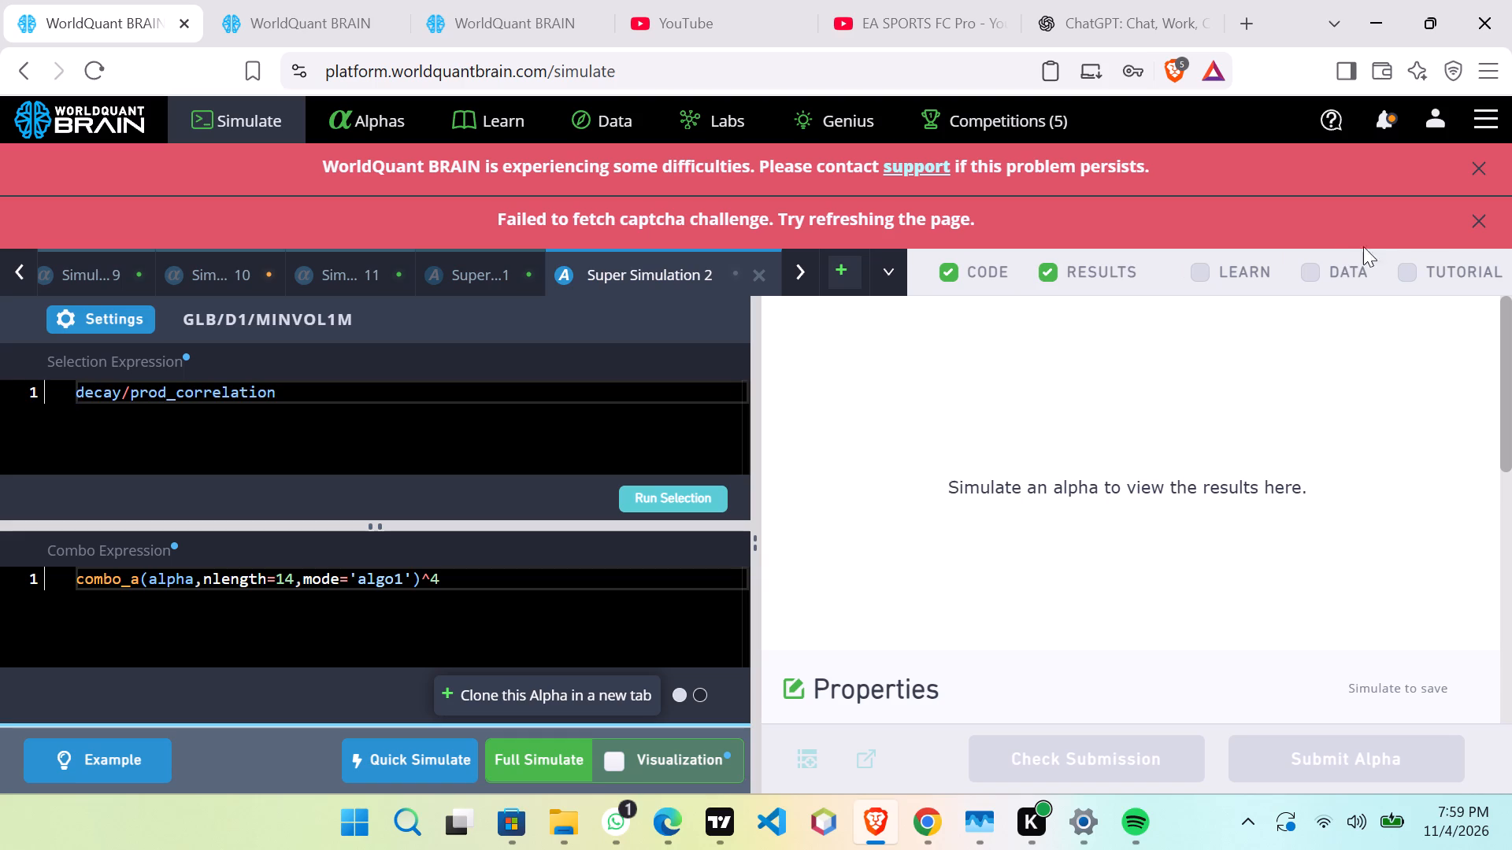
left_click(1486, 221)
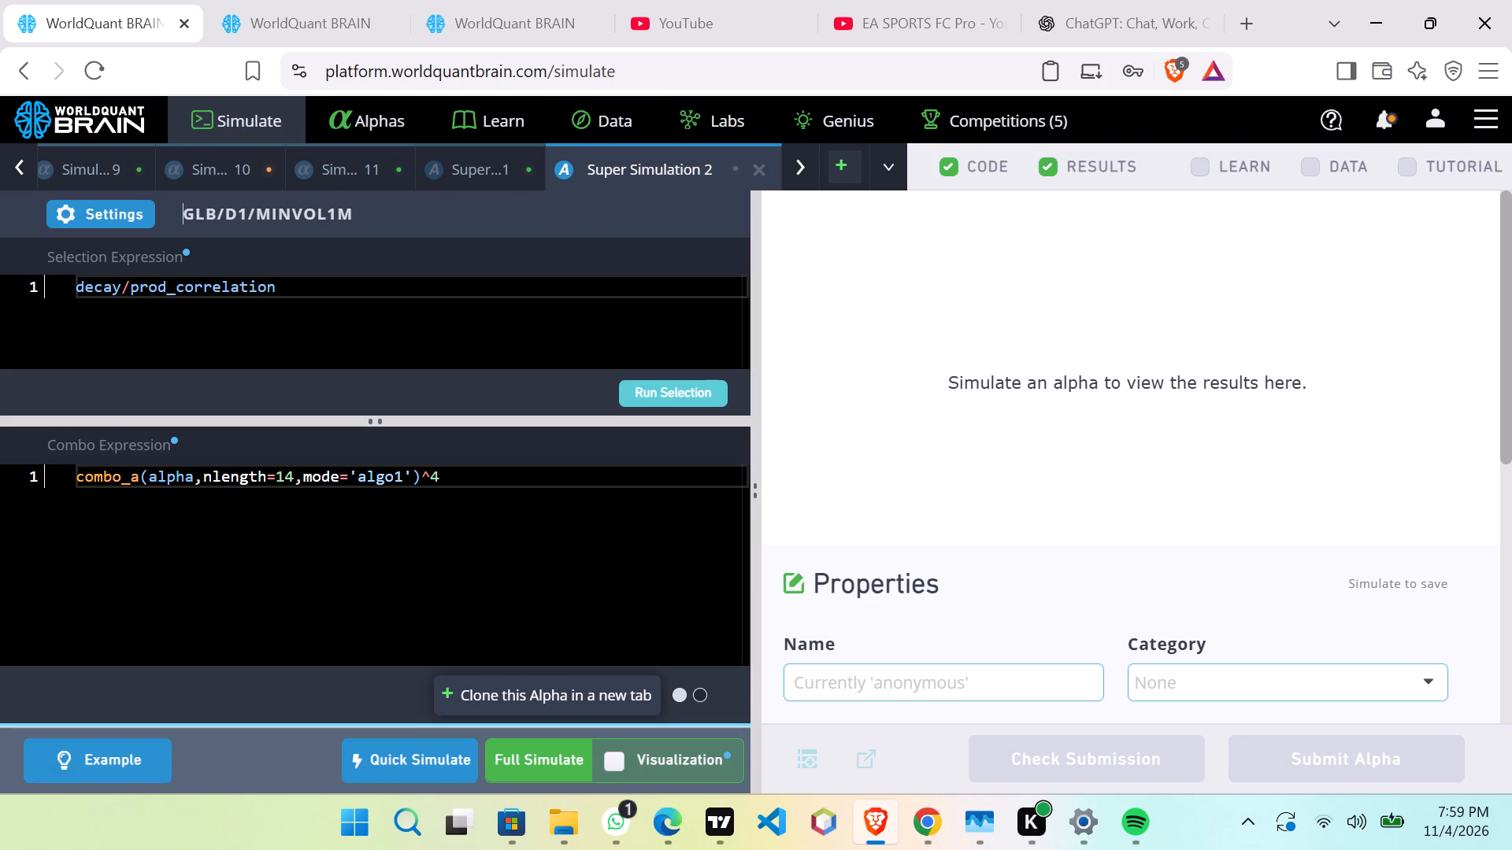
scroll(706, 286, "down", 2)
scroll(1065, 378, "down", 10)
scroll(1072, 371, "up", 1)
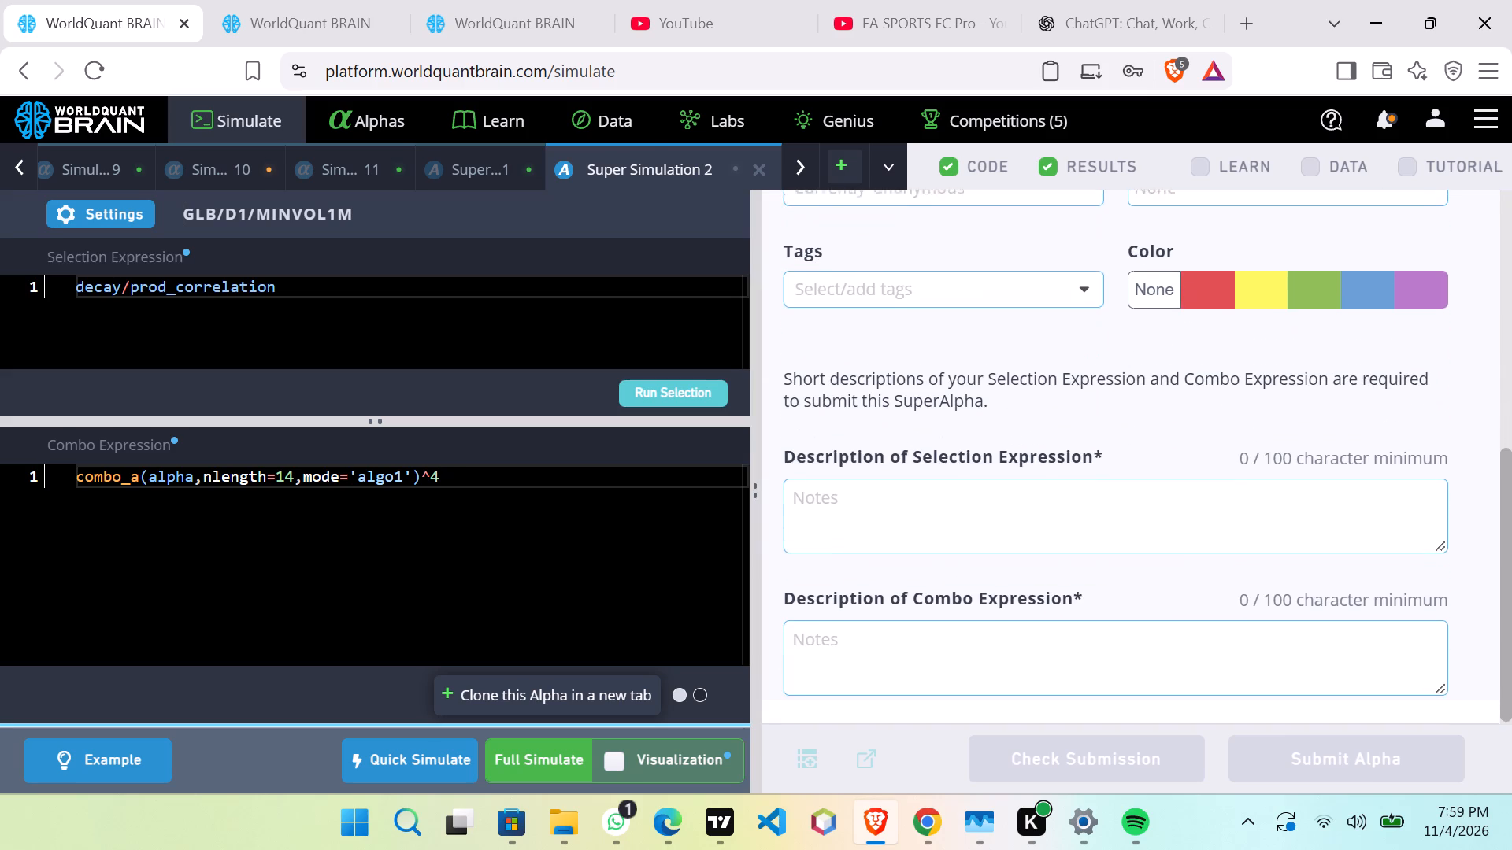
scroll(1073, 370, "up", 4)
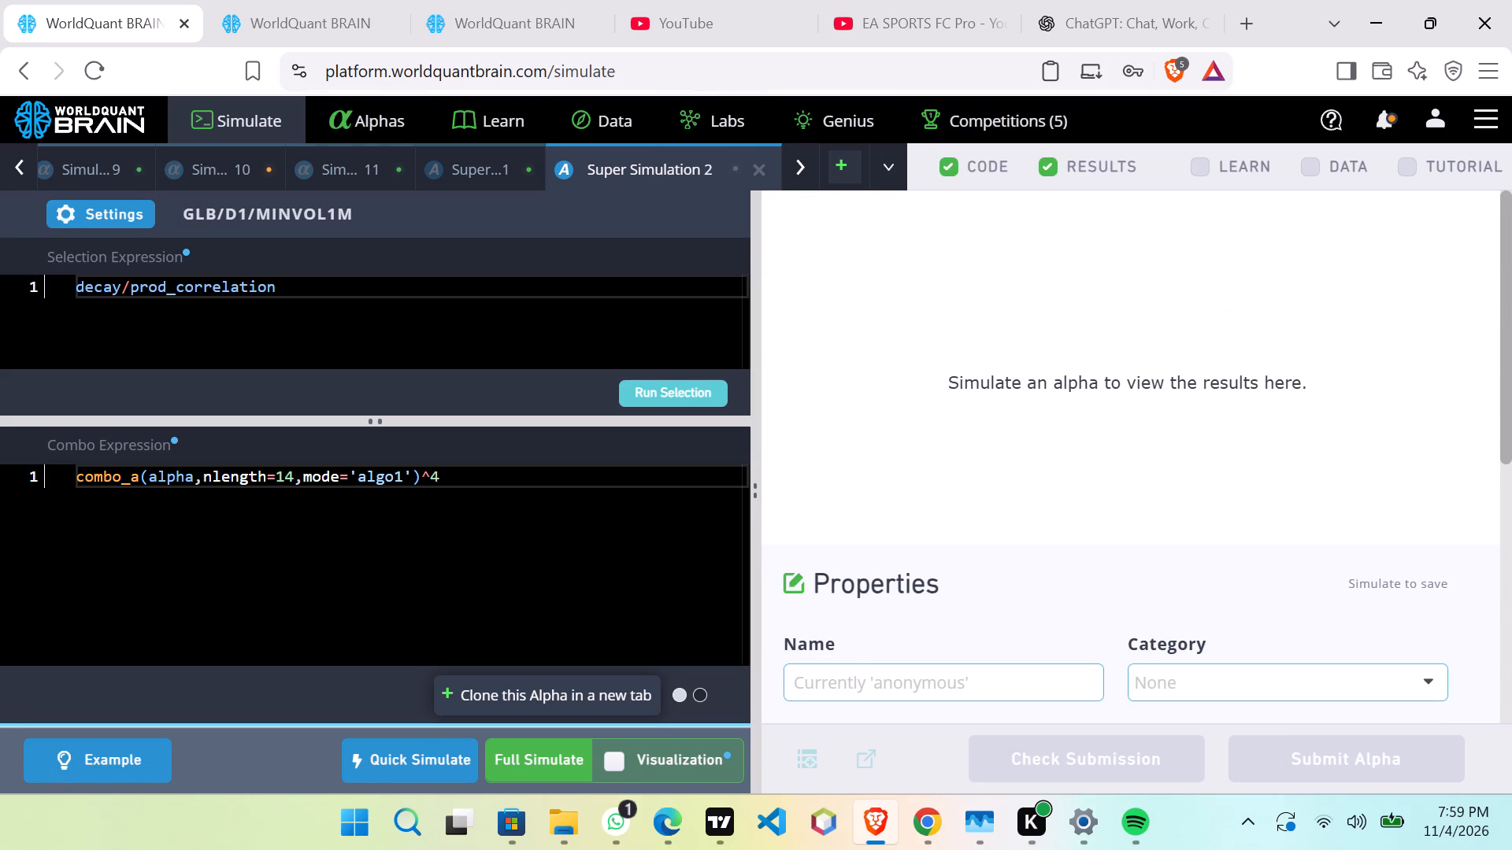
Open this session's submitted alphas list and examine the first page of listed alphas.
left_click(383, 106)
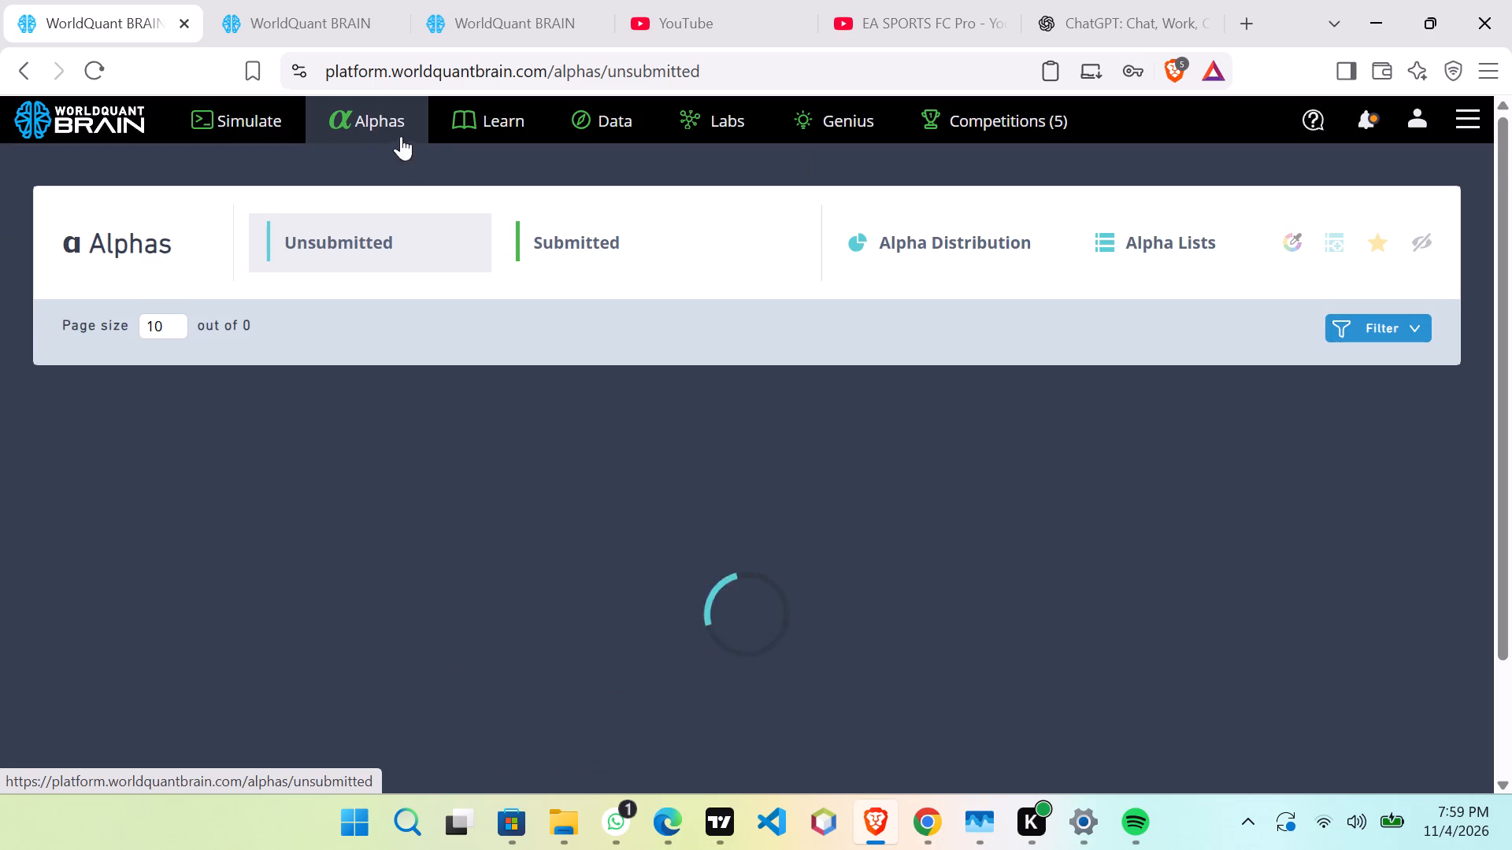
left_click(587, 239)
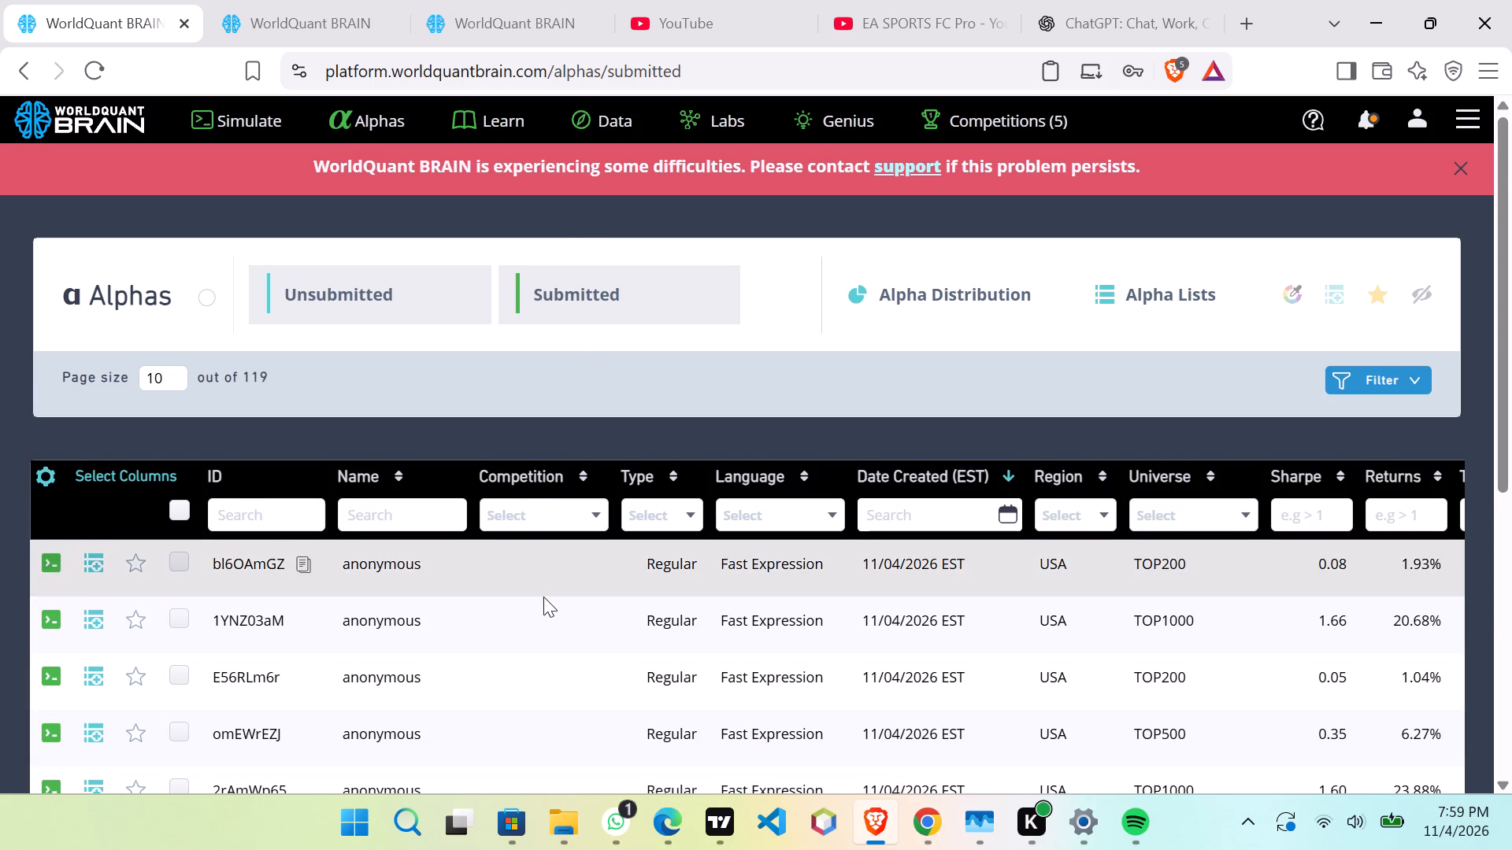
scroll(543, 598, "down", 8)
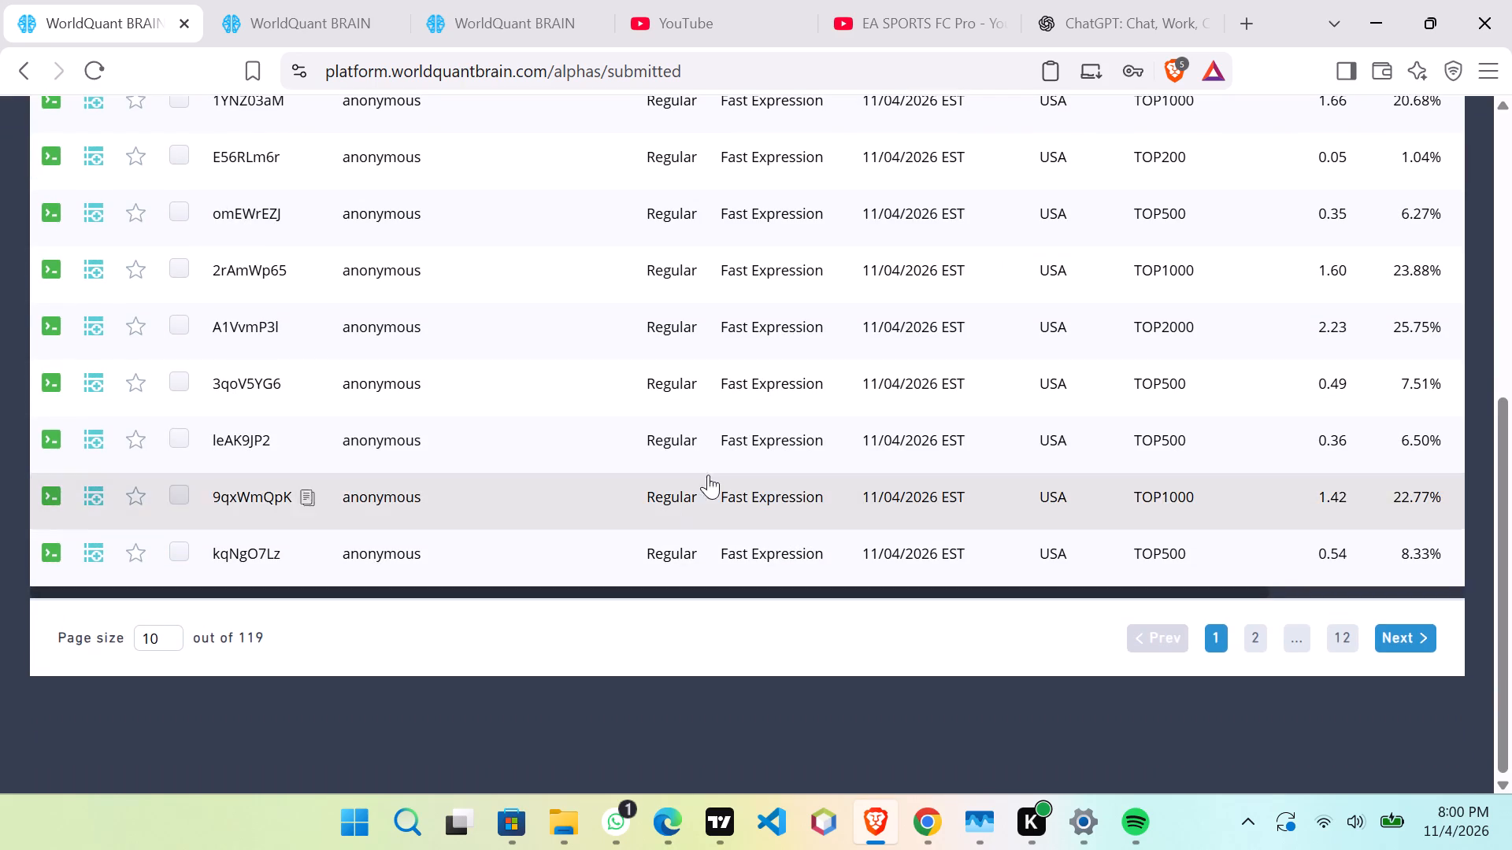
scroll(723, 468, "up", 3)
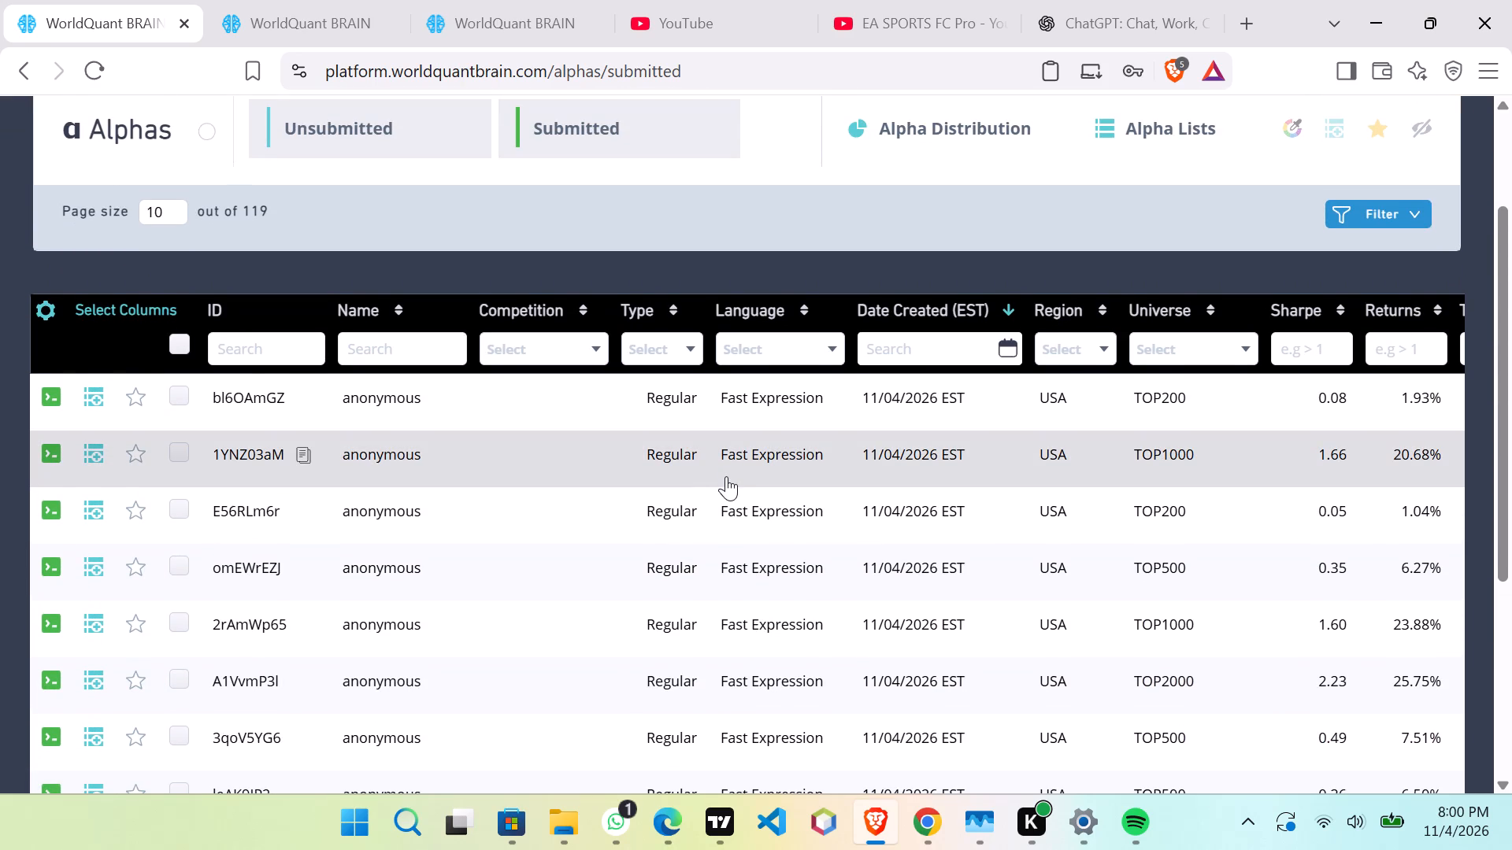
scroll(726, 476, "down", 2)
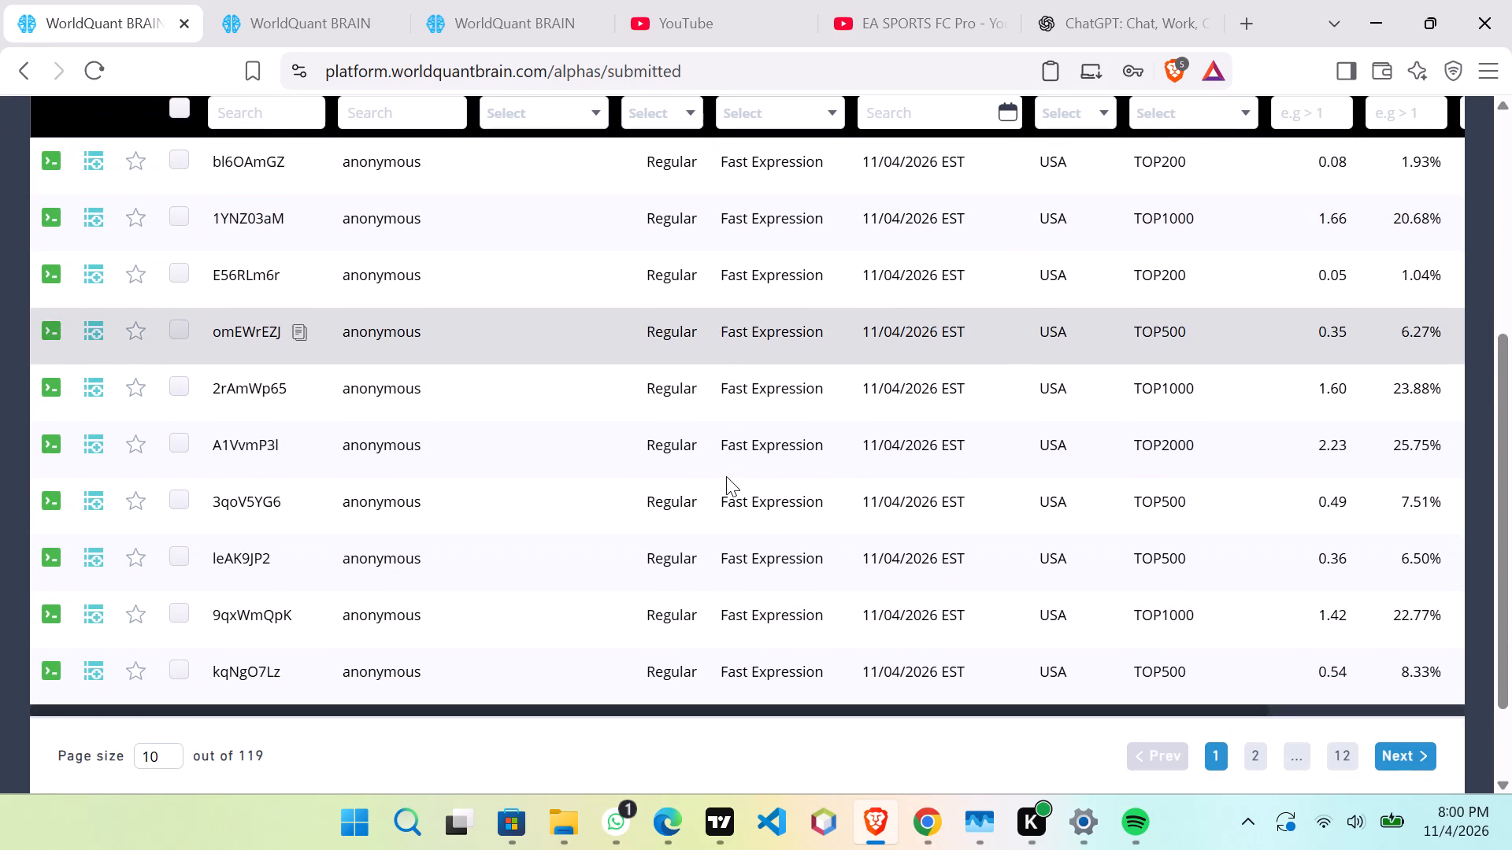
Look over page 2 of the alphas list and advance to the last page, 12.
left_click(1418, 748)
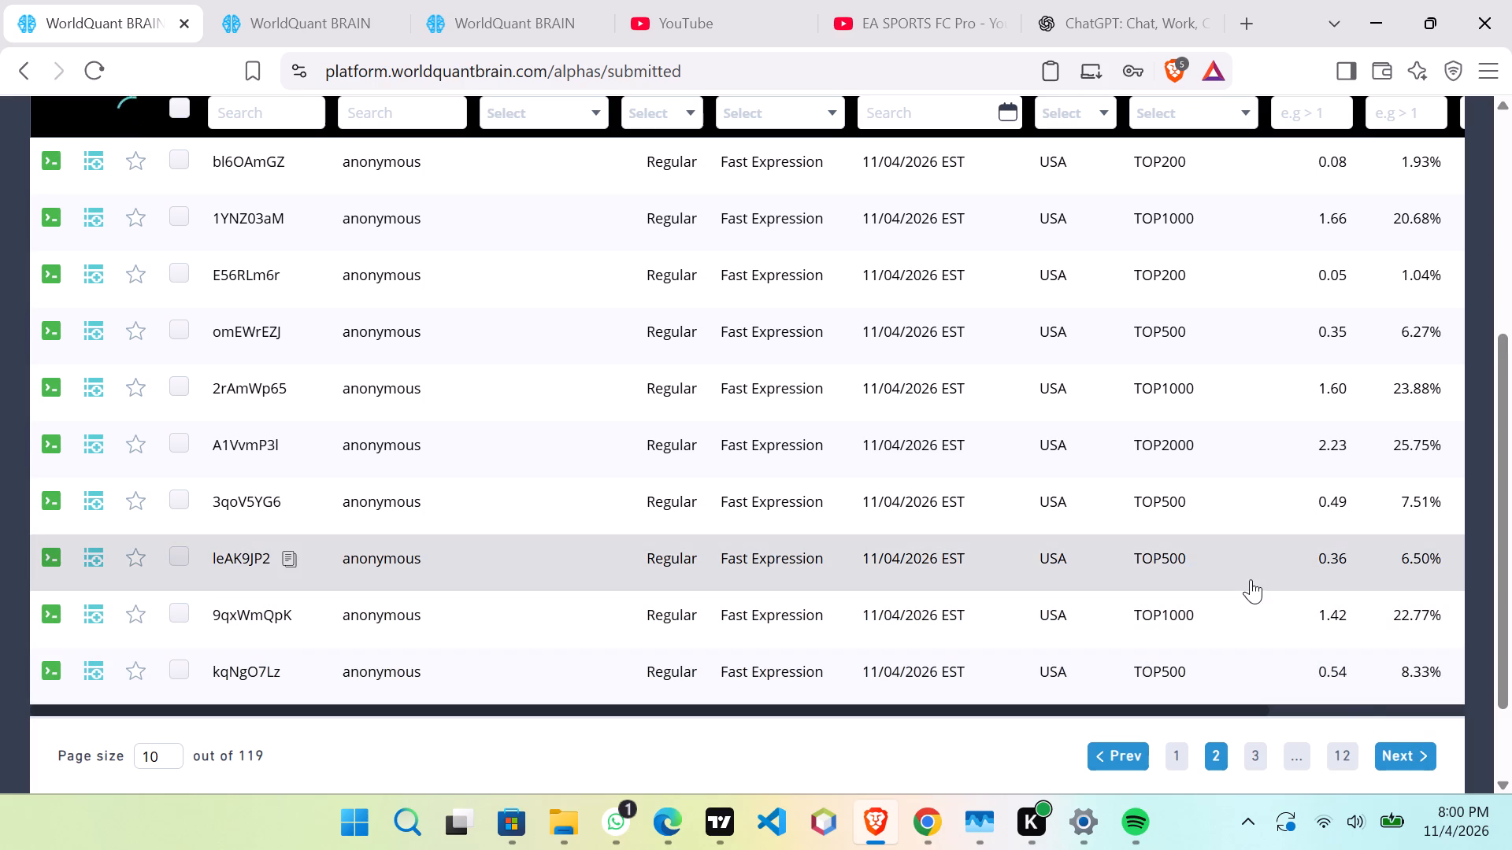
scroll(1240, 542, "up", 1)
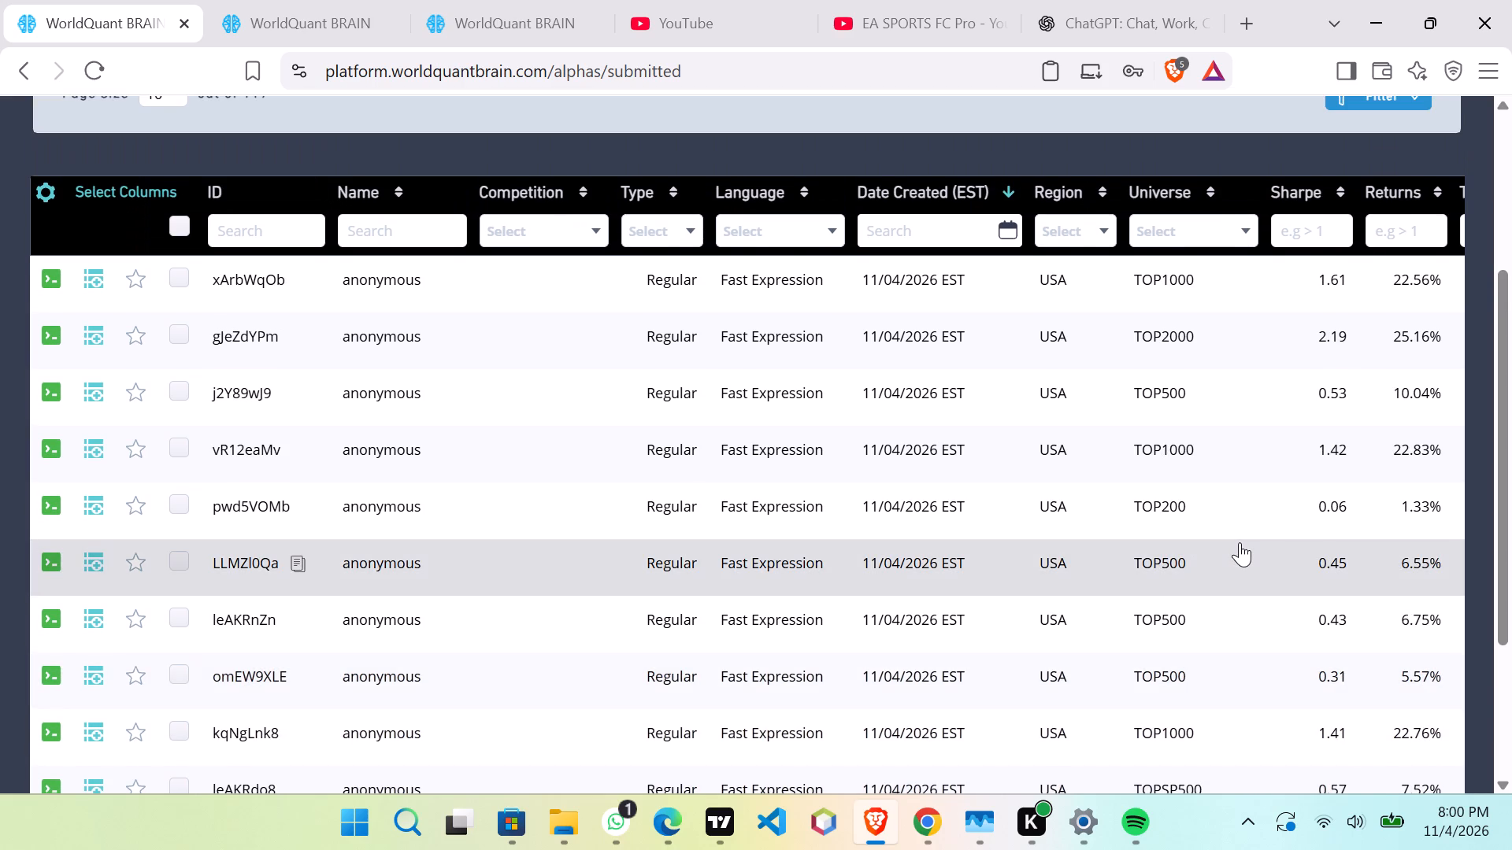
scroll(1240, 542, "down", 1)
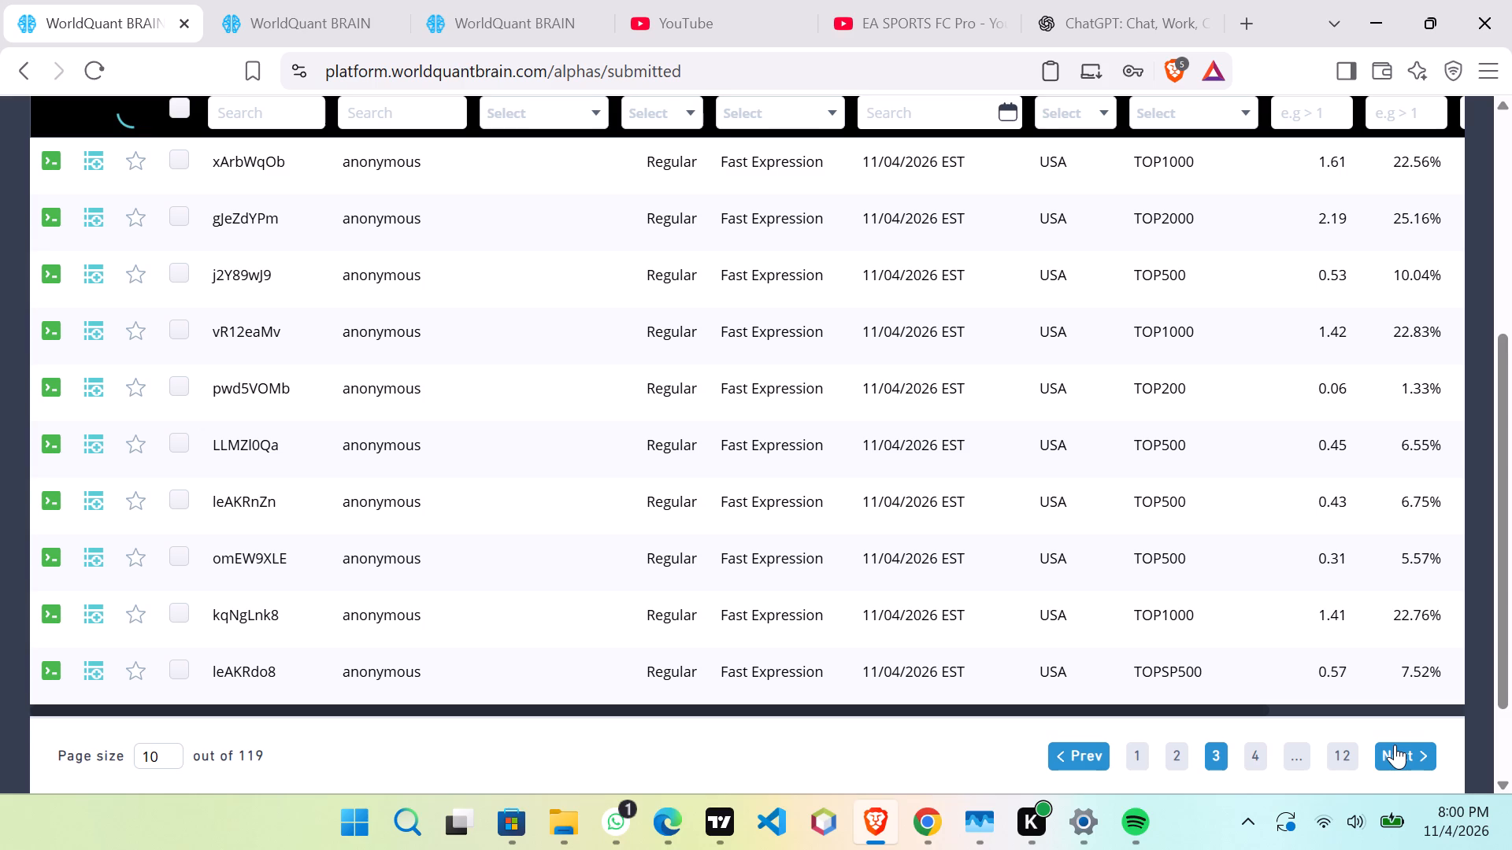
triple_click(1395, 745)
triple_click(1395, 745)
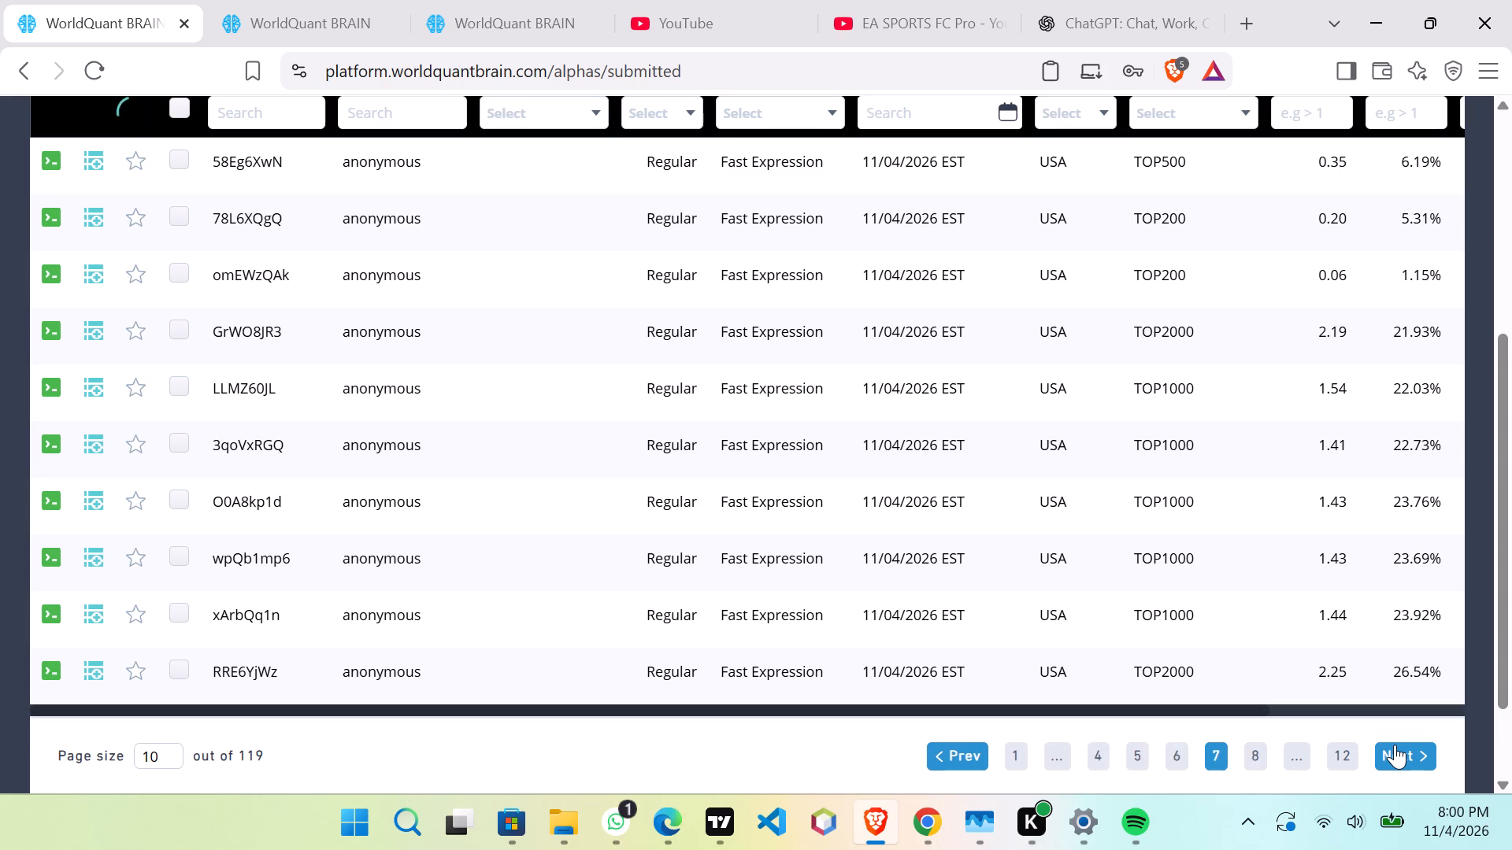
triple_click(1395, 745)
triple_click(1395, 745)
left_click(1395, 745)
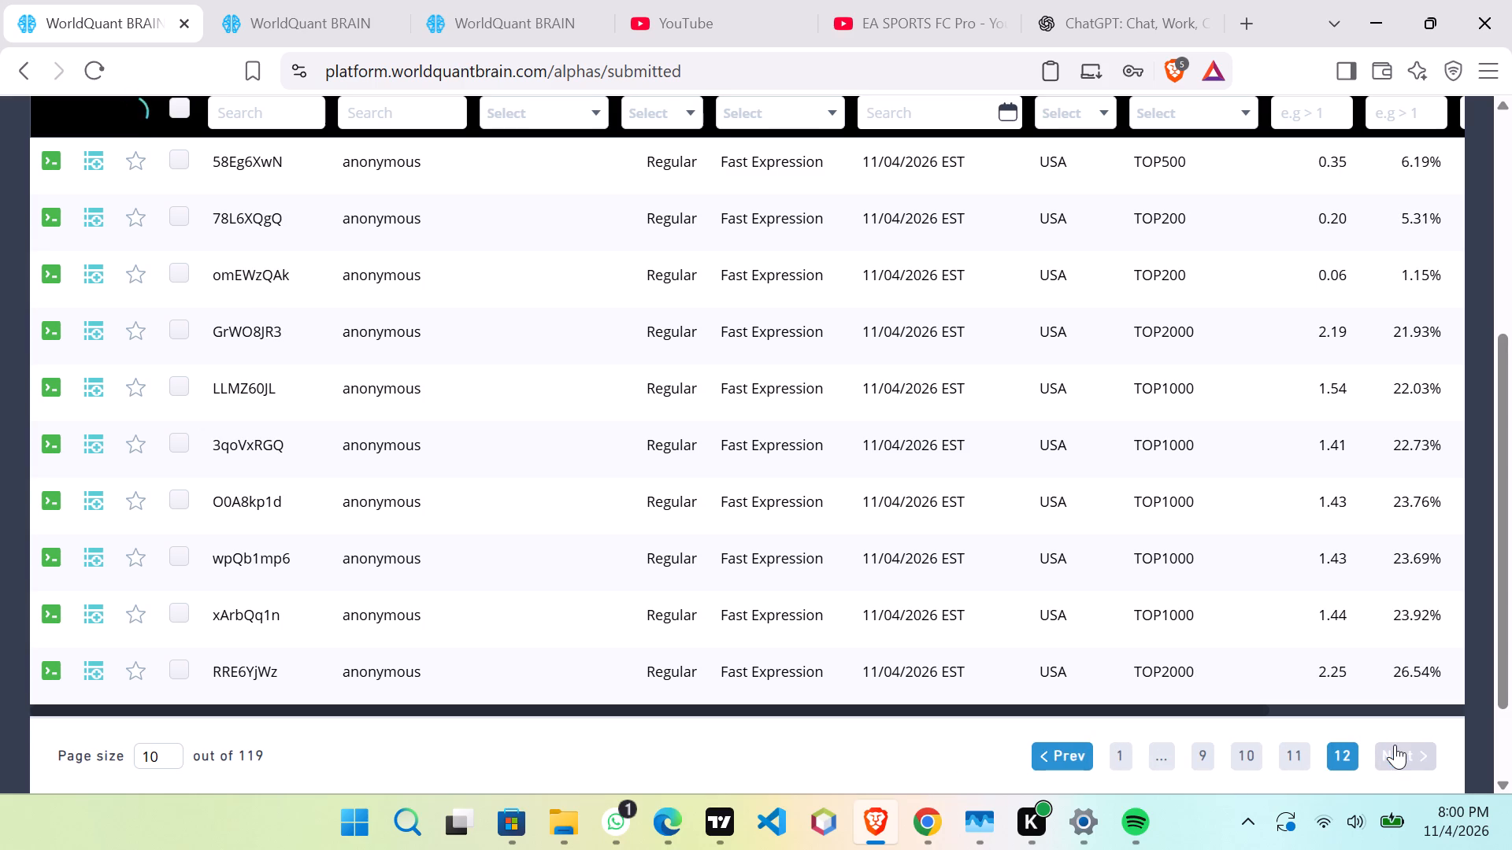
triple_click(1395, 745)
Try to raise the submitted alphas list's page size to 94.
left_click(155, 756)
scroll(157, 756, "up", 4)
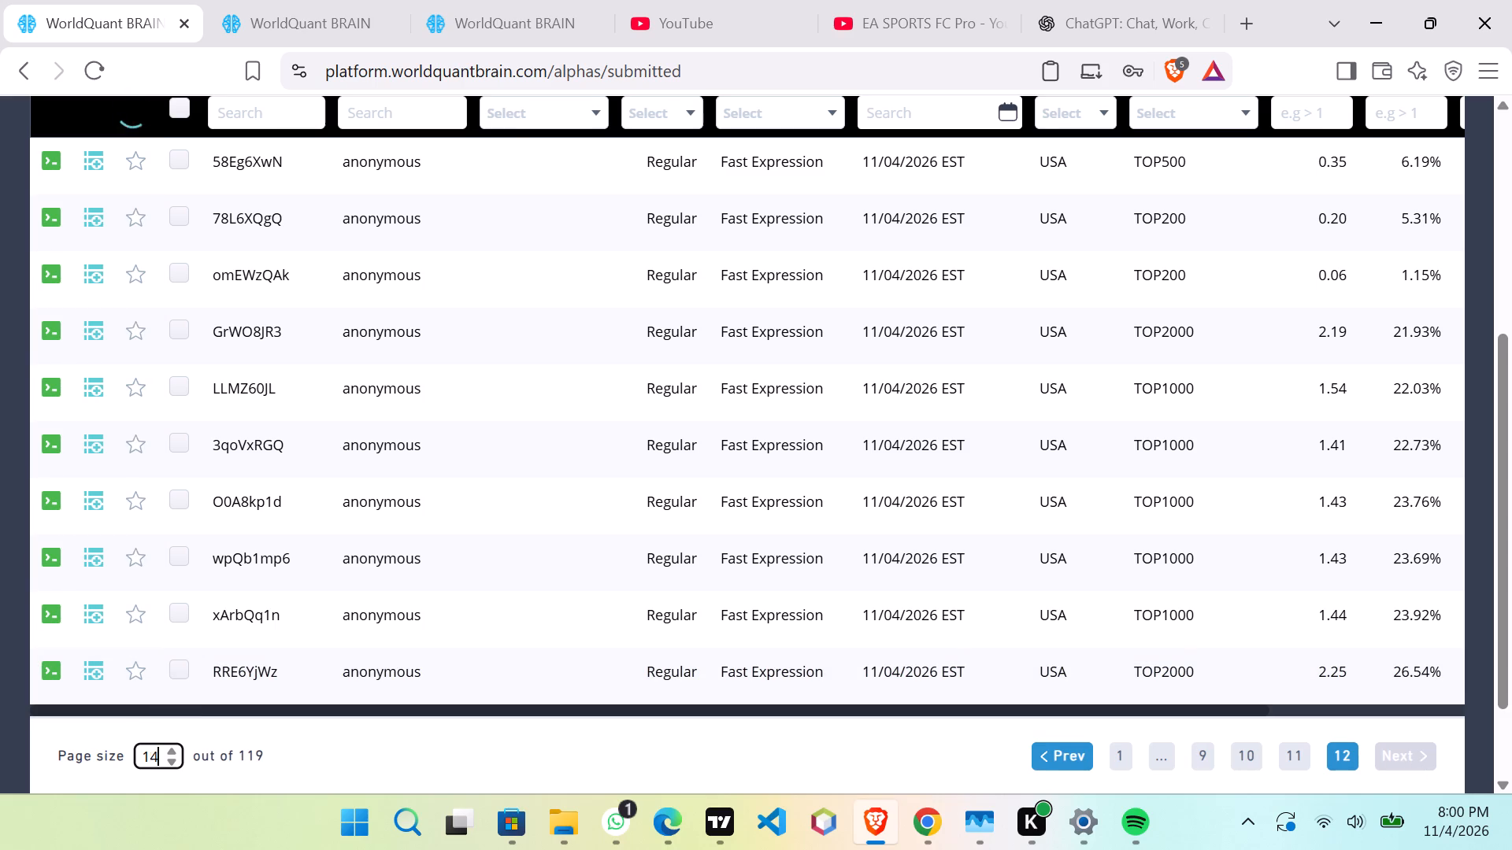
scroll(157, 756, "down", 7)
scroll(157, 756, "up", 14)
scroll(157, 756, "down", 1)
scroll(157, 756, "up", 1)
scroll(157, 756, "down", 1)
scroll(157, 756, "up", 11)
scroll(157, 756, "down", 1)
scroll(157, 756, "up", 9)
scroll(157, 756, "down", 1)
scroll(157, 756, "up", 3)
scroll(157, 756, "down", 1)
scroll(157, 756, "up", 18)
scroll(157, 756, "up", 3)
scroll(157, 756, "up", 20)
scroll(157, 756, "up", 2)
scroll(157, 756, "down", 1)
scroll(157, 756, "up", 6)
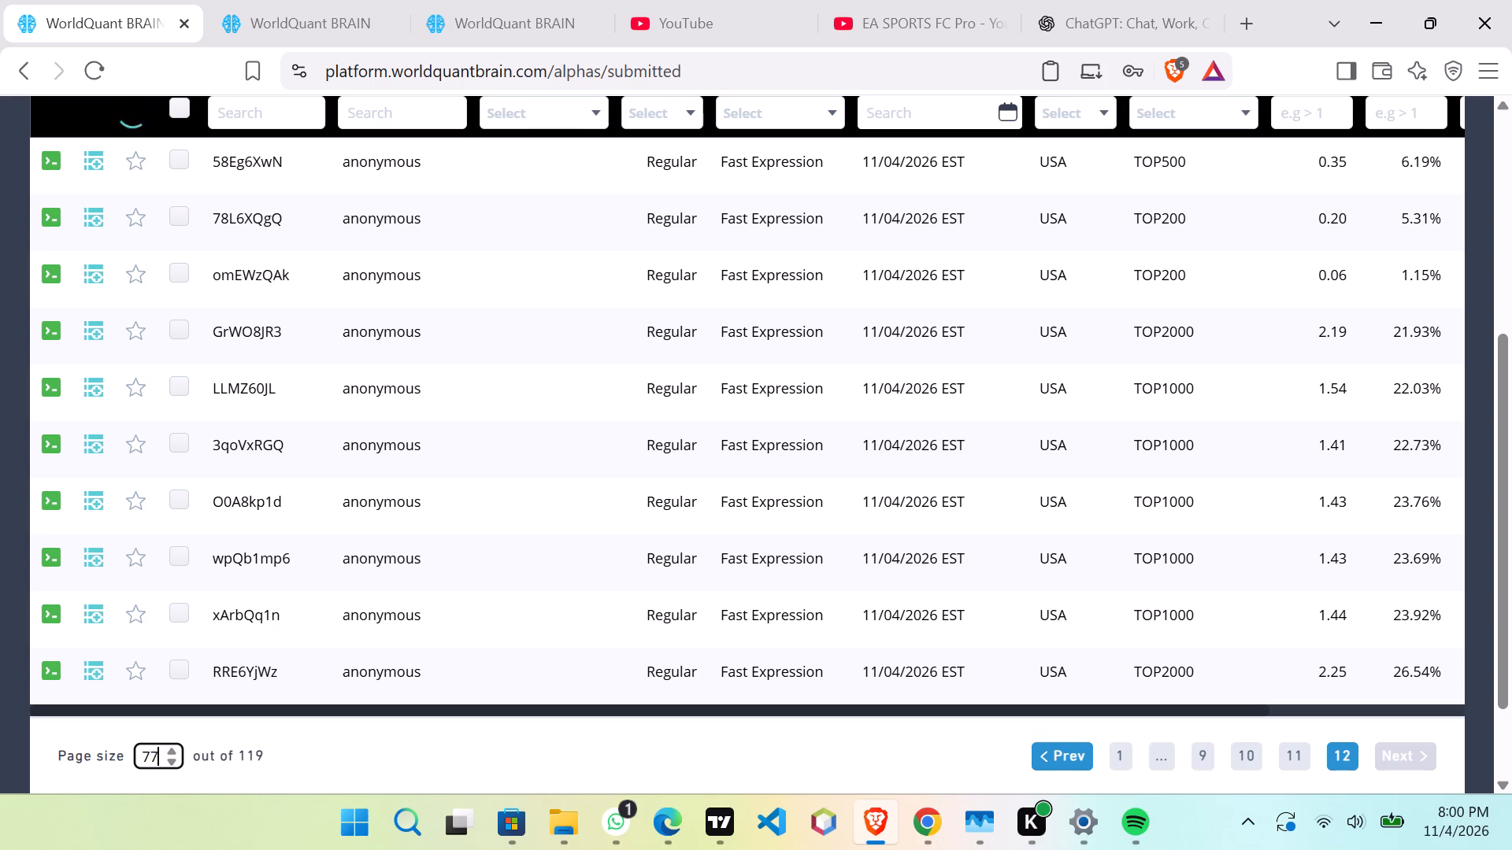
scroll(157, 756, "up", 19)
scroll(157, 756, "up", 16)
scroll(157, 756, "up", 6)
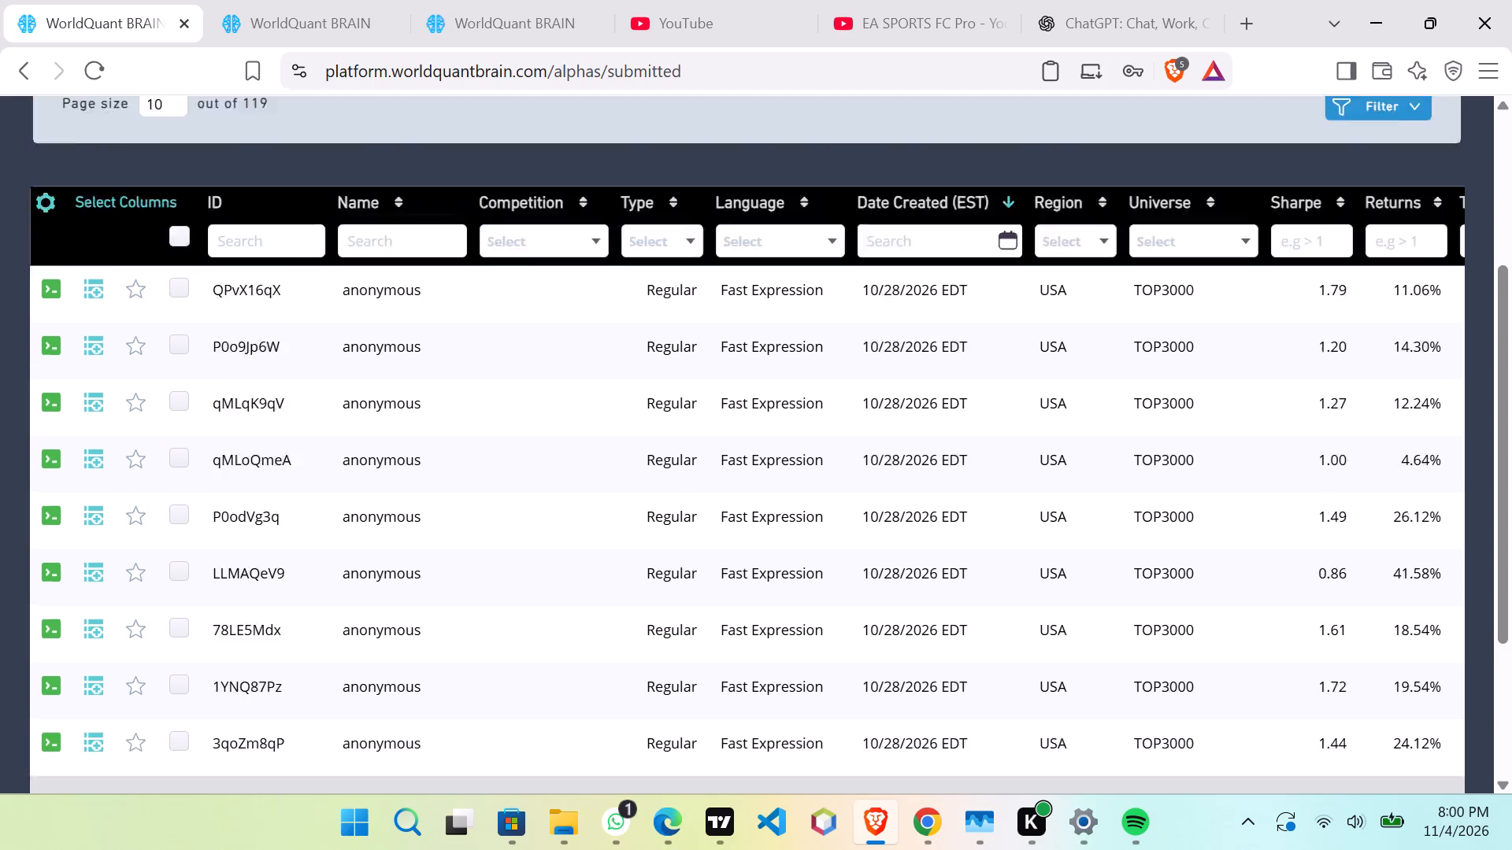
Set the submitted alphas list's page size to 85 and apply it.
scroll(157, 756, "down", 4)
scroll(157, 756, "up", 1)
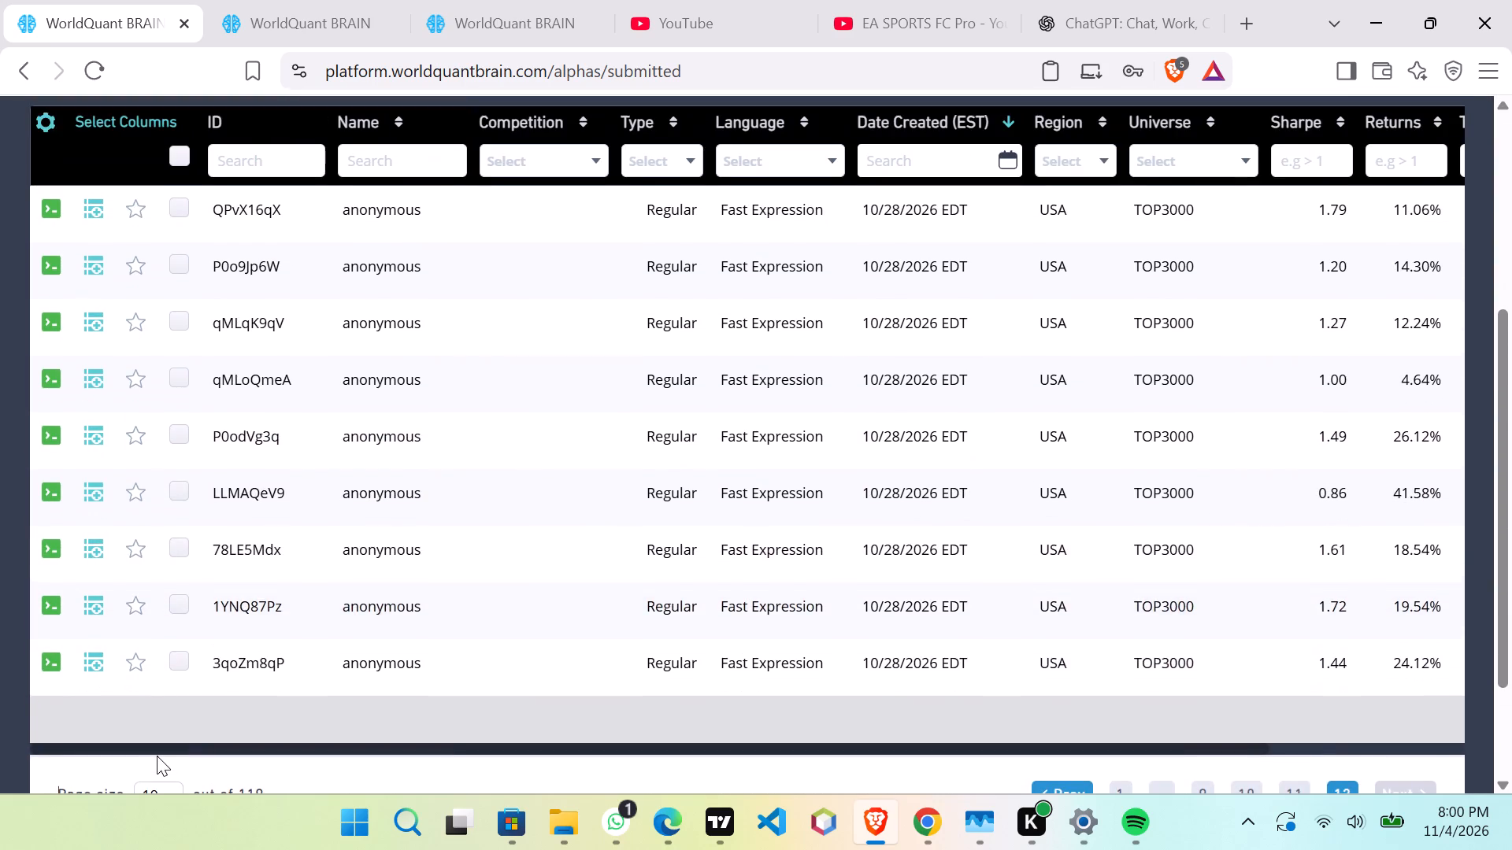
scroll(157, 756, "down", 1)
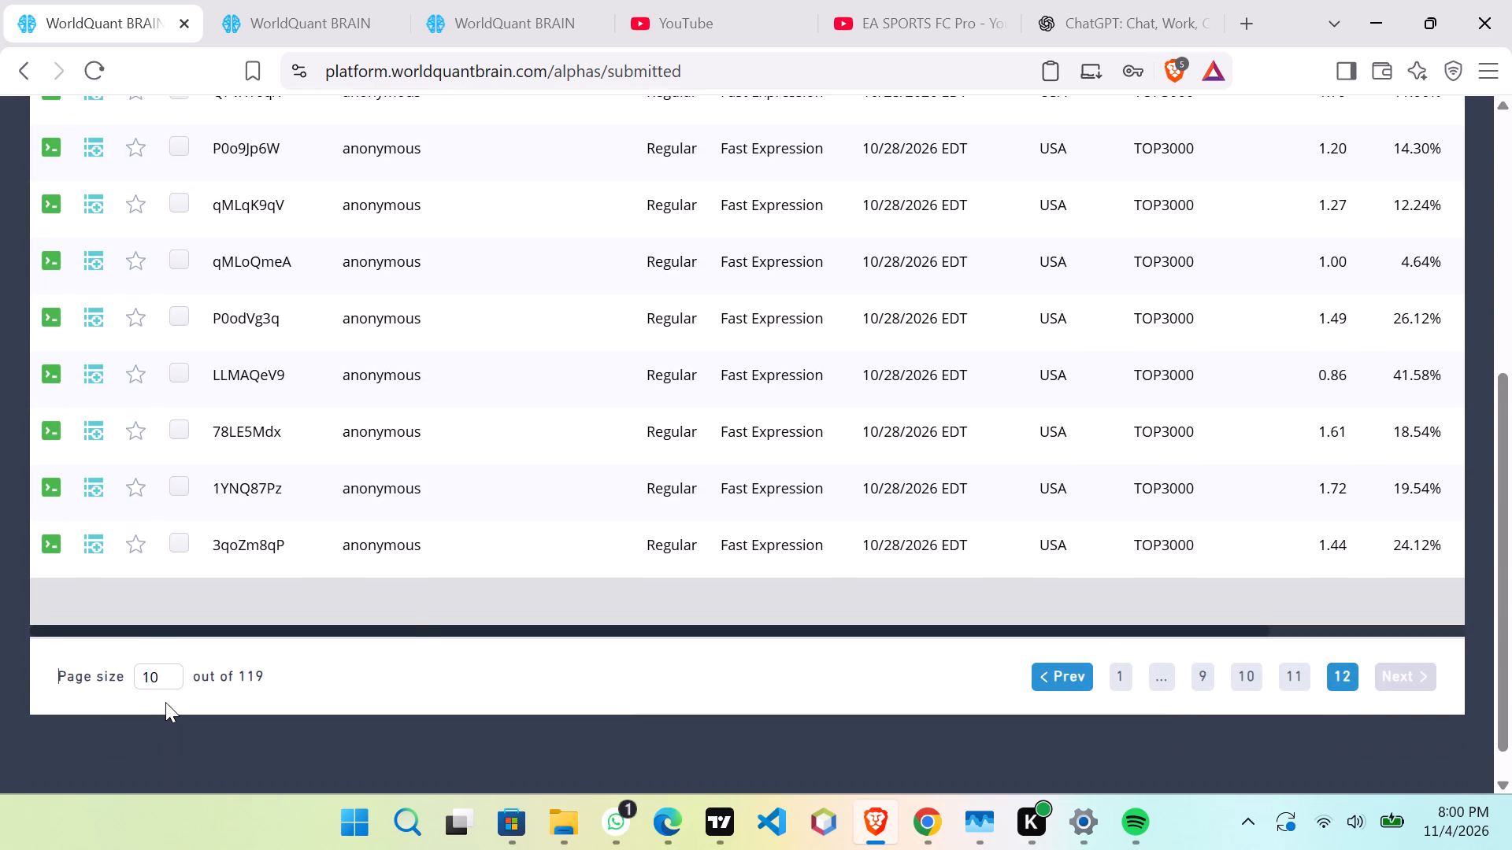
left_click(165, 688)
scroll(165, 688, "up", 7)
scroll(165, 688, "down", 1)
scroll(165, 688, "up", 7)
scroll(165, 688, "down", 1)
scroll(165, 688, "up", 5)
scroll(165, 688, "down", 1)
scroll(165, 688, "up", 19)
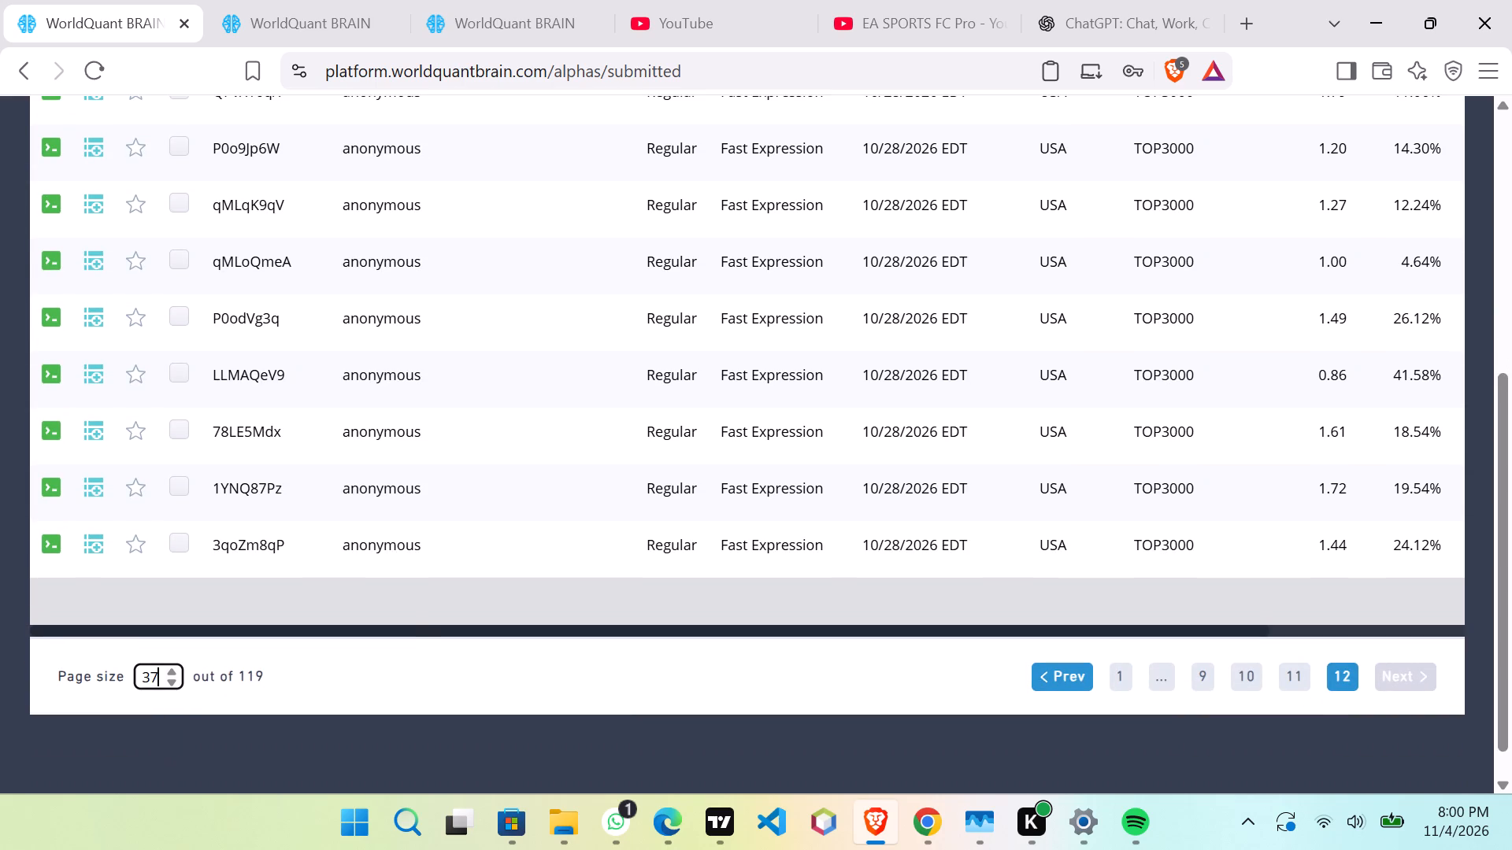
scroll(165, 688, "down", 1)
scroll(165, 688, "up", 11)
scroll(165, 688, "down", 1)
scroll(165, 688, "up", 4)
scroll(165, 688, "down", 1)
scroll(165, 688, "up", 1)
scroll(165, 688, "down", 1)
scroll(165, 688, "up", 13)
scroll(162, 672, "down", 1)
scroll(162, 672, "up", 9)
scroll(162, 672, "down", 1)
scroll(162, 672, "up", 3)
scroll(162, 672, "down", 1)
scroll(162, 672, "up", 11)
scroll(616, 647, "up", 3)
scroll(616, 650, "down", 1)
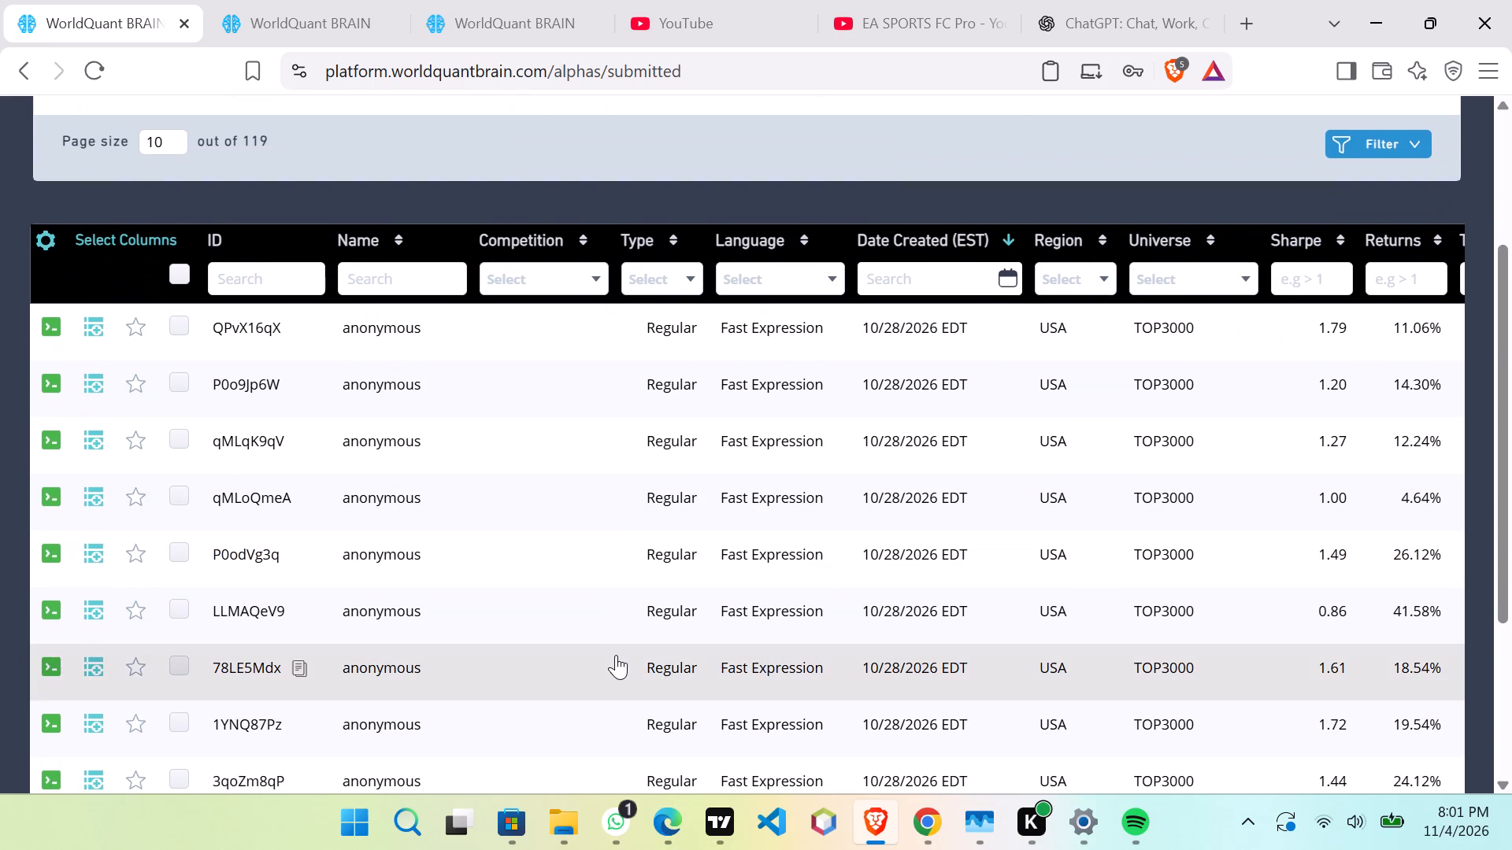
scroll(617, 658, "down", 2)
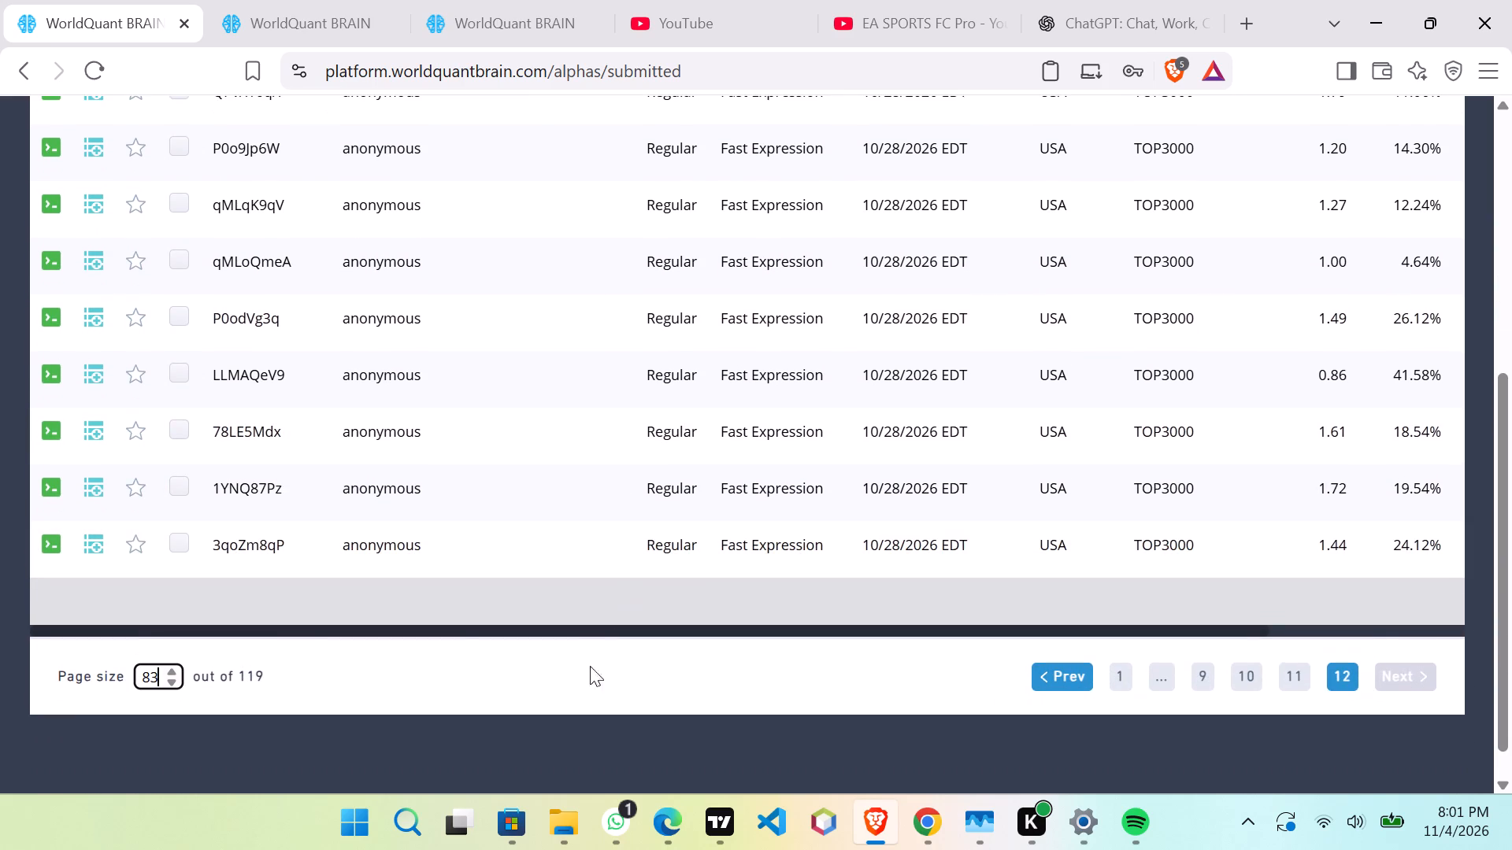
left_click(155, 684)
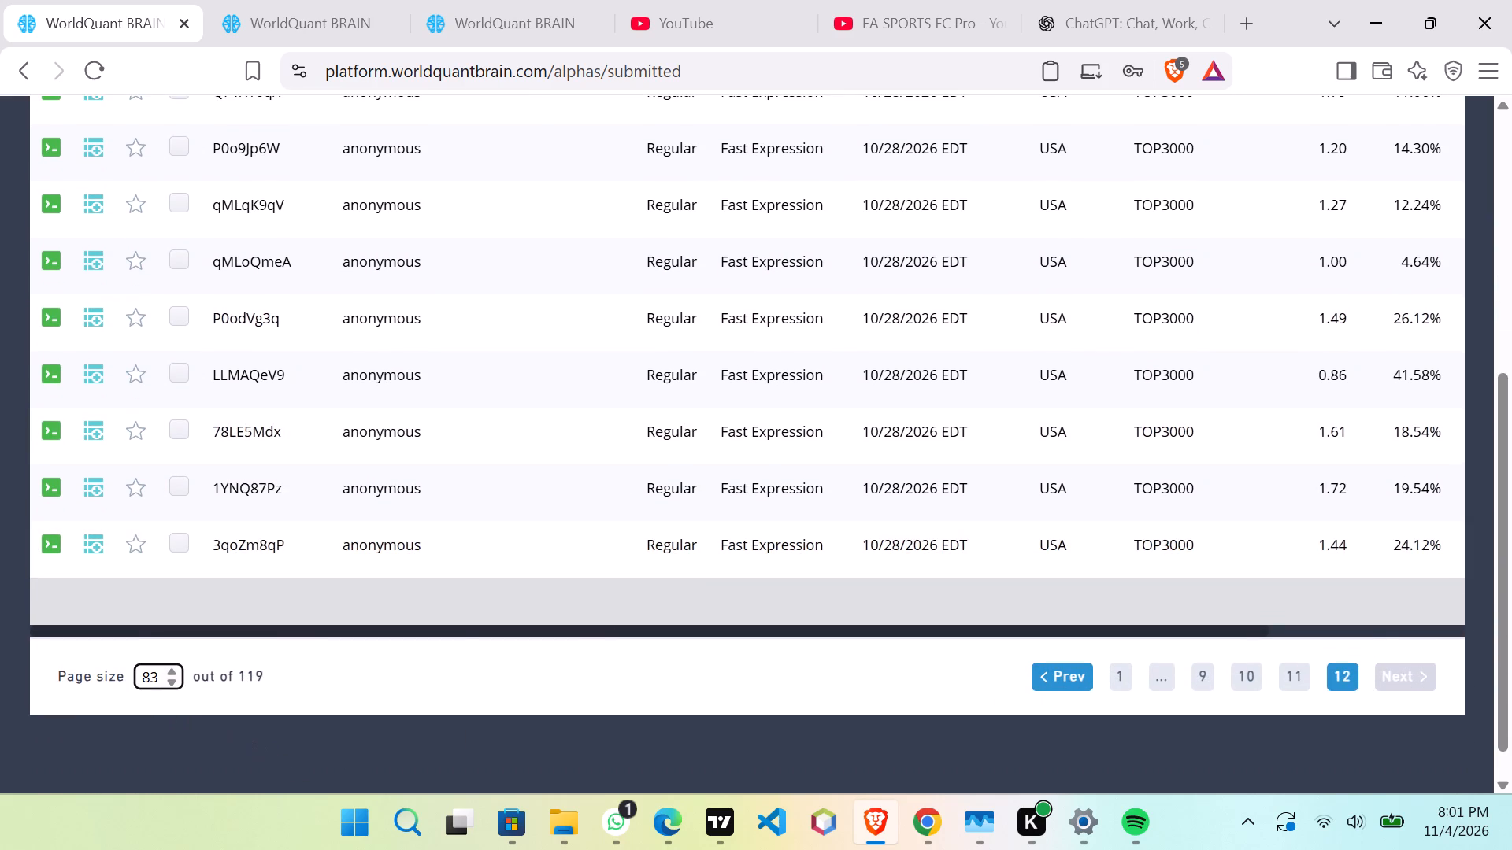
left_click(155, 684)
left_click(164, 678)
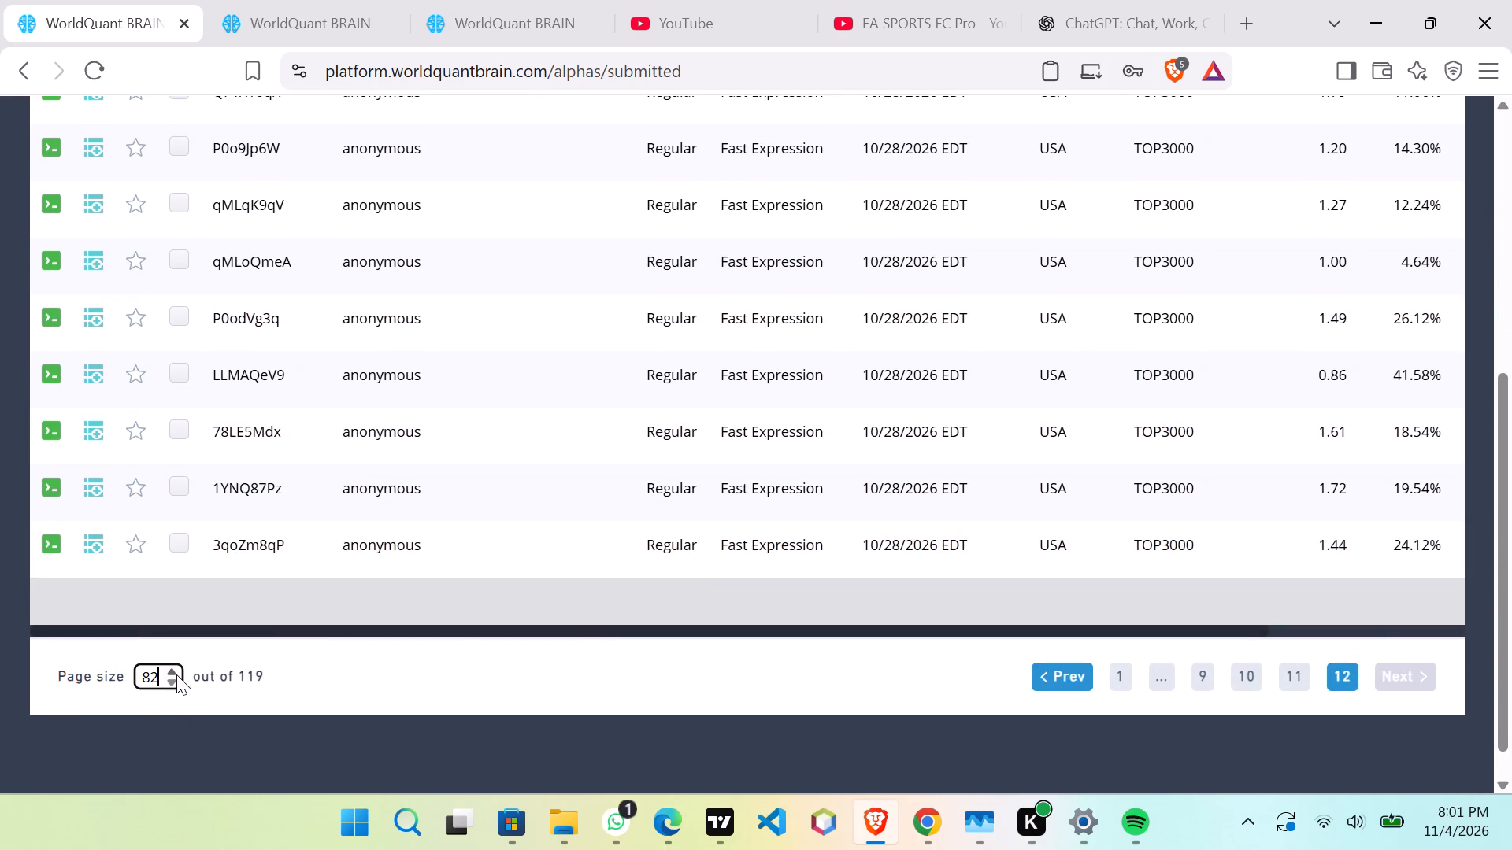
left_click(176, 674)
double_click(176, 674)
left_click(80, 680)
Look through the resized alphas list down to its end.
scroll(378, 616, "down", 5)
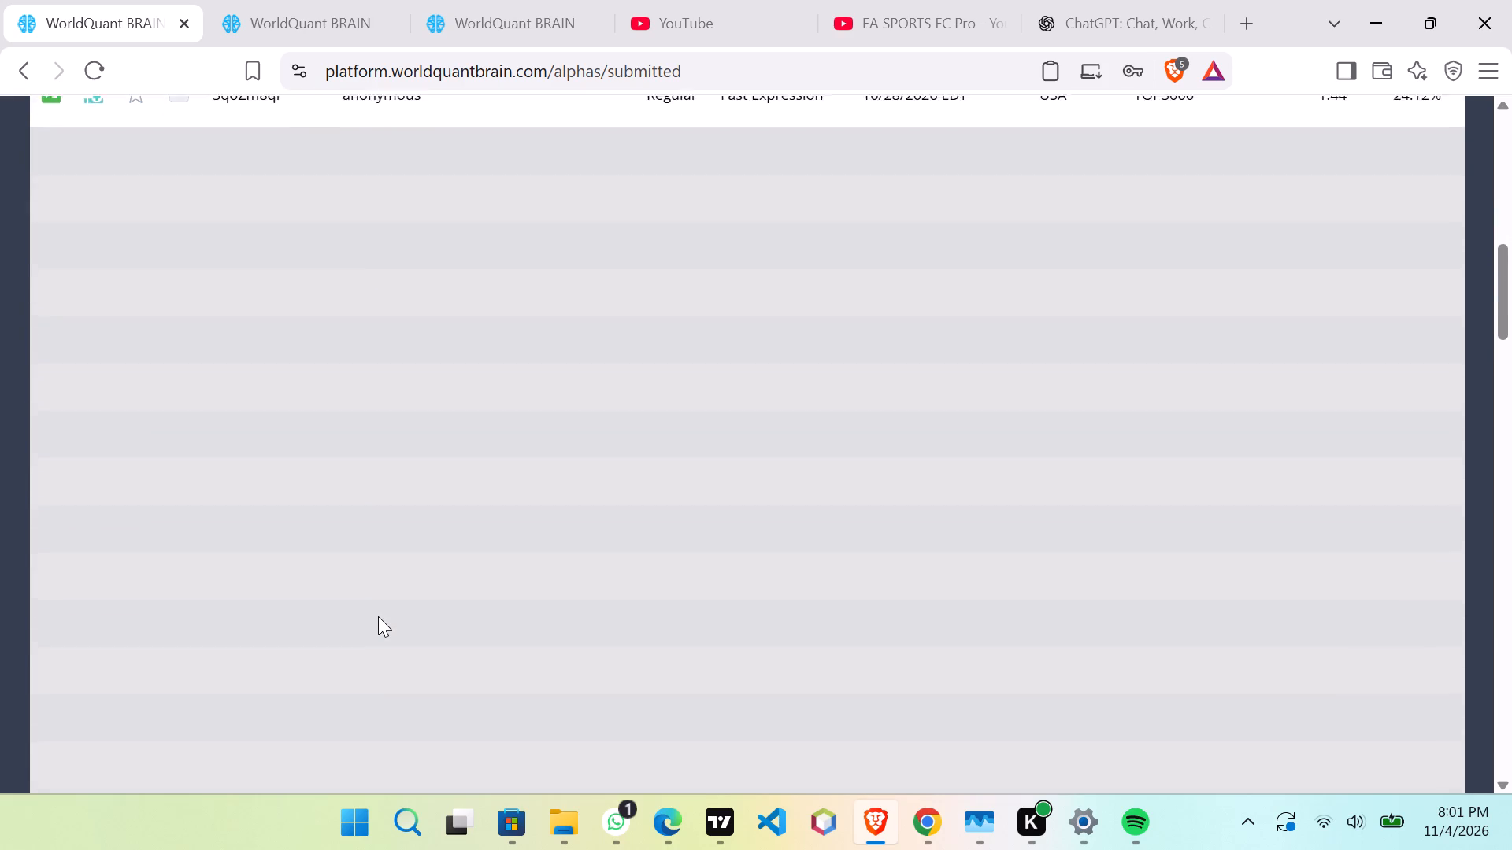
scroll(378, 616, "down", 11)
scroll(379, 616, "up", 1)
scroll(379, 616, "down", 7)
scroll(381, 626, "up", 1)
scroll(381, 626, "down", 1)
scroll(381, 626, "up", 1)
scroll(382, 626, "down", 5)
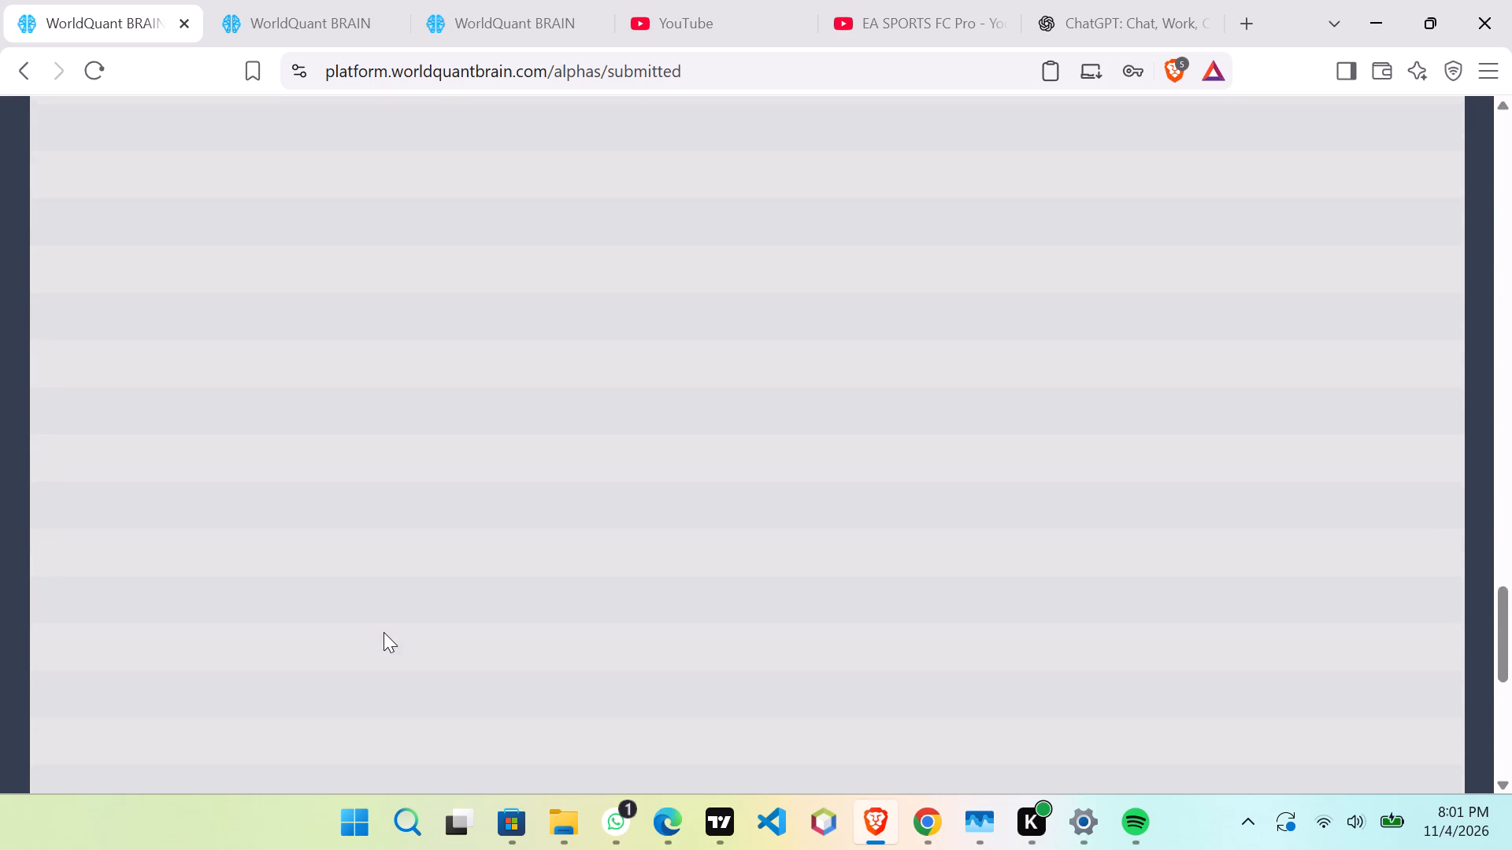
scroll(384, 632, "down", 2)
scroll(384, 641, "up", 1)
scroll(384, 641, "down", 6)
scroll(383, 649, "up", 1)
scroll(384, 649, "down", 3)
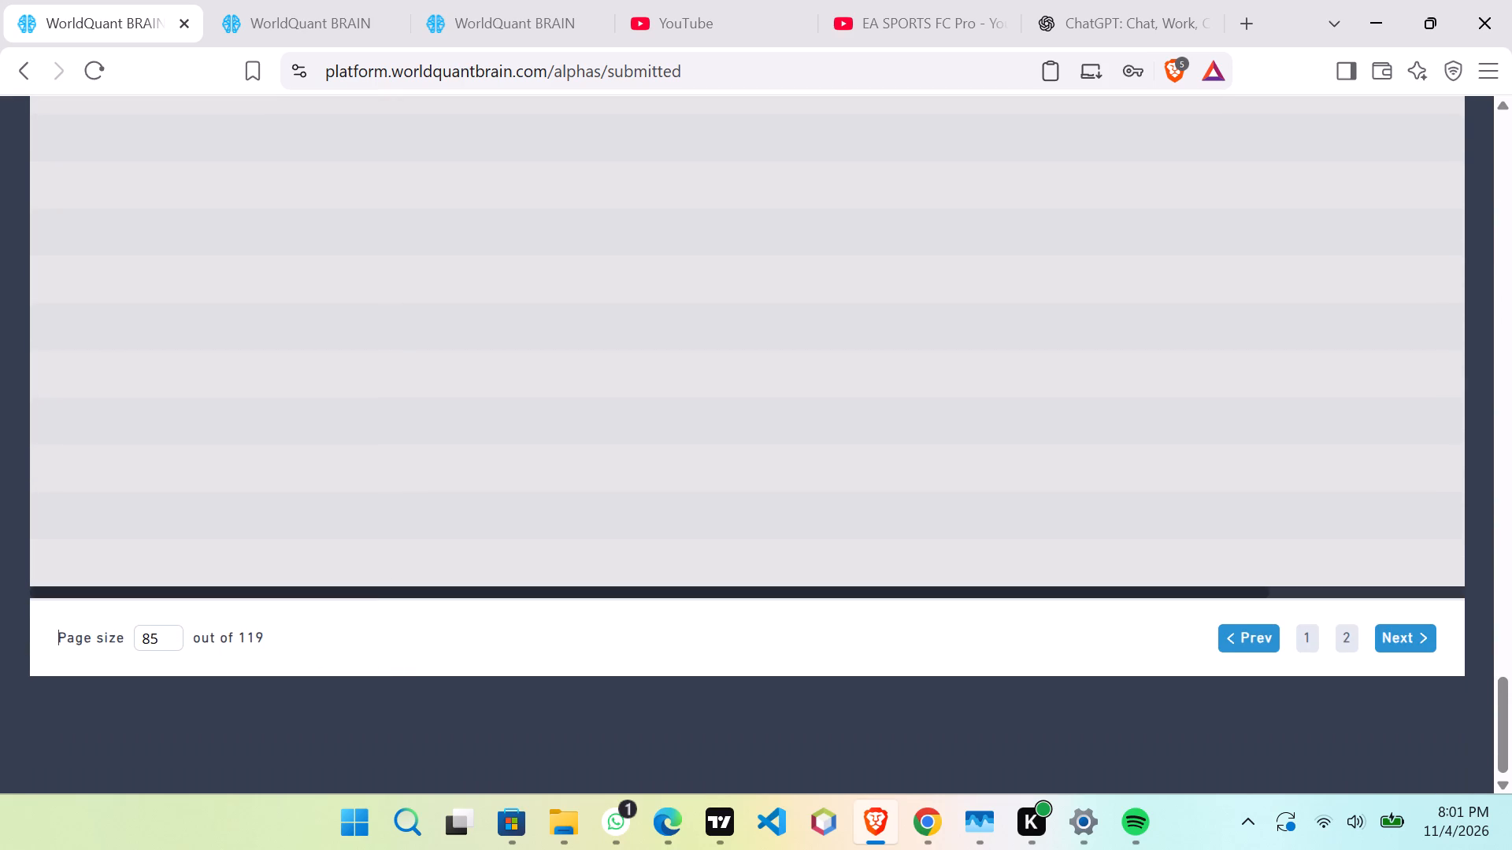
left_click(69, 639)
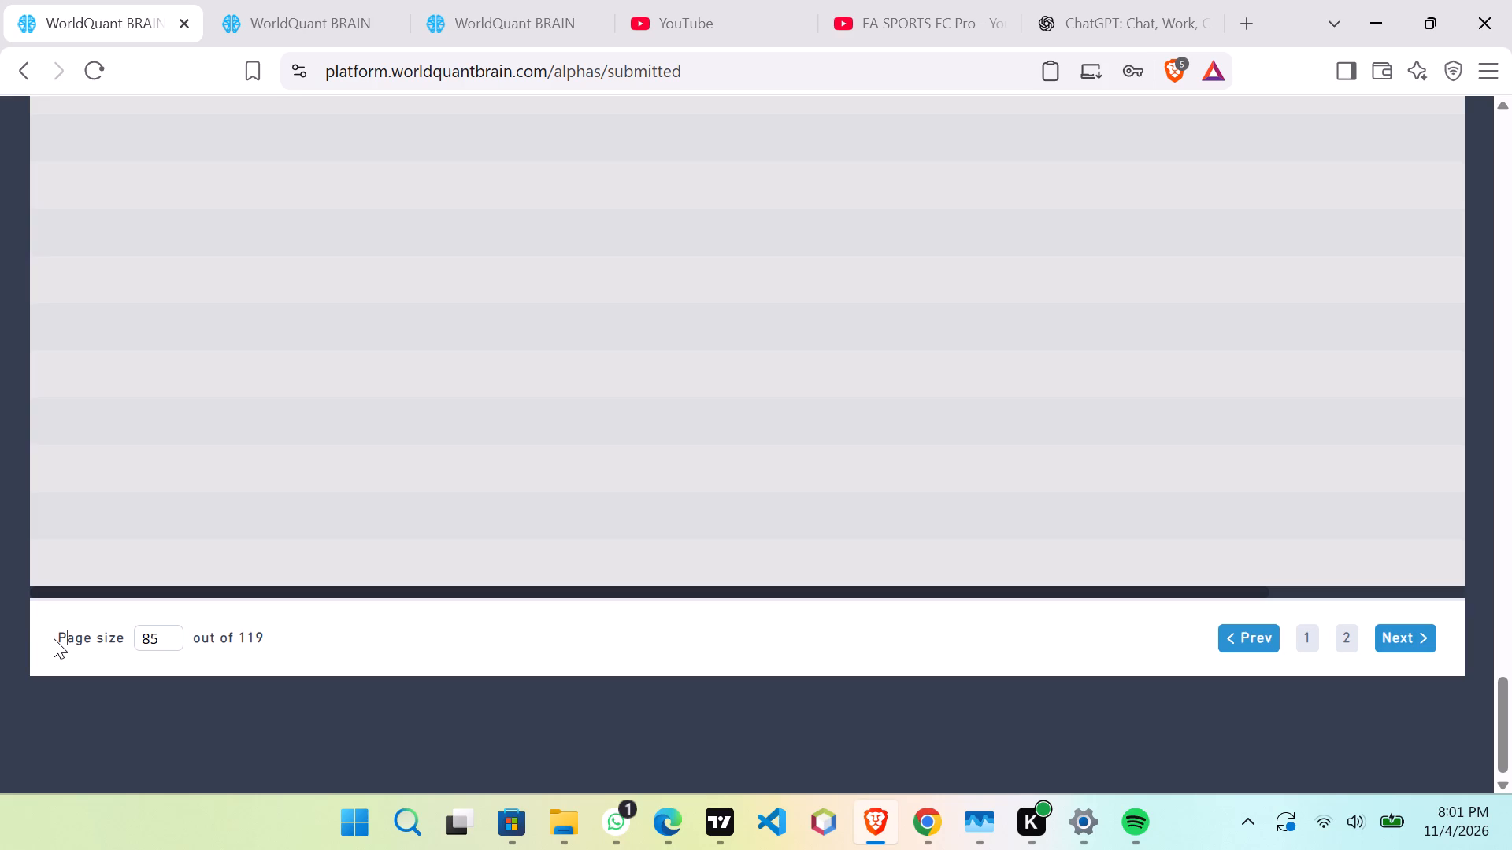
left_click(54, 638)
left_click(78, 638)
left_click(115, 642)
Go back to page 1 of the submitted alphas list.
left_click(1256, 636)
left_click(1240, 640)
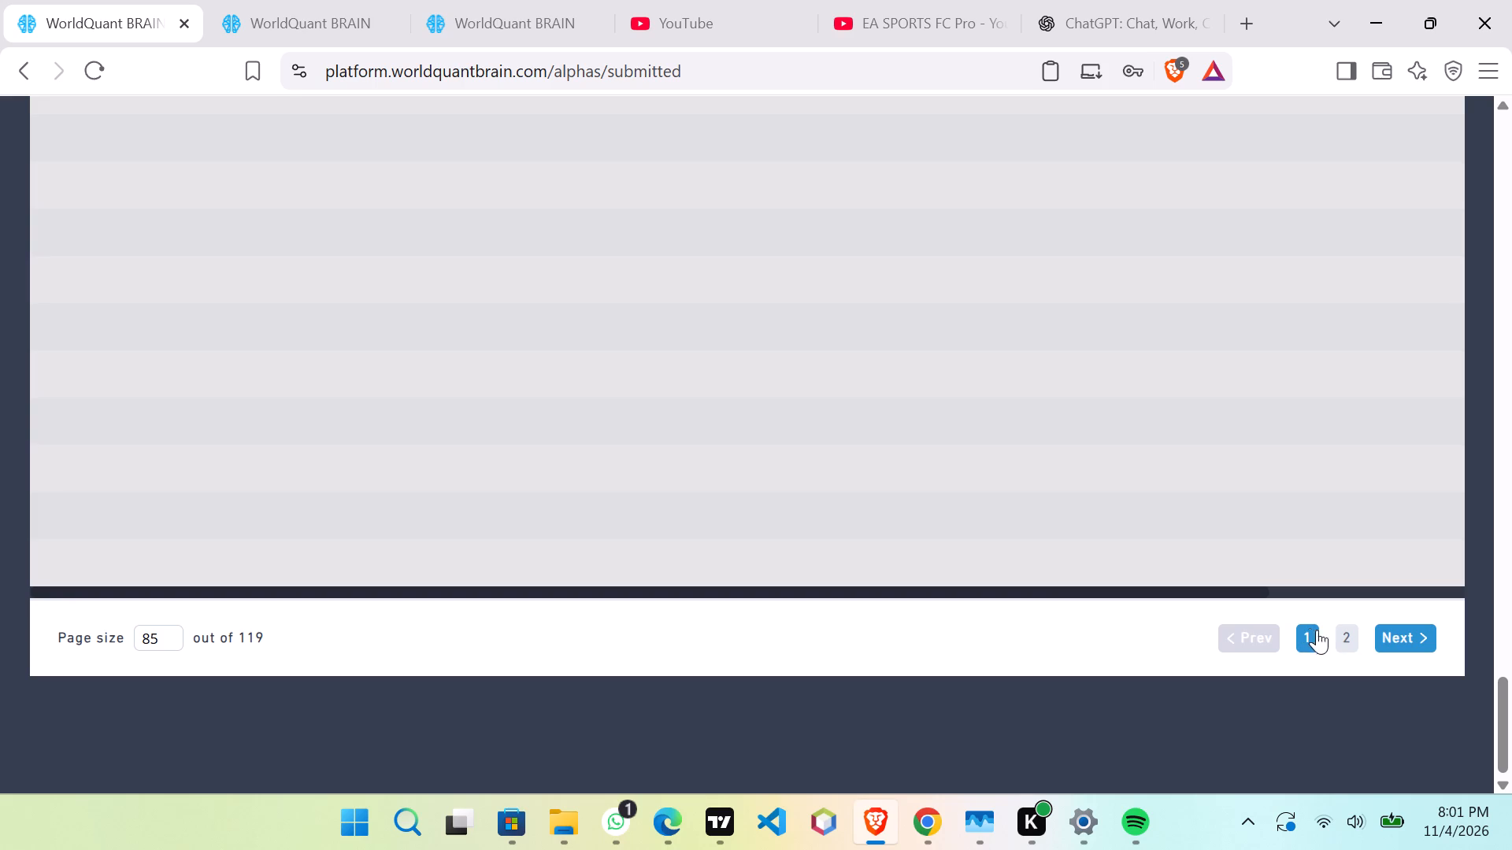
Examine the first page of the resized alphas list, checking the listed rows from its start to its end.
scroll(905, 525, "up", 7)
scroll(910, 512, "down", 1)
scroll(910, 512, "up", 9)
scroll(878, 549, "down", 1)
scroll(878, 549, "up", 5)
scroll(873, 550, "down", 1)
scroll(873, 550, "up", 3)
scroll(871, 552, "down", 1)
scroll(871, 552, "up", 1)
scroll(871, 552, "down", 1)
scroll(871, 552, "up", 5)
scroll(869, 559, "down", 1)
scroll(869, 559, "up", 8)
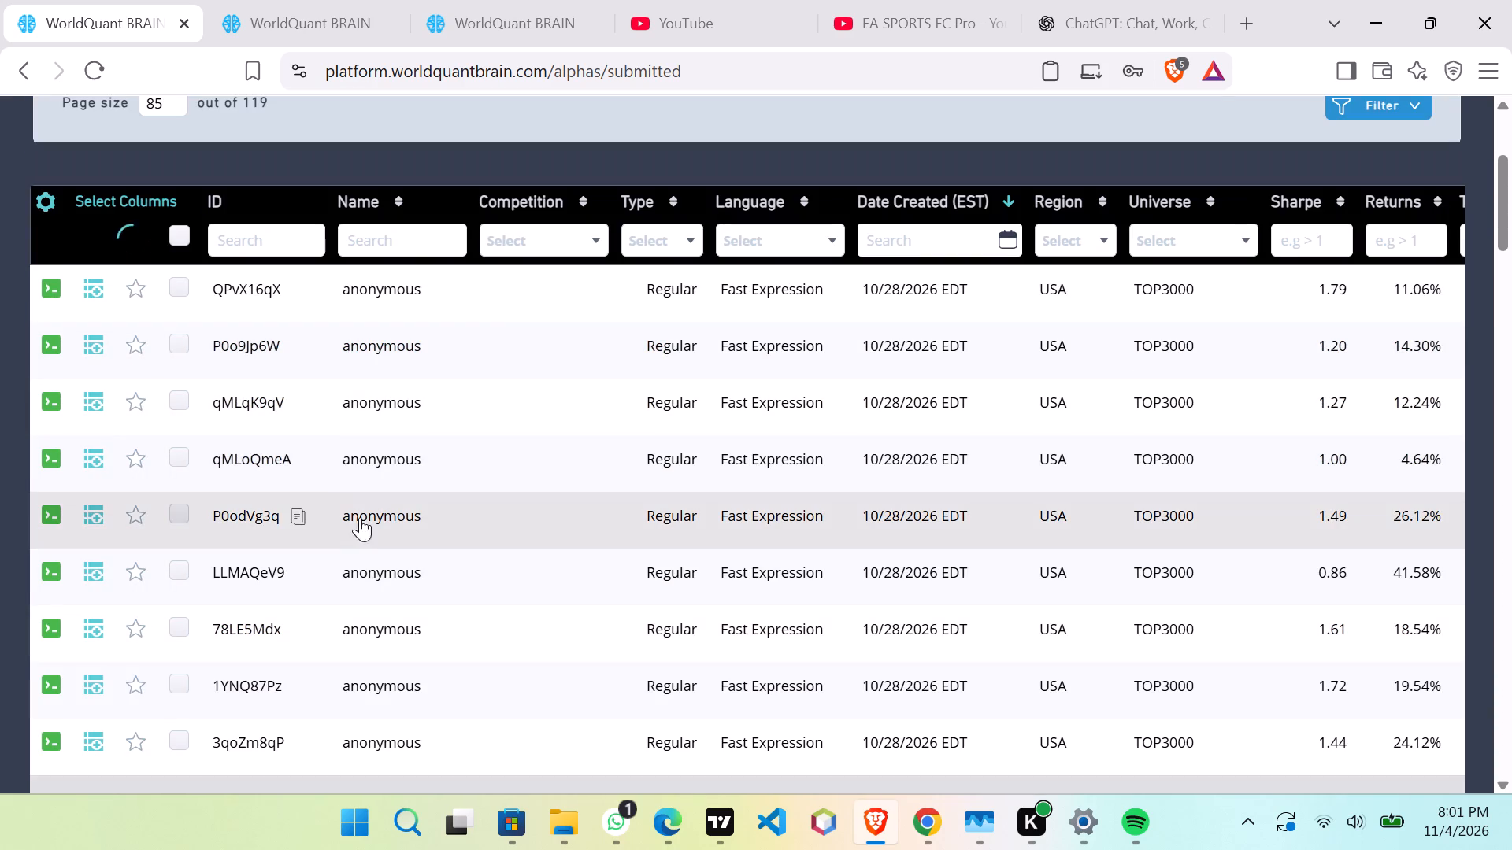
scroll(377, 460, "down", 3)
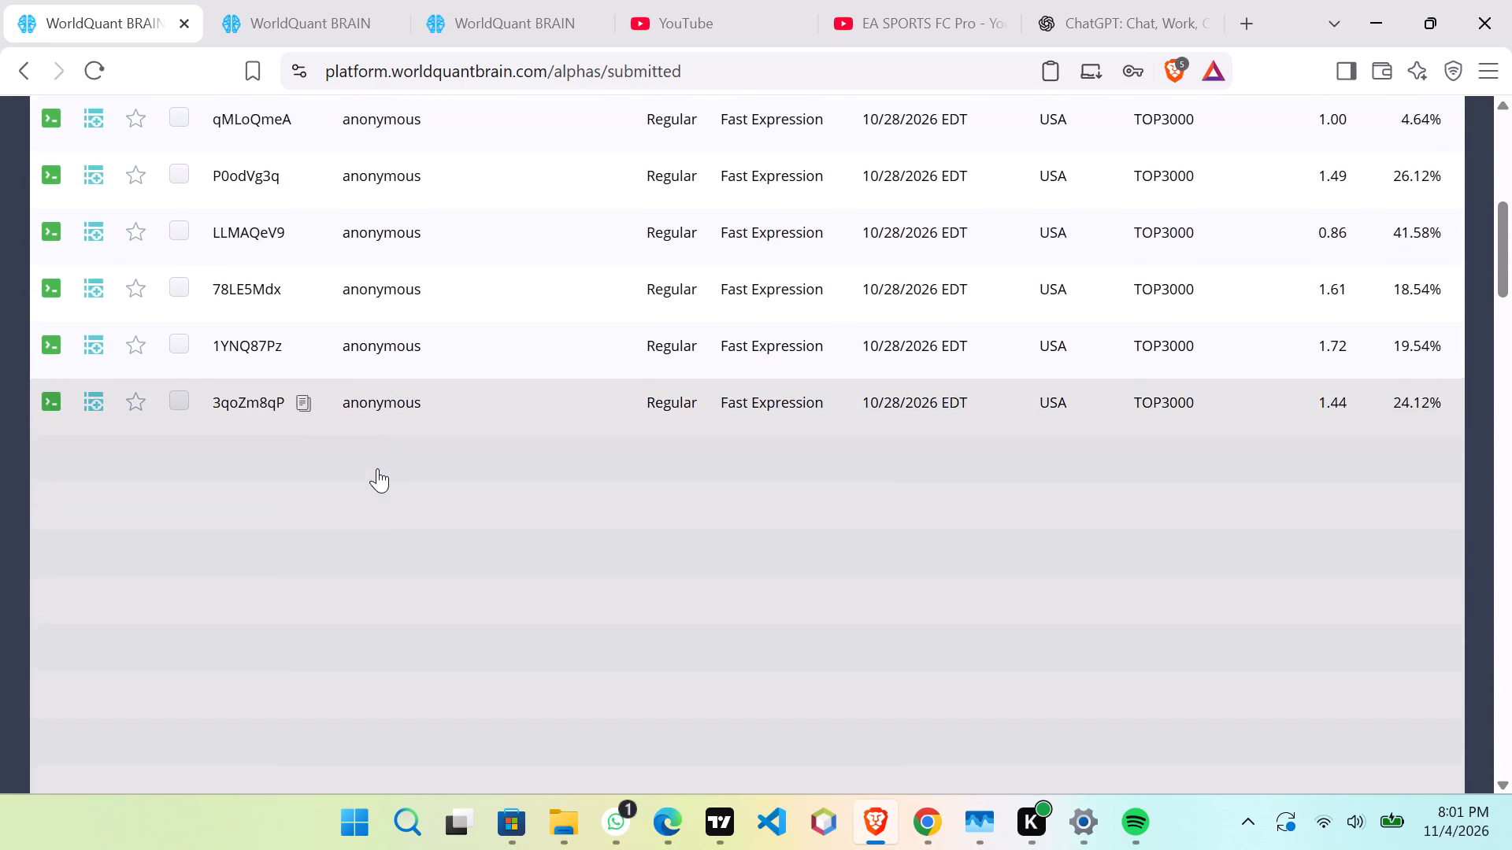
scroll(377, 469, "down", 19)
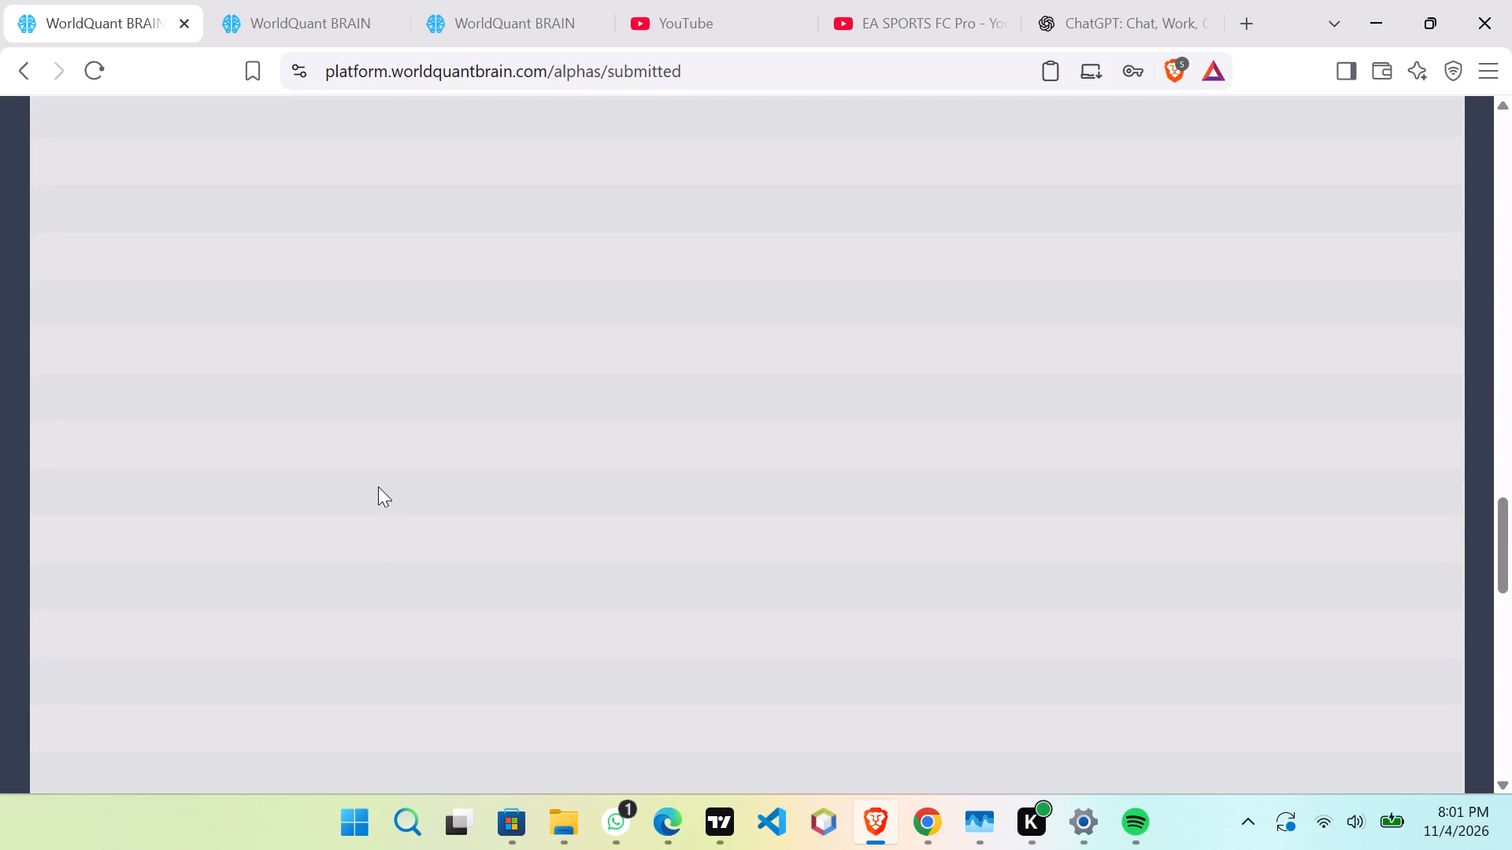
scroll(378, 486, "down", 2)
scroll(378, 486, "up", 1)
scroll(378, 486, "down", 11)
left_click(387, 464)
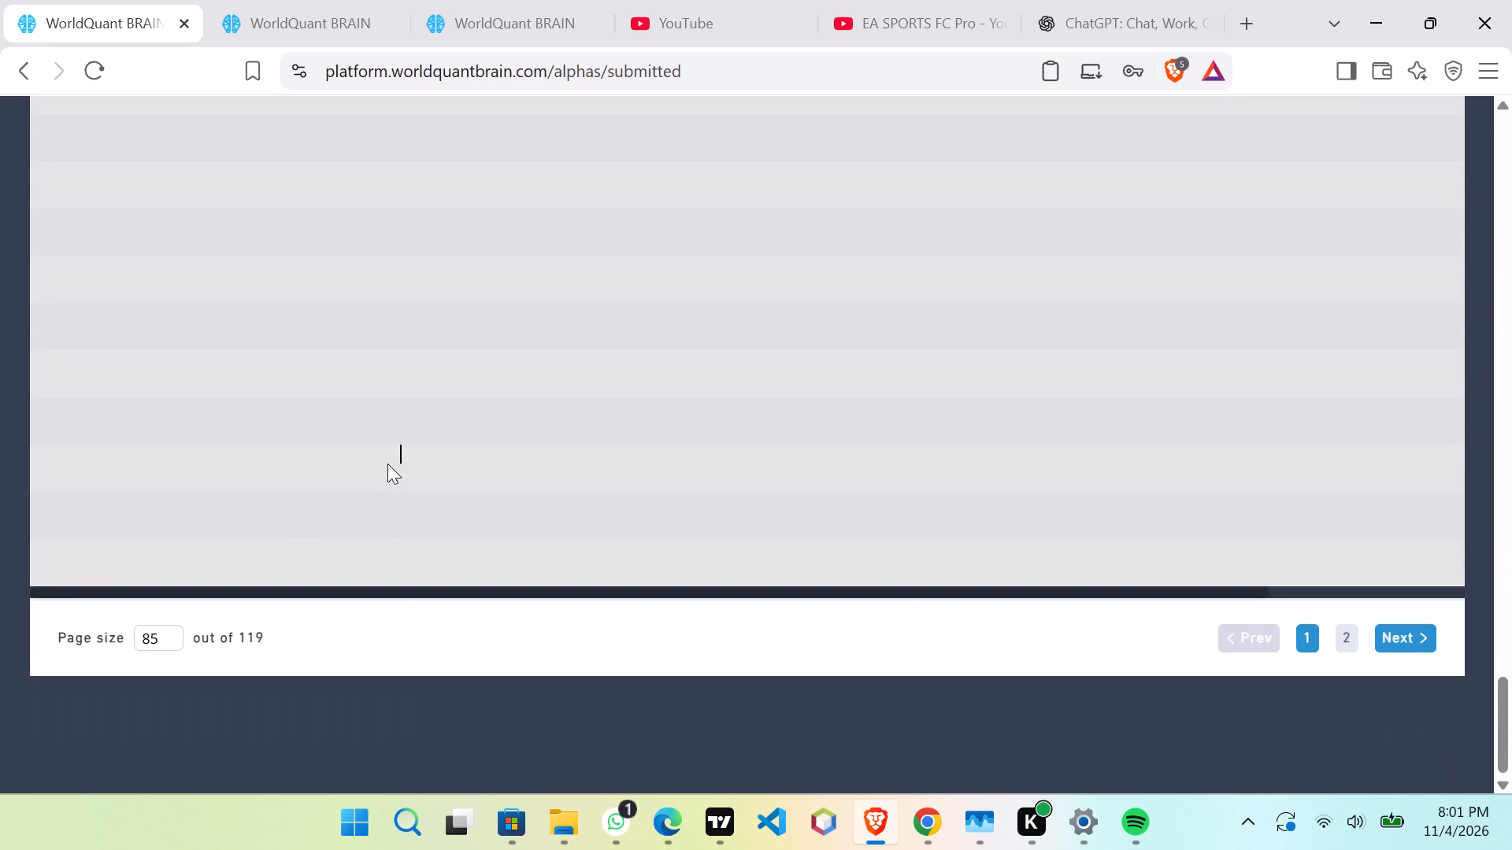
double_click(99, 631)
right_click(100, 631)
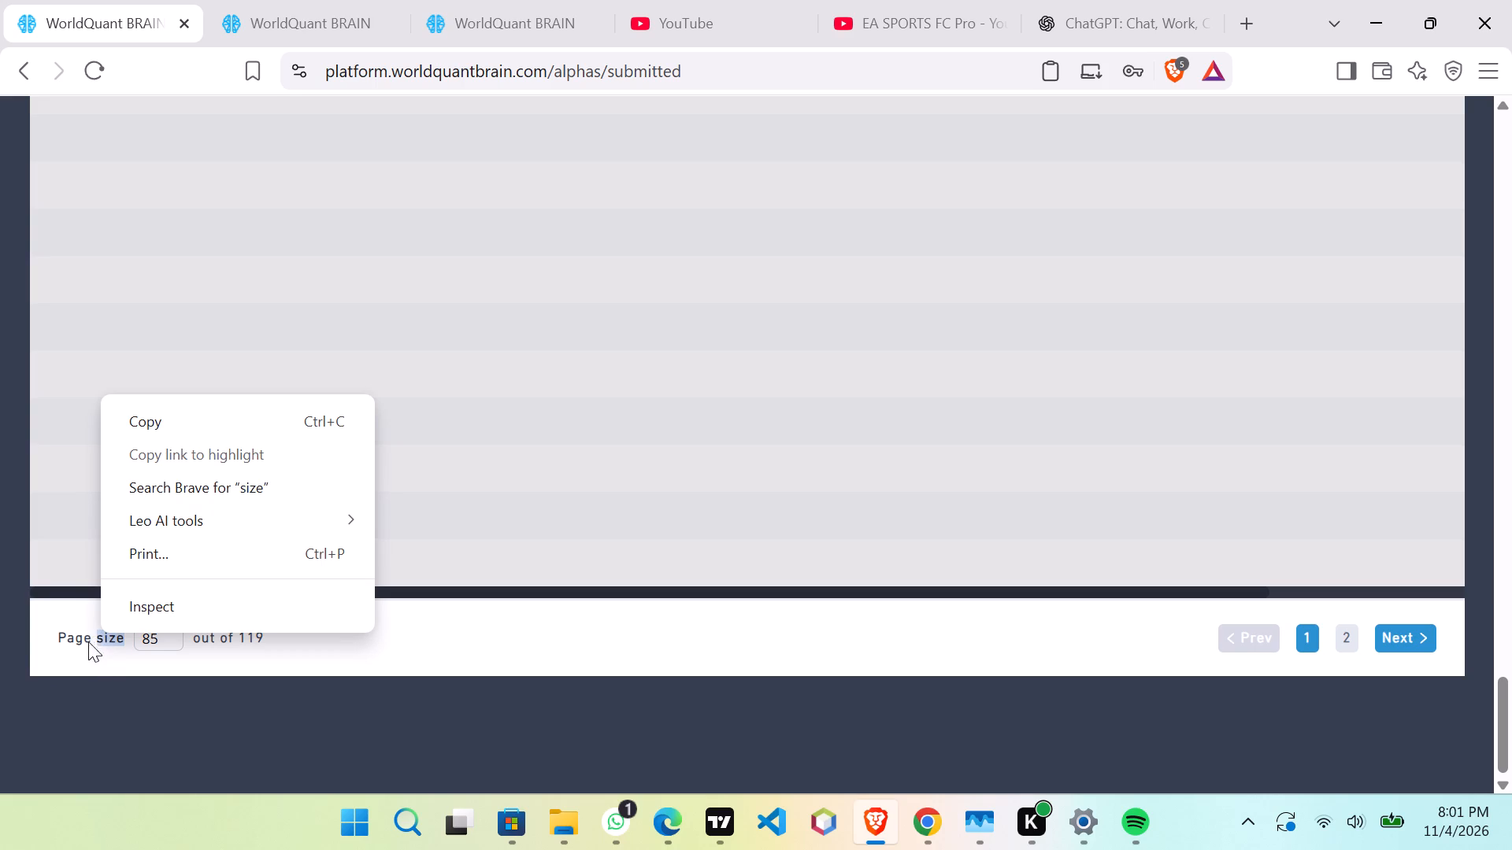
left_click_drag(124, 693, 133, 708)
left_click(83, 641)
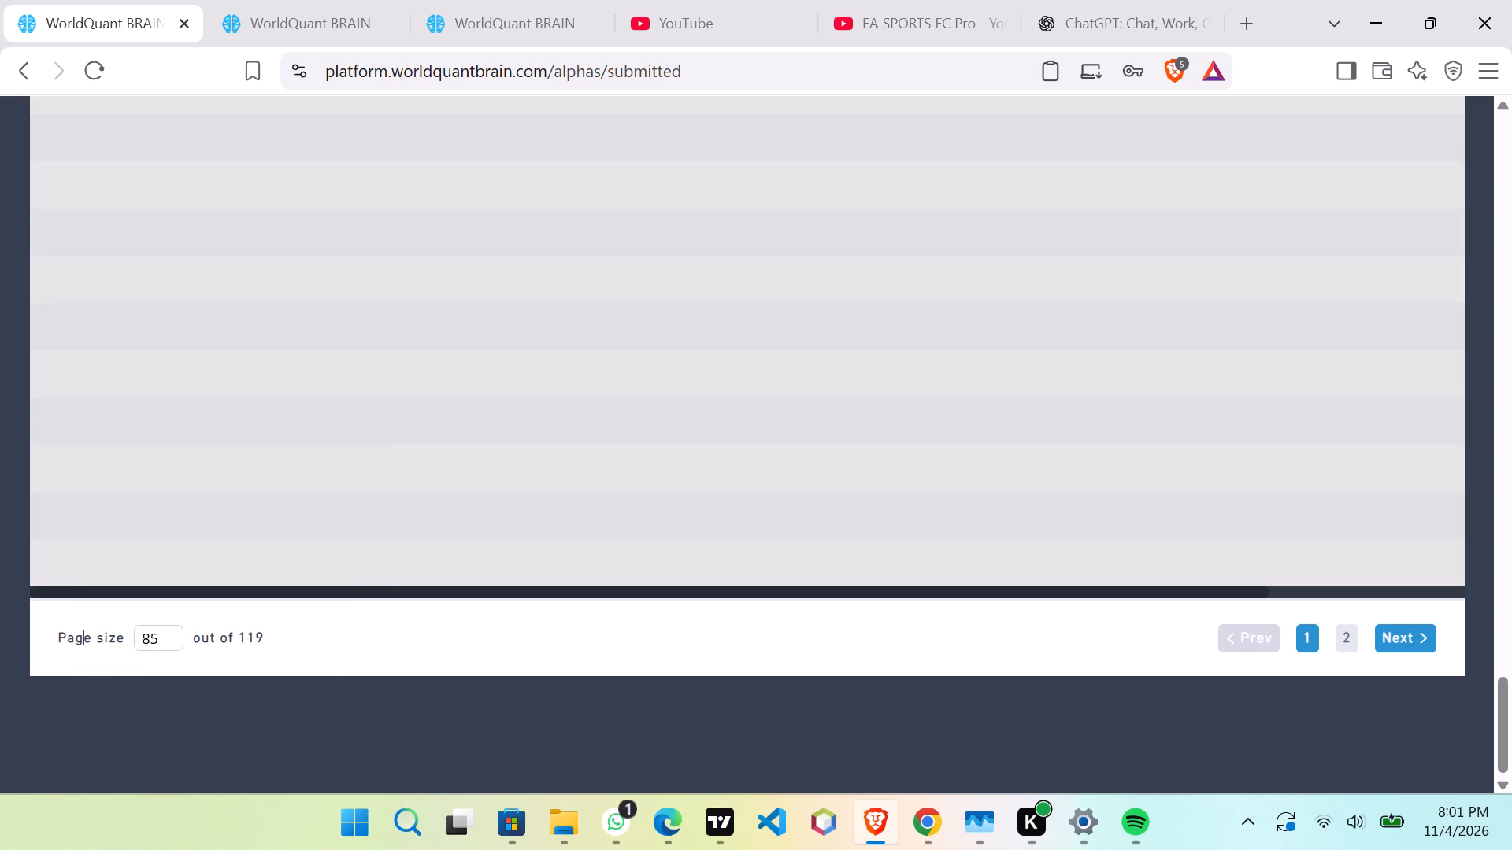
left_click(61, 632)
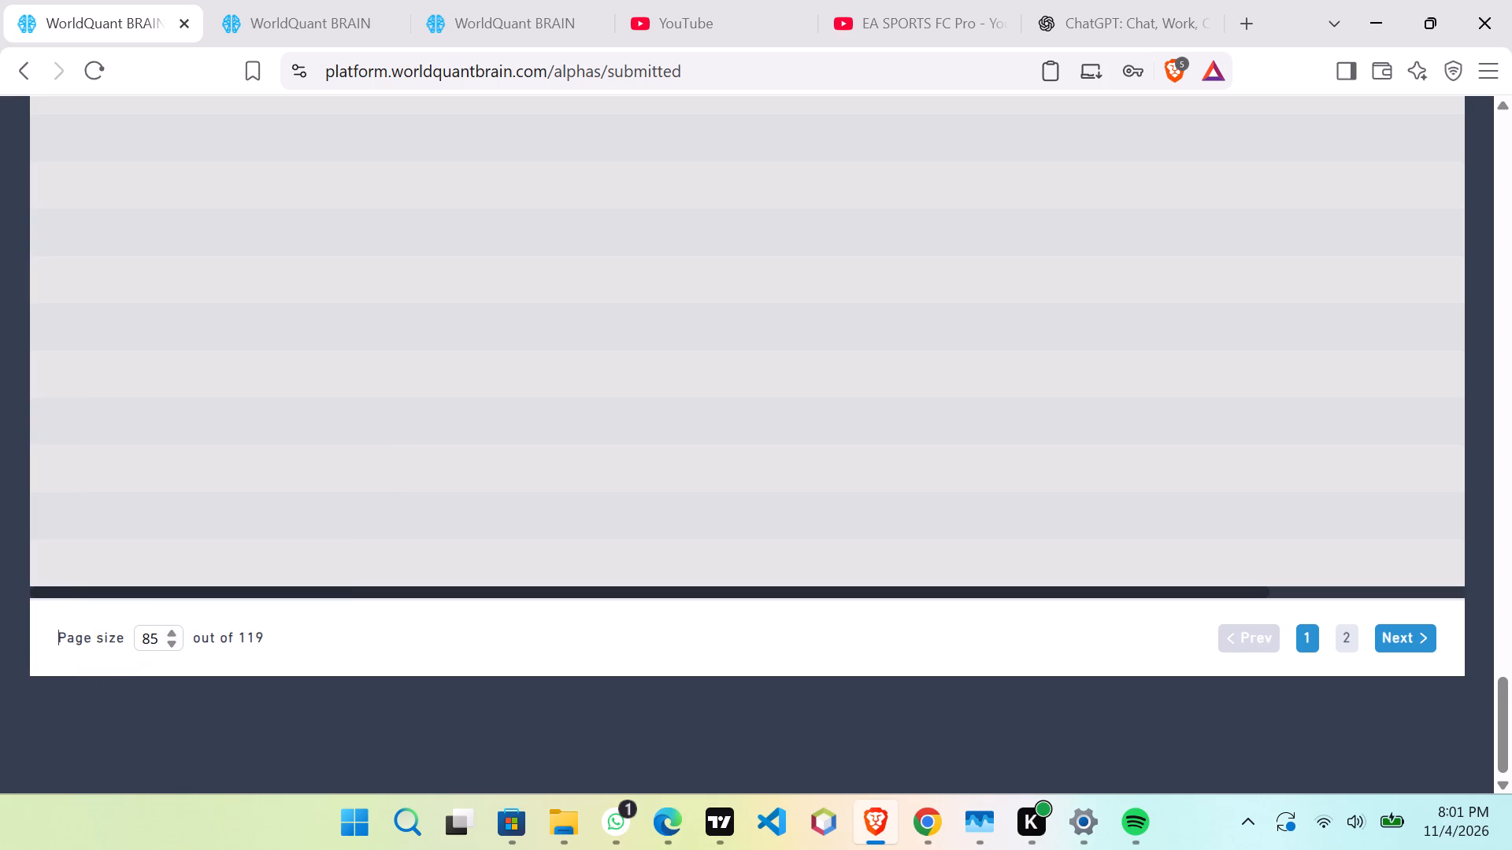
Set the submitted alphas list's page size to 84 and apply it.
left_click(145, 641)
left_click(169, 639)
left_click(169, 627)
left_click(137, 634)
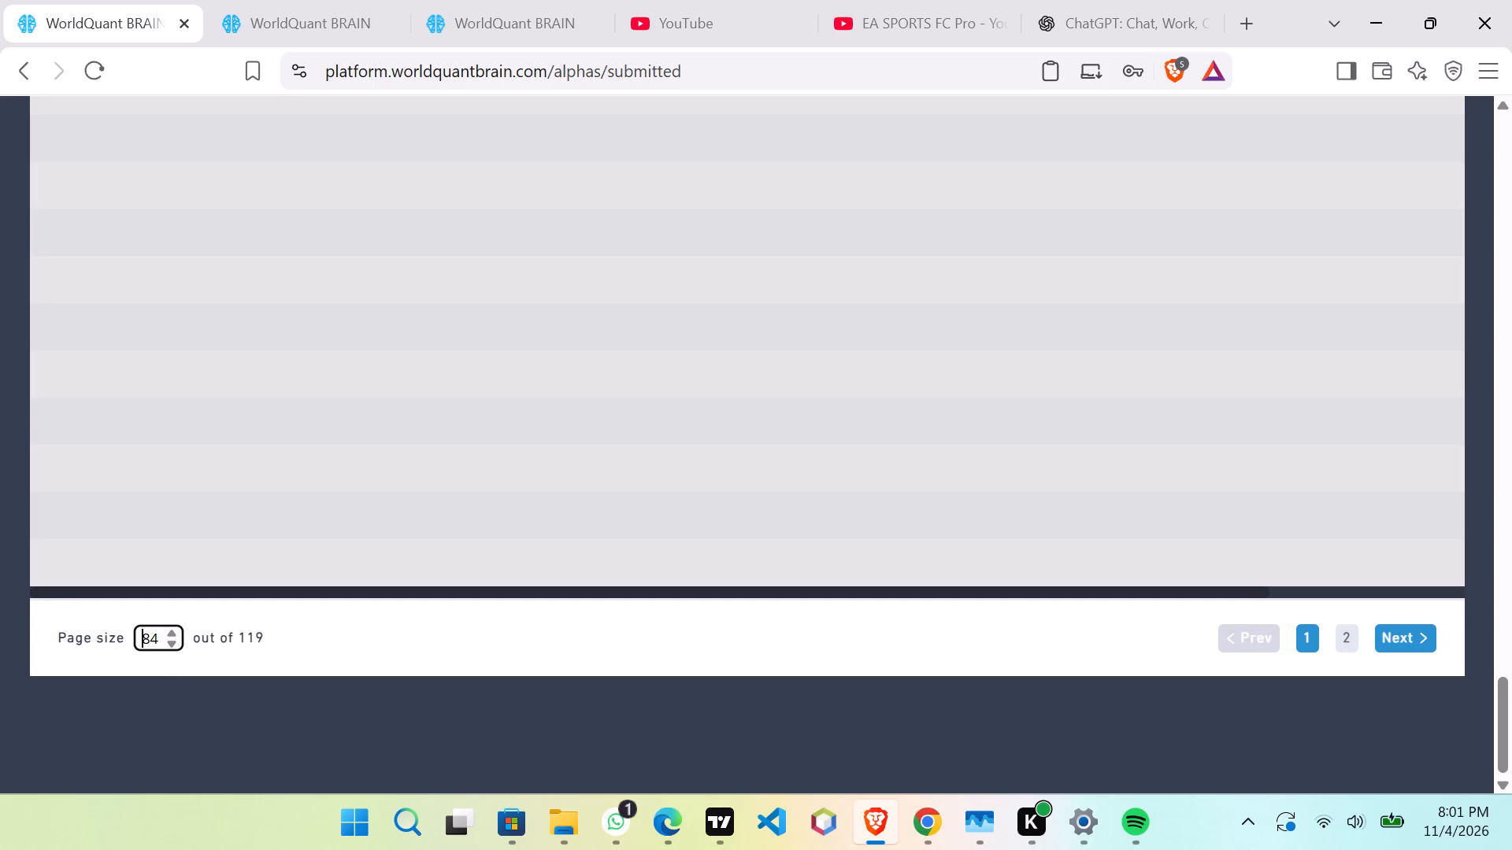
left_click(239, 638)
left_click(241, 639)
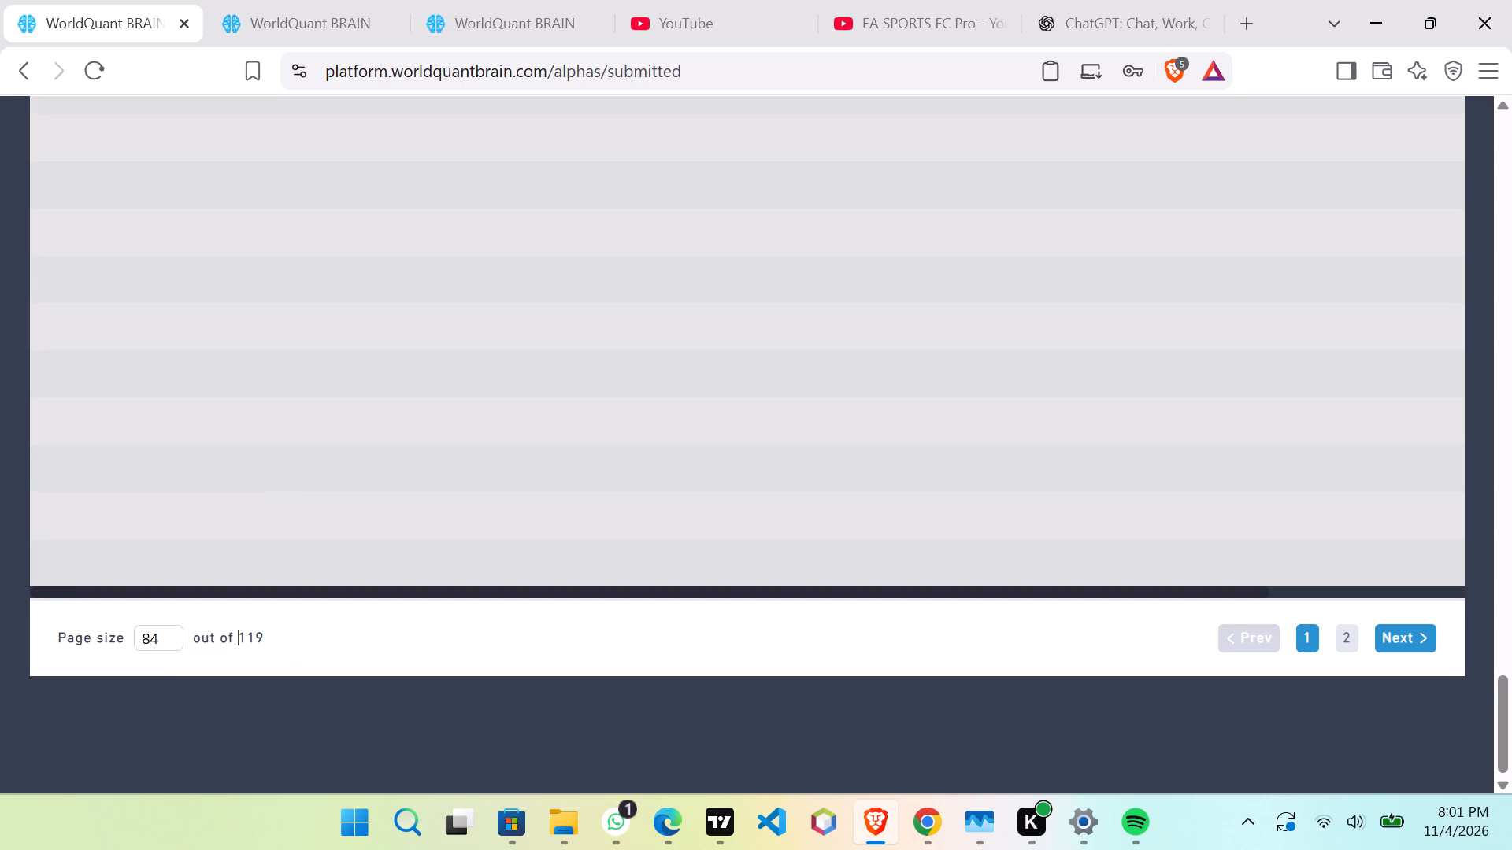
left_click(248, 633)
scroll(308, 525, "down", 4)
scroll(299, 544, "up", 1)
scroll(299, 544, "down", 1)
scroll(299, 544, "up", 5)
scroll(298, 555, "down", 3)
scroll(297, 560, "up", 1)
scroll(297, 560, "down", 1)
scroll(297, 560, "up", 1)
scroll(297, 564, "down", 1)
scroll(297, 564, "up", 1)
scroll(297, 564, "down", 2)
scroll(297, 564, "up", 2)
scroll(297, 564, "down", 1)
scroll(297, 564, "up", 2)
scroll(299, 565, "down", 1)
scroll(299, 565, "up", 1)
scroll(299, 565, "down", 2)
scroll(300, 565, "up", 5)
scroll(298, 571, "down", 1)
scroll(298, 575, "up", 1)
Load the submitted alphas list and dismiss the error banner above it.
scroll(298, 575, "up", 2)
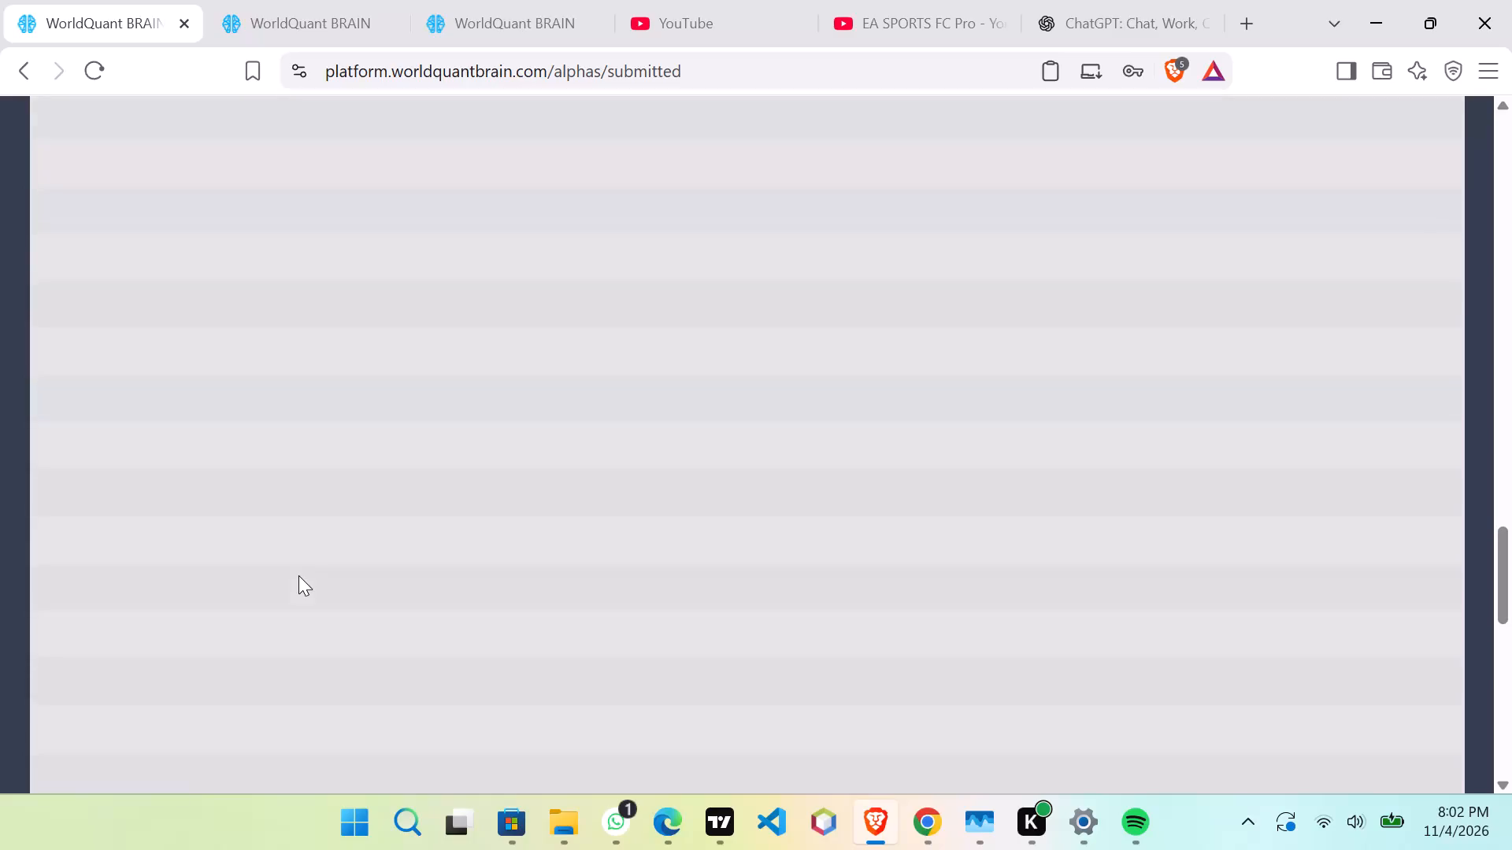
scroll(298, 575, "up", 2)
scroll(298, 575, "down", 1)
scroll(298, 575, "up", 10)
scroll(300, 575, "down", 1)
scroll(300, 575, "up", 8)
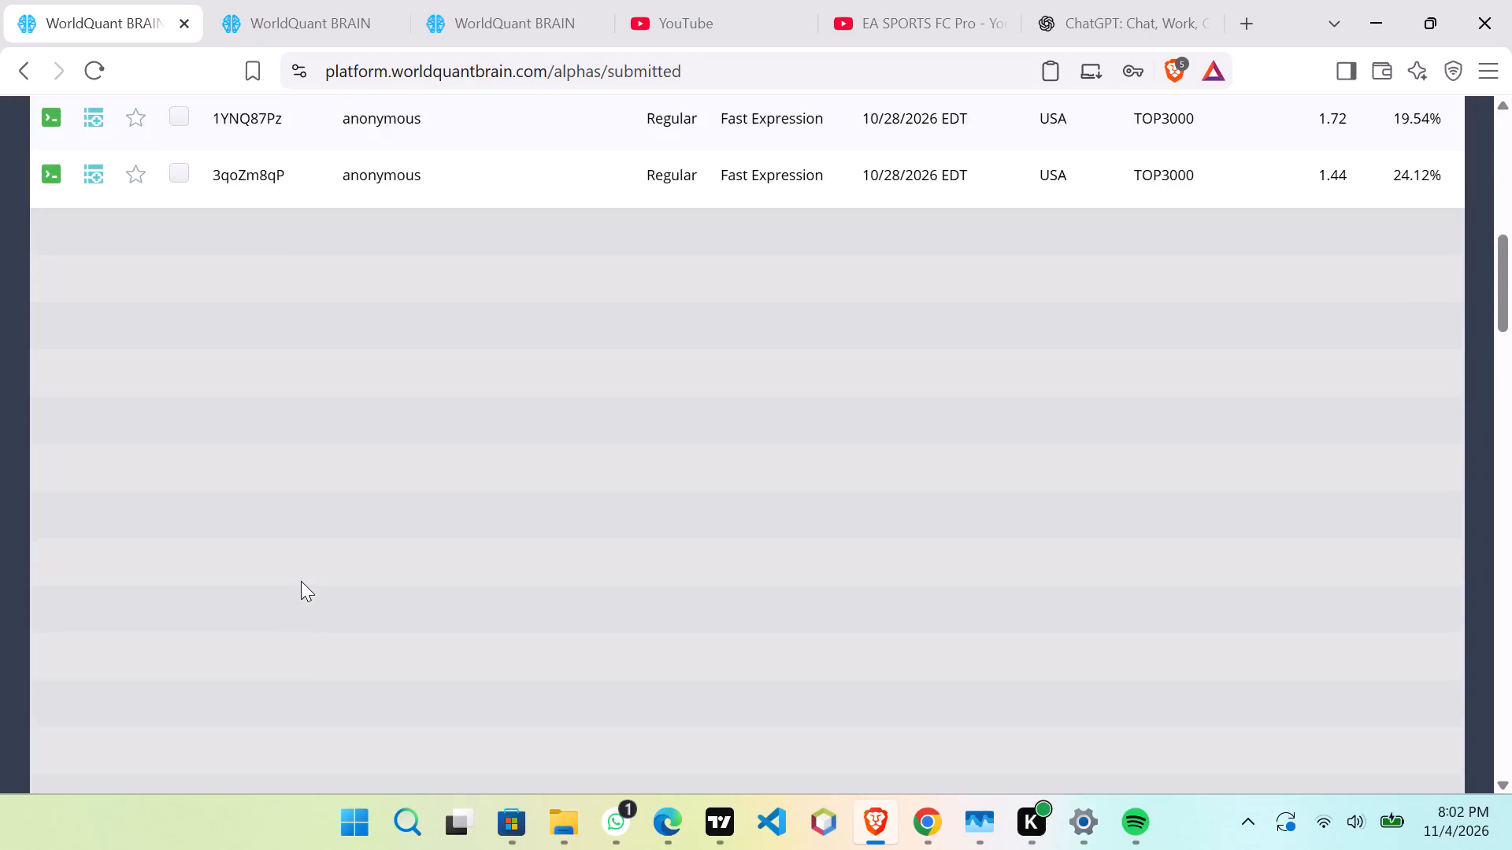
scroll(299, 581, "up", 4)
scroll(299, 581, "down", 1)
scroll(299, 581, "up", 1)
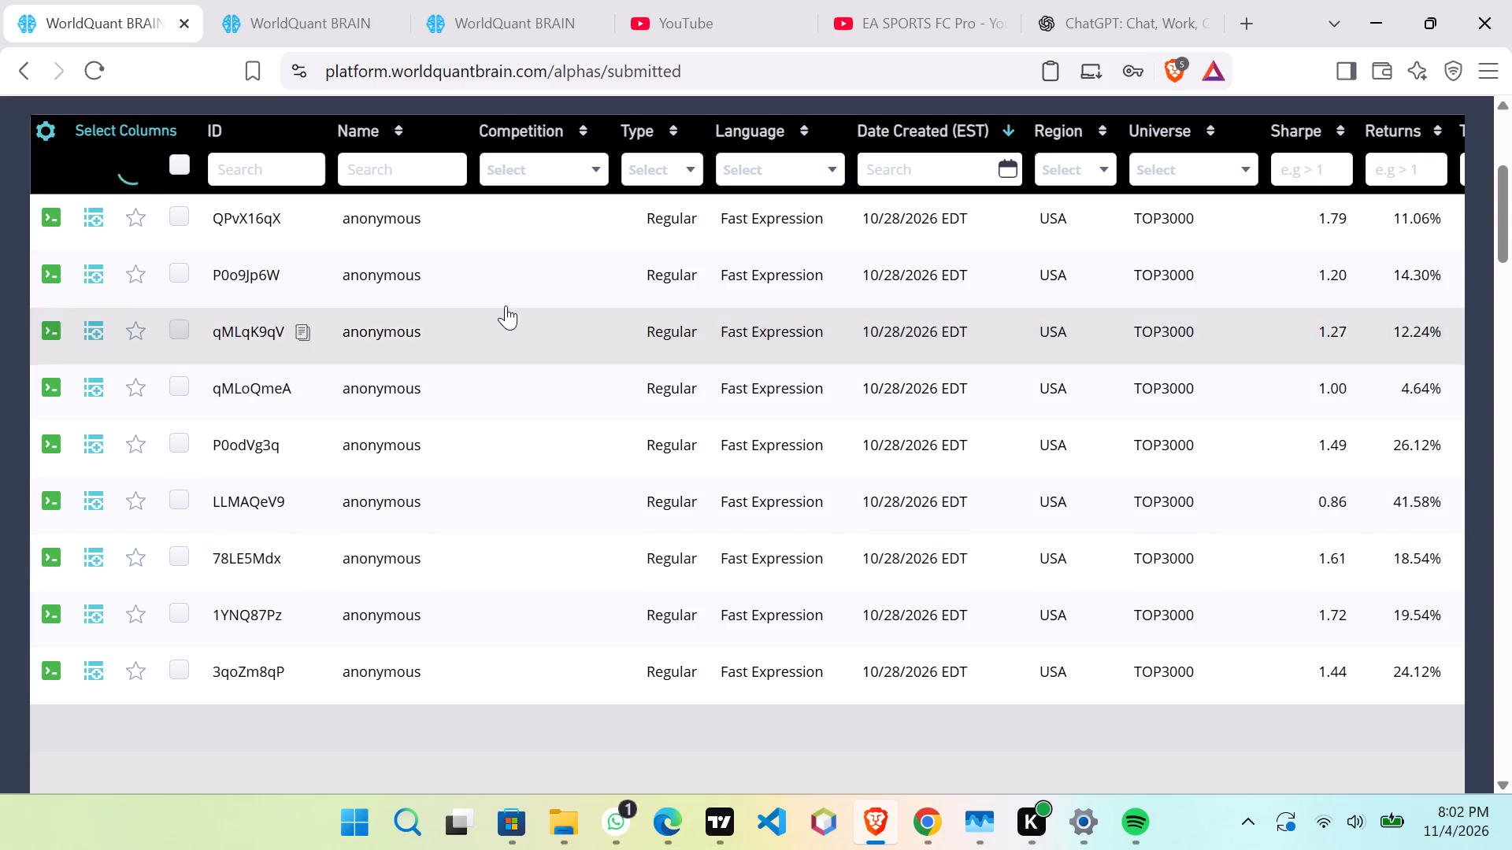
scroll(466, 326, "up", 5)
left_click(558, 303)
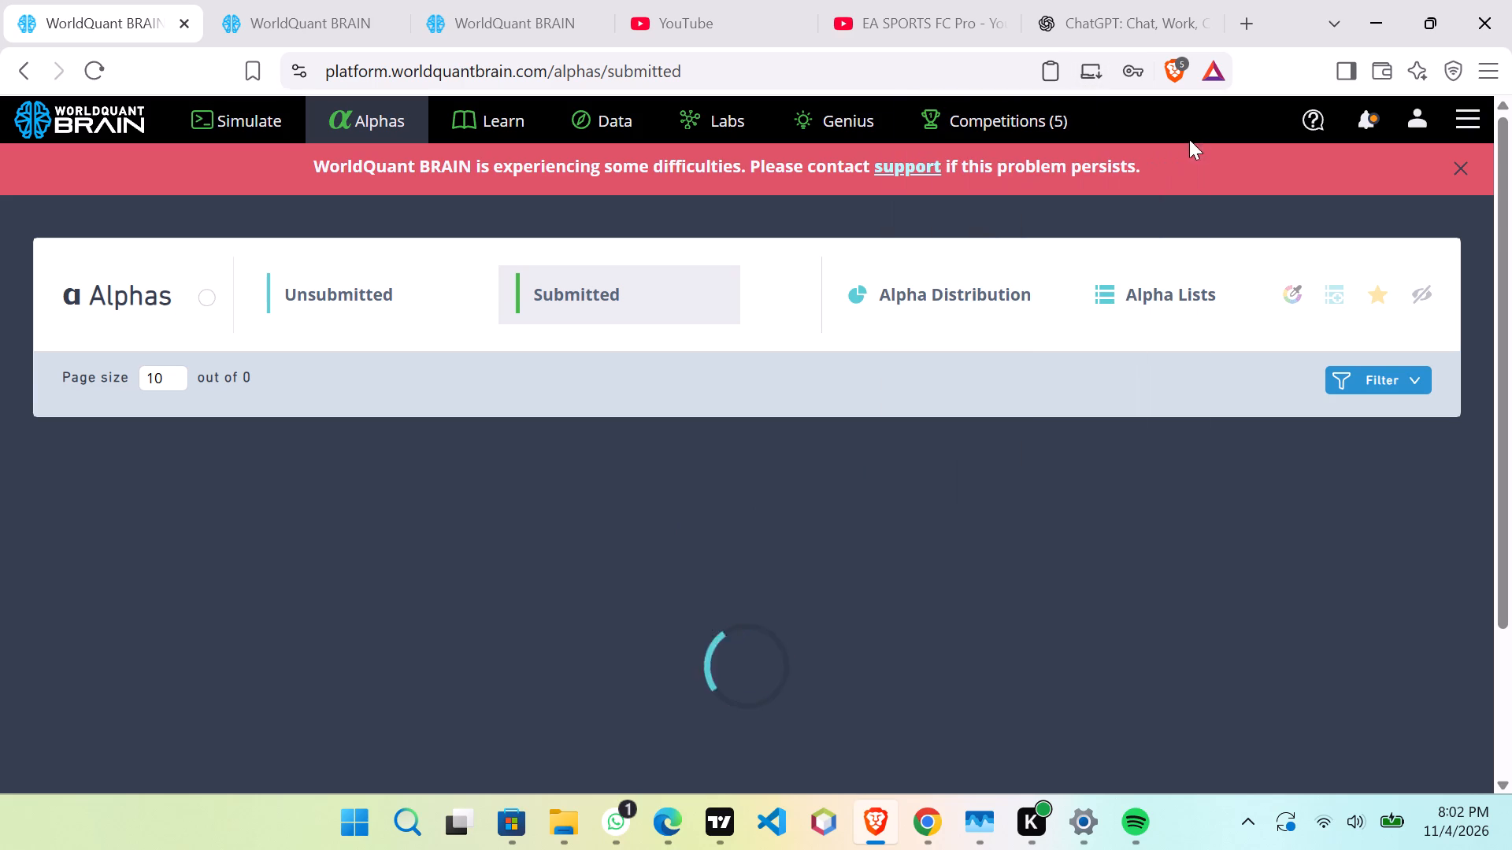
left_click(1457, 165)
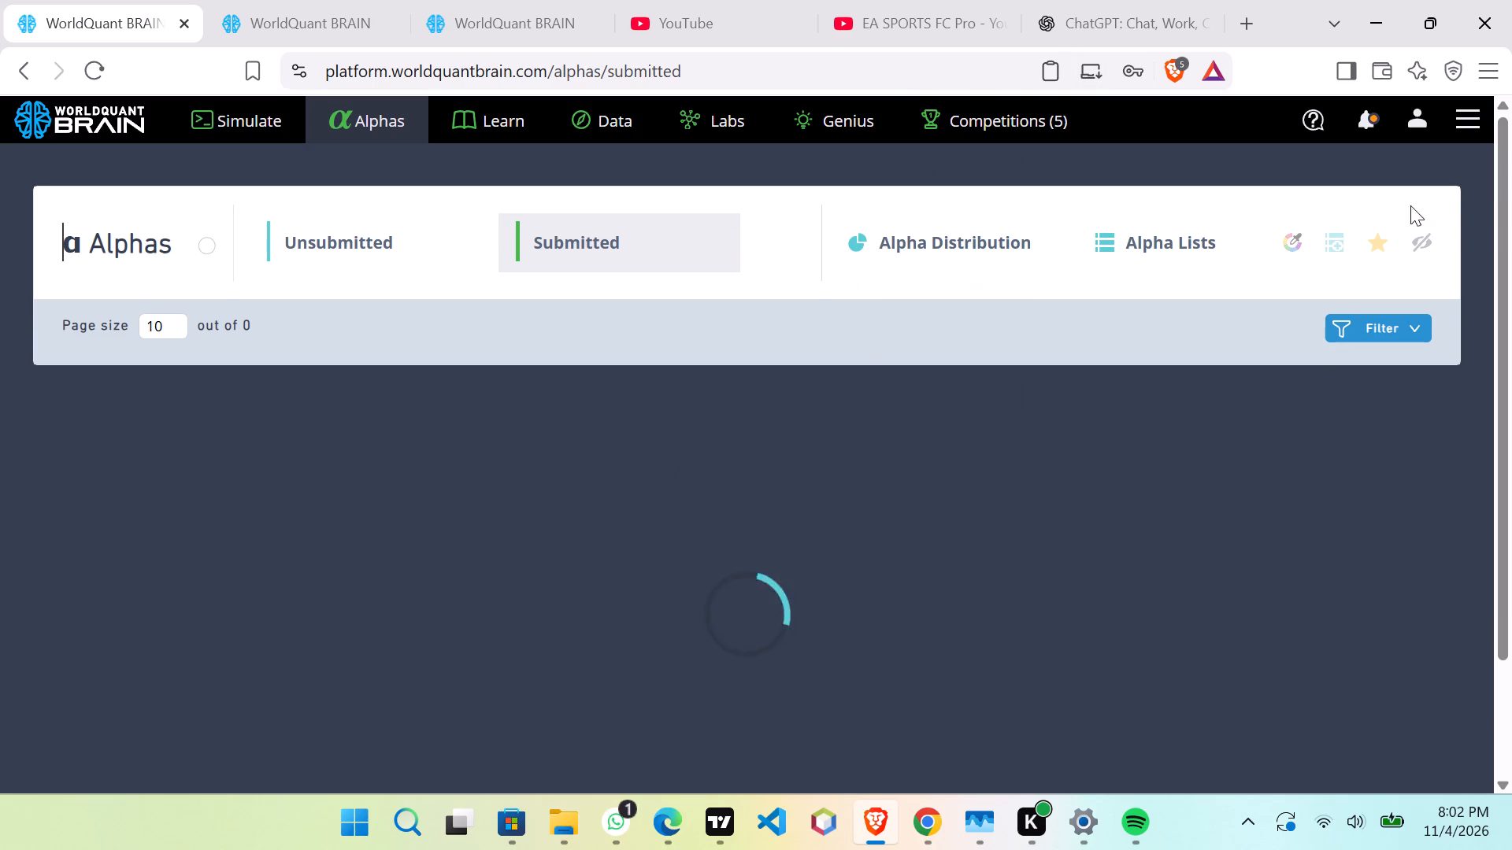
left_click(559, 241)
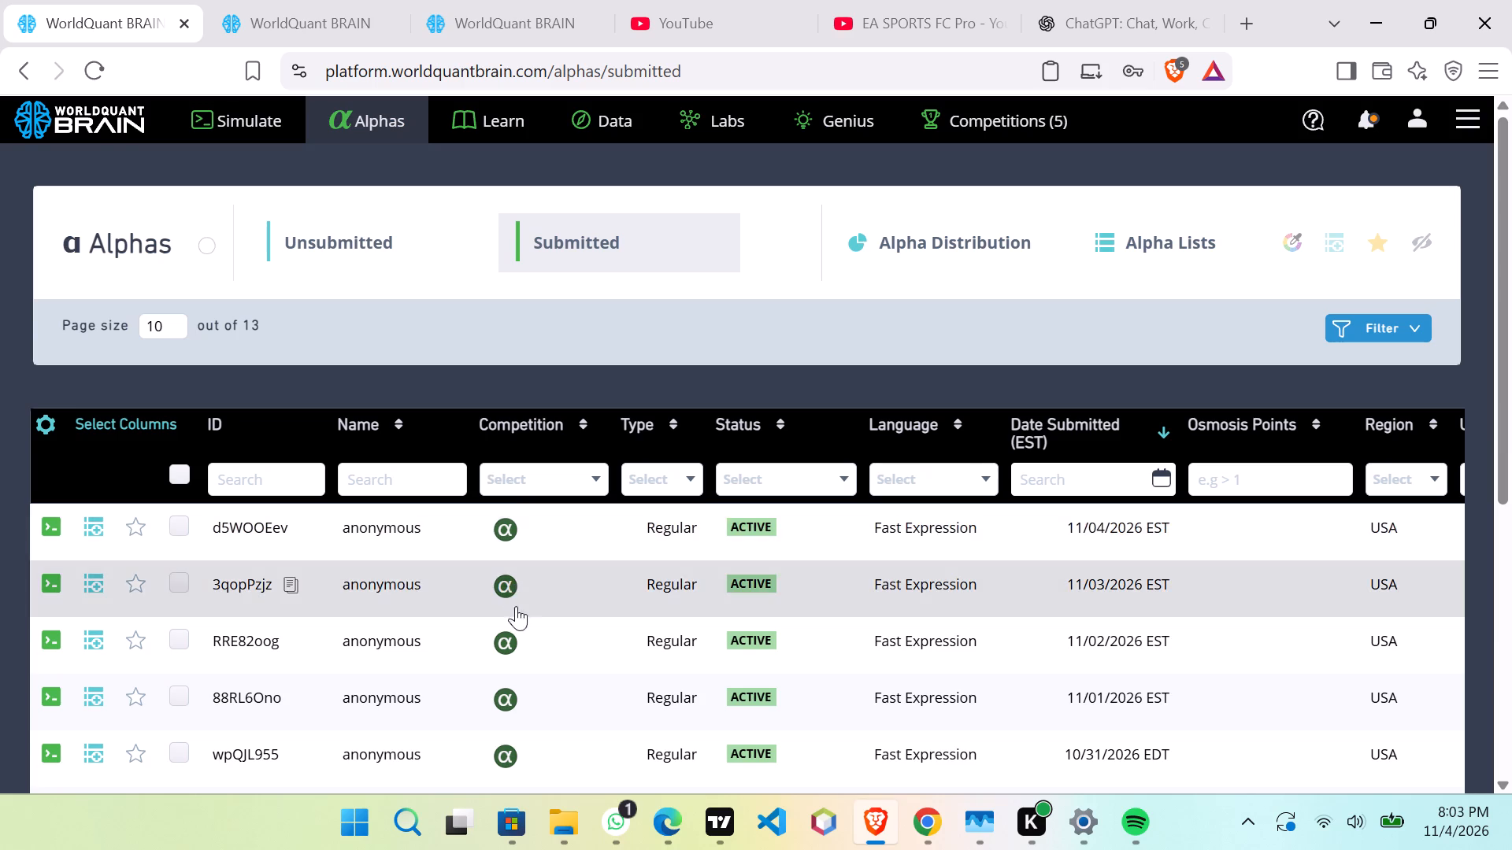
Examine the submitted alphas list, checking the rows on page 1 and on page 2.
scroll(522, 628, "down", 5)
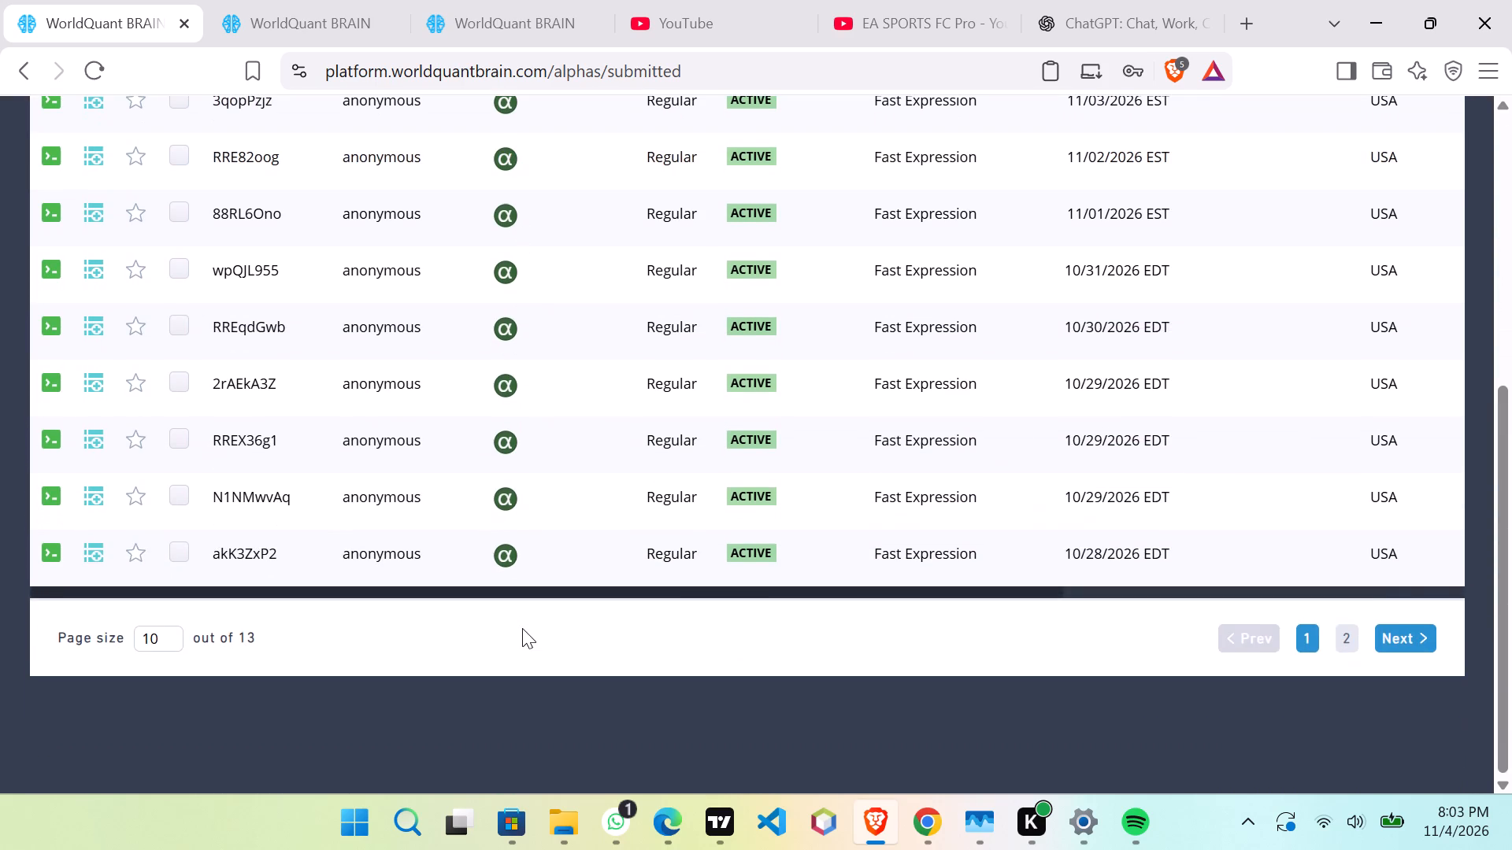
scroll(522, 628, "up", 1)
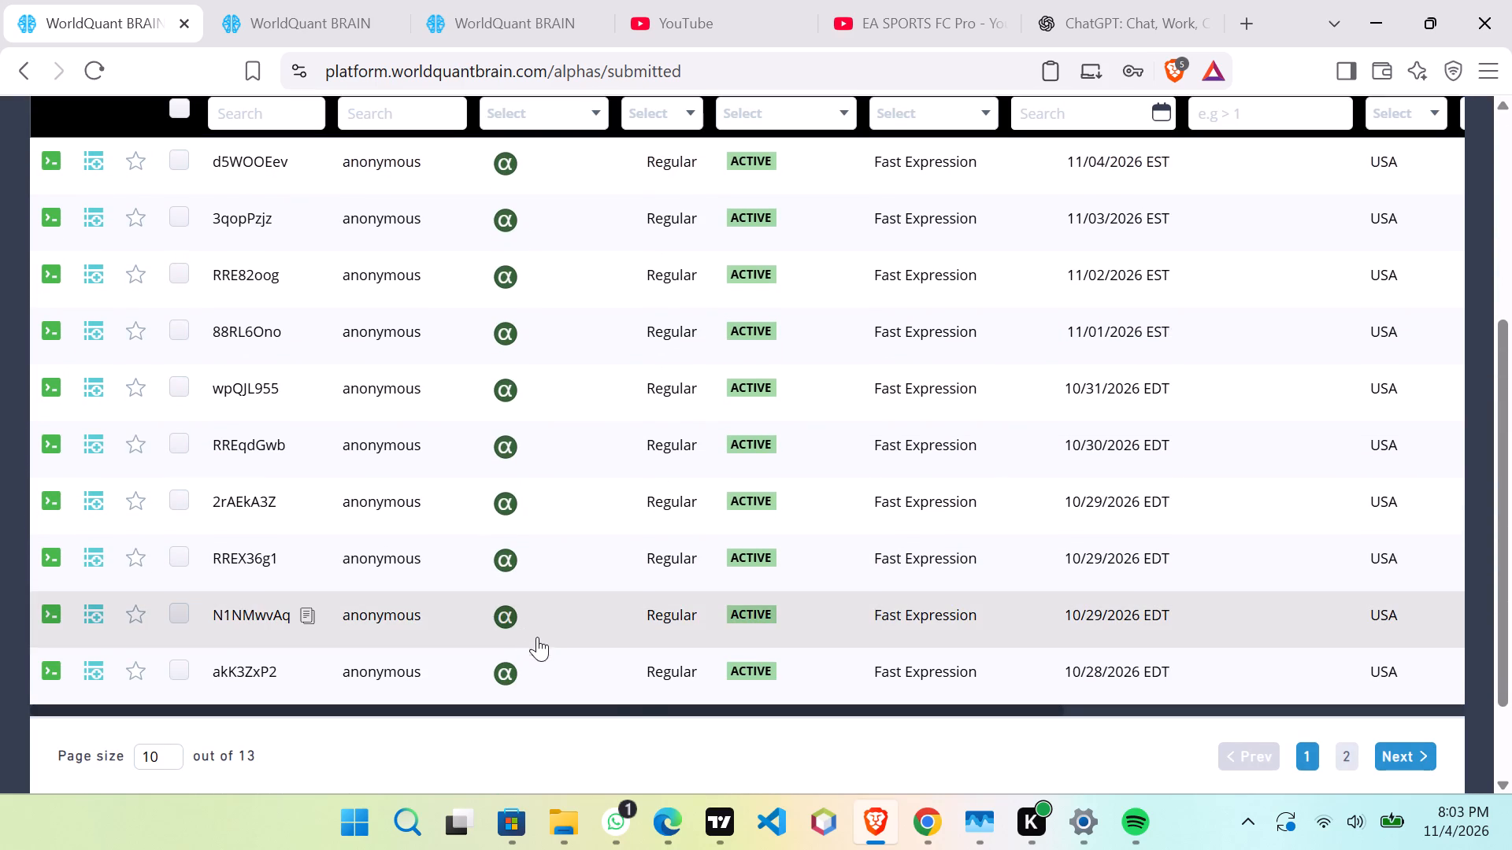
scroll(747, 734, "down", 1)
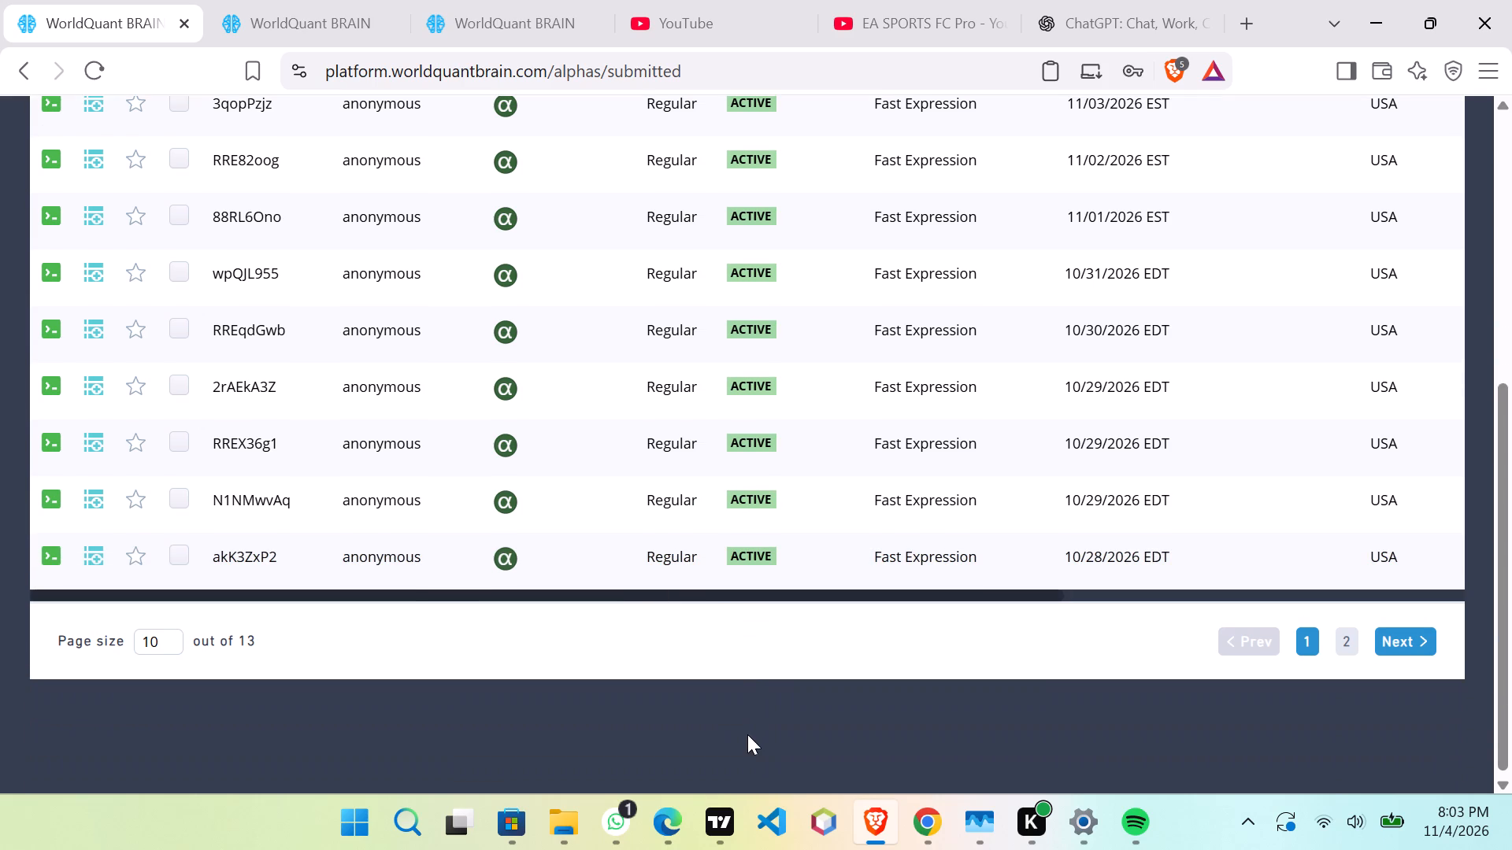
scroll(747, 734, "up", 1)
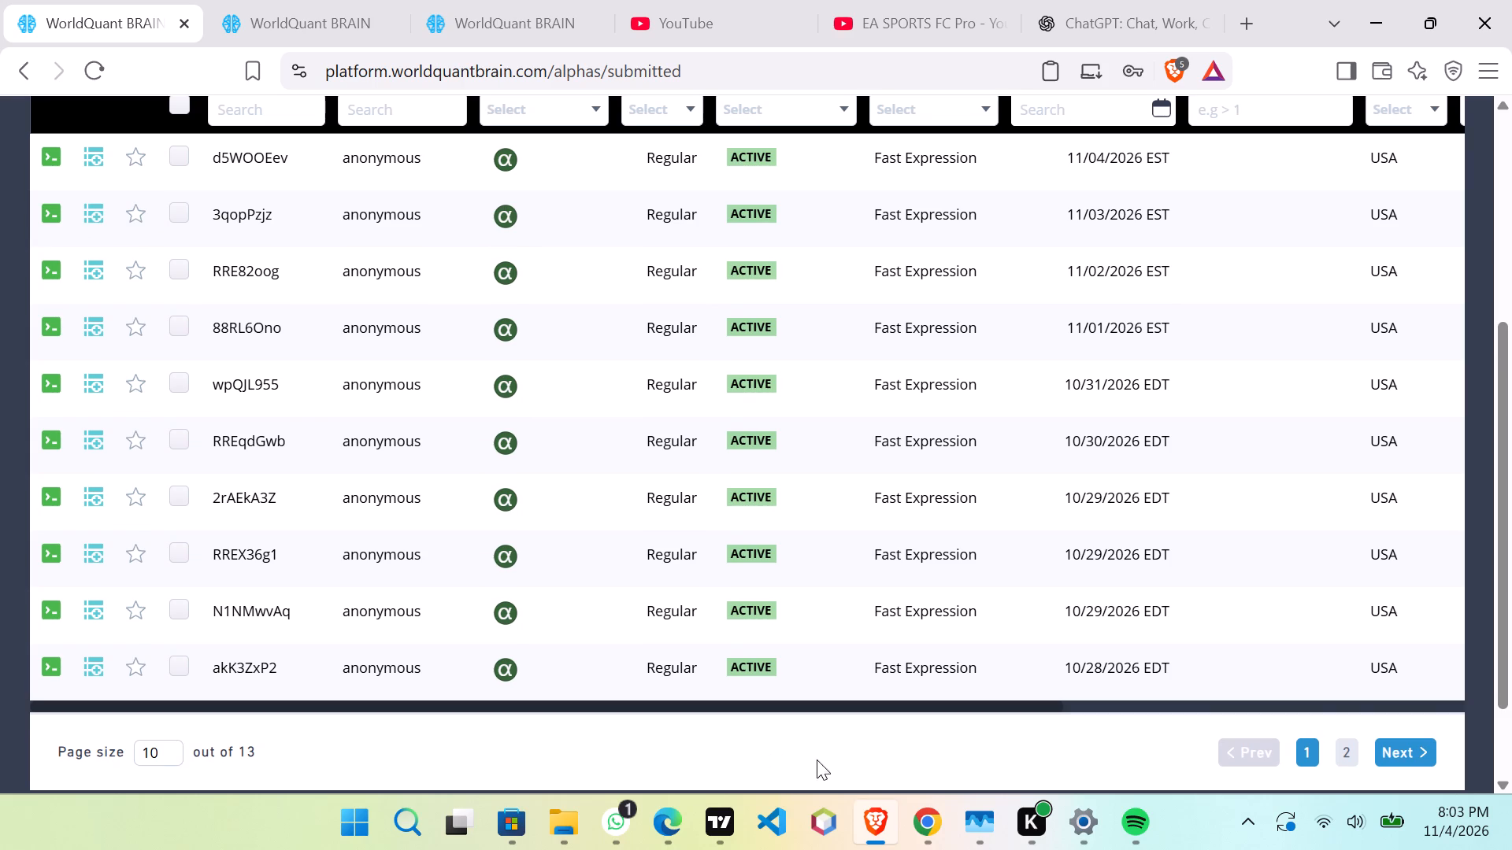
left_click(1392, 758)
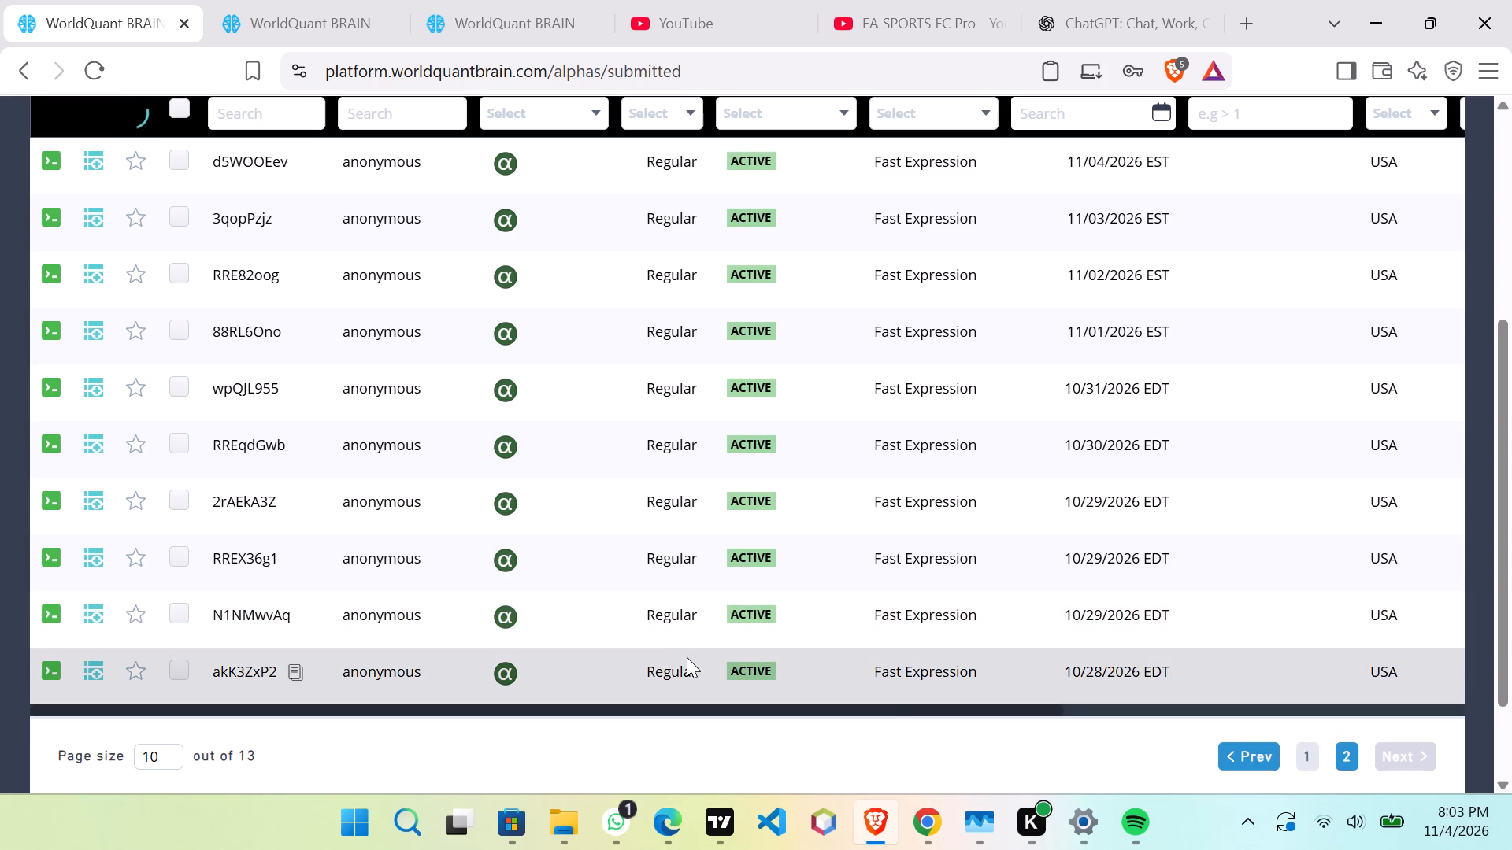
scroll(687, 657, "up", 1)
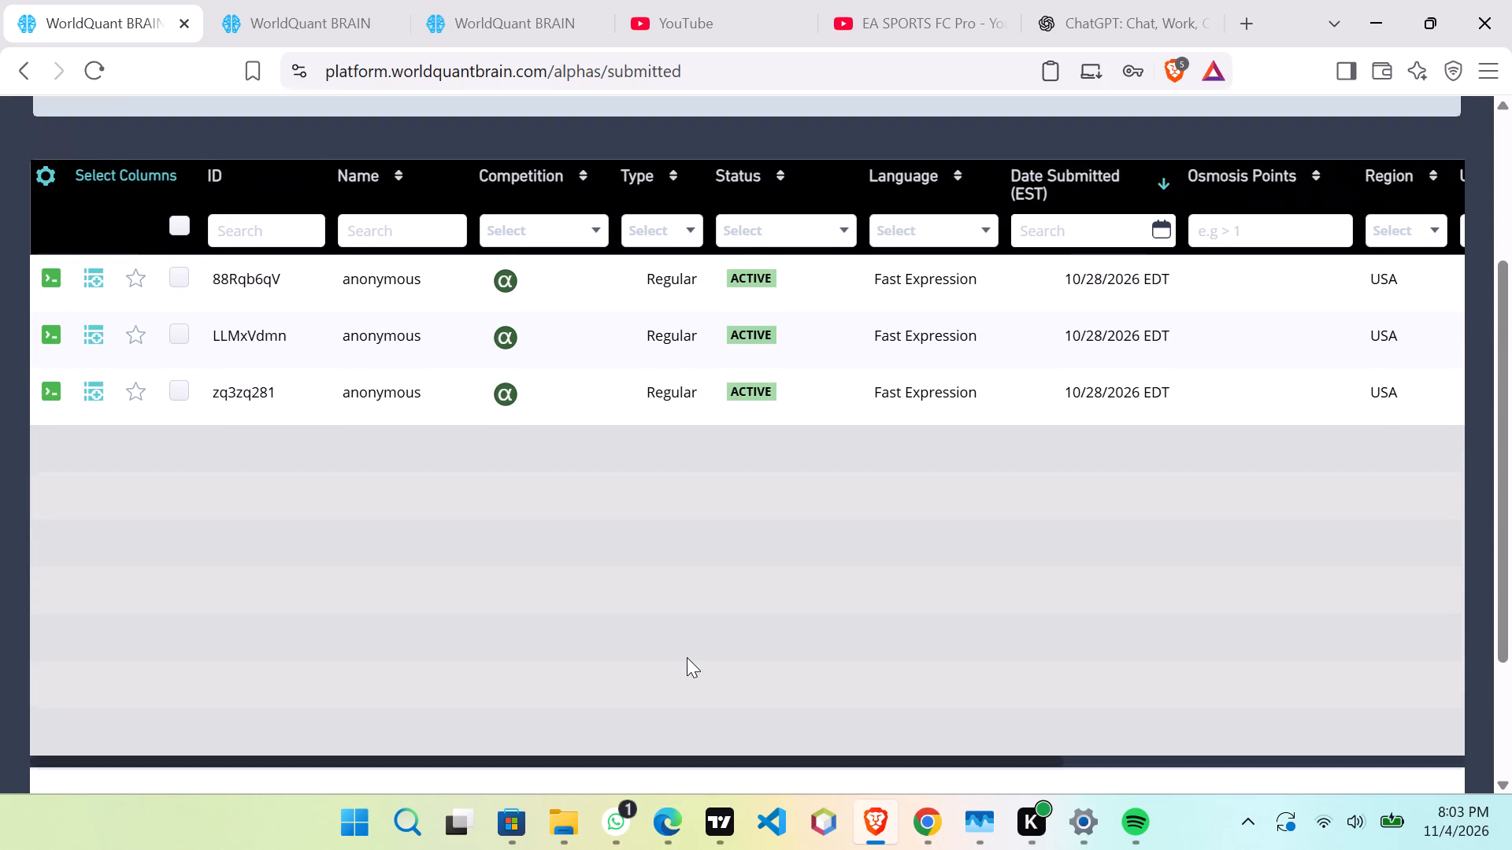
scroll(687, 657, "up", 1)
scroll(687, 657, "down", 2)
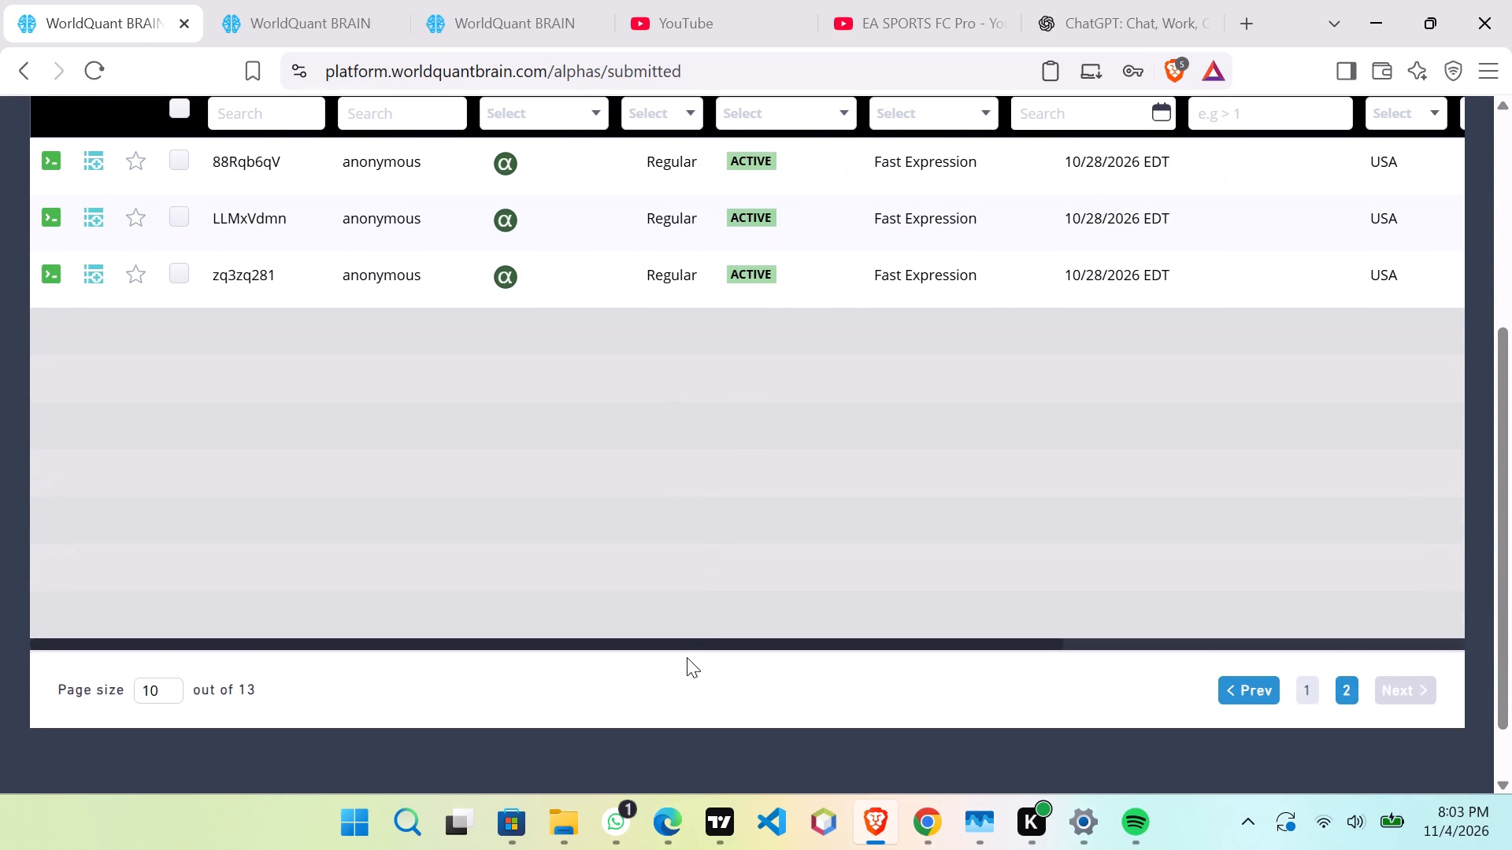
scroll(687, 657, "up", 1)
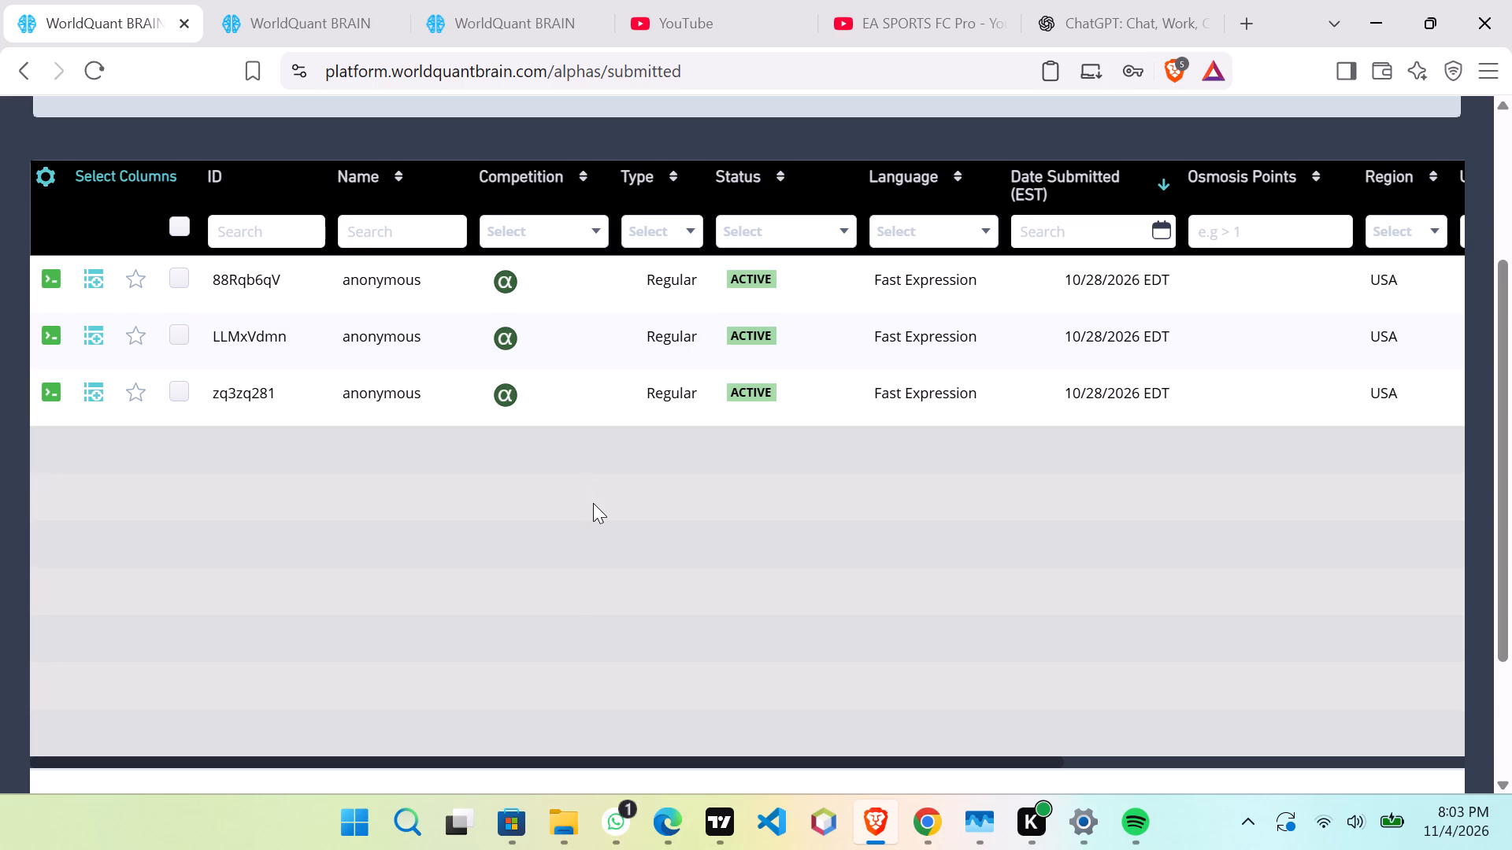
scroll(595, 507, "down", 1)
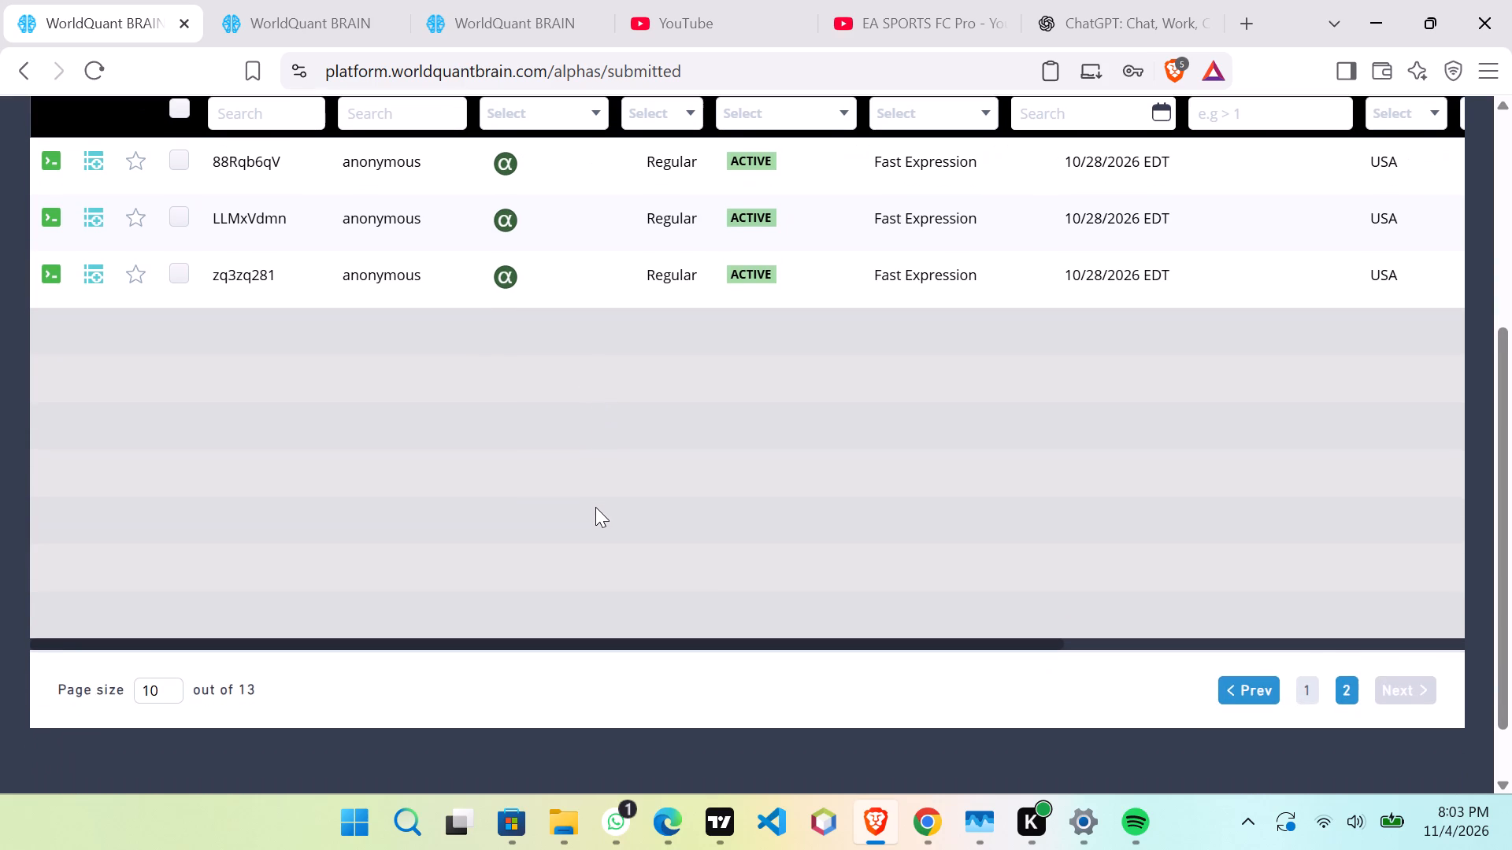
Return to page 1 of the submitted alphas list and look over its rows again.
left_click(1240, 693)
scroll(1043, 660, "up", 3)
scroll(1043, 660, "down", 1)
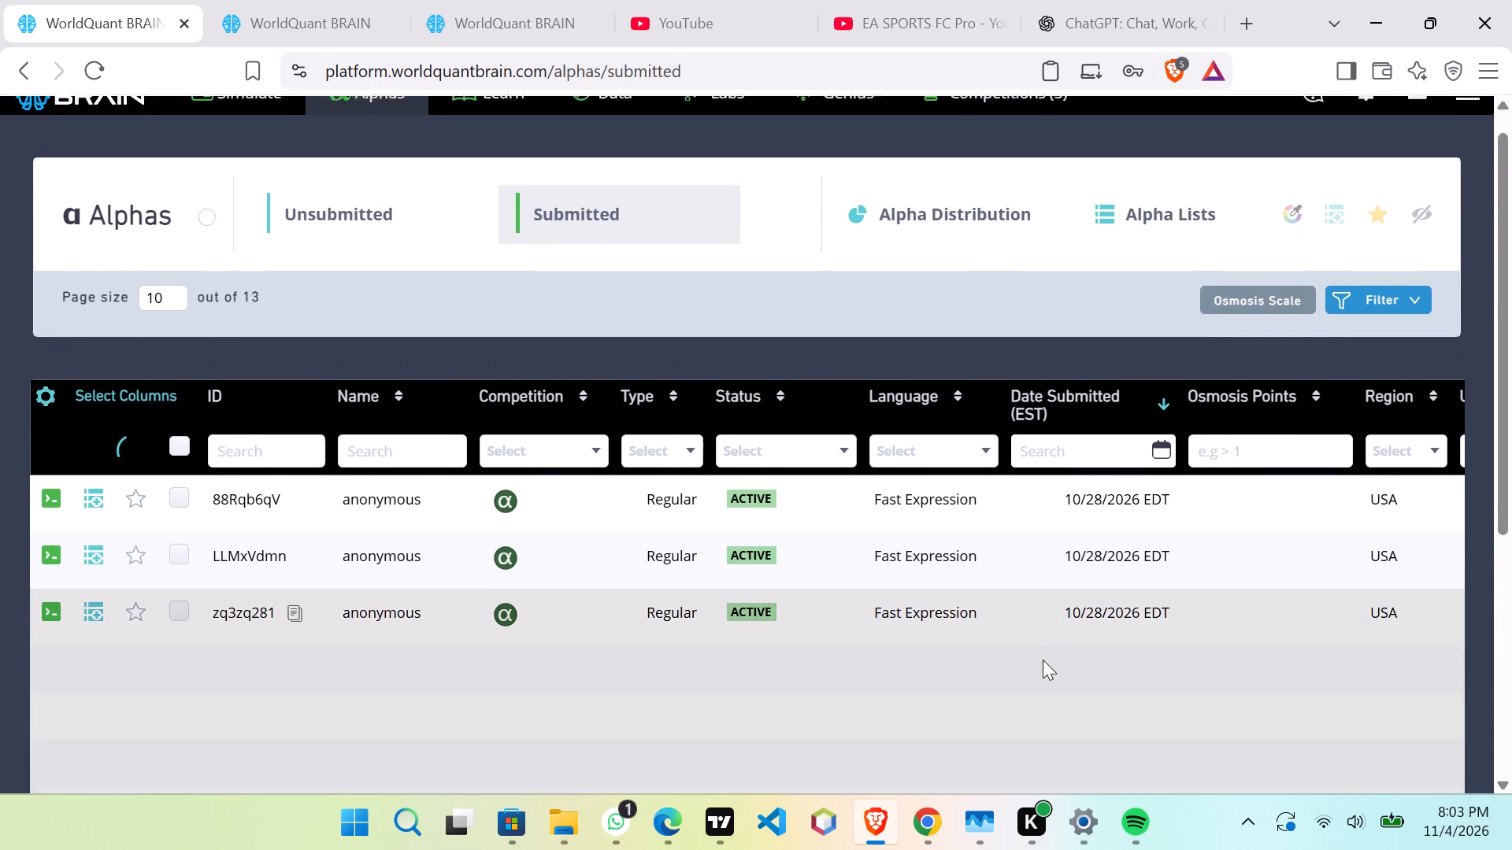
scroll(1043, 660, "down", 1)
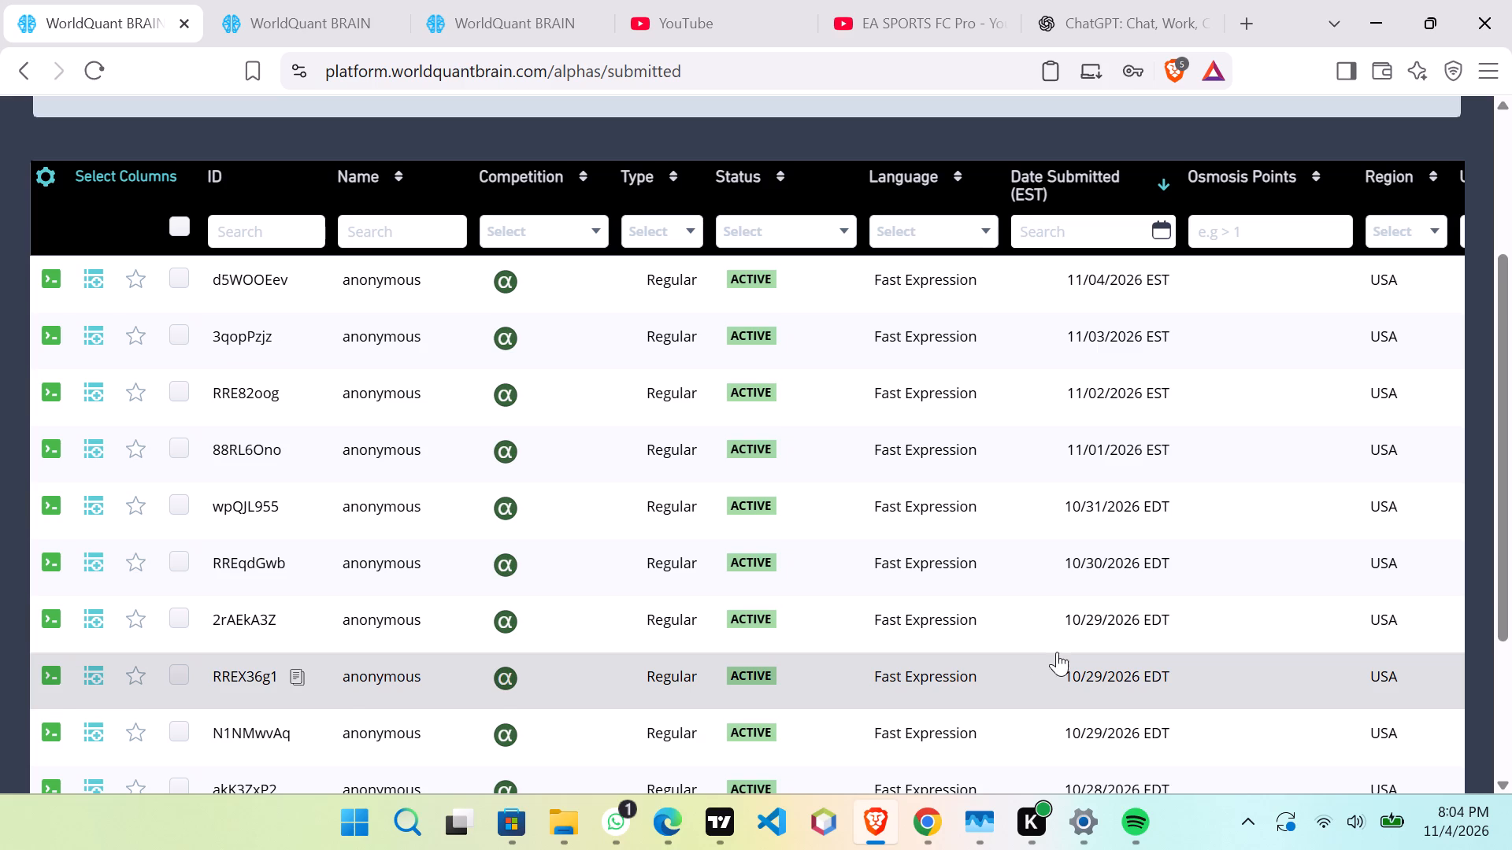
scroll(1173, 631, "down", 2)
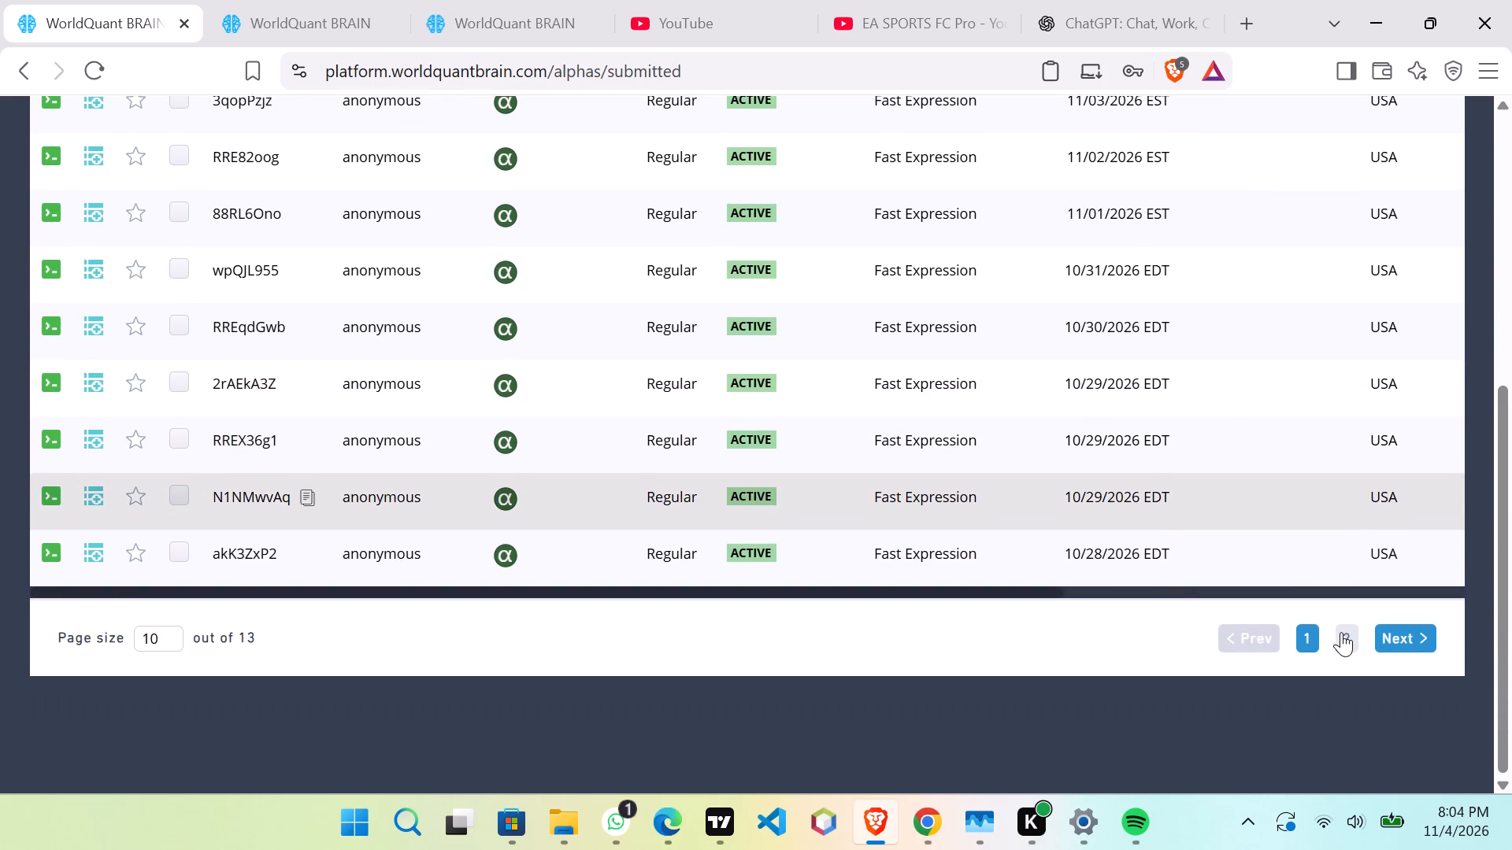
Go to page 2 of the submitted alphas list.
left_click(1394, 632)
left_click(1392, 640)
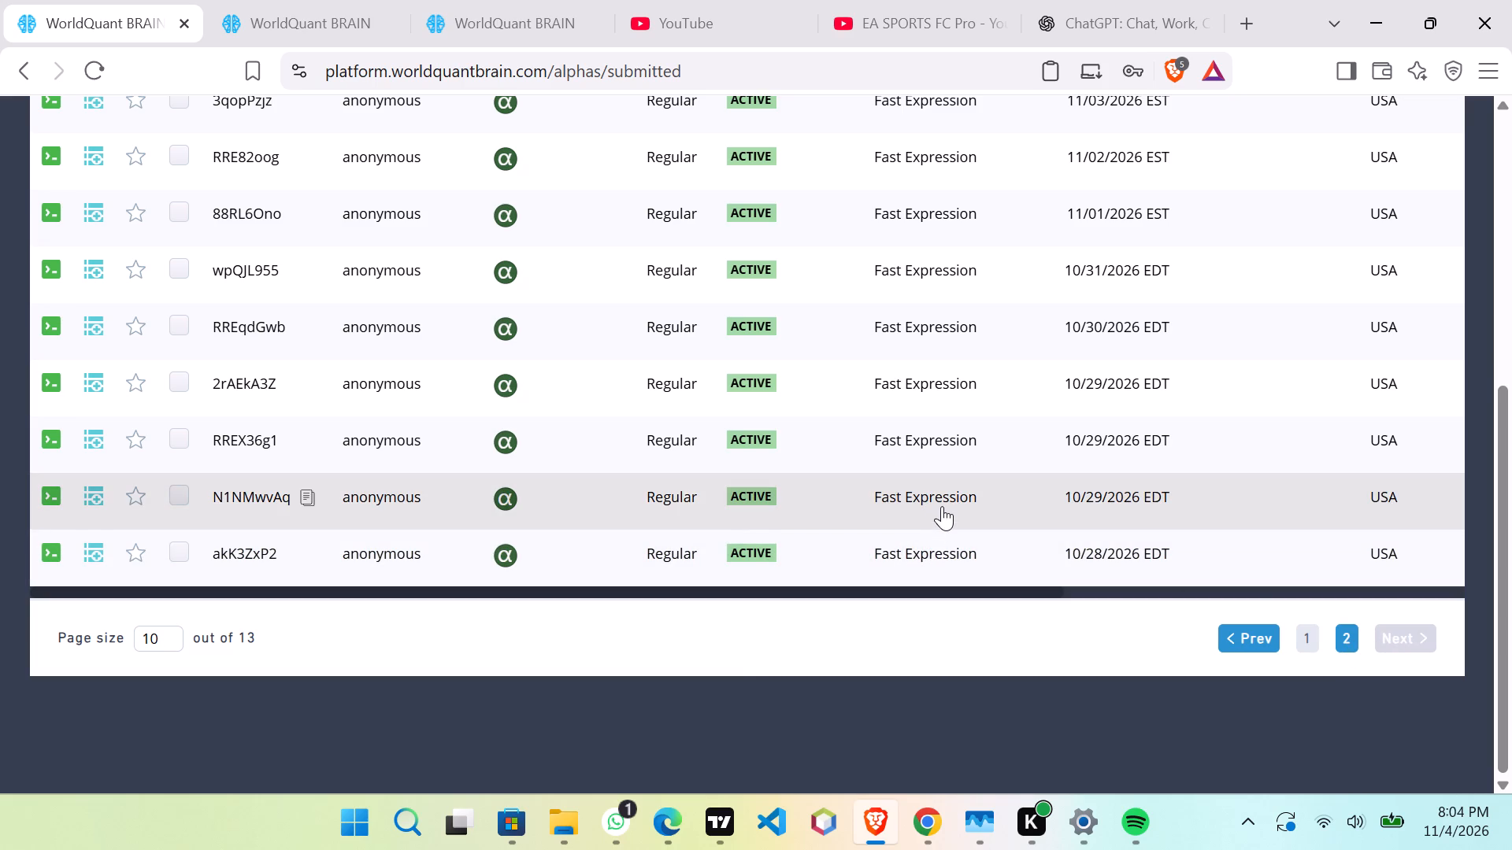
scroll(942, 500, "up", 1)
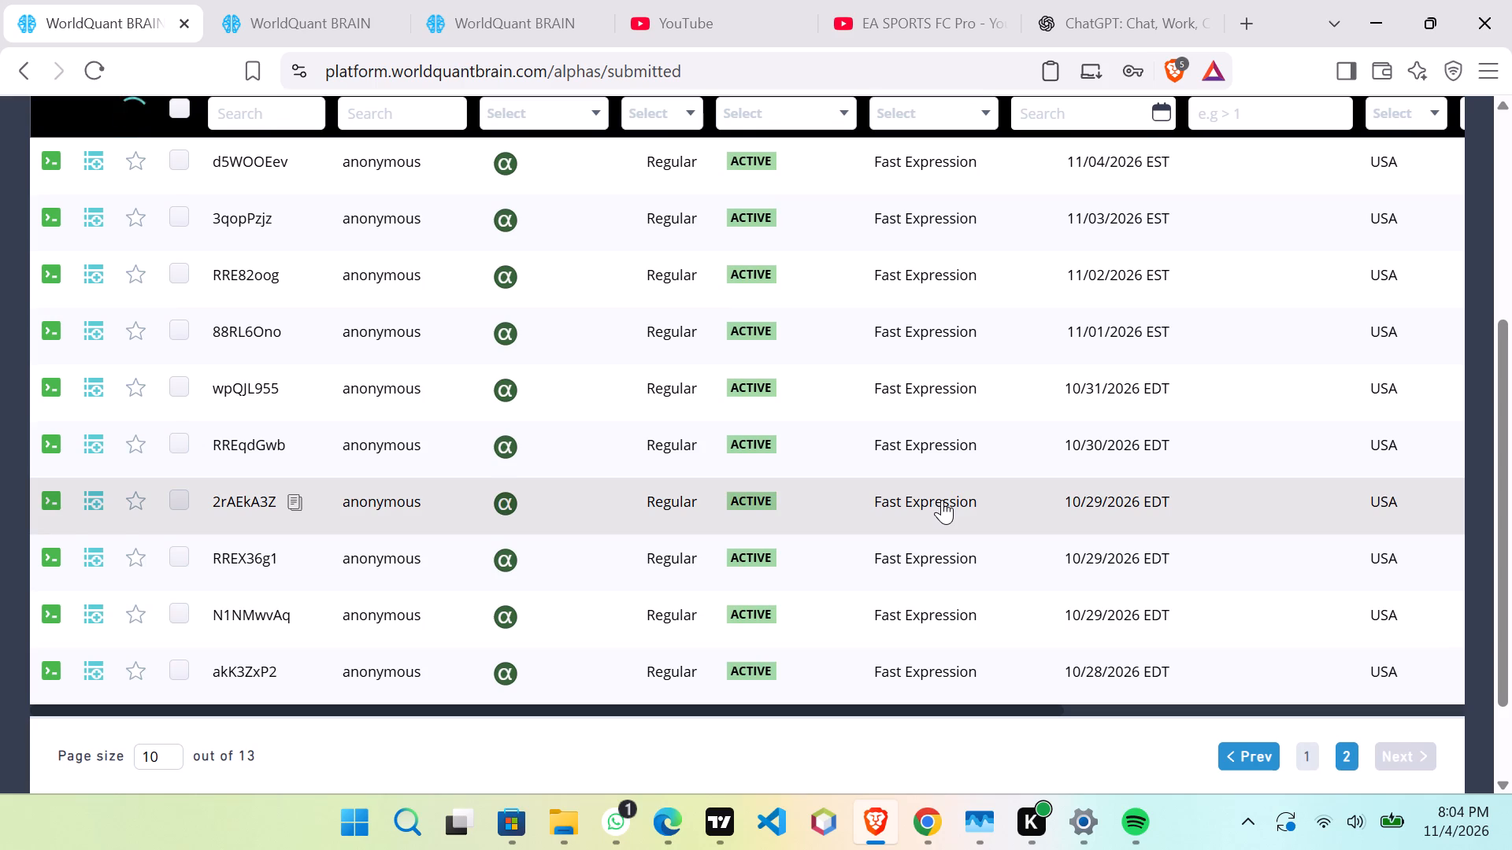
scroll(942, 500, "up", 1)
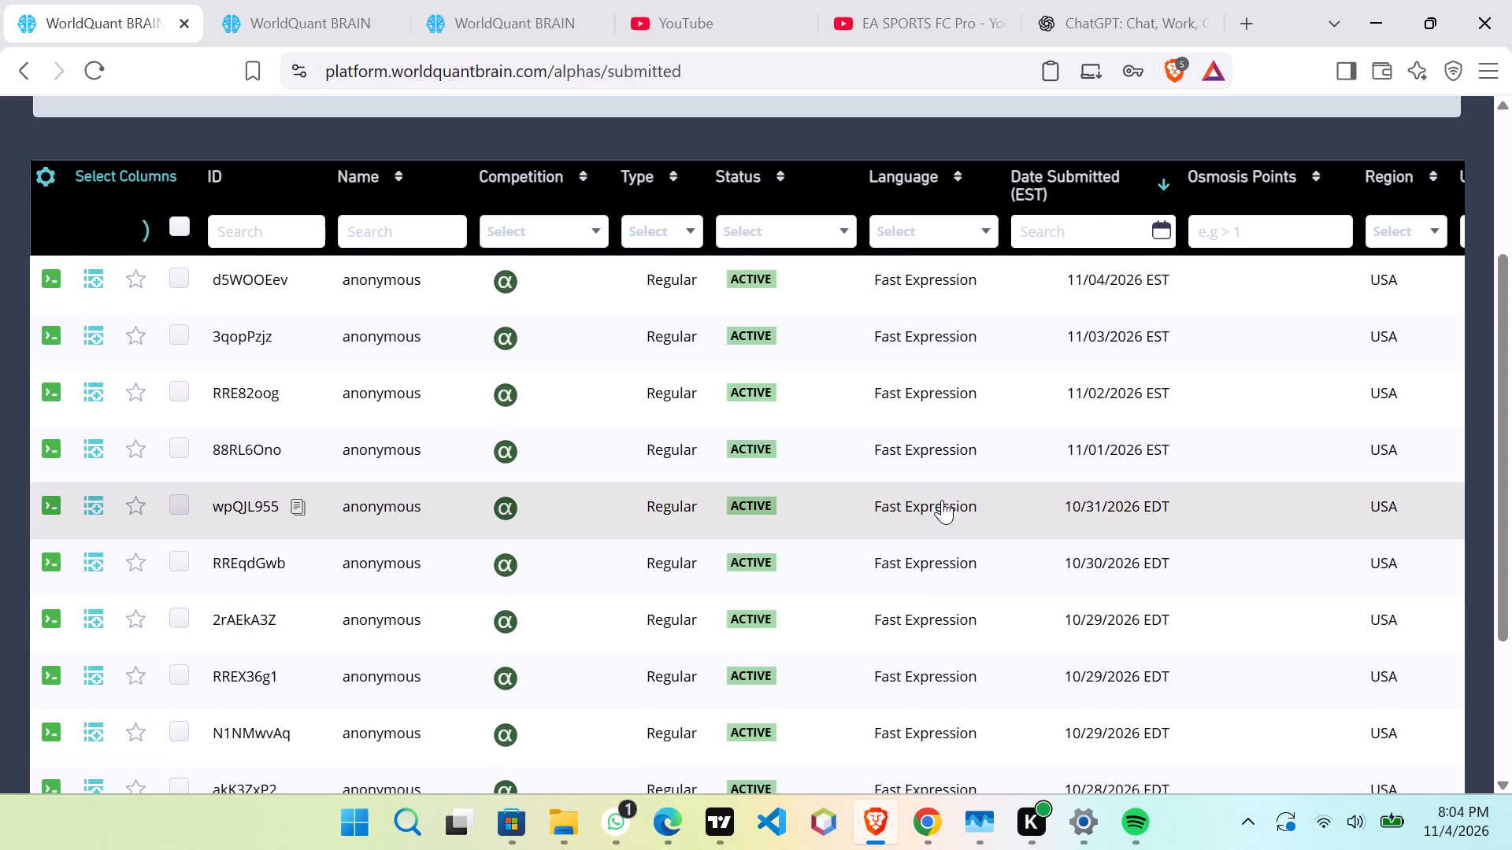
scroll(942, 500, "down", 1)
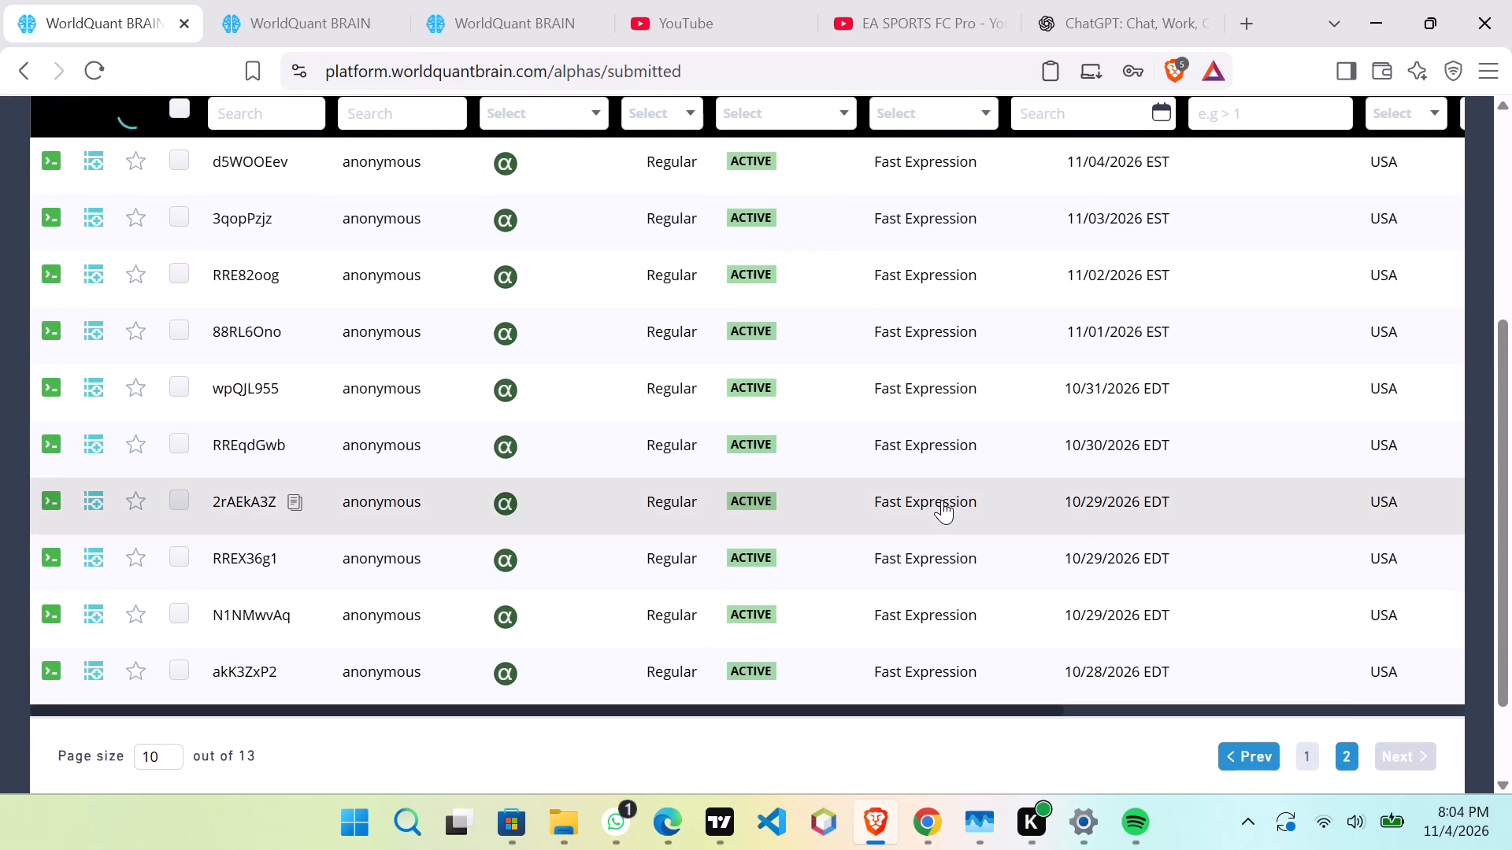
scroll(942, 500, "up", 2)
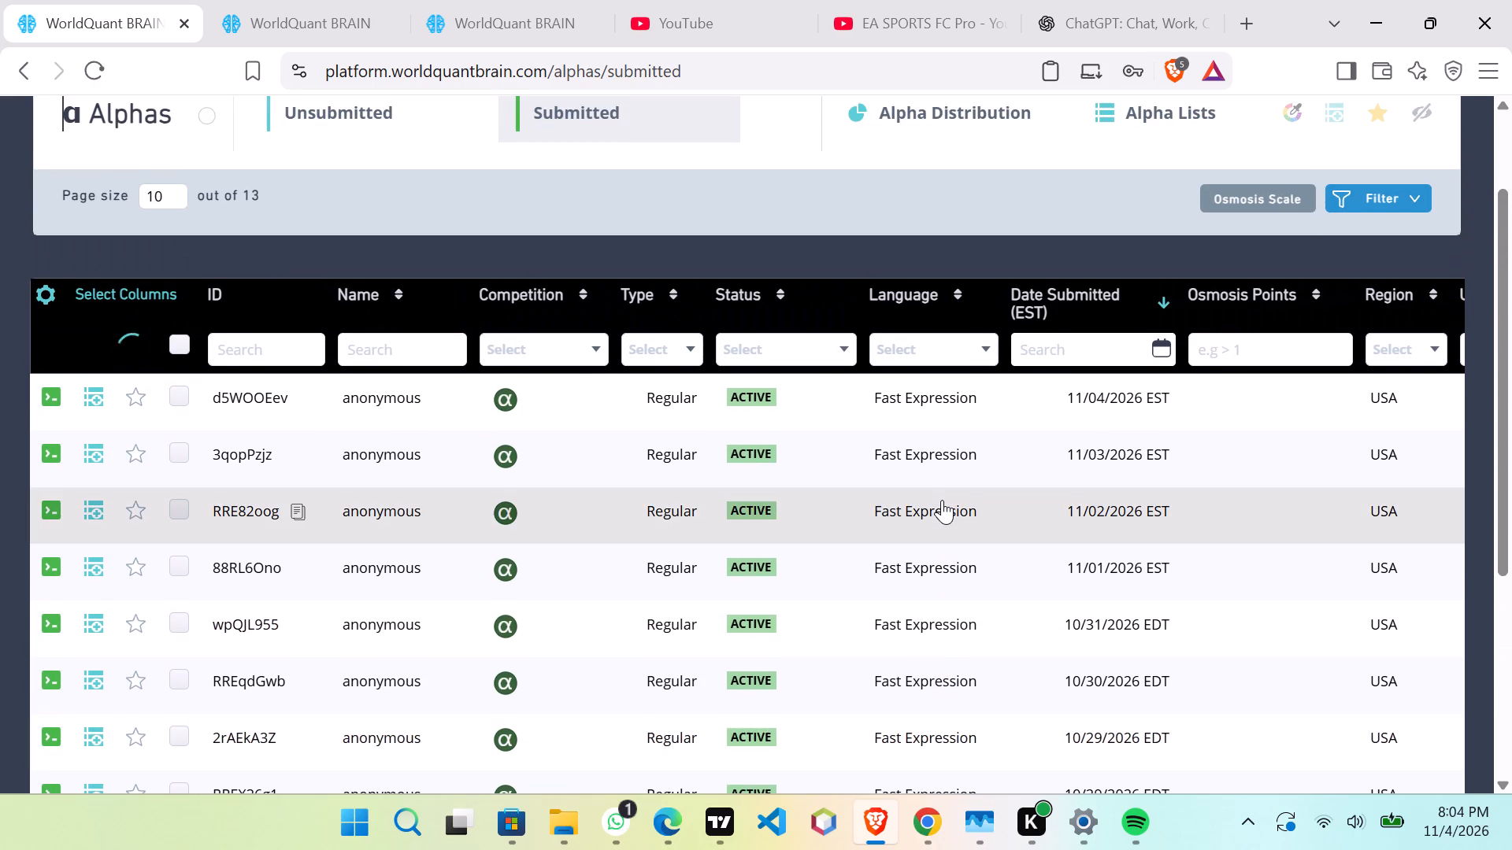
scroll(942, 500, "down", 1)
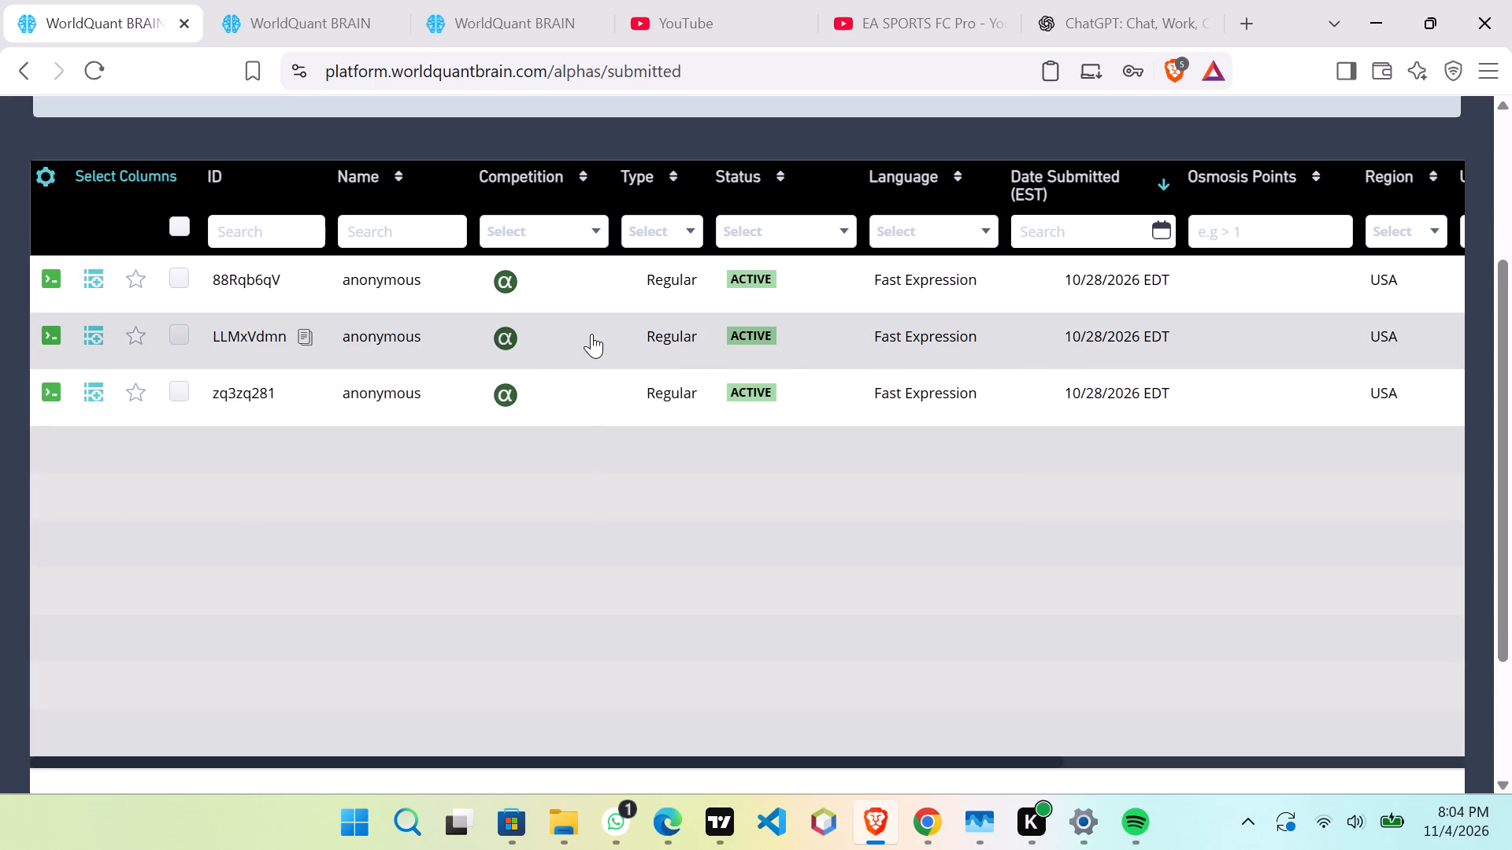
Open the details of alpha LLMxVdmn from the submitted alphas list.
left_click(535, 337)
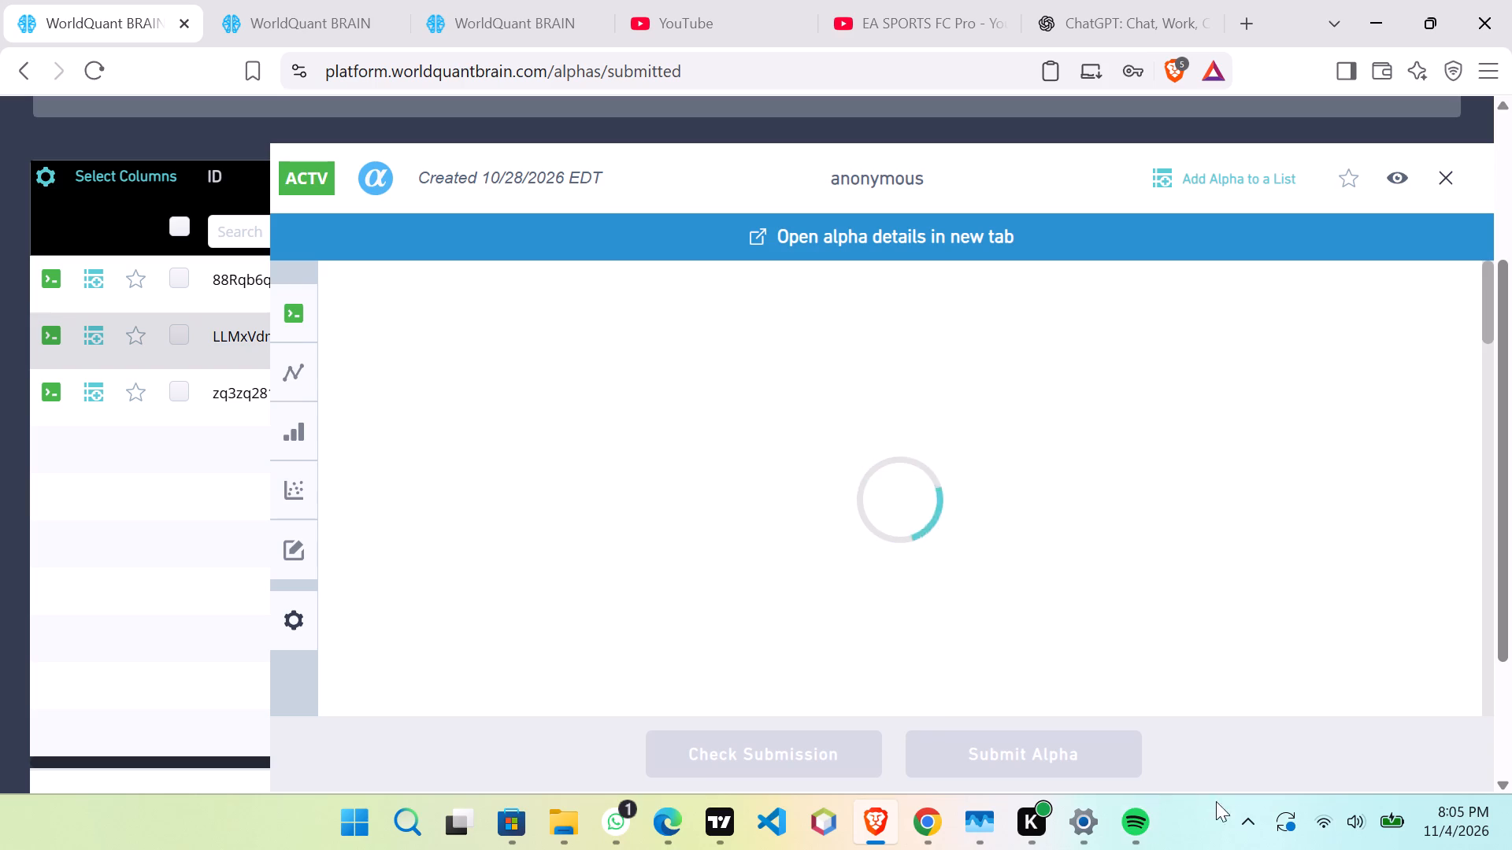
Restart Wi-Fi by switching it off and on, and reconnect to the open SKYBRIX network.
left_click(1326, 822)
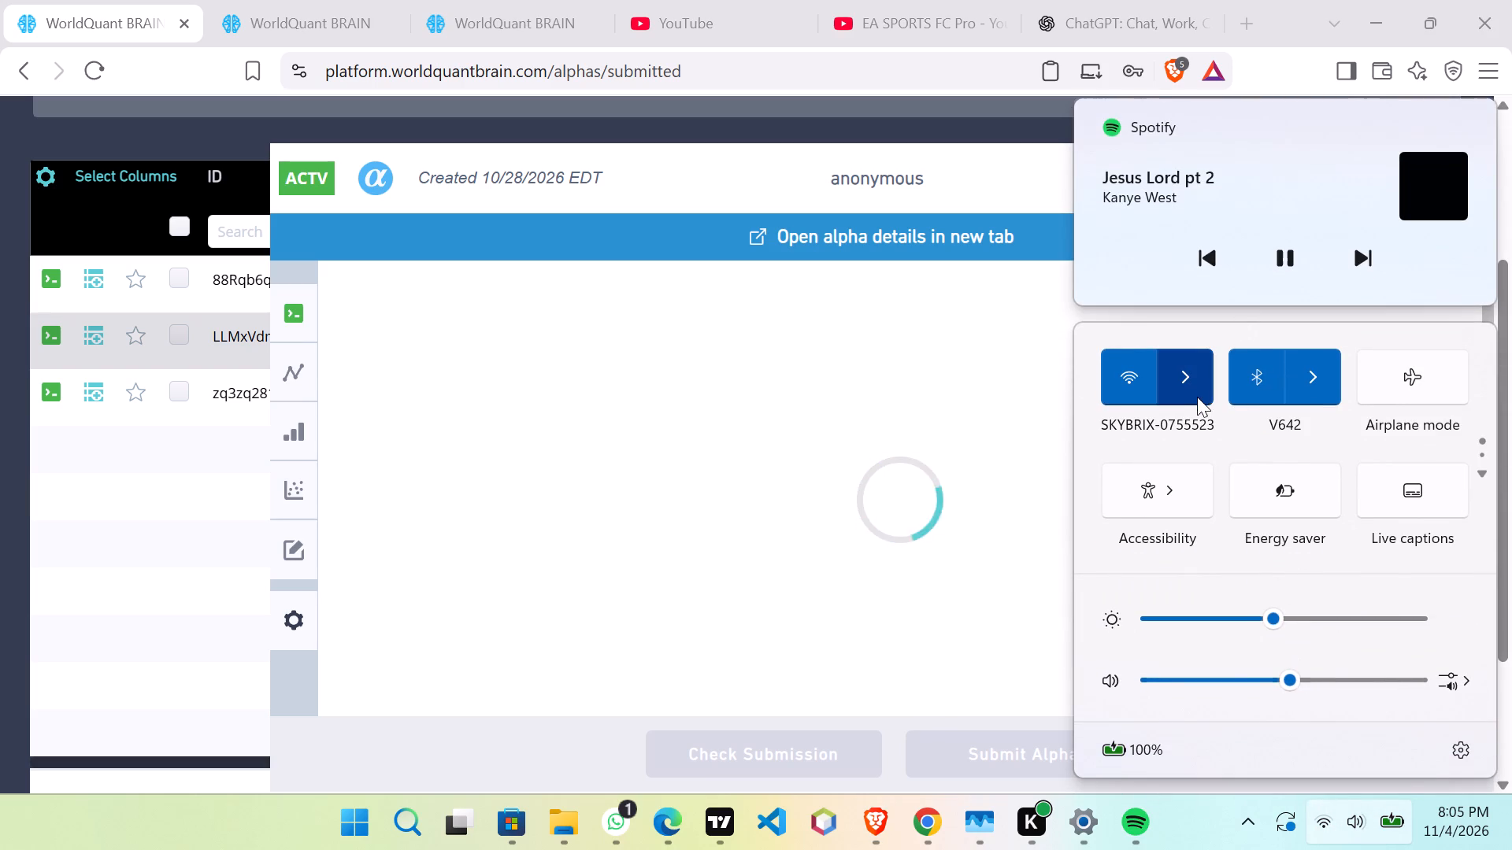
left_click(1131, 383)
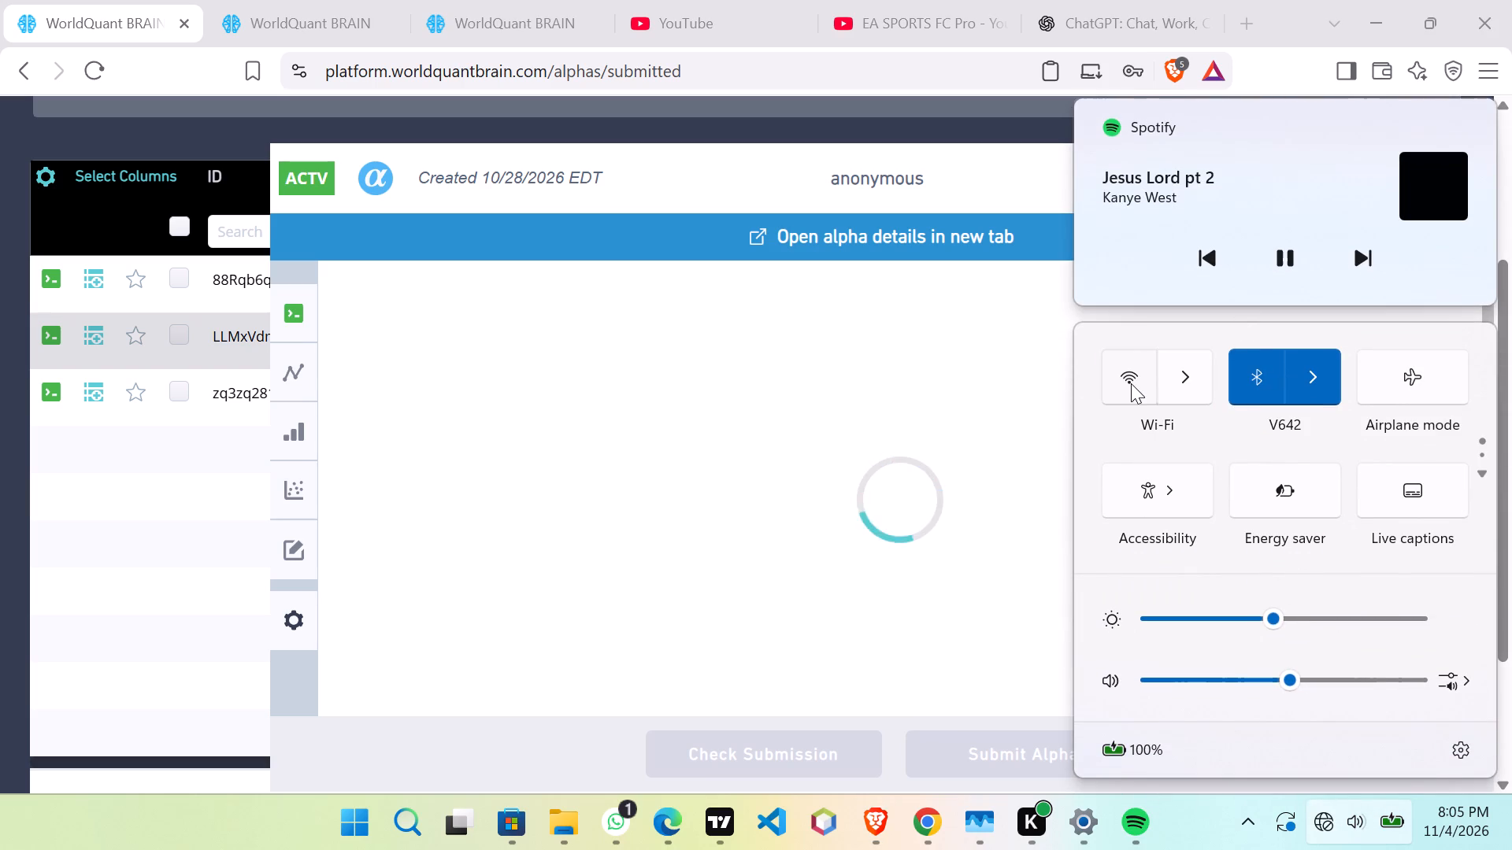
left_click(1131, 376)
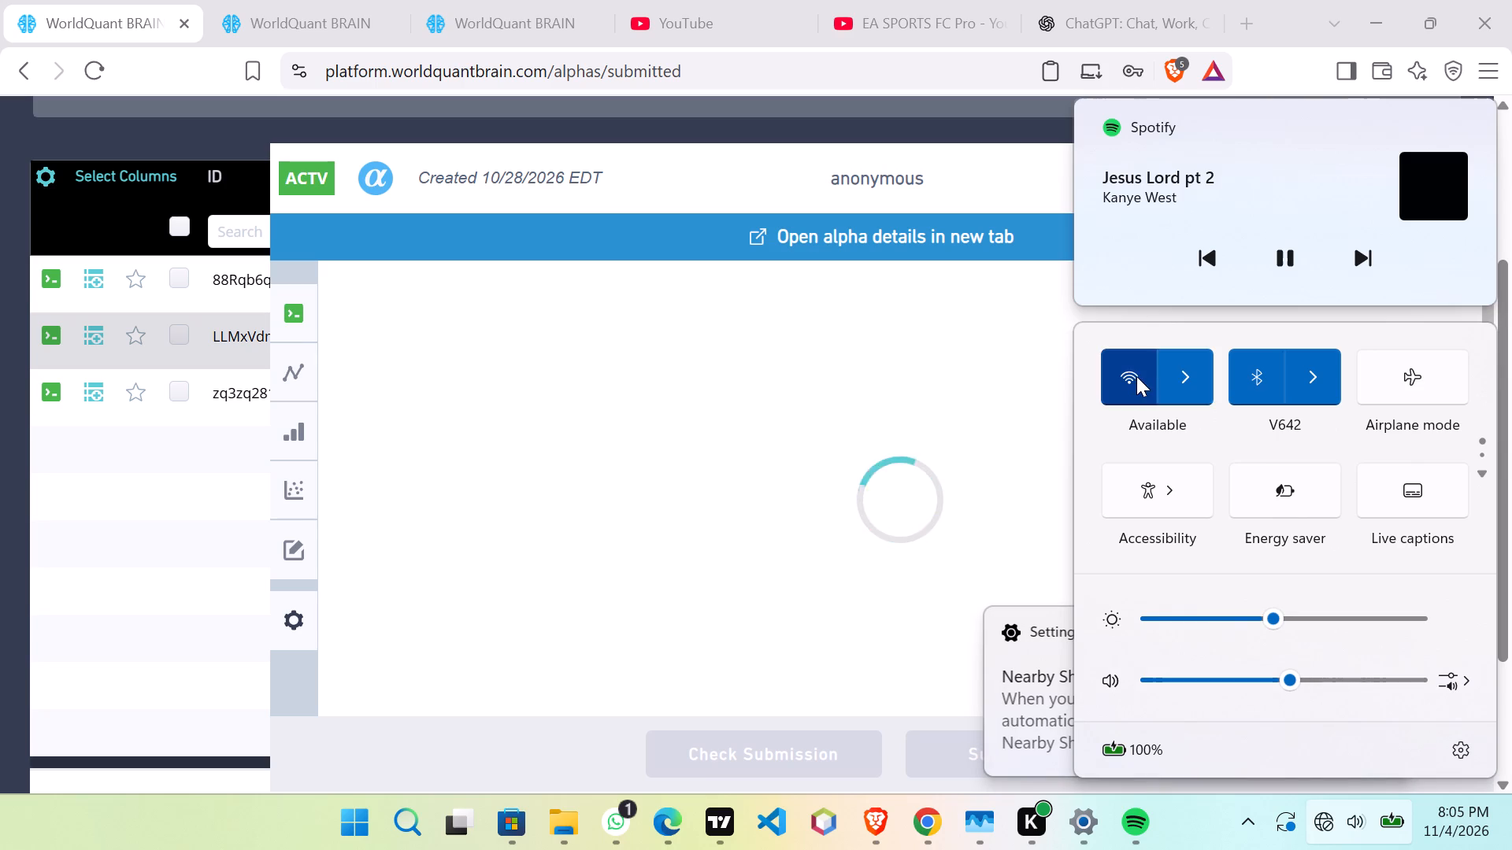
left_click(1177, 371)
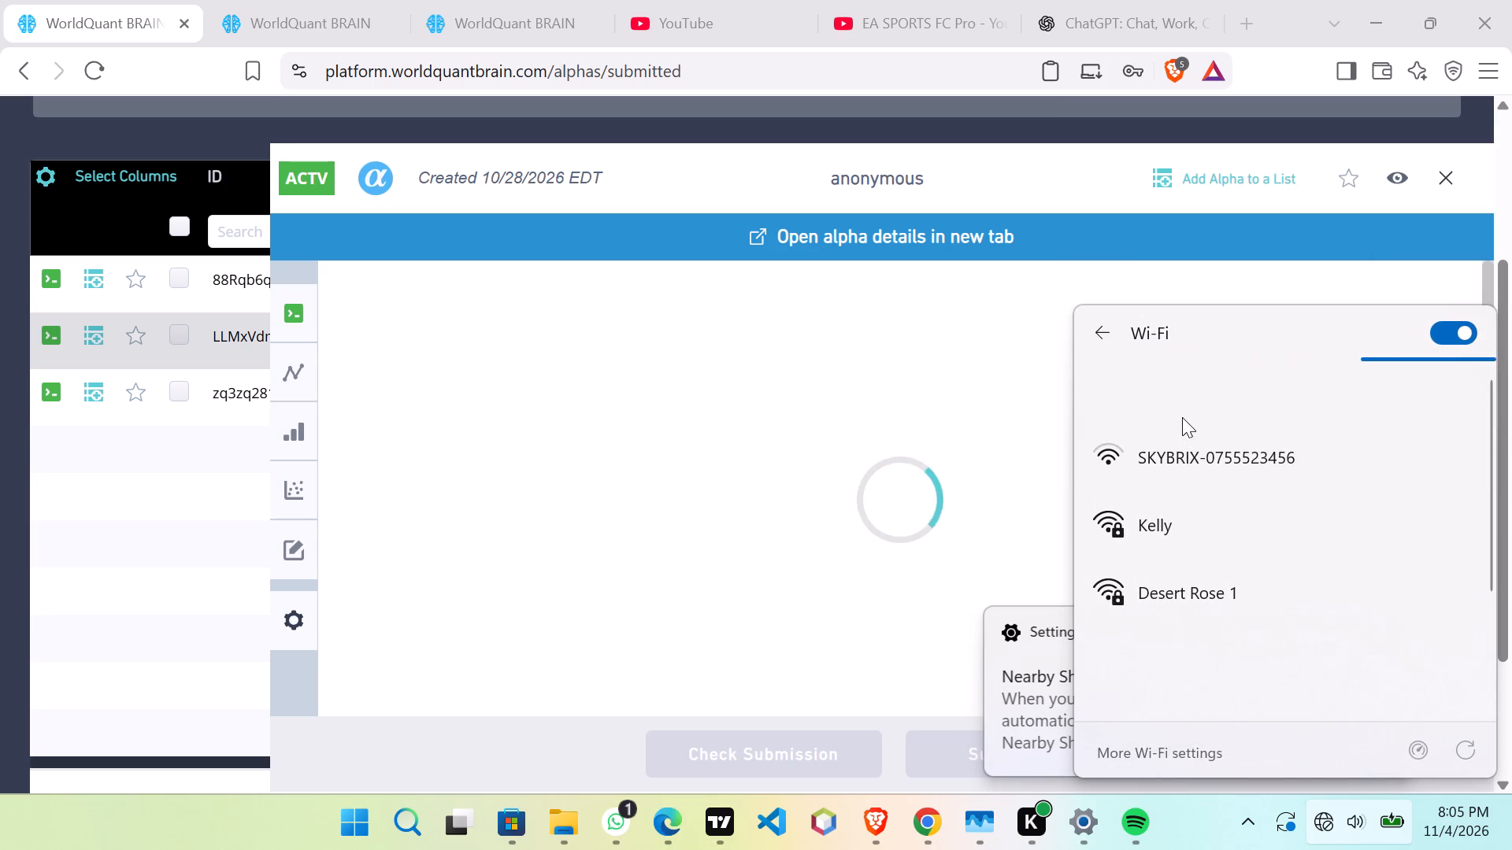
left_click(1191, 461)
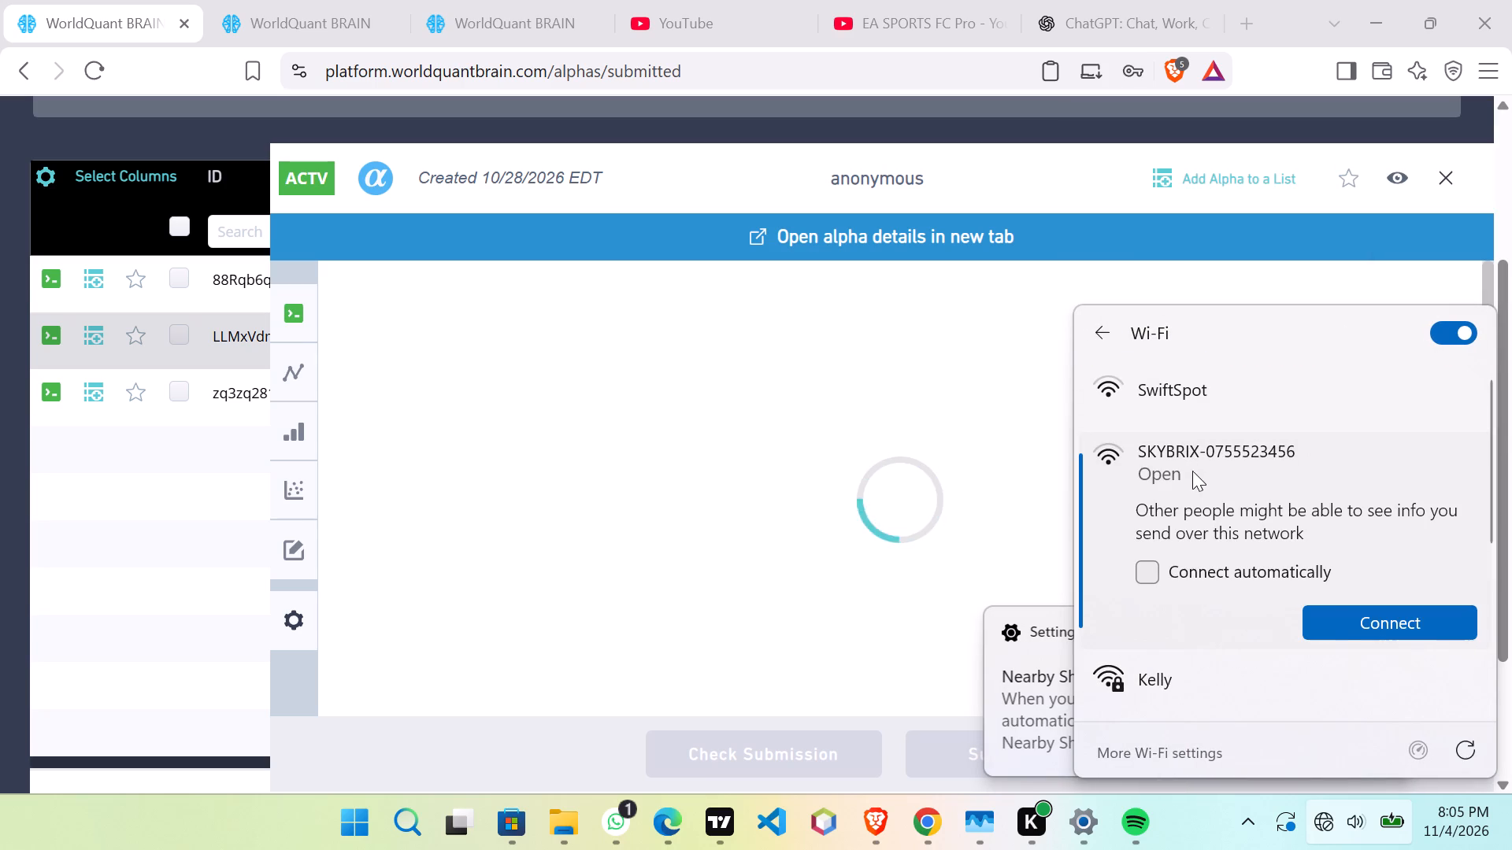
left_click(1325, 605)
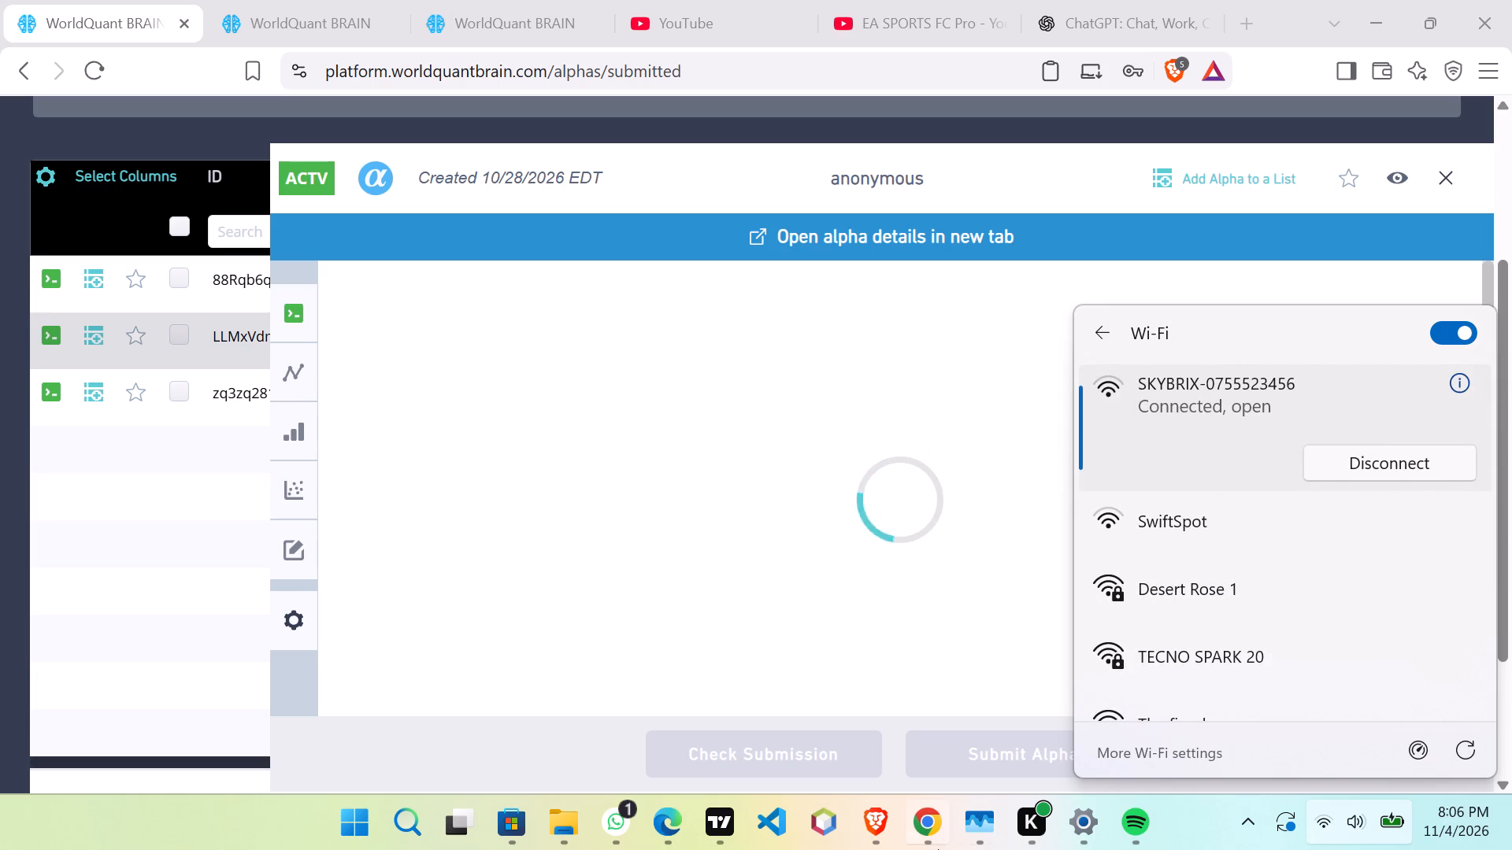
left_click(1093, 328)
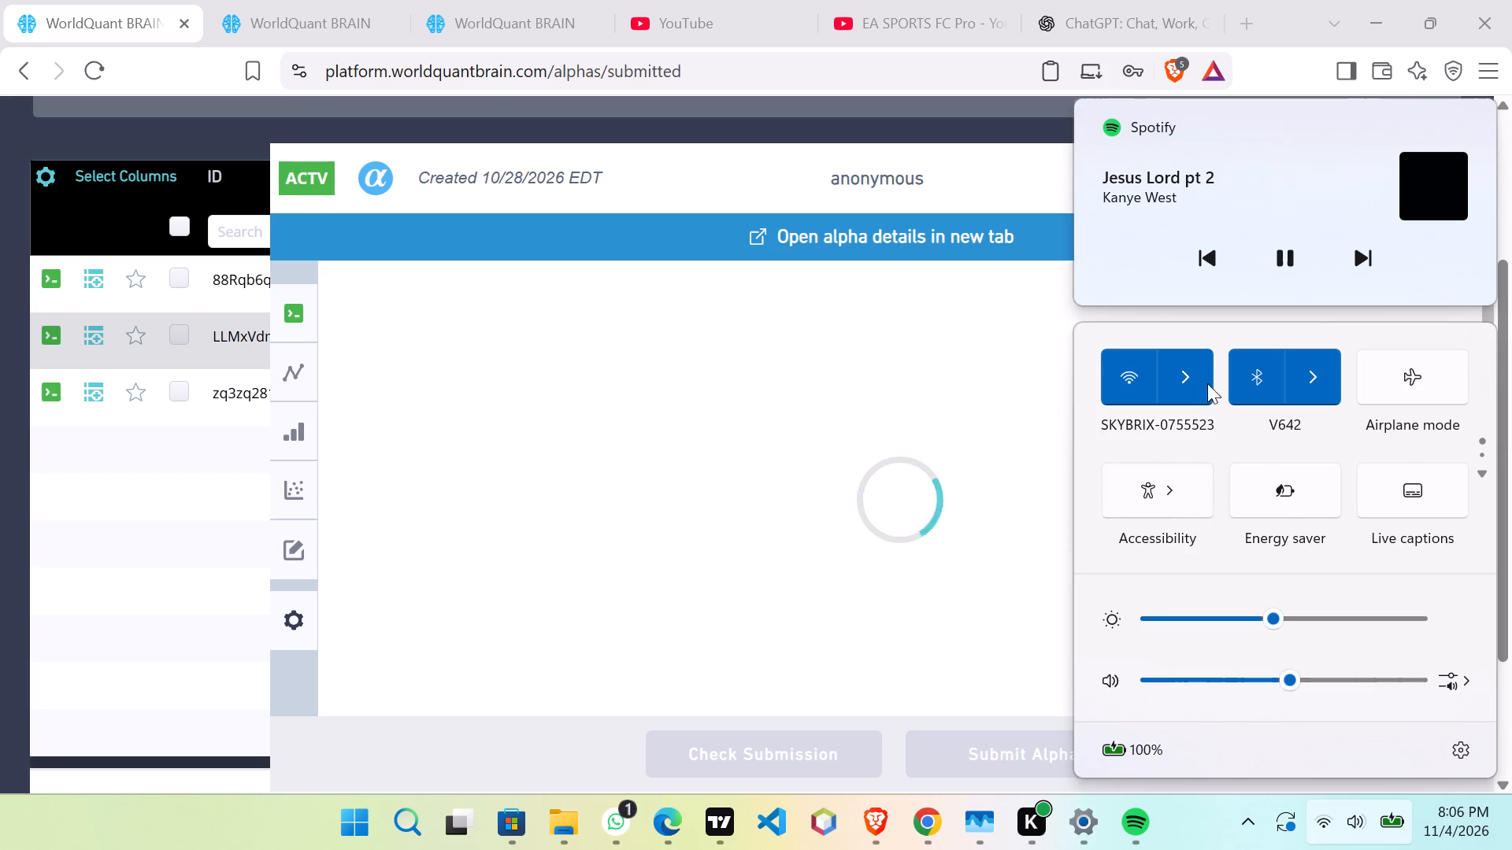
Skip to the next Spotify track and dismiss the quick settings.
left_click(1366, 253)
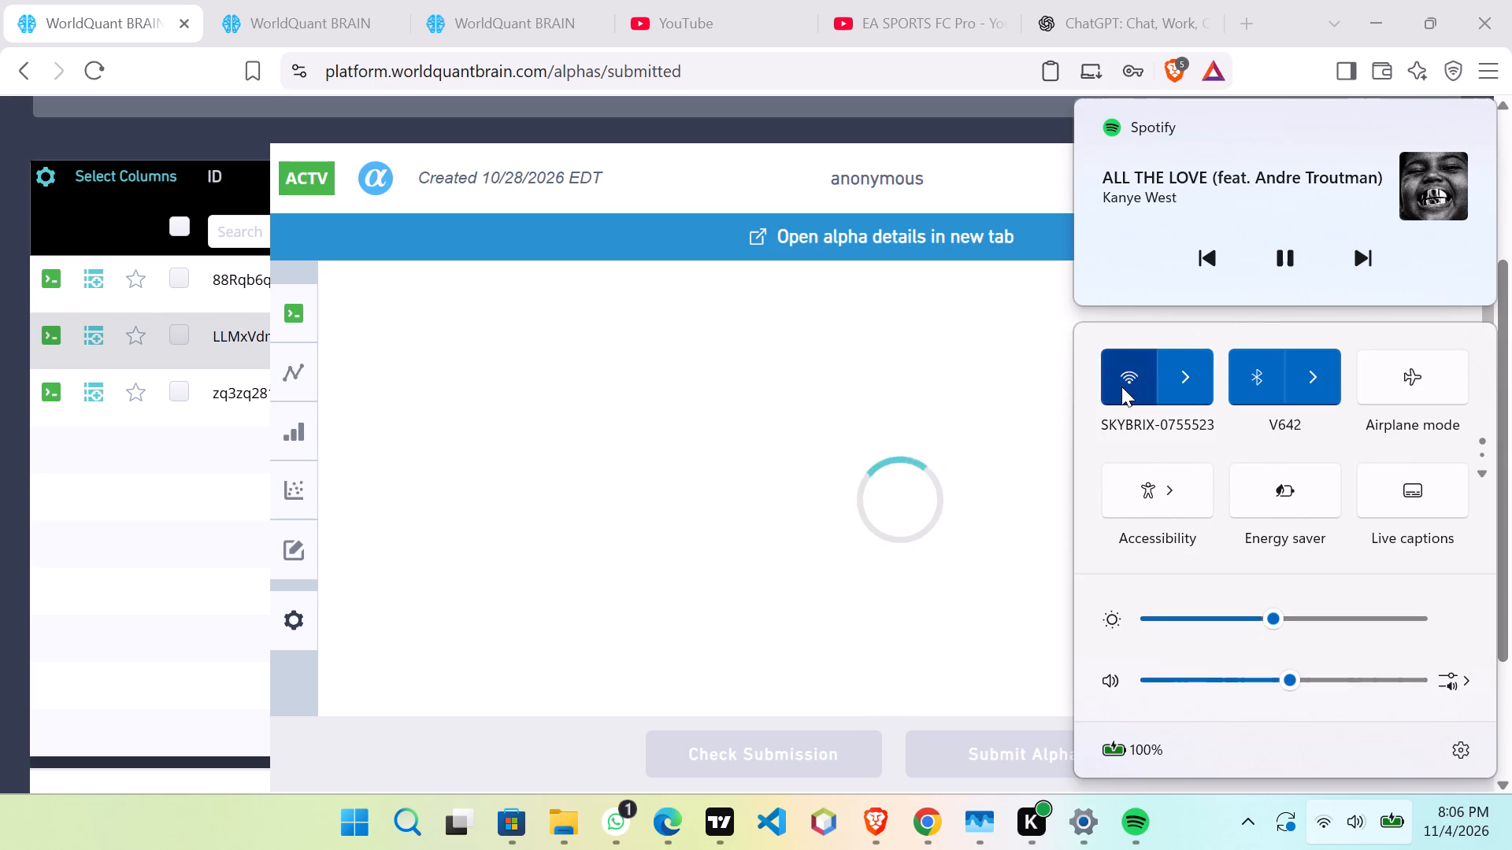
left_click(830, 479)
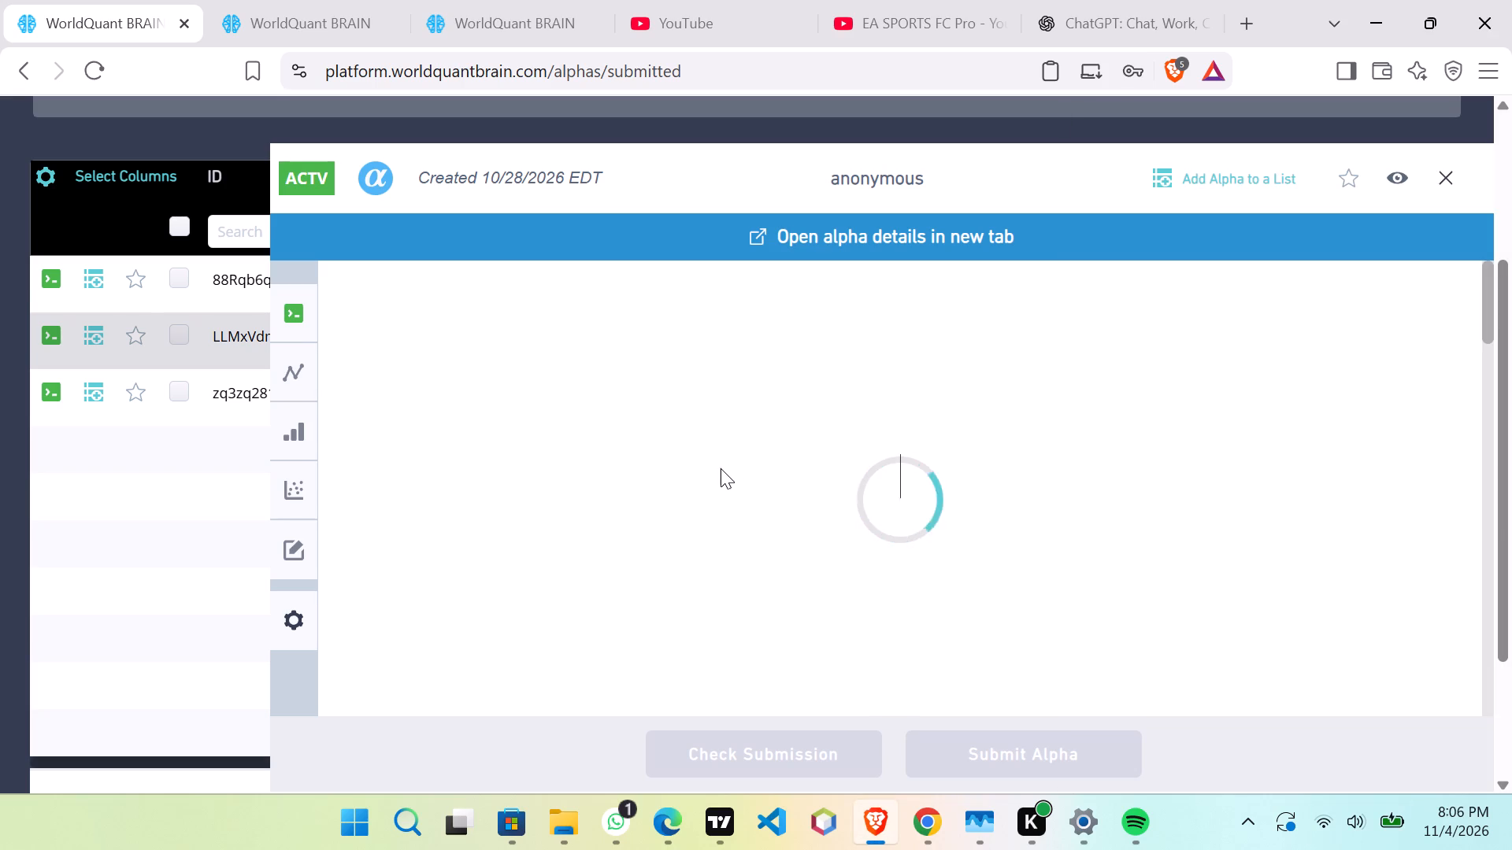
Examine the yearly performance, correlation and properties sections of alpha LLMxVdmn, and close its details.
scroll(713, 468, "down", 3)
scroll(713, 468, "up", 3)
scroll(713, 468, "down", 12)
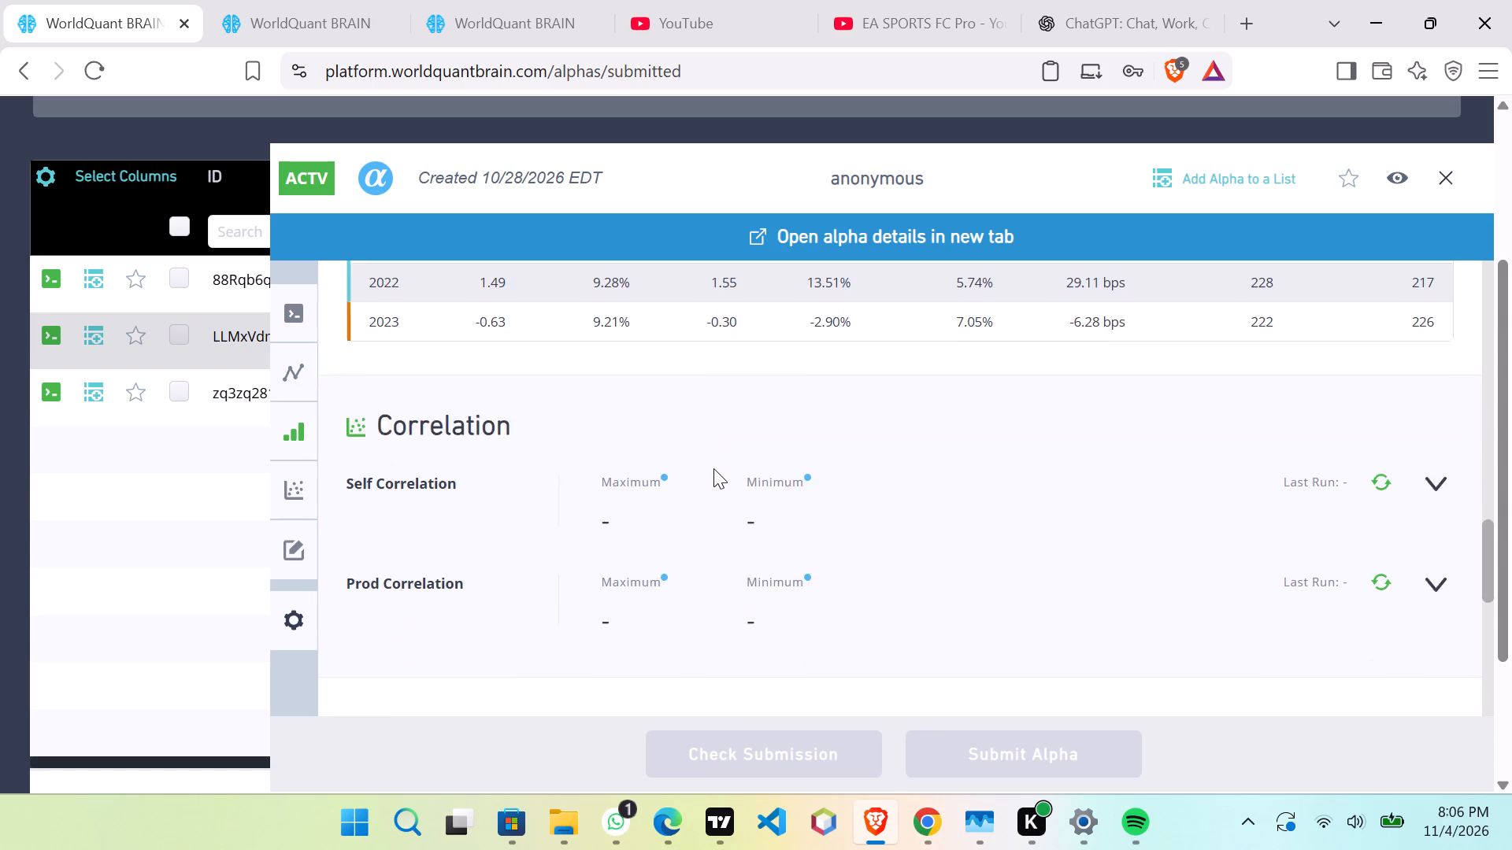
scroll(713, 468, "down", 4)
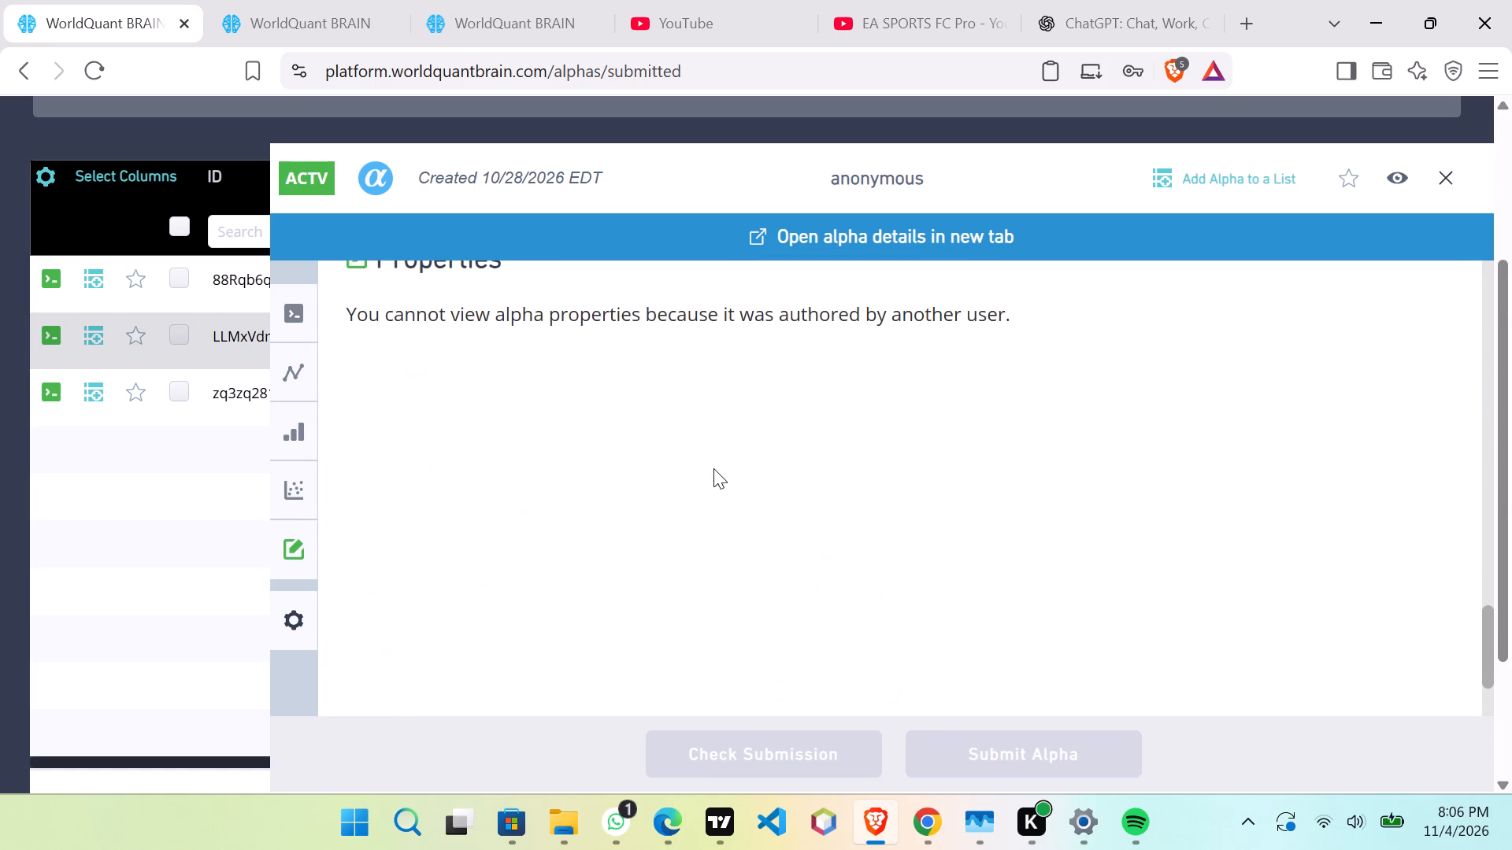
scroll(713, 468, "down", 4)
scroll(713, 468, "up", 3)
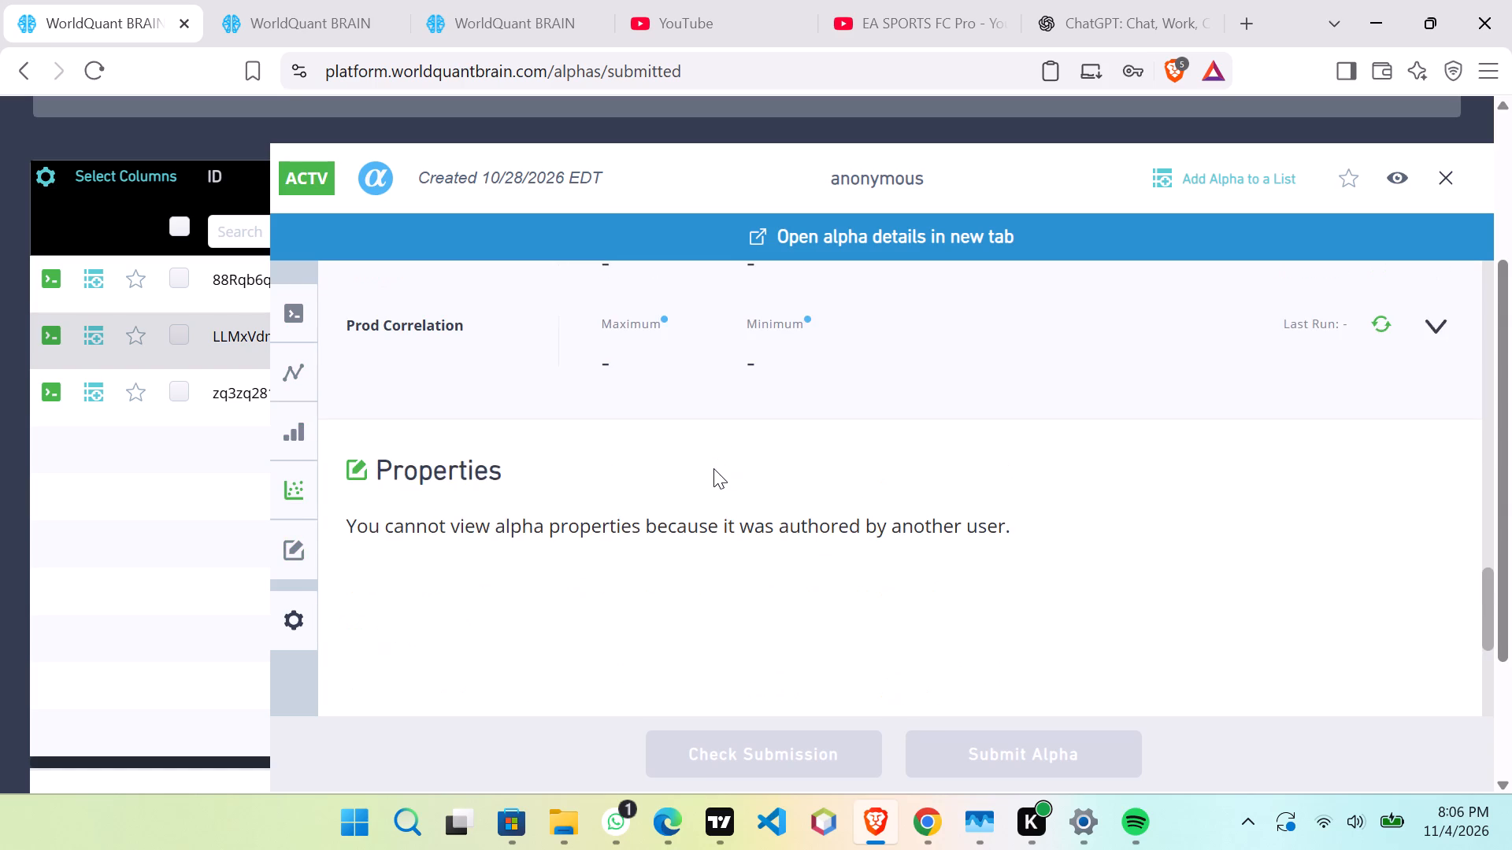
scroll(713, 468, "up", 6)
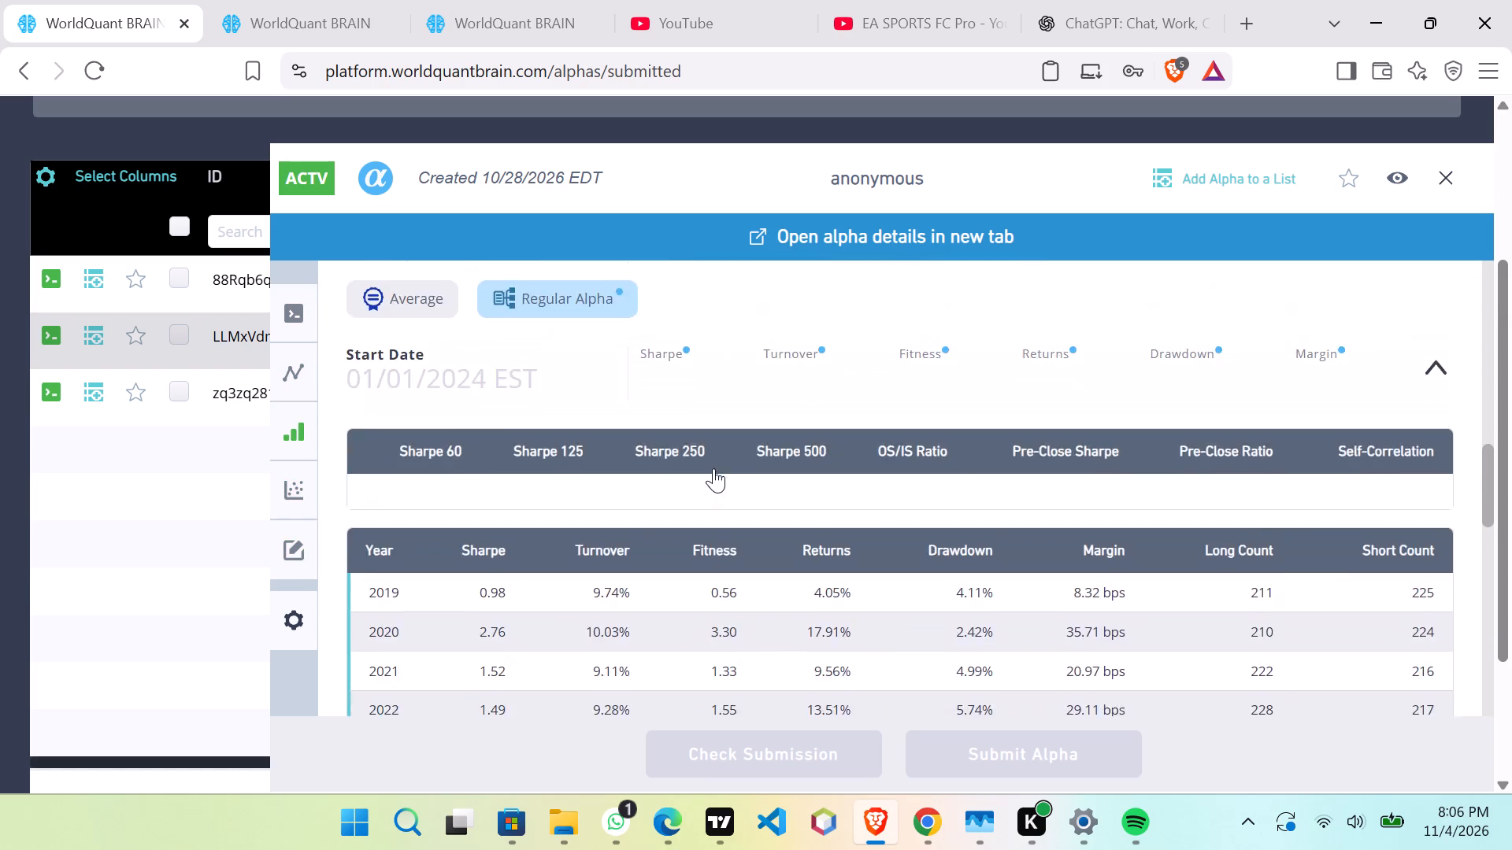
scroll(713, 468, "up", 9)
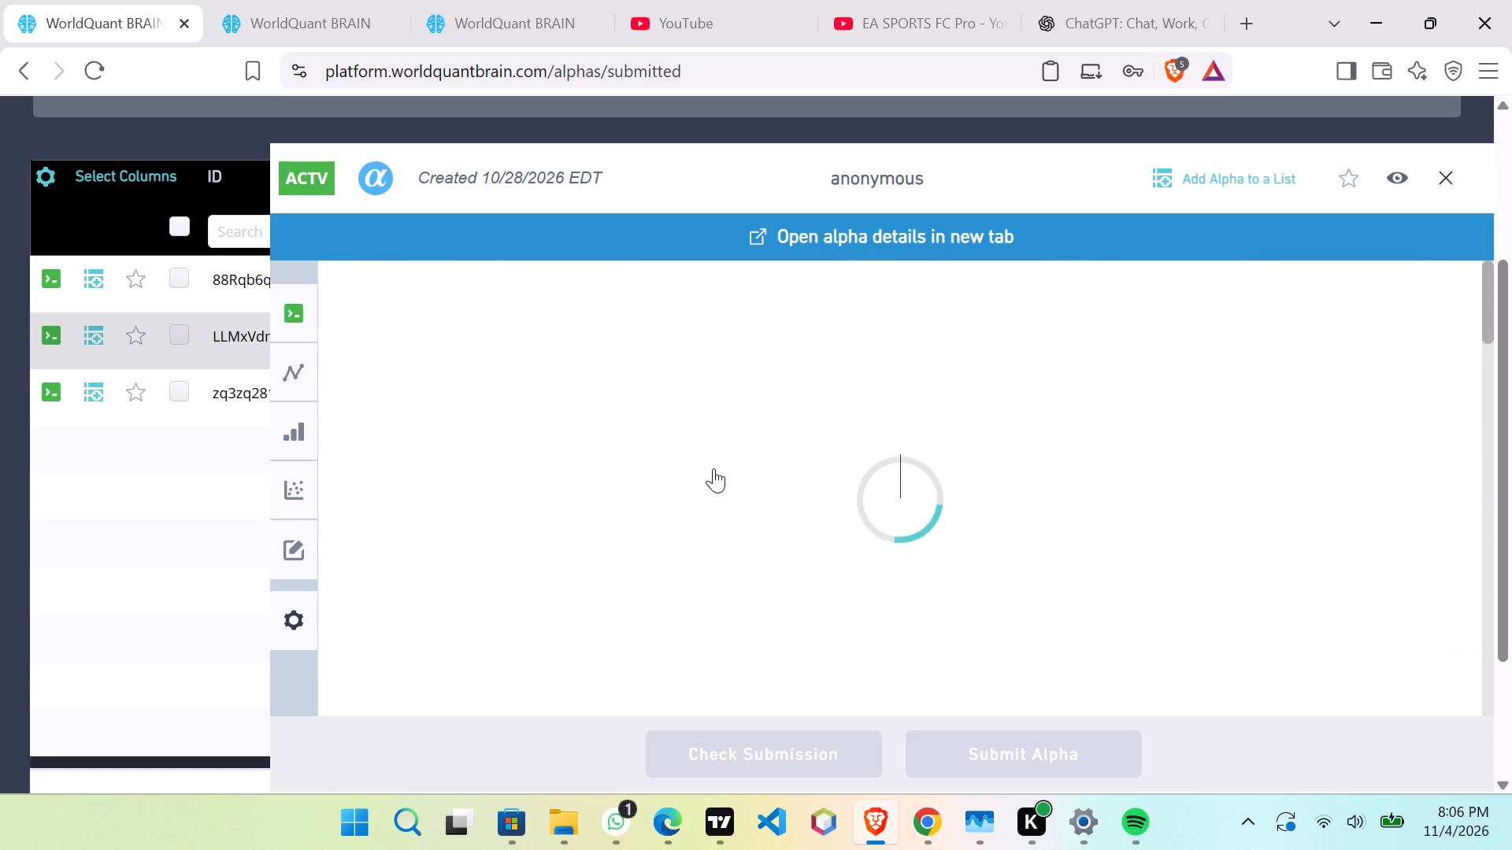
scroll(713, 468, "up", 2)
scroll(713, 468, "down", 2)
scroll(713, 468, "up", 3)
left_click(136, 499)
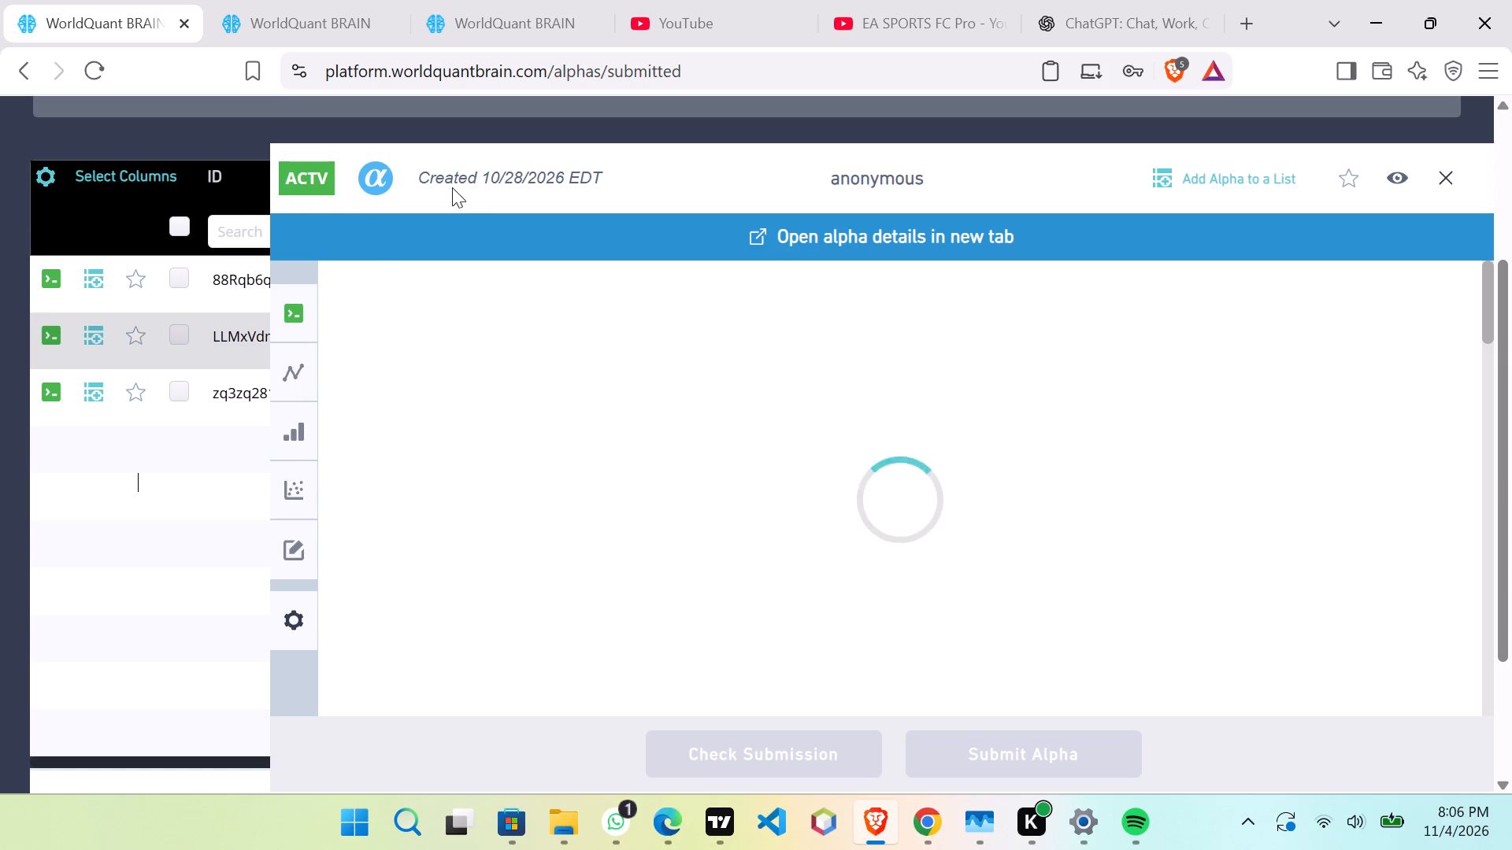
left_click(1444, 177)
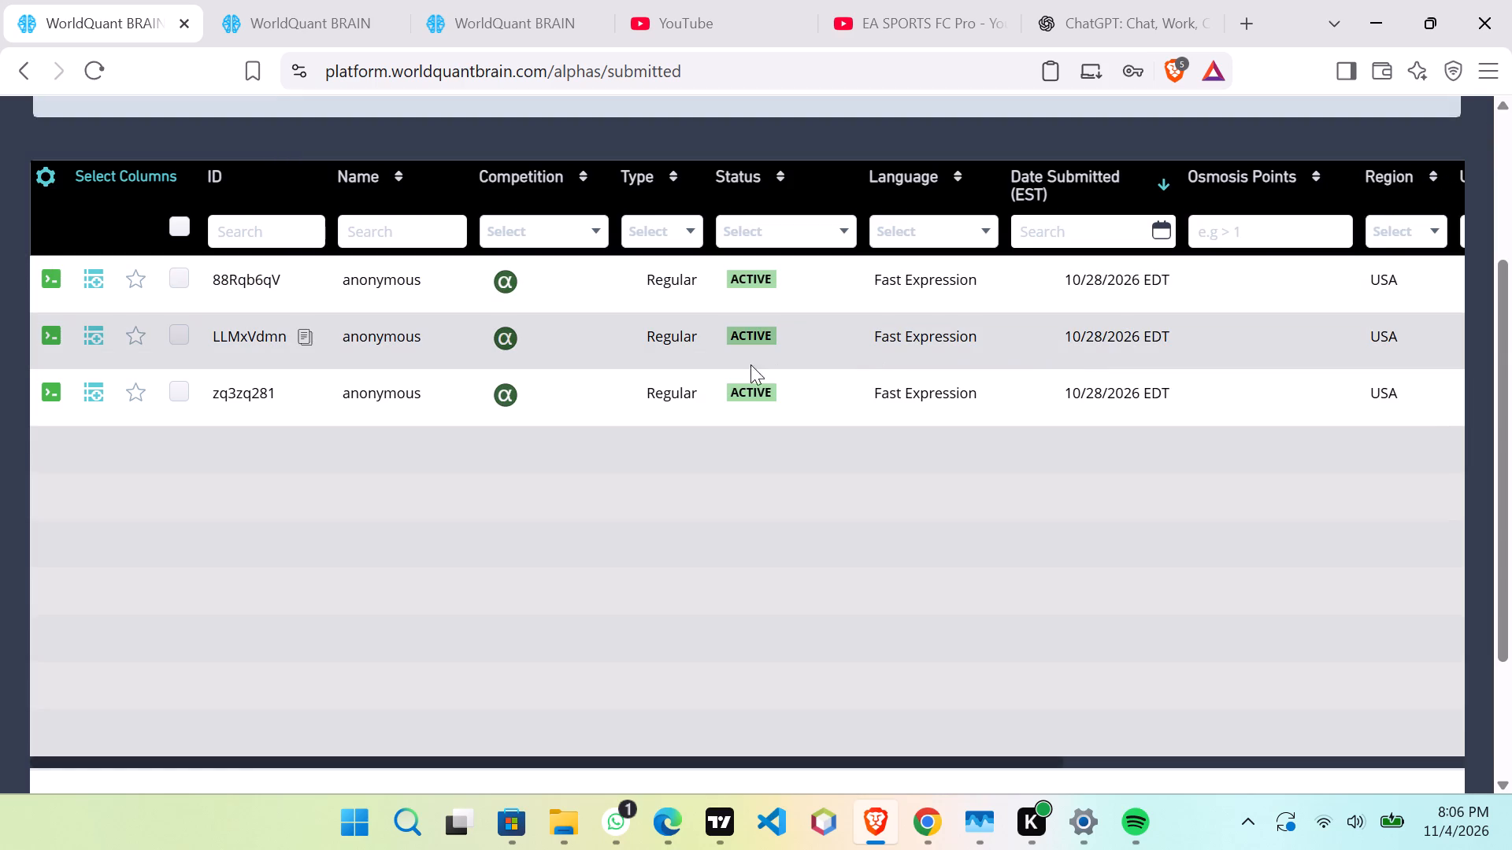
Reopen the details of alpha LLMxVdmn to inspect them, and close them again.
left_click(416, 336)
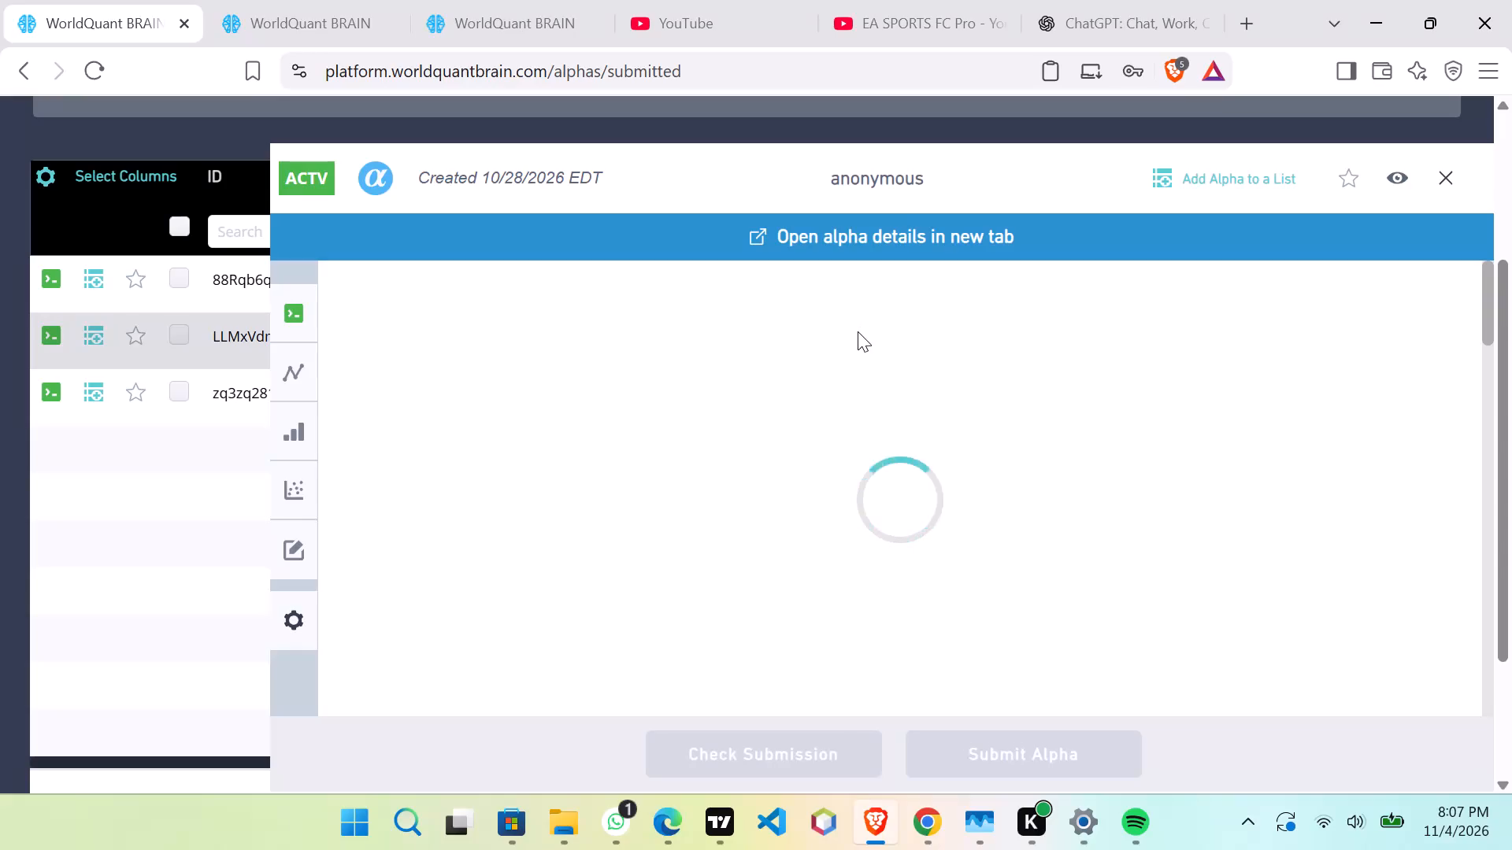
left_click_drag(842, 373, 842, 381)
left_click(836, 391)
left_click_drag(769, 420, 891, 473)
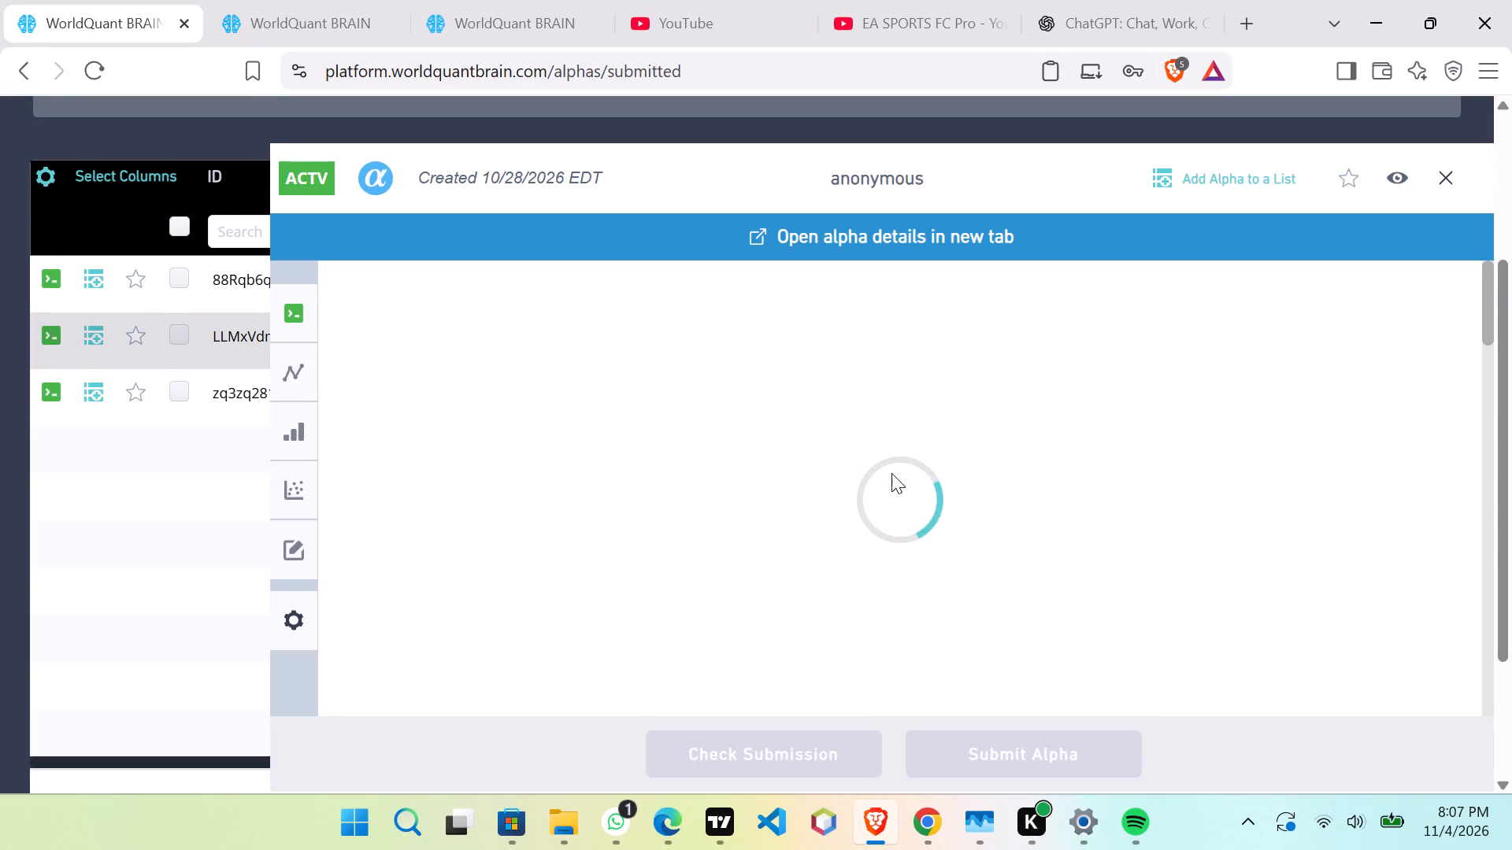
left_click_drag(891, 473, 1023, 485)
left_click_drag(1023, 485, 1004, 480)
right_click(639, 457)
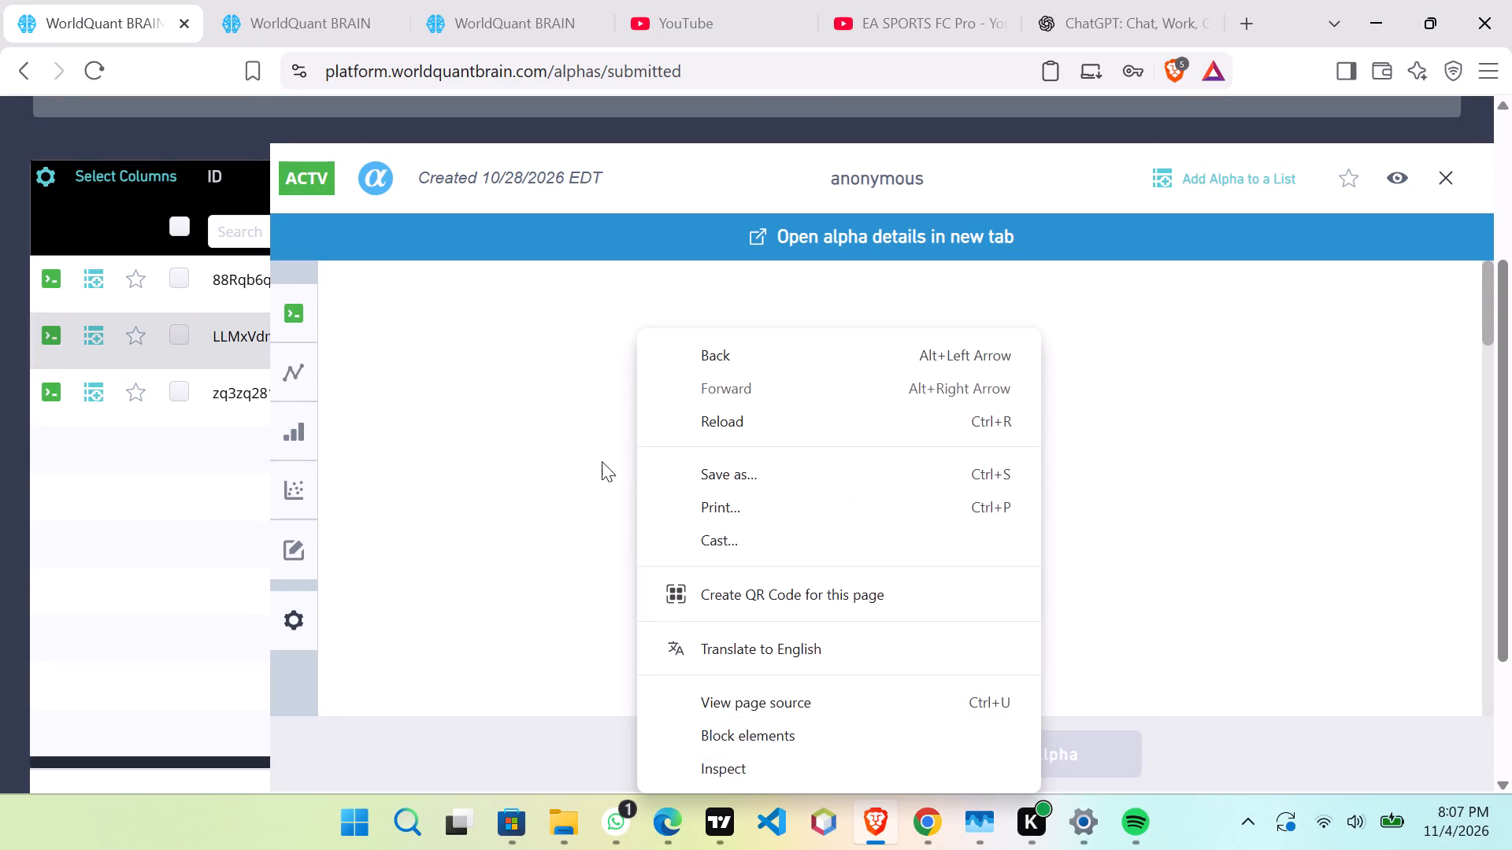
left_click(575, 460)
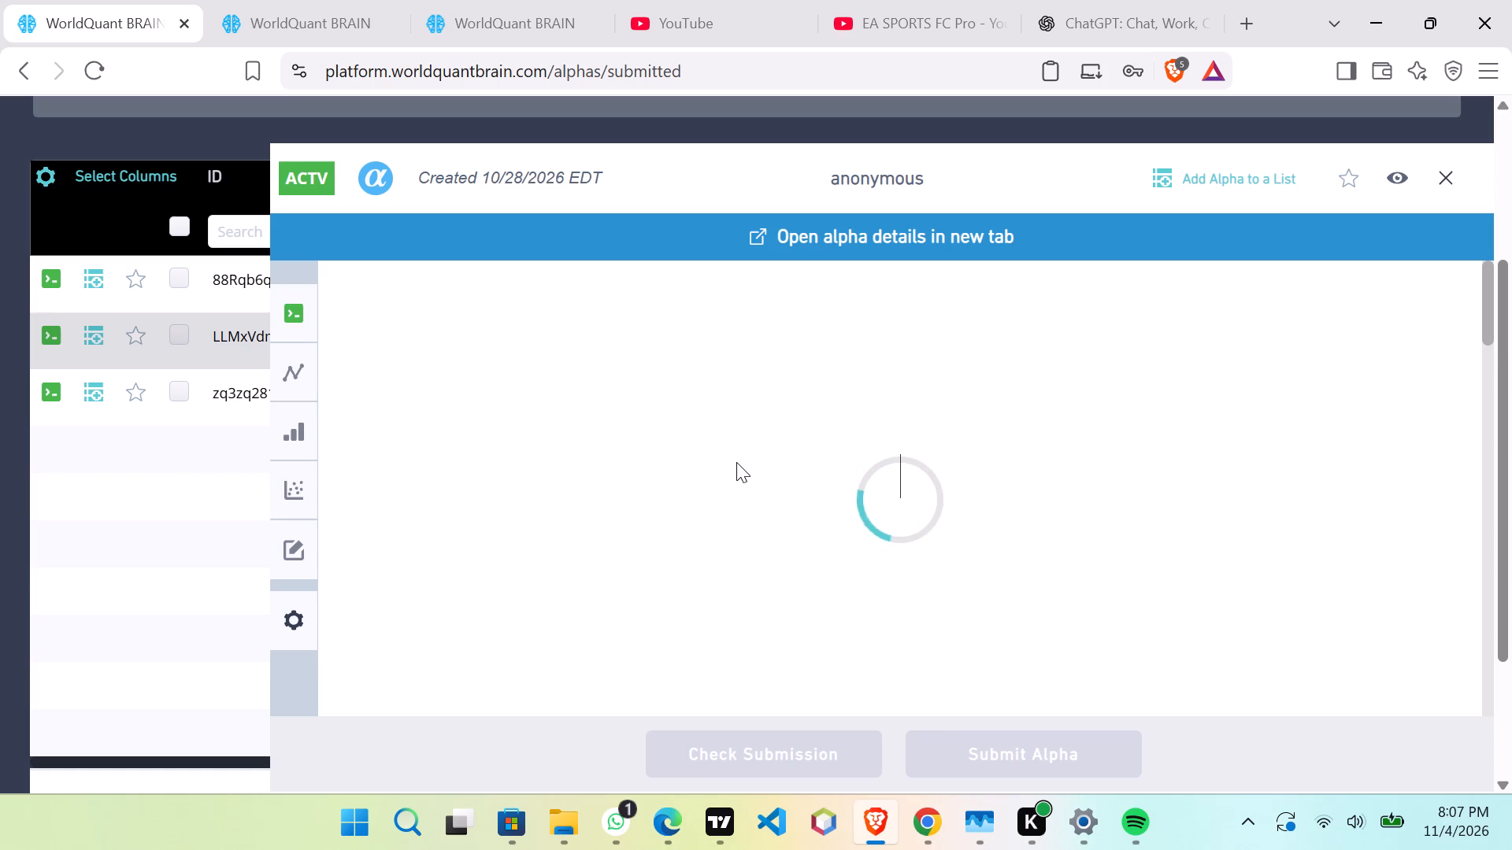
left_click(1444, 174)
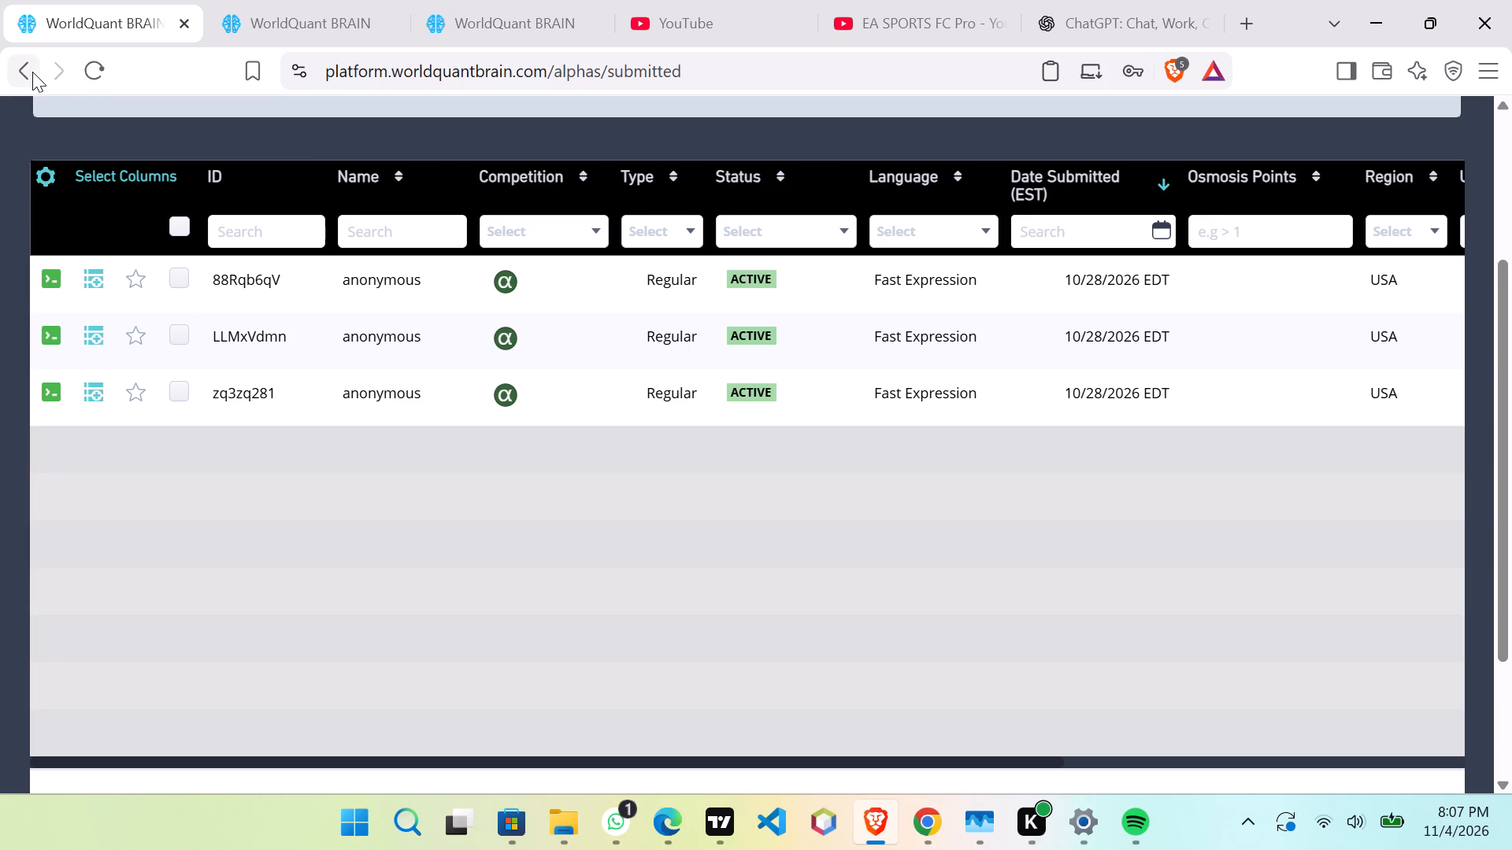
Open the Simulate page.
scroll(170, 246, "down", 2)
scroll(171, 247, "up", 5)
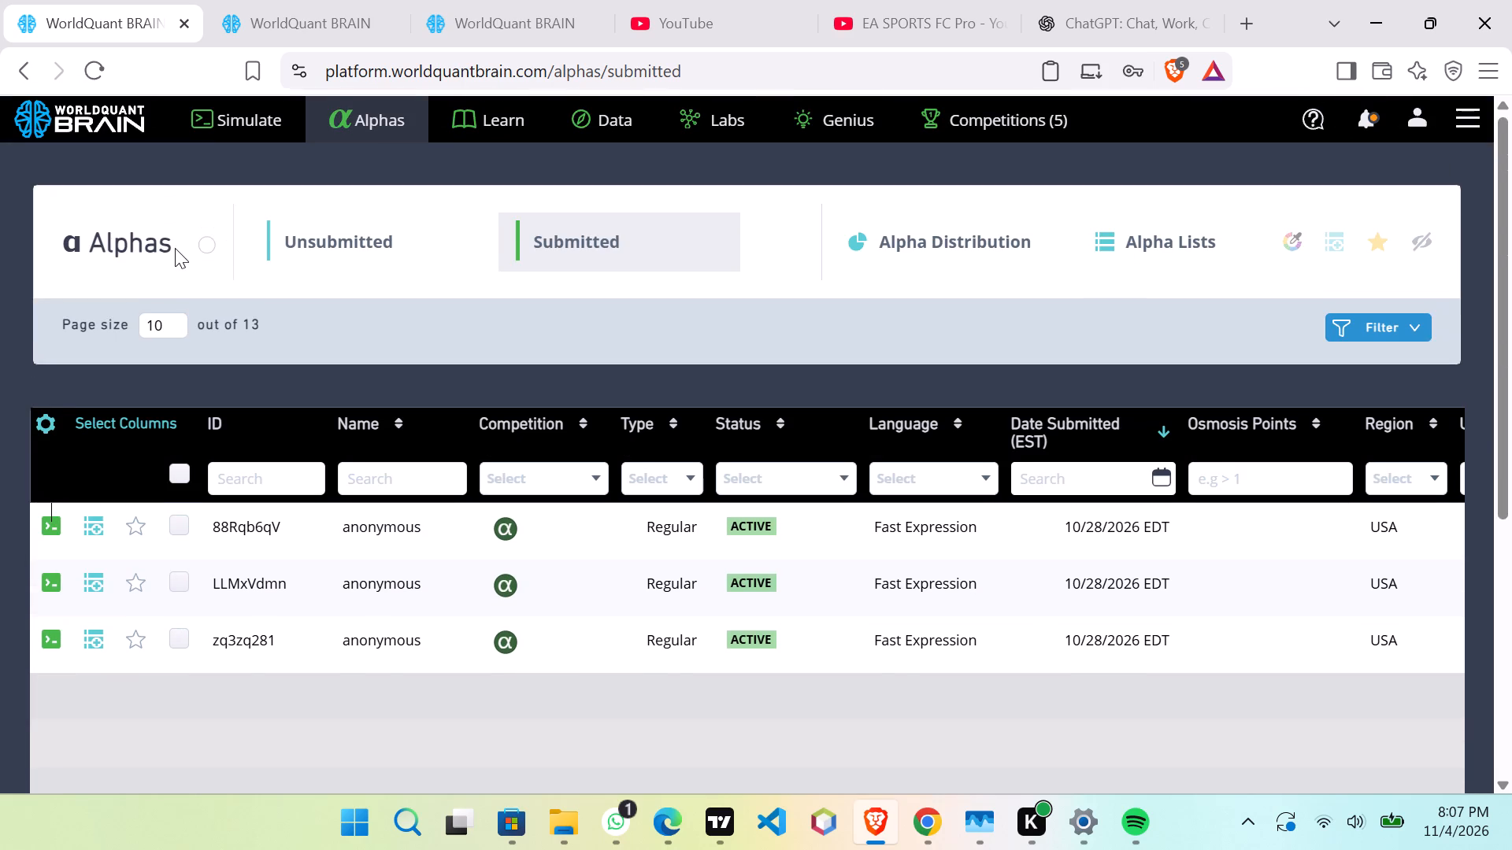
left_click(245, 119)
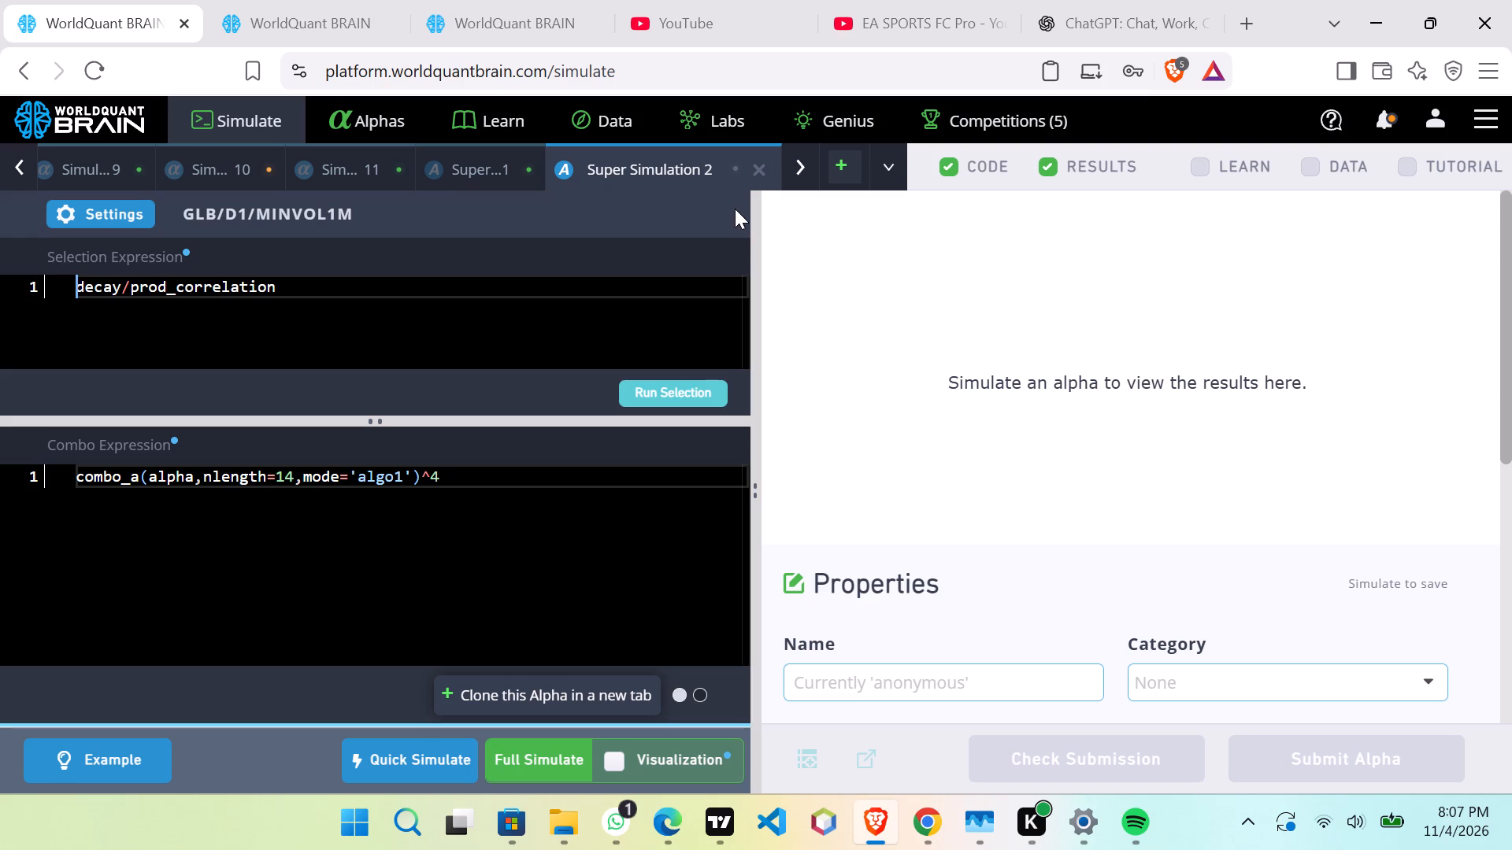
Switch to the second WorldQuant BRAIN browser tab and open its Simulate page.
left_click(292, 16)
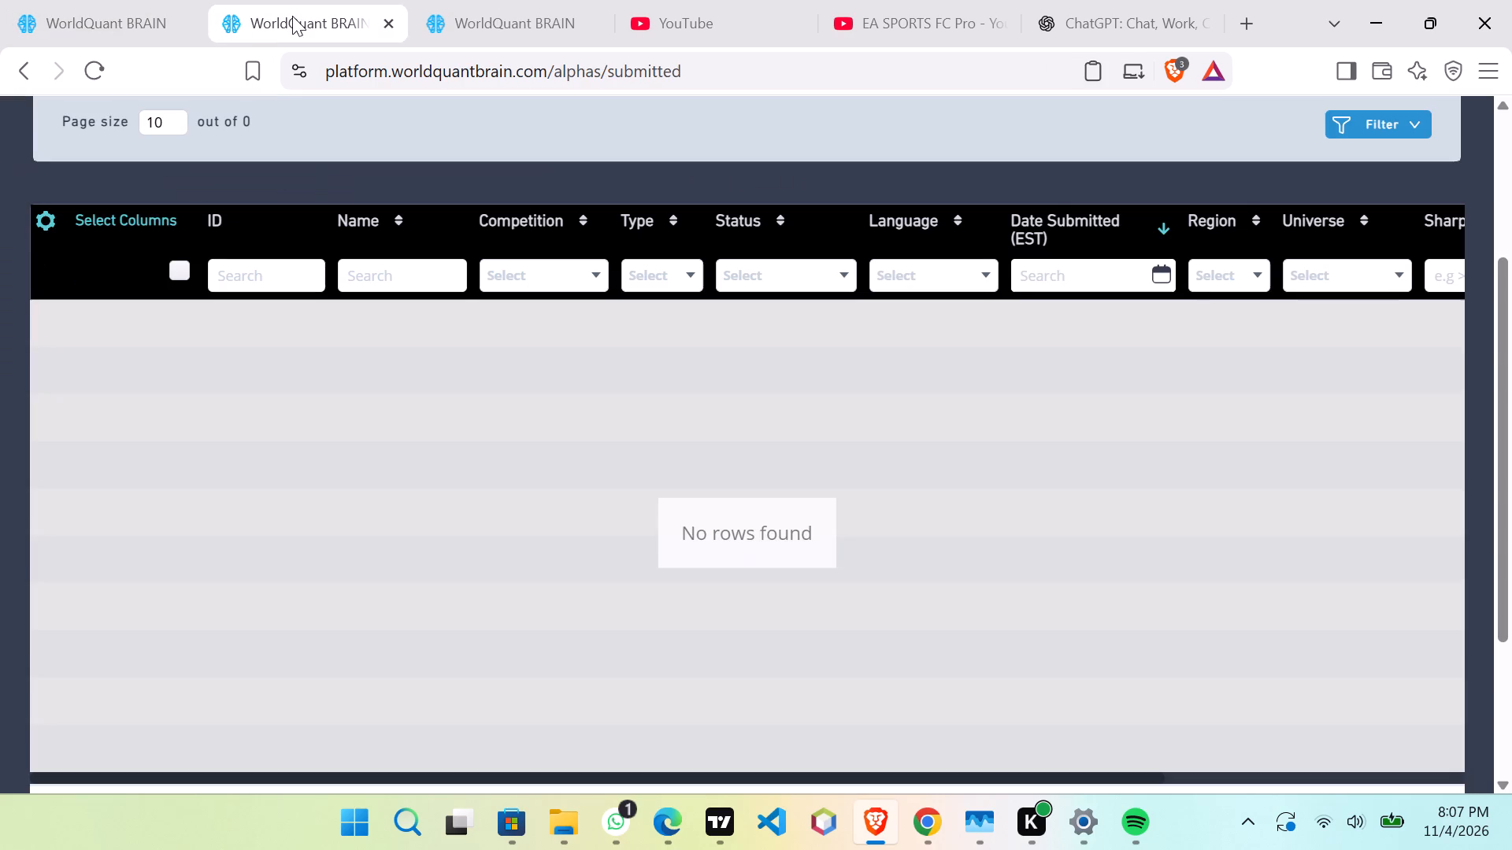
scroll(595, 374, "down", 3)
scroll(595, 379, "up", 8)
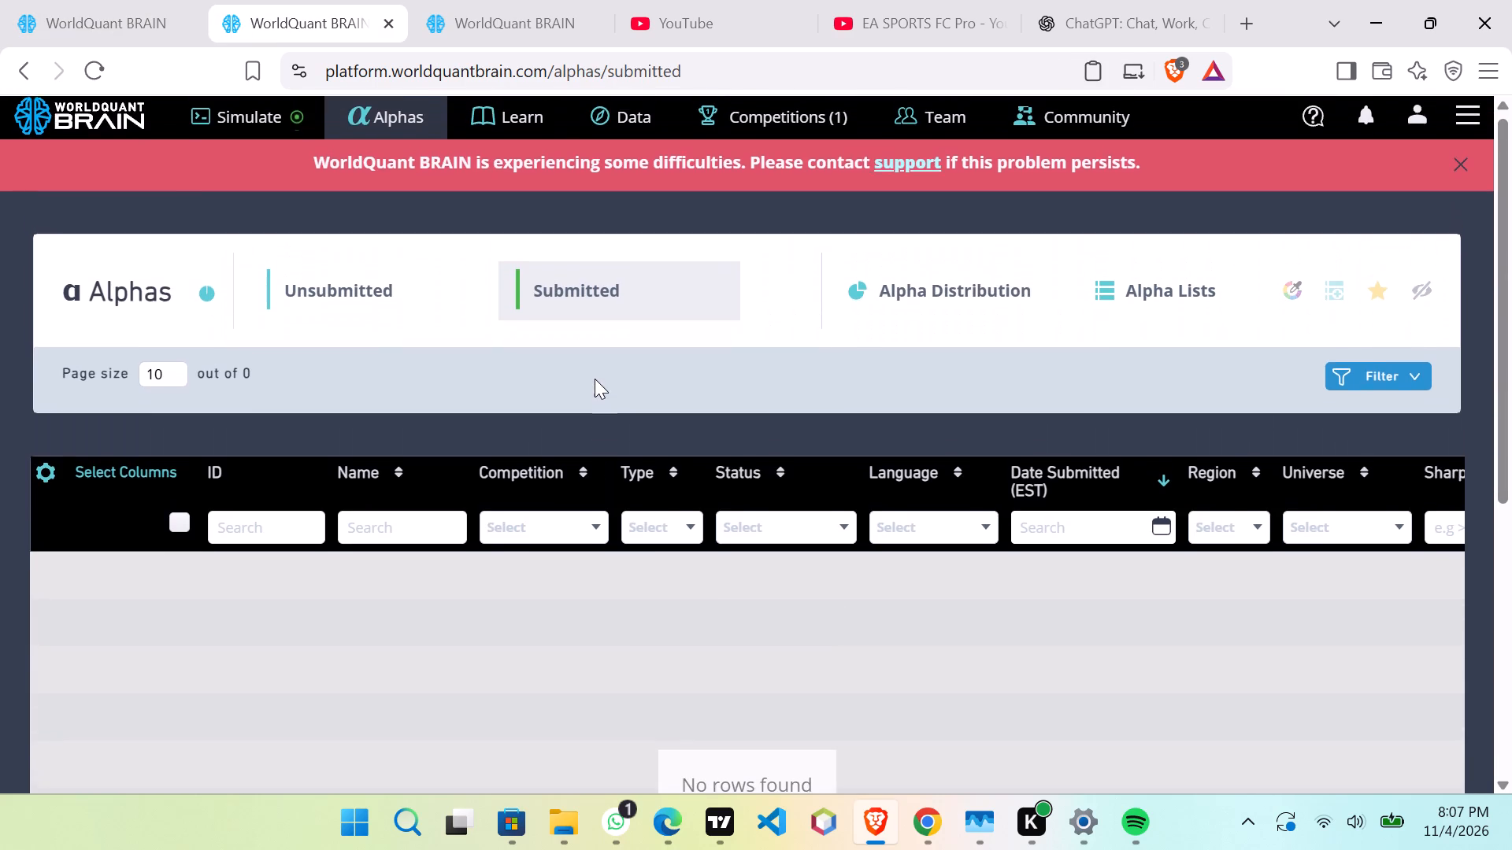
left_click(260, 120)
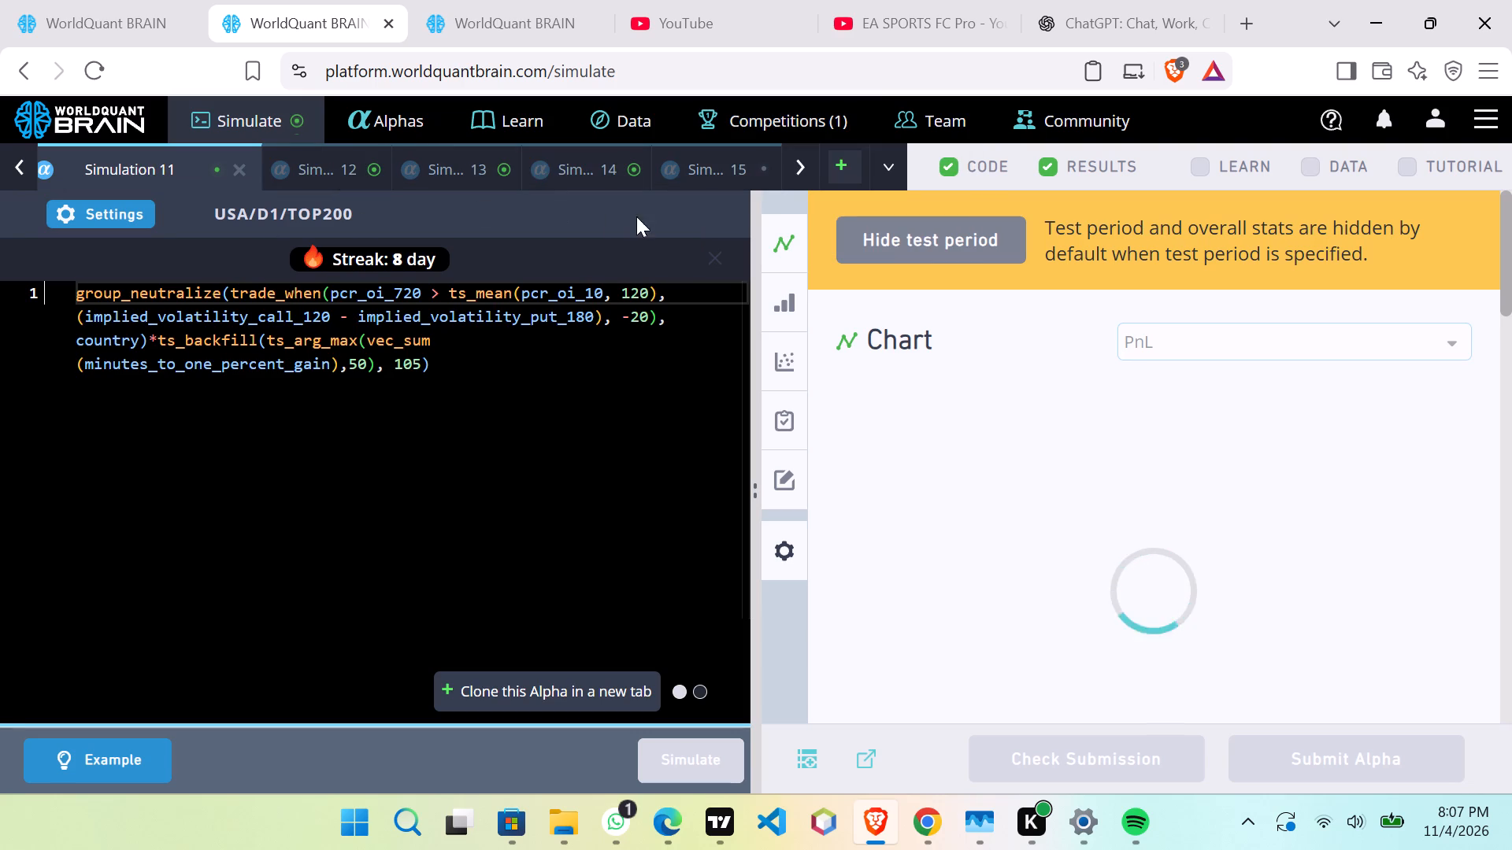
Open Simulation 15 and dismiss its error banner.
left_click(806, 164)
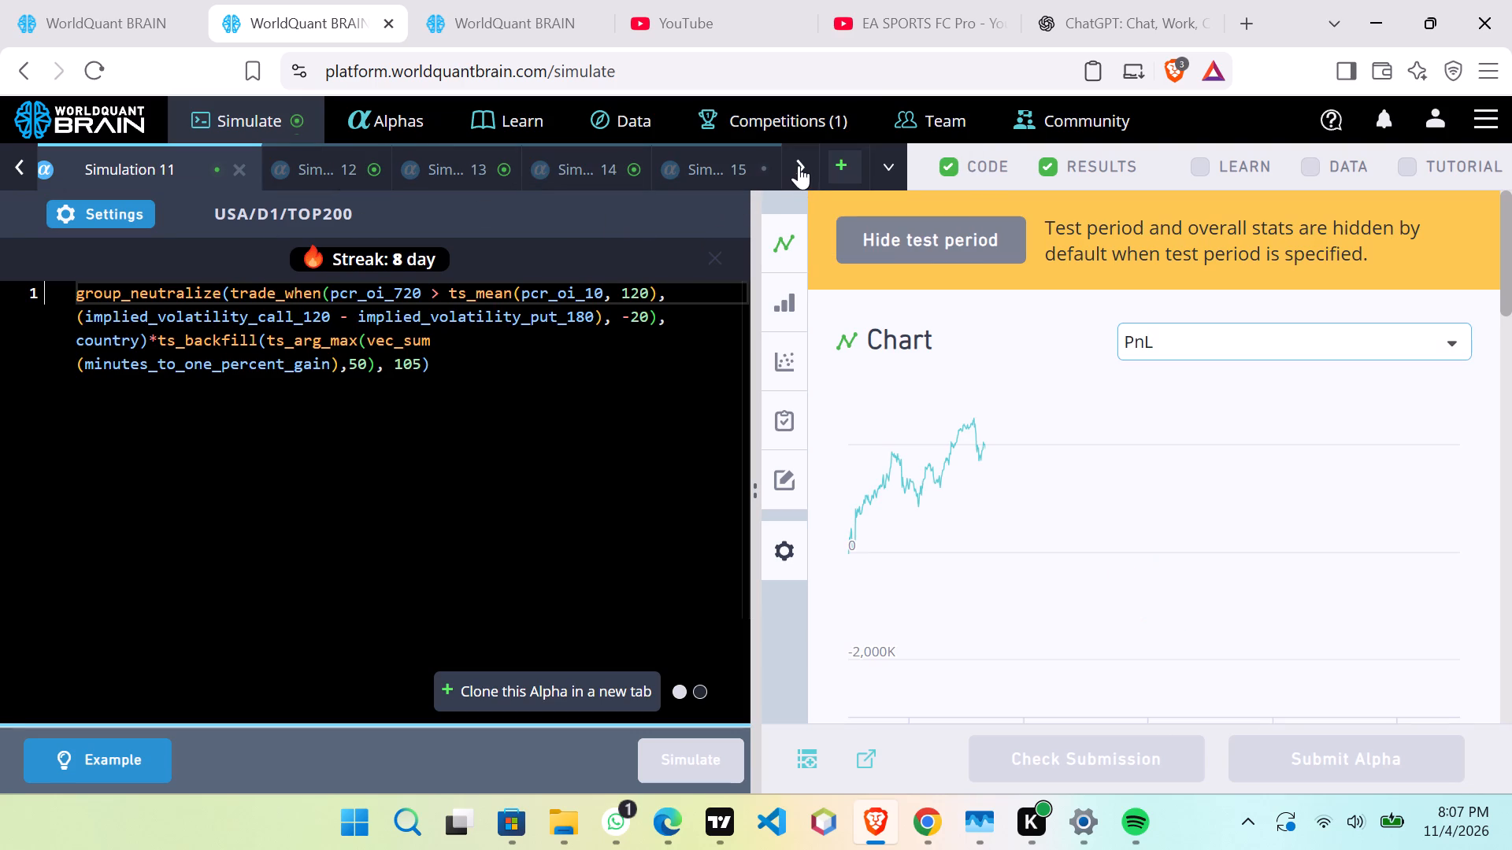
left_click(799, 165)
left_click(799, 168)
left_click(725, 165)
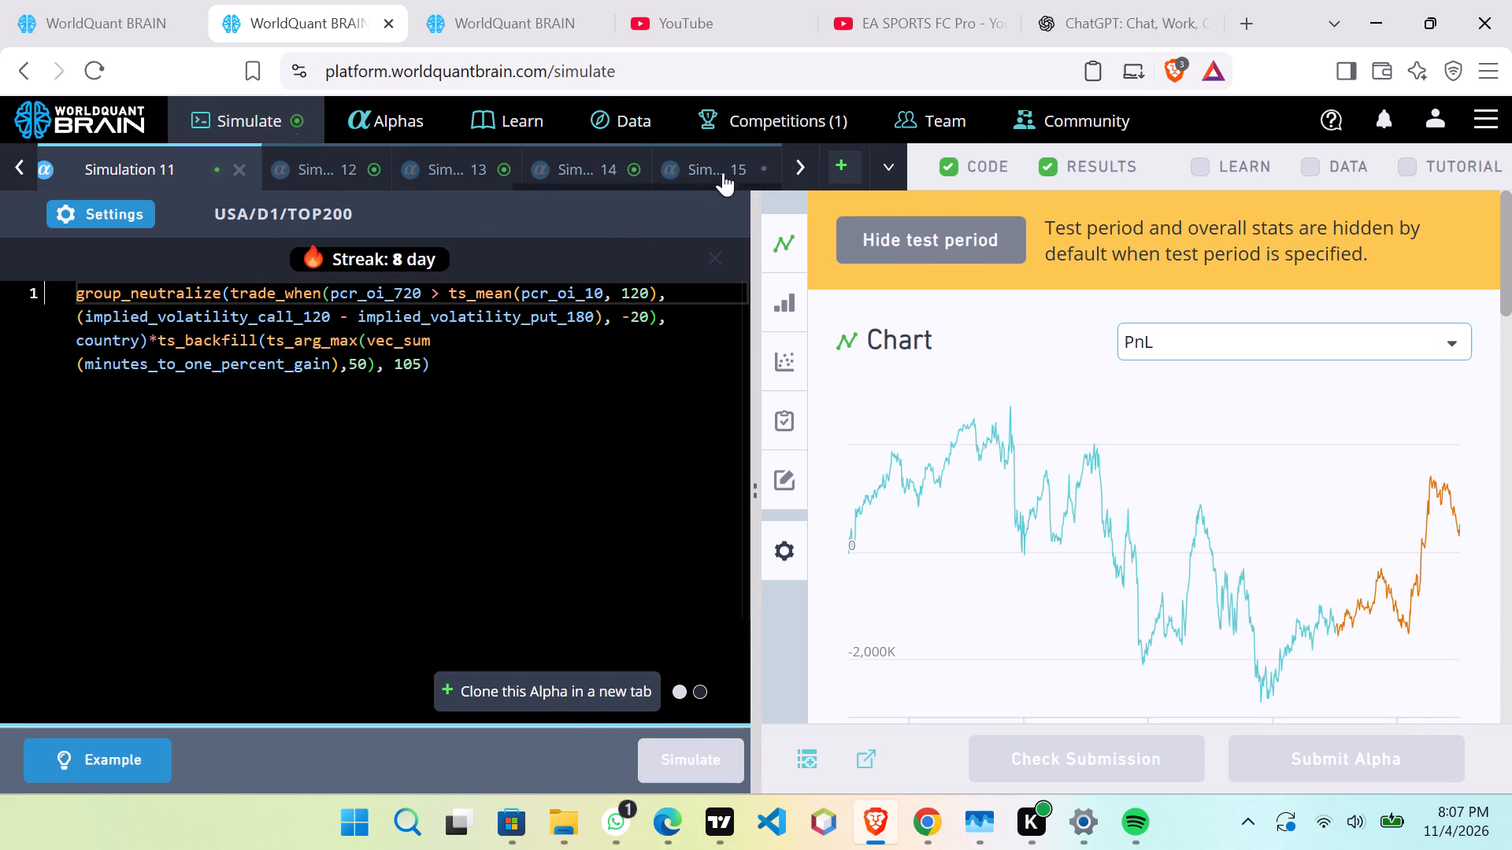
left_click(718, 678)
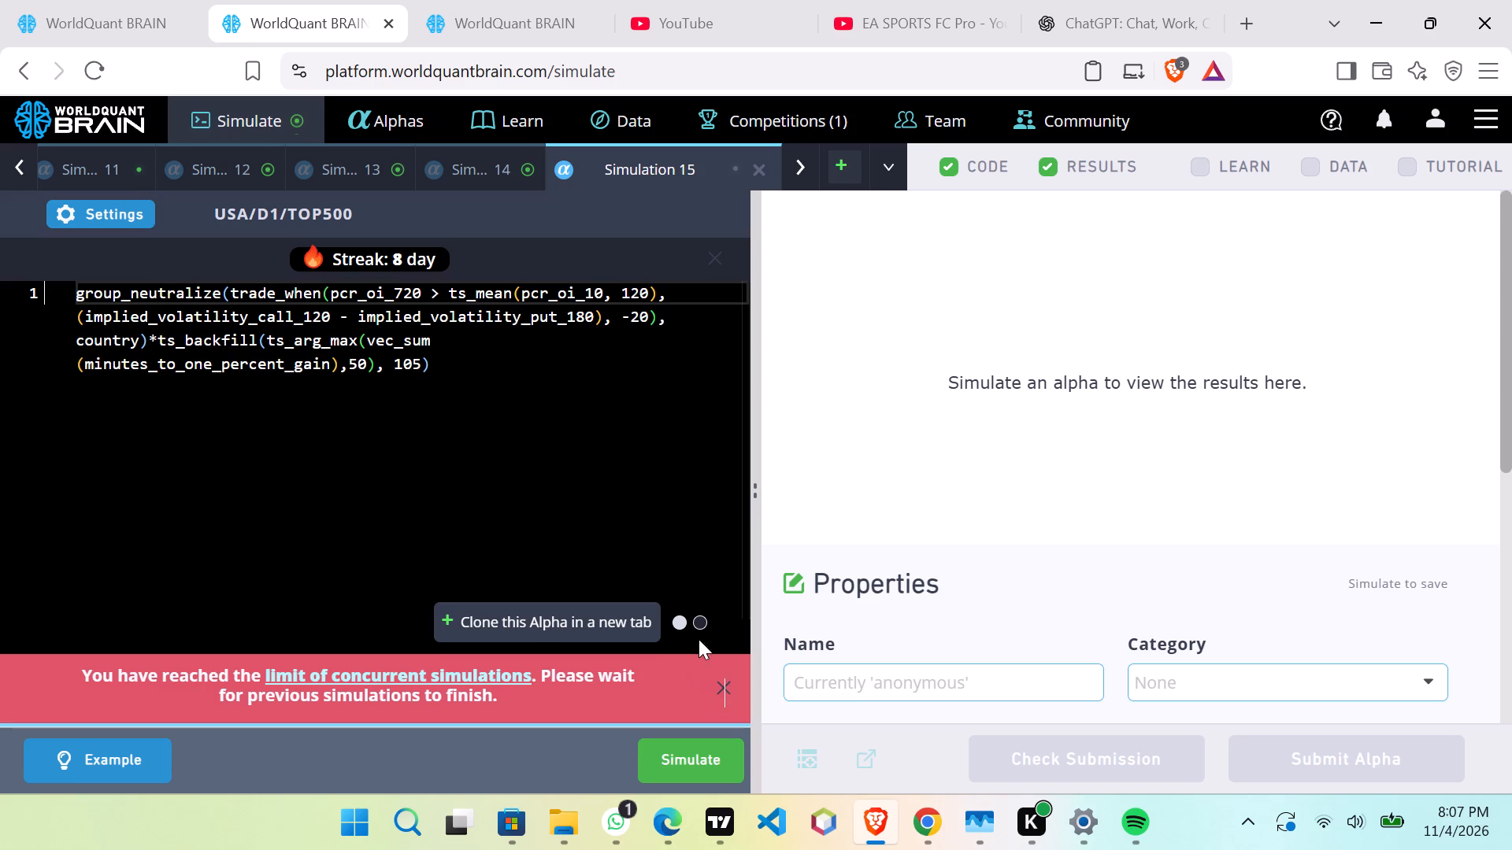
left_click(726, 679)
left_click(721, 677)
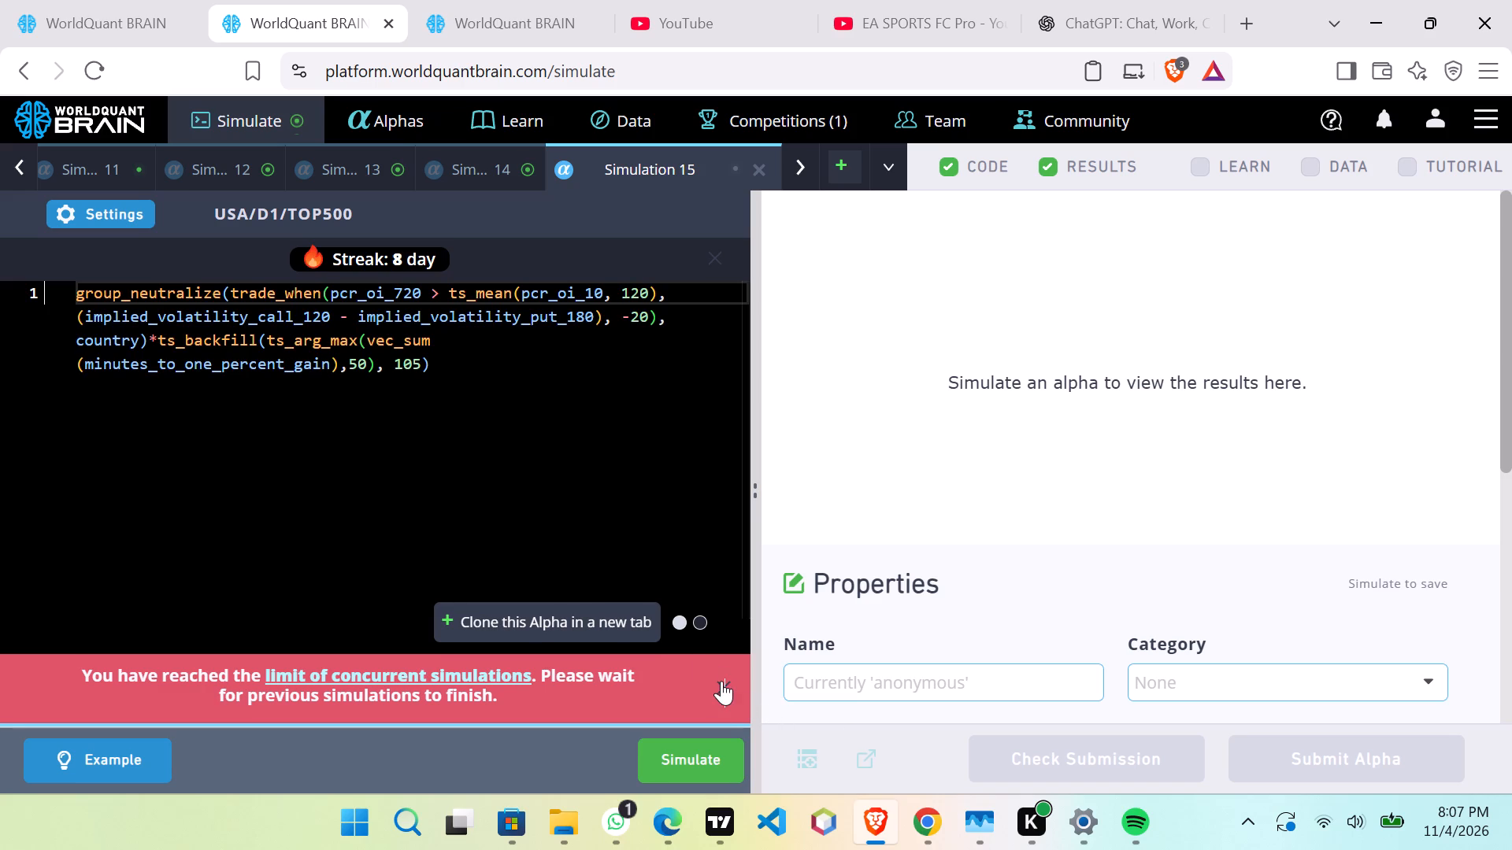
left_click(721, 681)
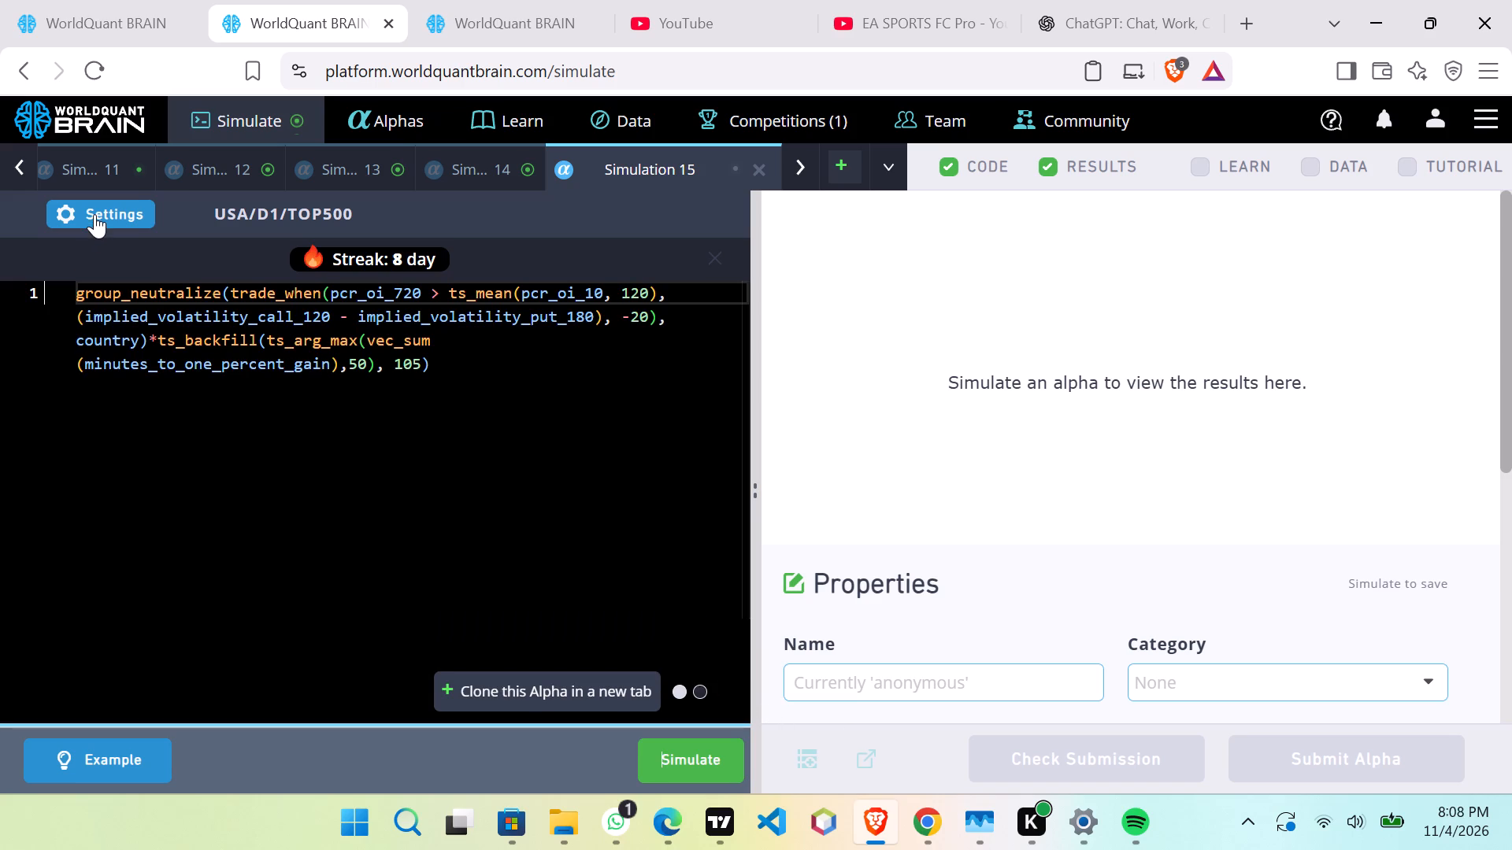
Set Simulation 15 to Market neutralization and the TOP1000 universe, and simulate it.
left_click(94, 213)
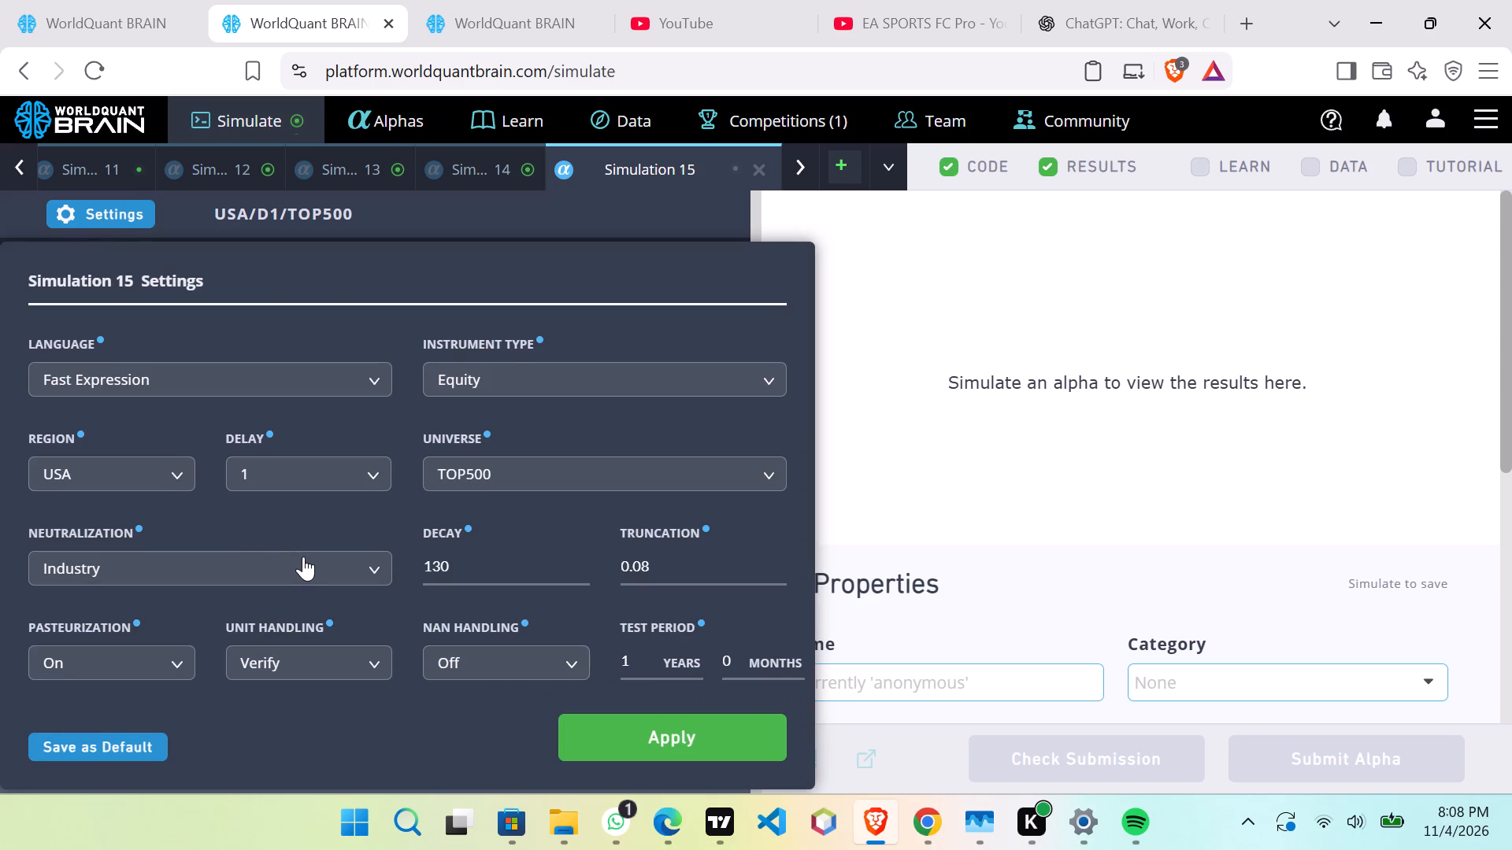
left_click(303, 556)
left_click(321, 653)
left_click(614, 477)
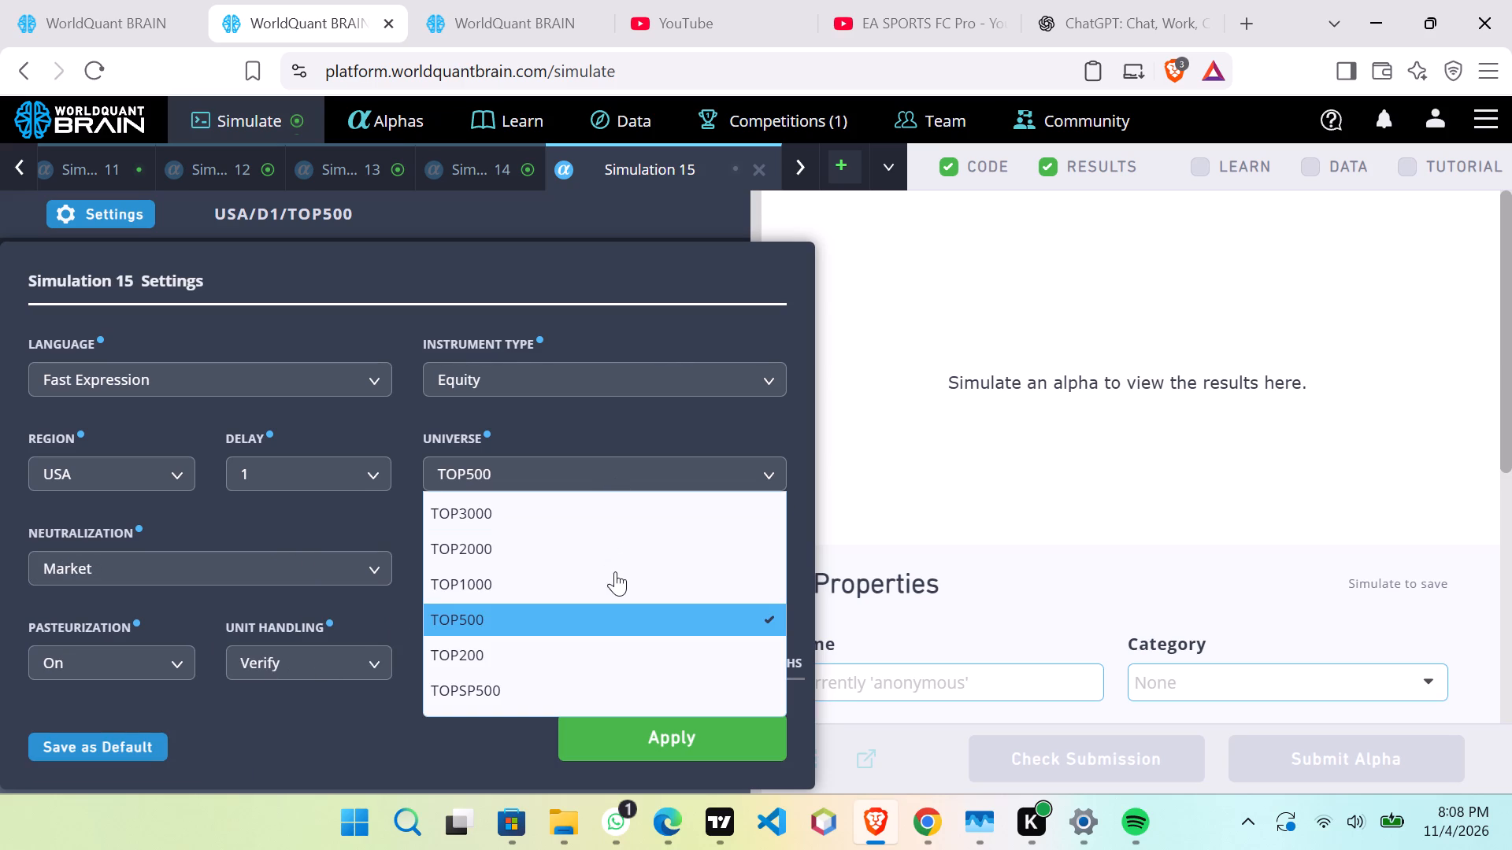
left_click(615, 575)
left_click(673, 729)
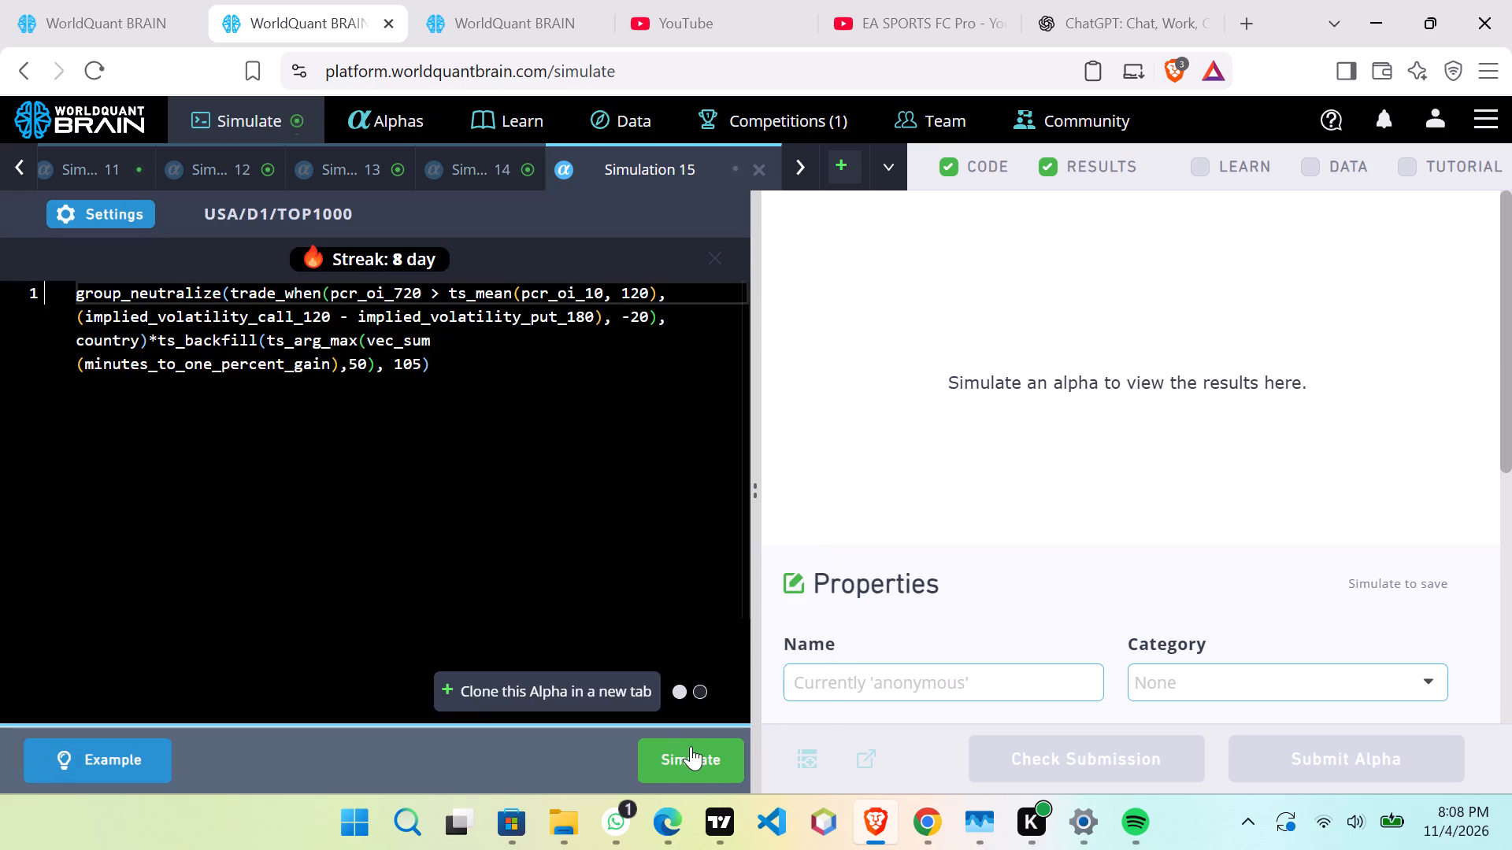
left_click(691, 748)
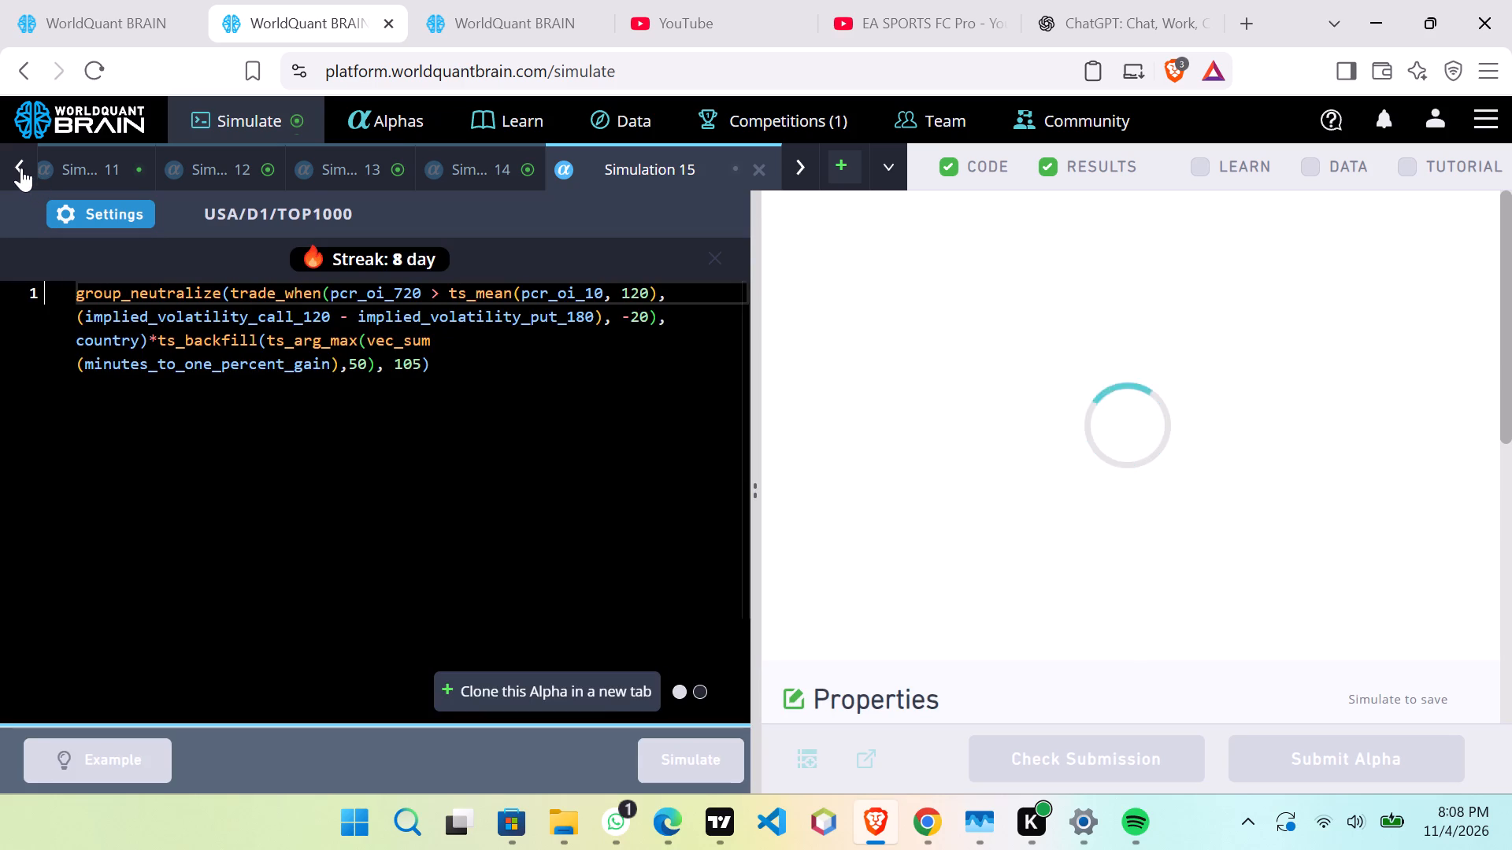
Look through the settings and results of Simulations 8, 9, 10 and 11.
left_click(21, 168)
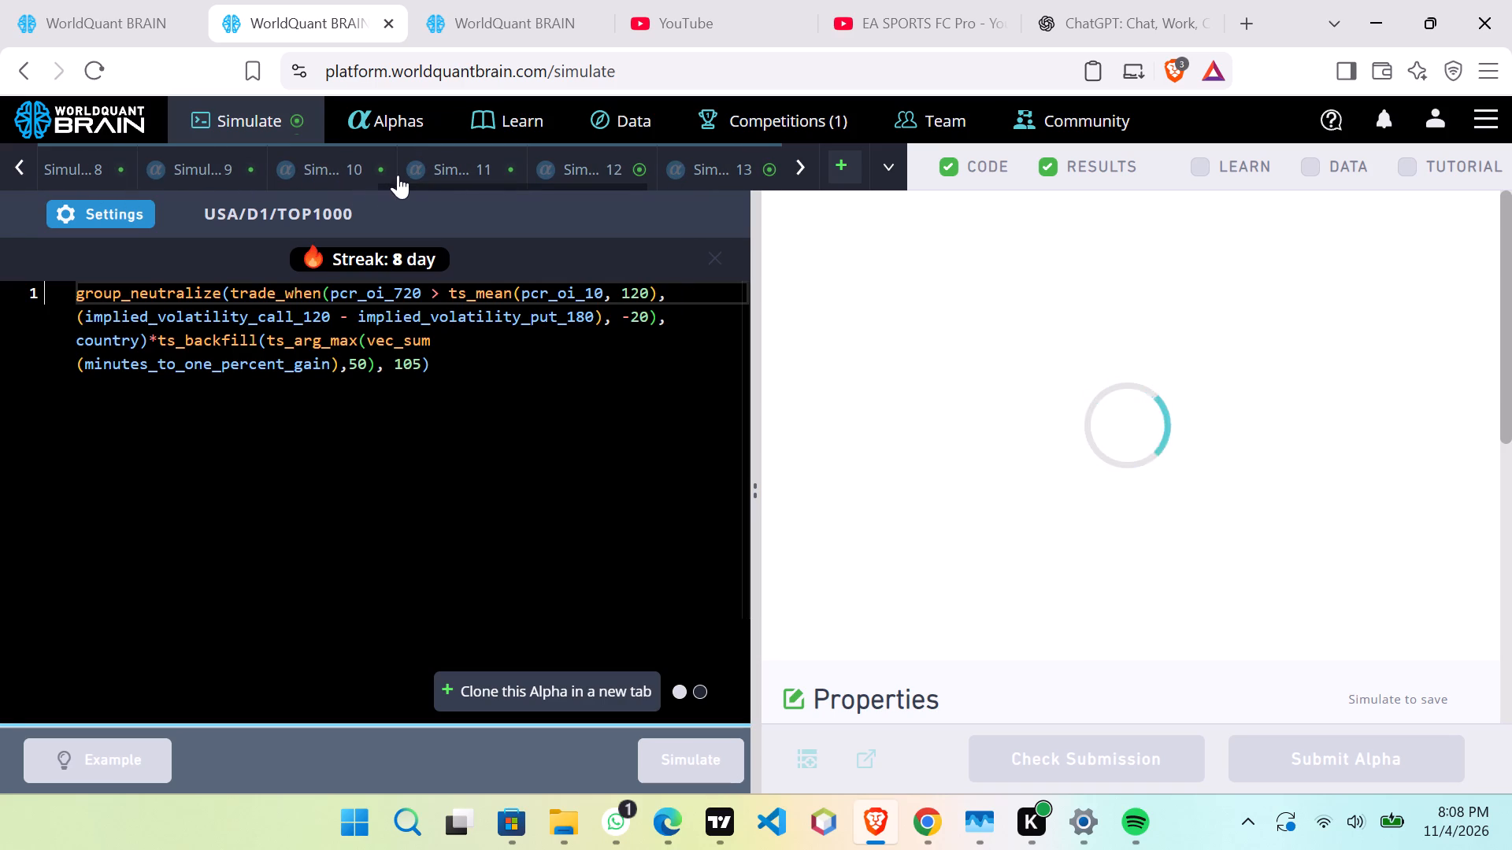
left_click(105, 170)
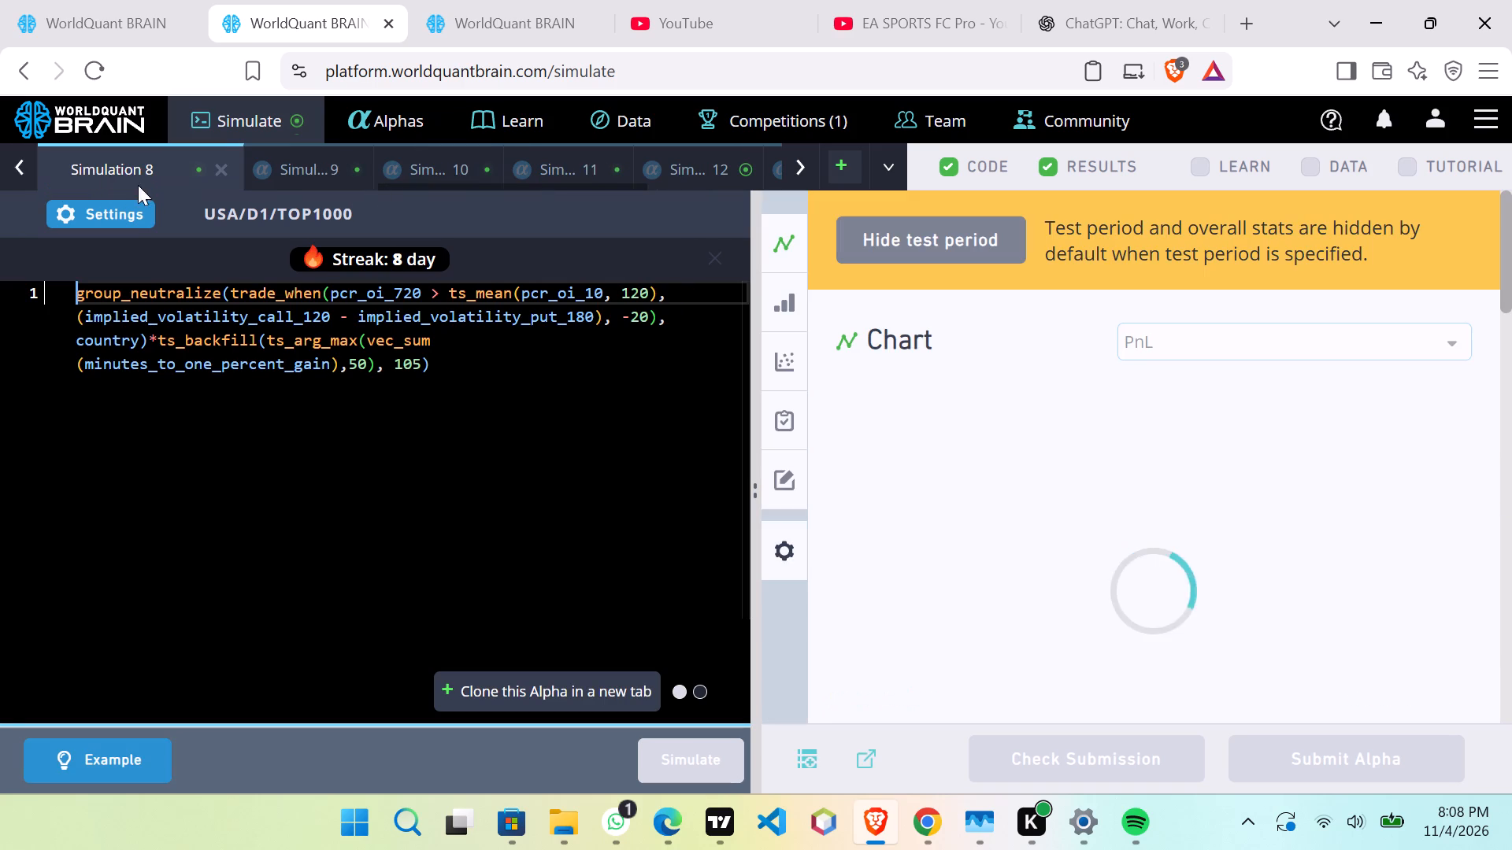
left_click(328, 171)
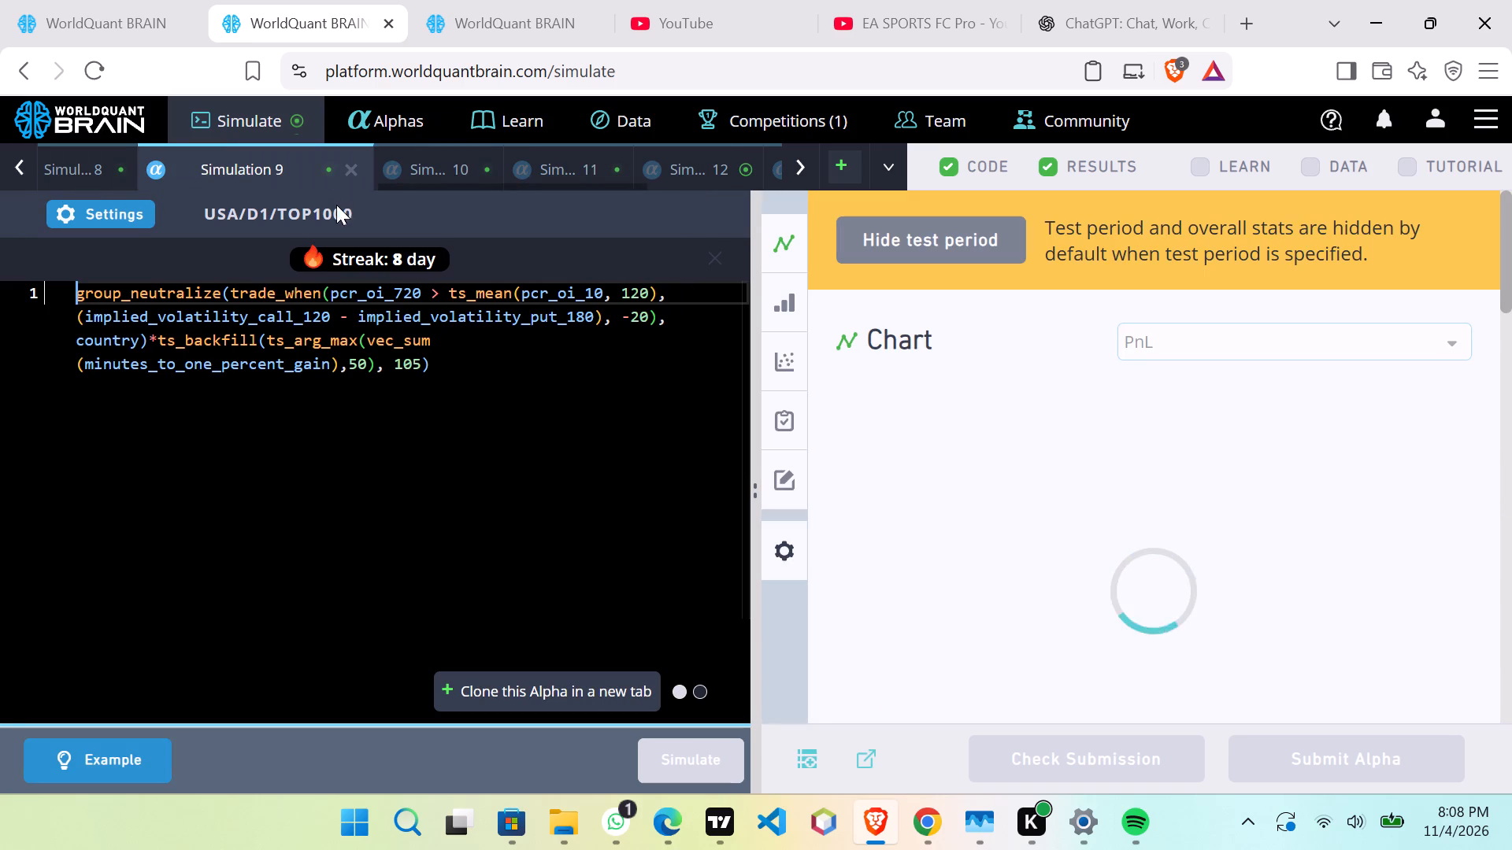
left_click(435, 167)
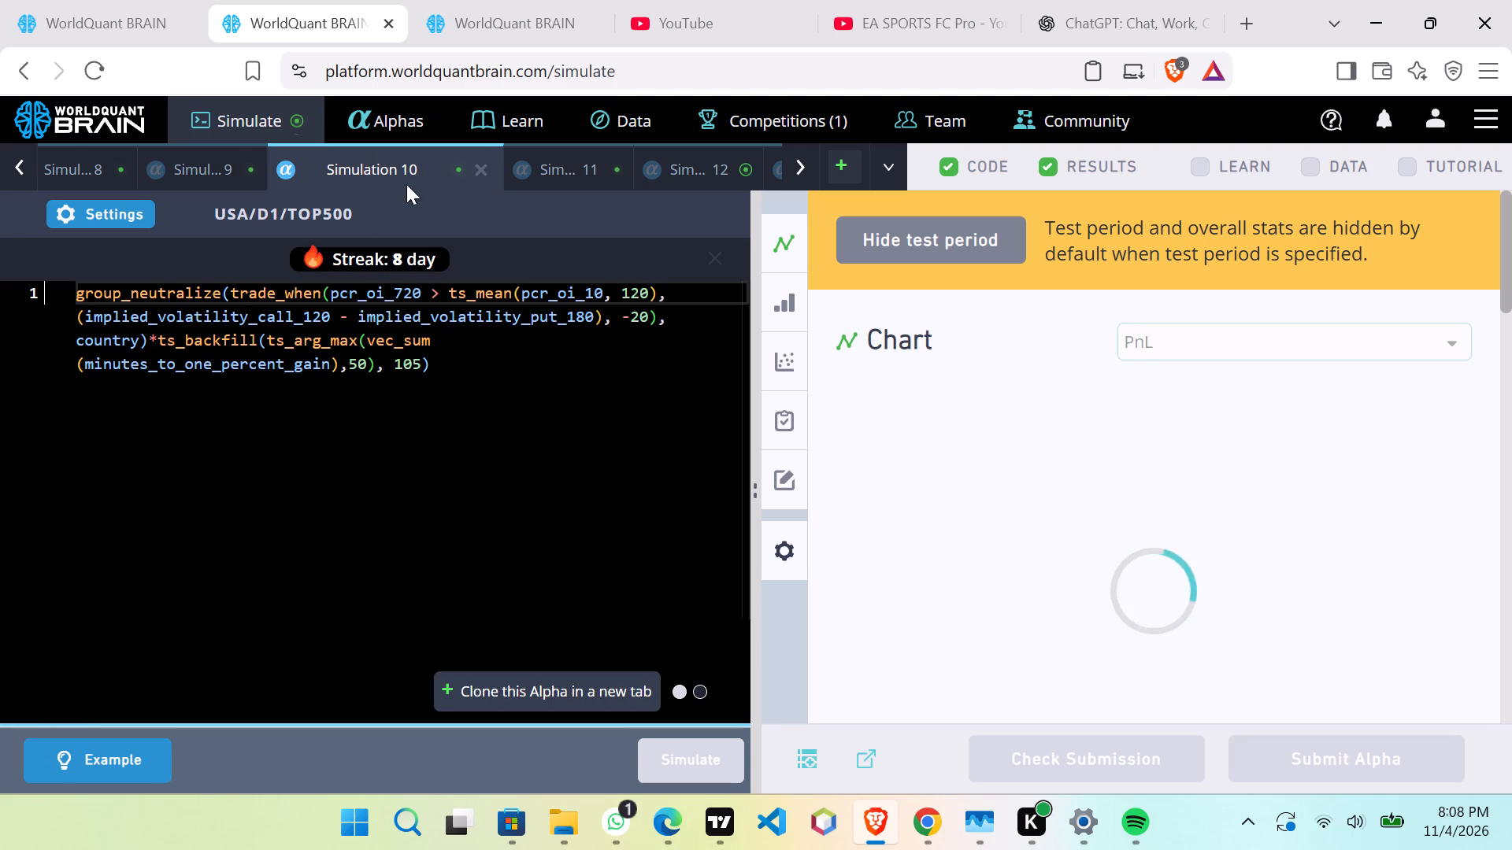
left_click(556, 155)
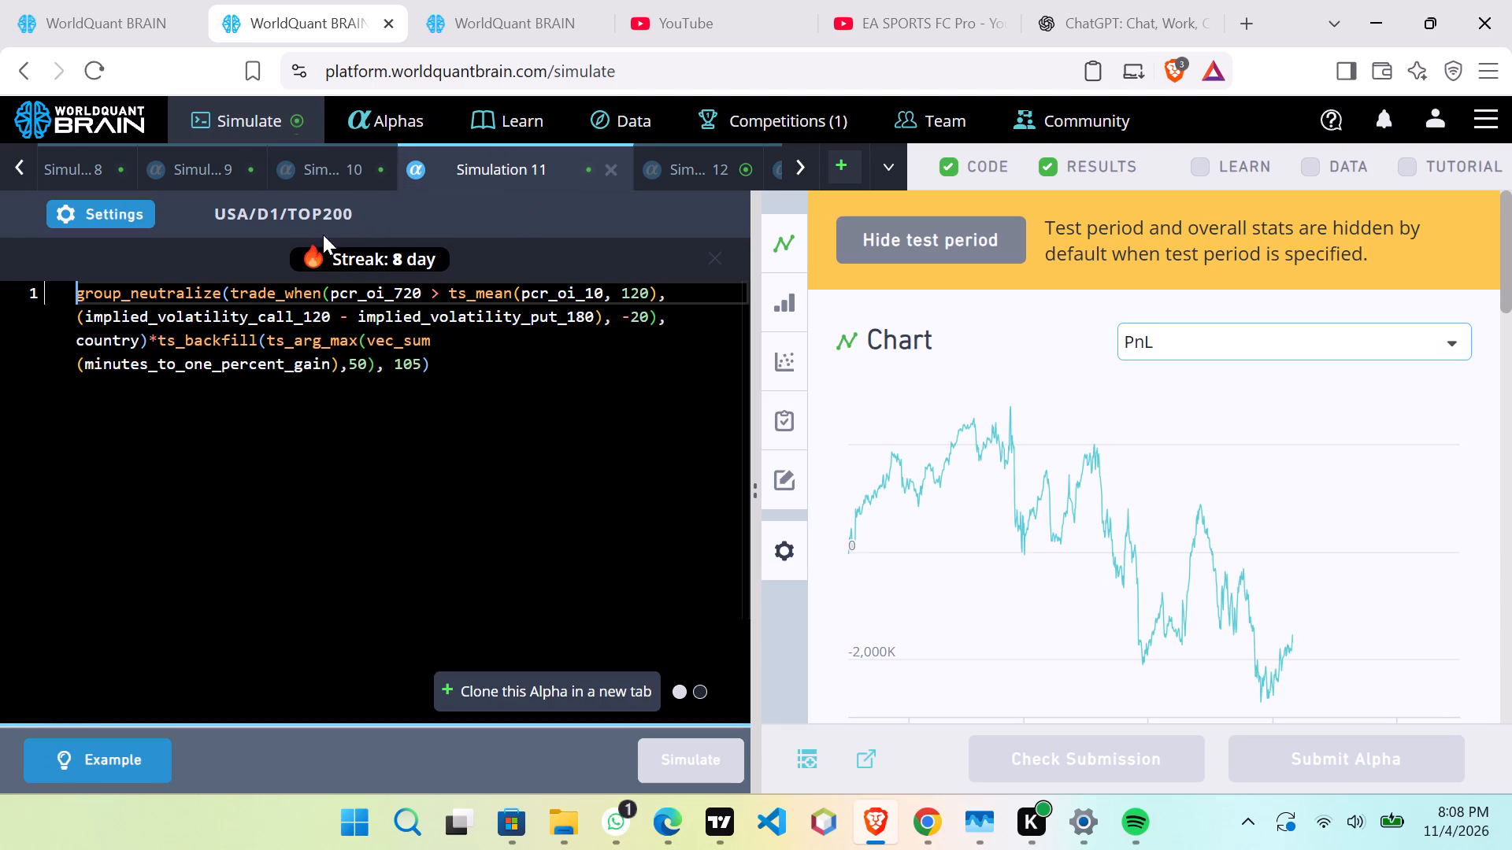
Show the test period for Simulation 12 and request its self correlation.
left_click(670, 160)
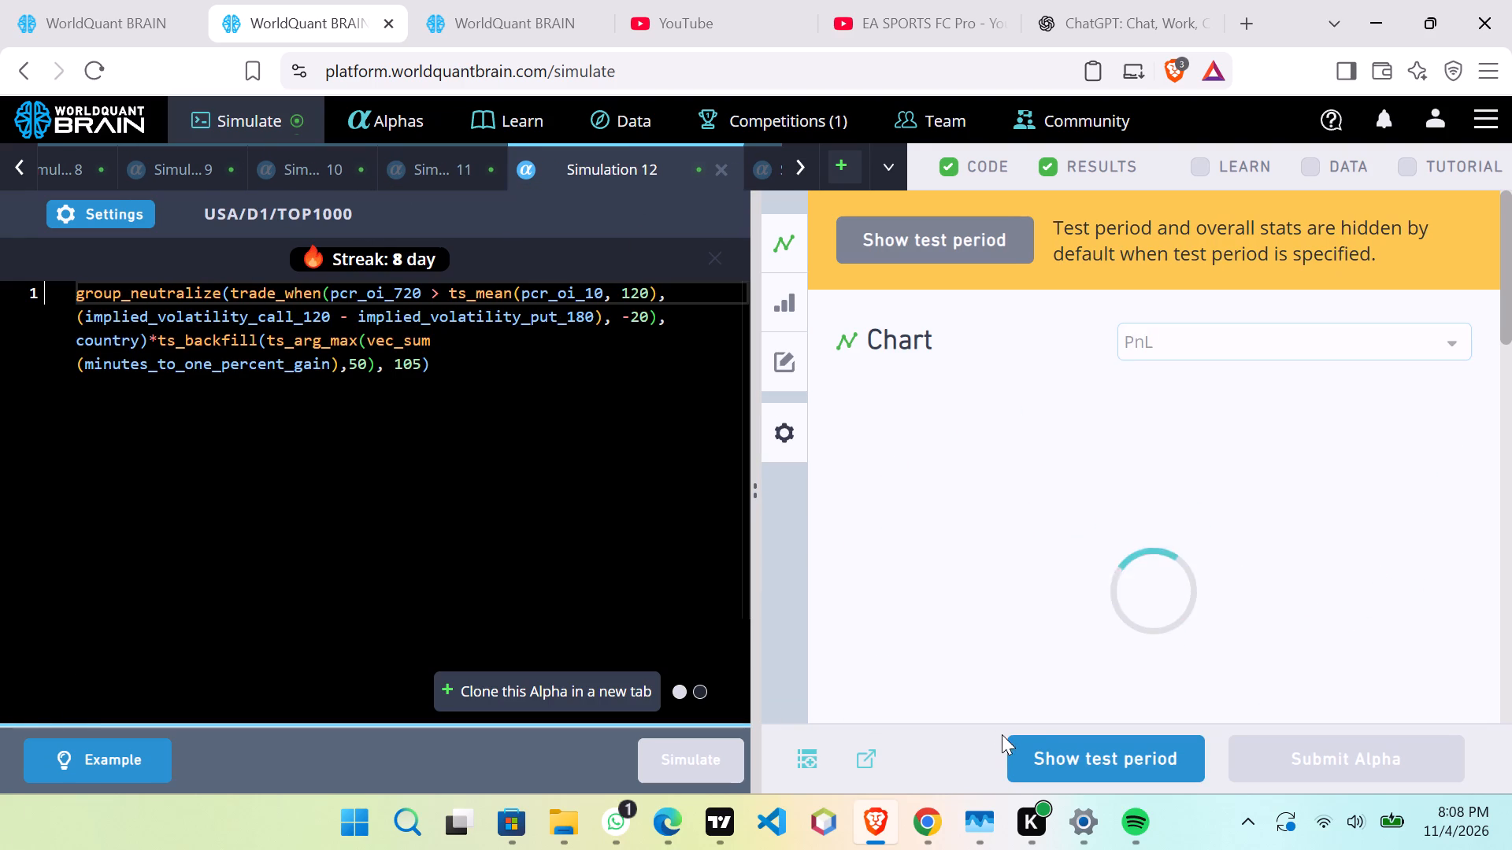
left_click(1036, 742)
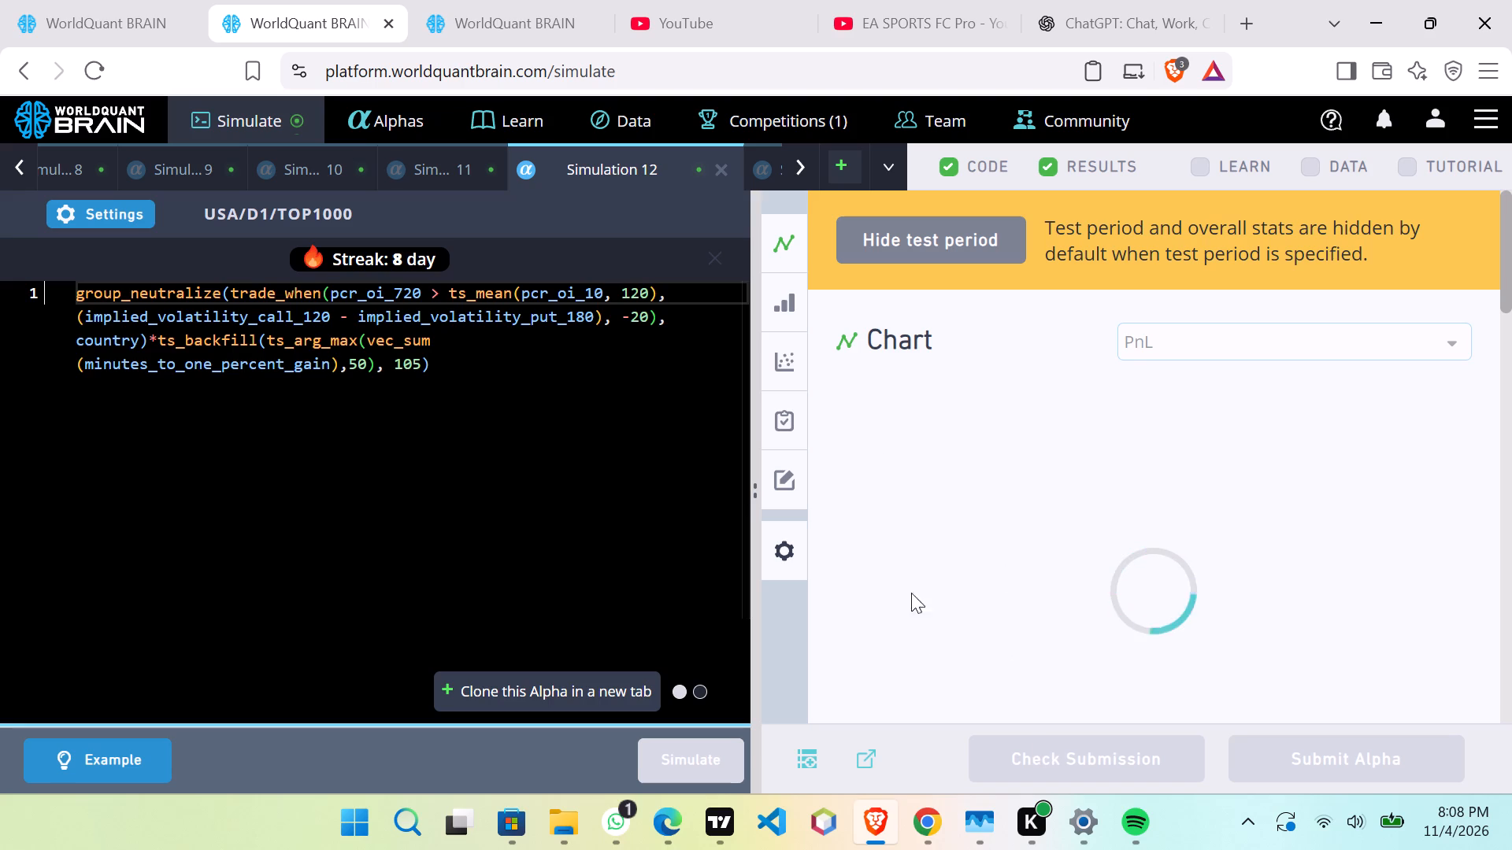
scroll(954, 722, "down", 8)
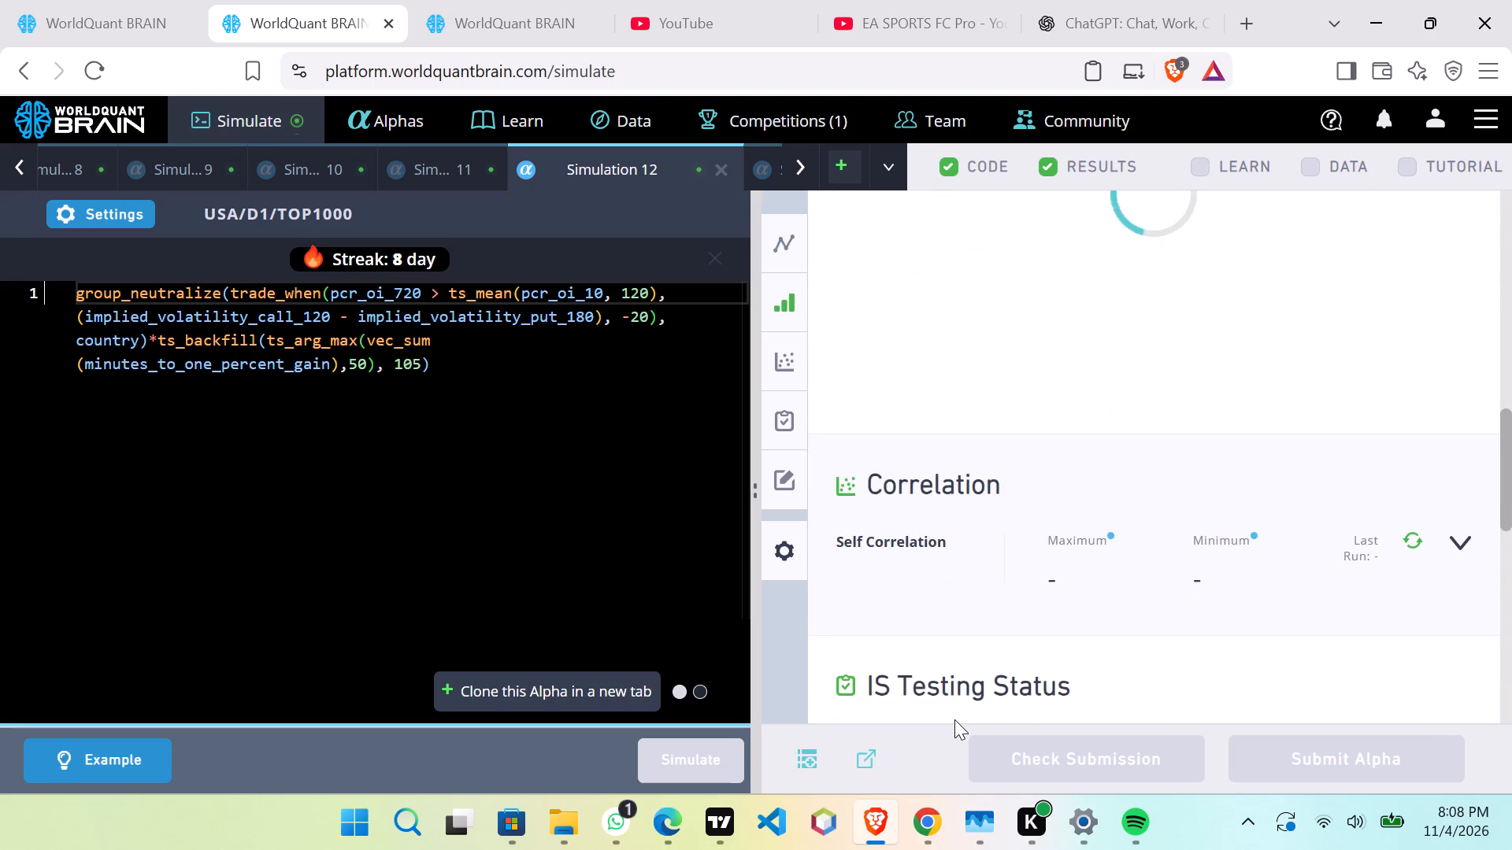
scroll(954, 719, "down", 2)
scroll(954, 719, "up", 3)
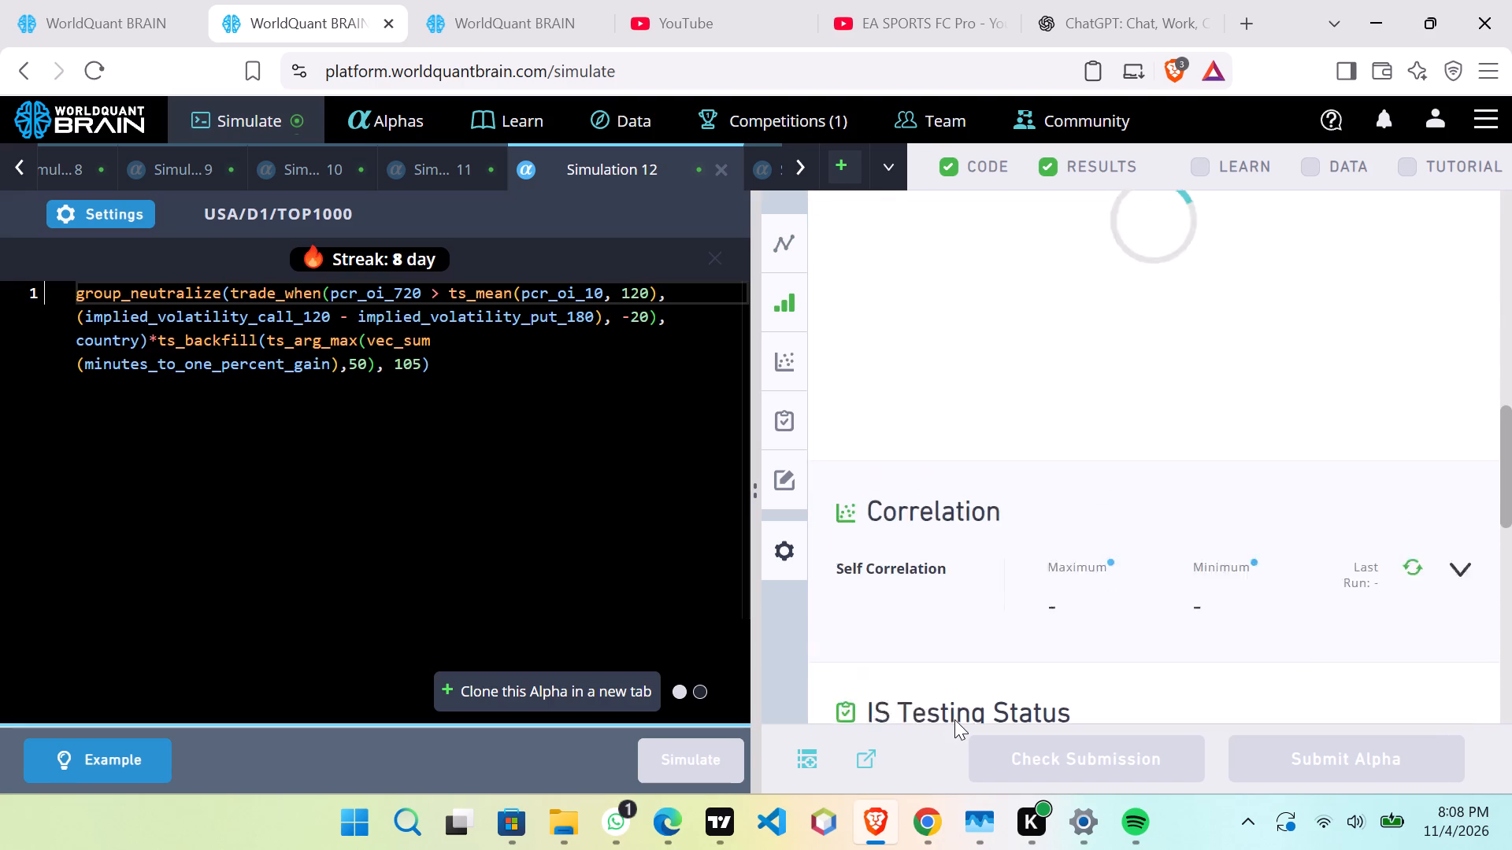
left_click(1410, 654)
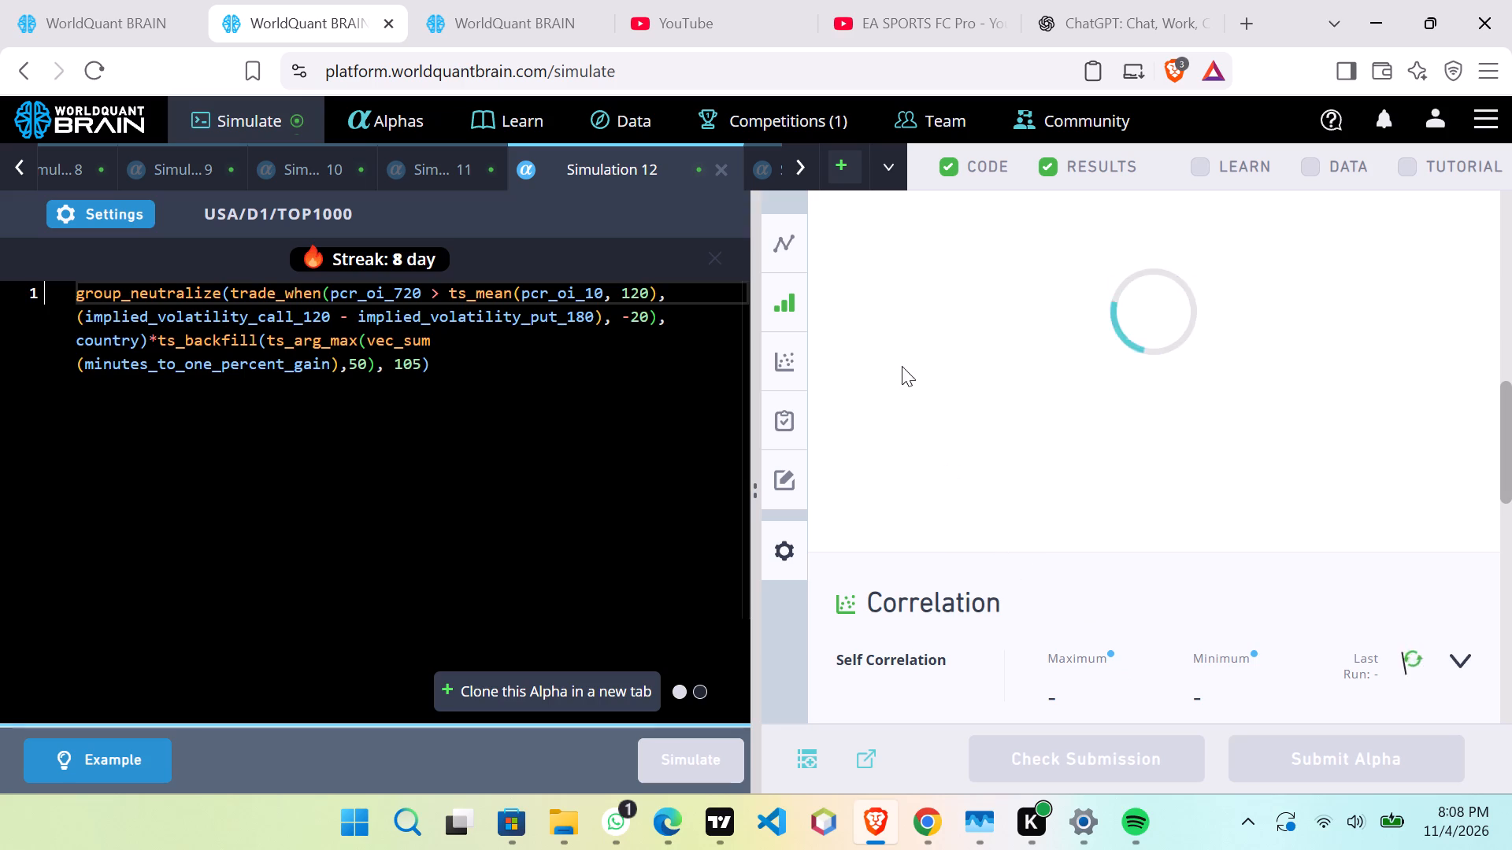
Return to Simulation 15, dismiss its error banner and simulate the alpha again.
left_click(799, 164)
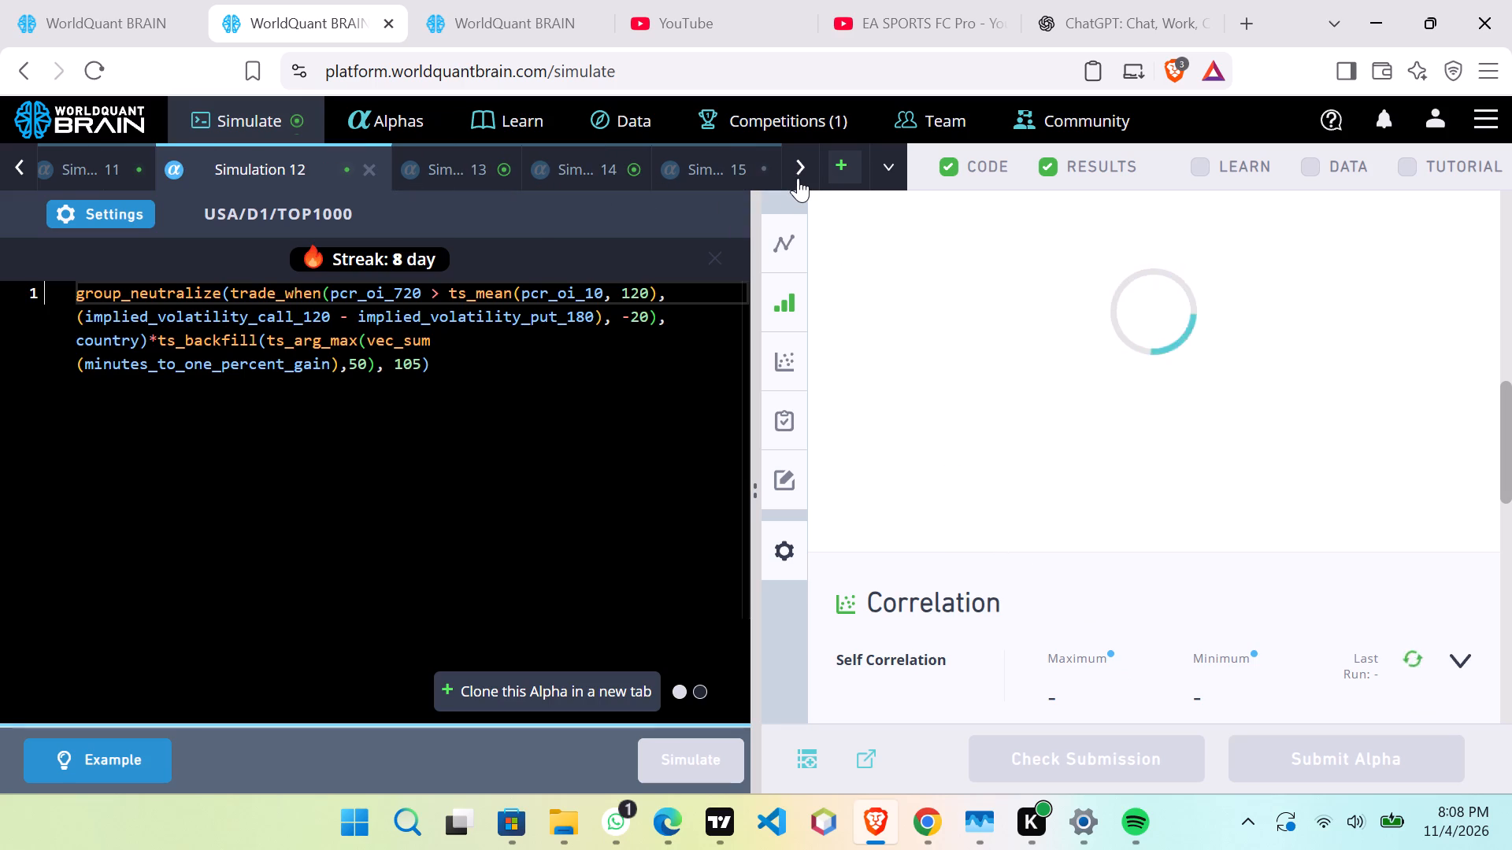
left_click(799, 174)
left_click(732, 171)
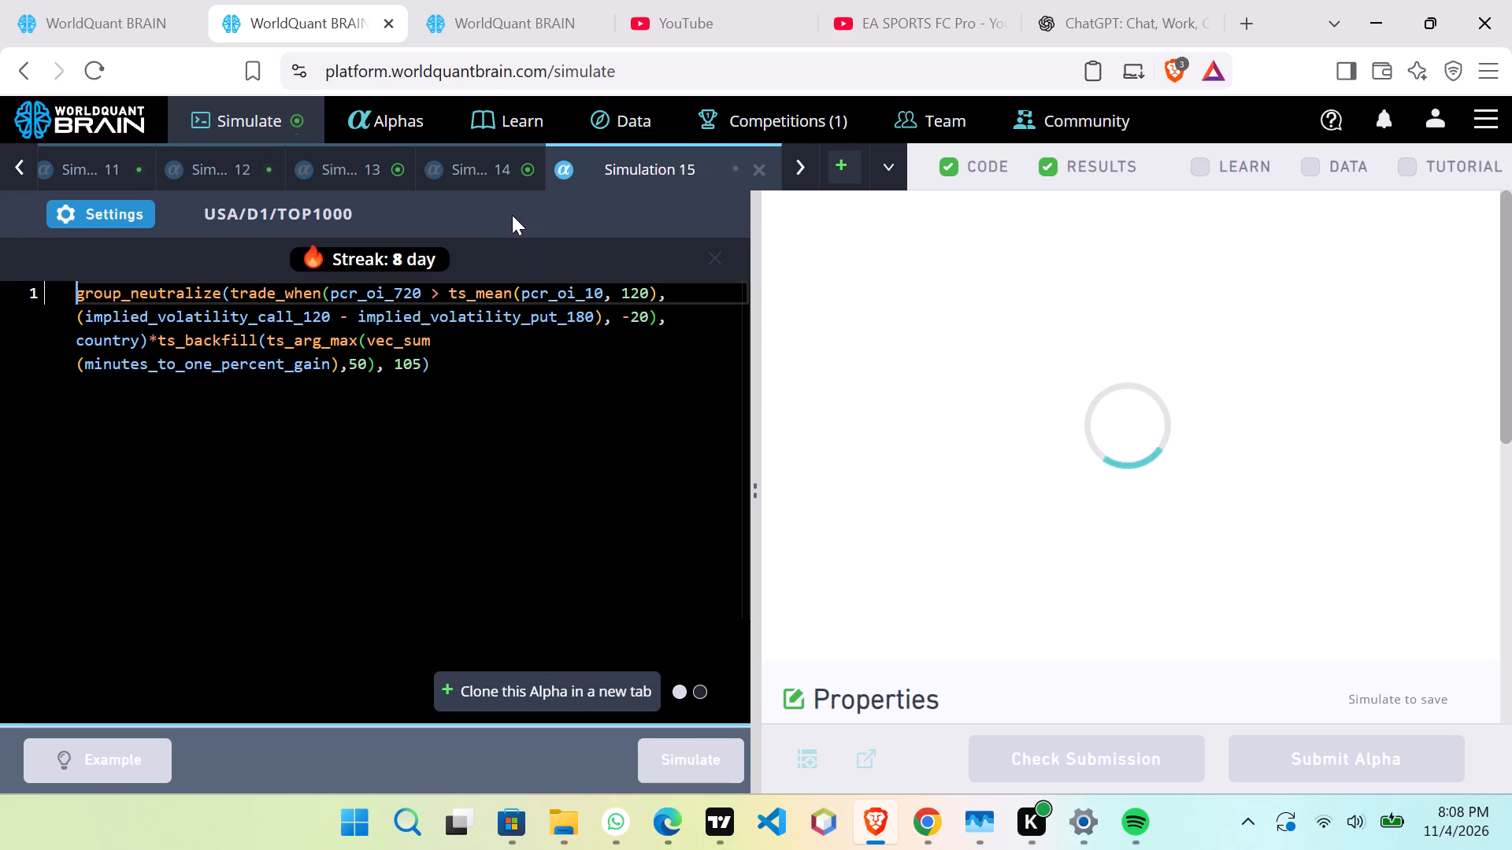
scroll(1154, 423, "down", 9)
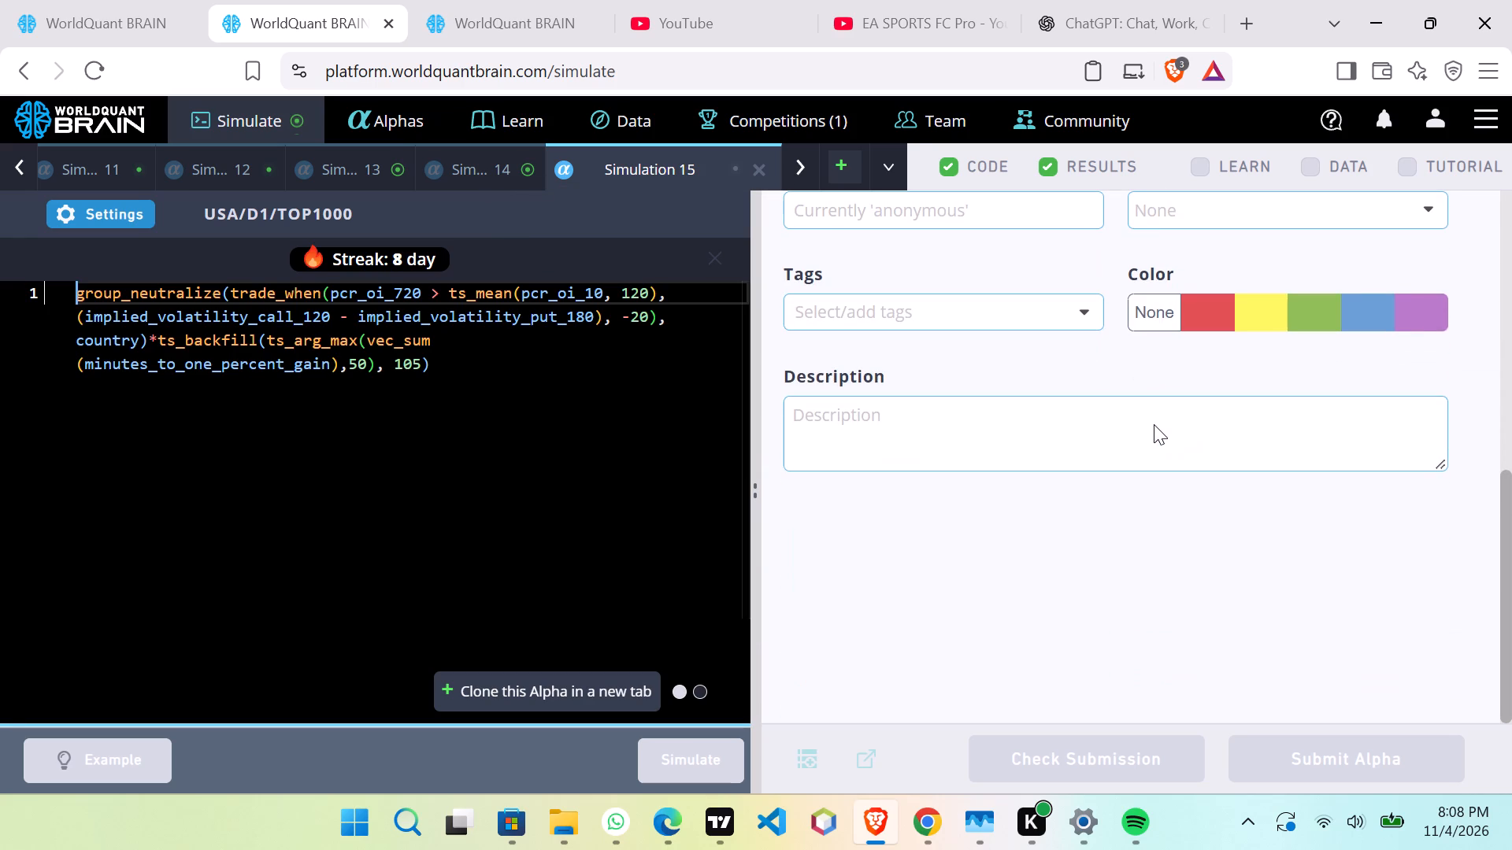
scroll(1154, 424, "down", 2)
scroll(1154, 424, "up", 7)
scroll(1154, 424, "down", 1)
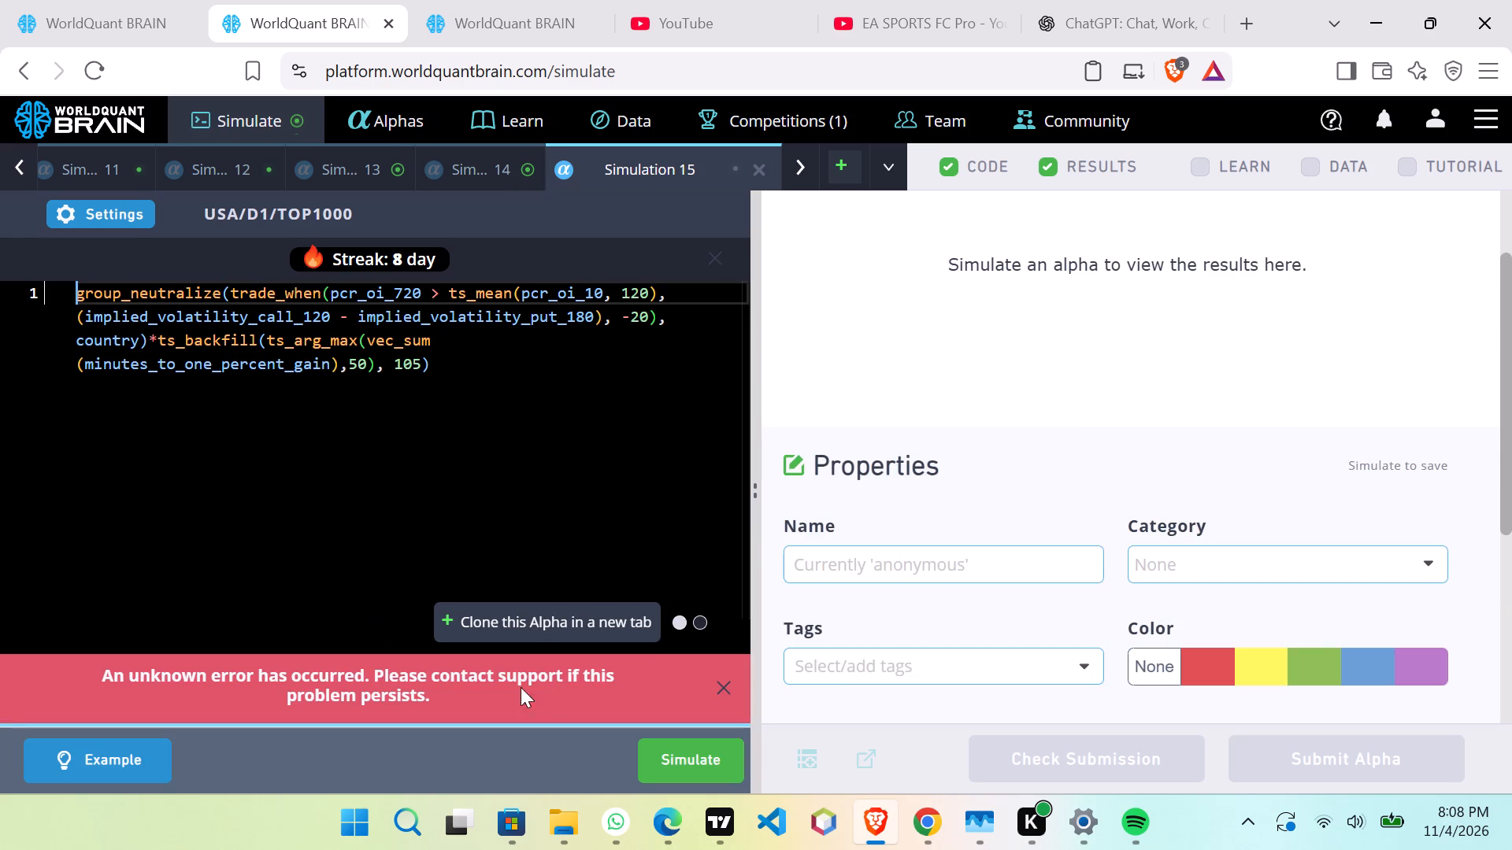
left_click(723, 683)
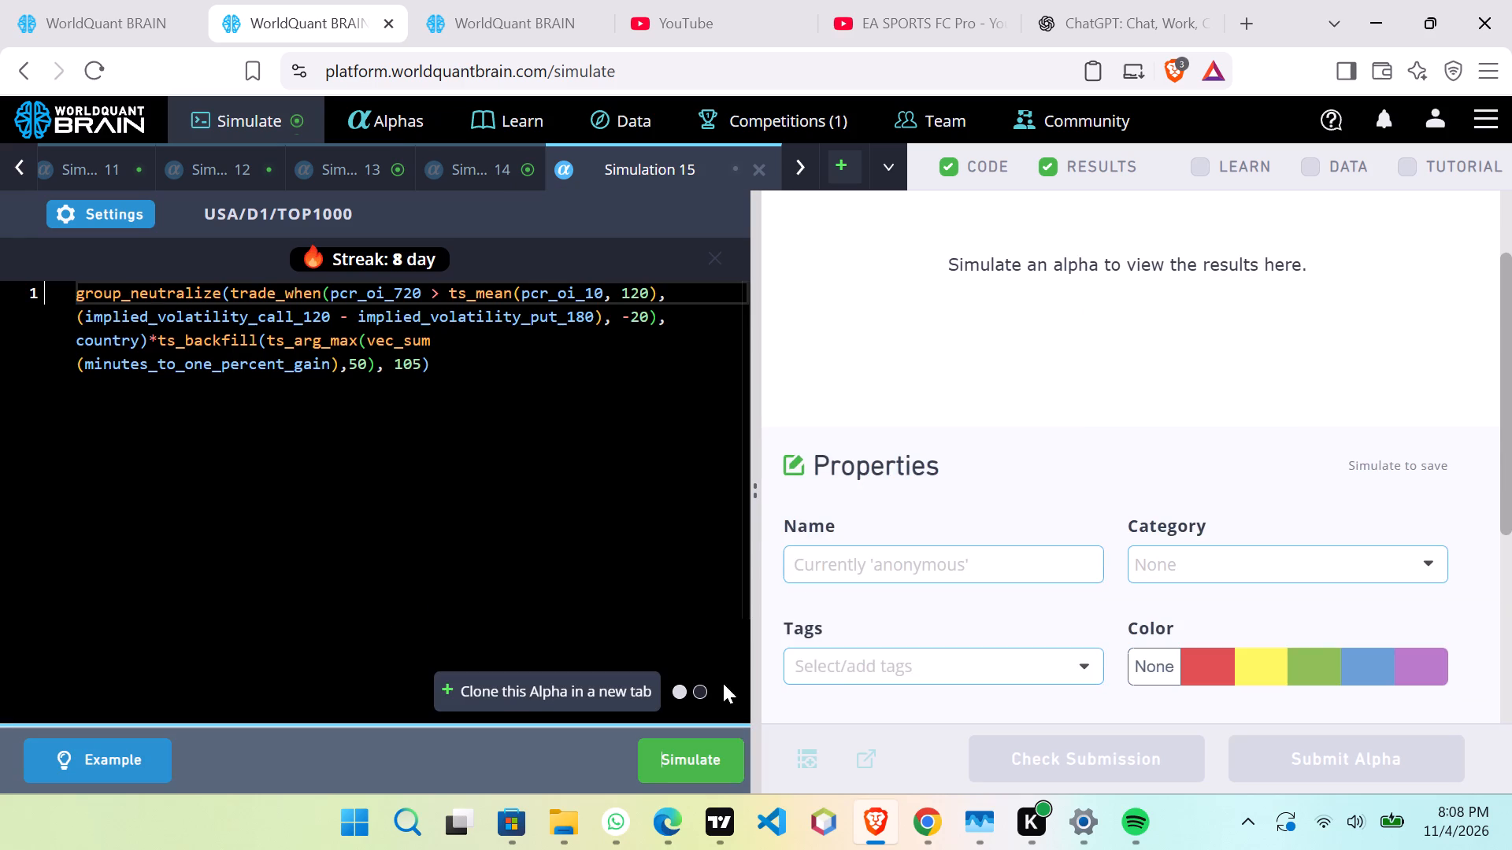
left_click(722, 752)
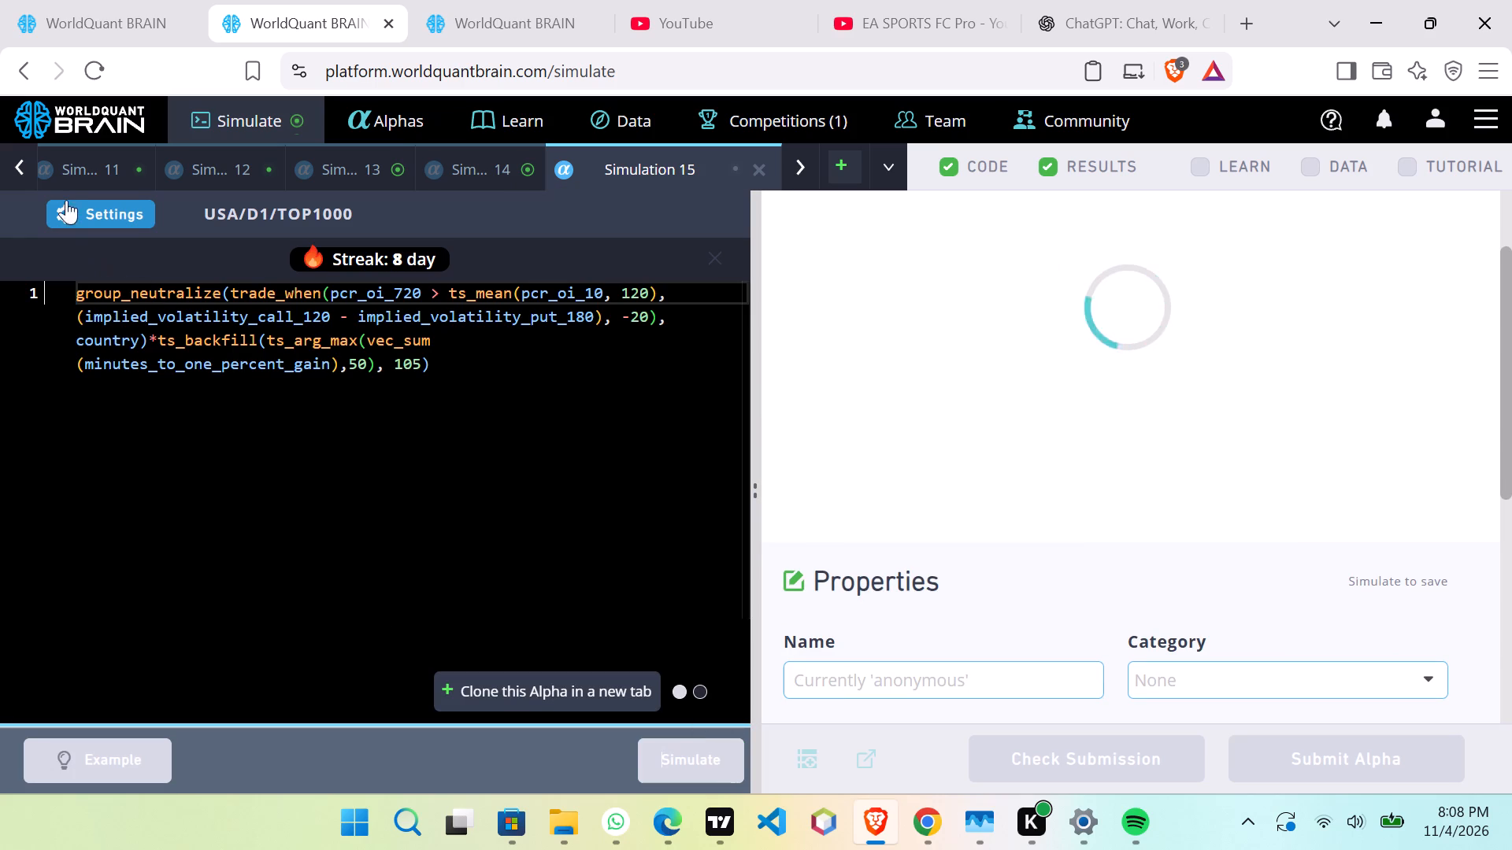
Return to the earlier simulations and examine Simulation 12's IS testing status.
left_click(22, 165)
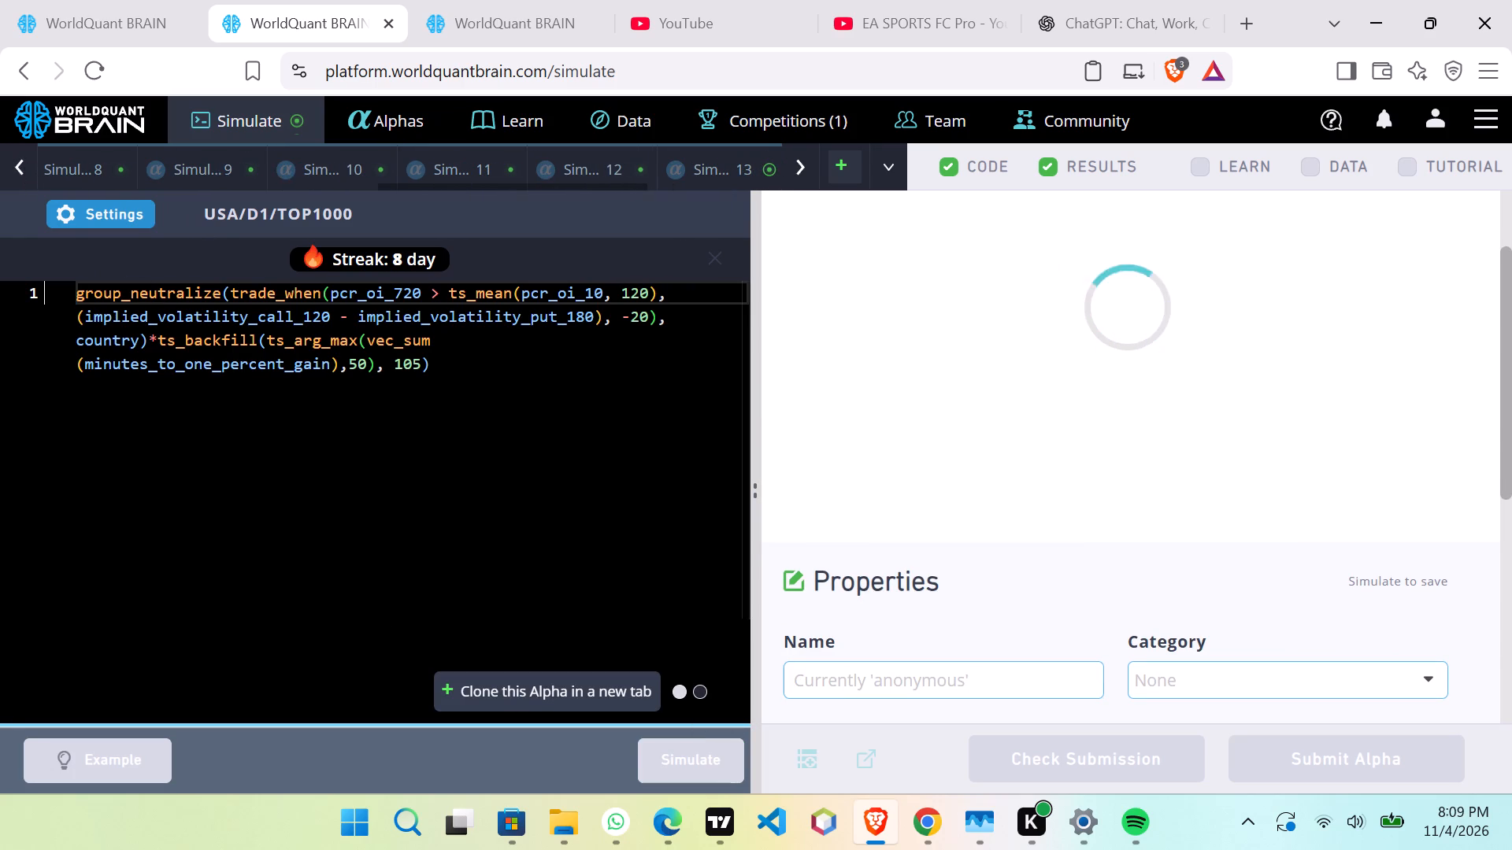
left_click(431, 174)
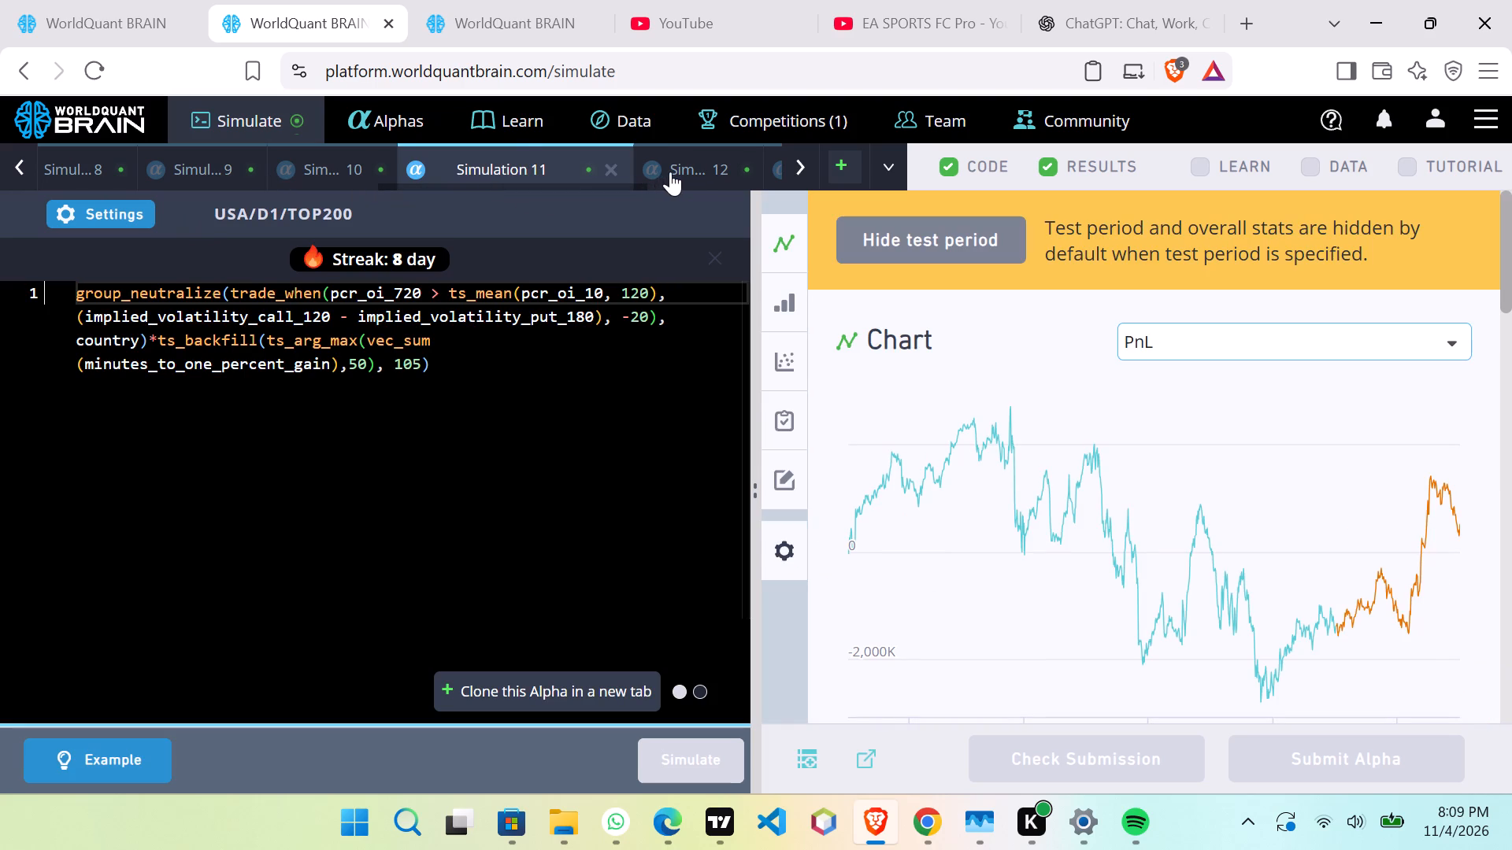
left_click(675, 161)
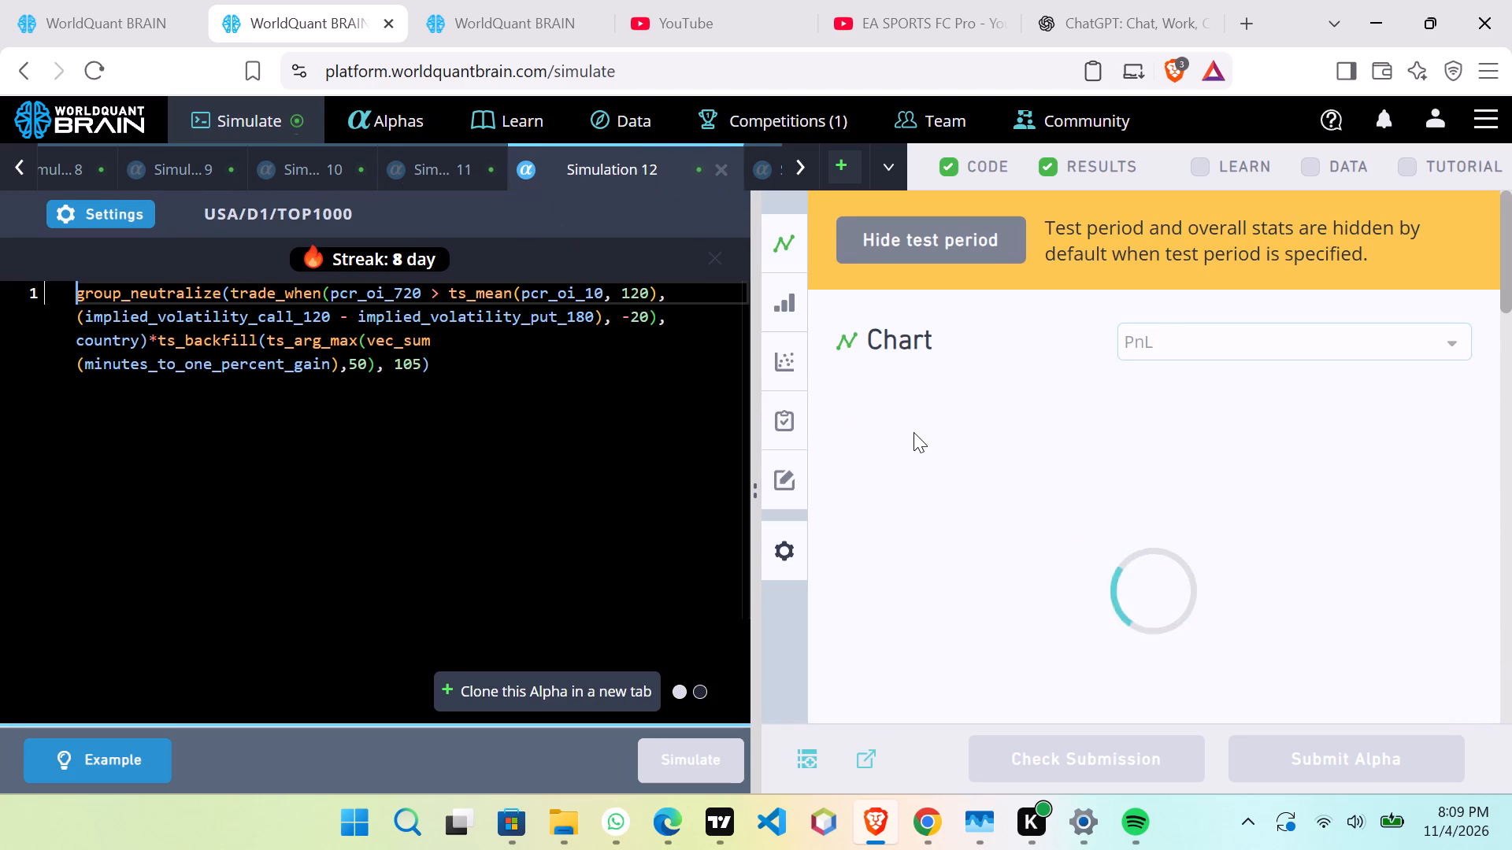
scroll(913, 434, "down", 11)
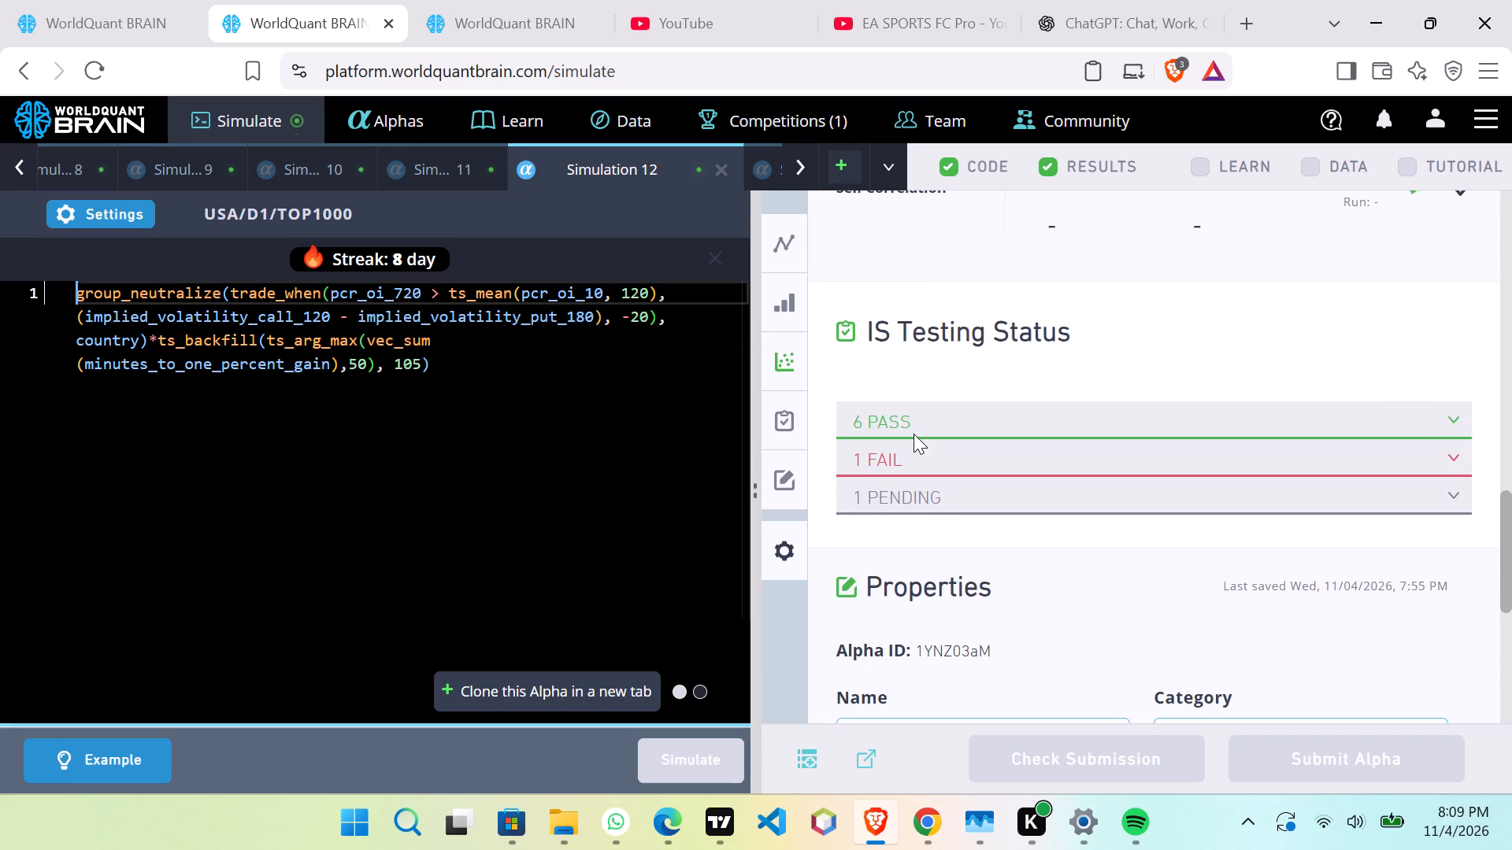
scroll(913, 434, "down", 3)
scroll(913, 434, "up", 2)
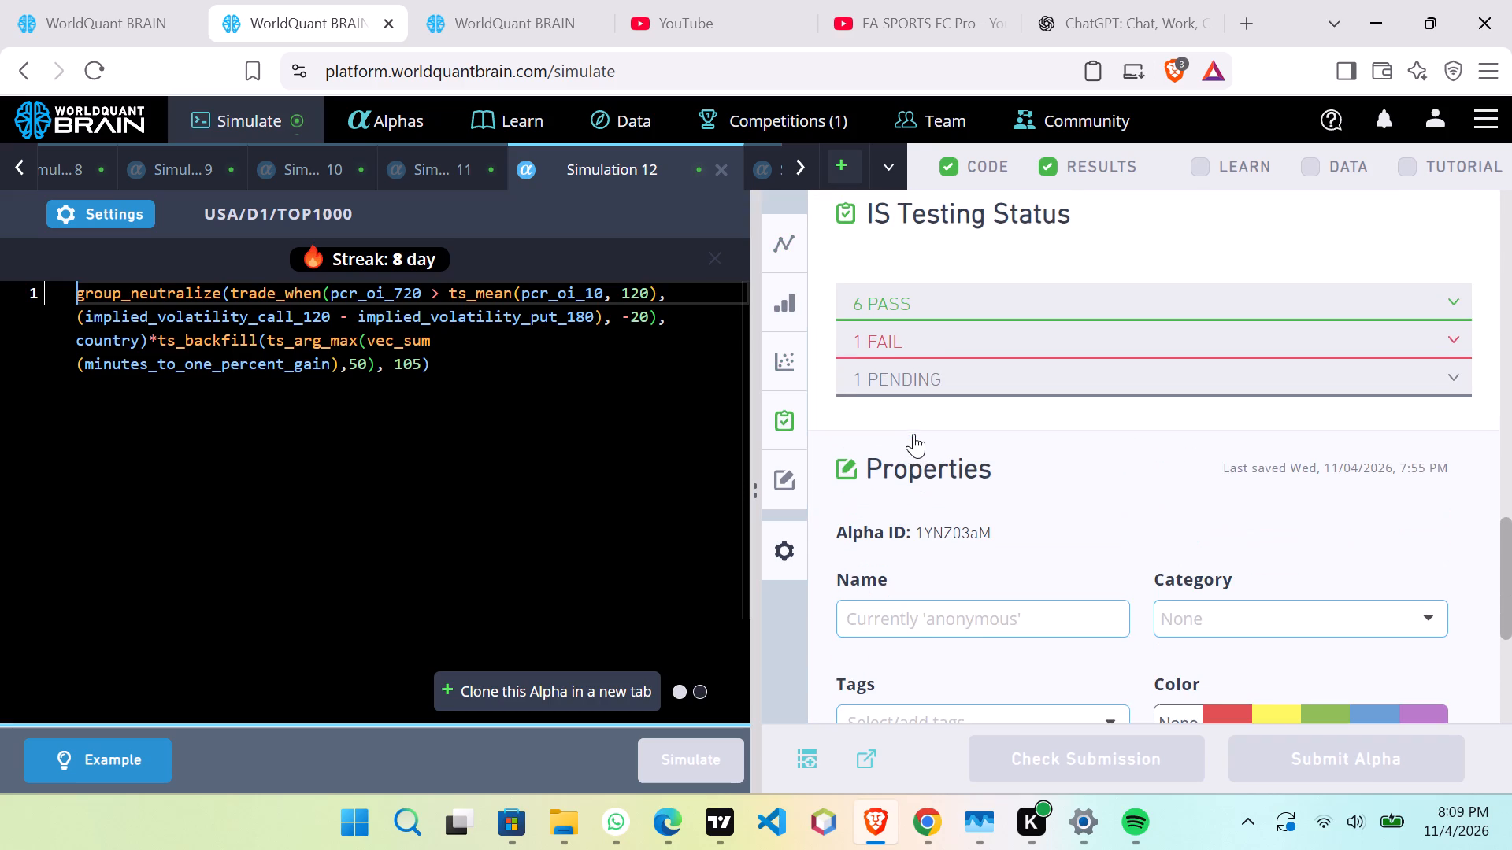
Compare the IS testing status of Simulations 6, 8, 9, 10 and 11, and check Simulation 11's settings.
left_click(321, 153)
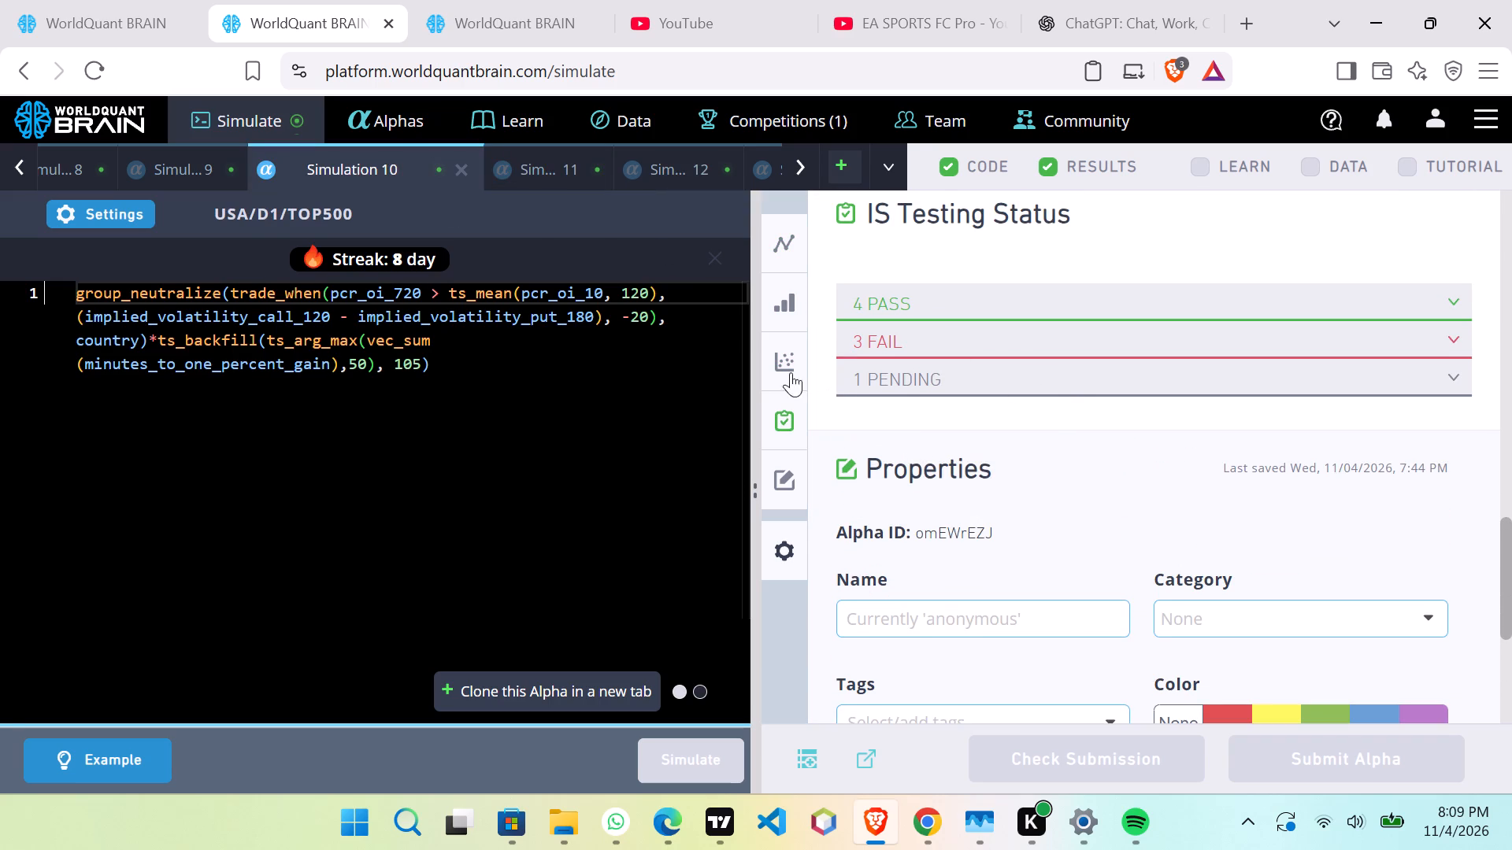
left_click(76, 172)
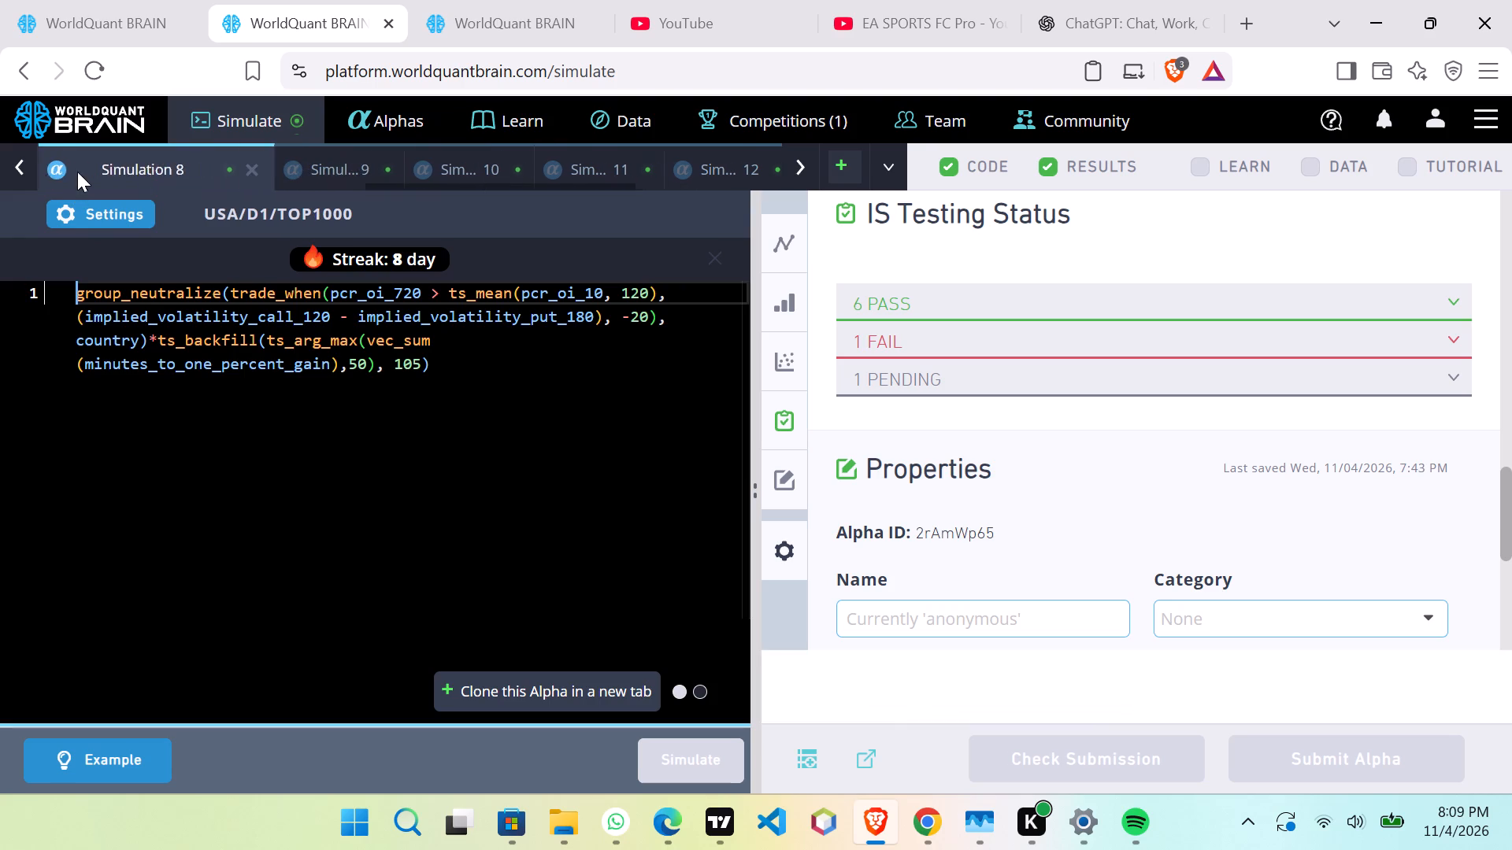
left_click(363, 176)
left_click(451, 158)
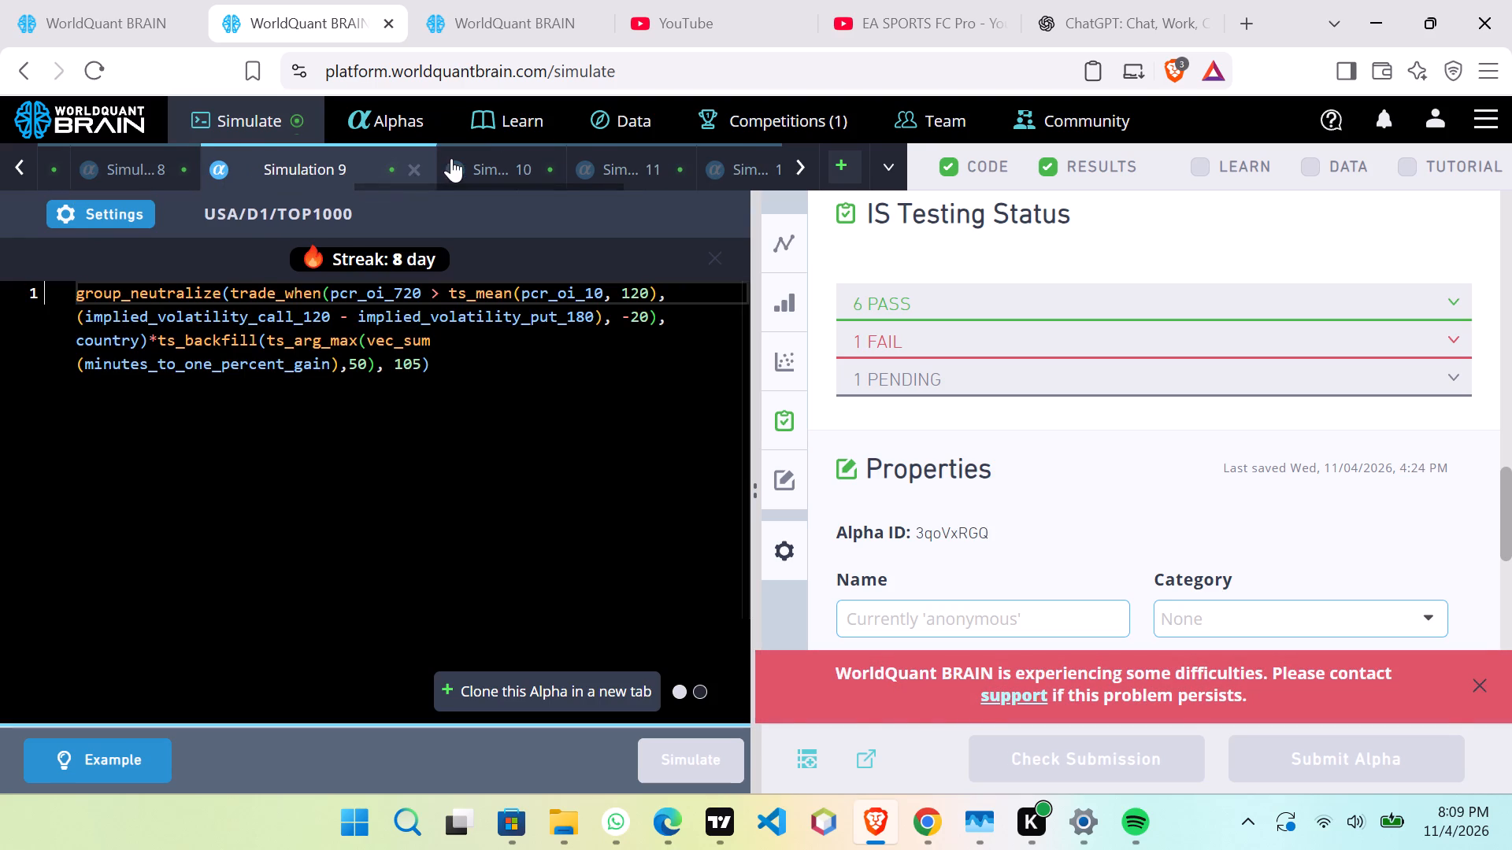
left_click(598, 157)
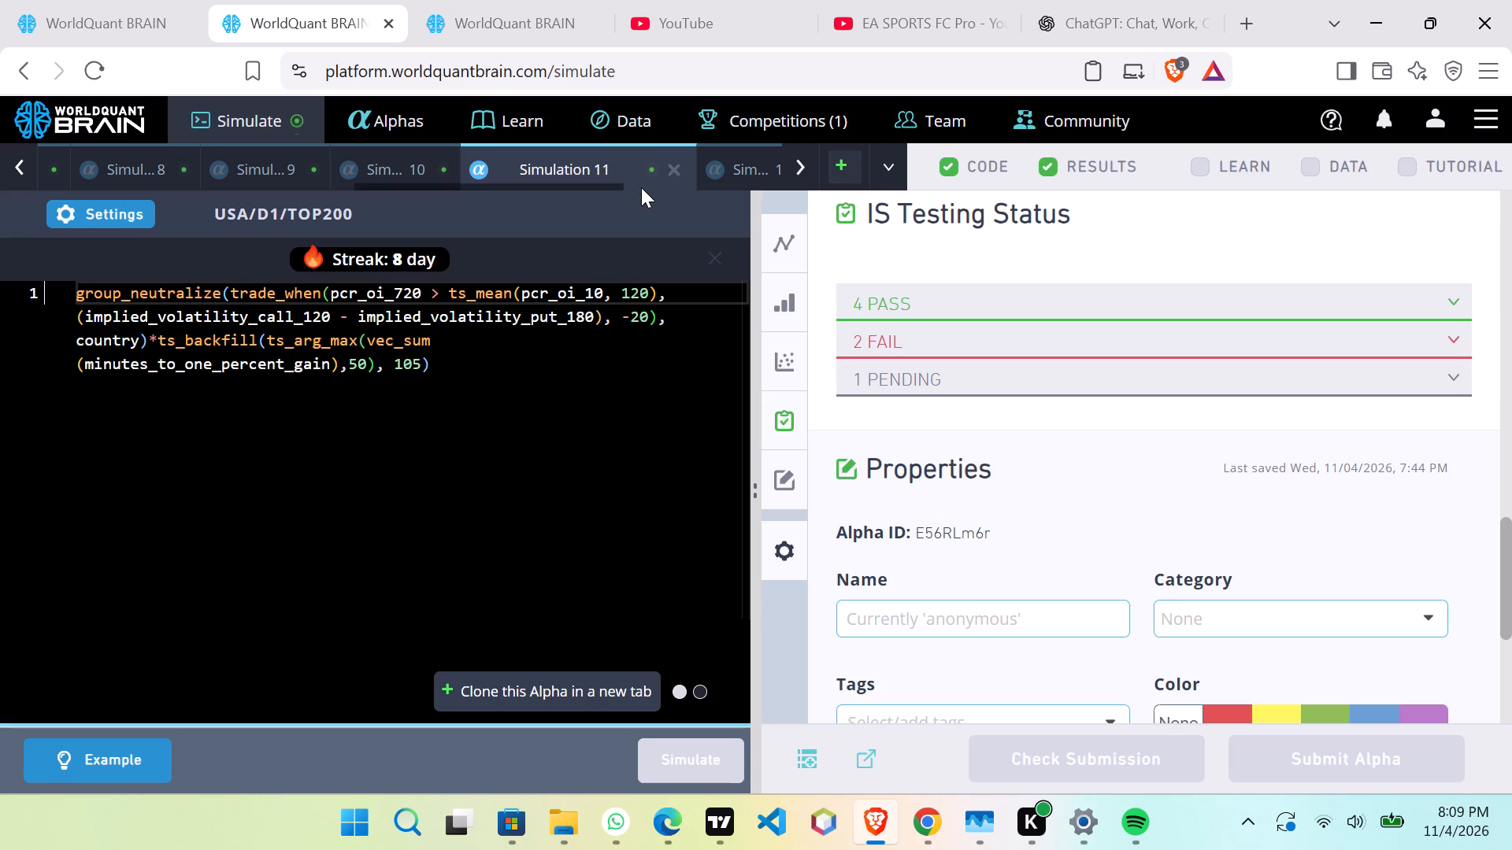
left_click(112, 208)
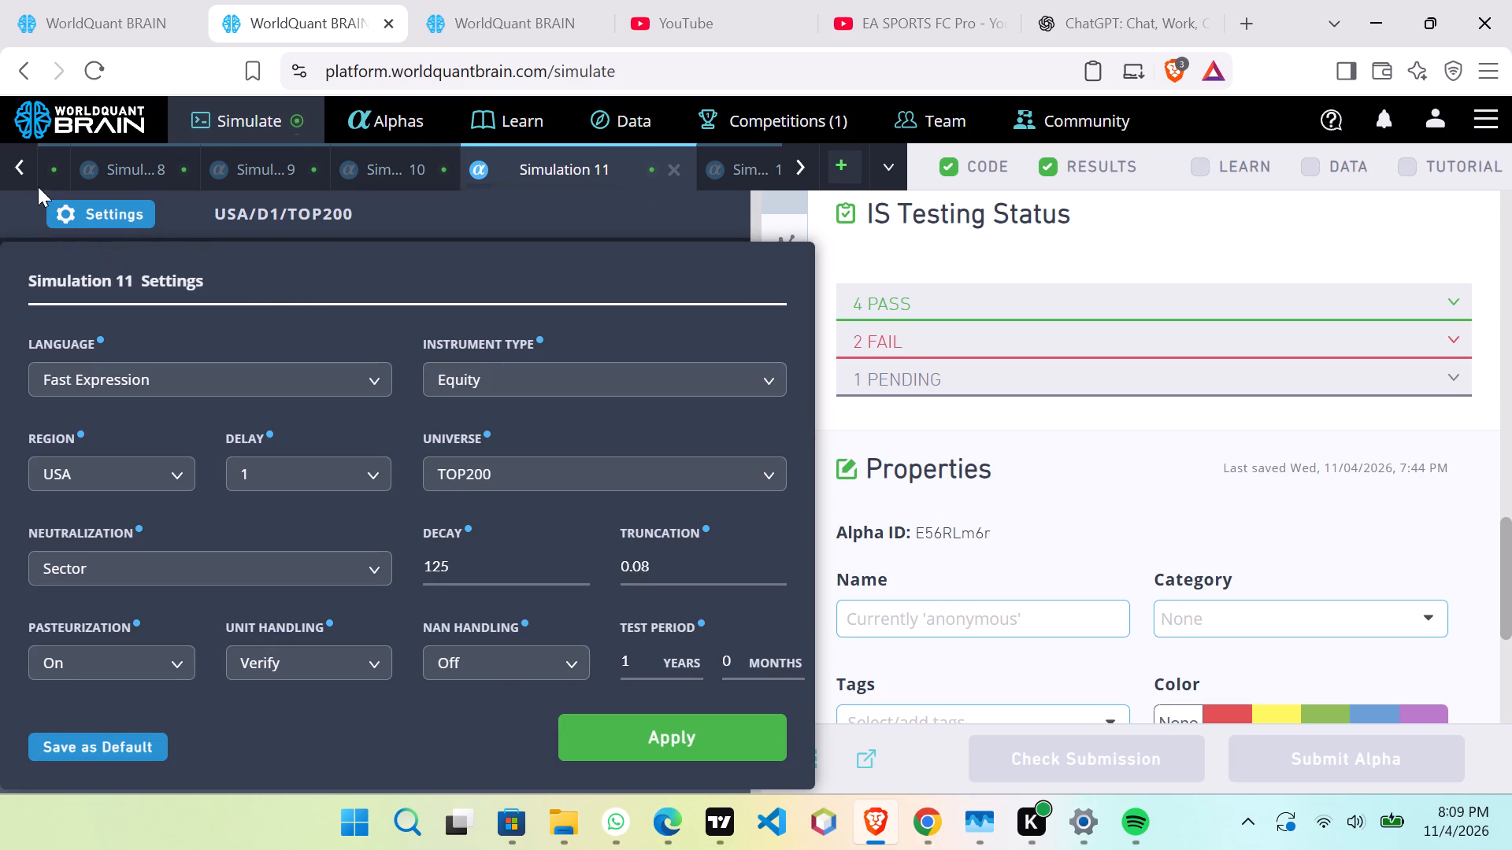
left_click(13, 166)
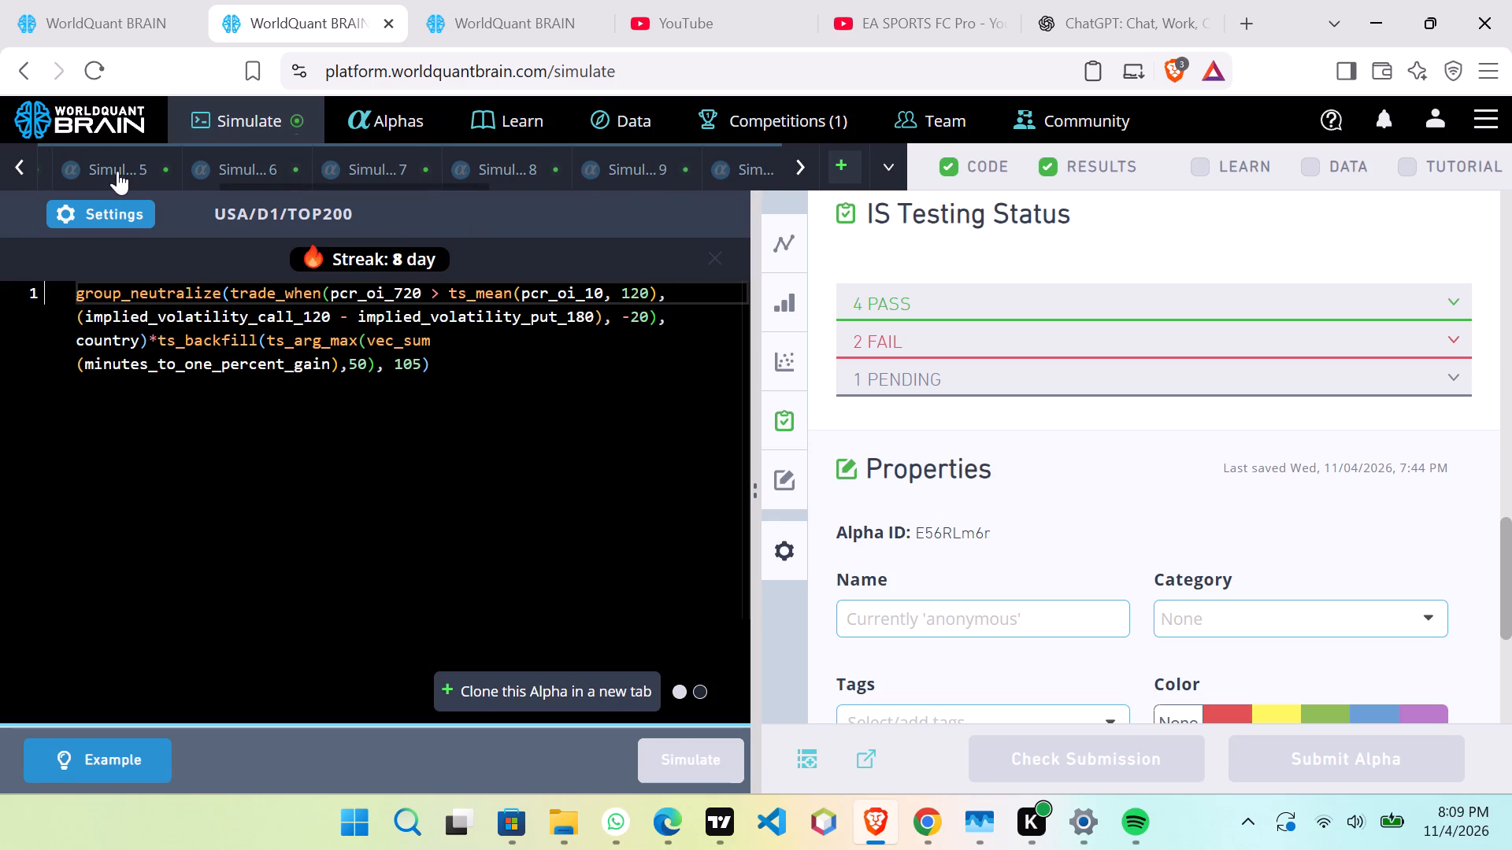
left_click(233, 161)
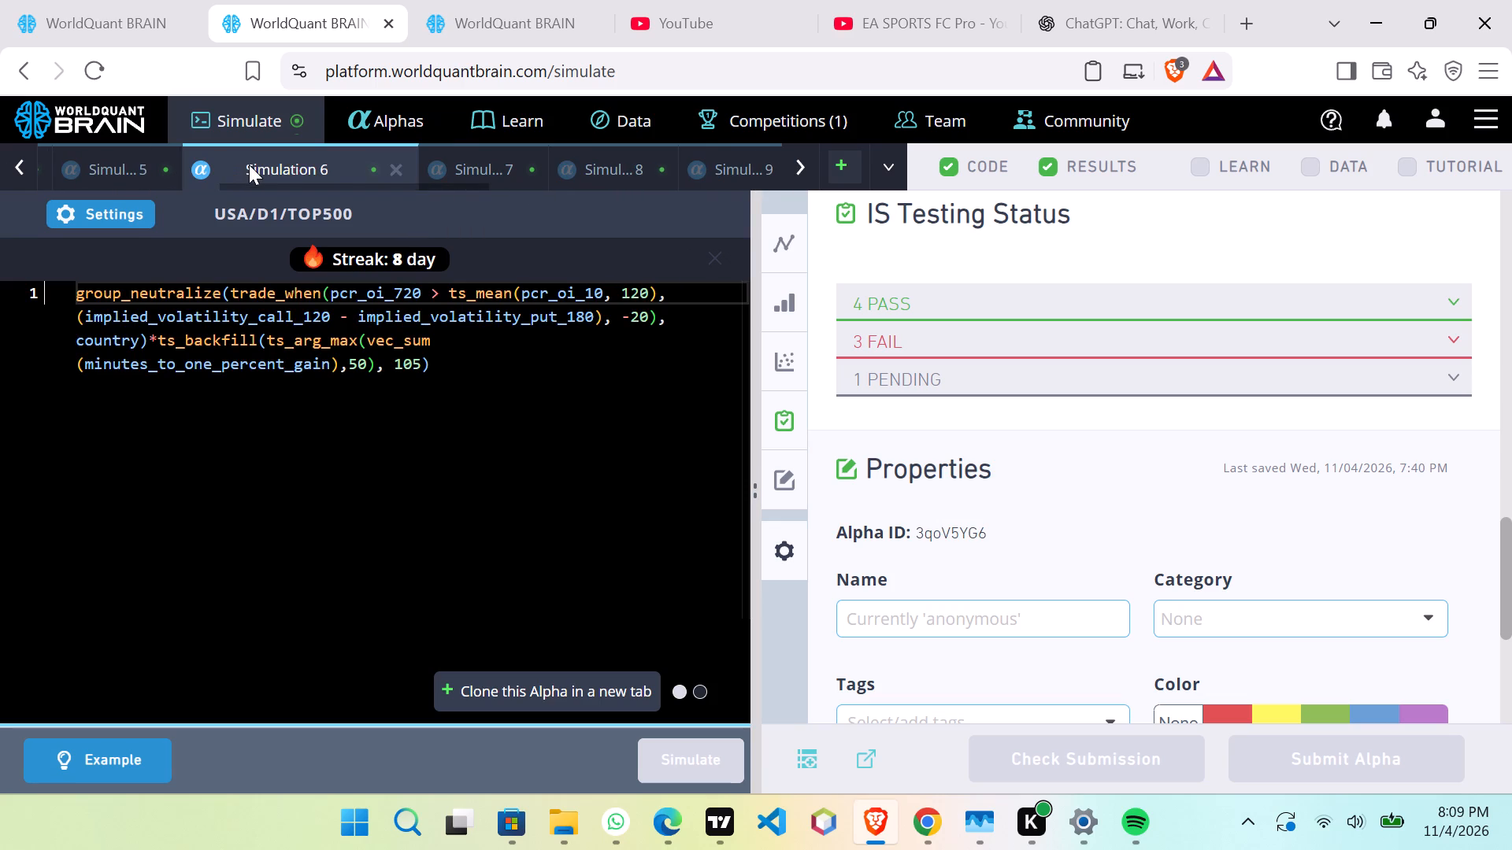
Check Simulation 7's settings and clone its alpha into a new simulation.
left_click(442, 164)
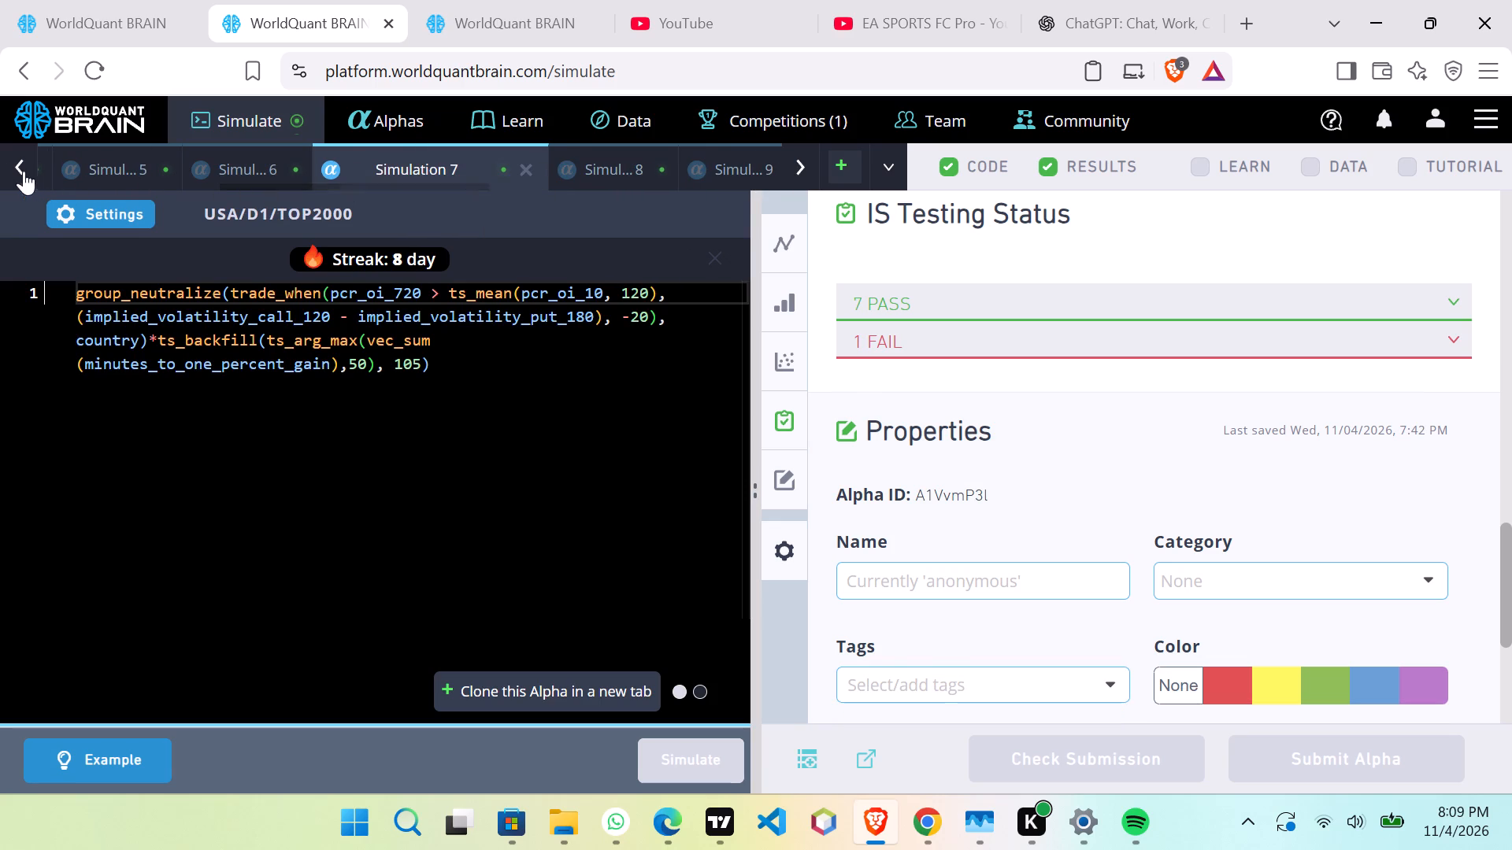
left_click(77, 205)
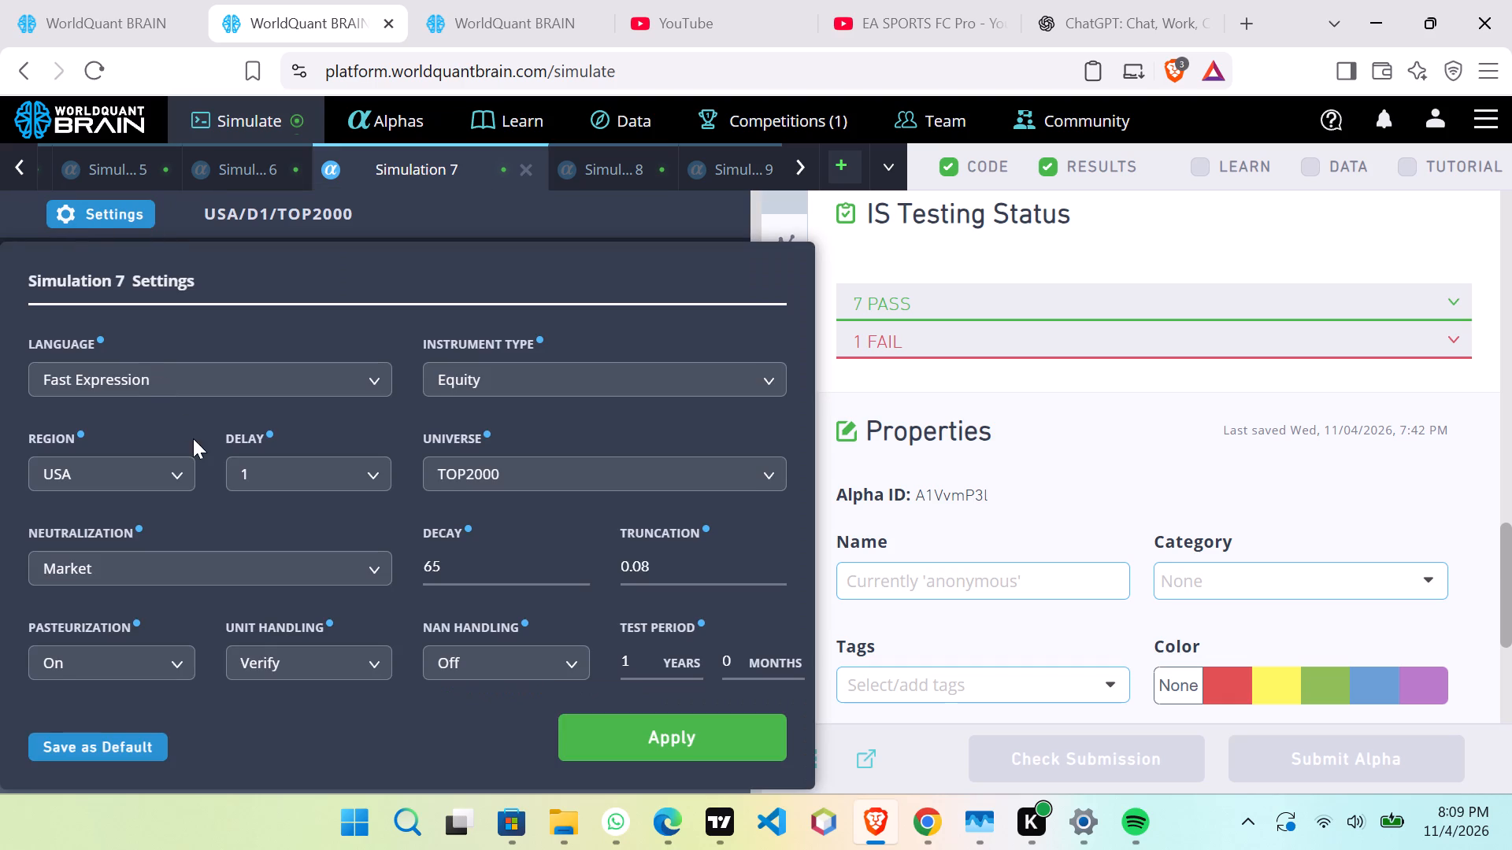
left_click(17, 168)
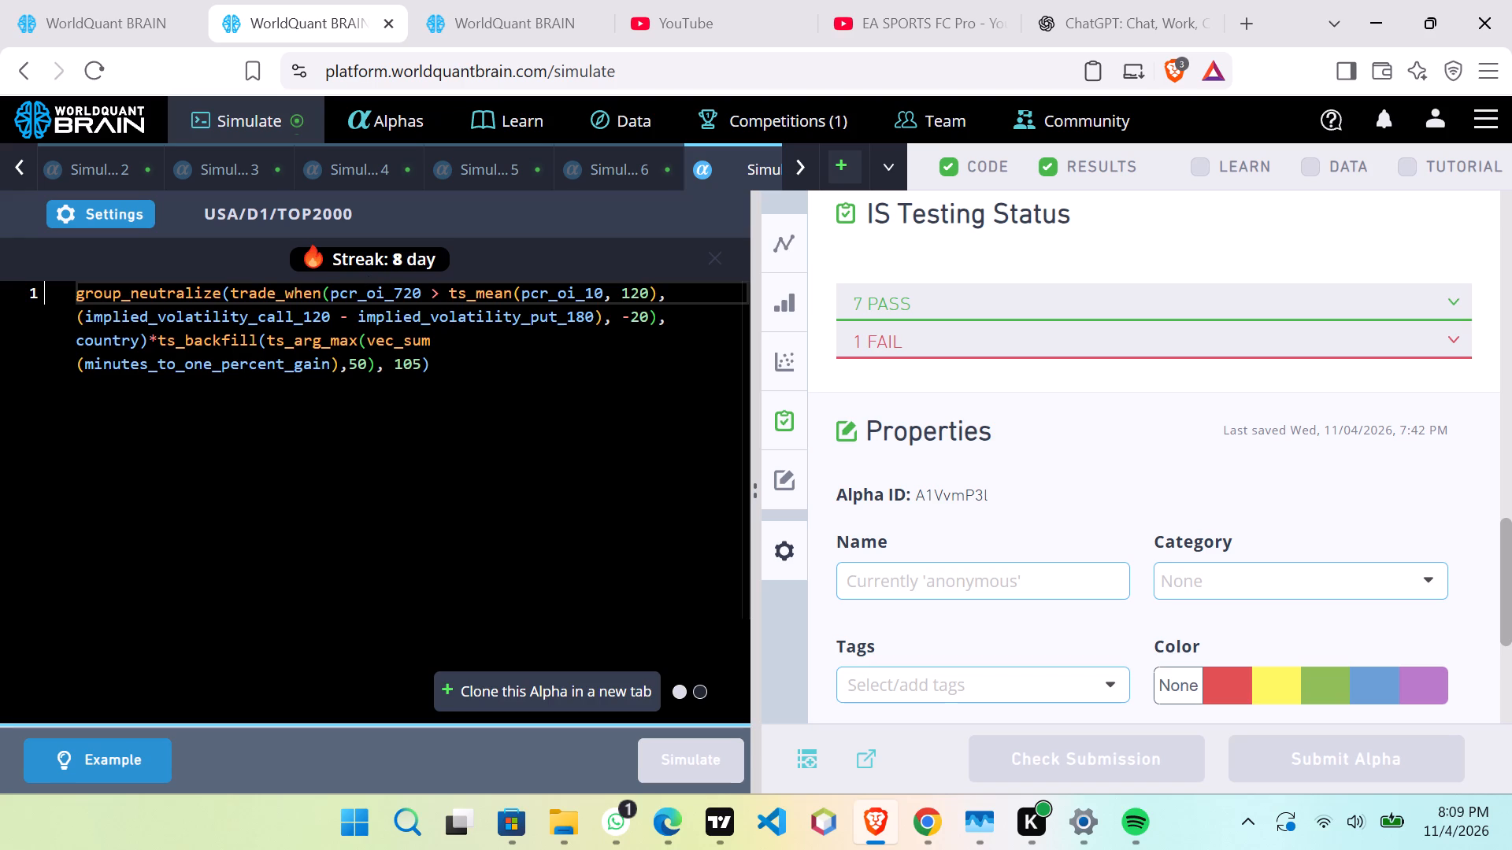
left_click(592, 696)
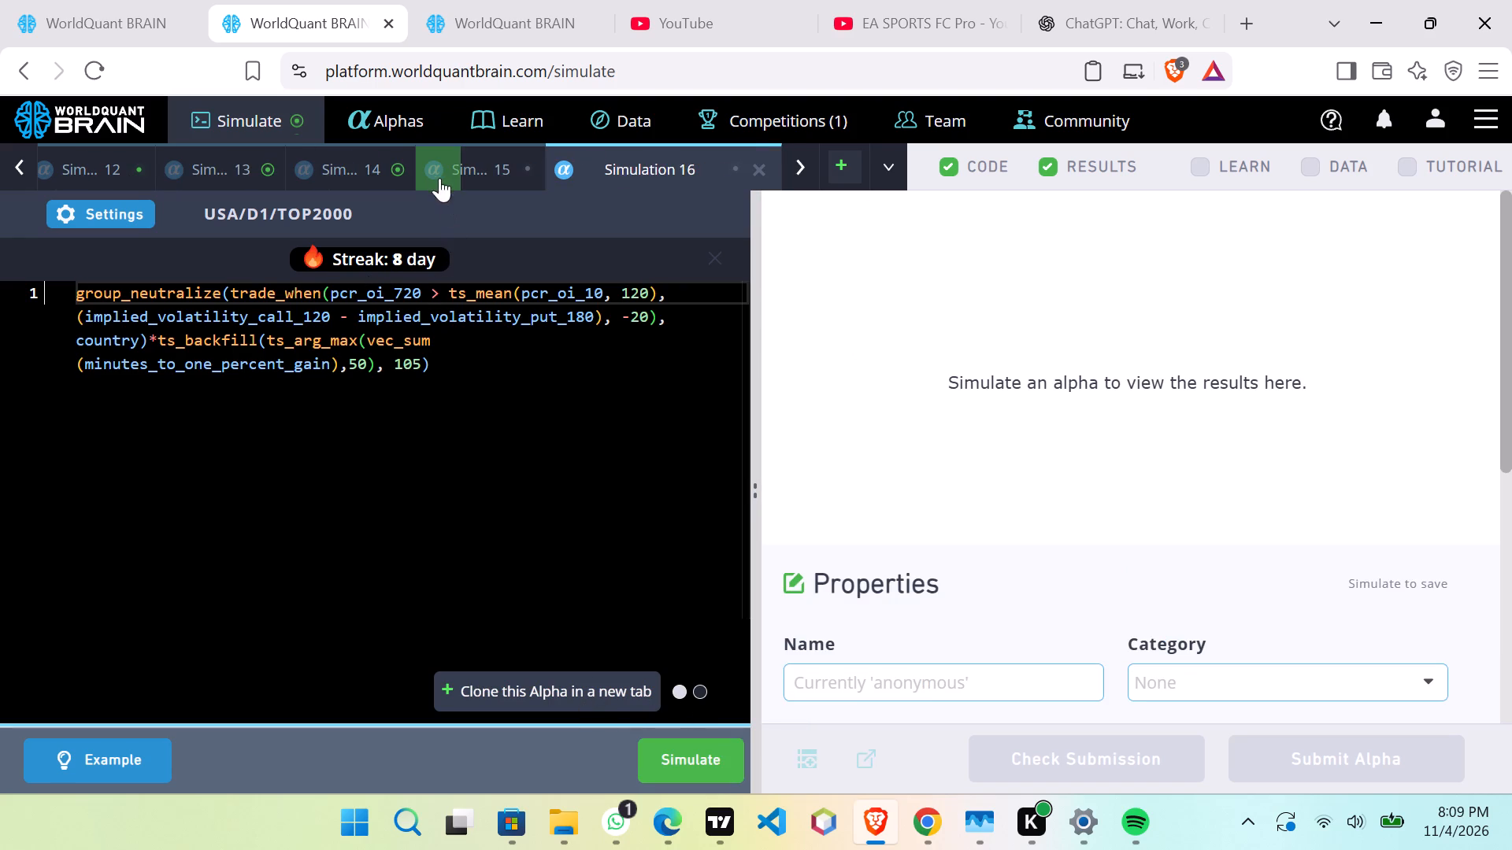
Review Simulation 12's results down to its IS testing status.
left_click(132, 164)
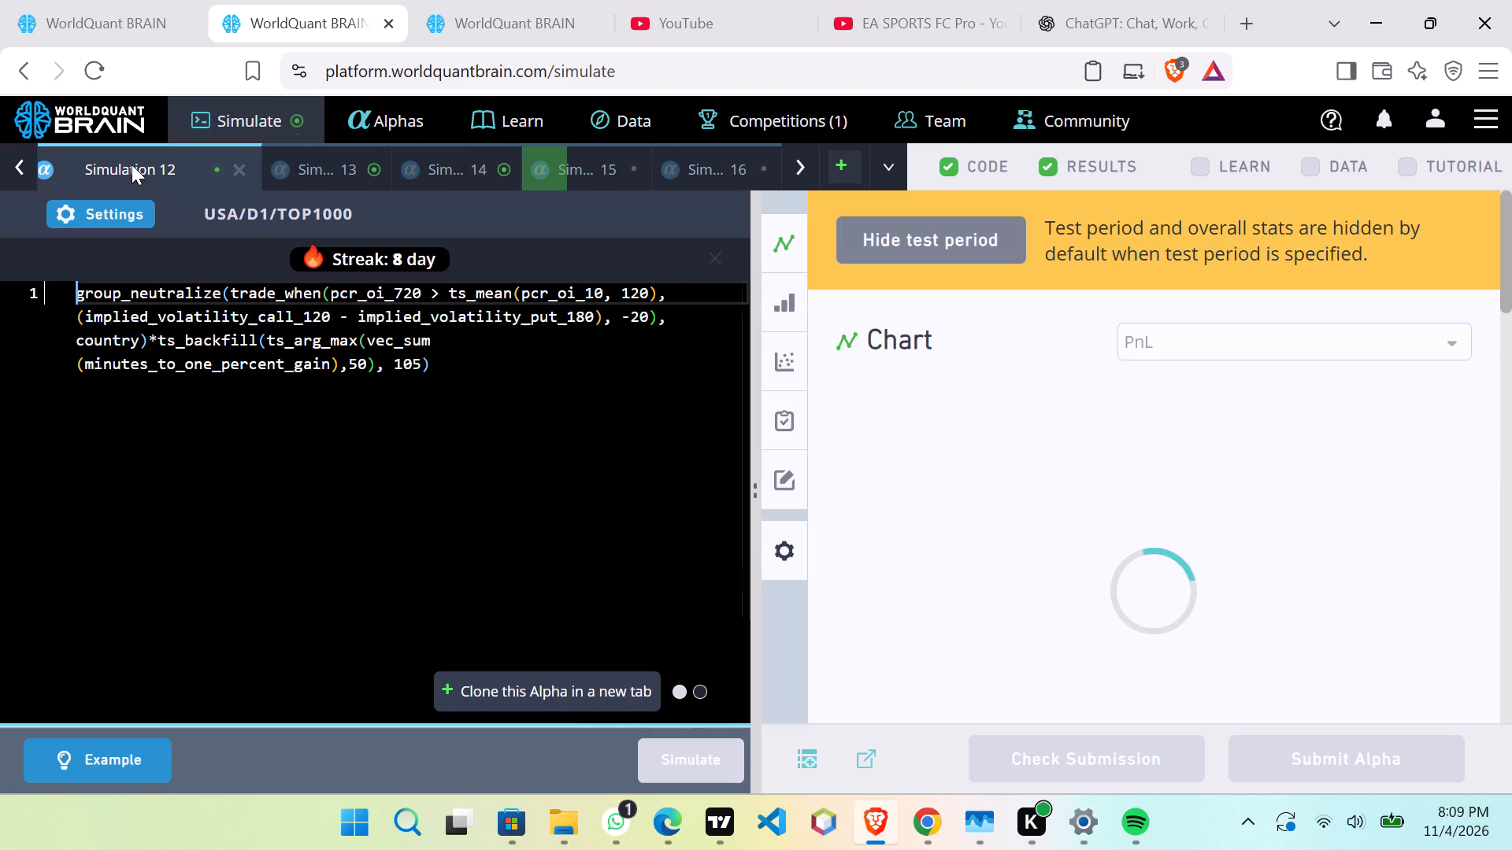
scroll(899, 438, "down", 6)
scroll(899, 434, "up", 1)
scroll(899, 434, "down", 8)
scroll(899, 434, "up", 1)
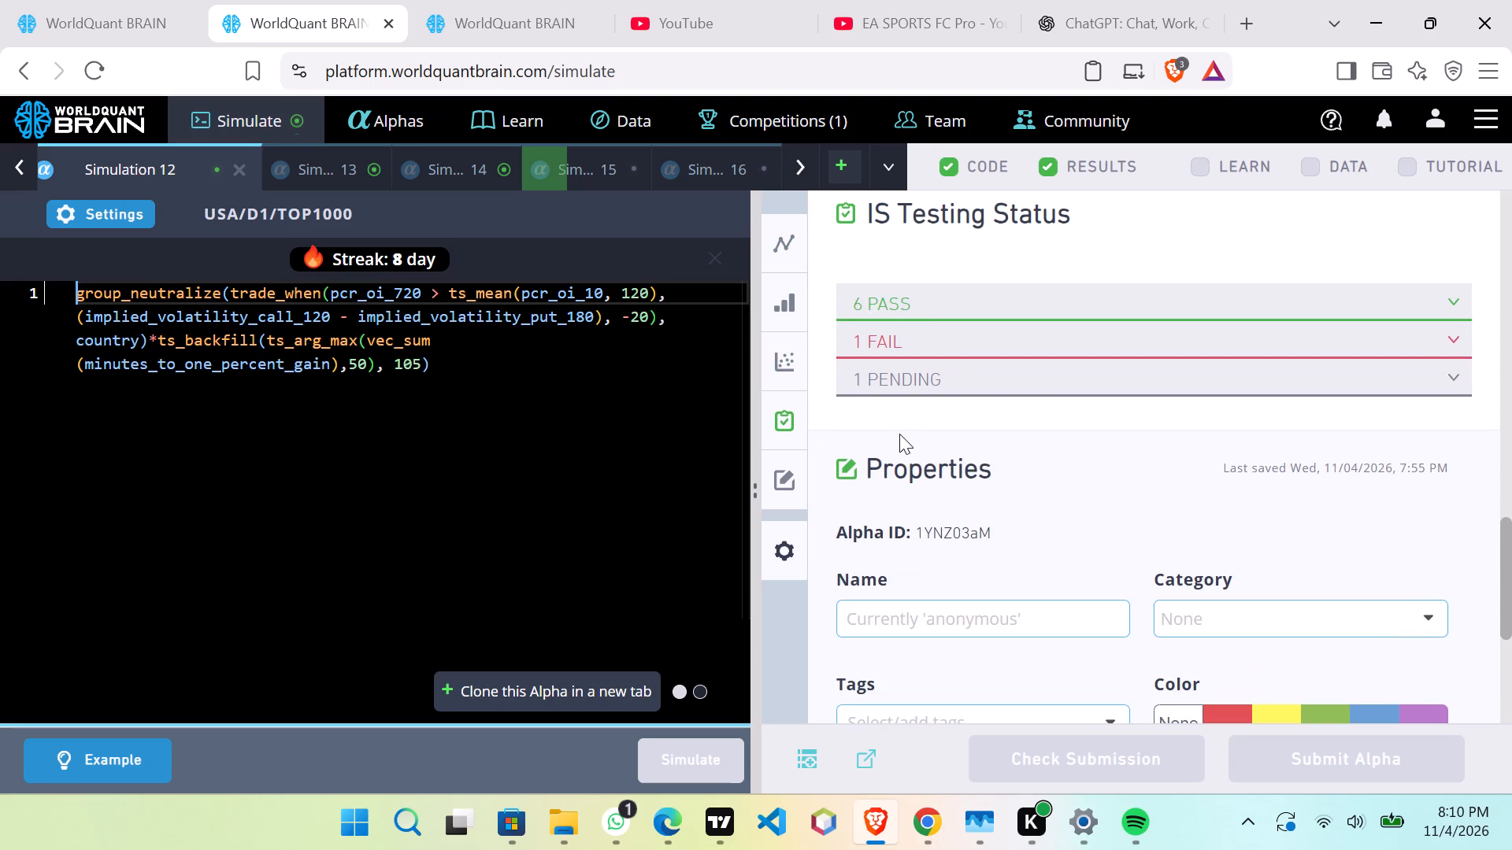
Show the test period for Simulations 13 and 14.
left_click(358, 165)
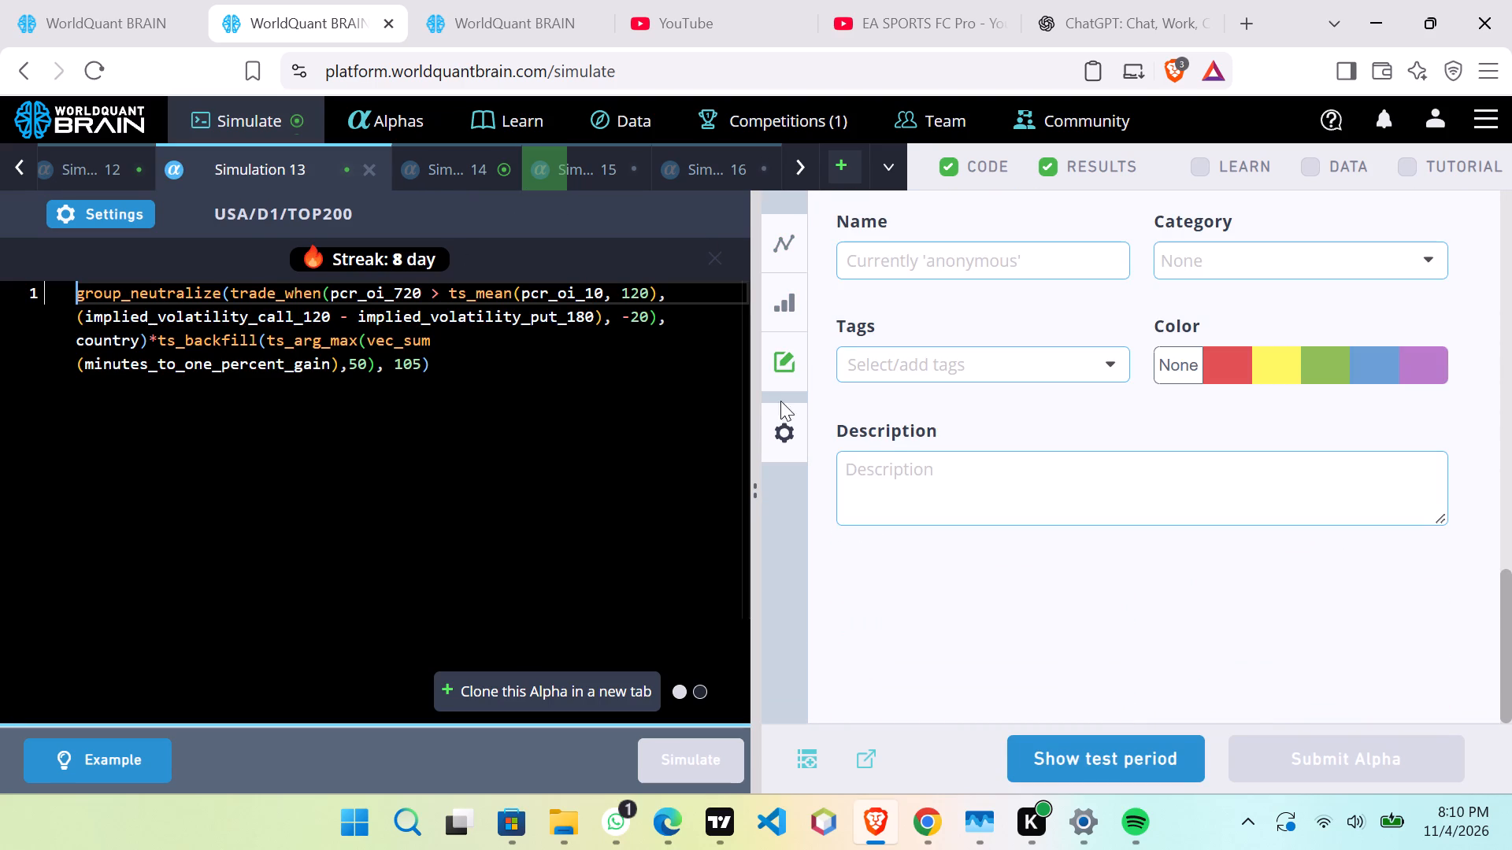
scroll(934, 483, "down", 1)
left_click(1073, 752)
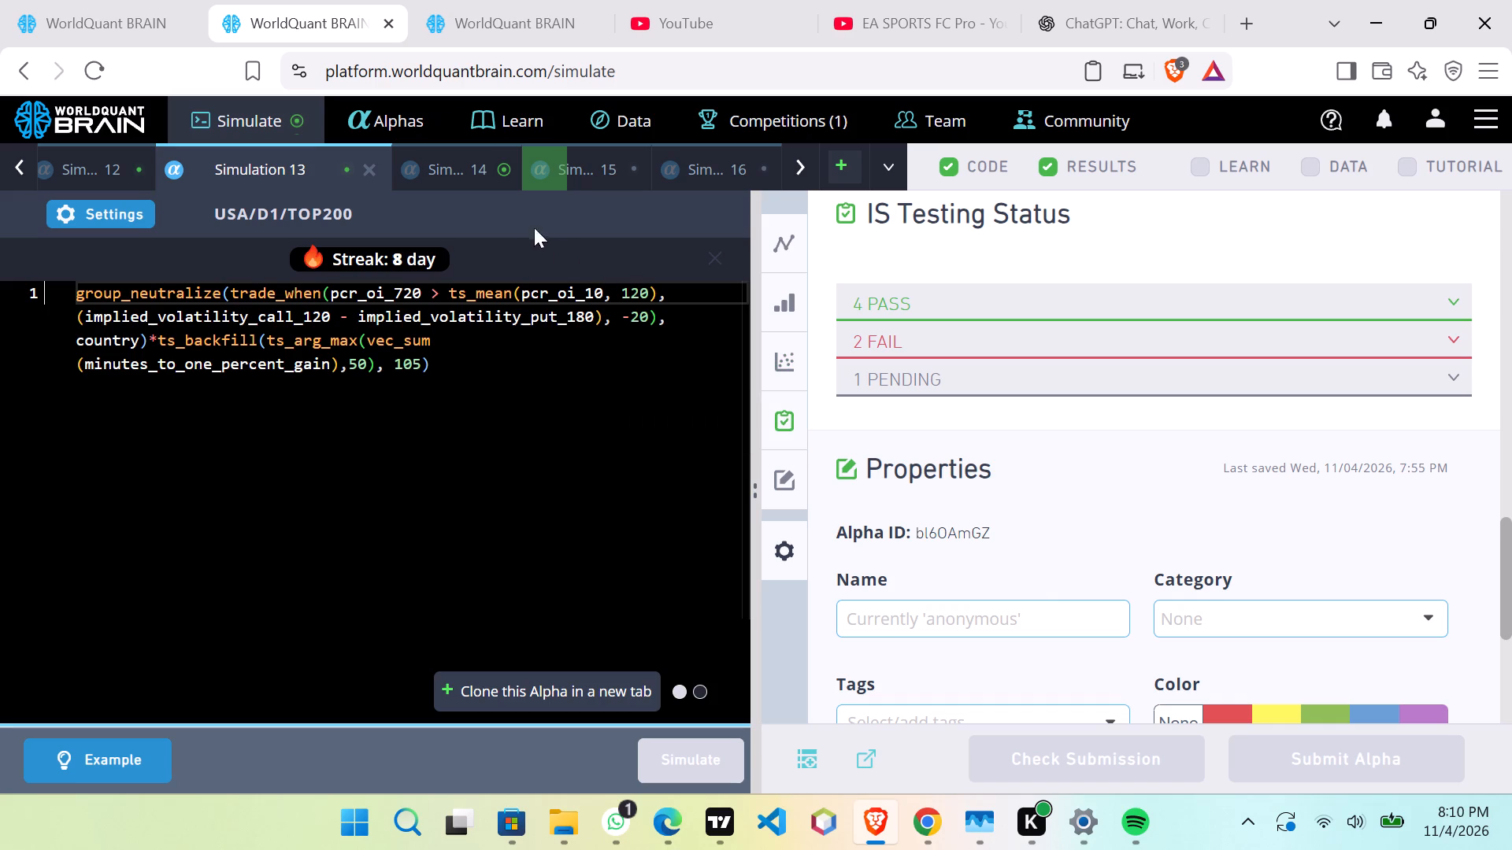
left_click(496, 159)
scroll(1264, 667, "down", 2)
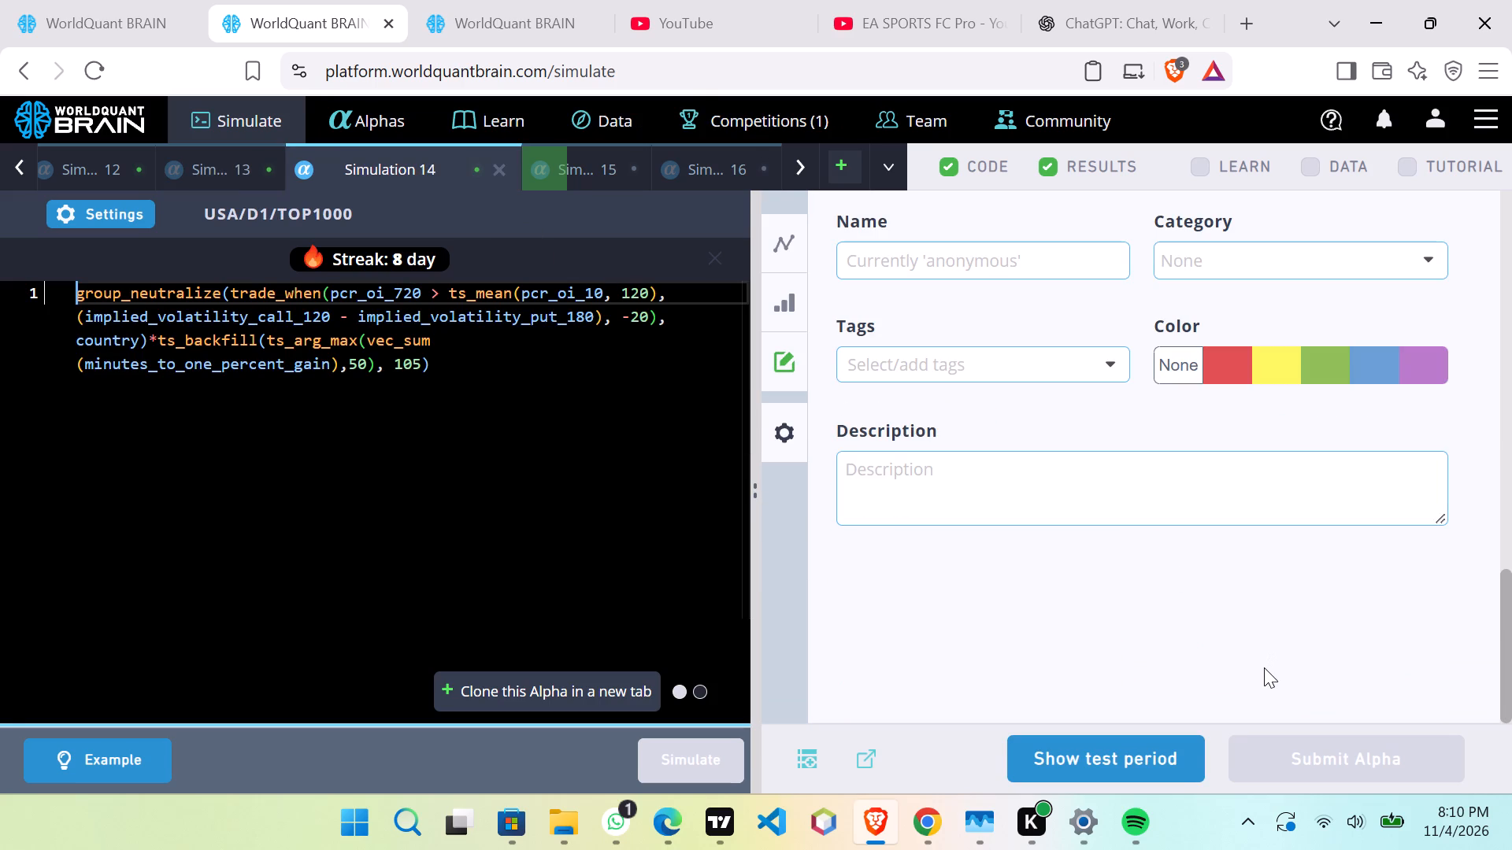
scroll(1264, 667, "up", 2)
left_click(1129, 751)
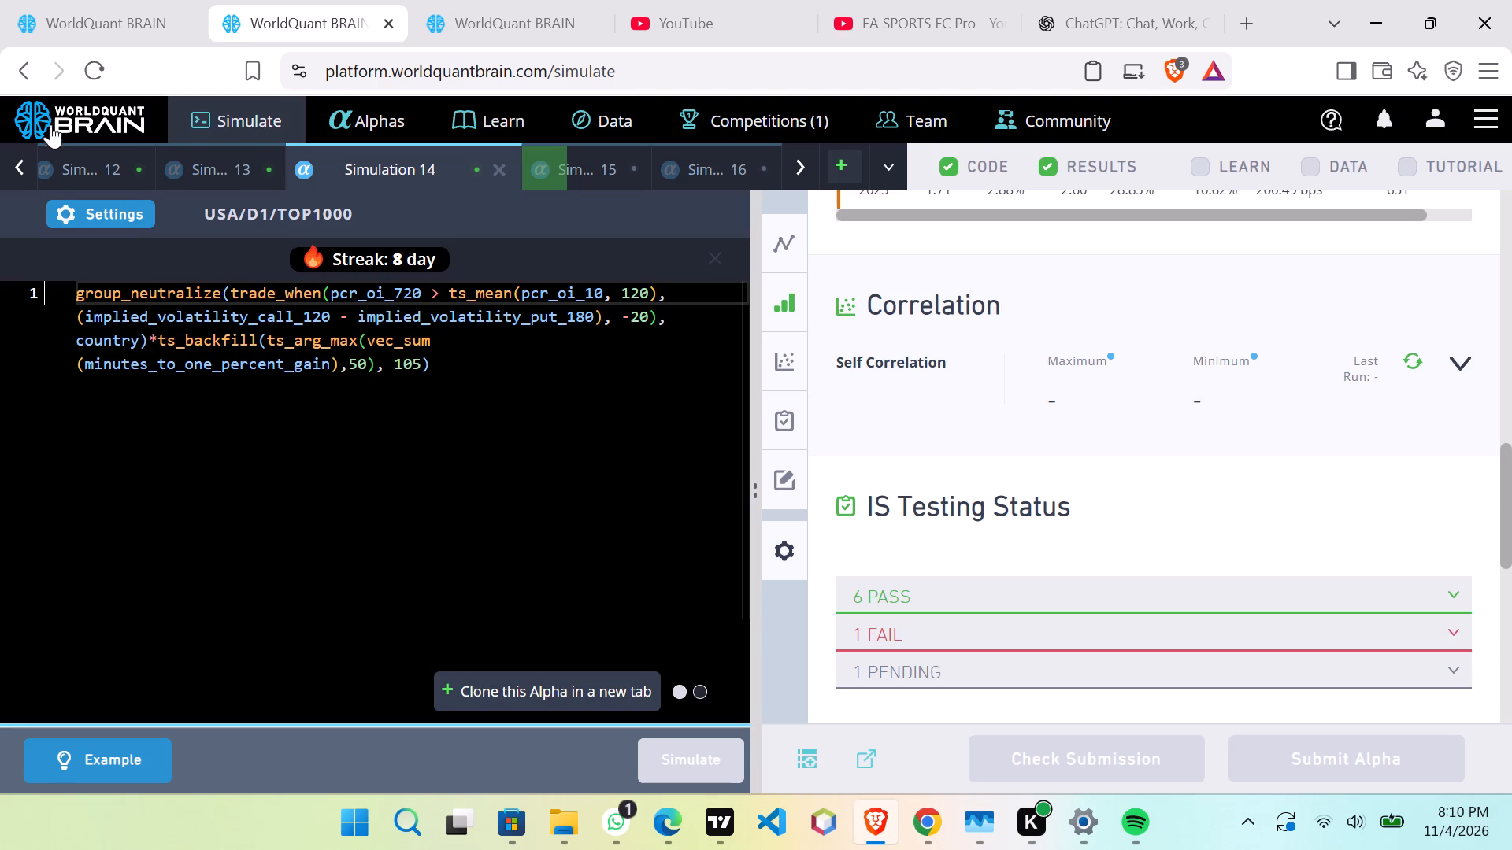
Compare the settings of Simulation 14 with those of Simulation 12.
left_click(96, 207)
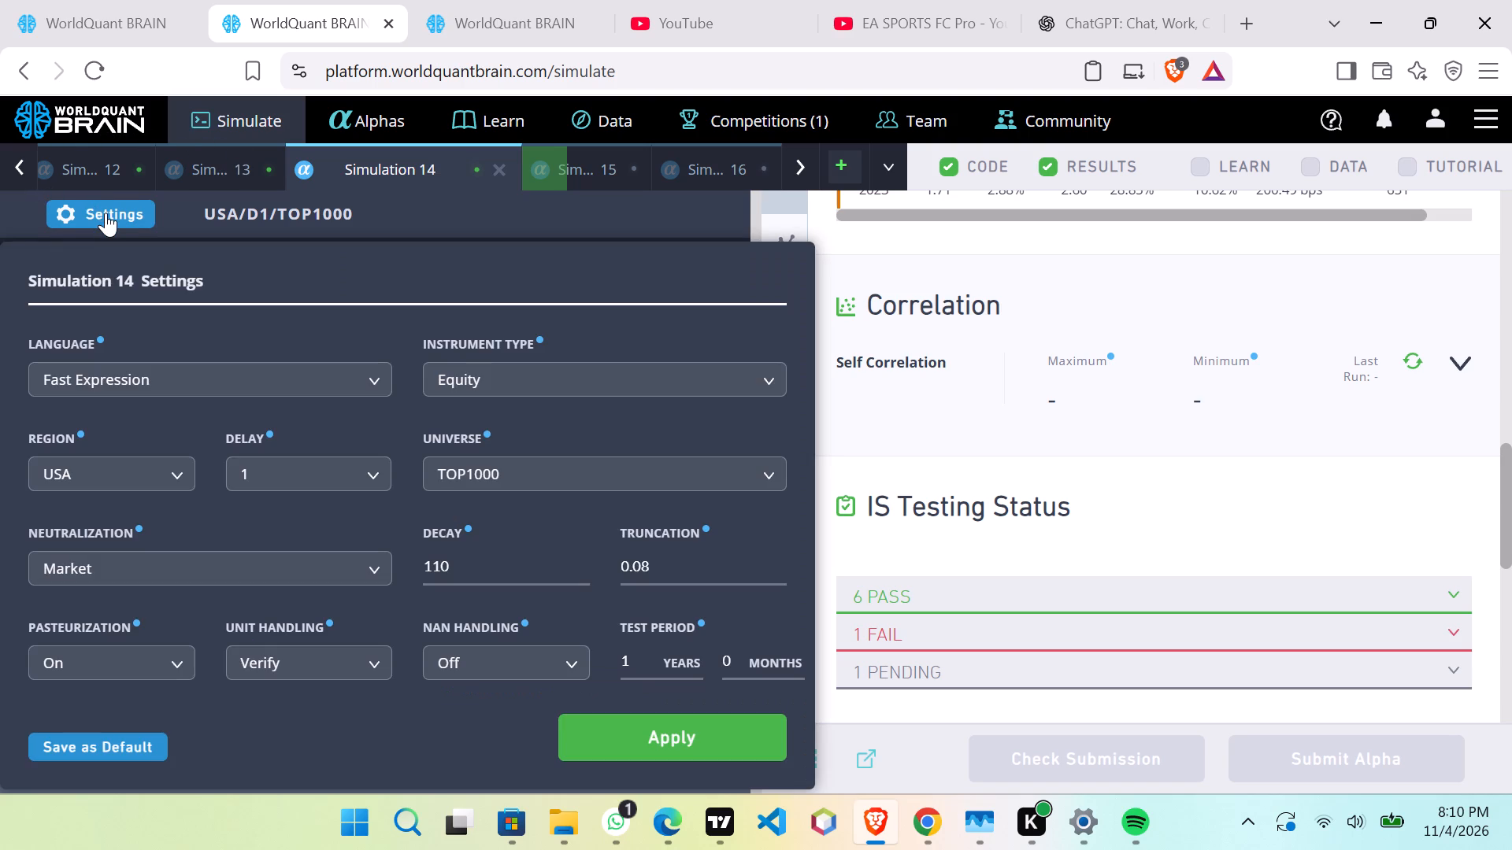
left_click(22, 168)
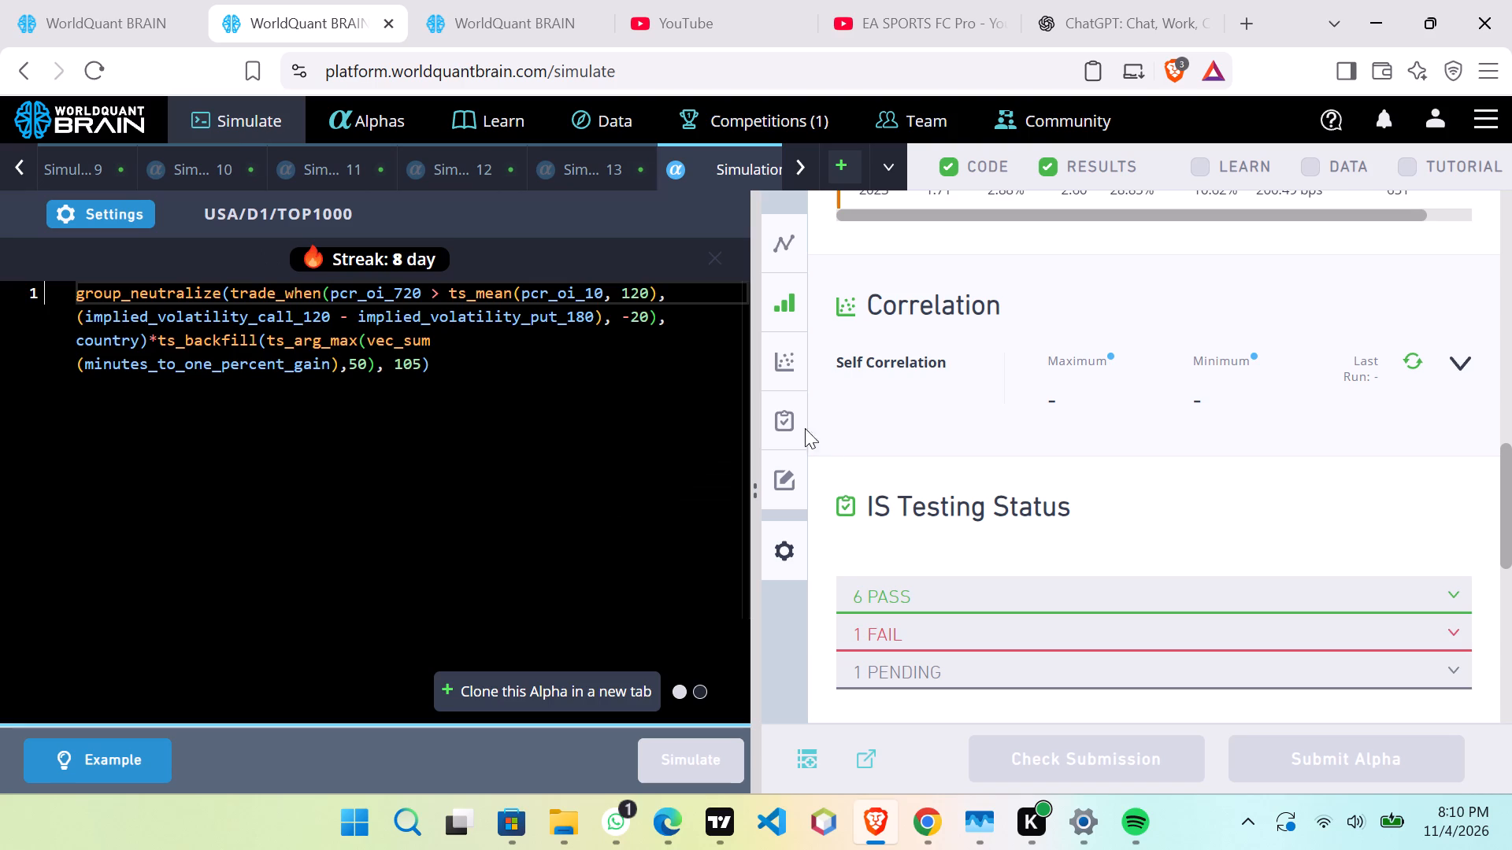
left_click(512, 162)
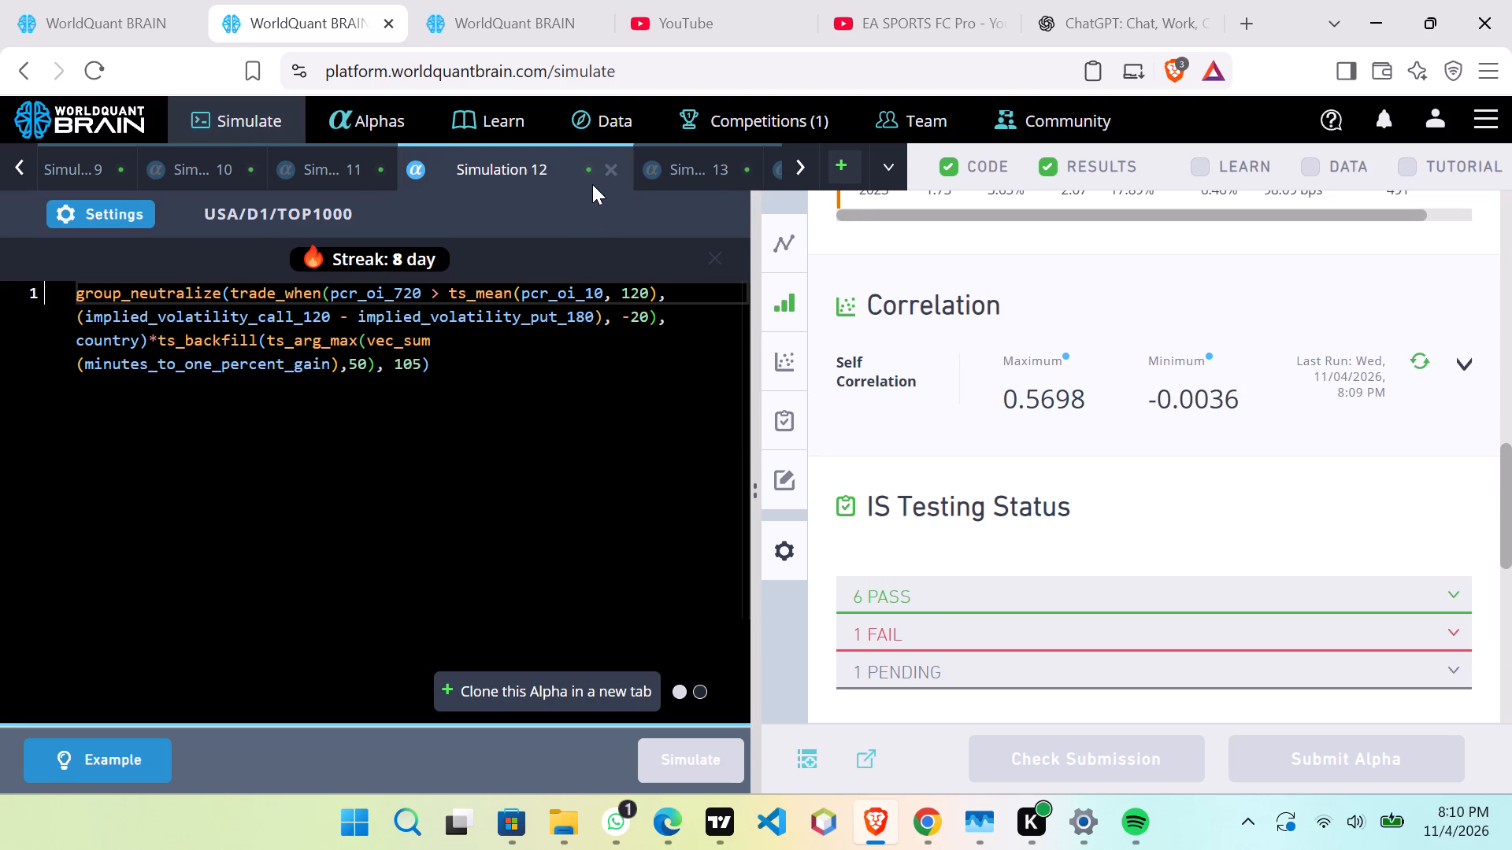
left_click(114, 211)
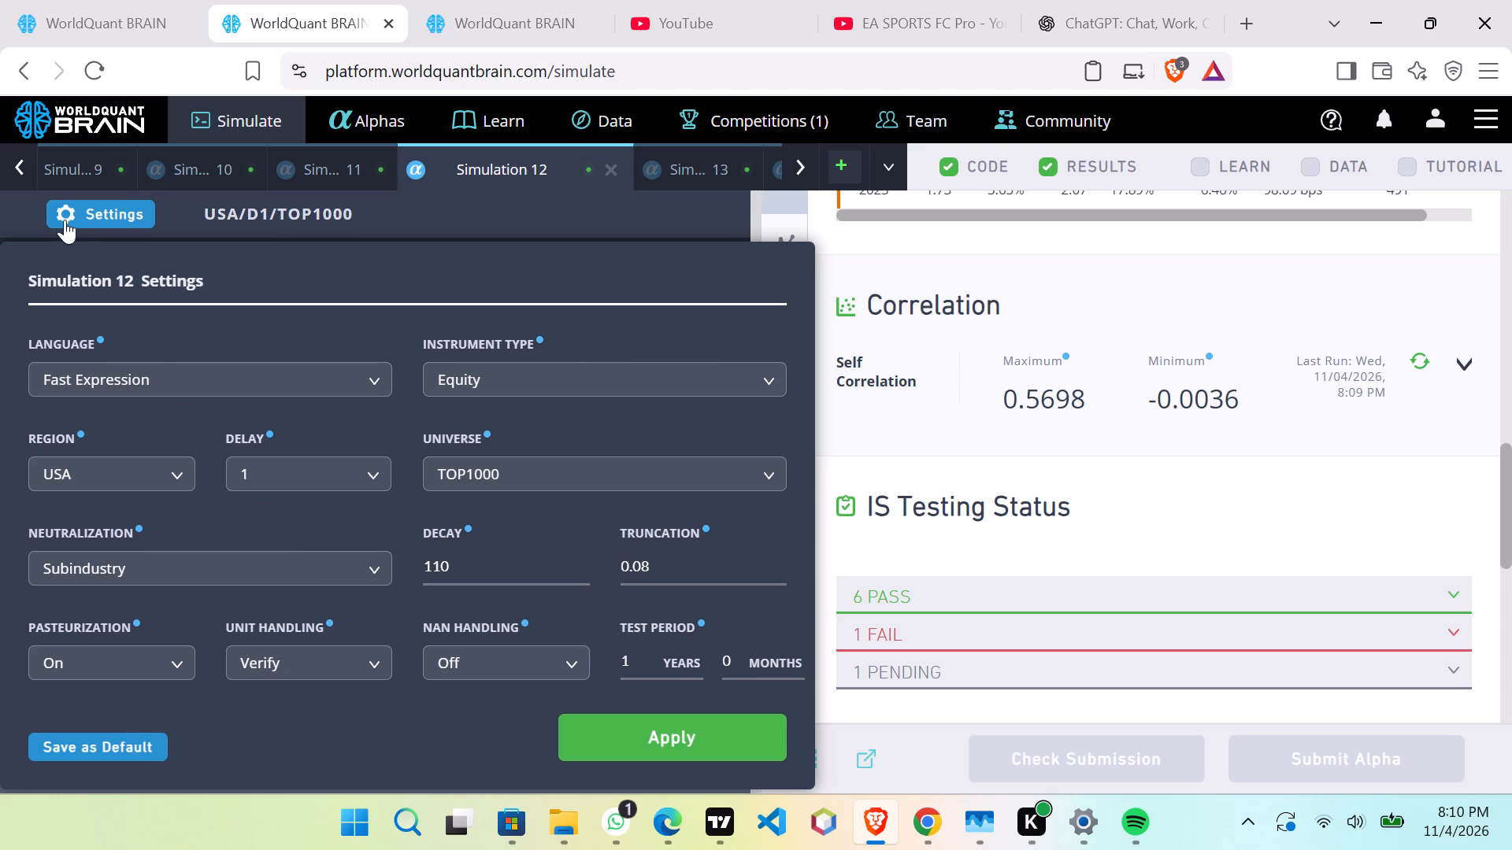
left_click(22, 164)
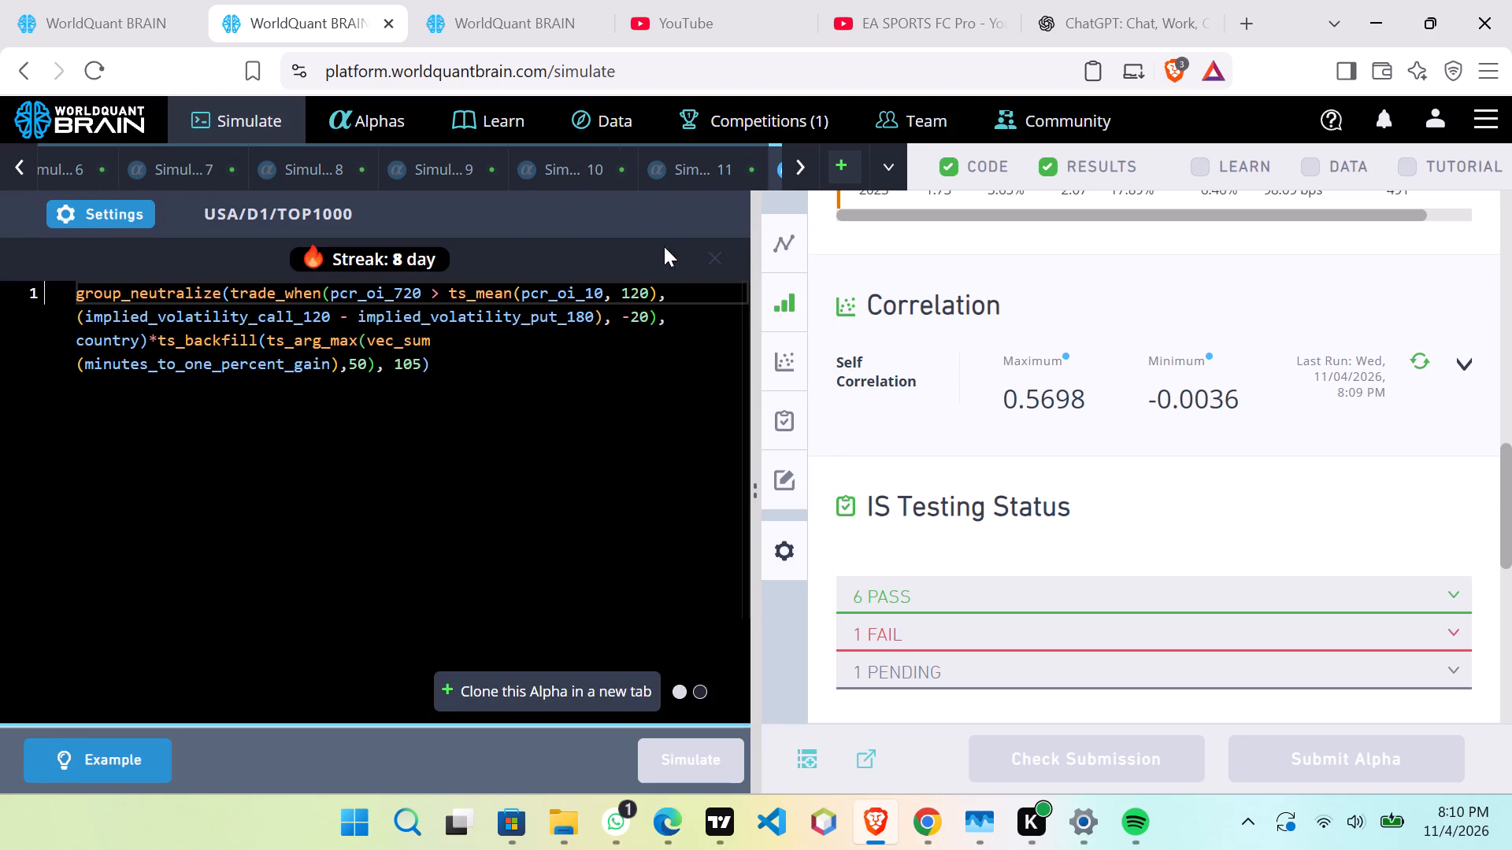
Compare the universes and IS testing status of Simulations 10, 11, 13 and 14.
left_click(682, 161)
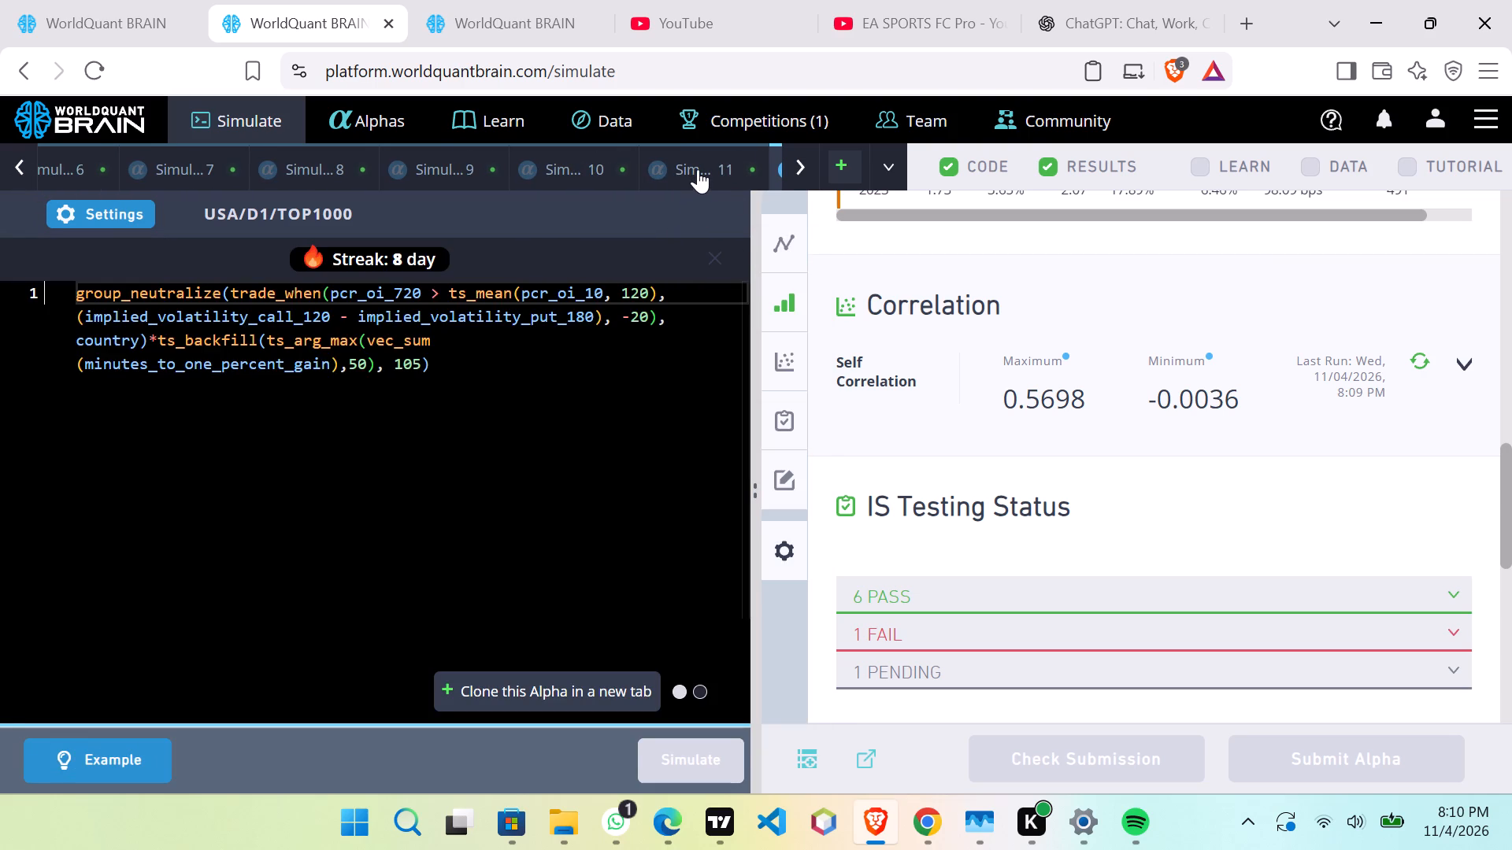
left_click(698, 169)
left_click(580, 157)
left_click(660, 172)
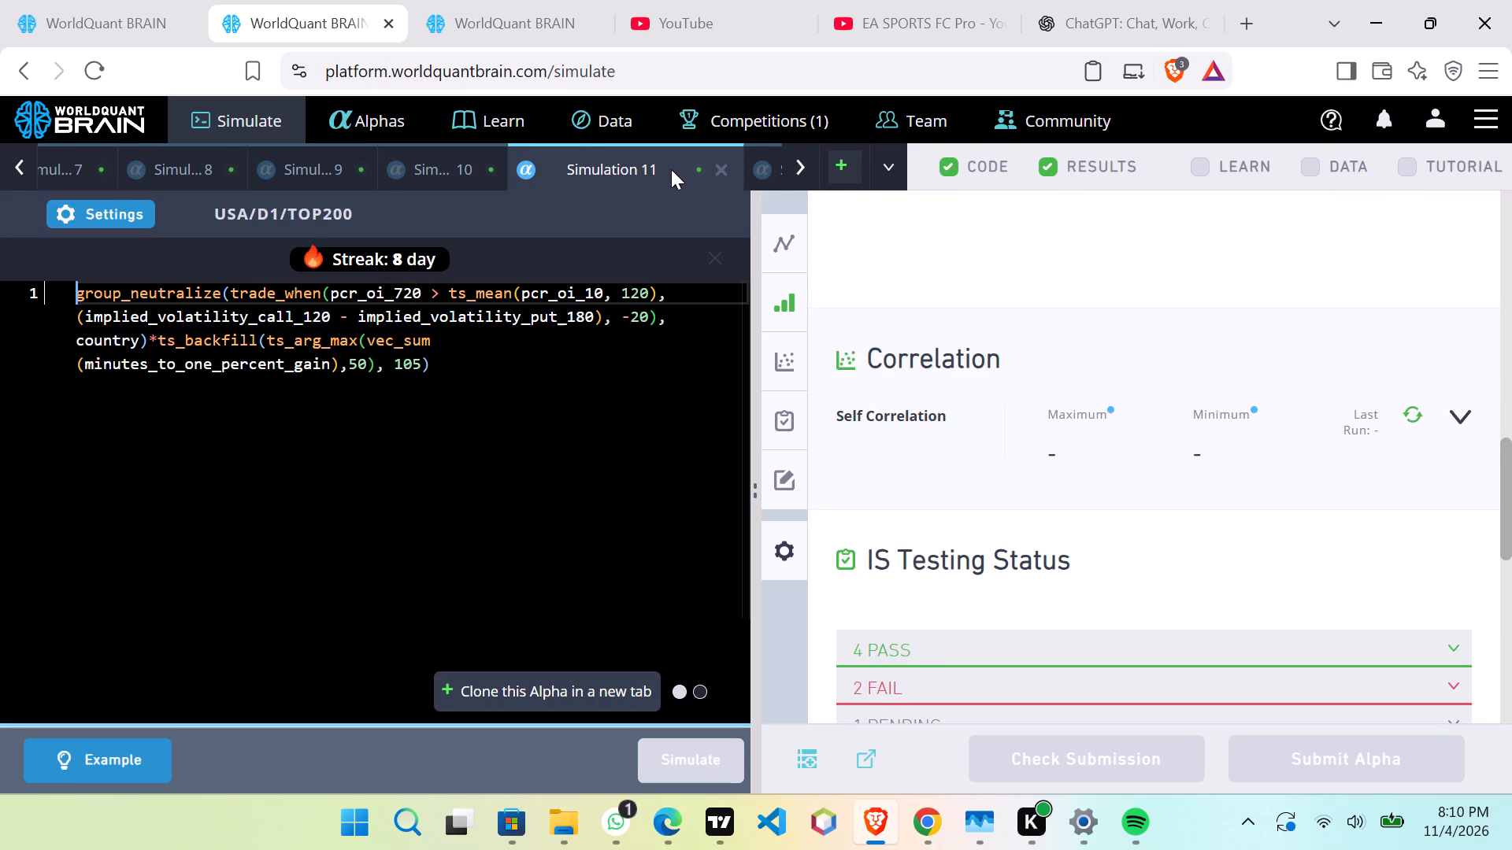
left_click(802, 172)
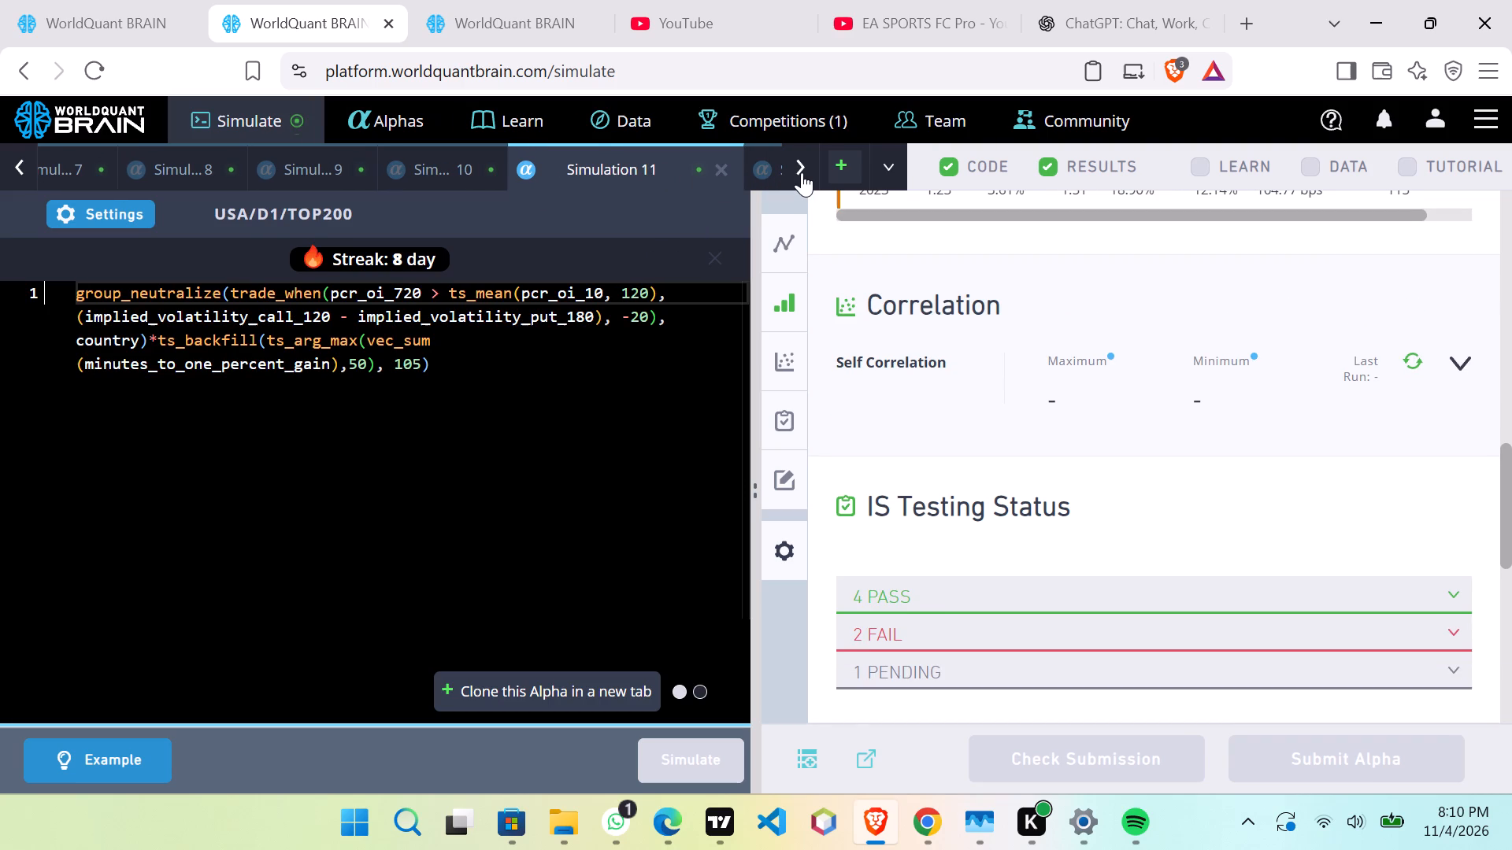
left_click(455, 161)
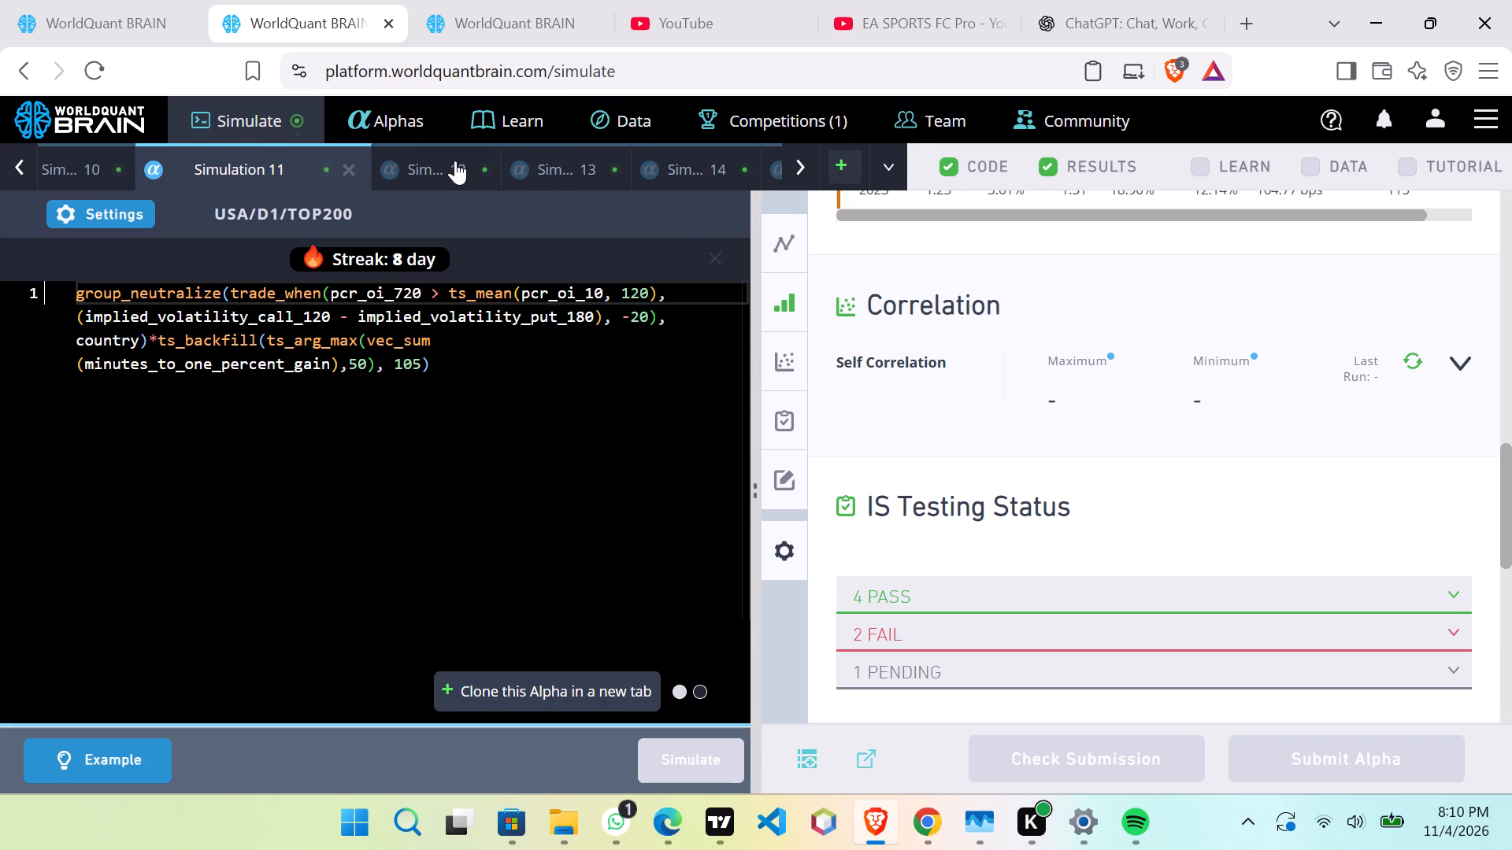
left_click(583, 171)
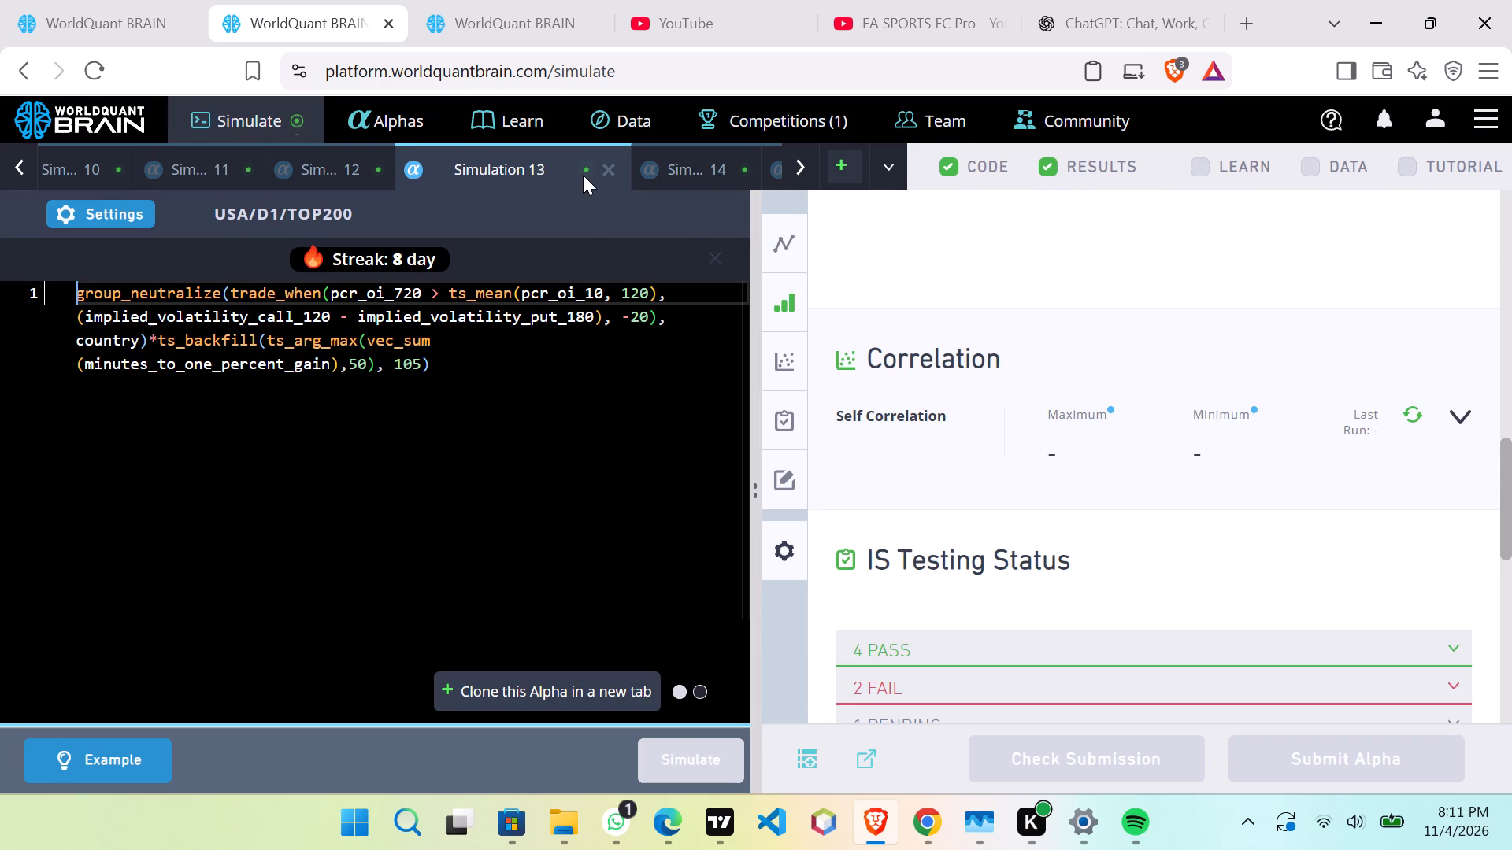
left_click(677, 174)
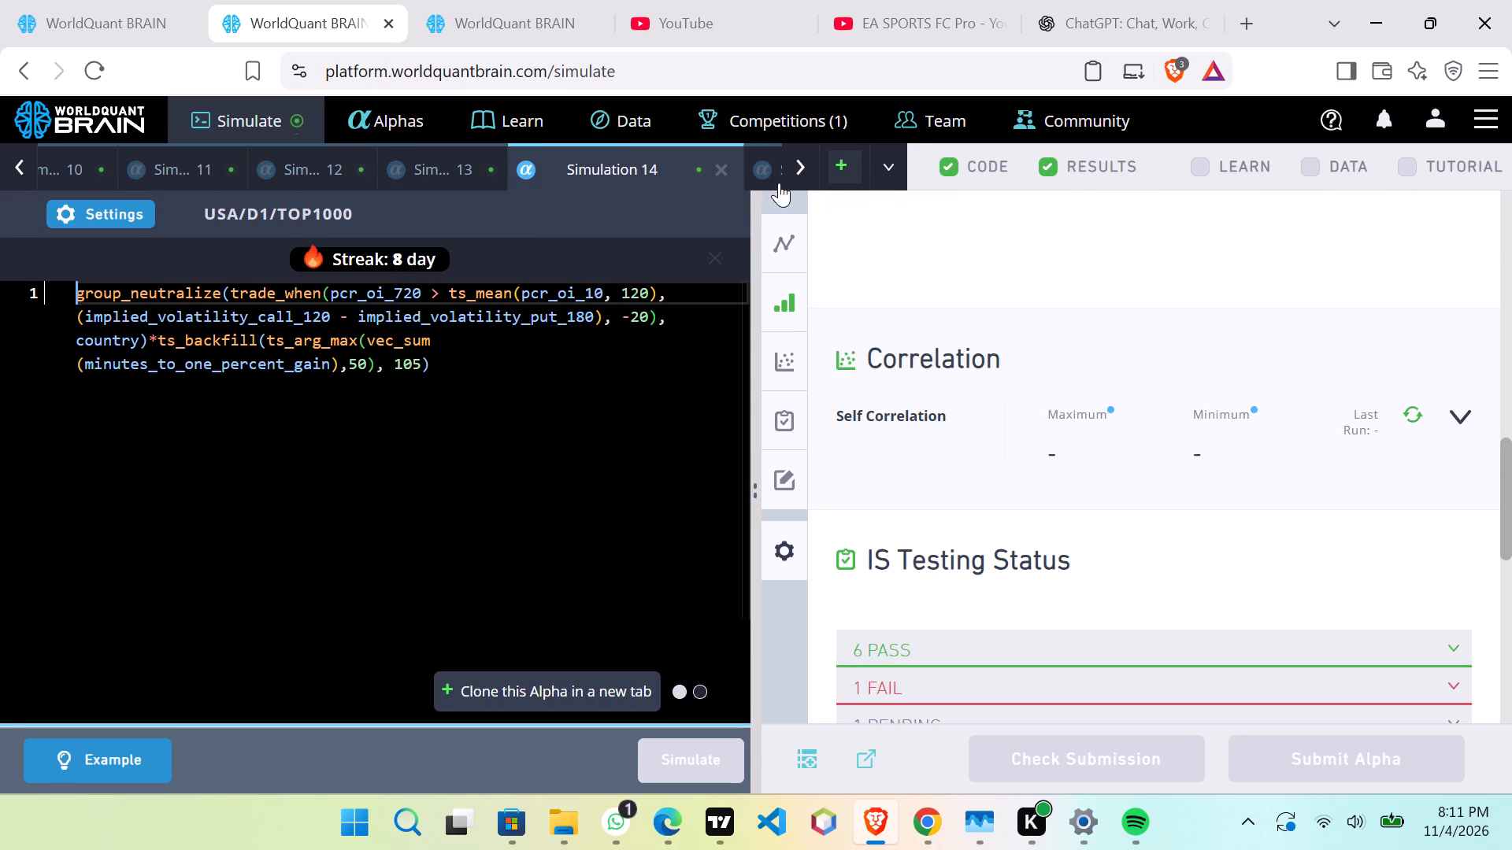
left_click(799, 164)
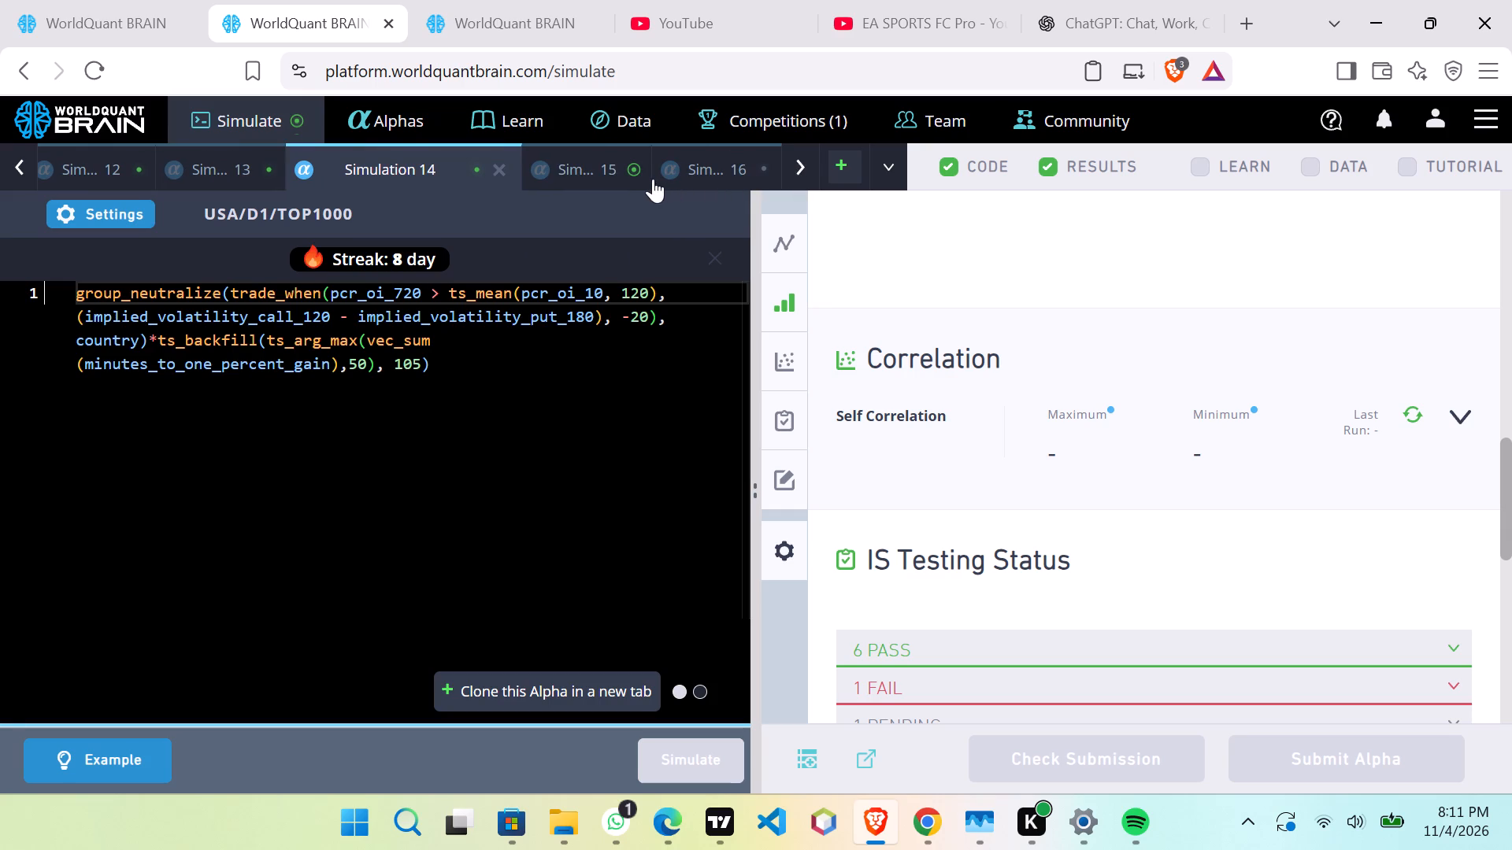
Show the test period for Simulation 15 and bring its IS testing status into view.
left_click(628, 167)
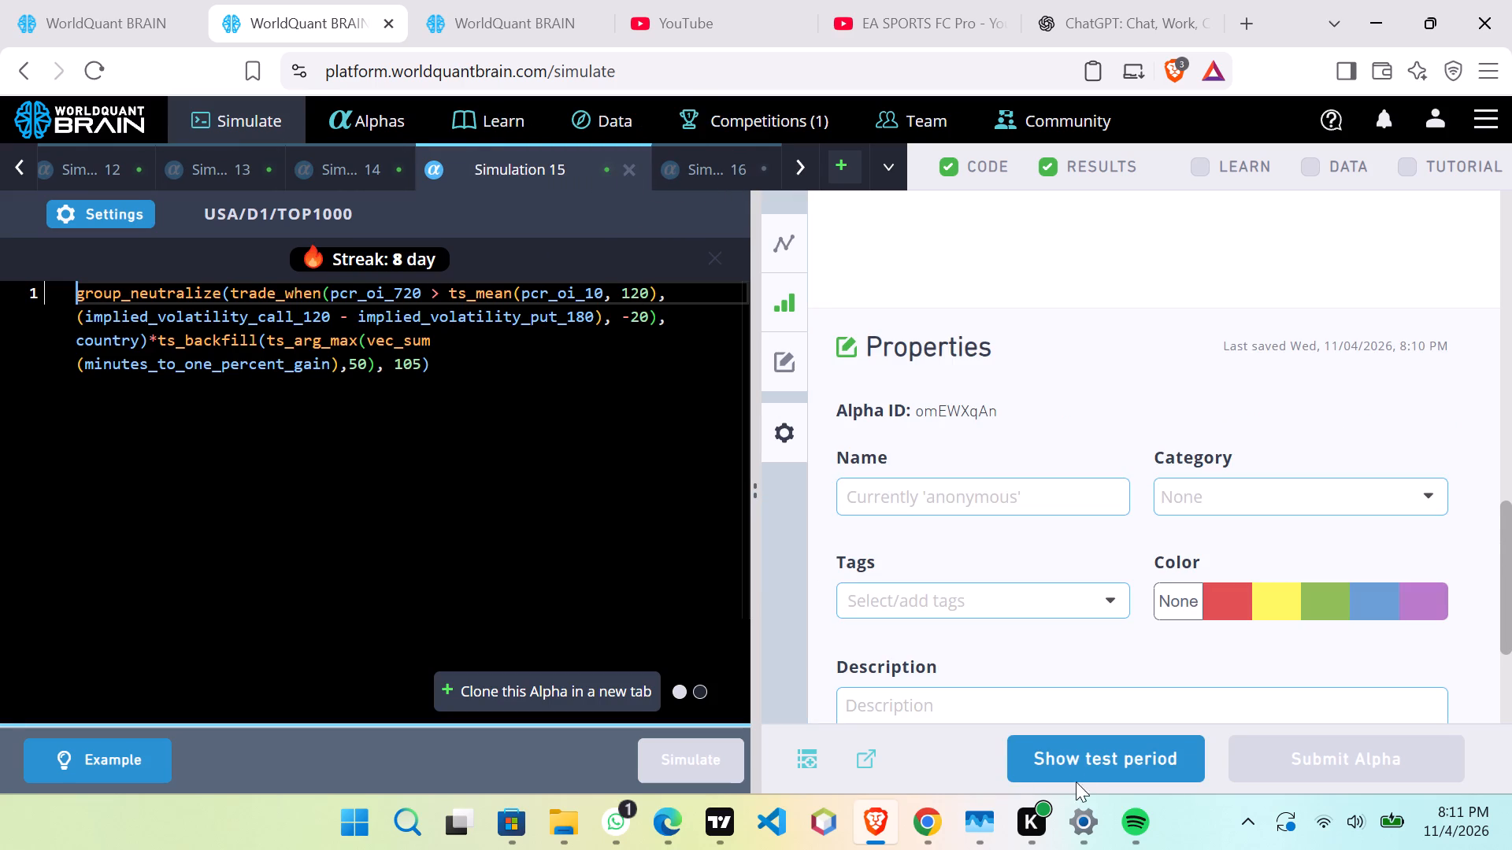
left_click(1078, 761)
scroll(1004, 586, "down", 1)
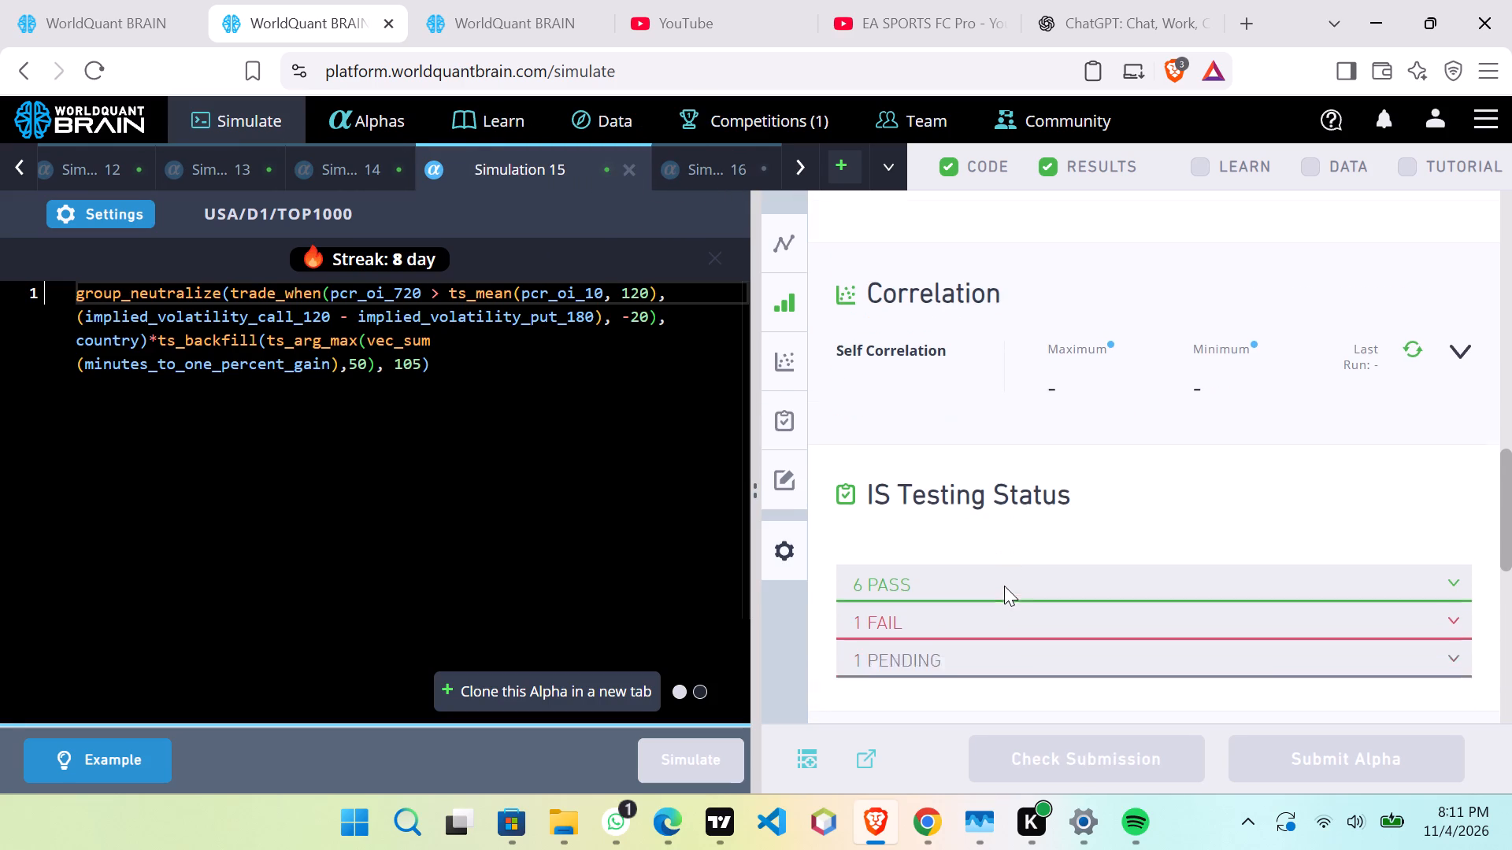
Check the simulation settings used for Simulation 15.
left_click(69, 207)
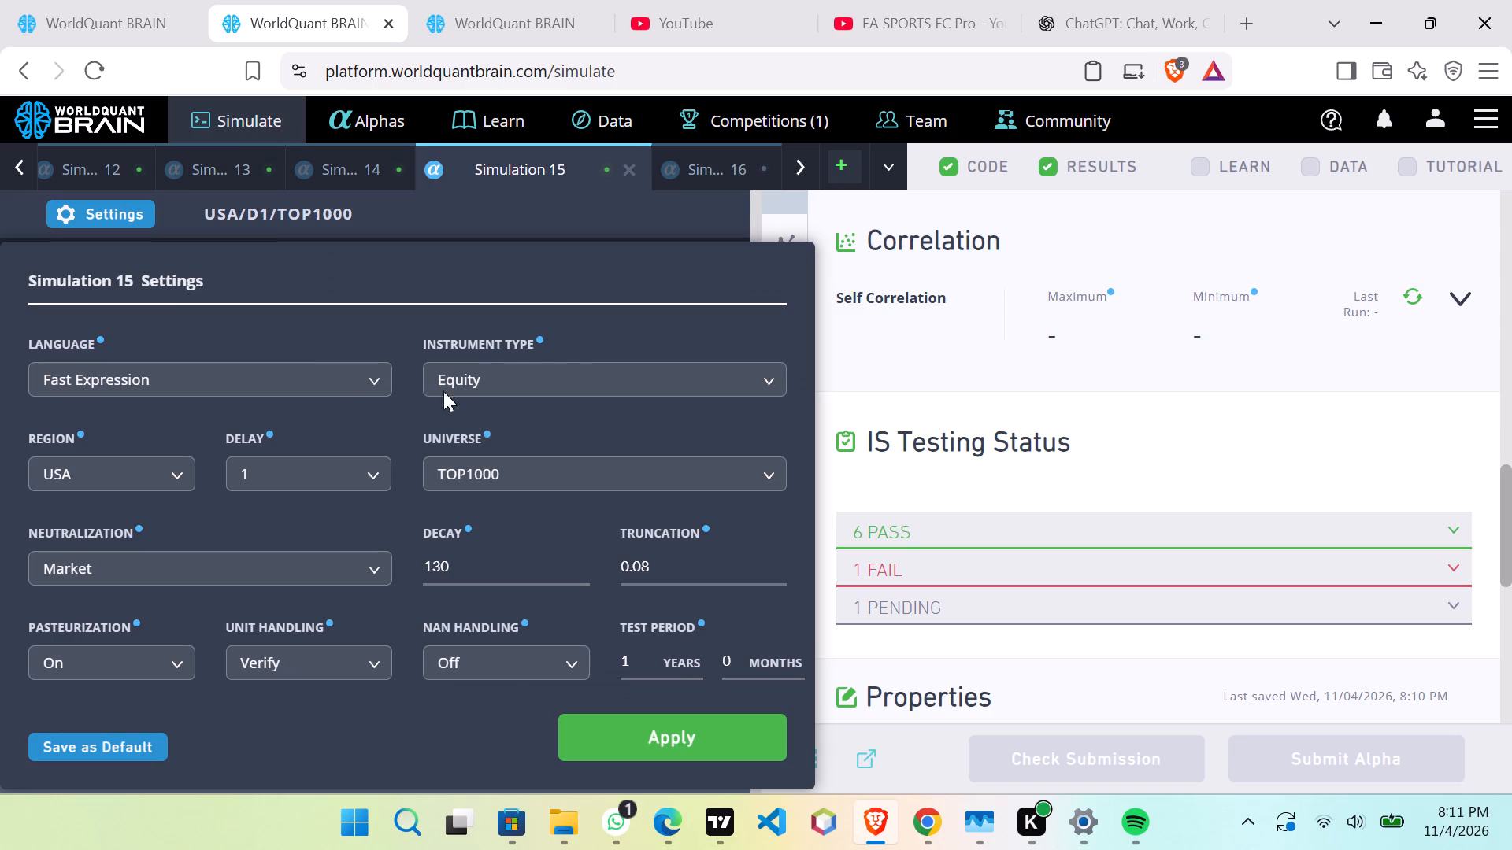
left_click(14, 162)
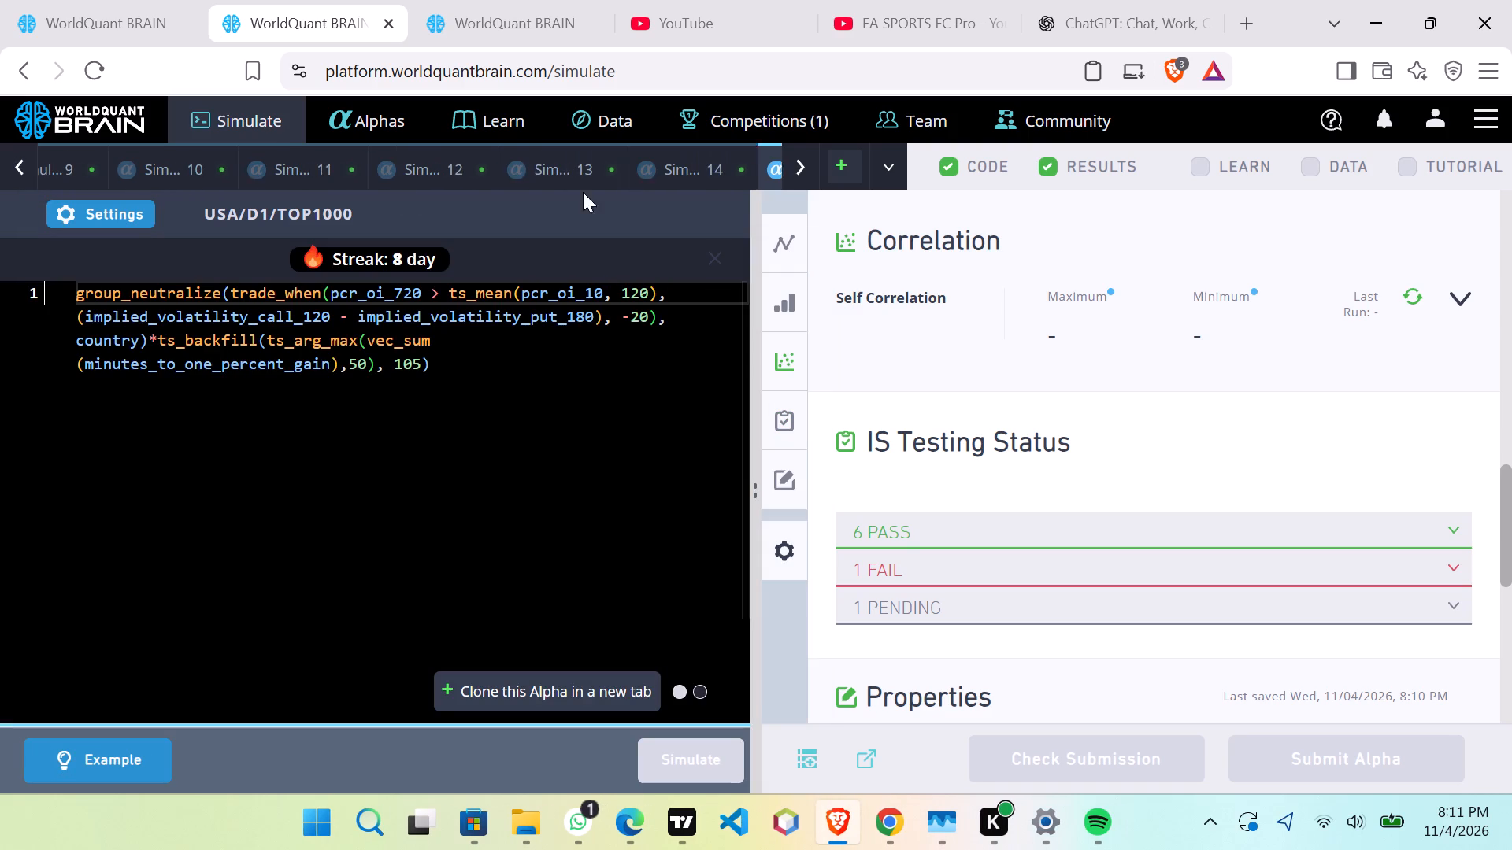
left_click(795, 168)
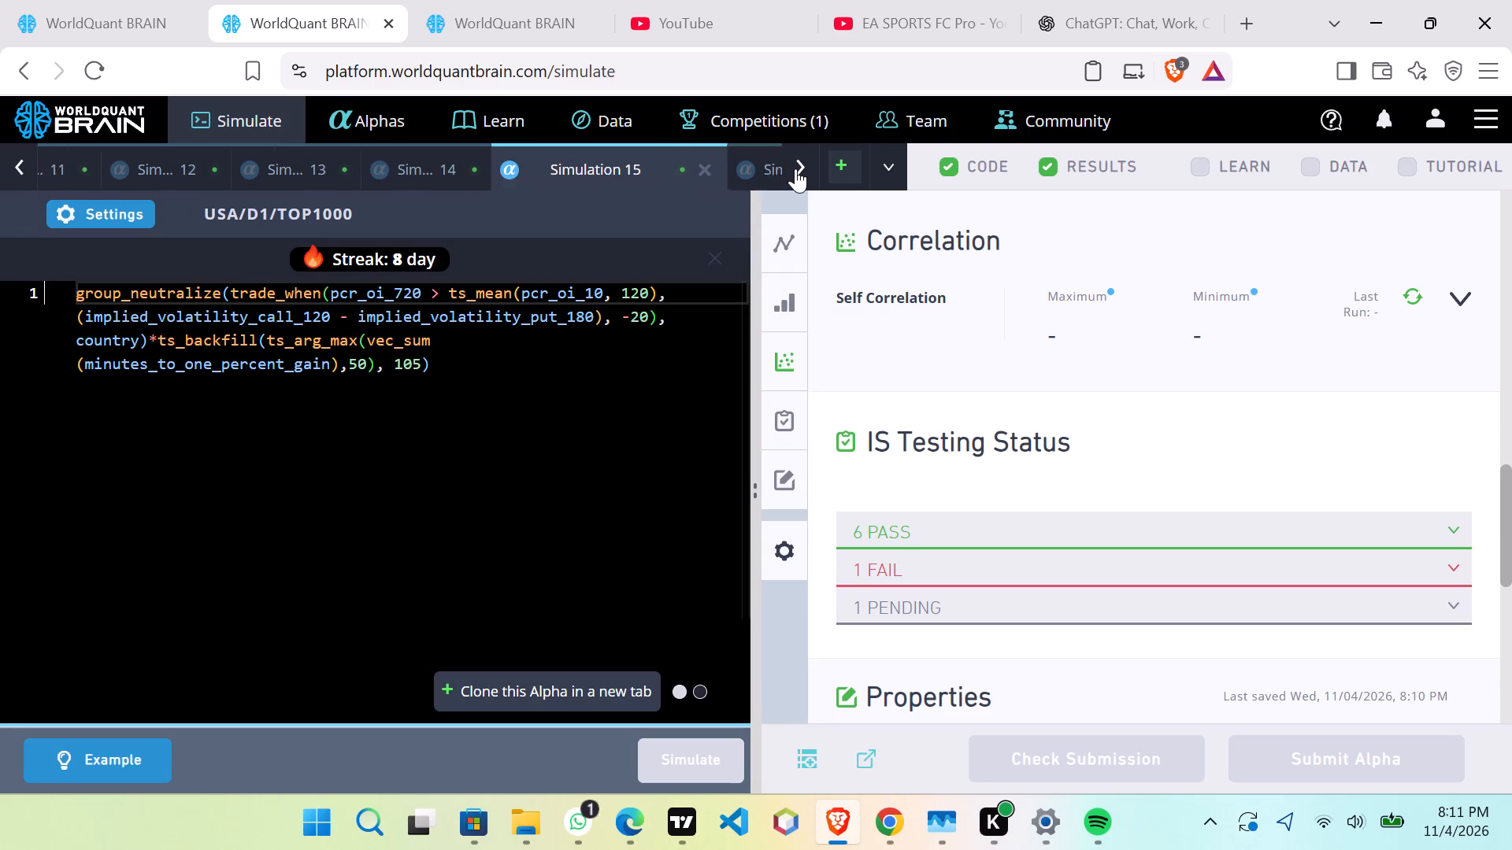
Set Simulation 16's decay to 87 and apply the settings.
left_click(699, 172)
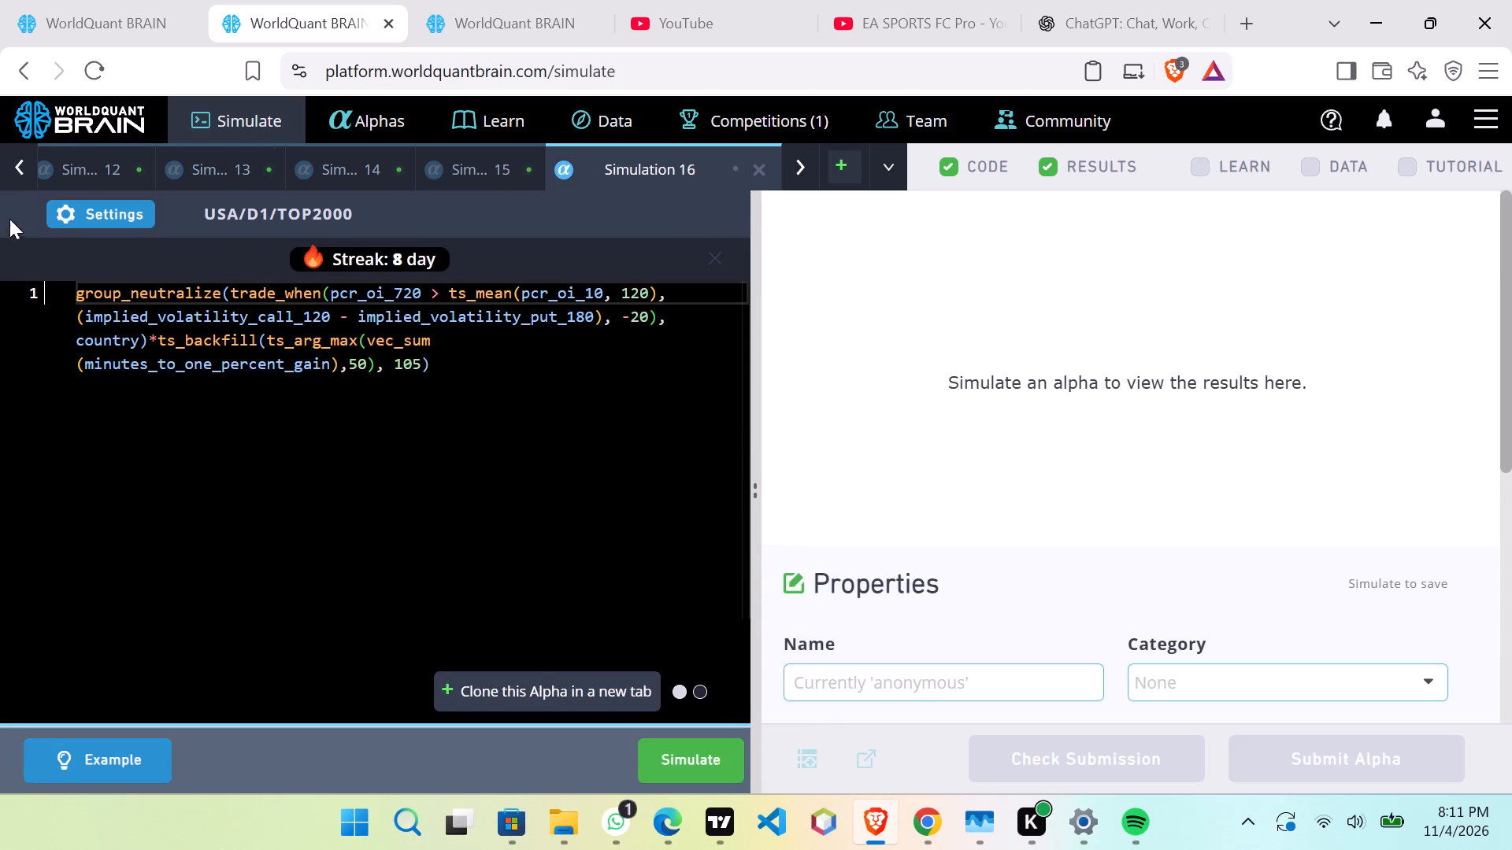
left_click(70, 202)
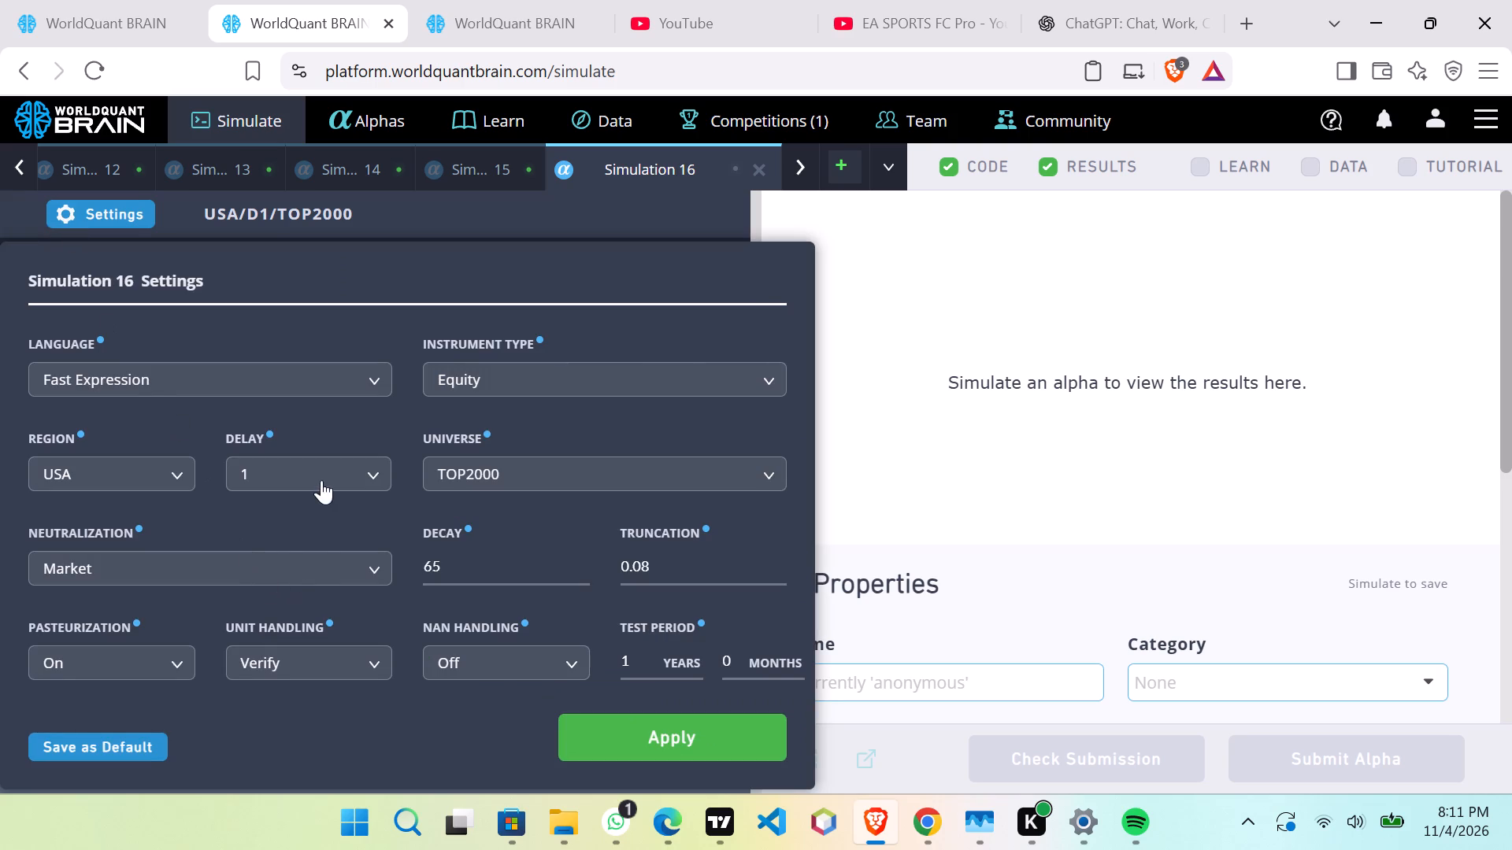
left_click(473, 562)
scroll(473, 562, "up", 17)
scroll(473, 562, "down", 1)
scroll(473, 562, "up", 12)
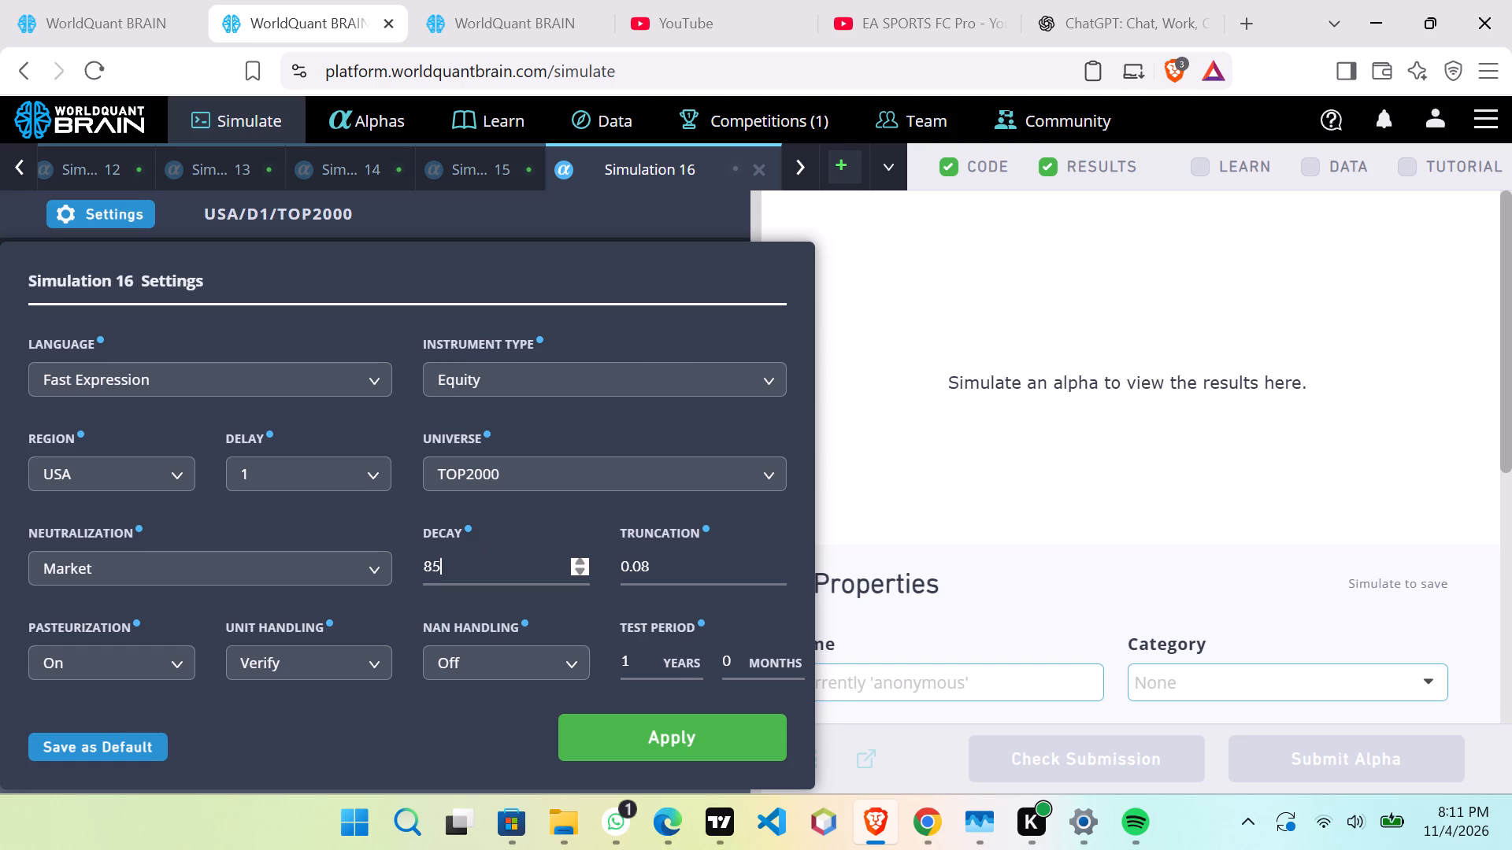
scroll(480, 555, "up", 2)
left_click(593, 734)
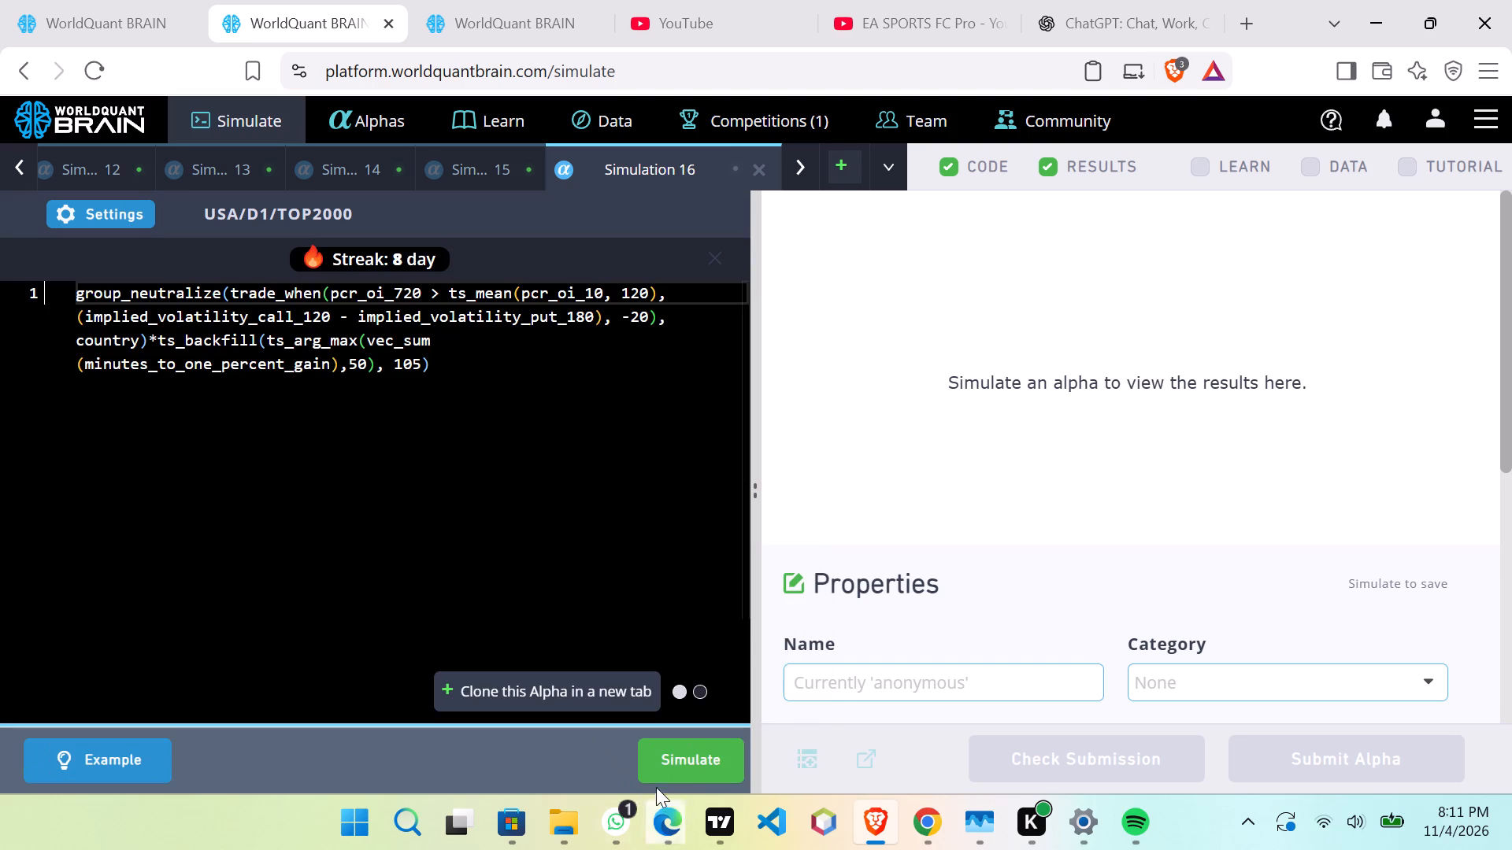
Run Simulation 16 and clone its alpha into a new simulation.
left_click(661, 758)
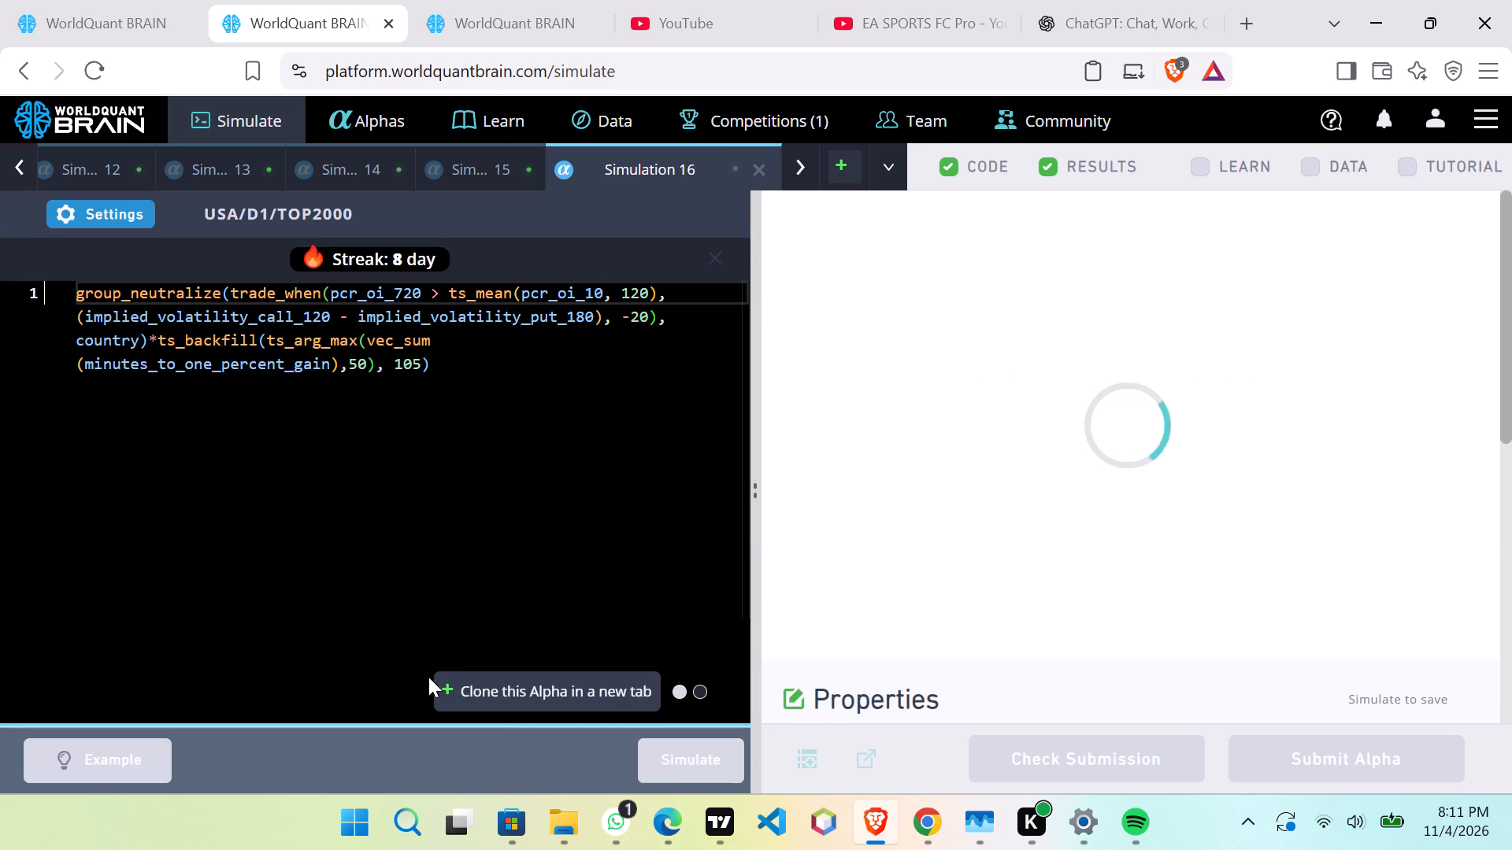
left_click(451, 680)
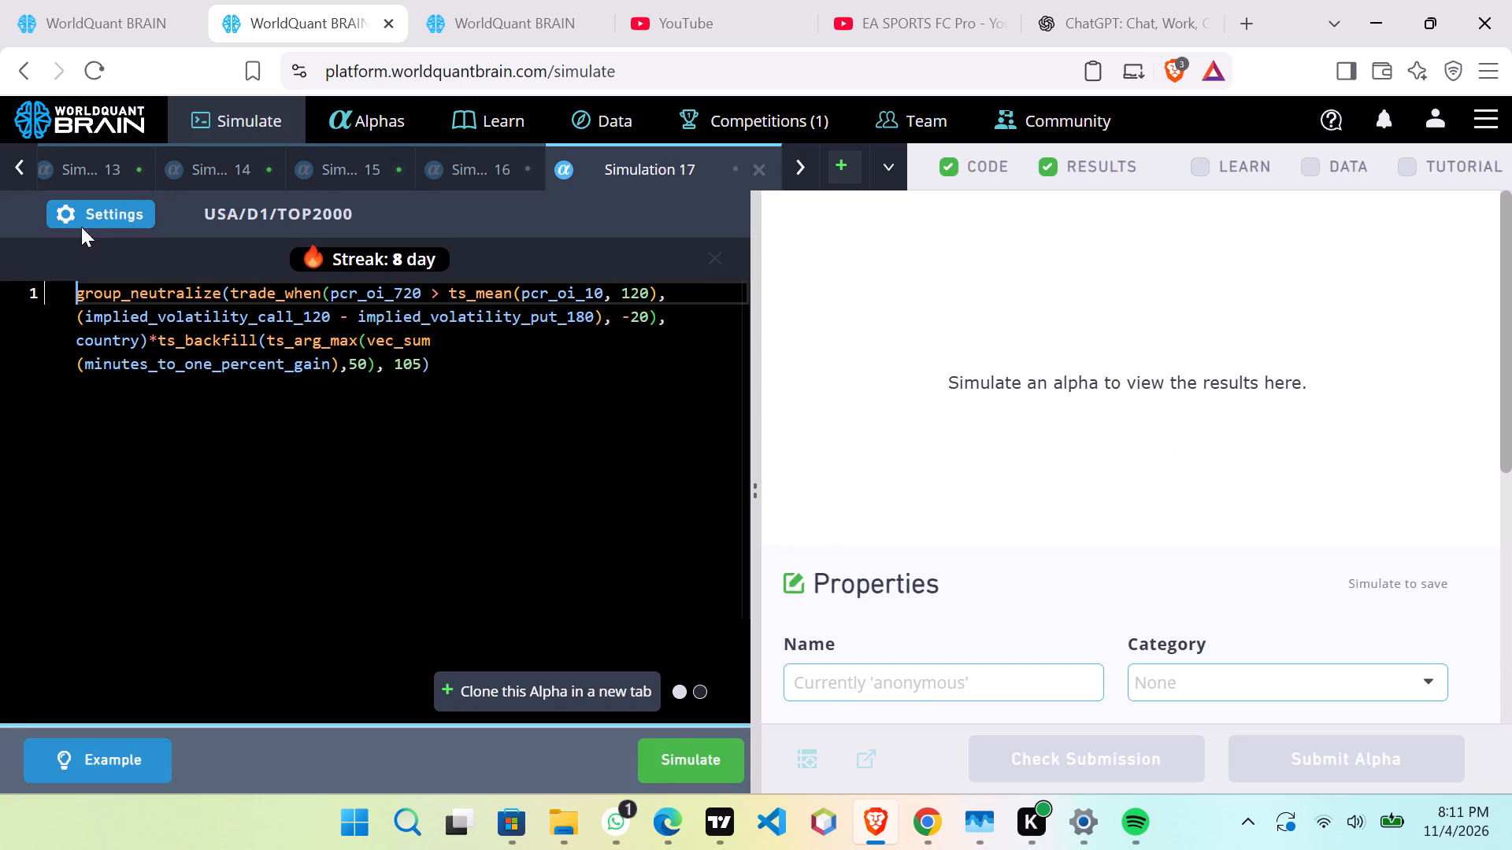
Configure Simulation 17 with a decay of 102 and the TOP1000 universe.
left_click(83, 210)
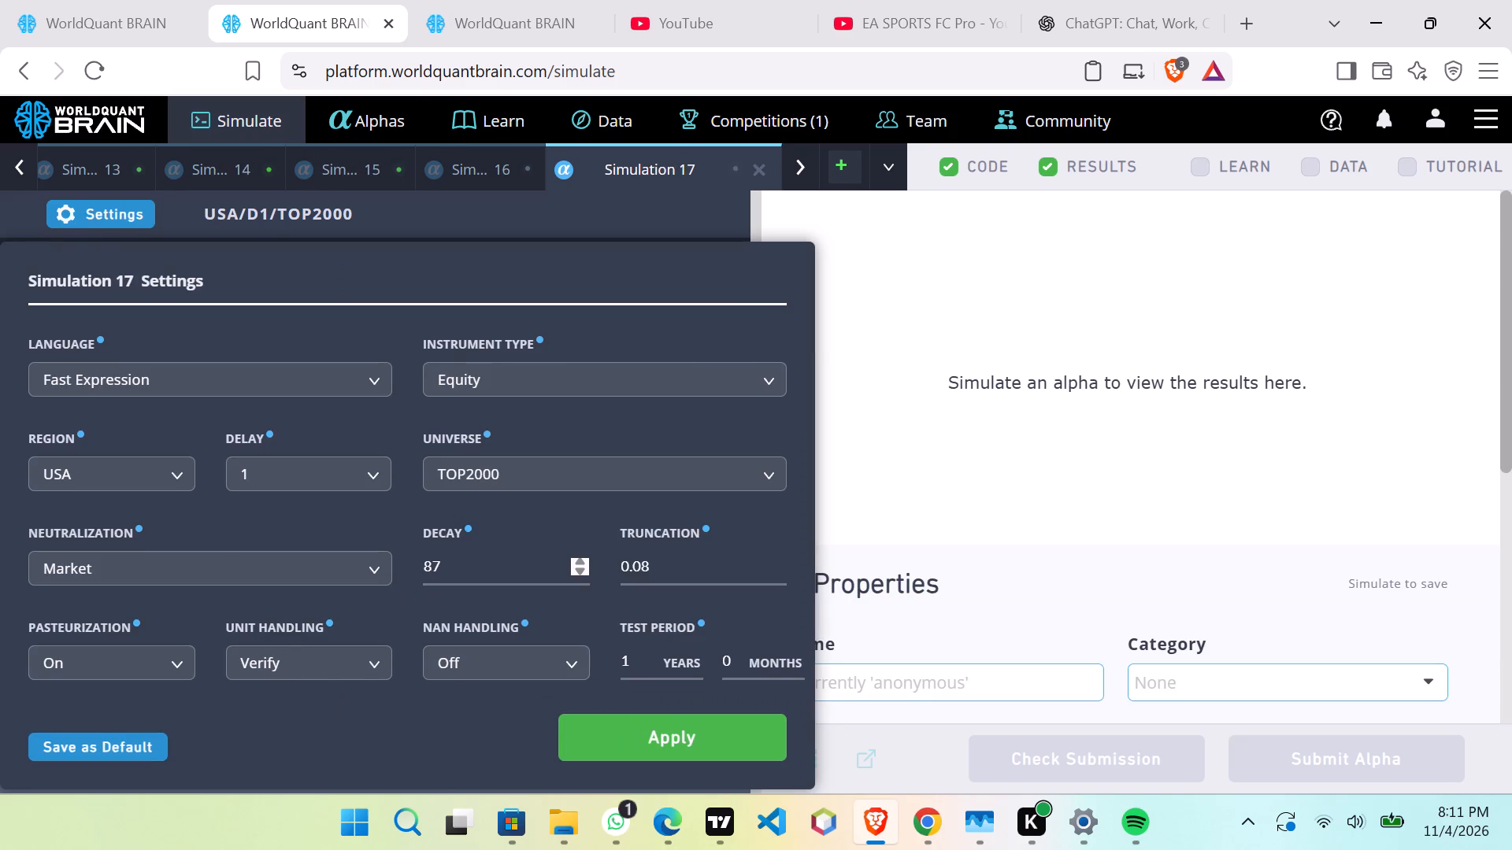
left_click(458, 566)
scroll(458, 566, "up", 7)
scroll(457, 566, "down", 1)
scroll(457, 566, "up", 1)
scroll(457, 566, "down", 1)
scroll(457, 566, "up", 3)
scroll(453, 572, "down", 1)
scroll(453, 572, "up", 1)
scroll(453, 572, "down", 1)
scroll(453, 572, "up", 3)
scroll(452, 575, "down", 1)
scroll(452, 575, "up", 5)
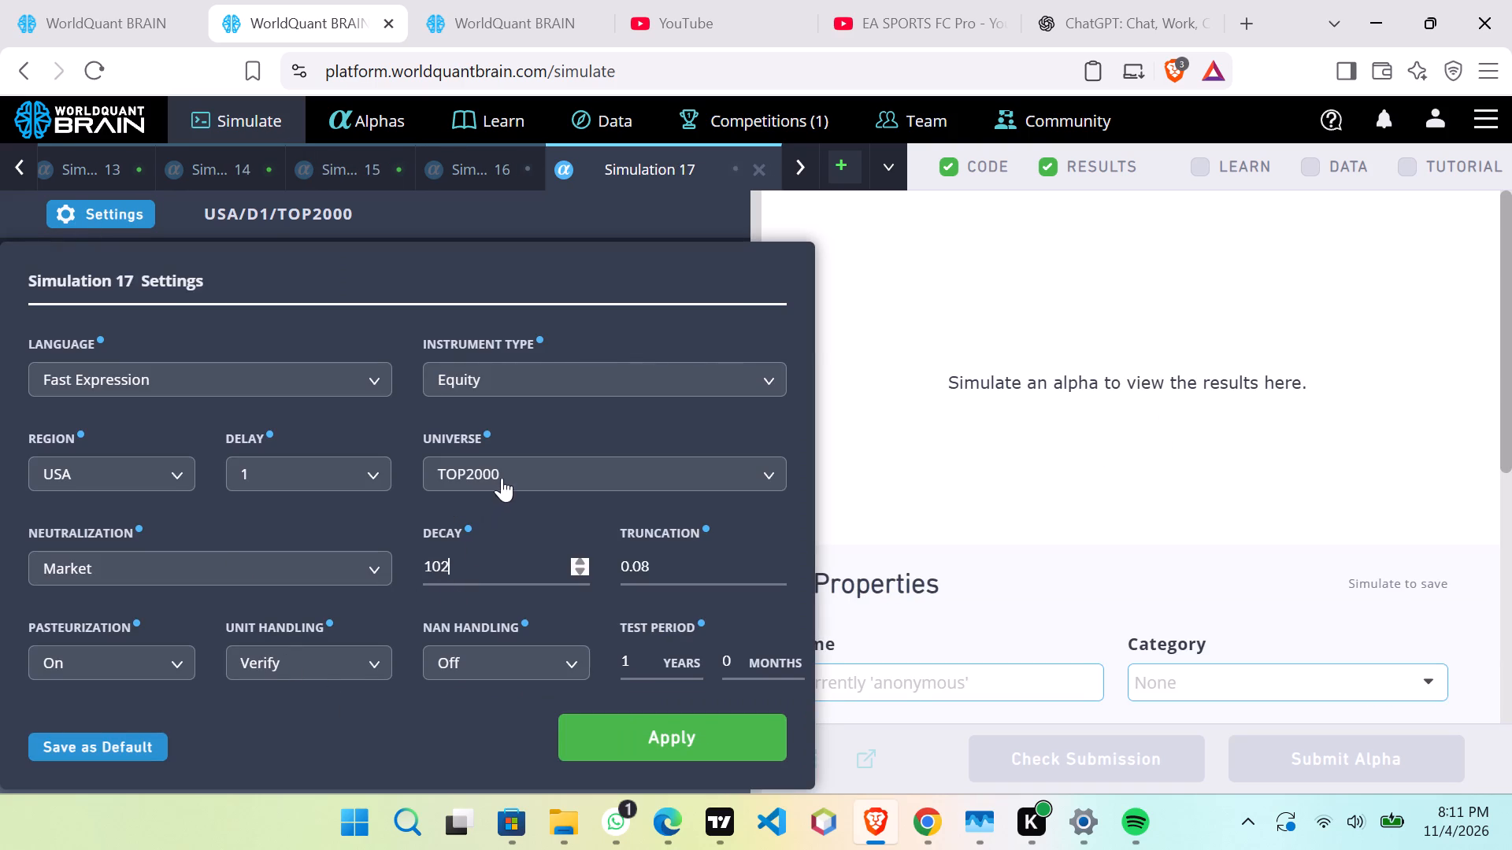
left_click(504, 471)
left_click(503, 576)
left_click(573, 737)
Run Simulation 17 and clone its alpha into a new simulation.
left_click(650, 765)
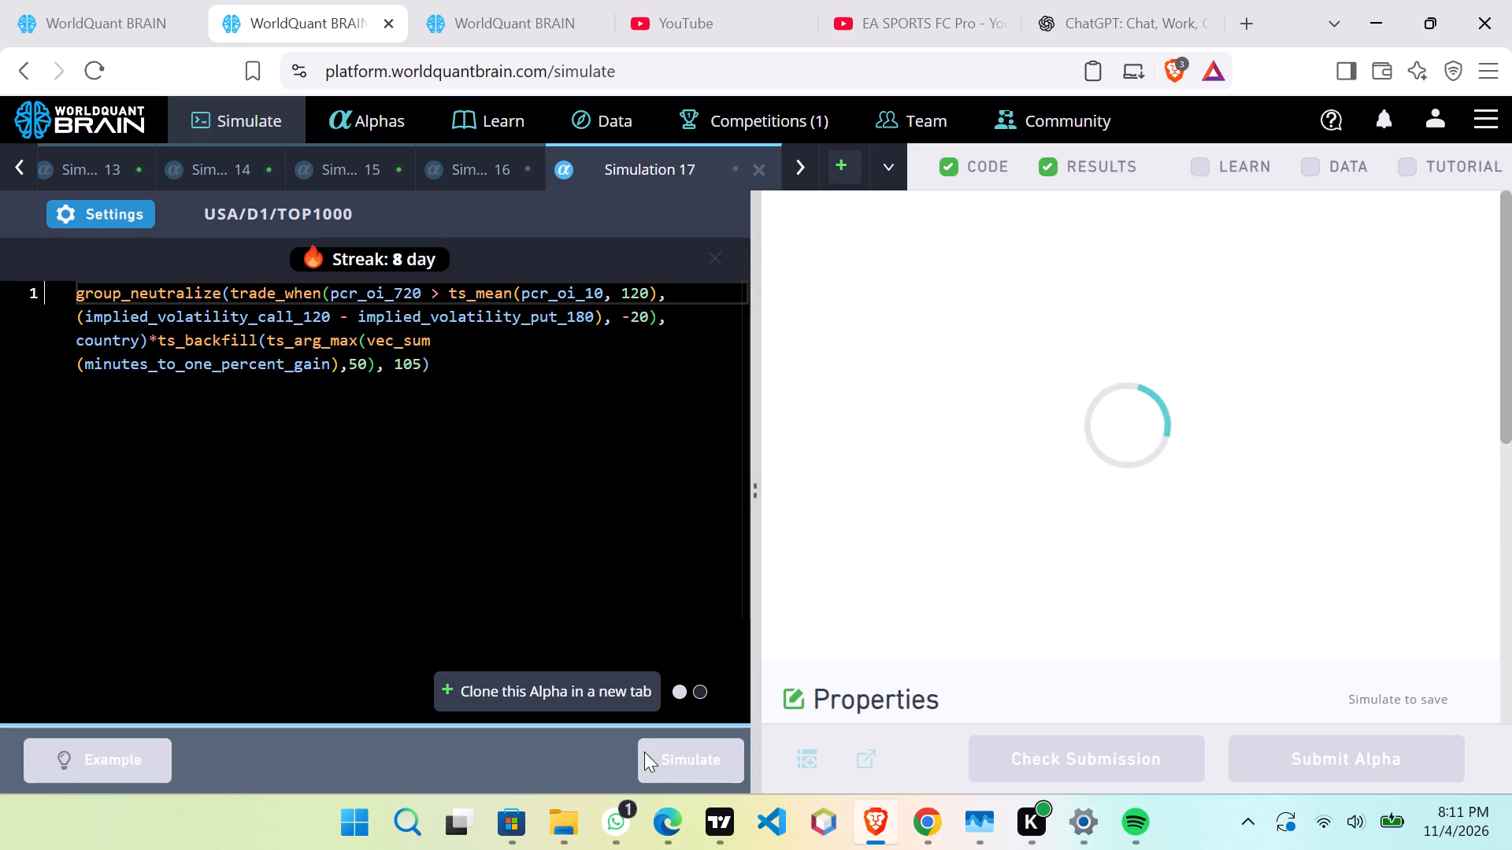
left_click(543, 679)
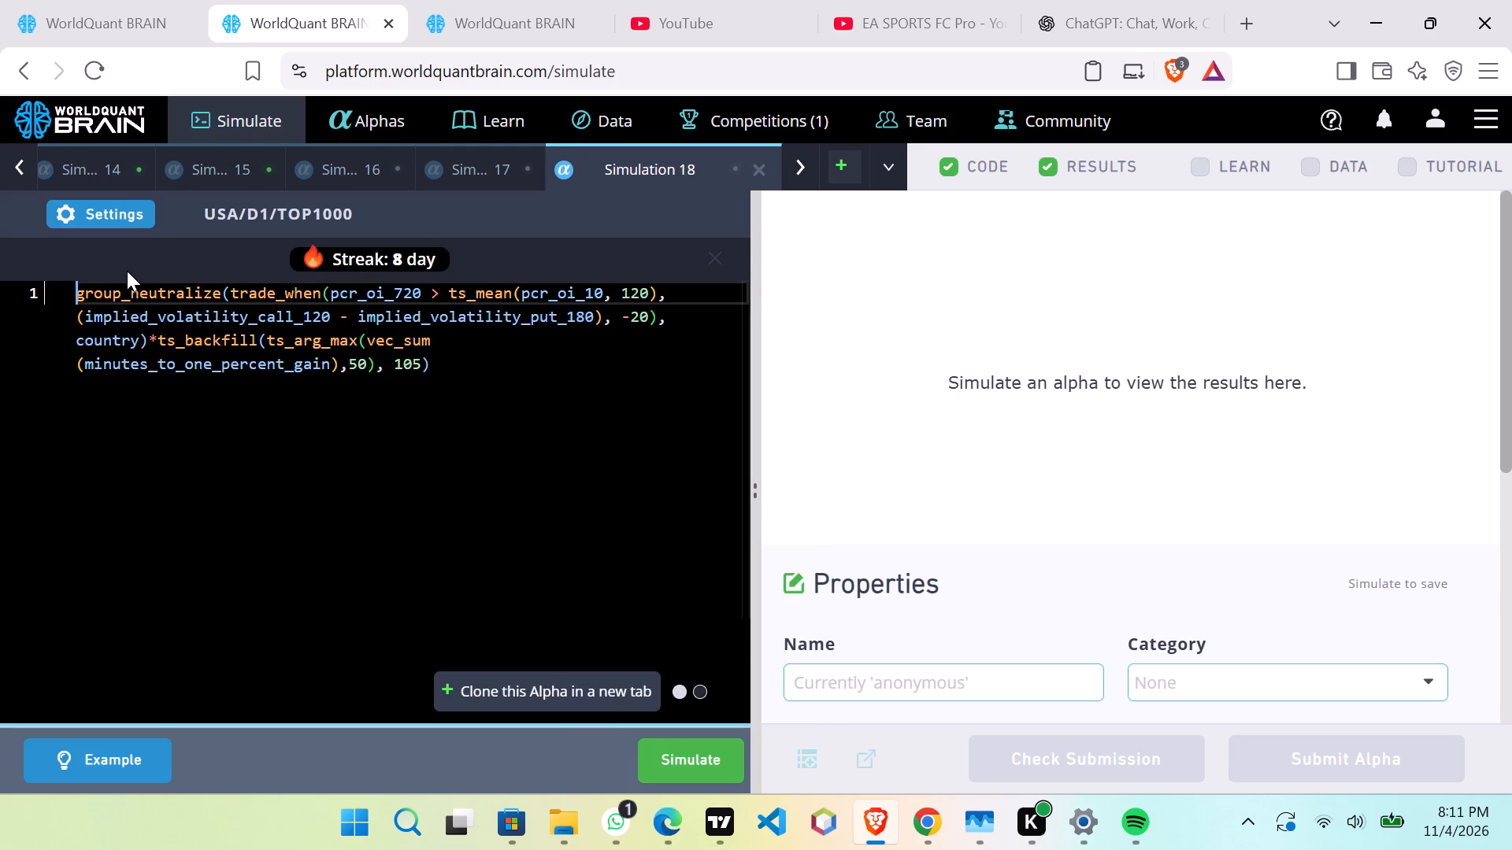
Configure Simulation 18 with Sector neutralization, a decay of 118 and the TOP500 universe.
left_click(127, 220)
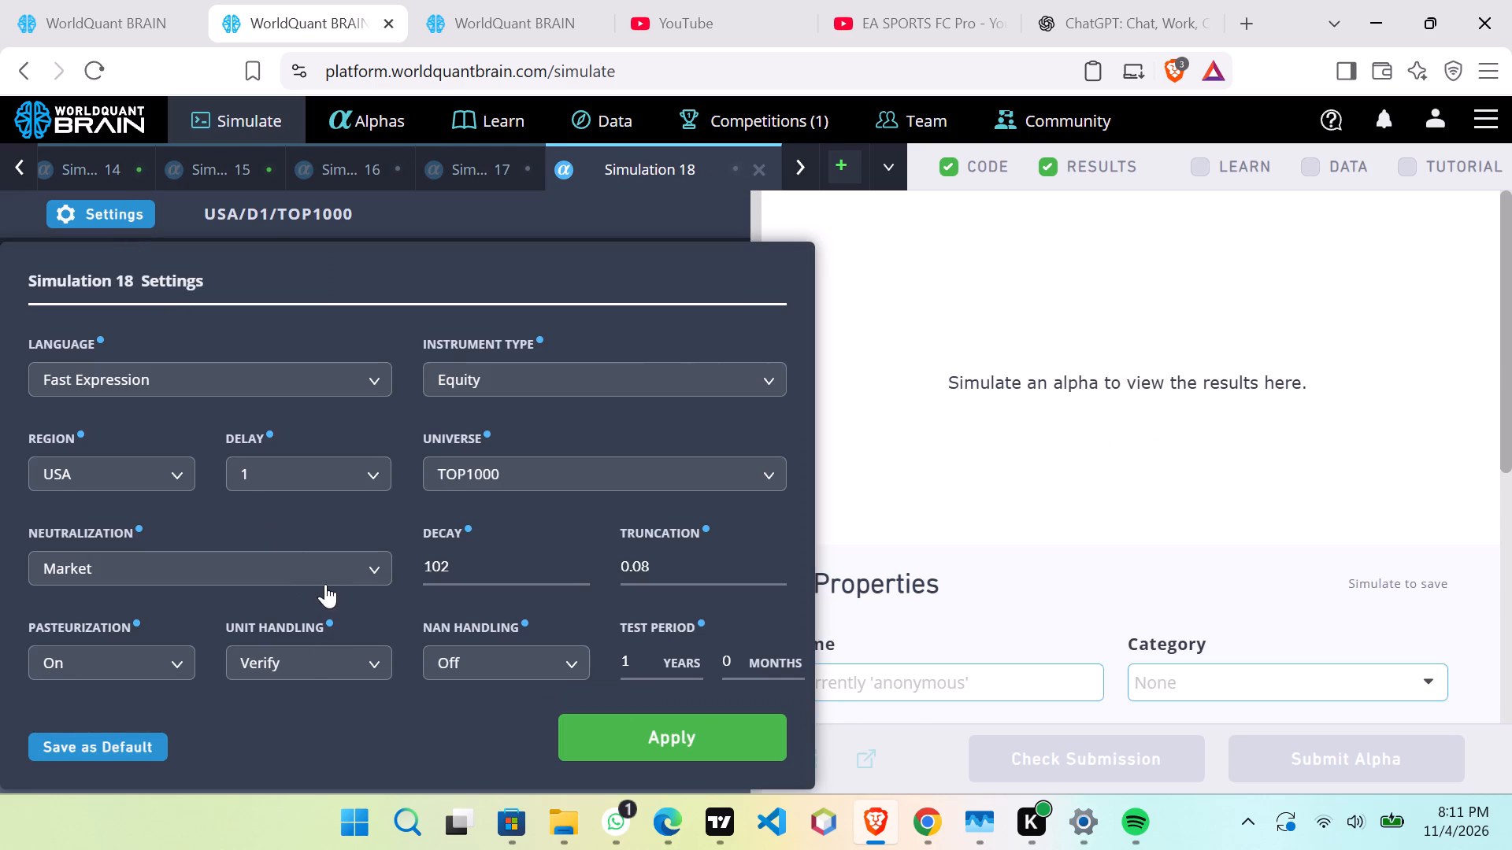
left_click(328, 575)
left_click(300, 667)
left_click(480, 575)
scroll(480, 575, "up", 8)
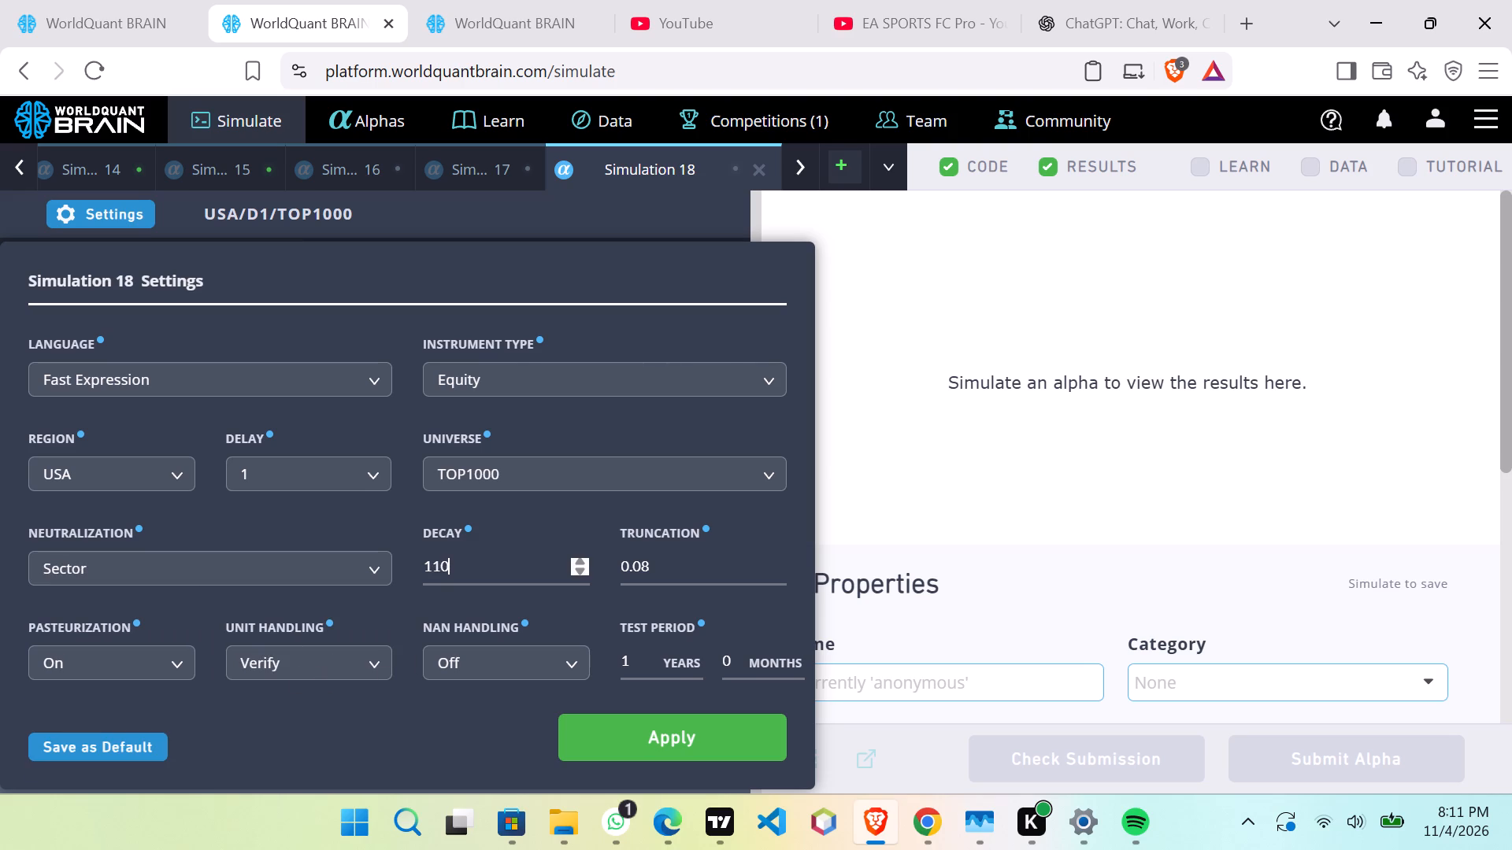
scroll(482, 573, "up", 5)
scroll(475, 574, "down", 1)
scroll(475, 574, "up", 6)
left_click(527, 475)
left_click(502, 618)
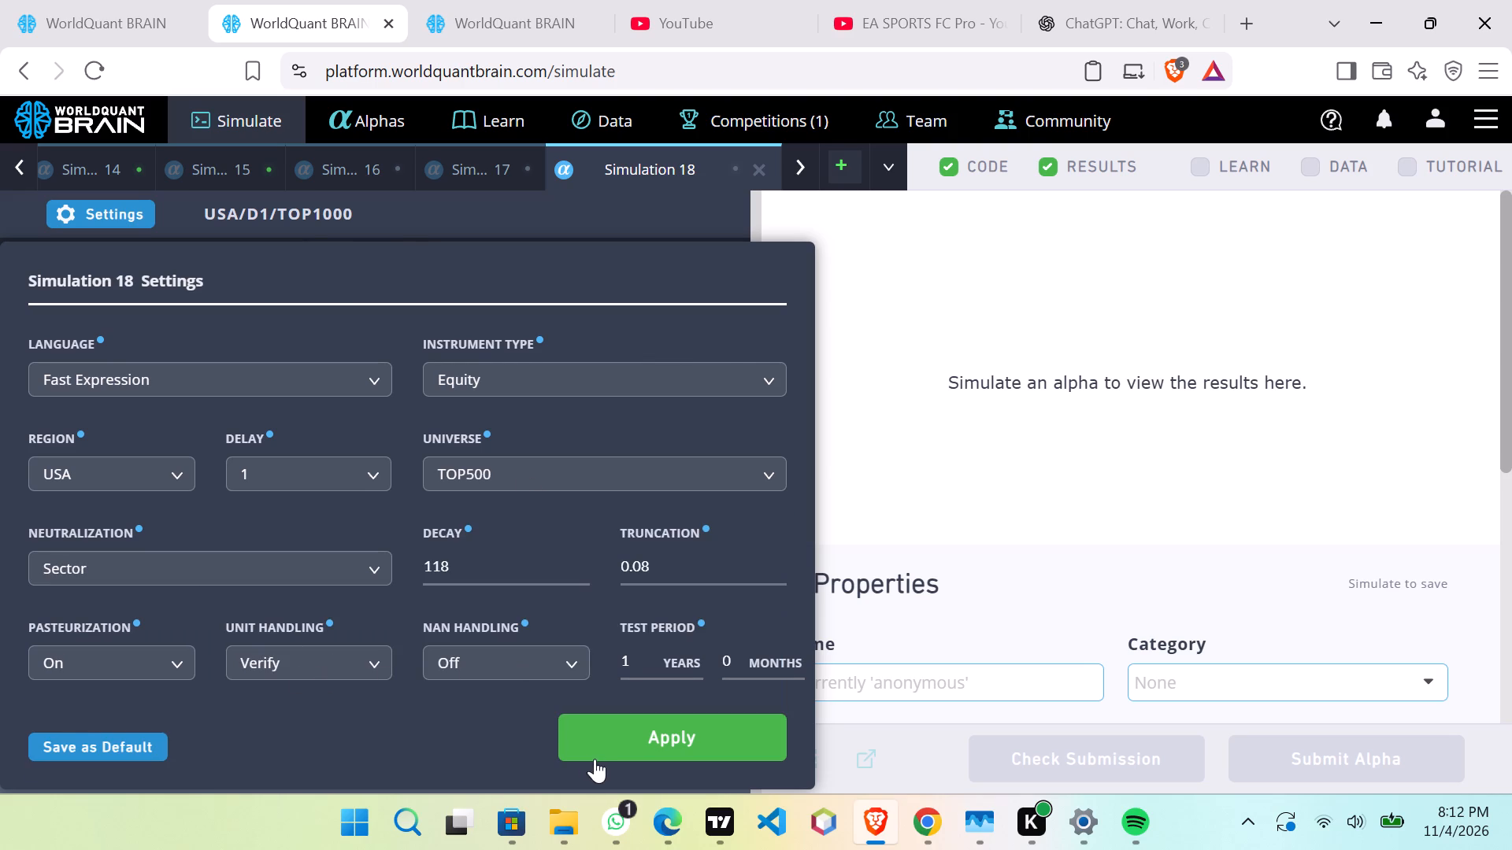
left_click(595, 759)
Run Simulation 18 and clone its alpha into a new simulation.
left_click(654, 766)
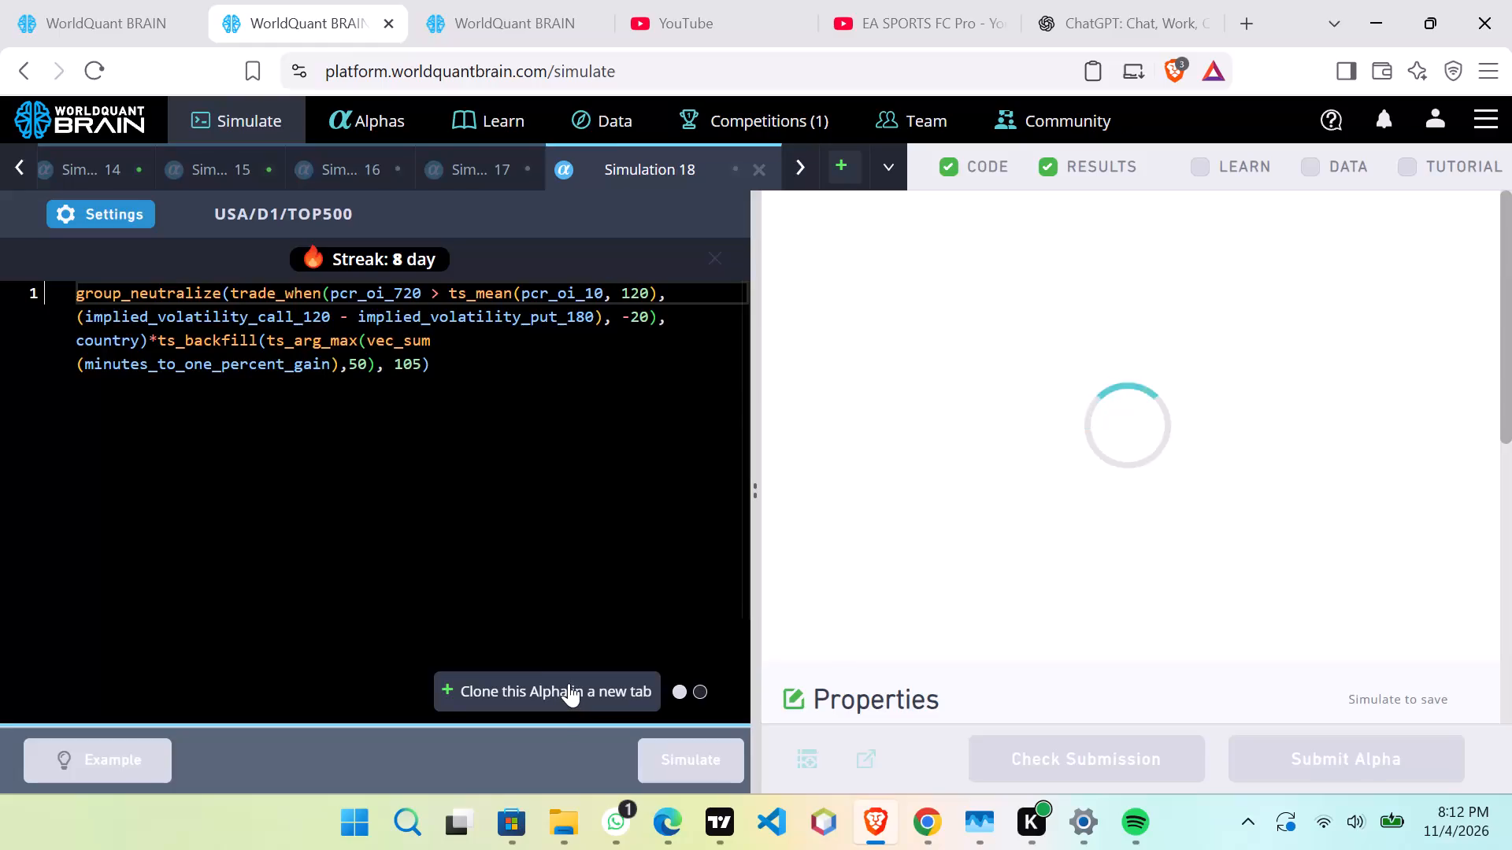
left_click(569, 683)
Configure Simulation 19 with Sector neutralization and a decay of 110, and try to run it.
left_click(50, 206)
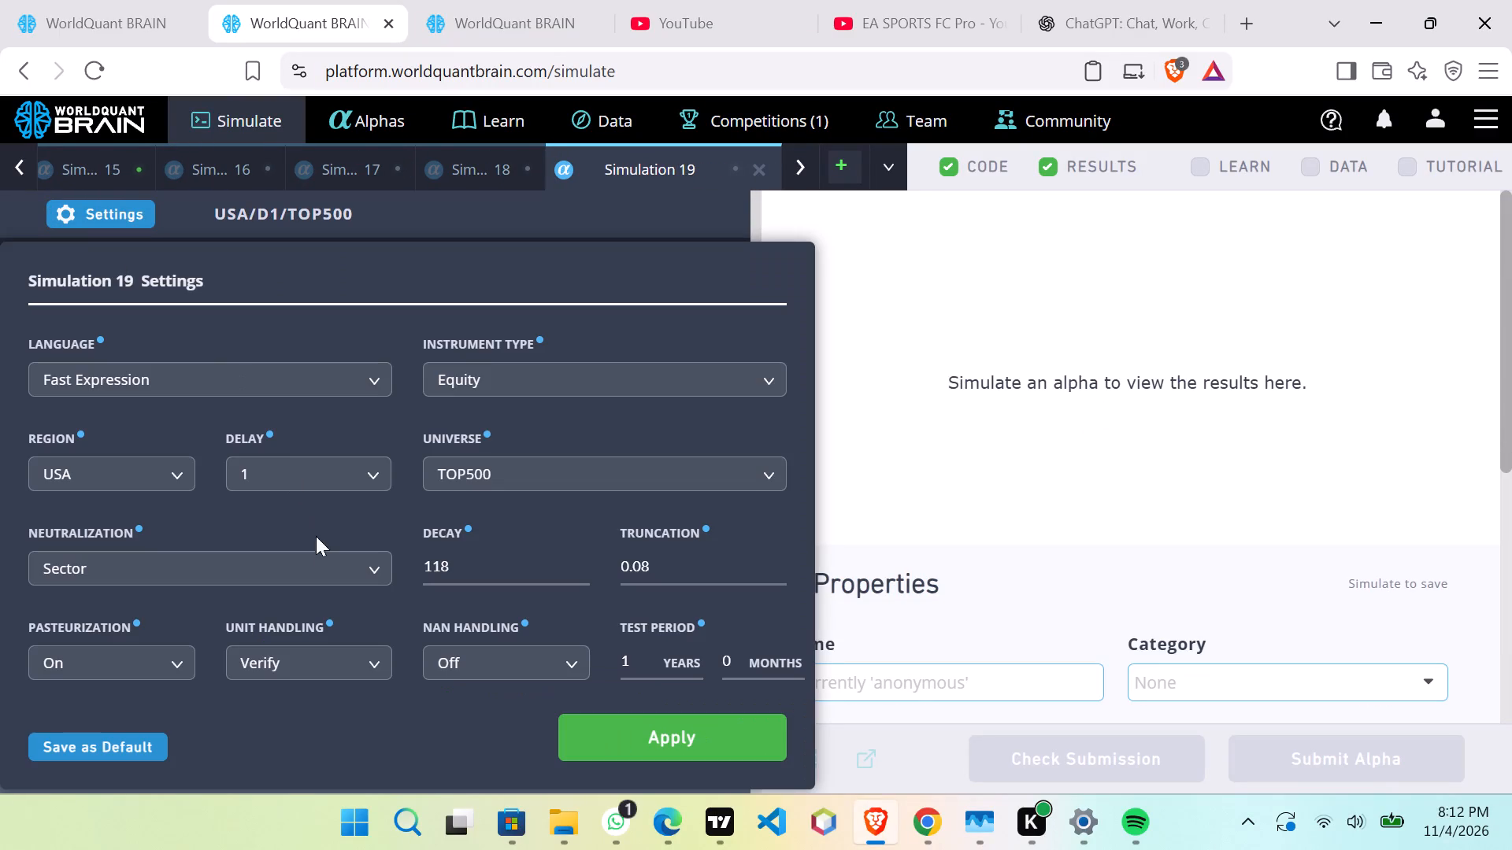
left_click(309, 564)
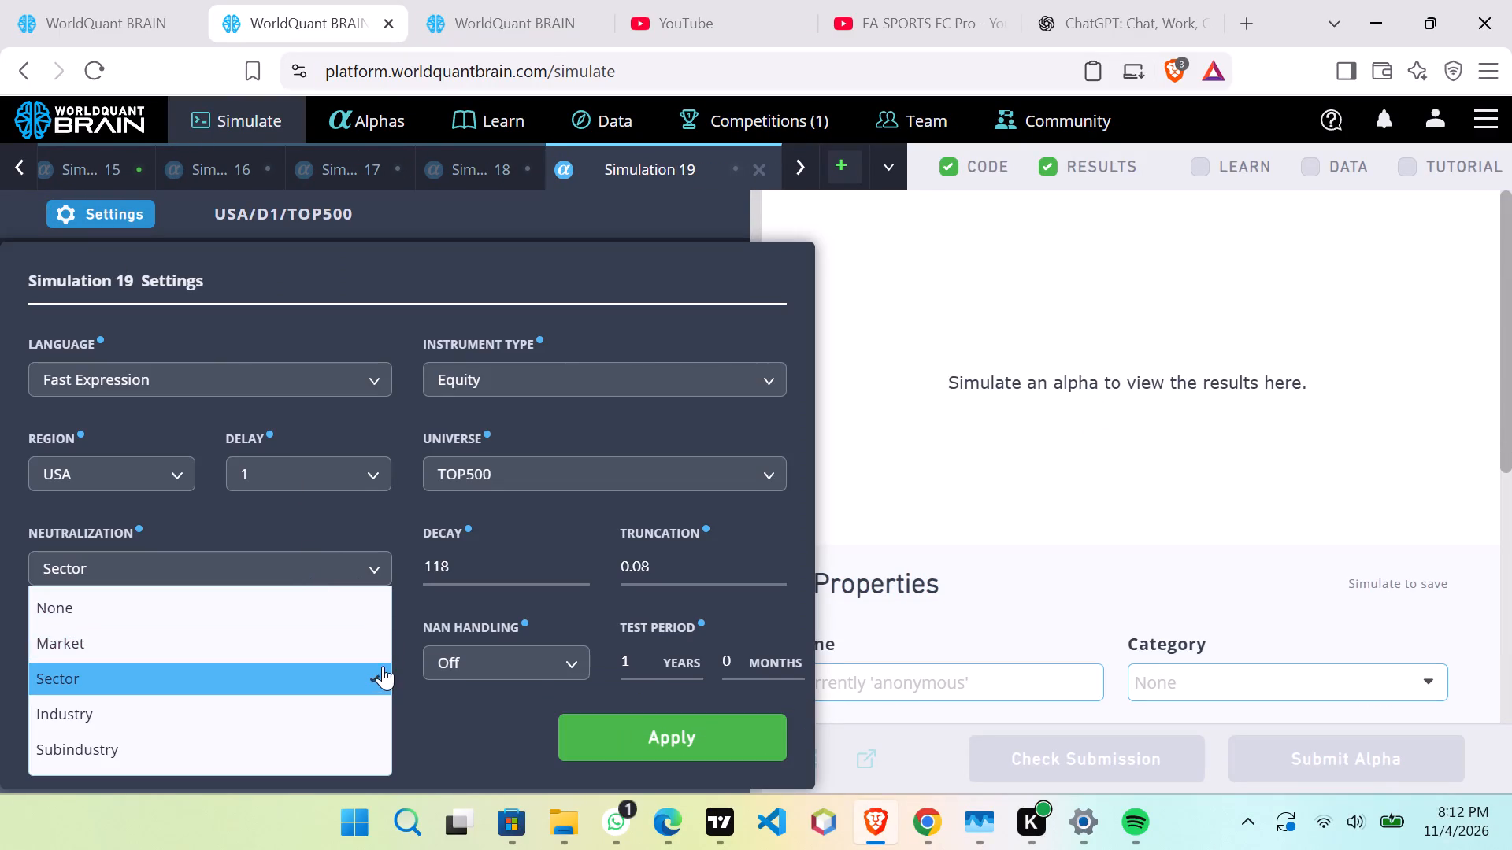
left_click(383, 668)
left_click(450, 568)
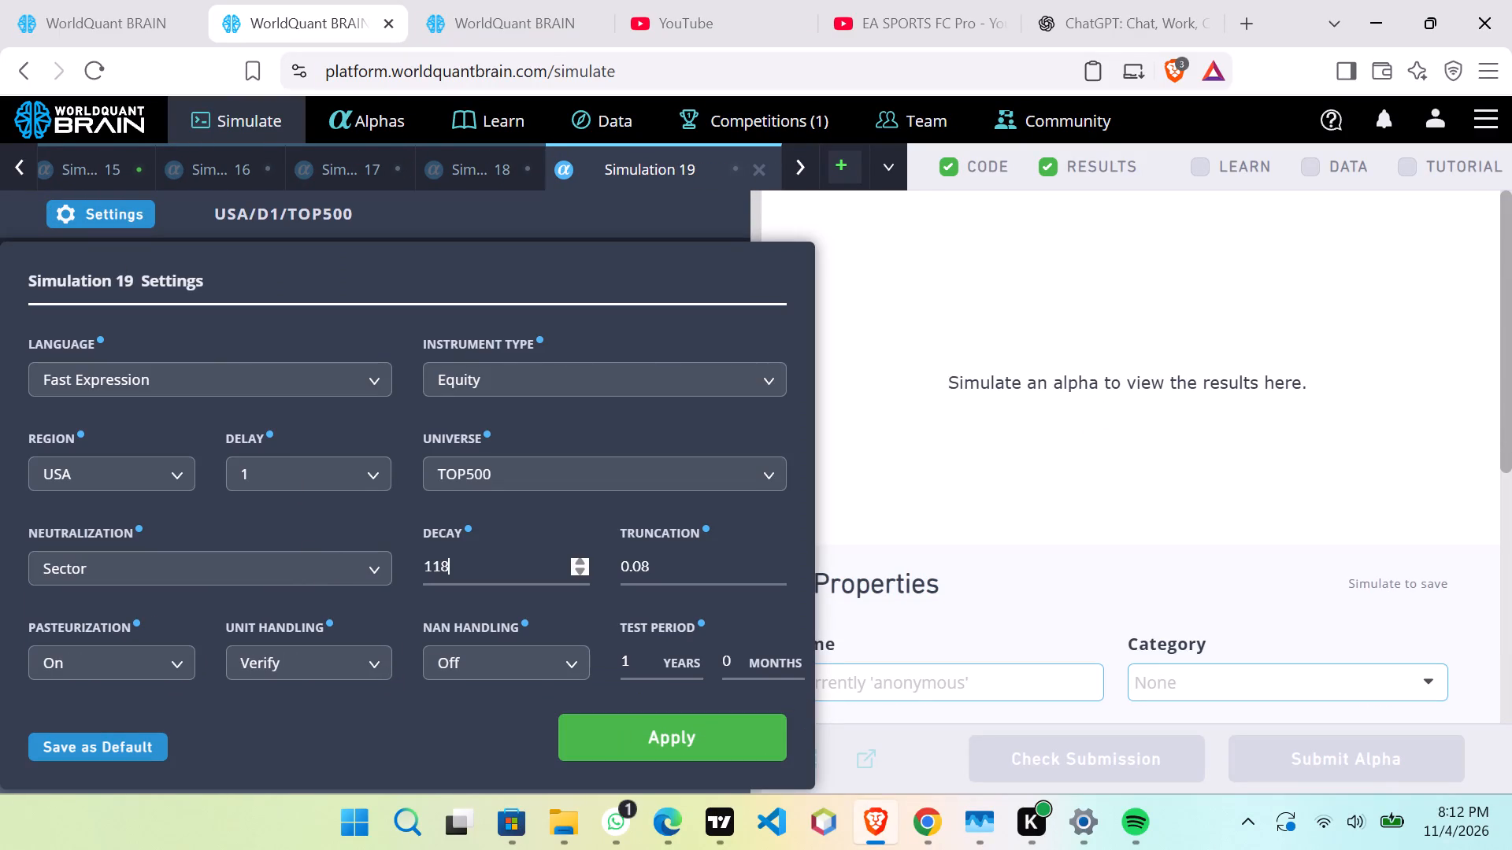
scroll(450, 568, "up", 2)
scroll(455, 560, "down", 12)
scroll(456, 549, "down", 9)
scroll(456, 570, "up", 1)
scroll(456, 570, "down", 4)
left_click(565, 730)
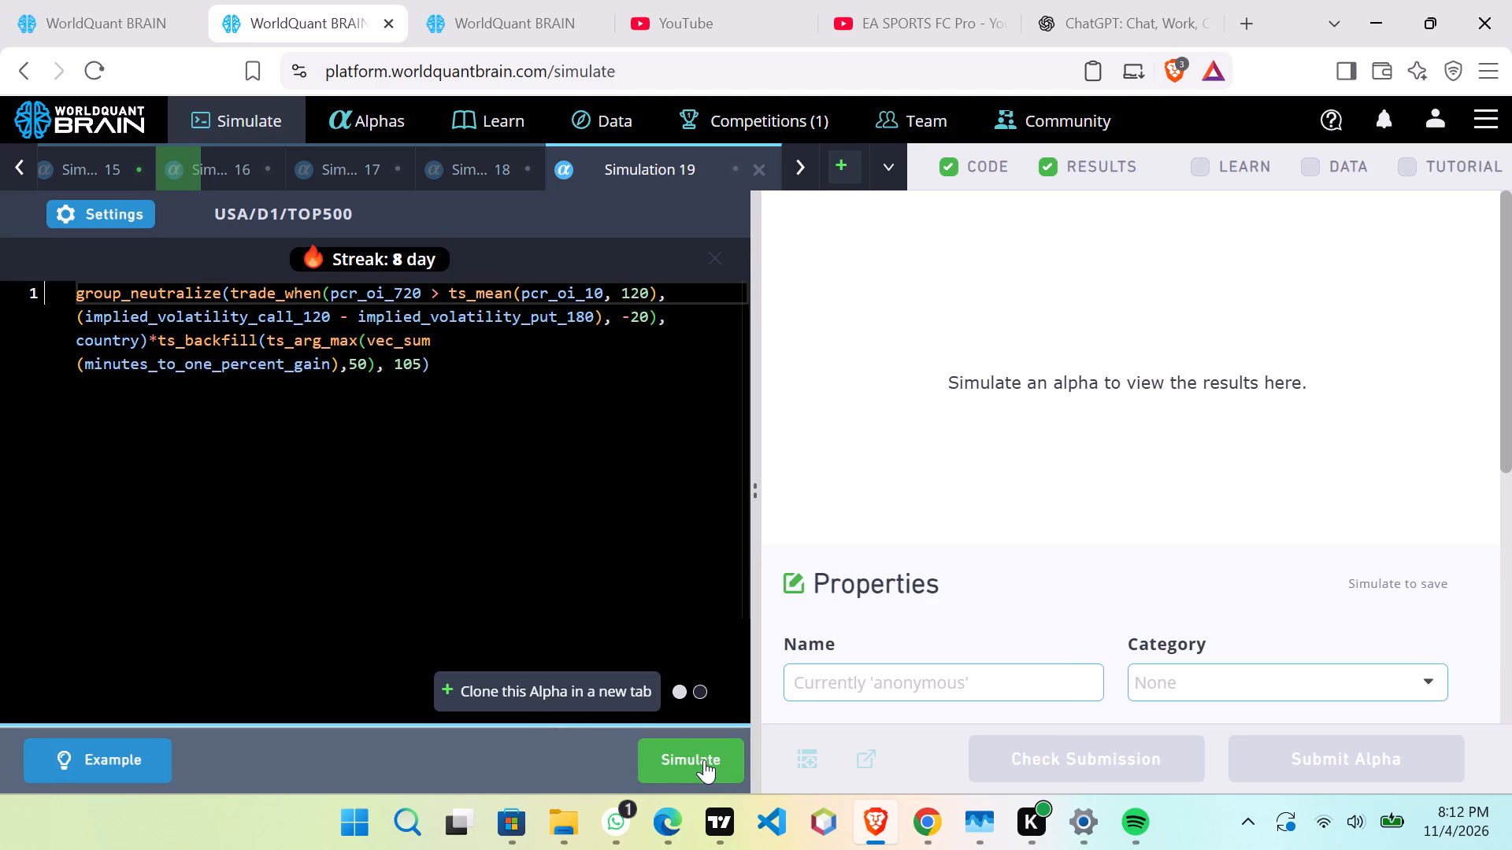
left_click(704, 759)
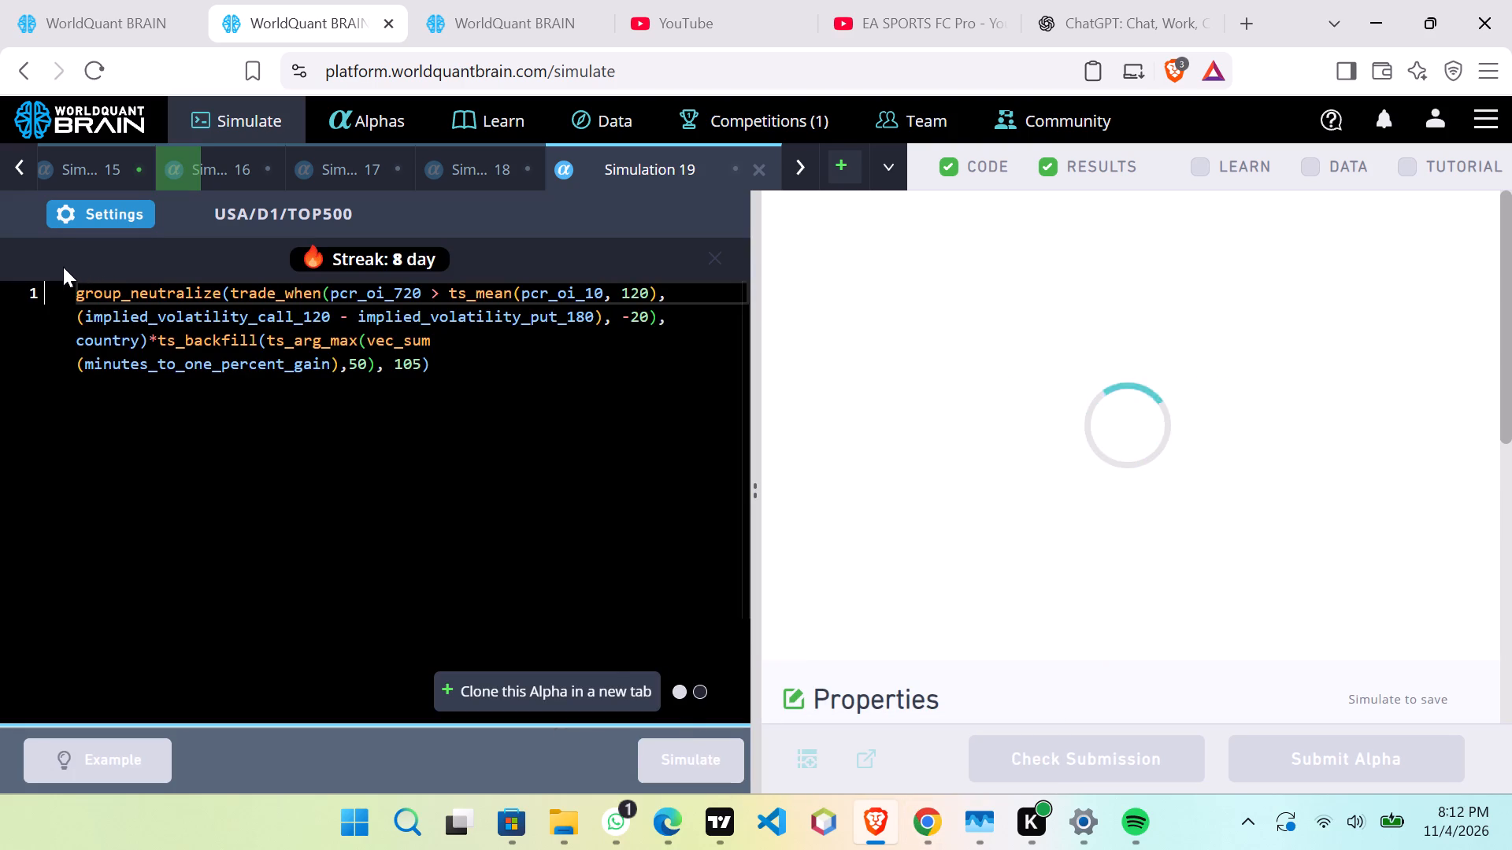
Change Simulation 19's universe to TOP200.
left_click(96, 214)
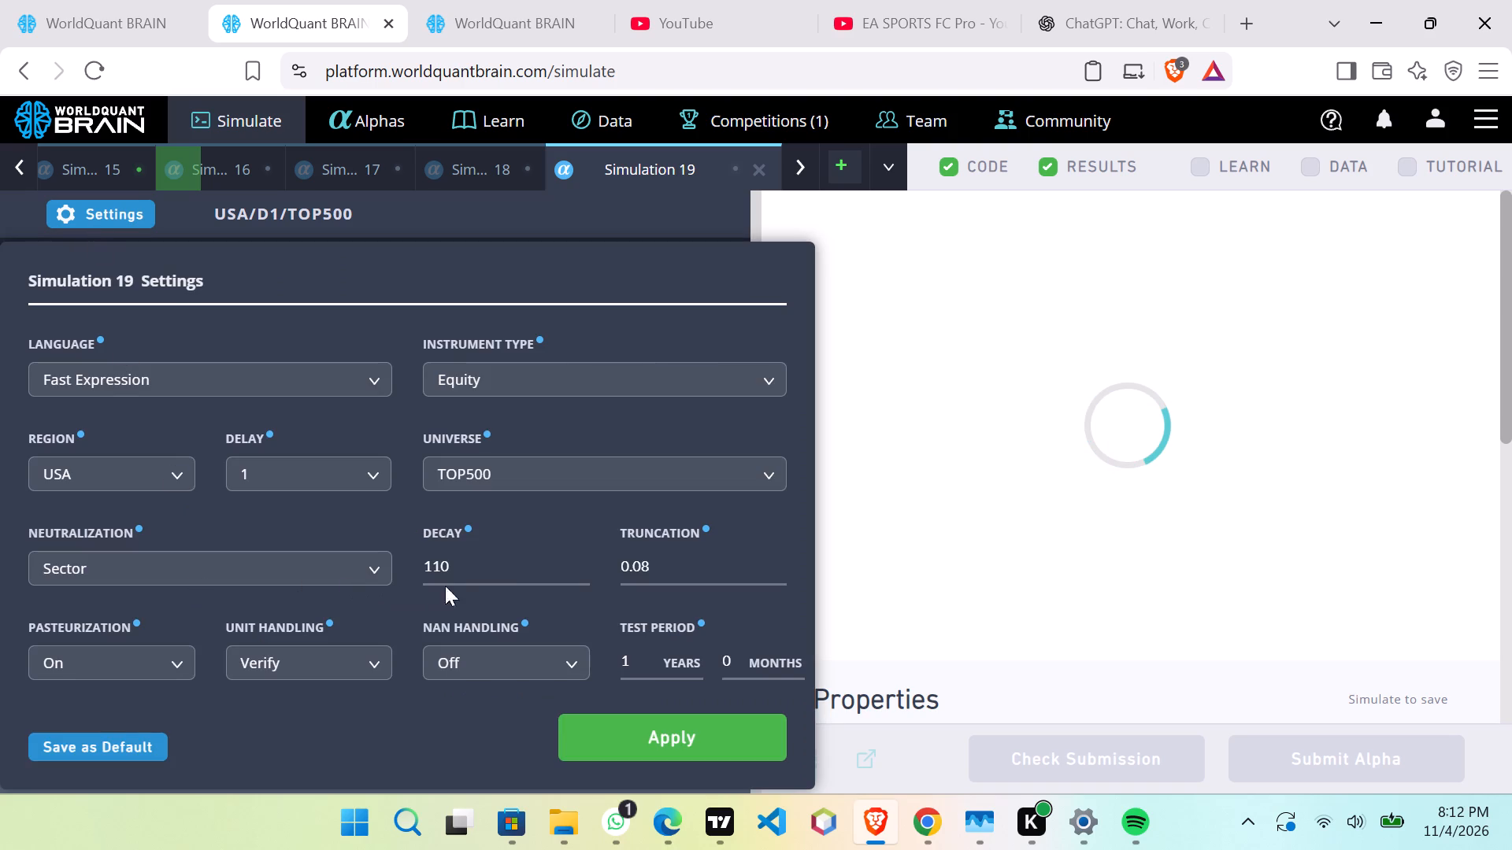
left_click(499, 468)
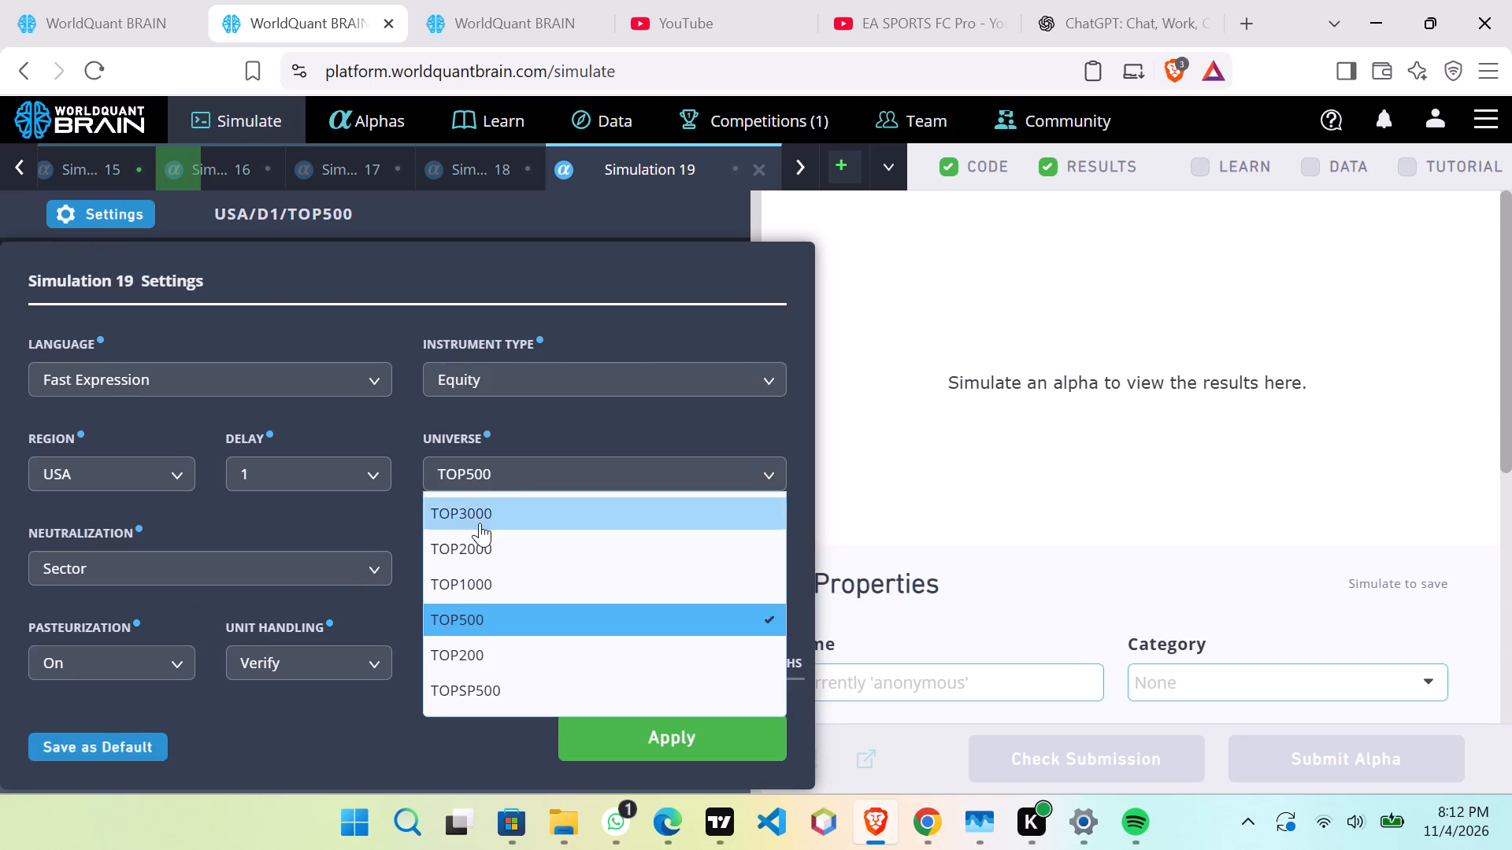
left_click(494, 651)
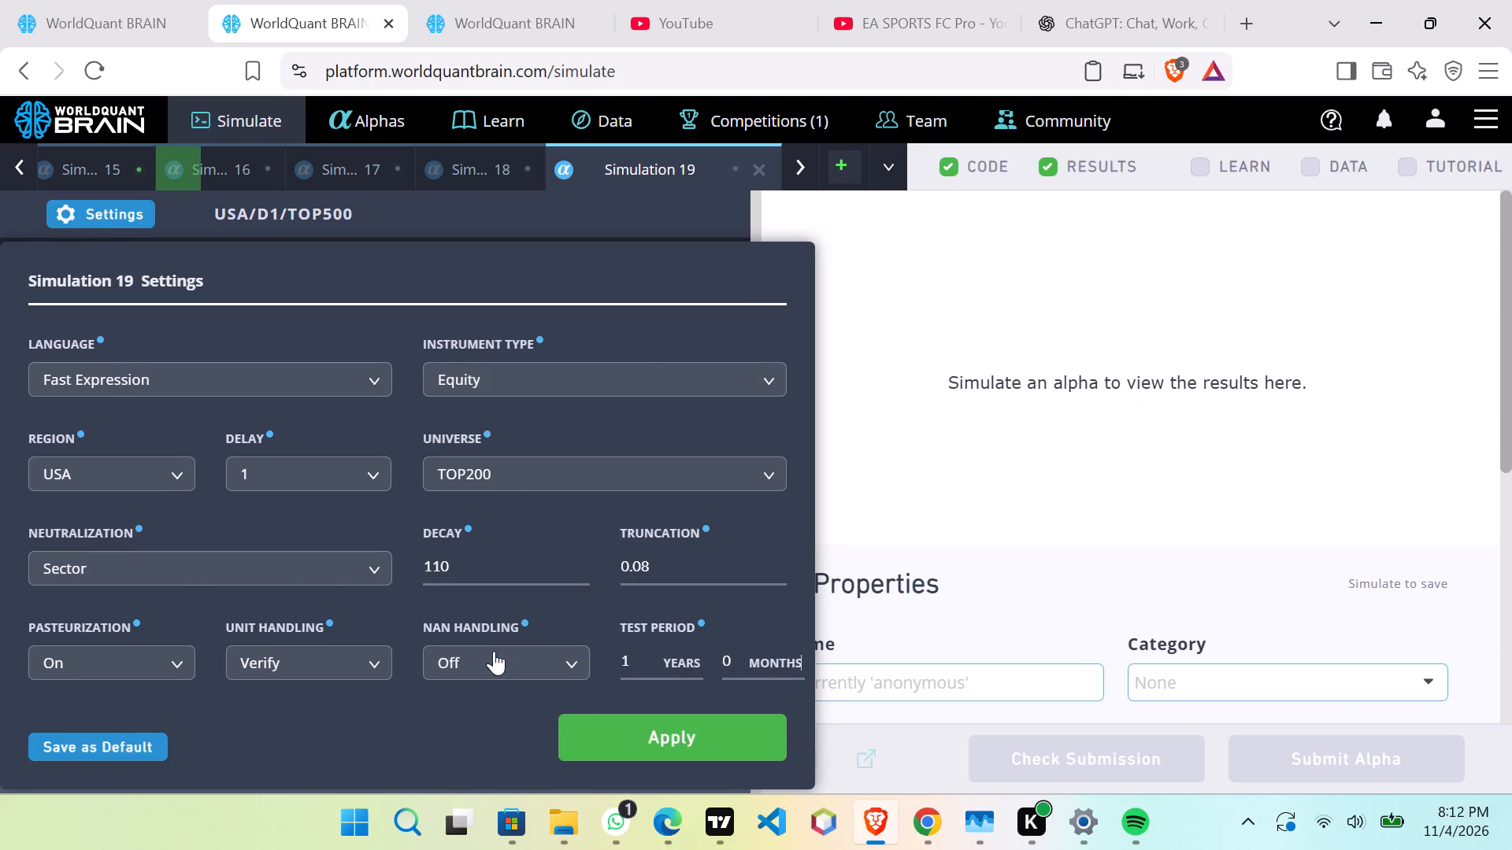
left_click(600, 725)
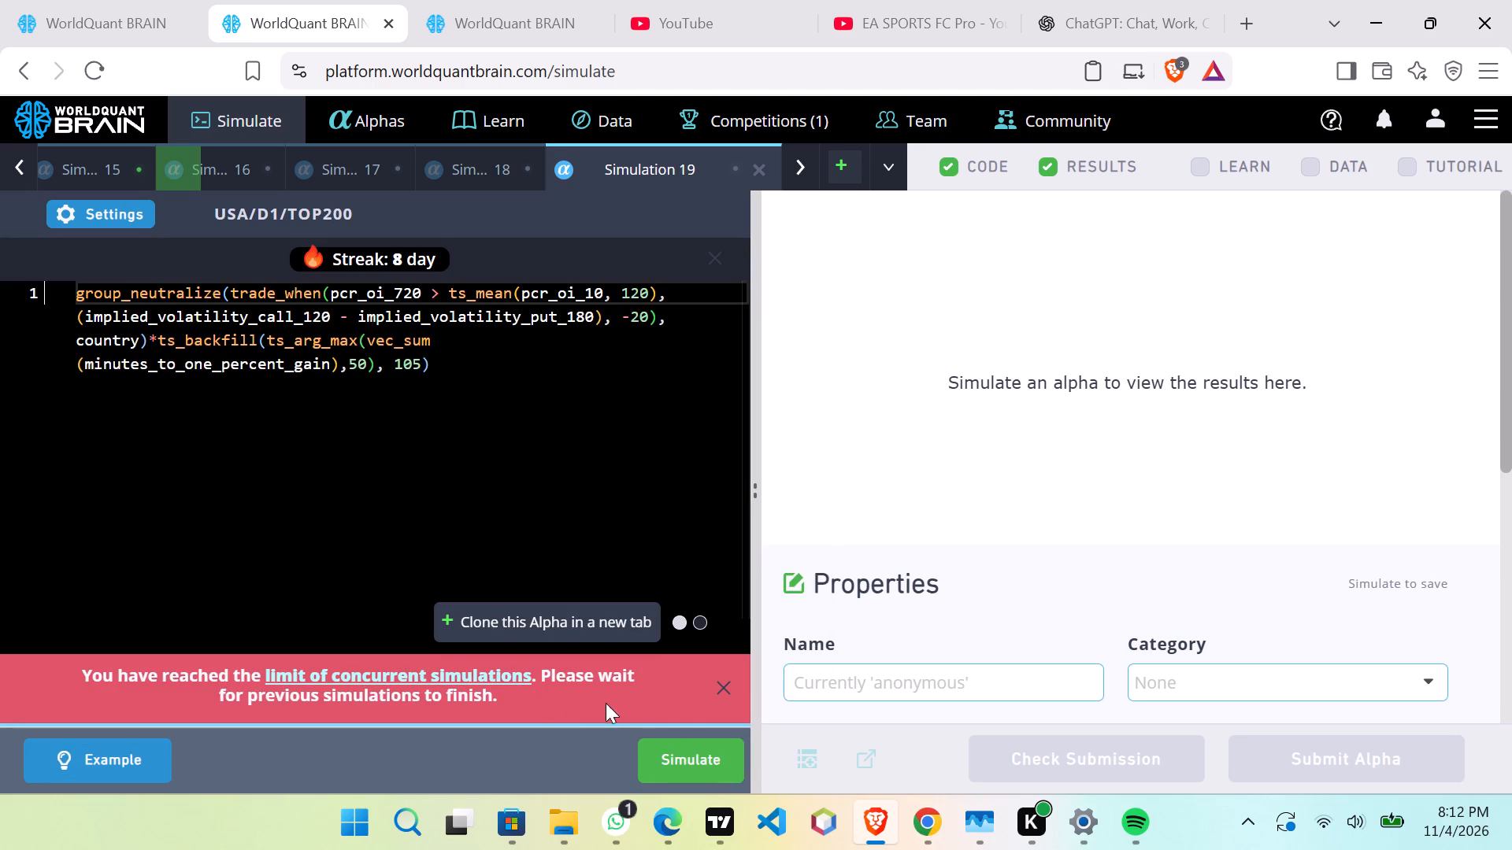
Run Simulation 19 and clone its alpha into a new simulation.
left_click(721, 747)
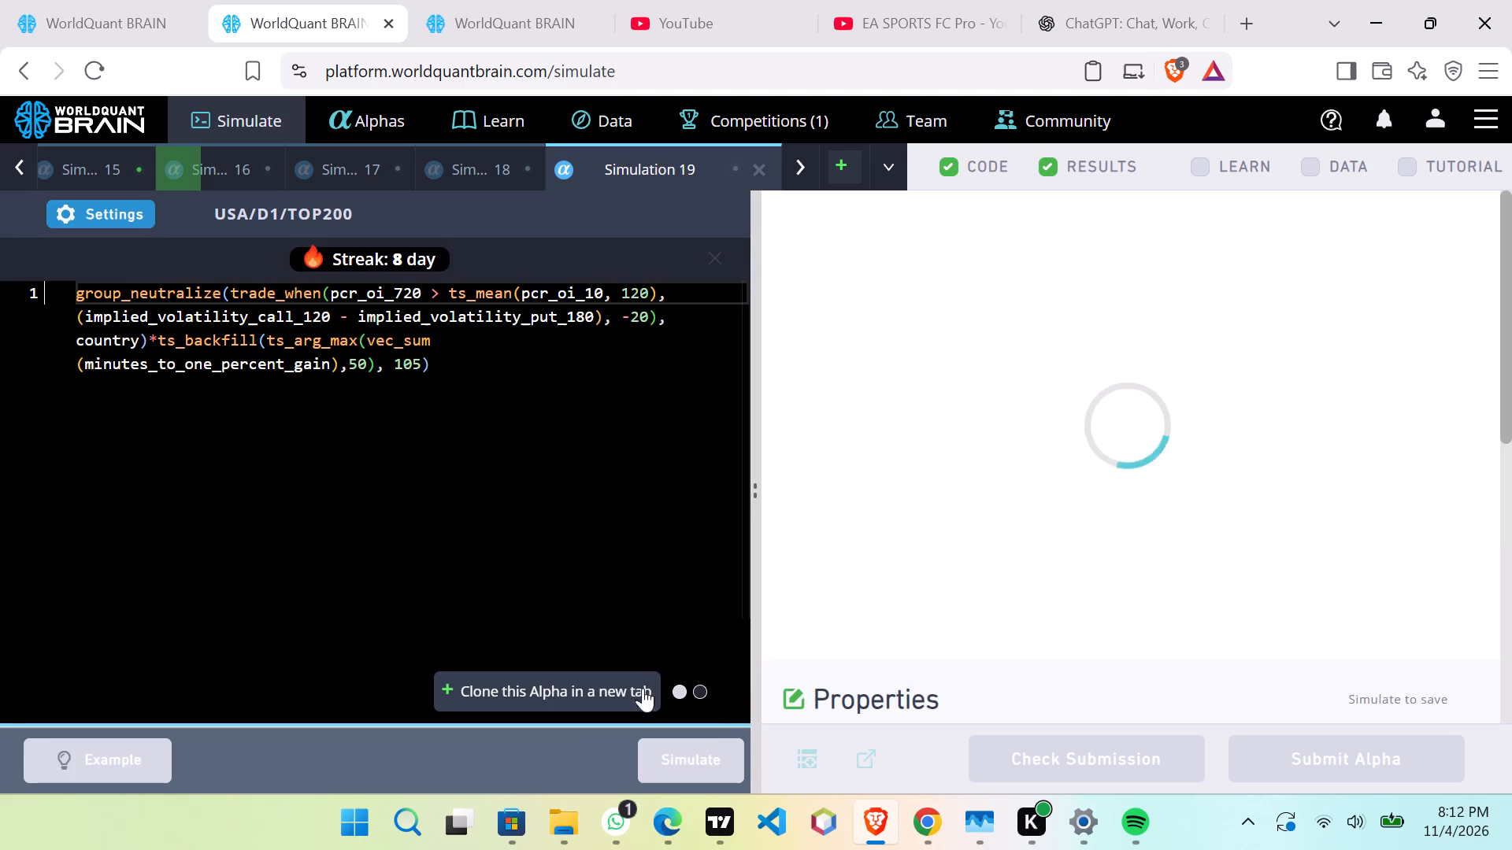
left_click(586, 681)
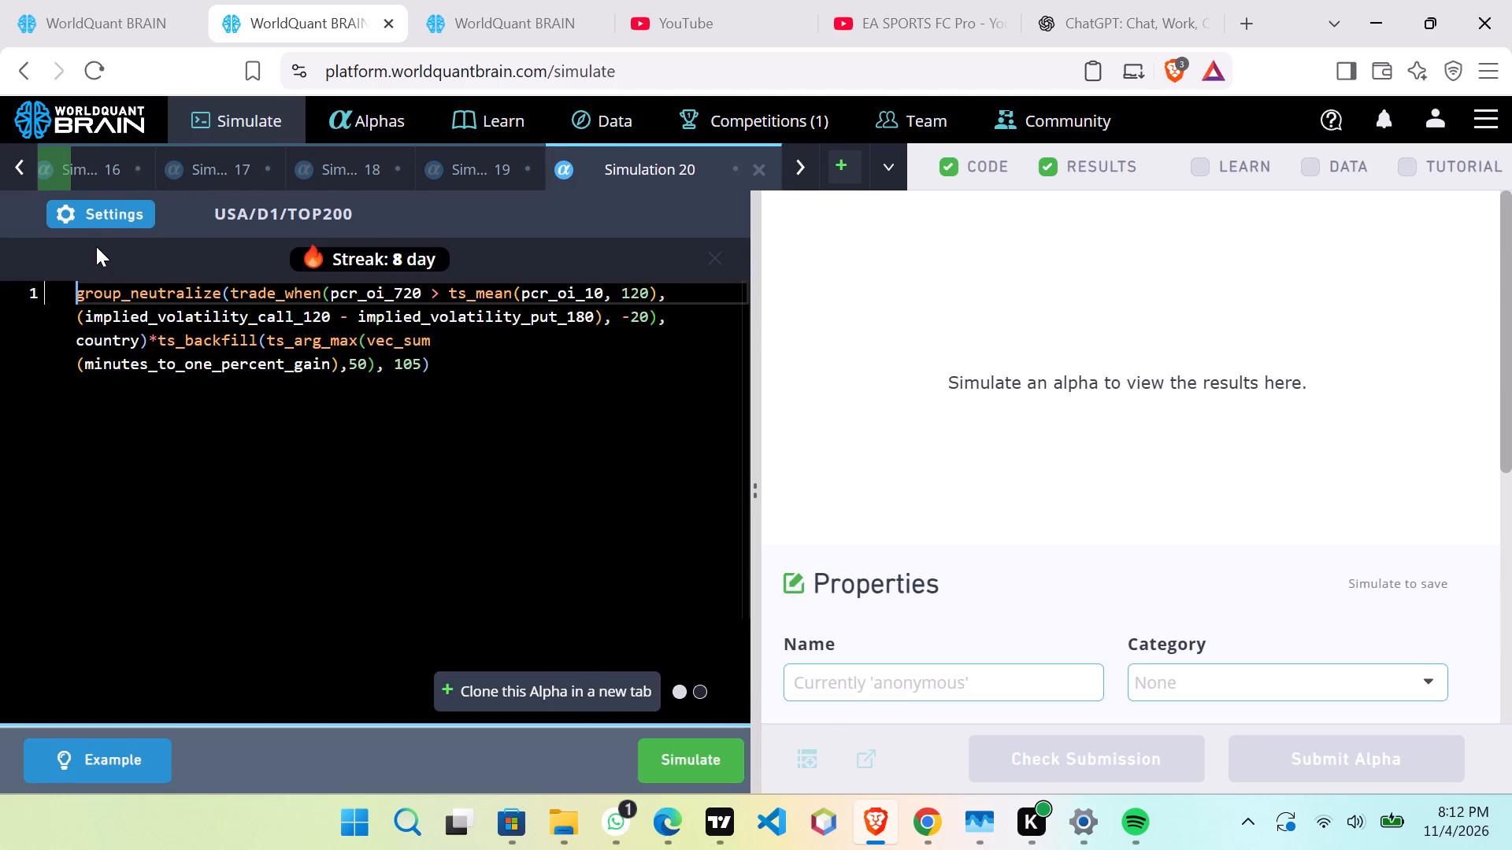
Configure Simulation 20 with Subindustry neutralization and the TOP500 universe.
left_click(107, 213)
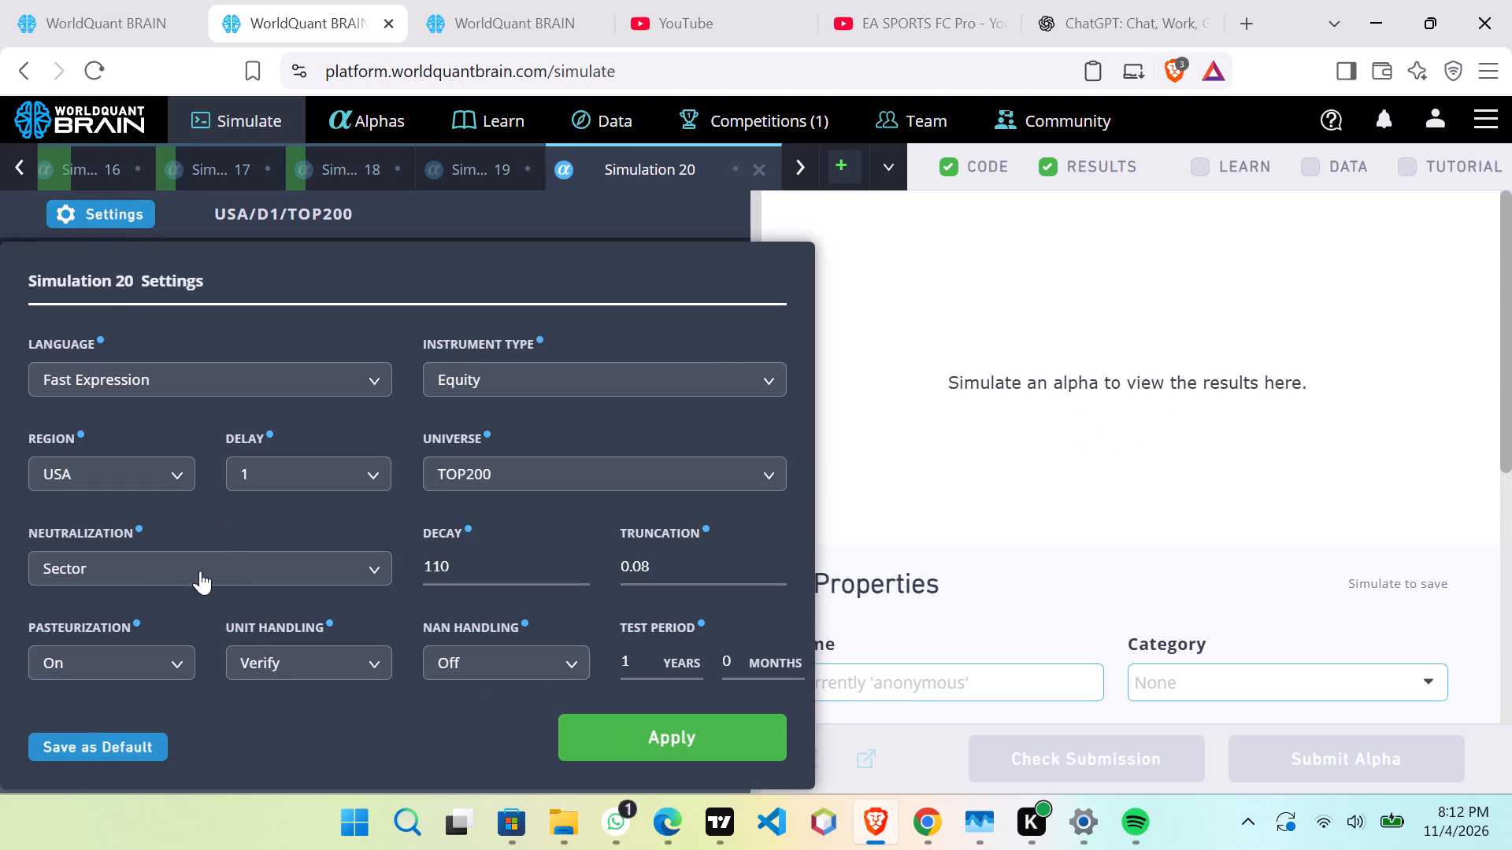
left_click(154, 567)
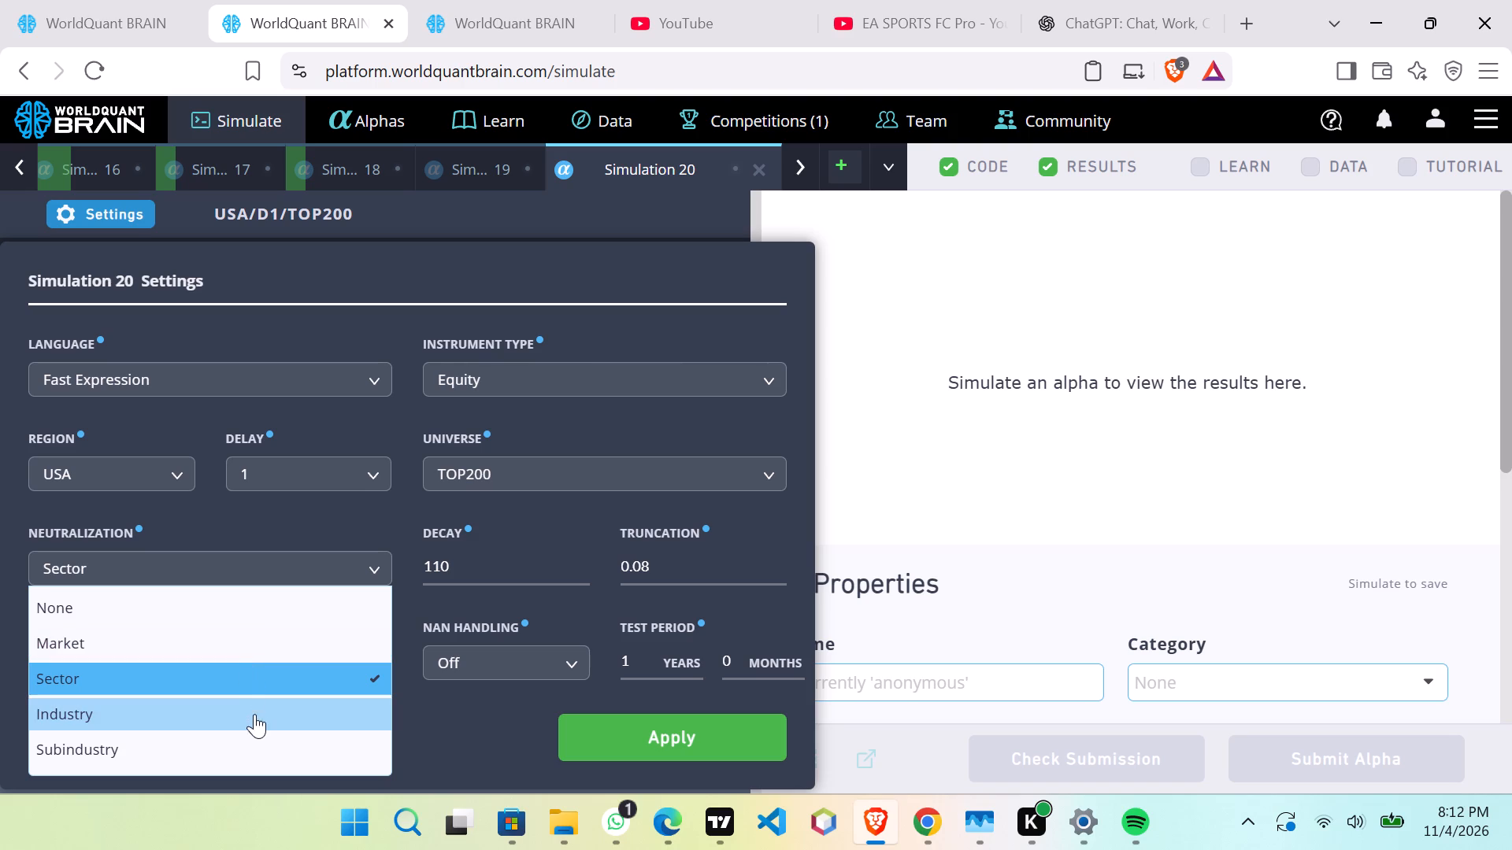
left_click(271, 743)
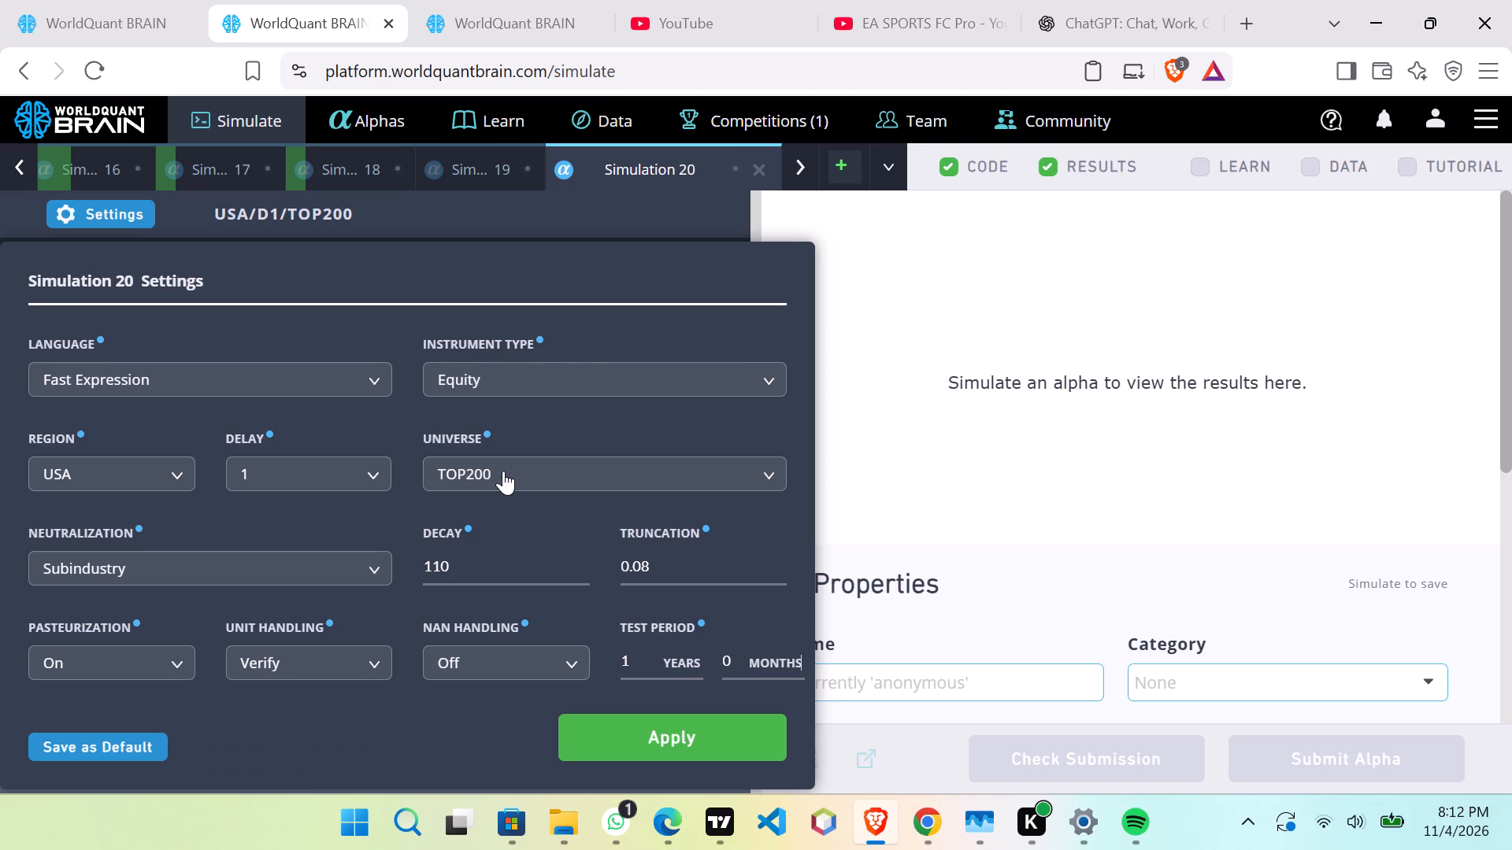
left_click(504, 470)
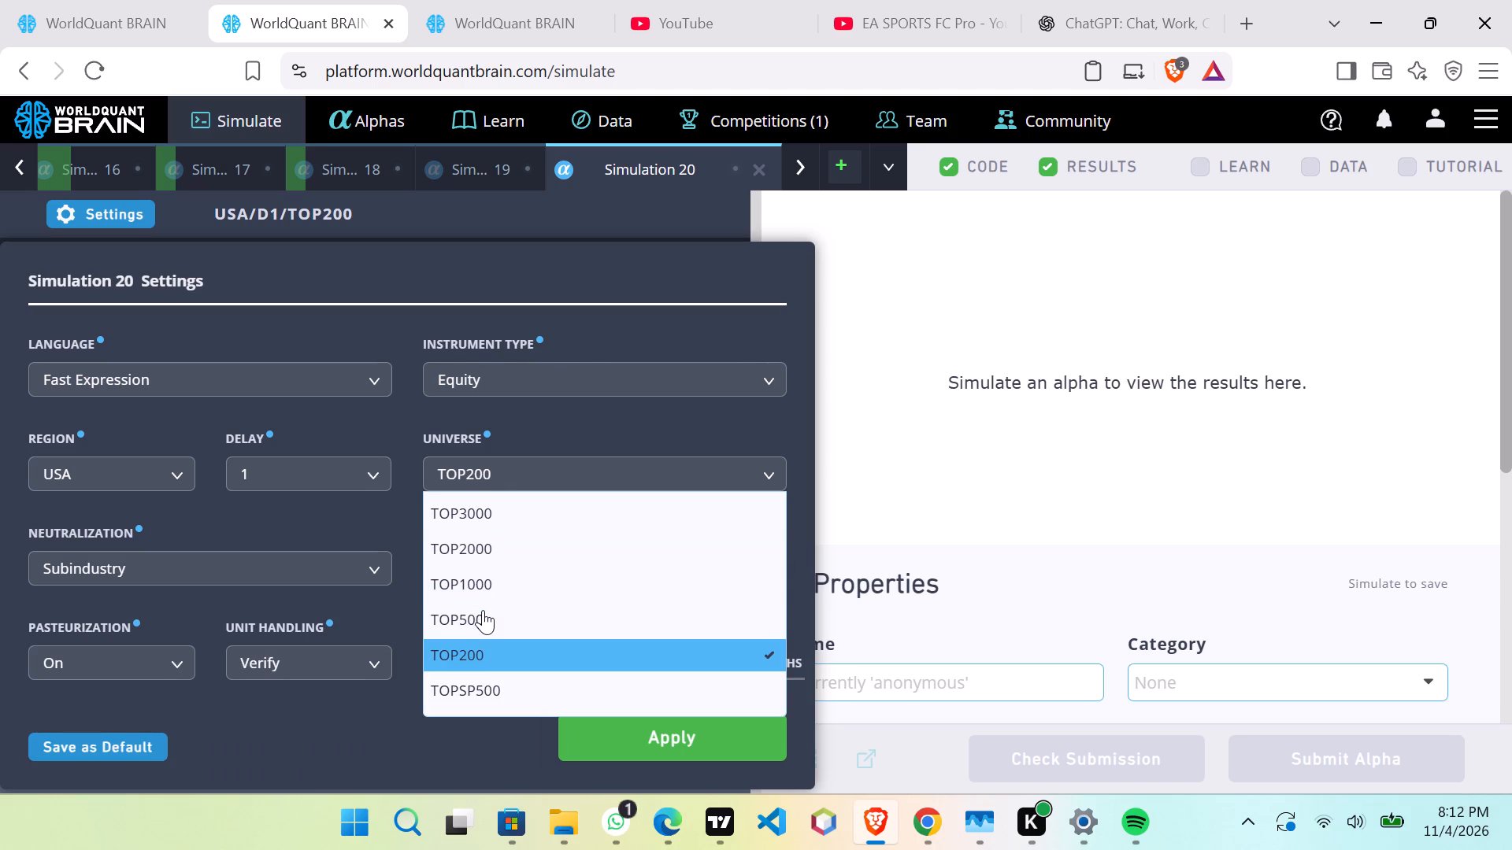
left_click(483, 612)
left_click(628, 748)
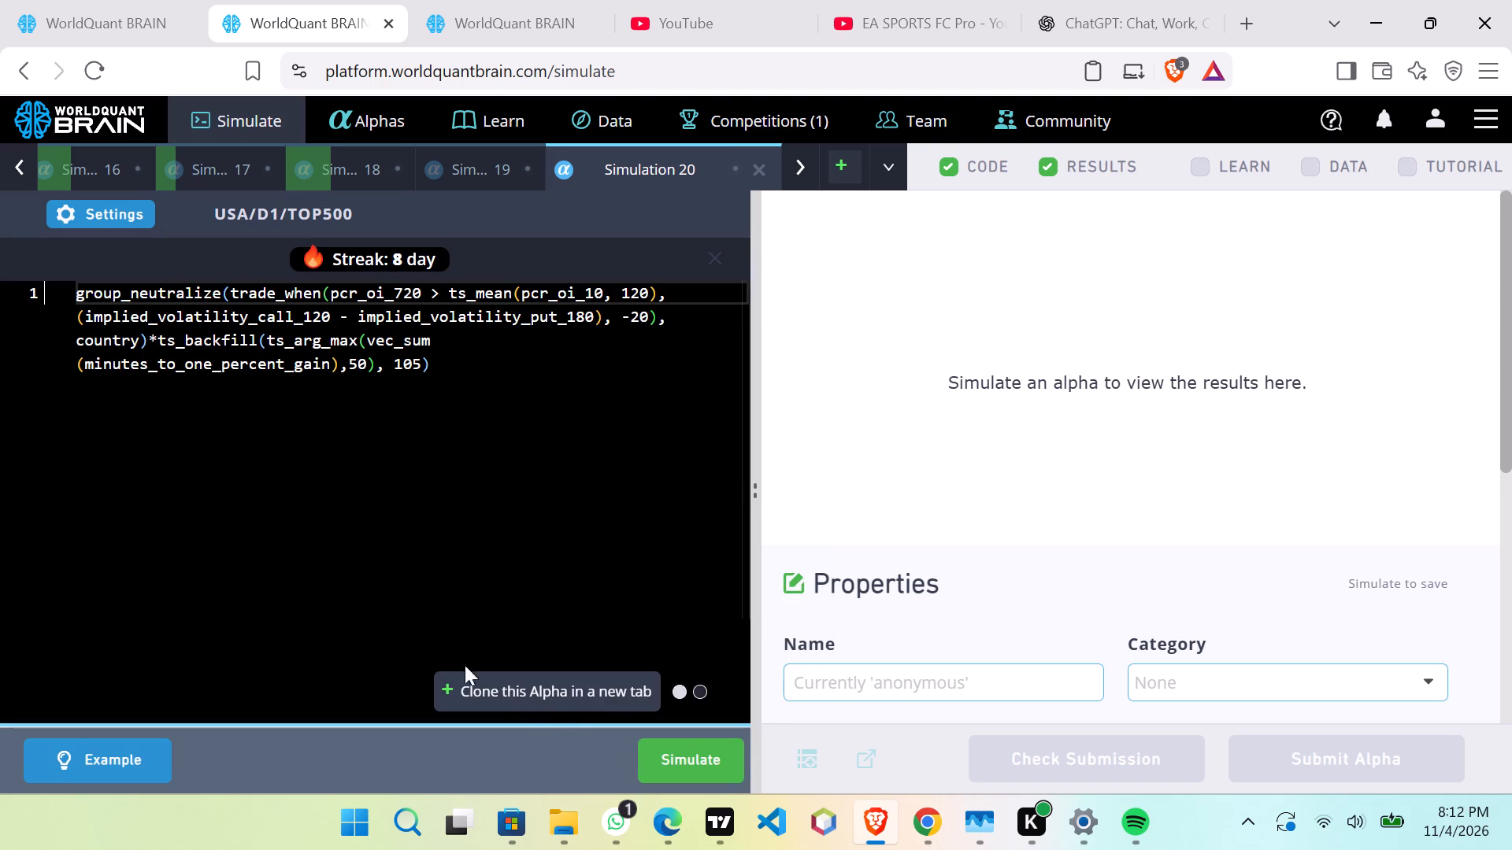
Run Simulation 20 and clone its alpha into a new simulation.
left_click(646, 755)
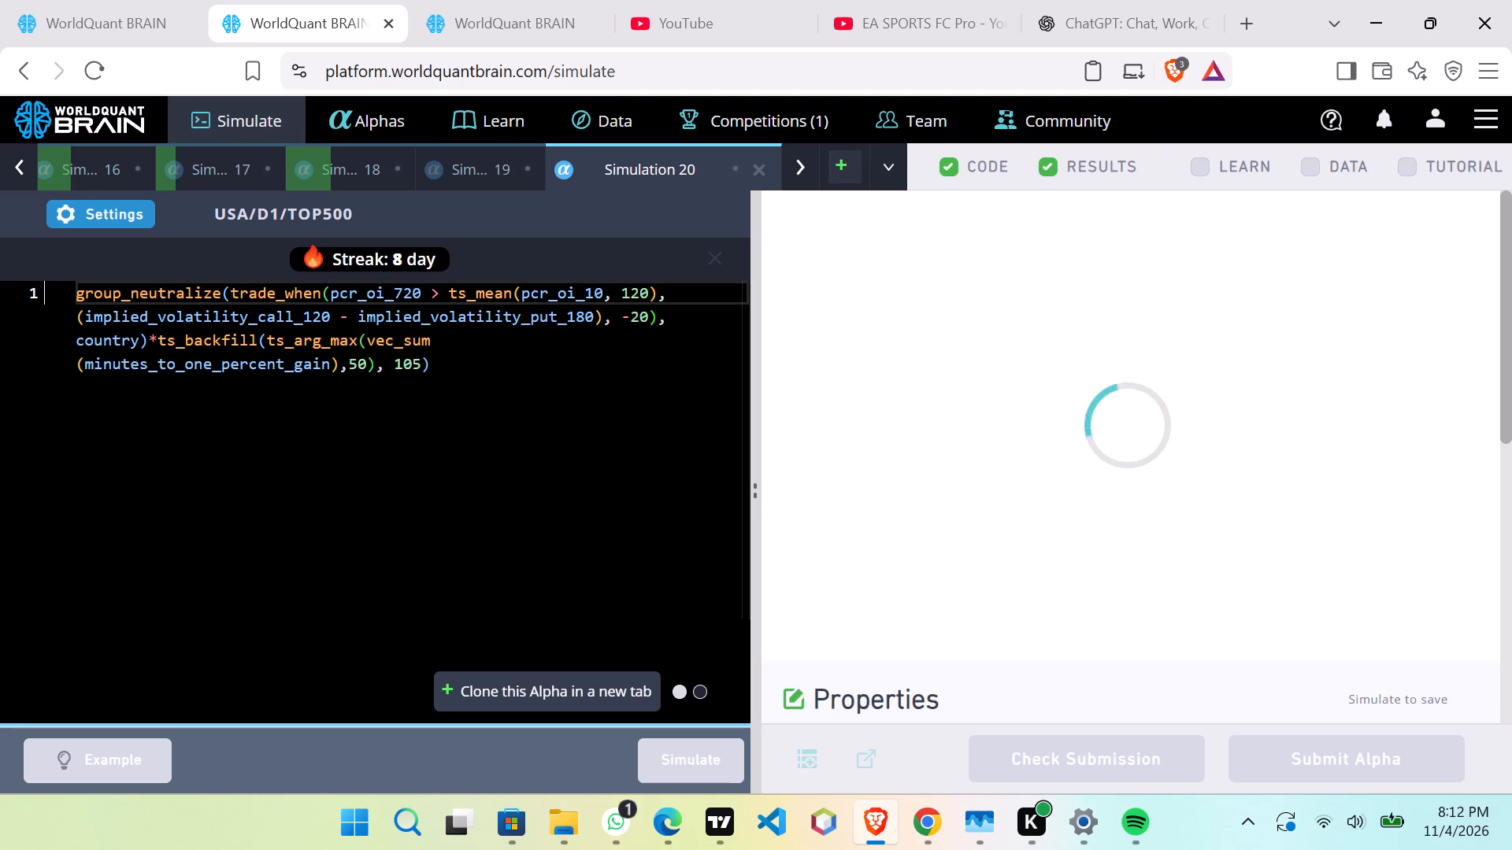
left_click(76, 213)
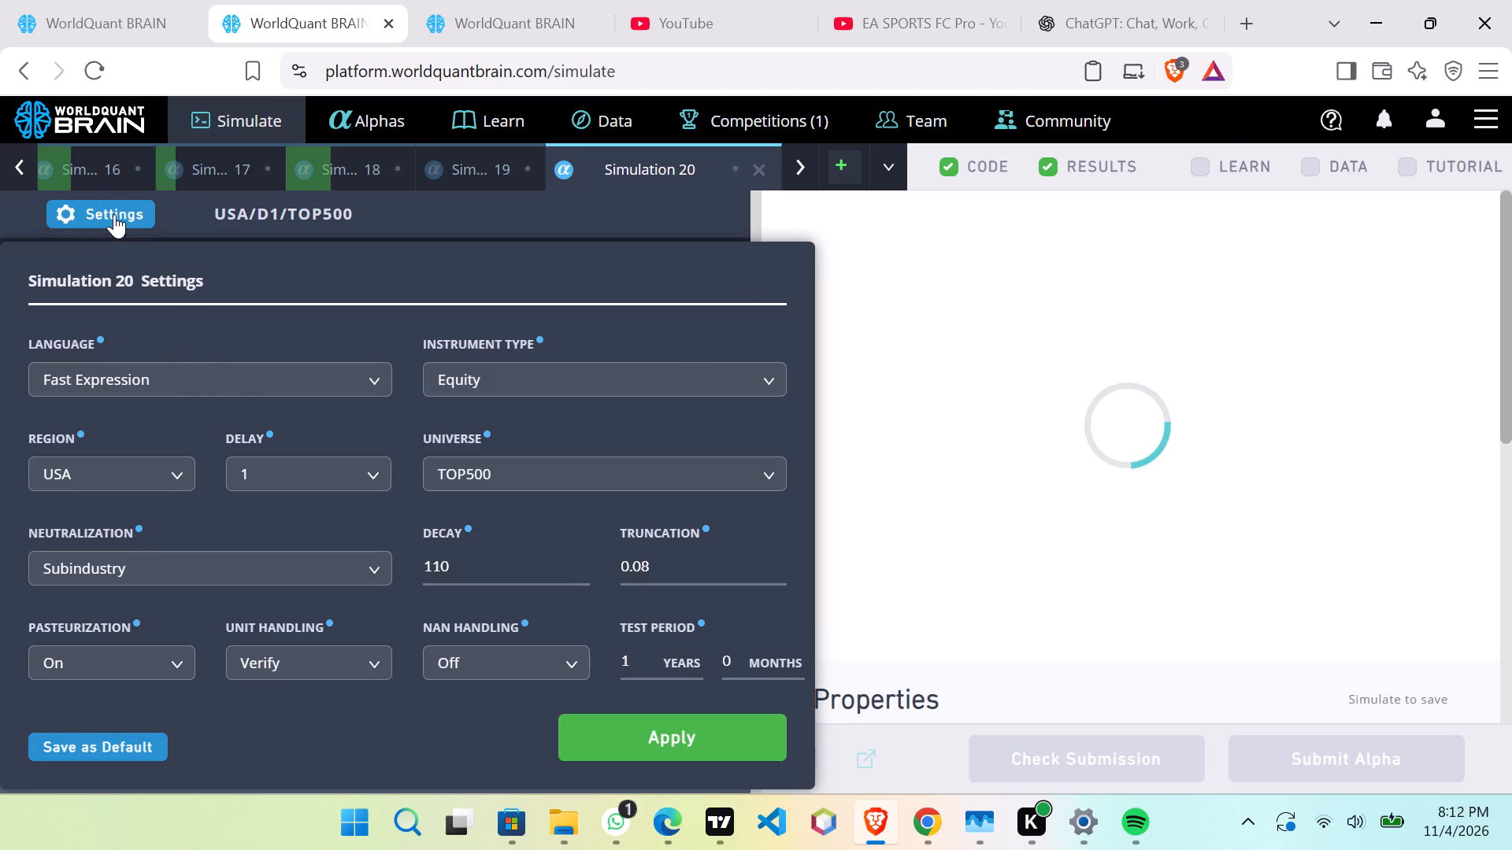
left_click(92, 216)
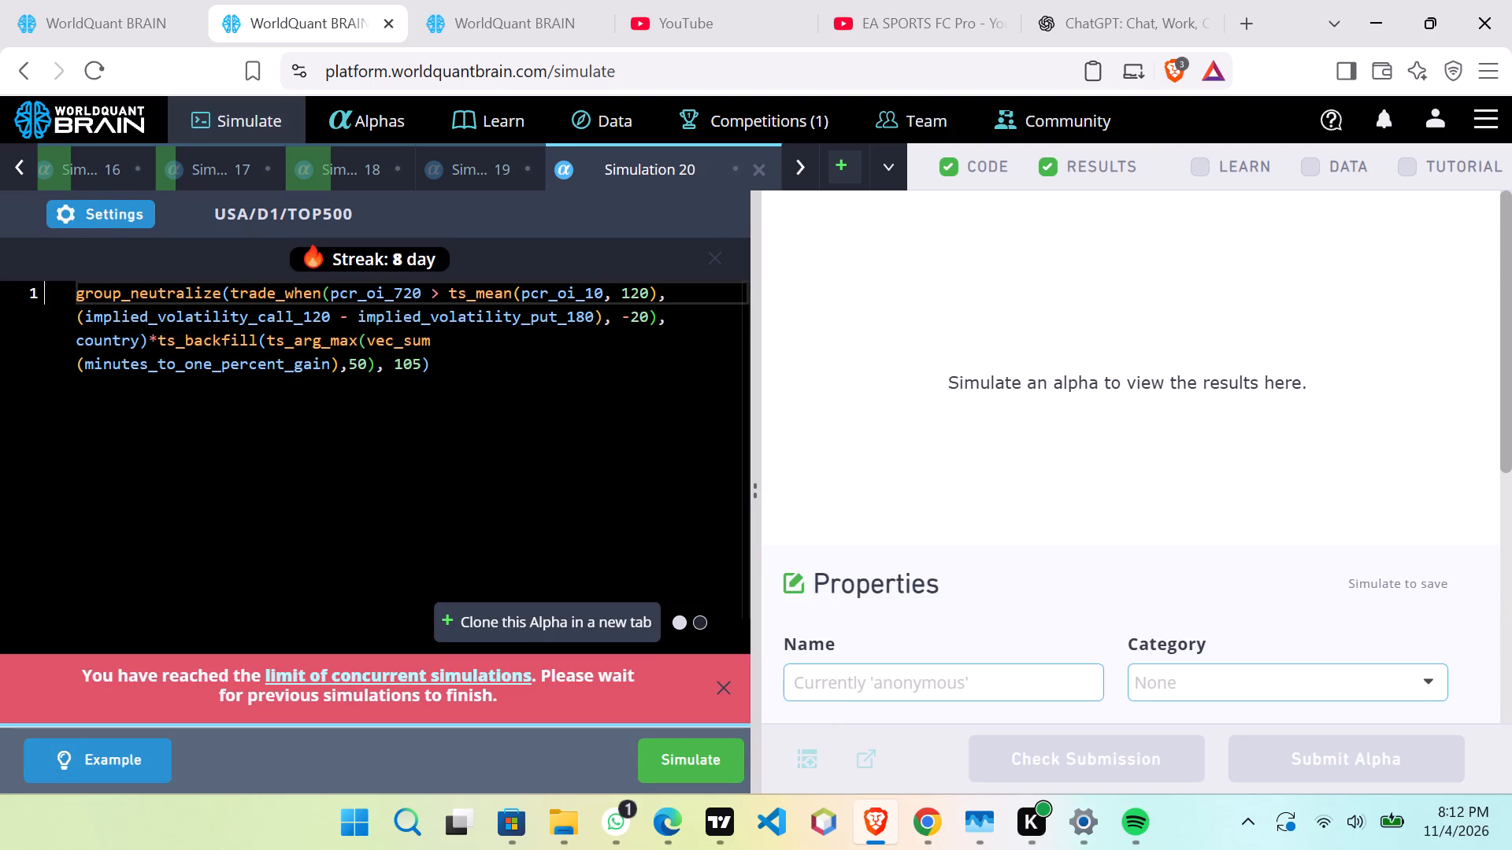
left_click(724, 687)
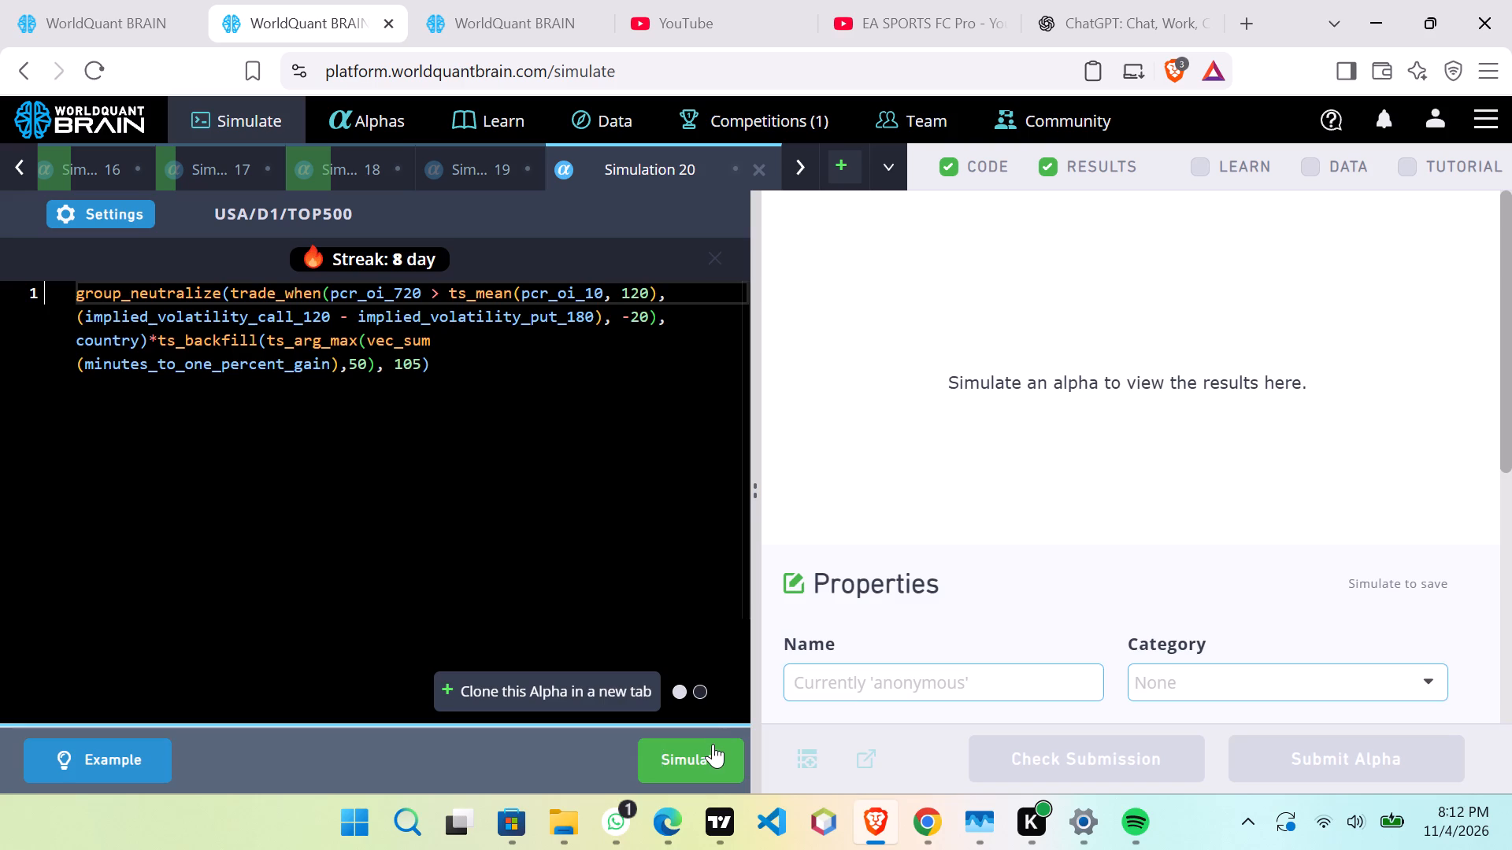
left_click(713, 748)
left_click(604, 694)
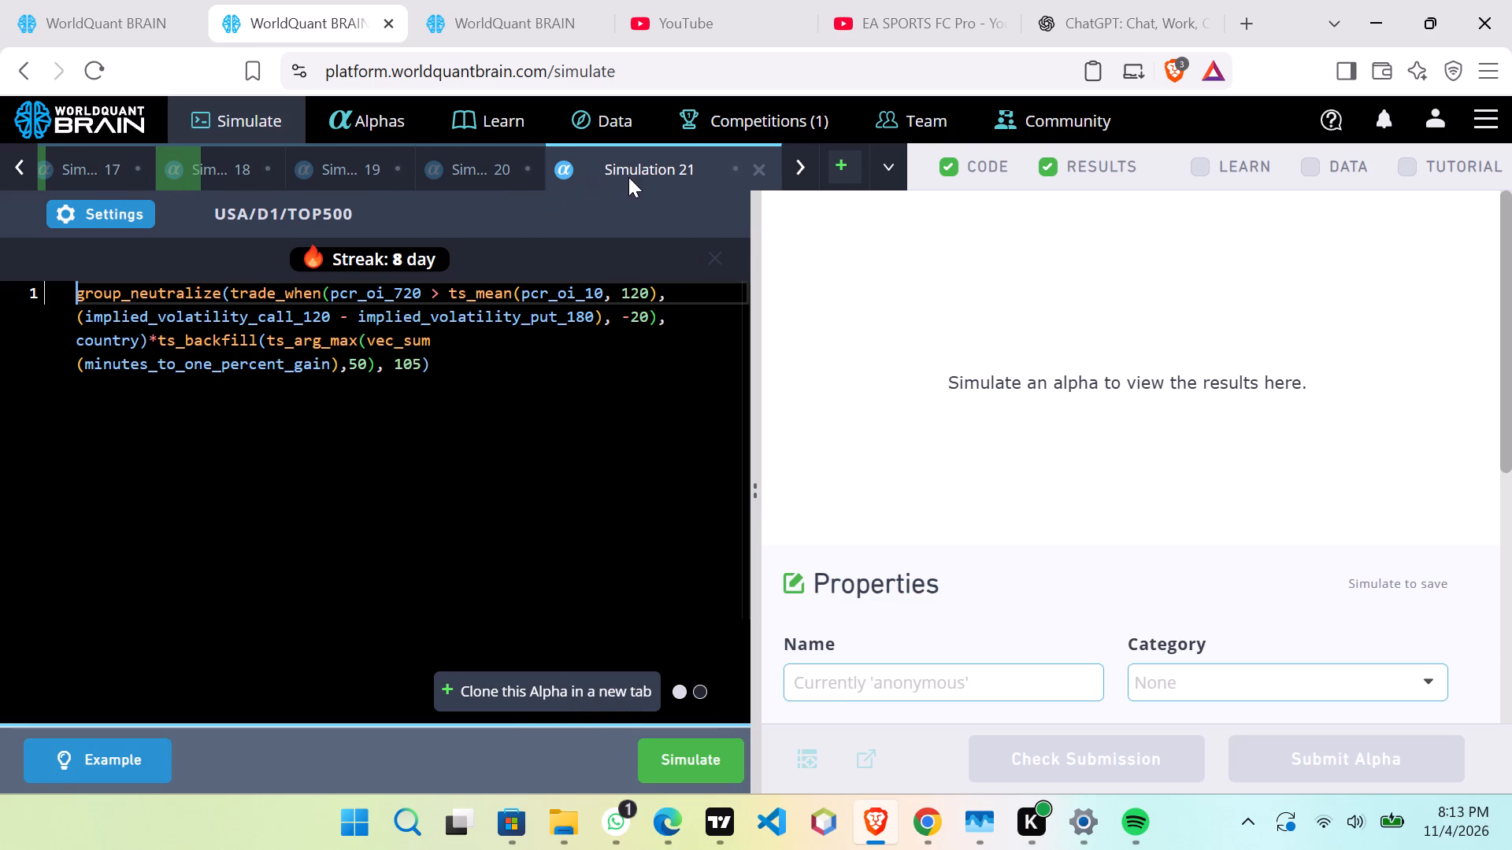
left_click(762, 168)
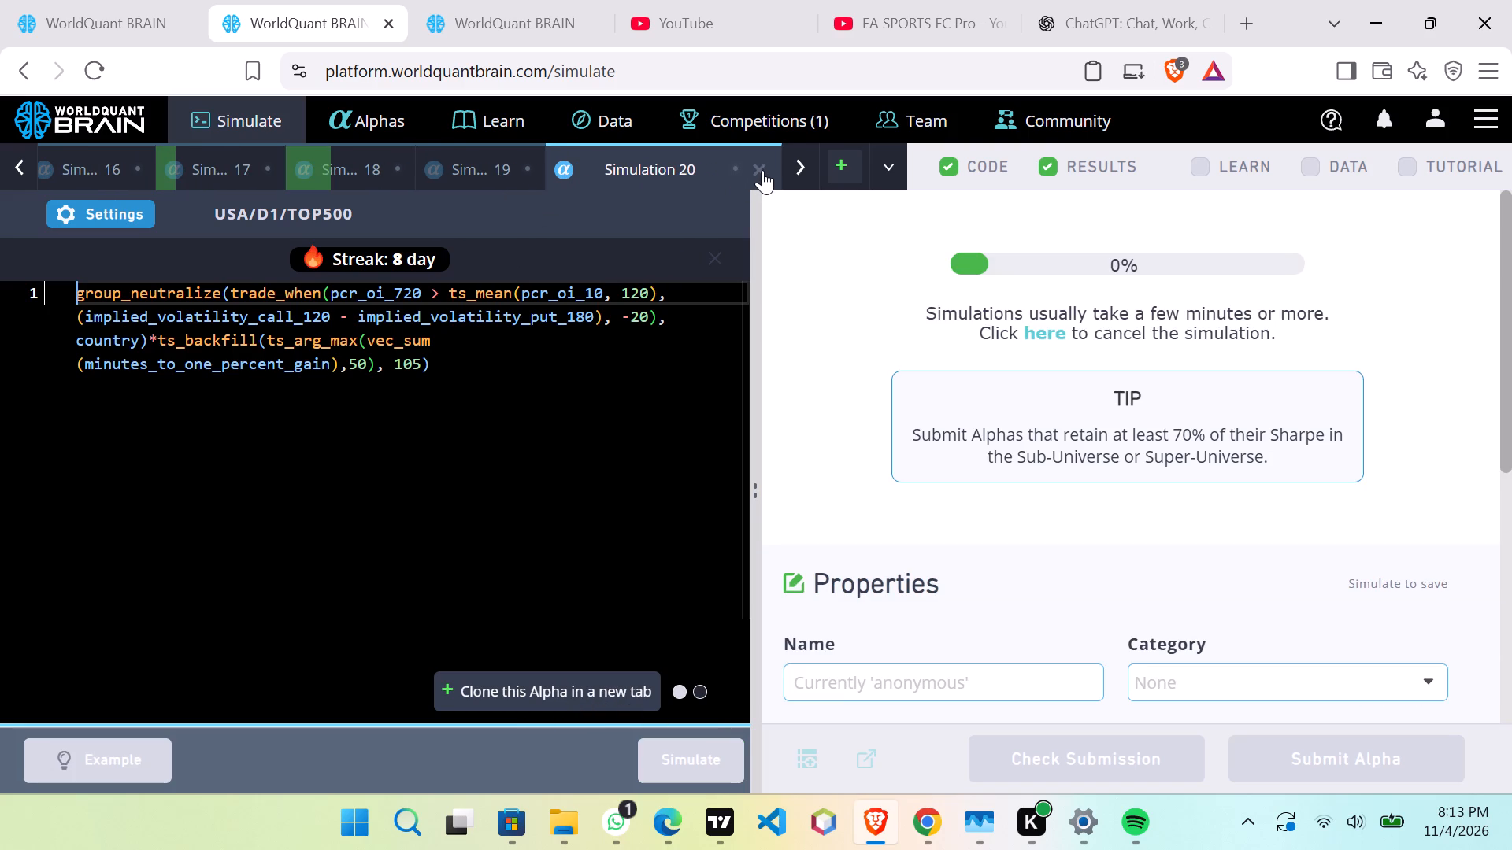
left_click(625, 689)
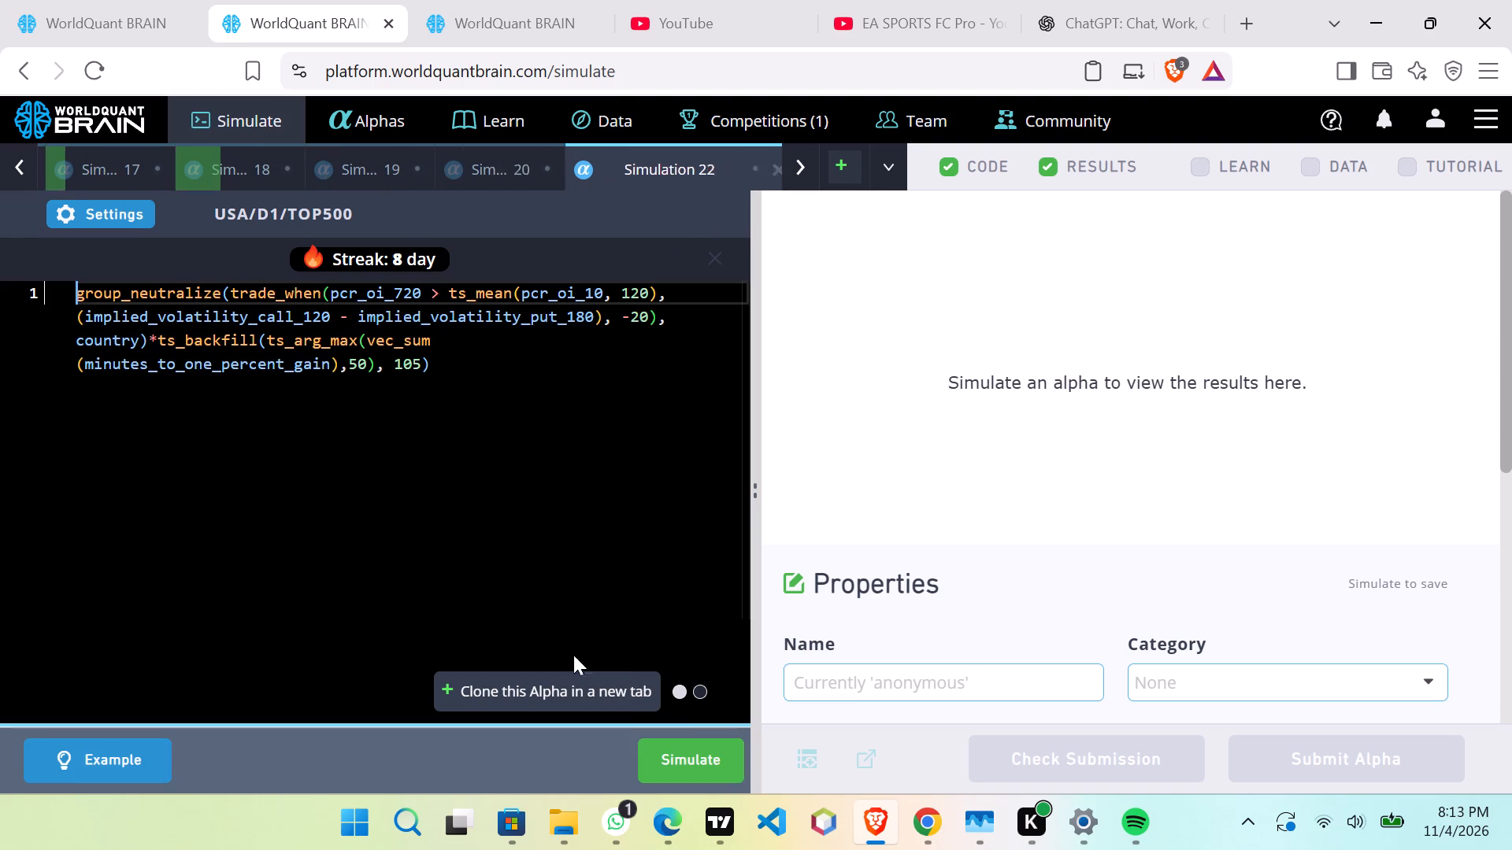
Configure Simulation 22 with the TOP1000 universe and a decay of 105.
left_click(87, 210)
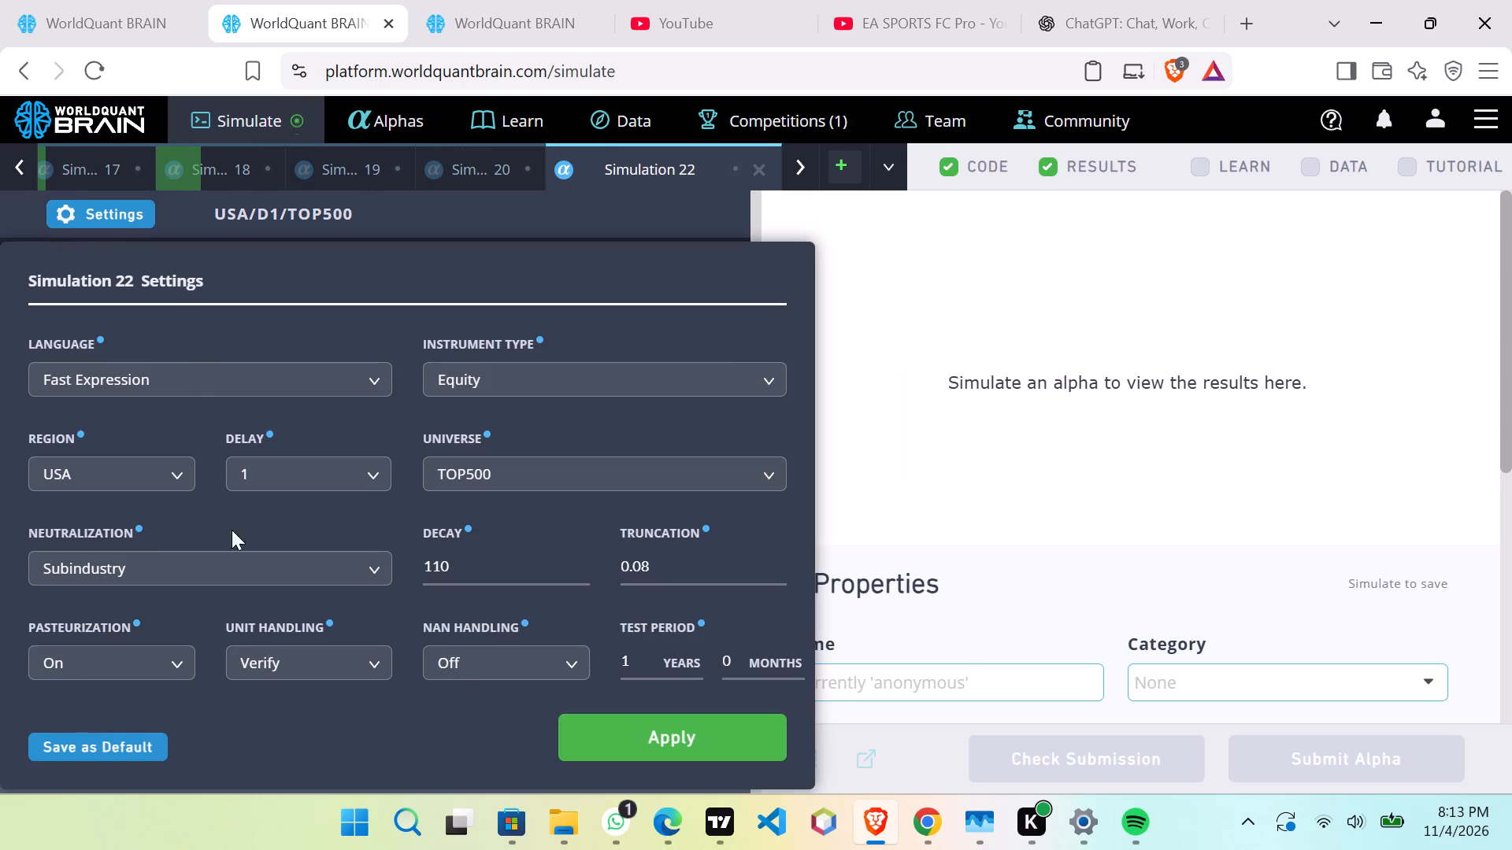
left_click(530, 478)
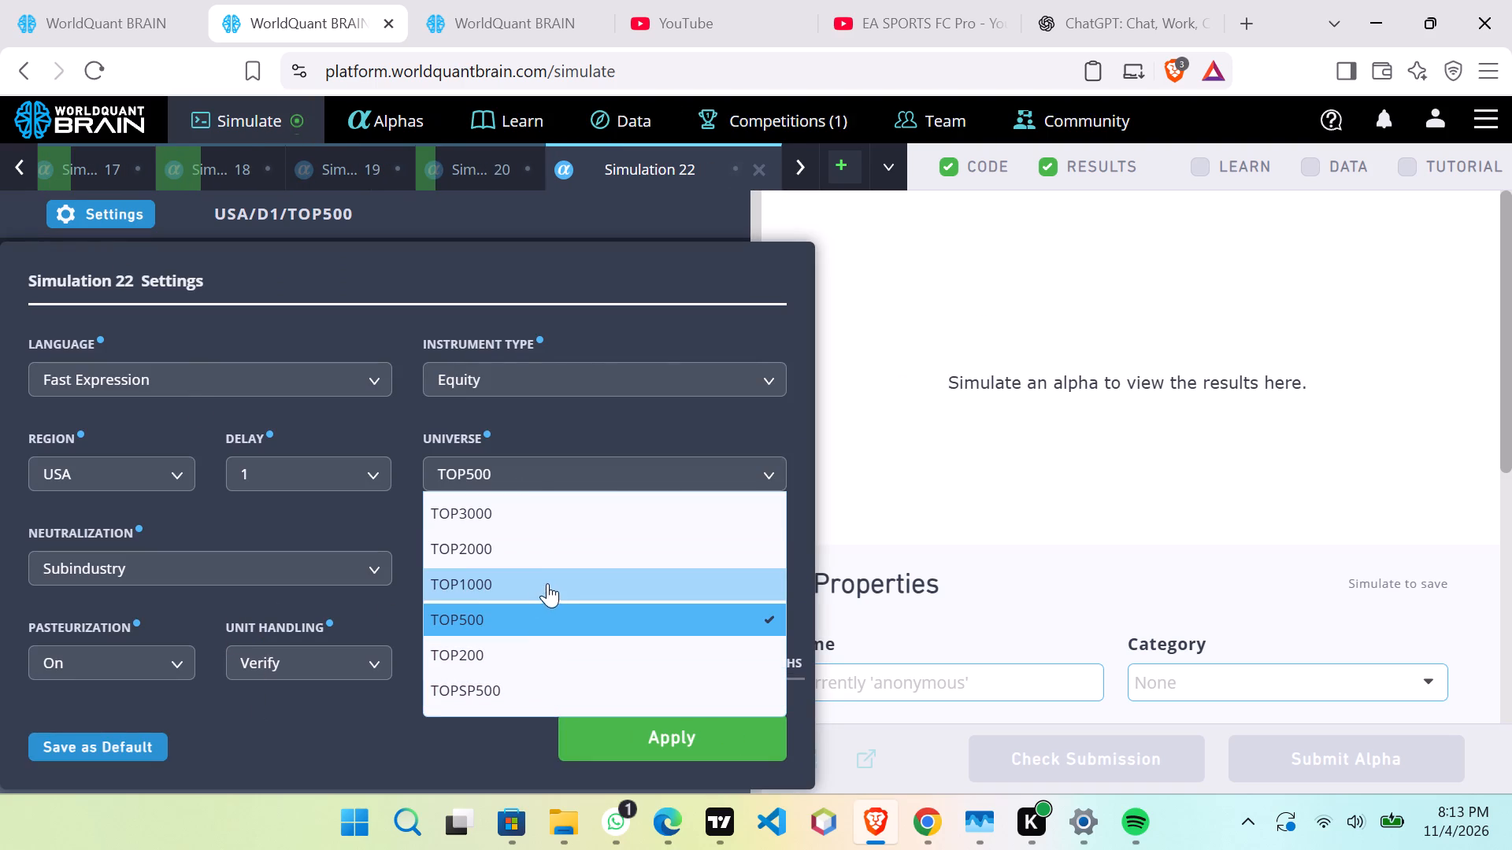
left_click(547, 574)
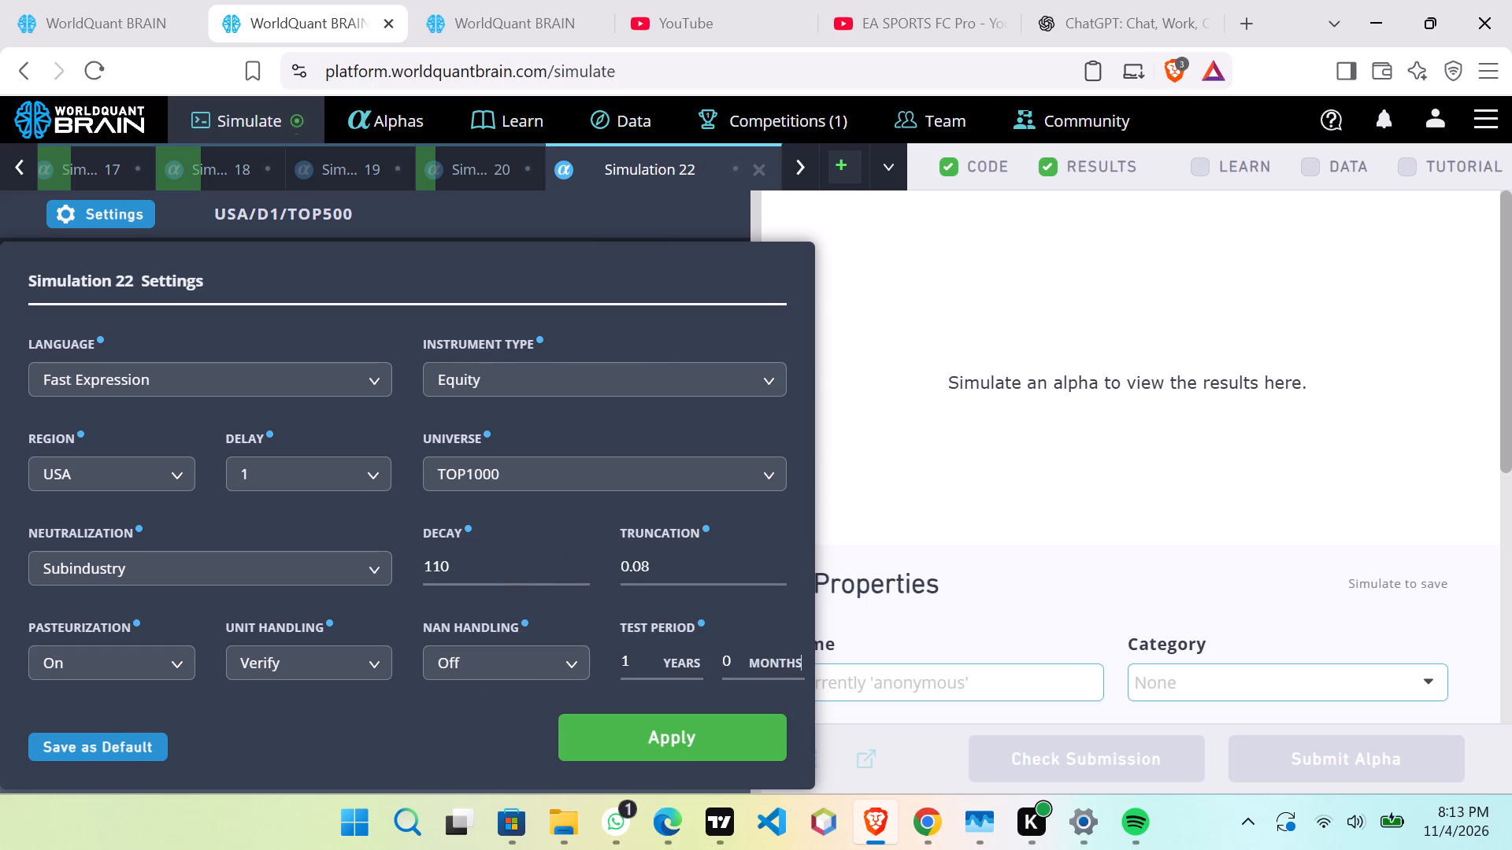
left_click(495, 569)
scroll(495, 569, "down", 1)
scroll(495, 569, "up", 1)
scroll(495, 569, "down", 5)
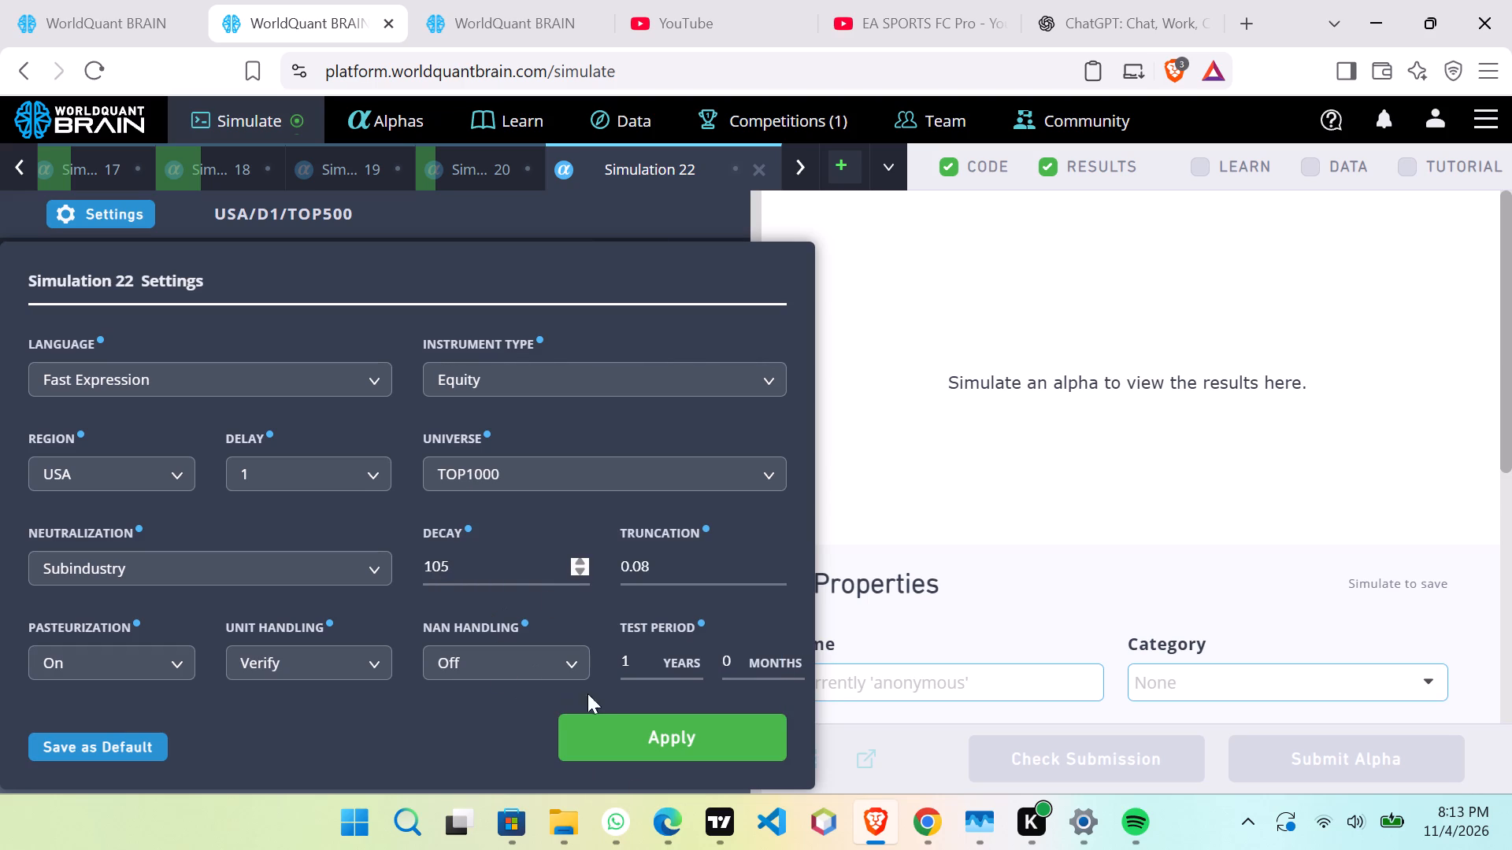
left_click(617, 721)
Run Simulation 22 and clone its alpha into a new simulation.
left_click(669, 758)
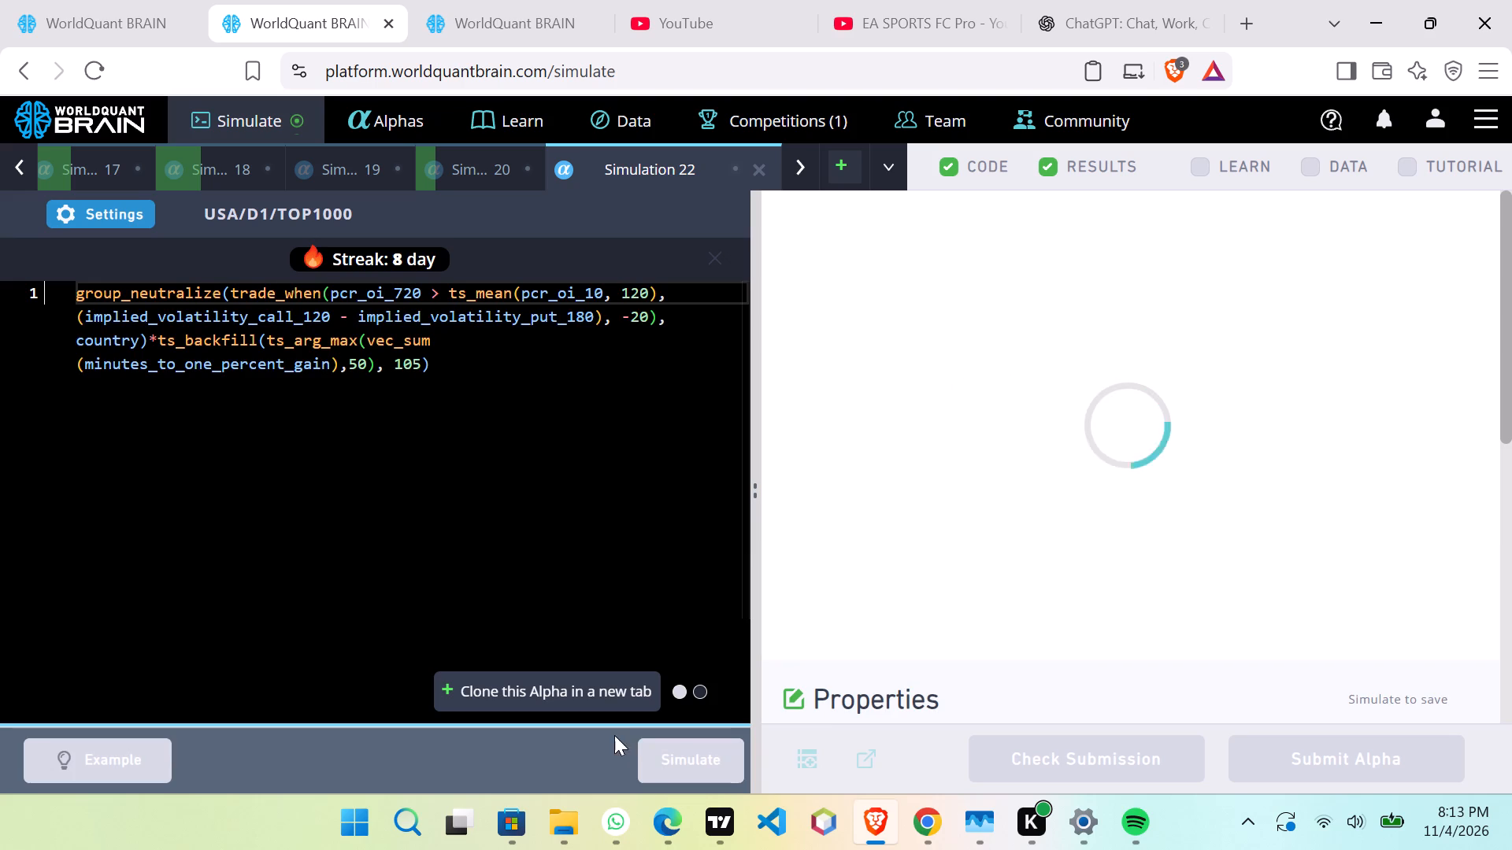
left_click(579, 689)
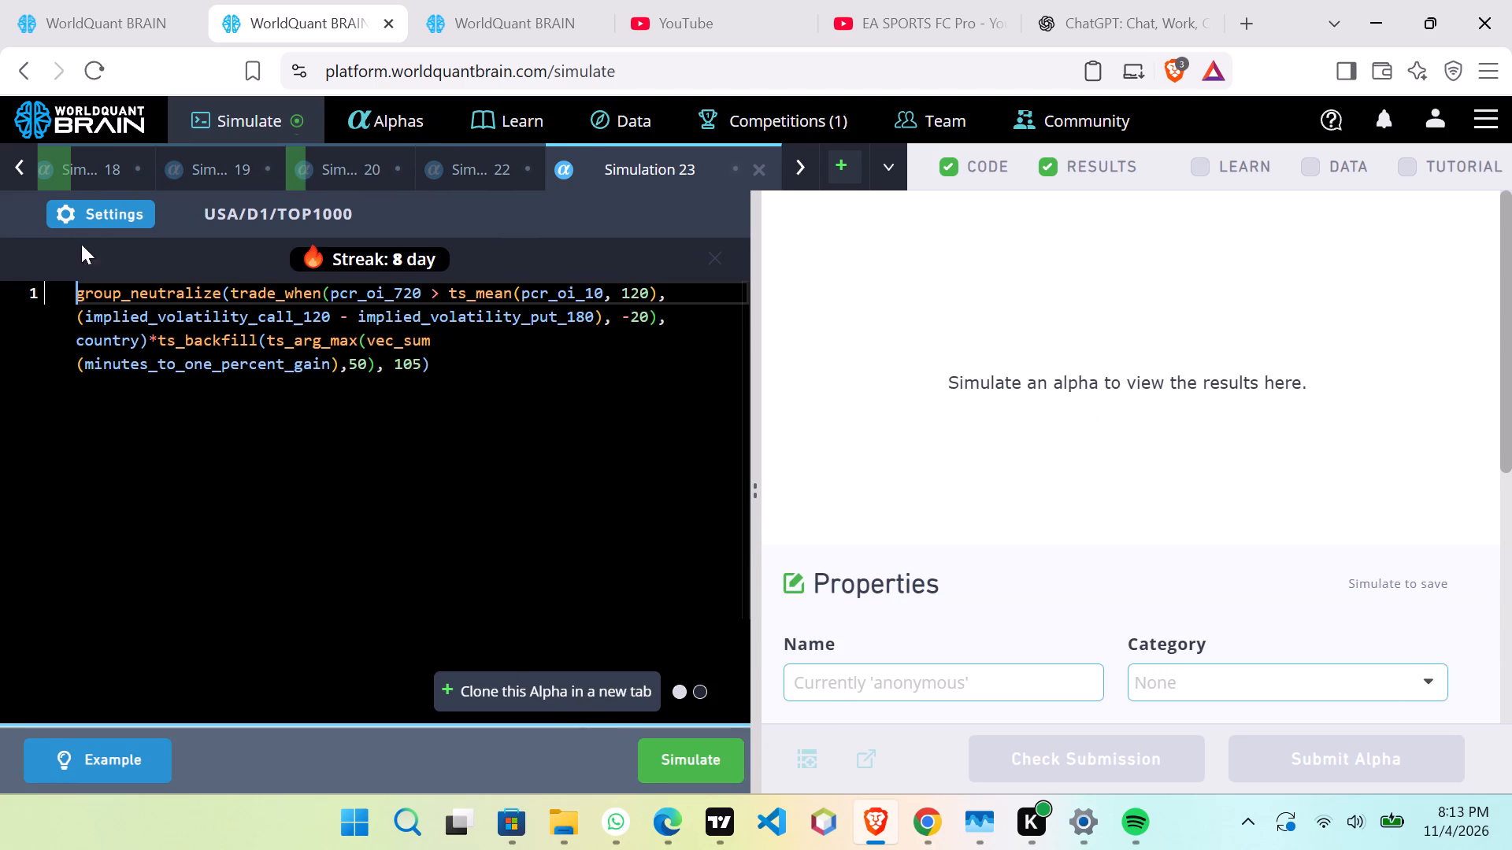
Configure Simulation 23 with Sector neutralization and the TOPSP500 universe.
left_click(85, 214)
left_click(293, 569)
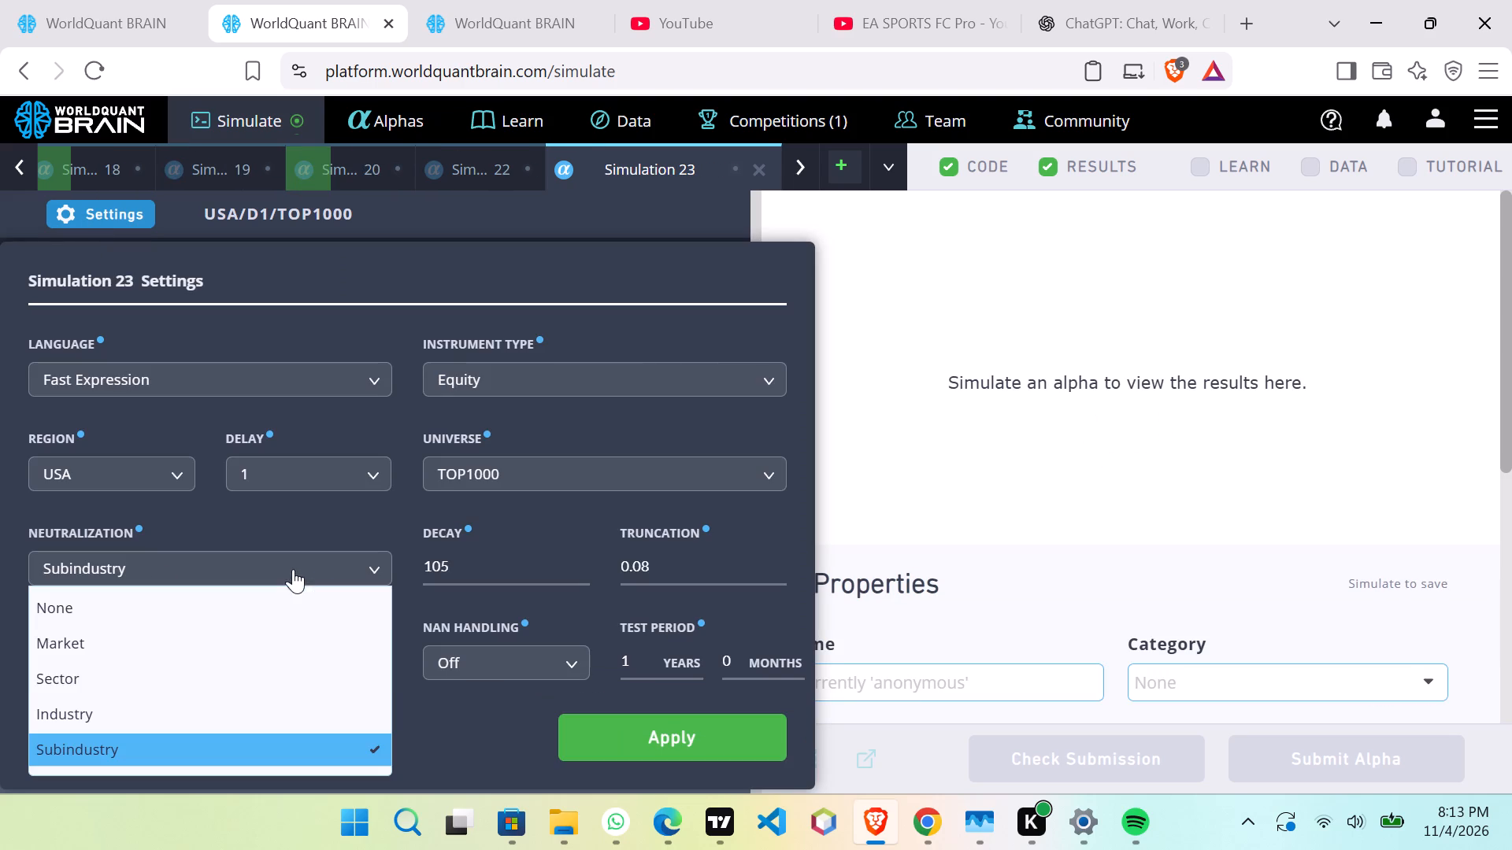
left_click(293, 678)
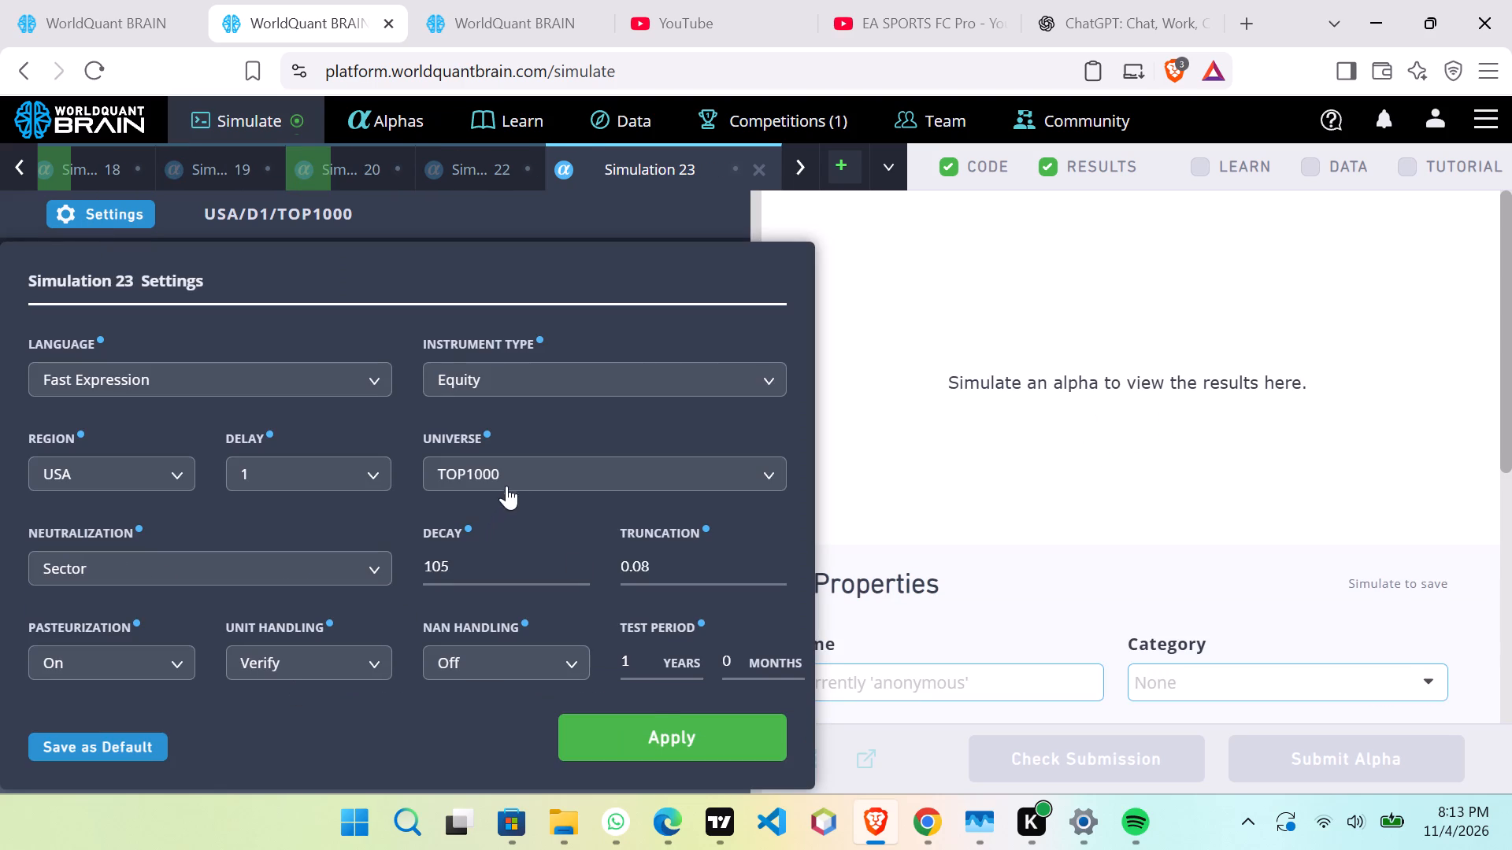
left_click(509, 479)
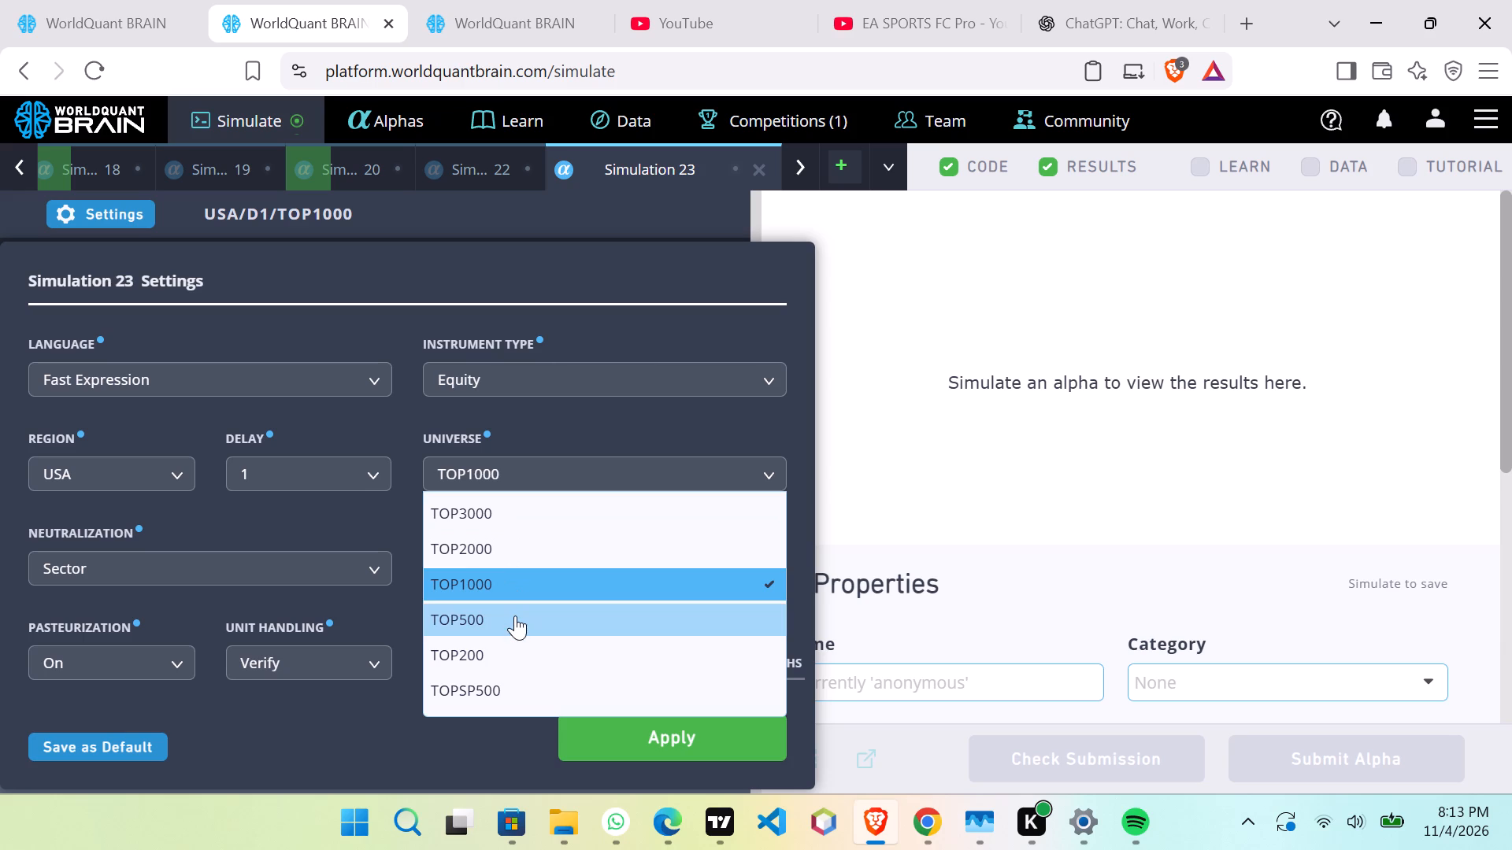
left_click(515, 685)
left_click(627, 740)
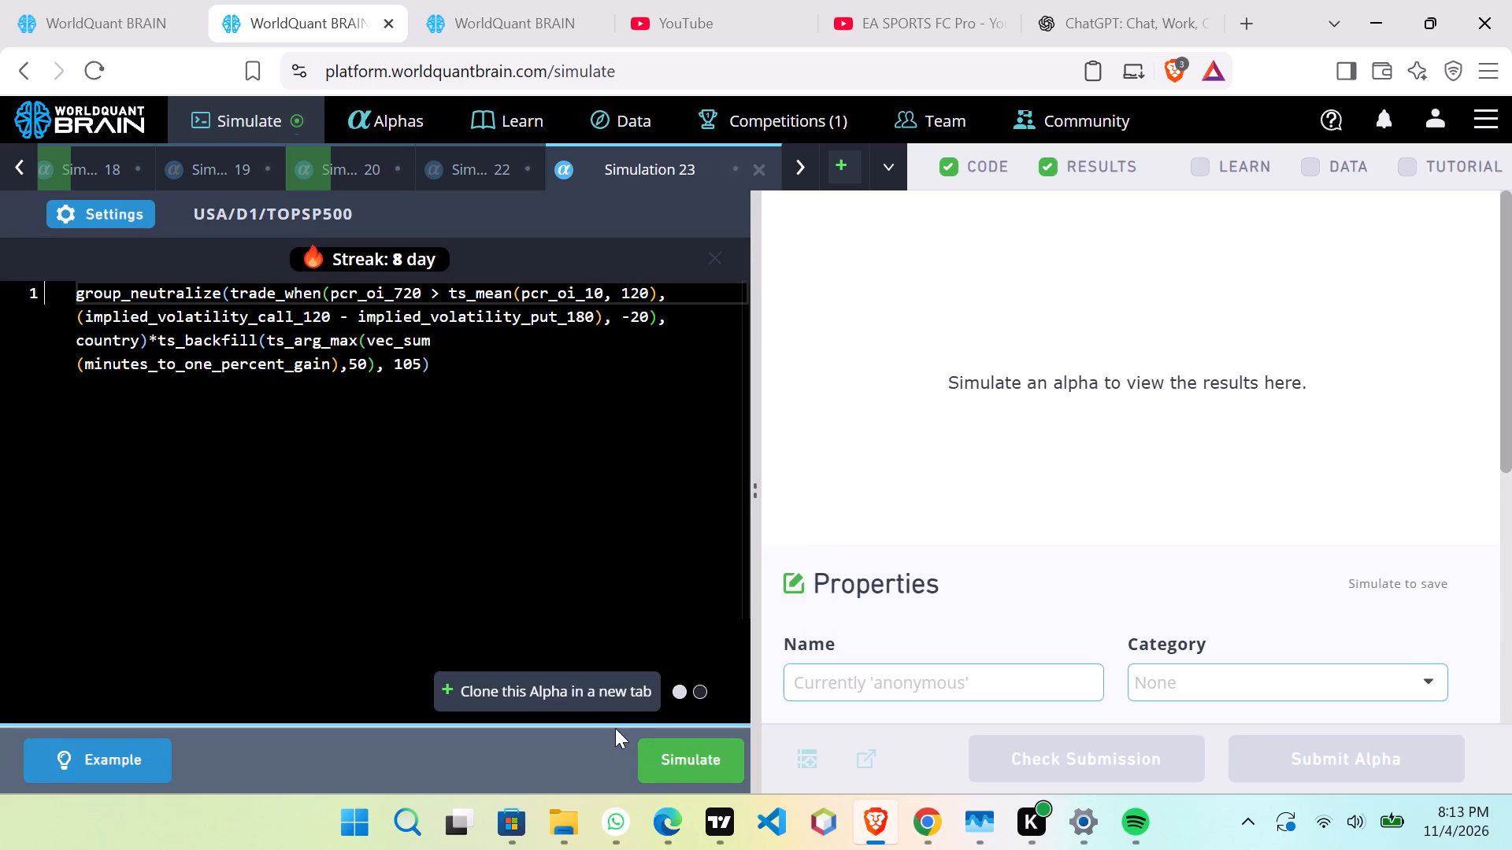
Run Simulation 23 and clone its alpha into a new simulation.
left_click(656, 750)
left_click(605, 682)
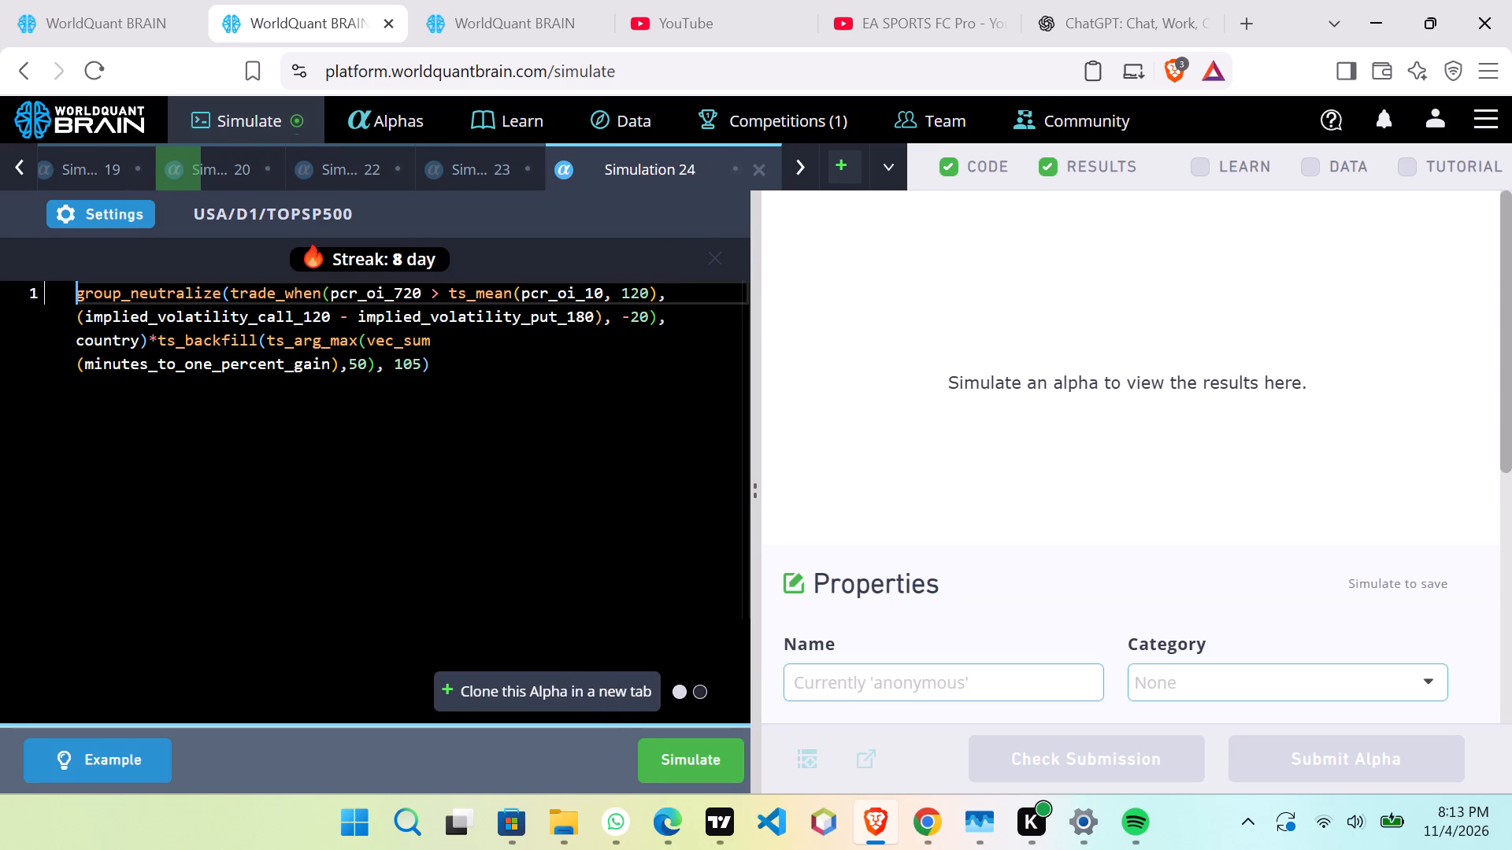
Configure Simulation 24 with no neutralization, a decay of 90 and the TOP500 universe.
left_click(120, 216)
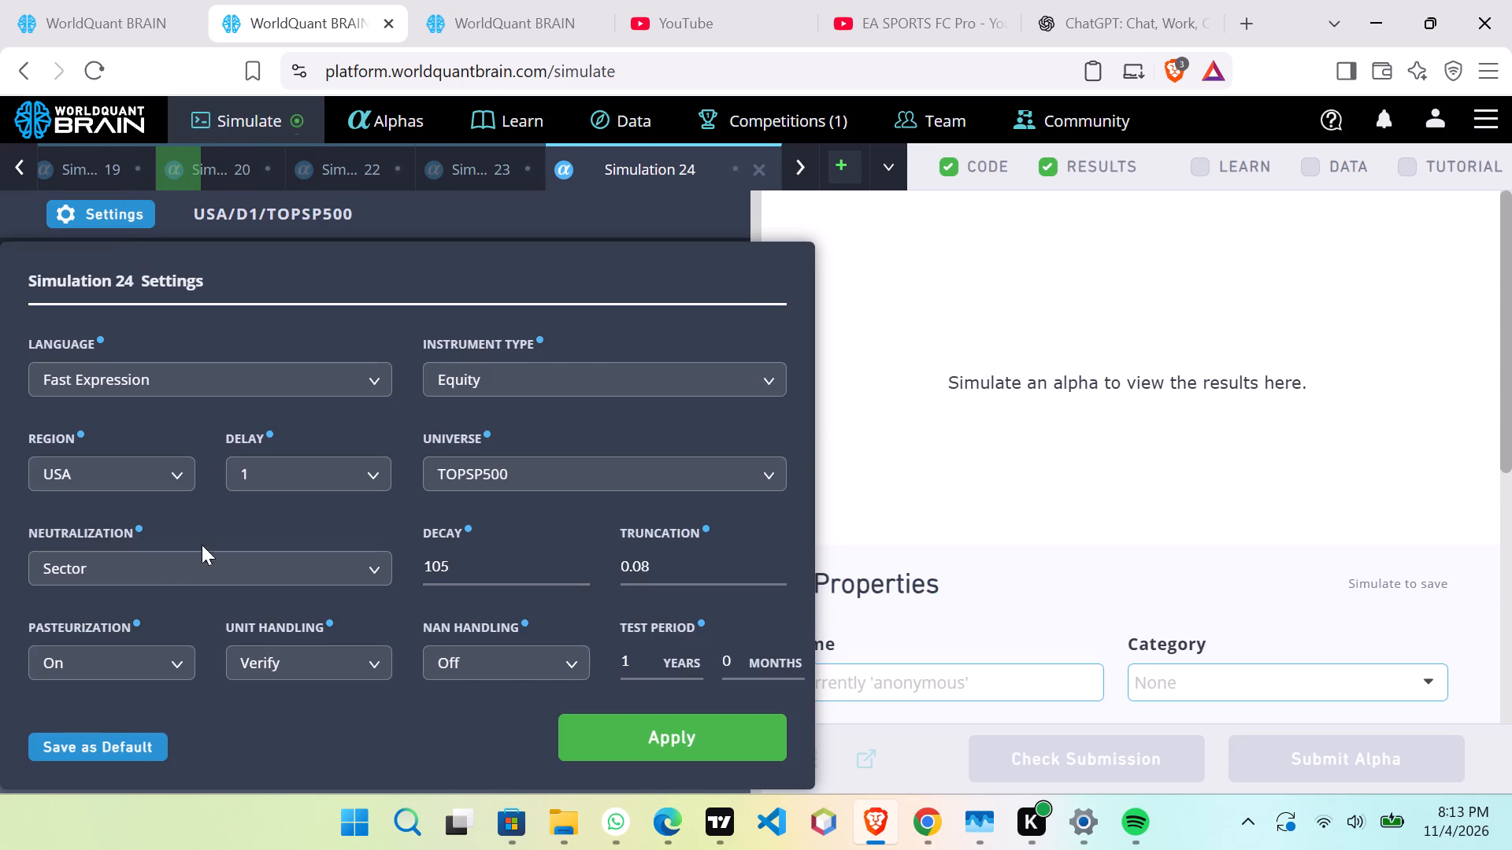
left_click(188, 567)
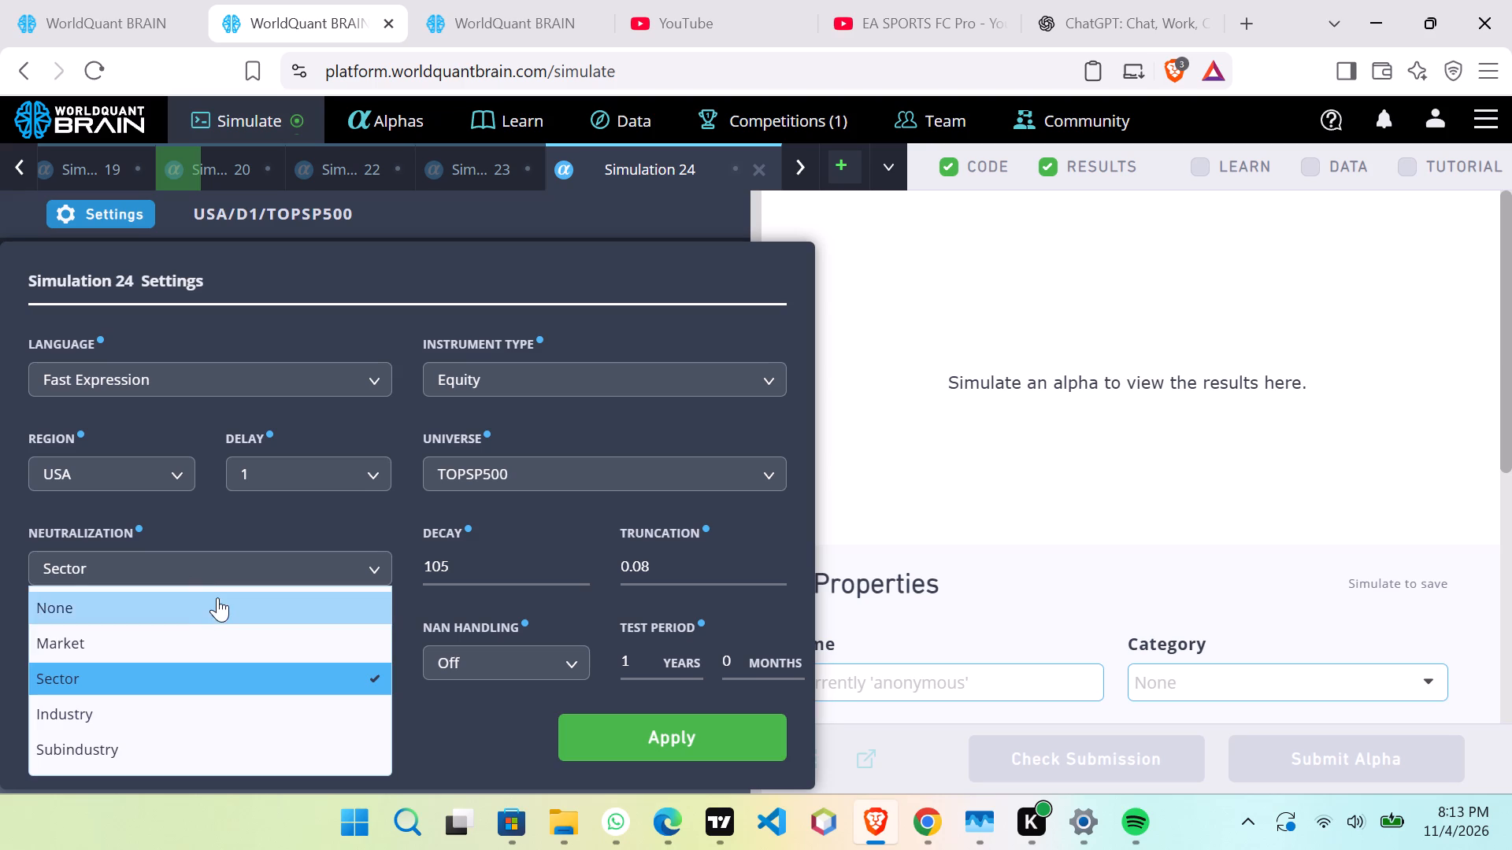
left_click(217, 597)
left_click(482, 567)
scroll(482, 567, "down", 1)
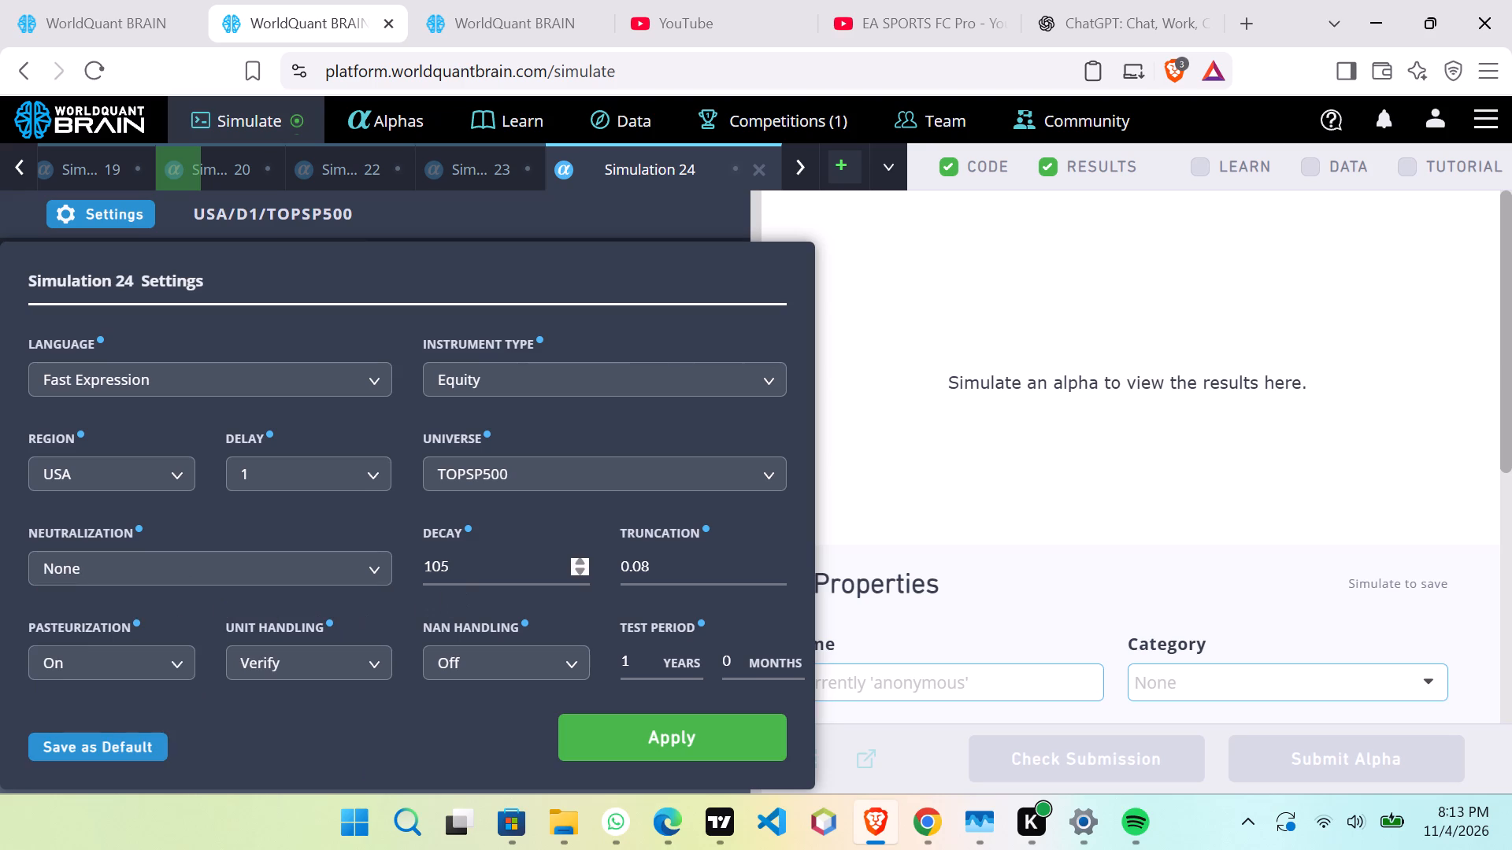
scroll(482, 567, "down", 9)
scroll(482, 567, "up", 1)
scroll(482, 567, "down", 6)
left_click(514, 477)
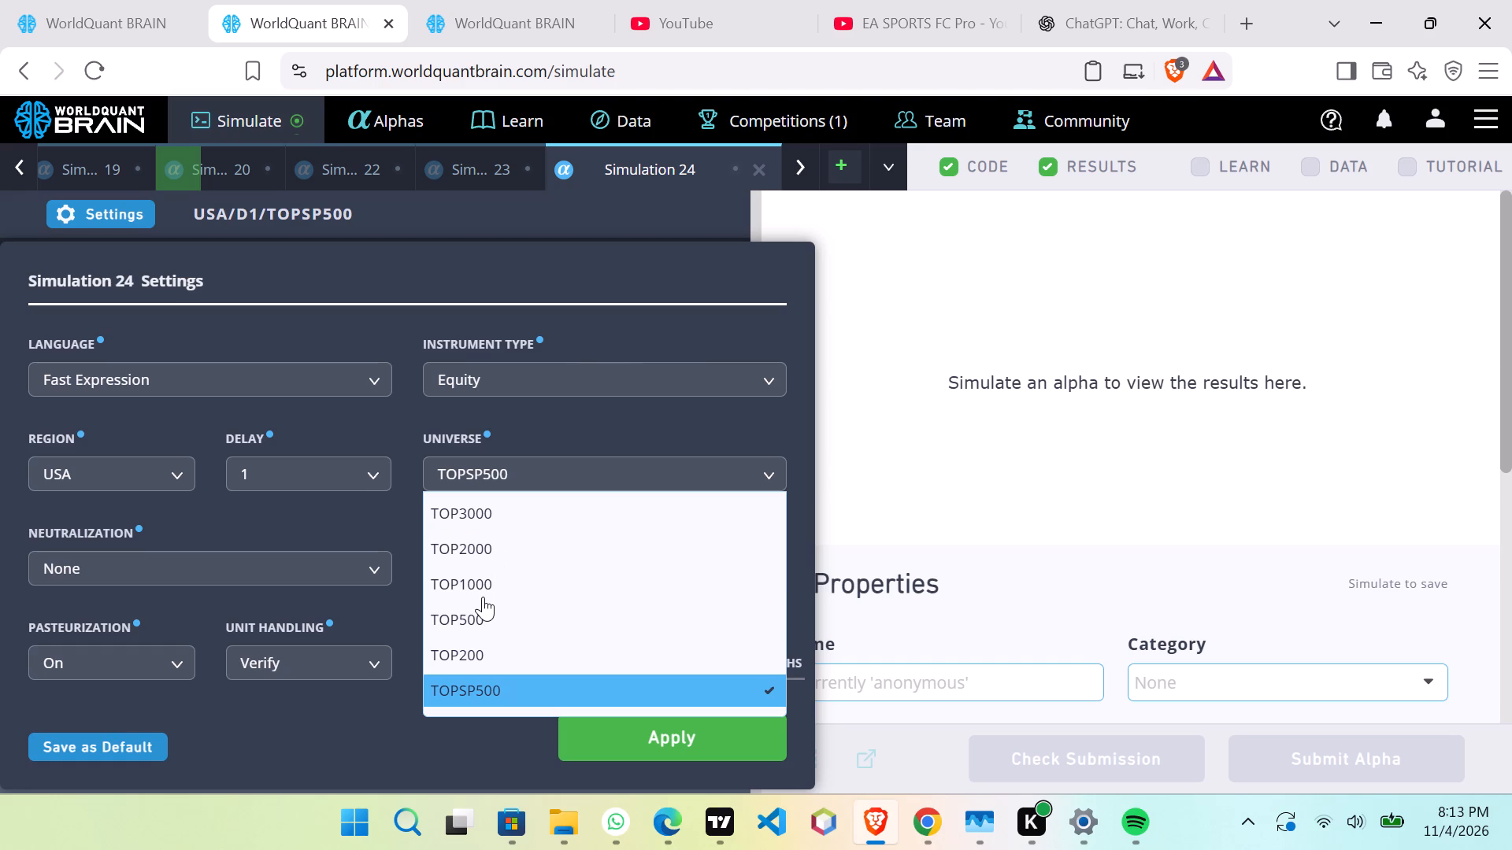
left_click(483, 608)
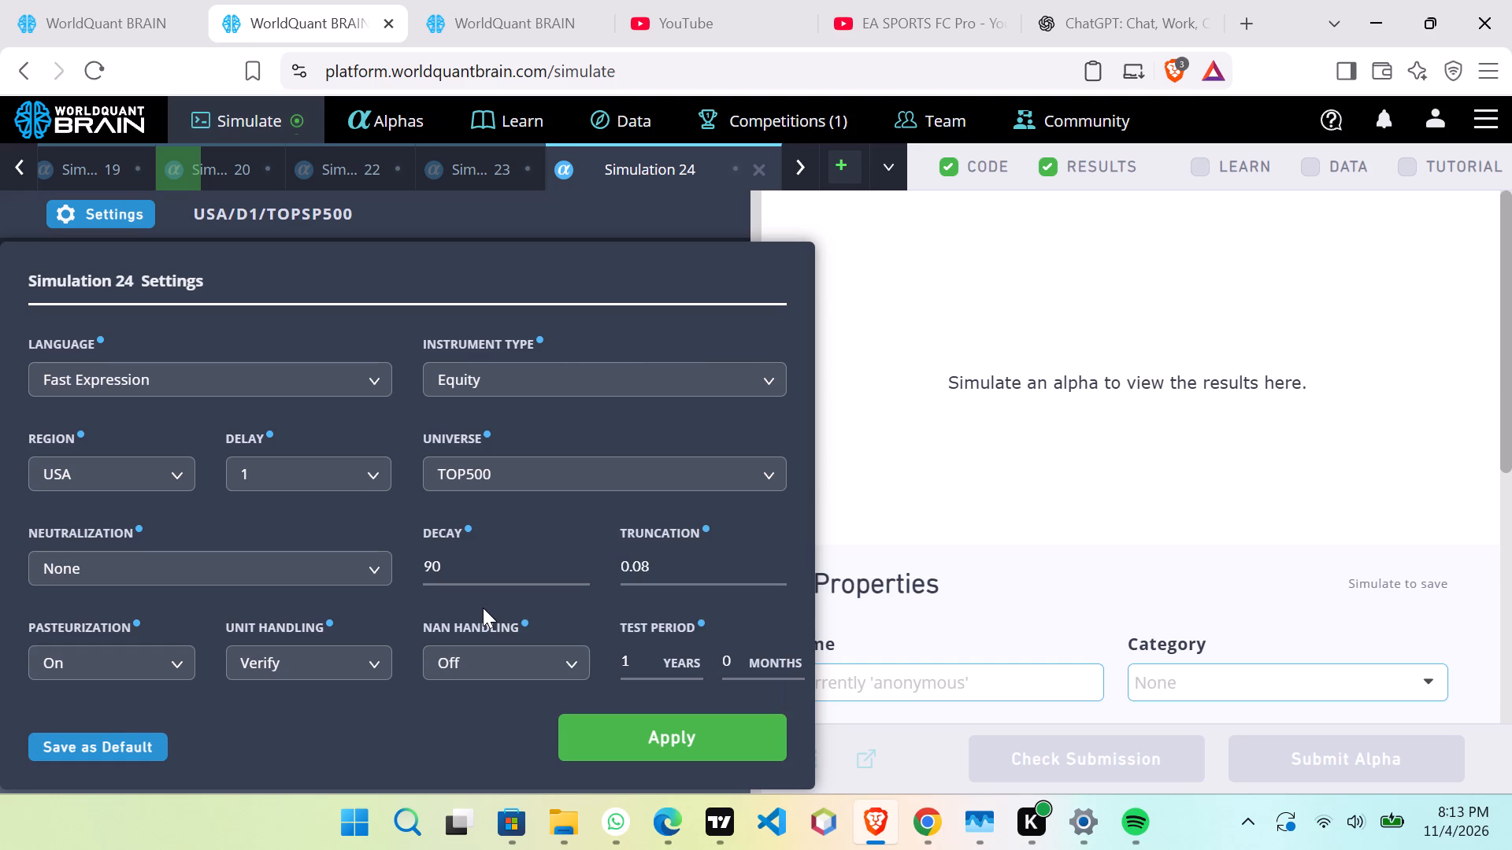
left_click(630, 724)
Run Simulation 24 and clone its alpha into two new simulations, 25 and 26.
left_click(668, 765)
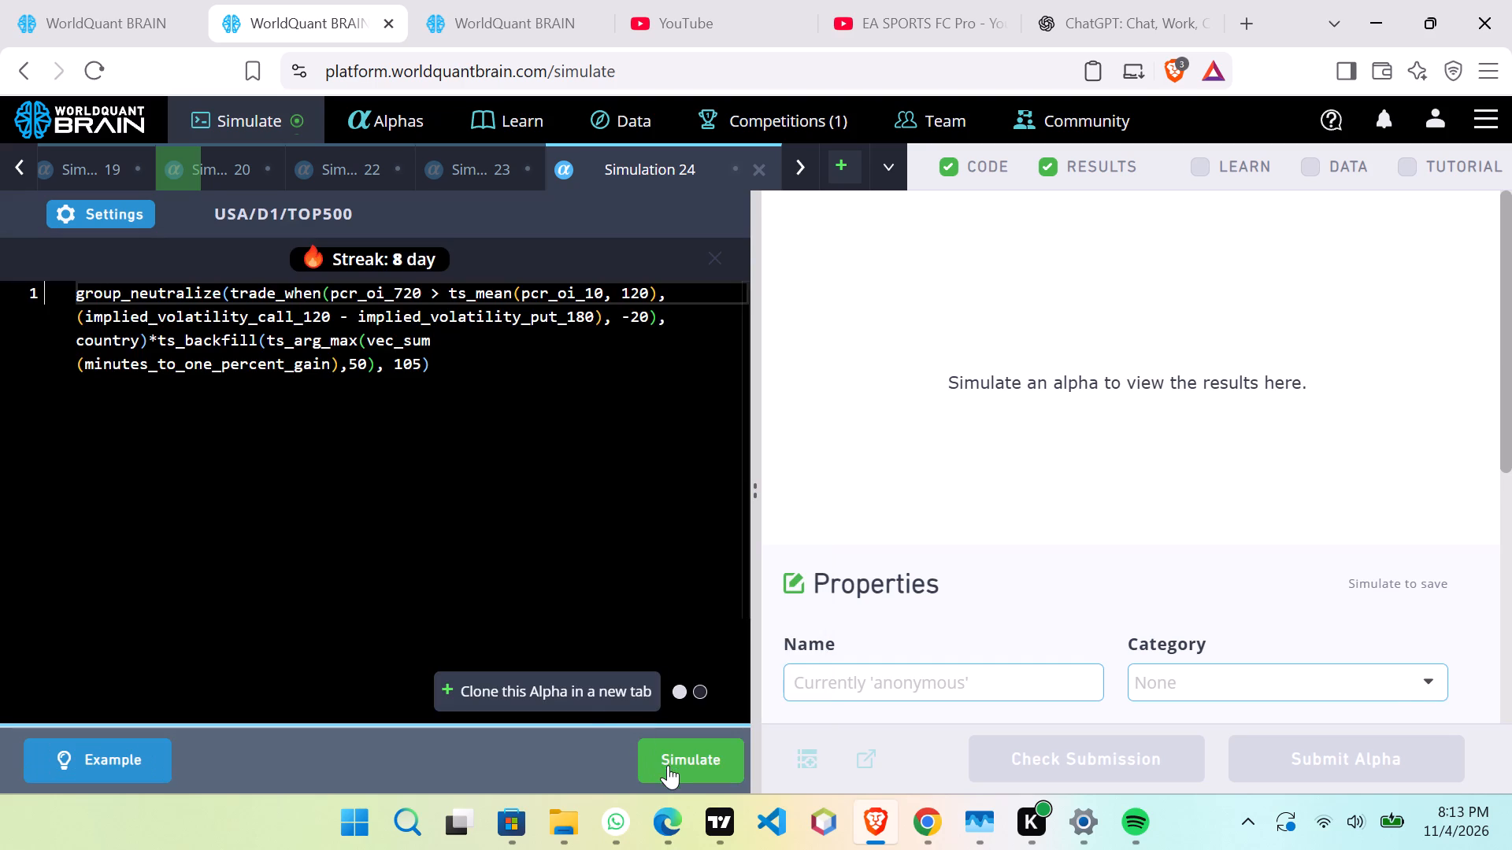
left_click(555, 685)
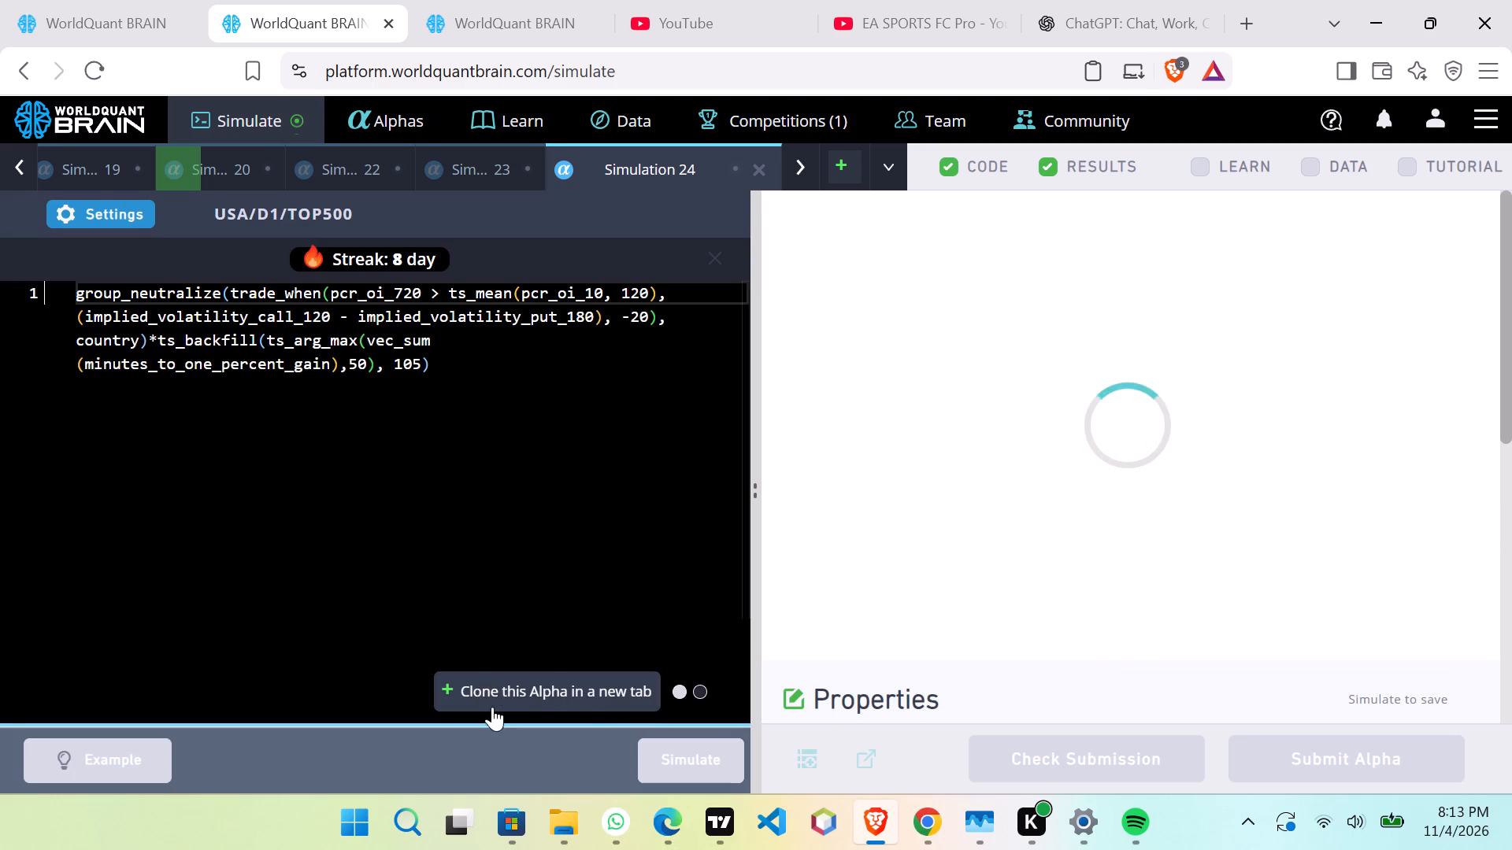
left_click(484, 682)
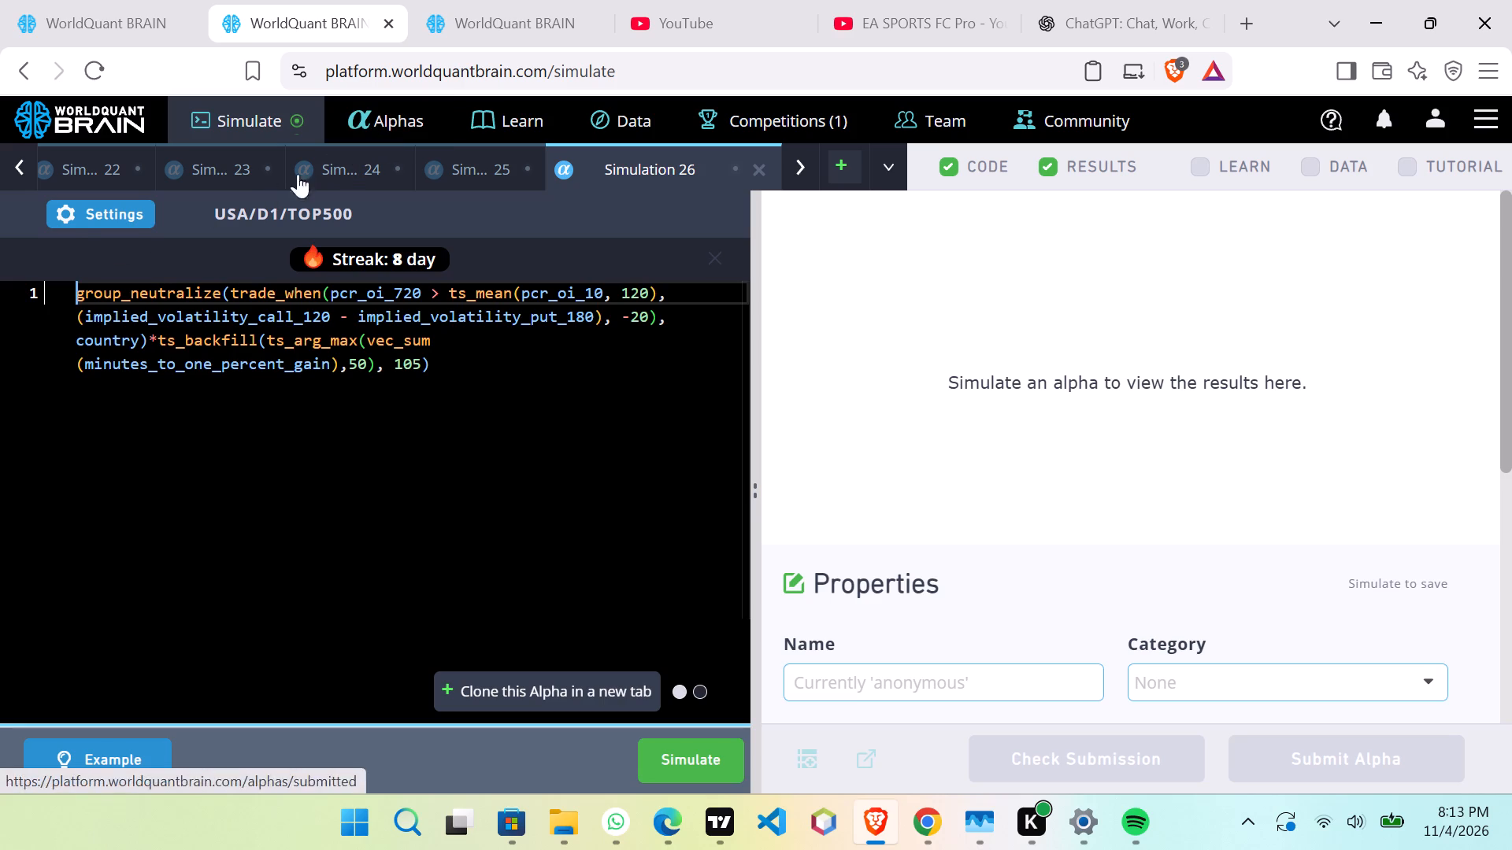
Configure Simulation 26 with a decay of 125 and the TOP1000 universe.
left_click(122, 209)
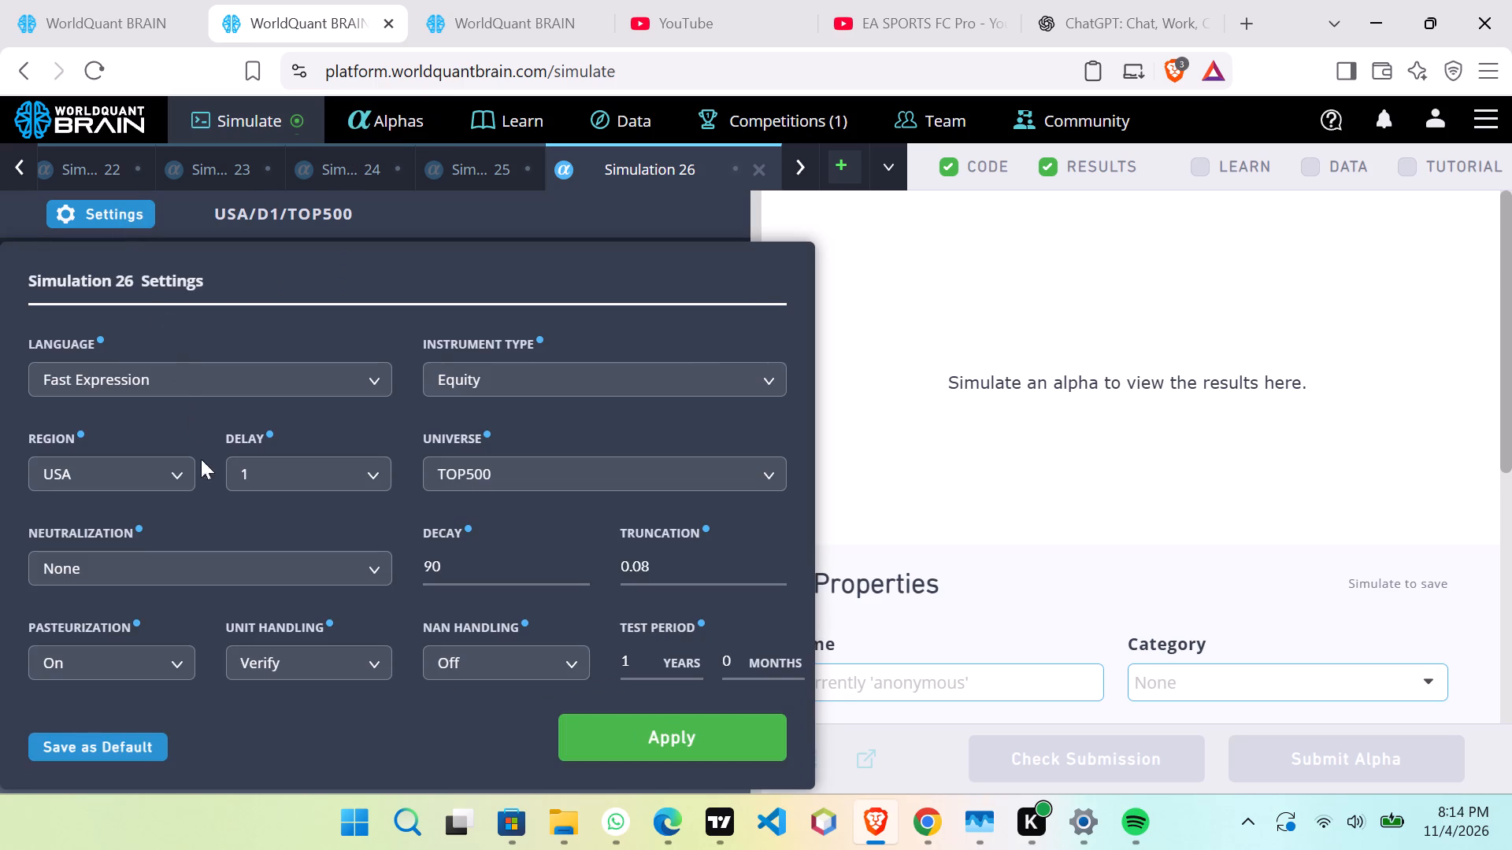
left_click(495, 574)
scroll(495, 574, "up", 9)
scroll(495, 574, "down", 1)
scroll(495, 574, "up", 3)
scroll(495, 574, "down", 1)
scroll(495, 574, "up", 17)
scroll(495, 574, "down", 1)
scroll(495, 574, "up", 1)
scroll(495, 574, "down", 1)
scroll(495, 574, "up", 7)
scroll(491, 575, "down", 1)
scroll(491, 575, "up", 4)
left_click(563, 480)
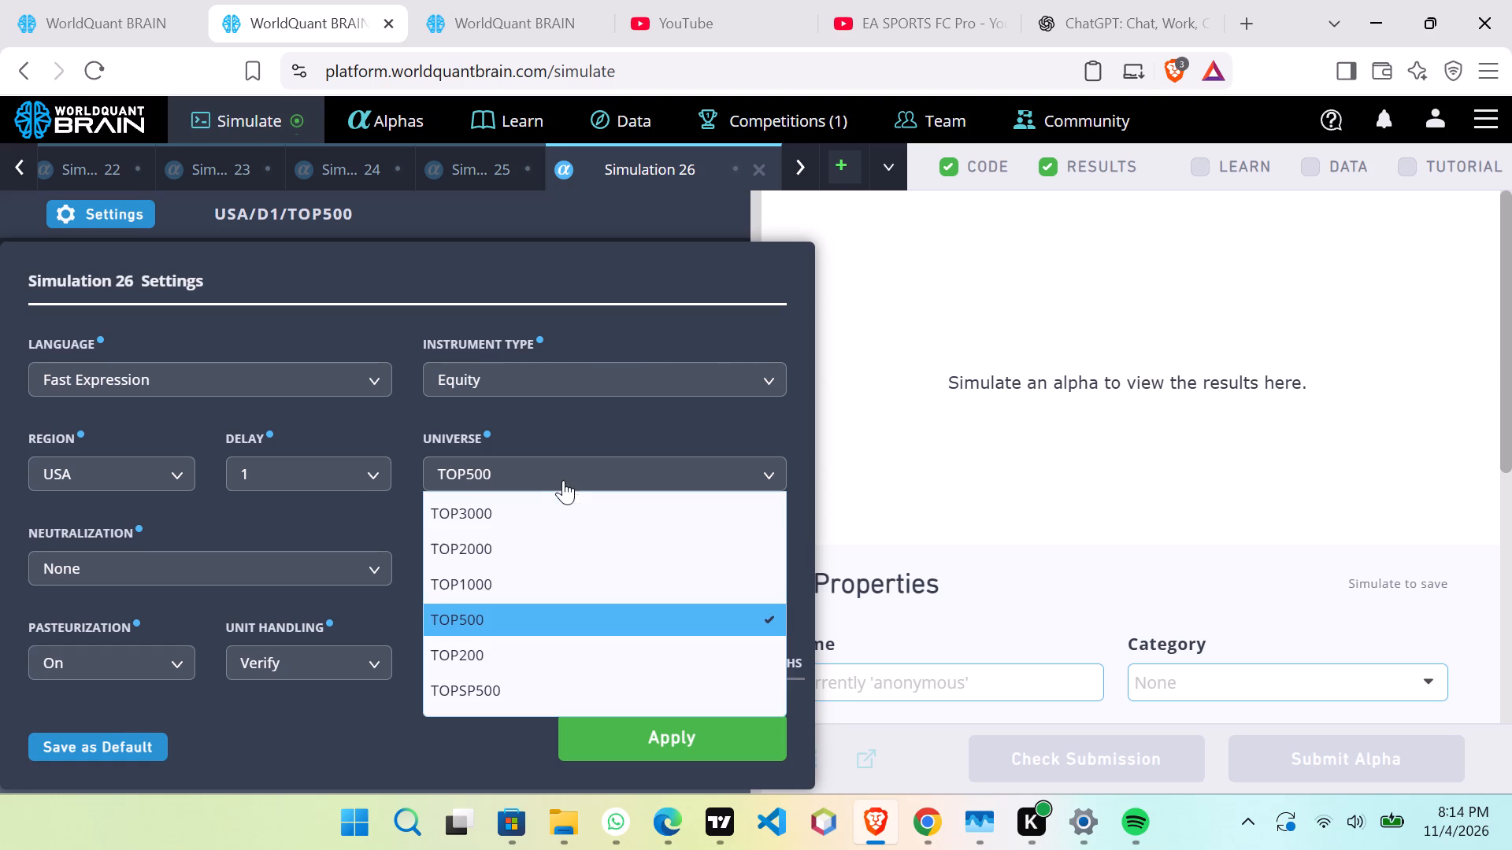
left_click(547, 582)
left_click(608, 717)
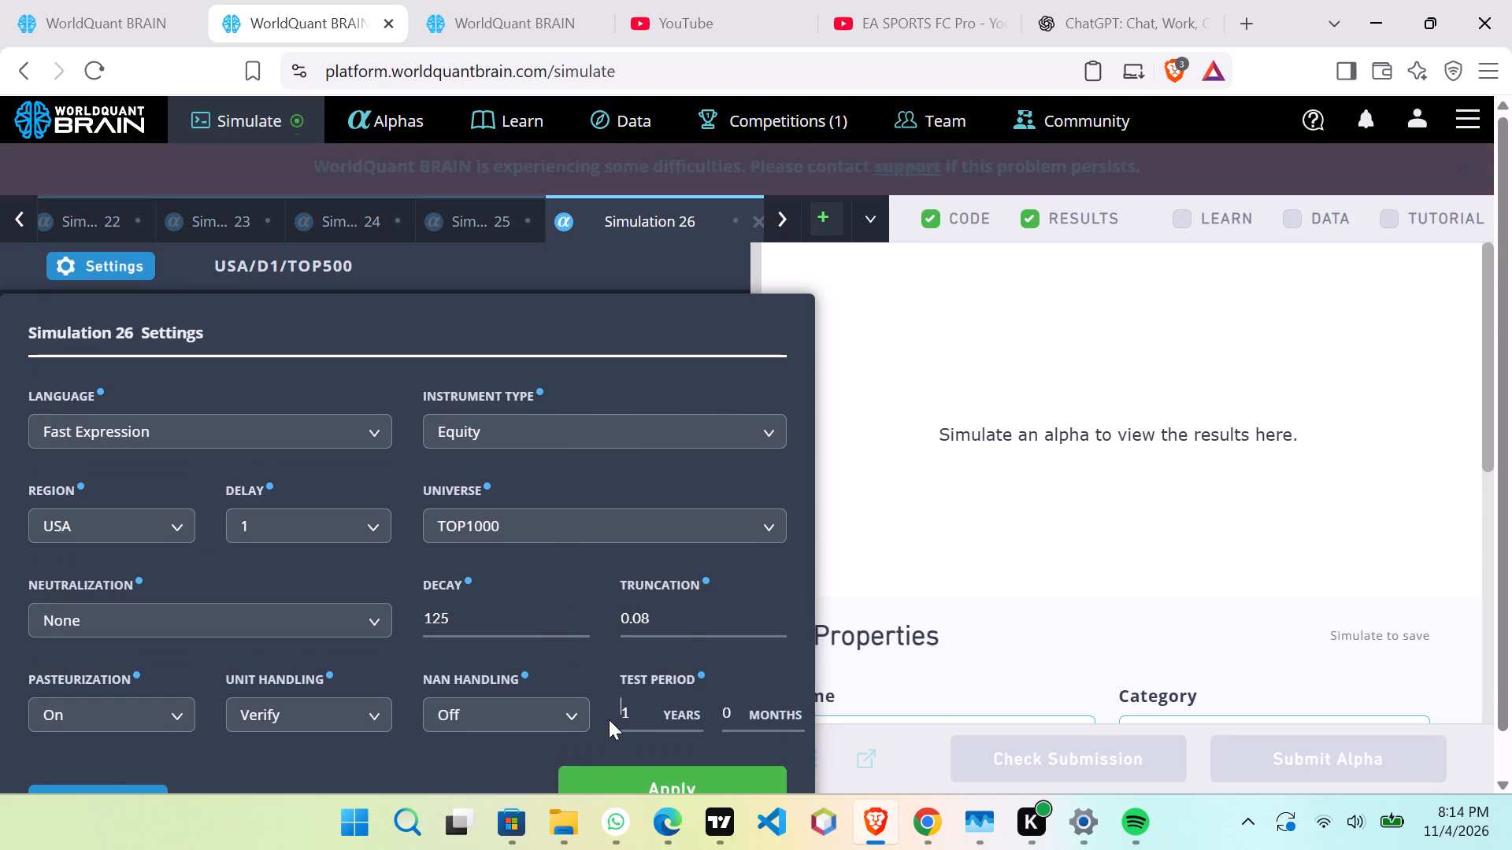
left_click(633, 771)
Run Simulation 26, dismiss its error notice and run it again.
left_click(658, 759)
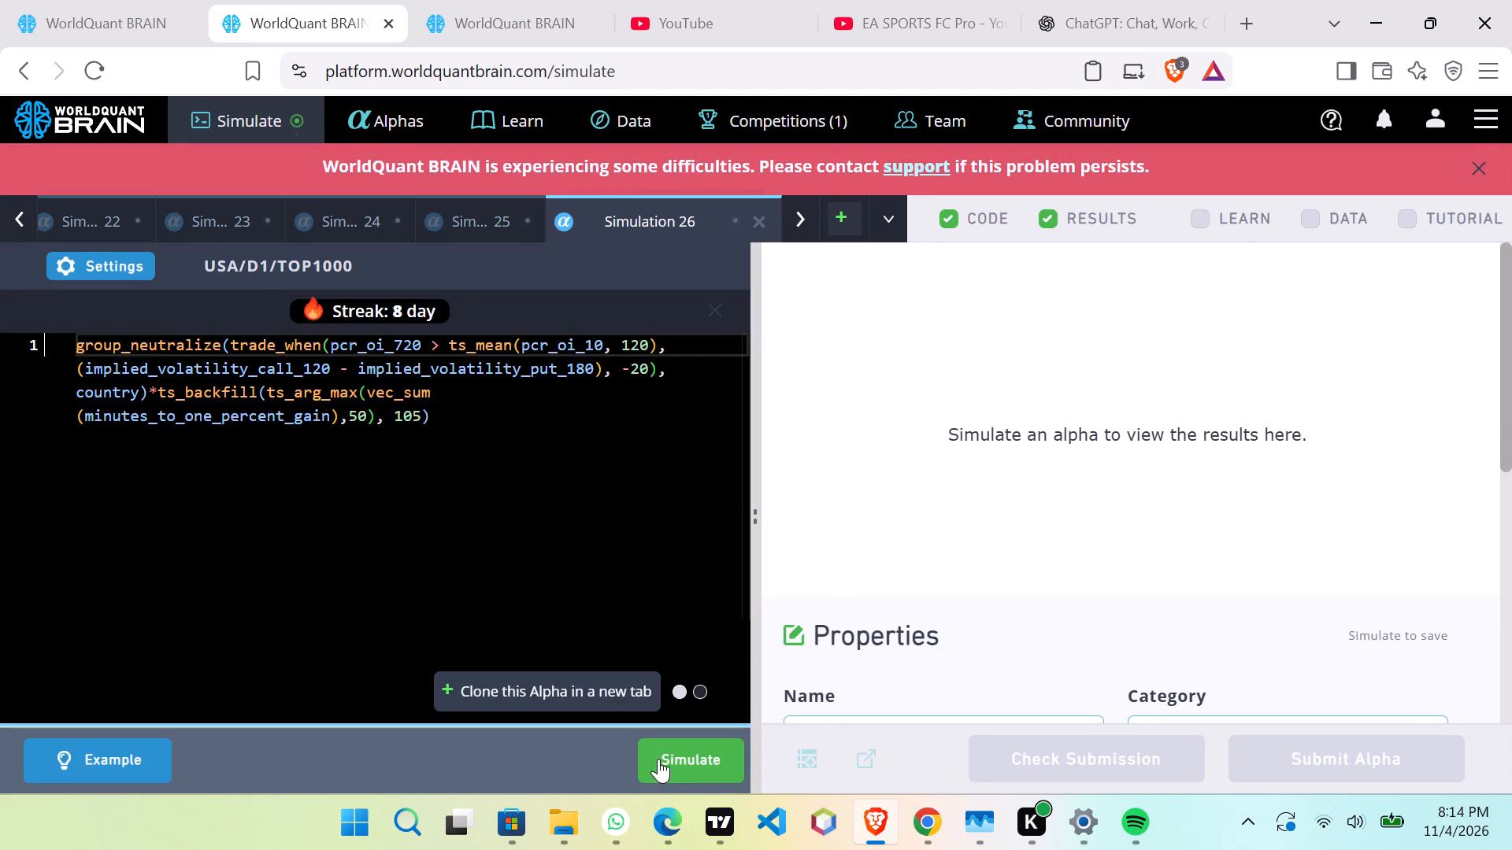
double_click(22, 219)
left_click(10, 210)
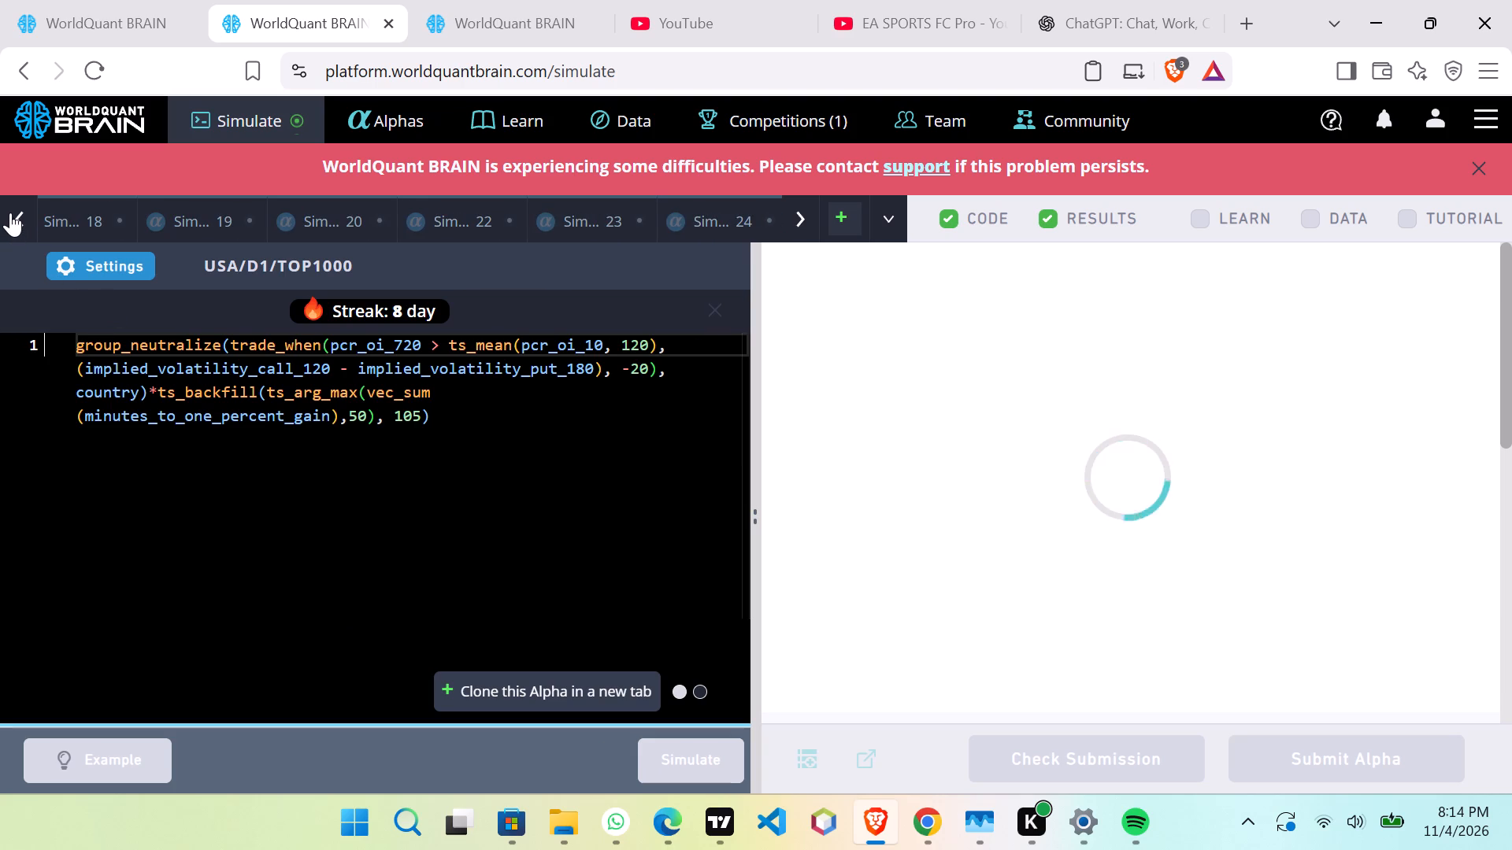
left_click(10, 221)
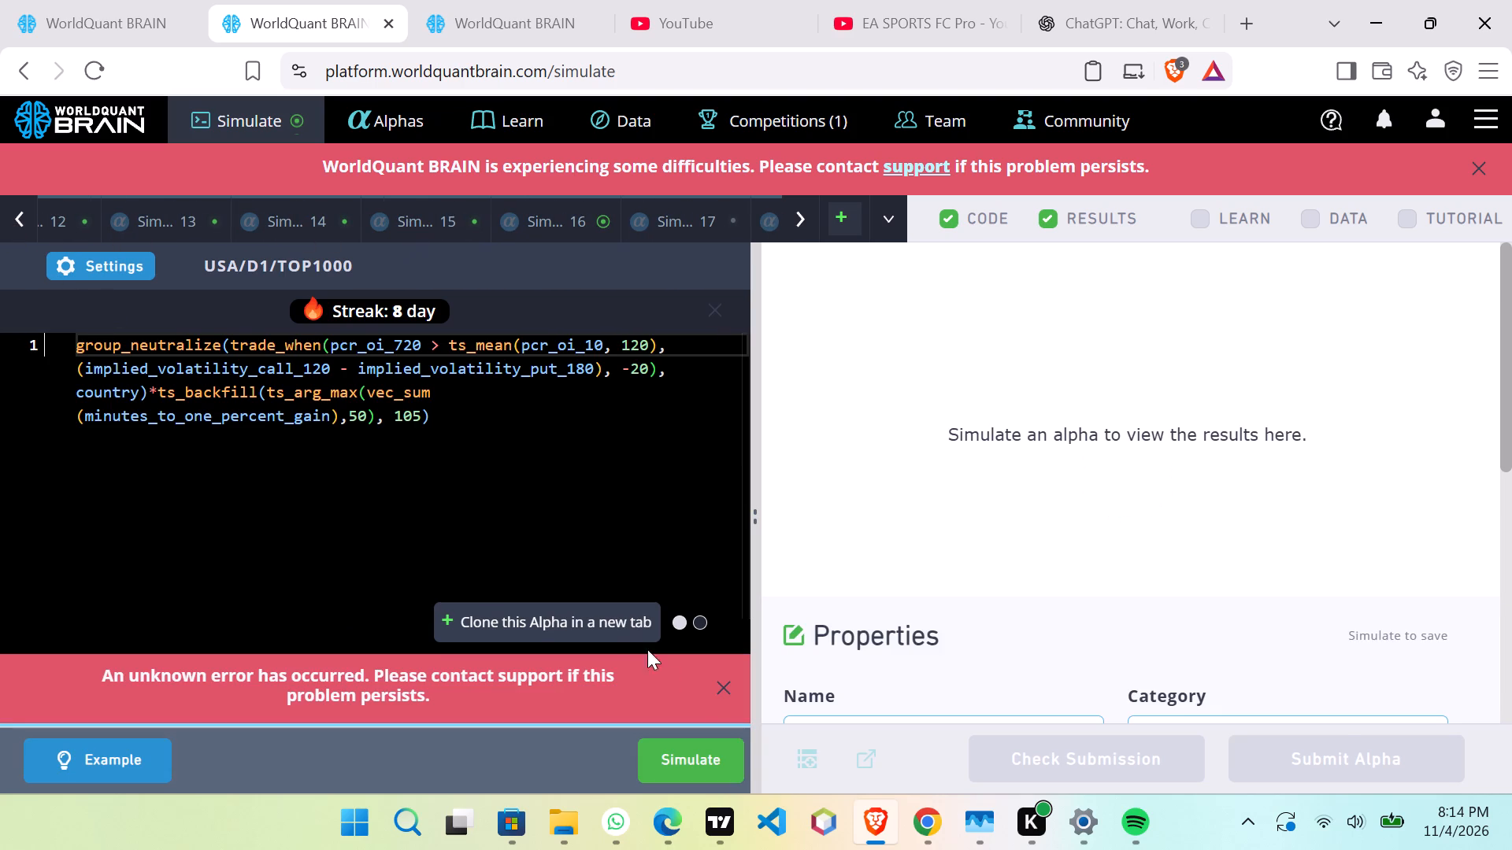
left_click(717, 686)
left_click(718, 743)
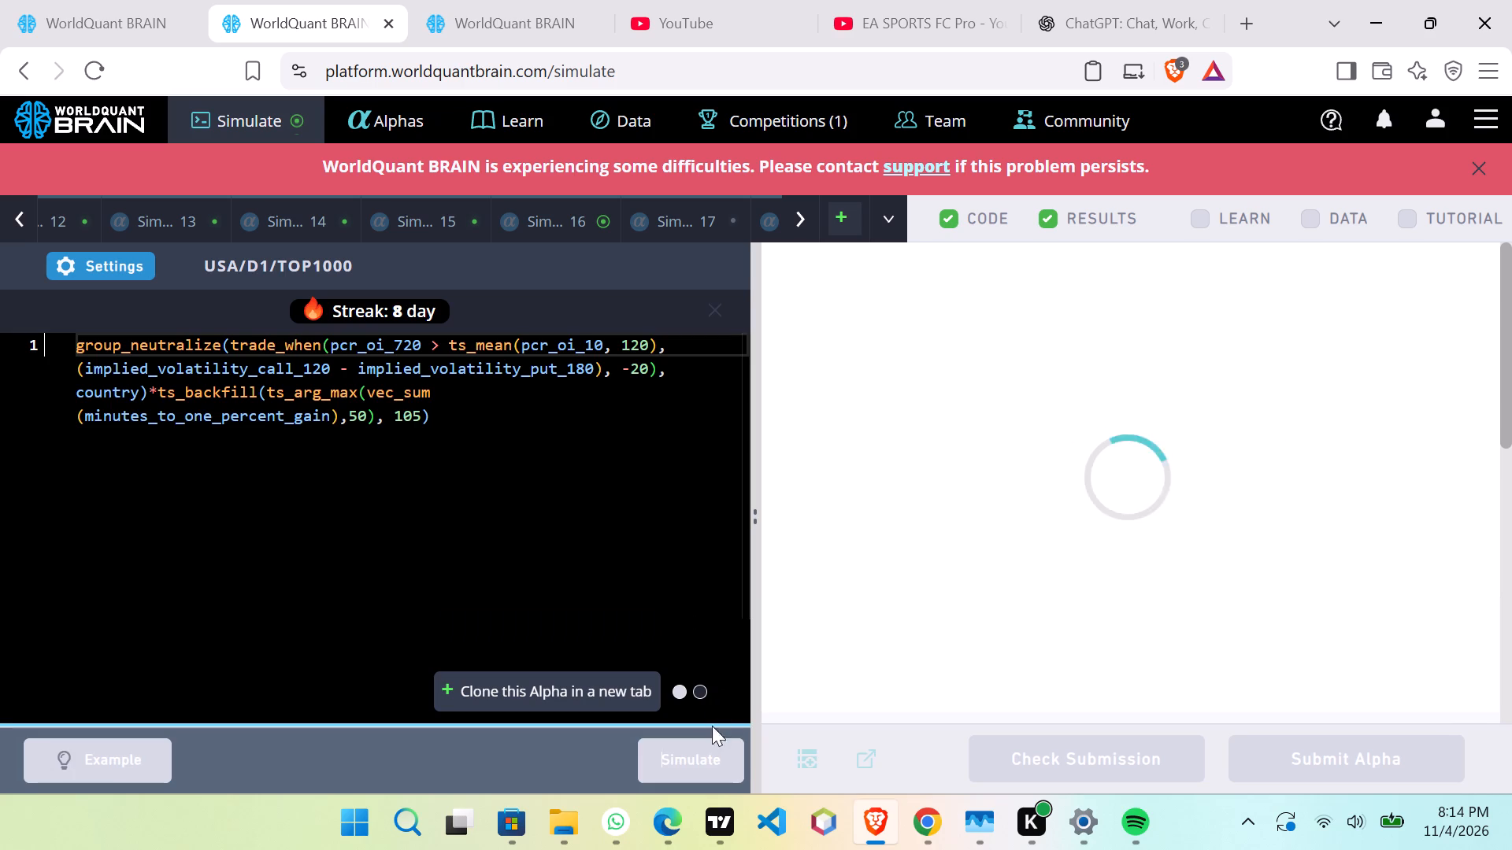
Open Simulation 15 and examine its IS testing status.
left_click_drag(474, 220, 463, 223)
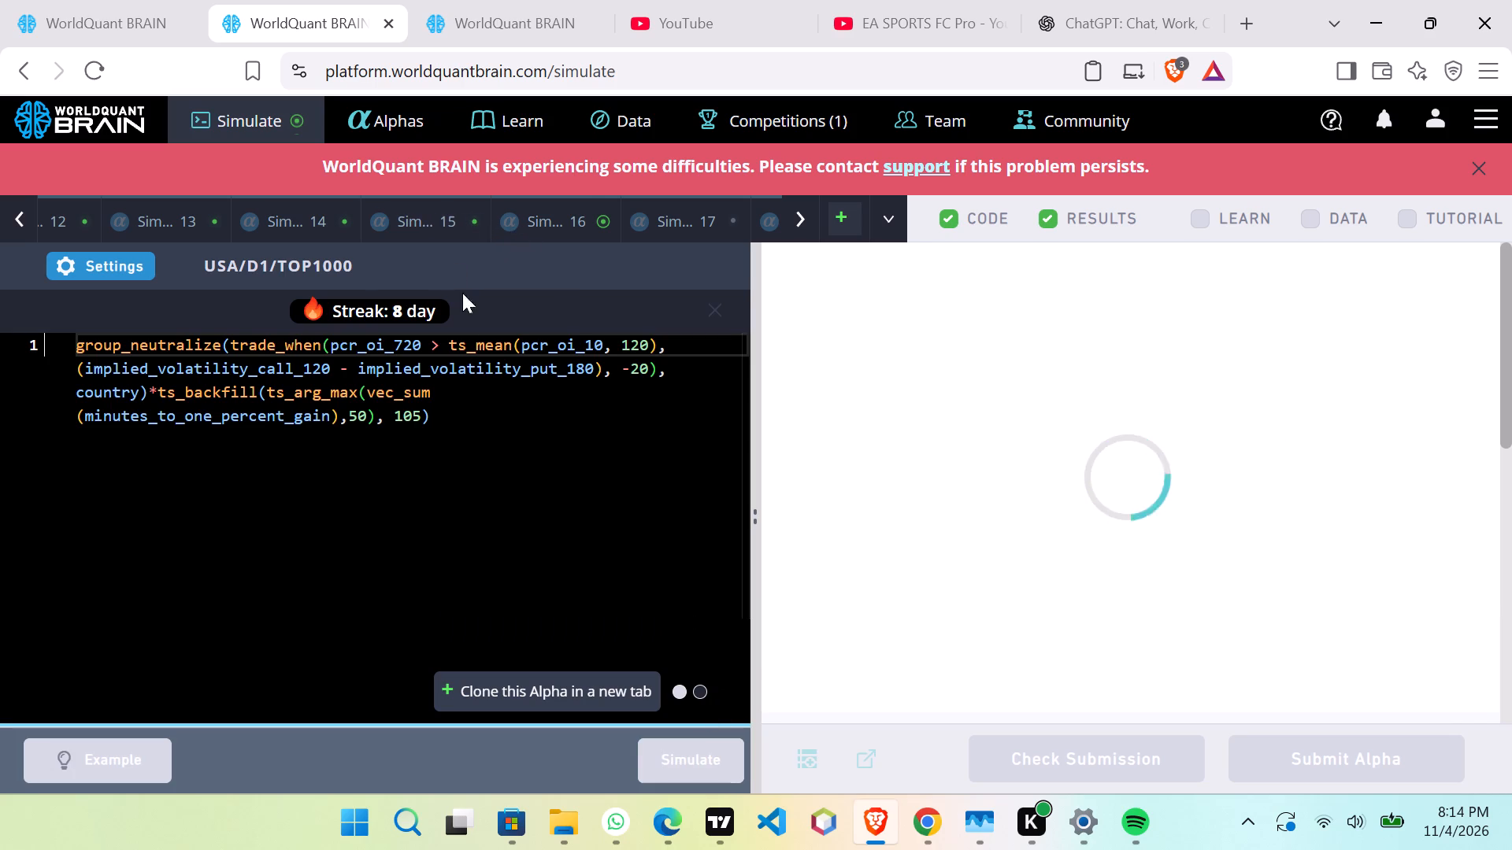
scroll(949, 634, "down", 7)
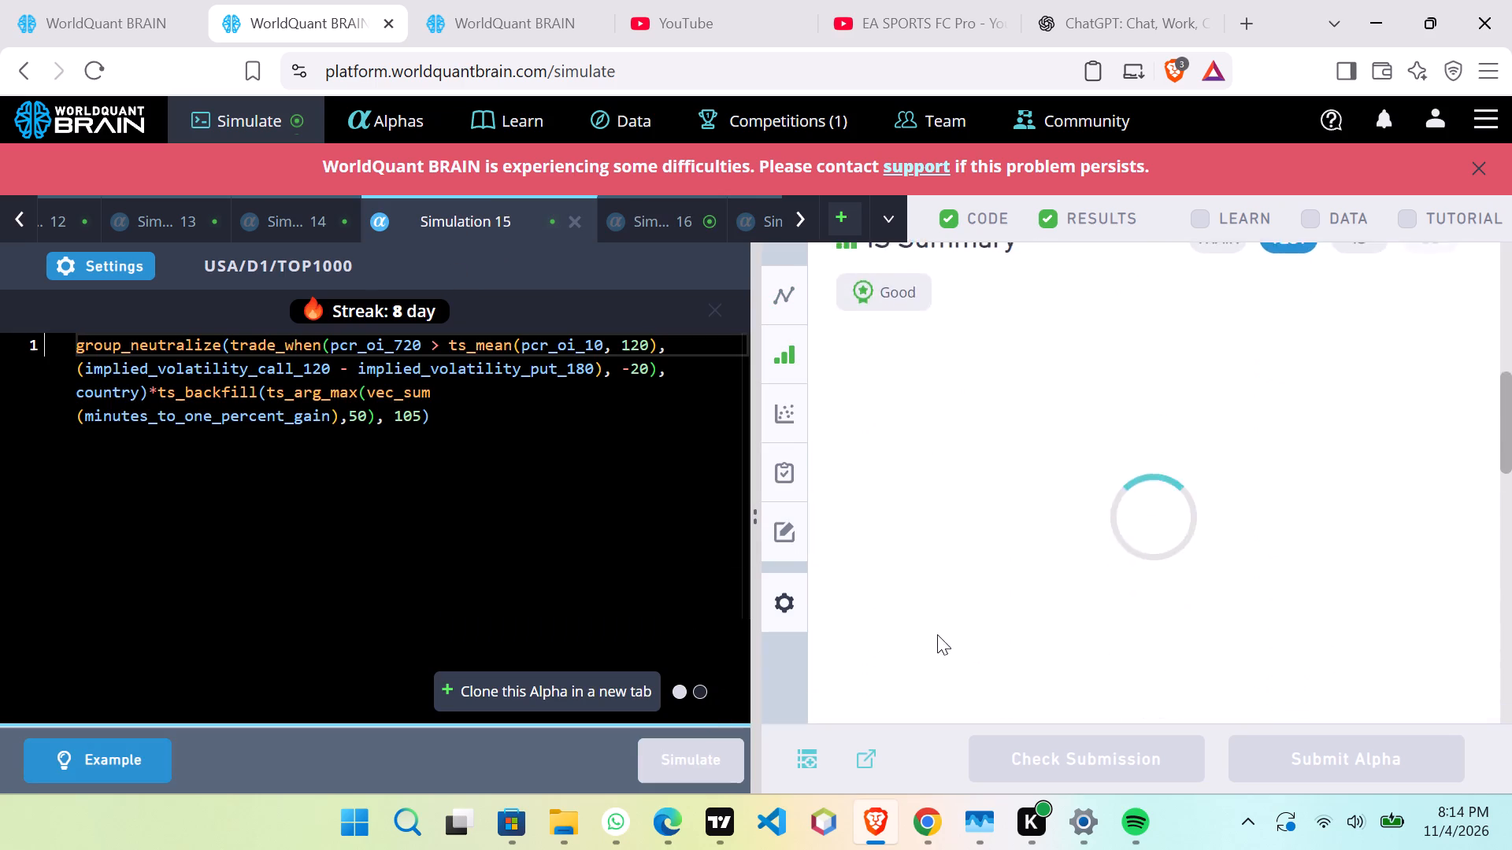
scroll(937, 634, "down", 3)
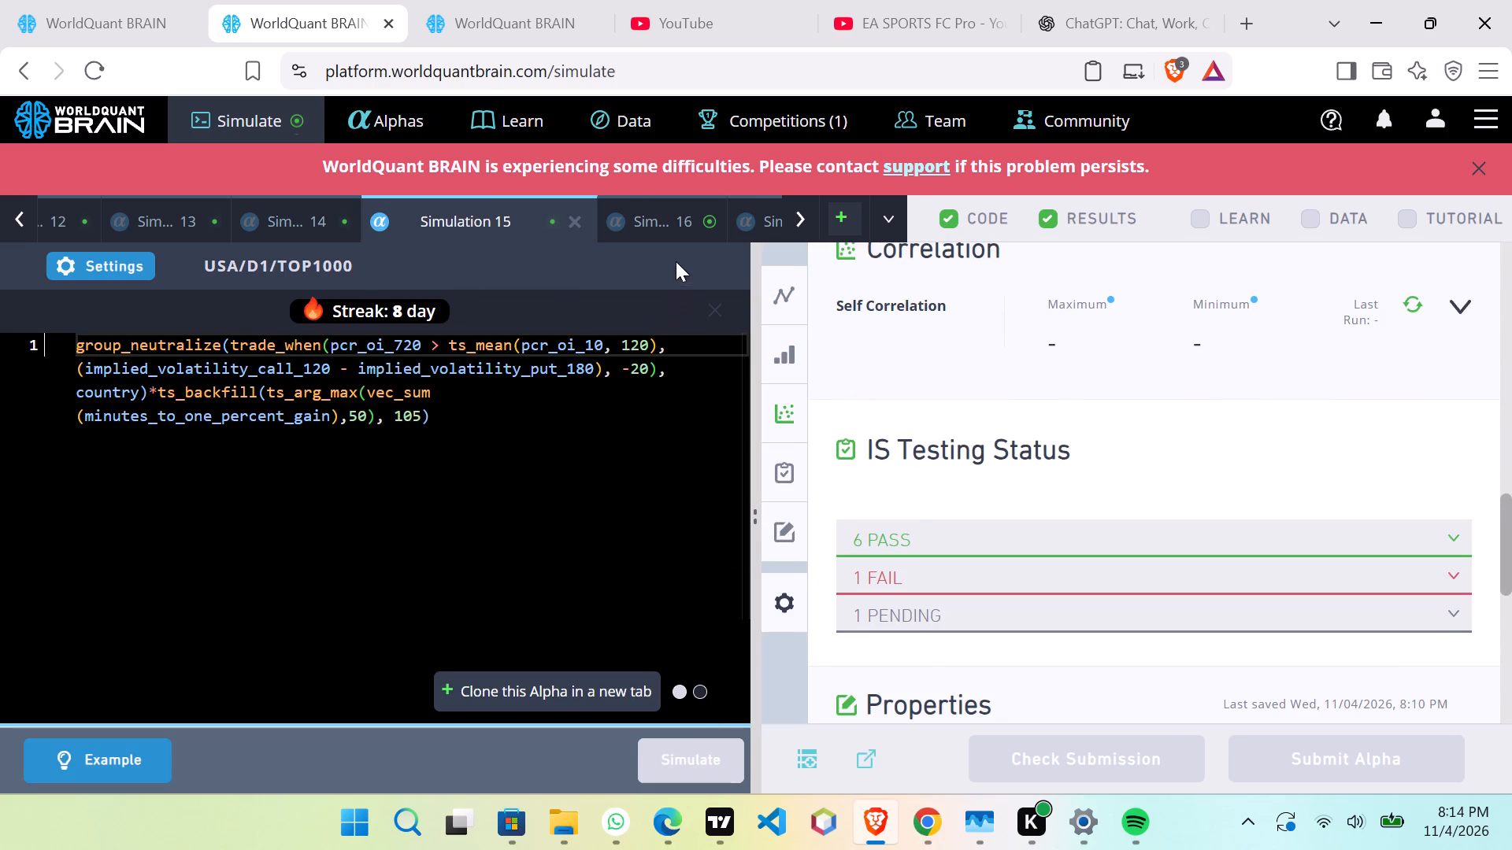
Open Simulation 16, show its test period, and expand the passed and pending checks in the IS testing status to review them.
left_click(677, 216)
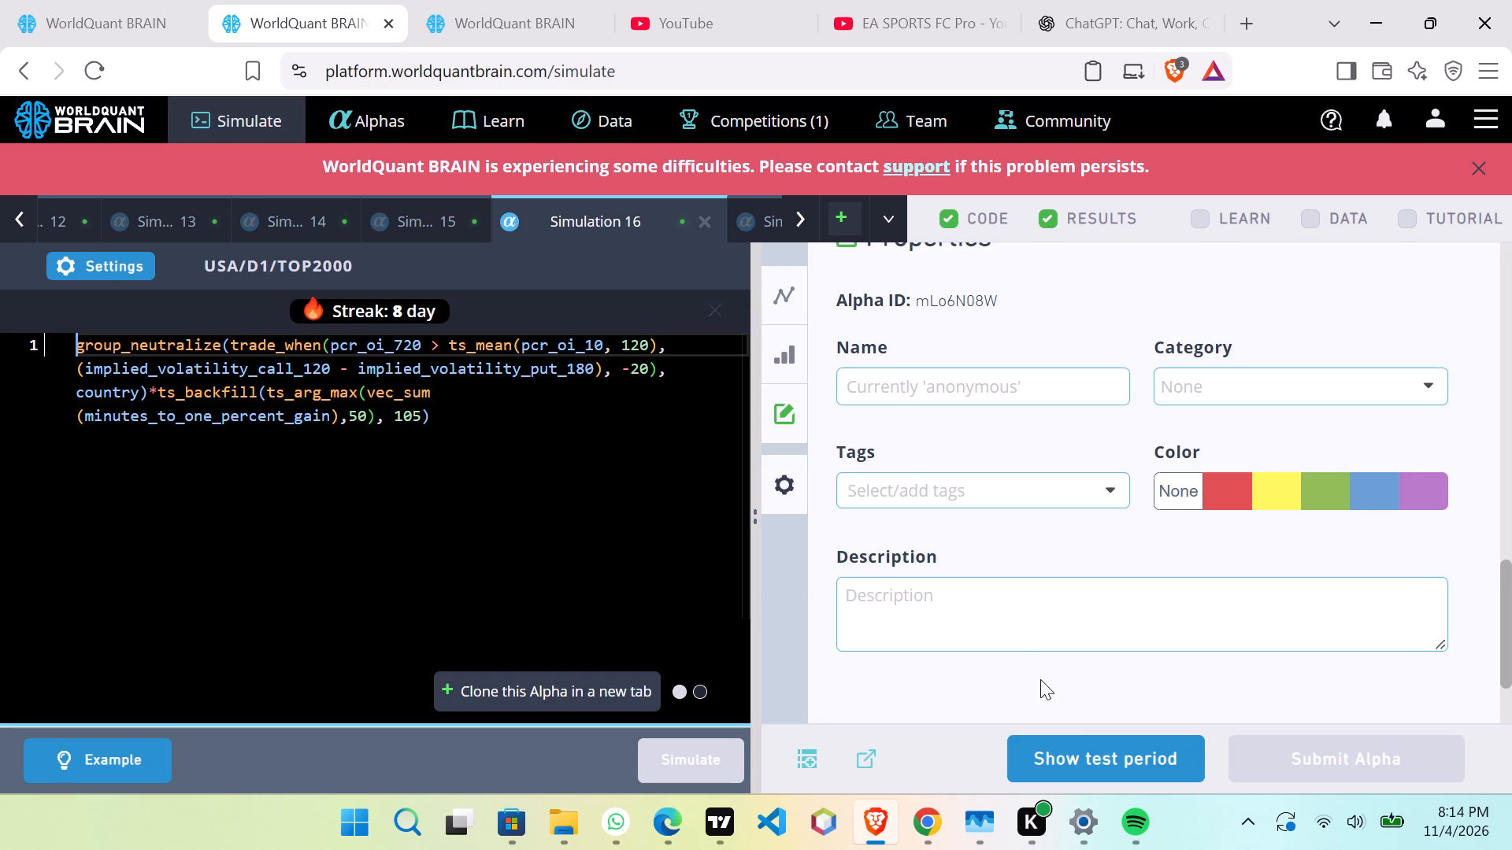
left_click(1090, 747)
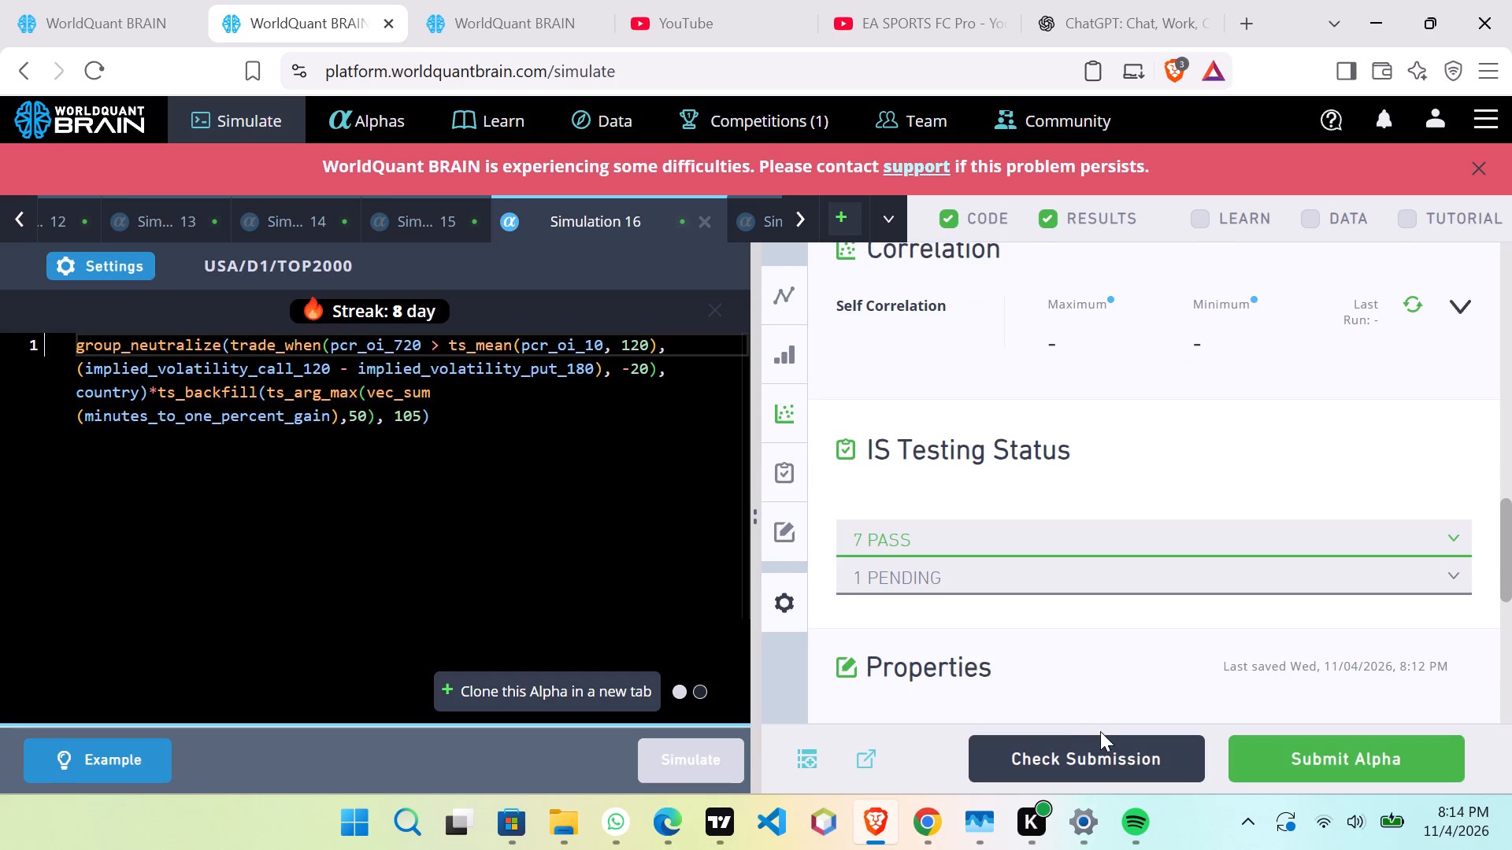
scroll(1021, 674, "down", 1)
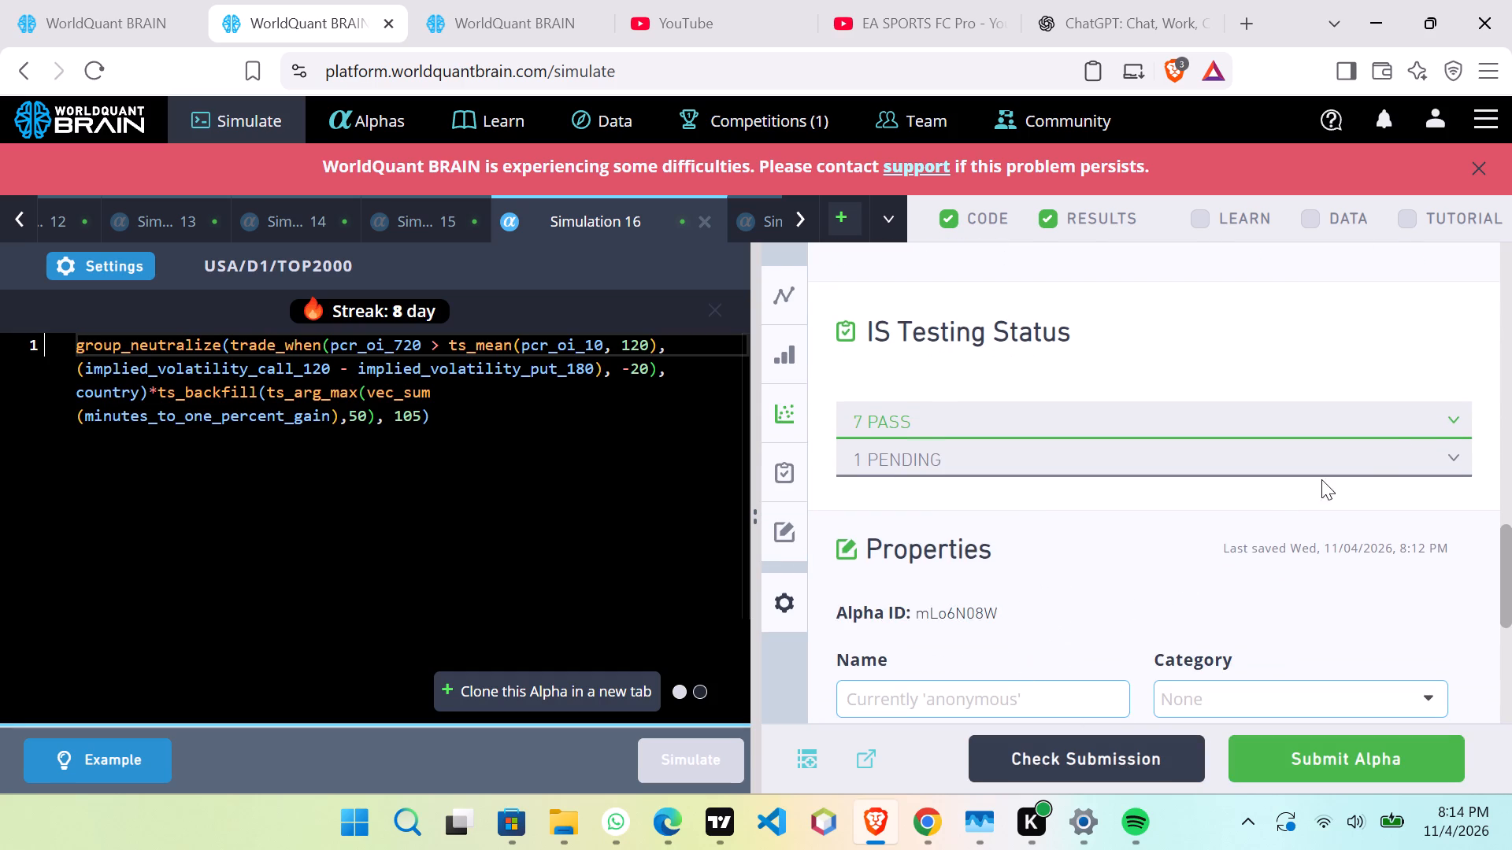
left_click(1450, 417)
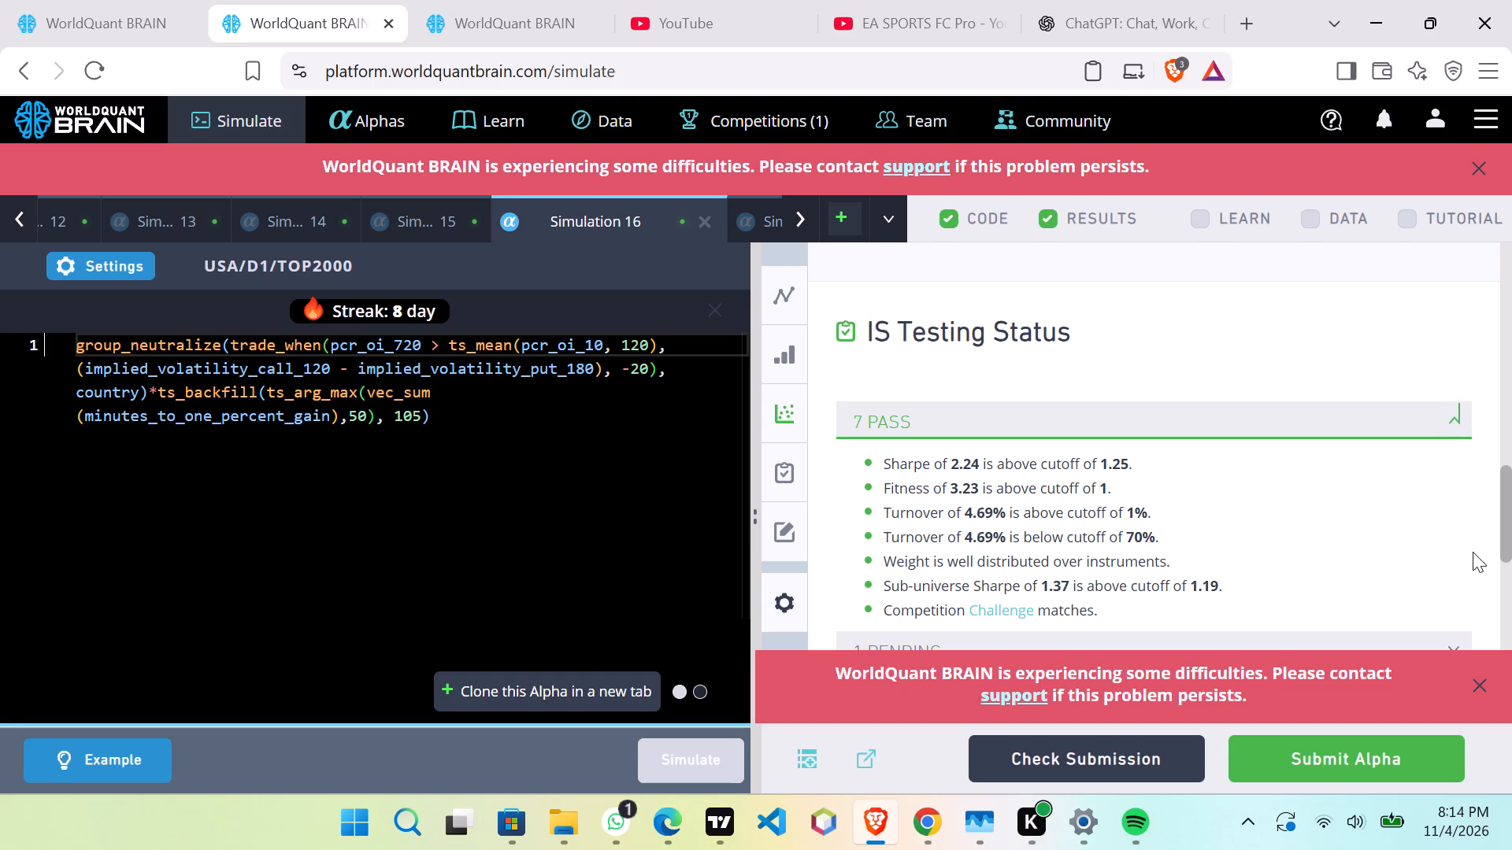
left_click(1483, 681)
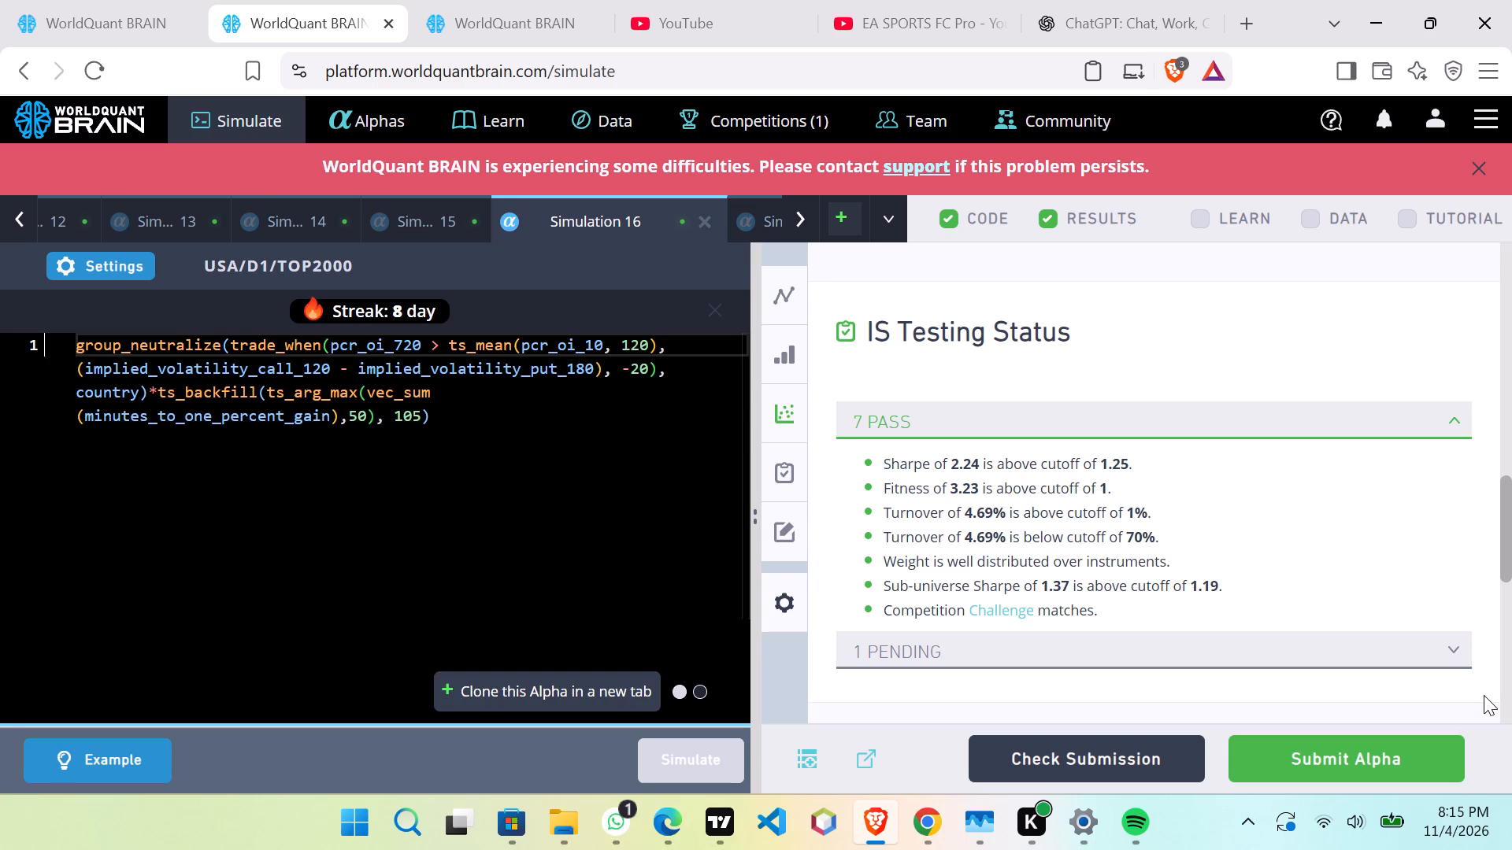
left_click(1454, 644)
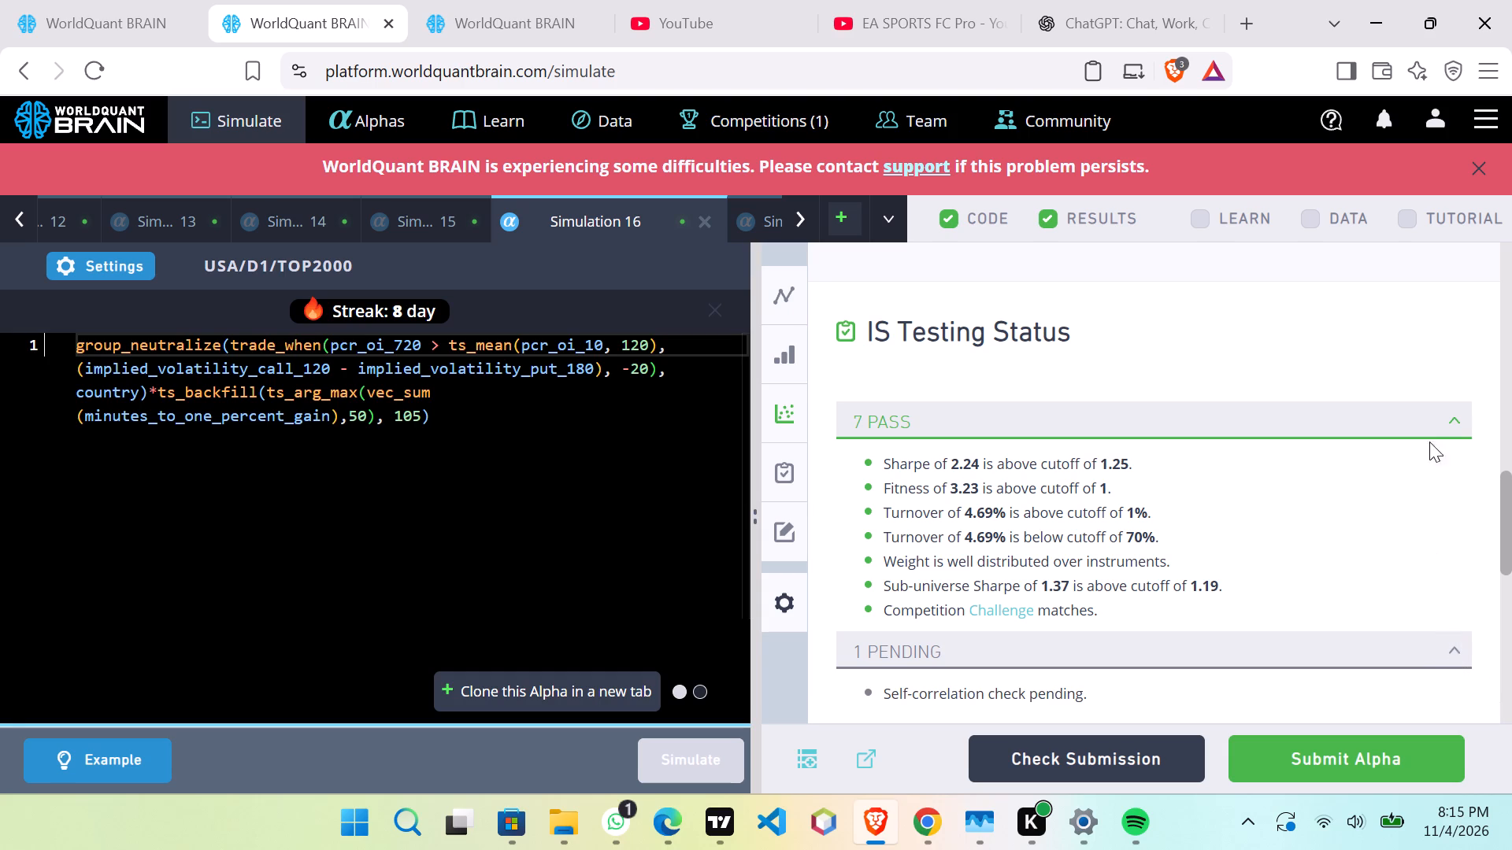
right_click(1440, 412)
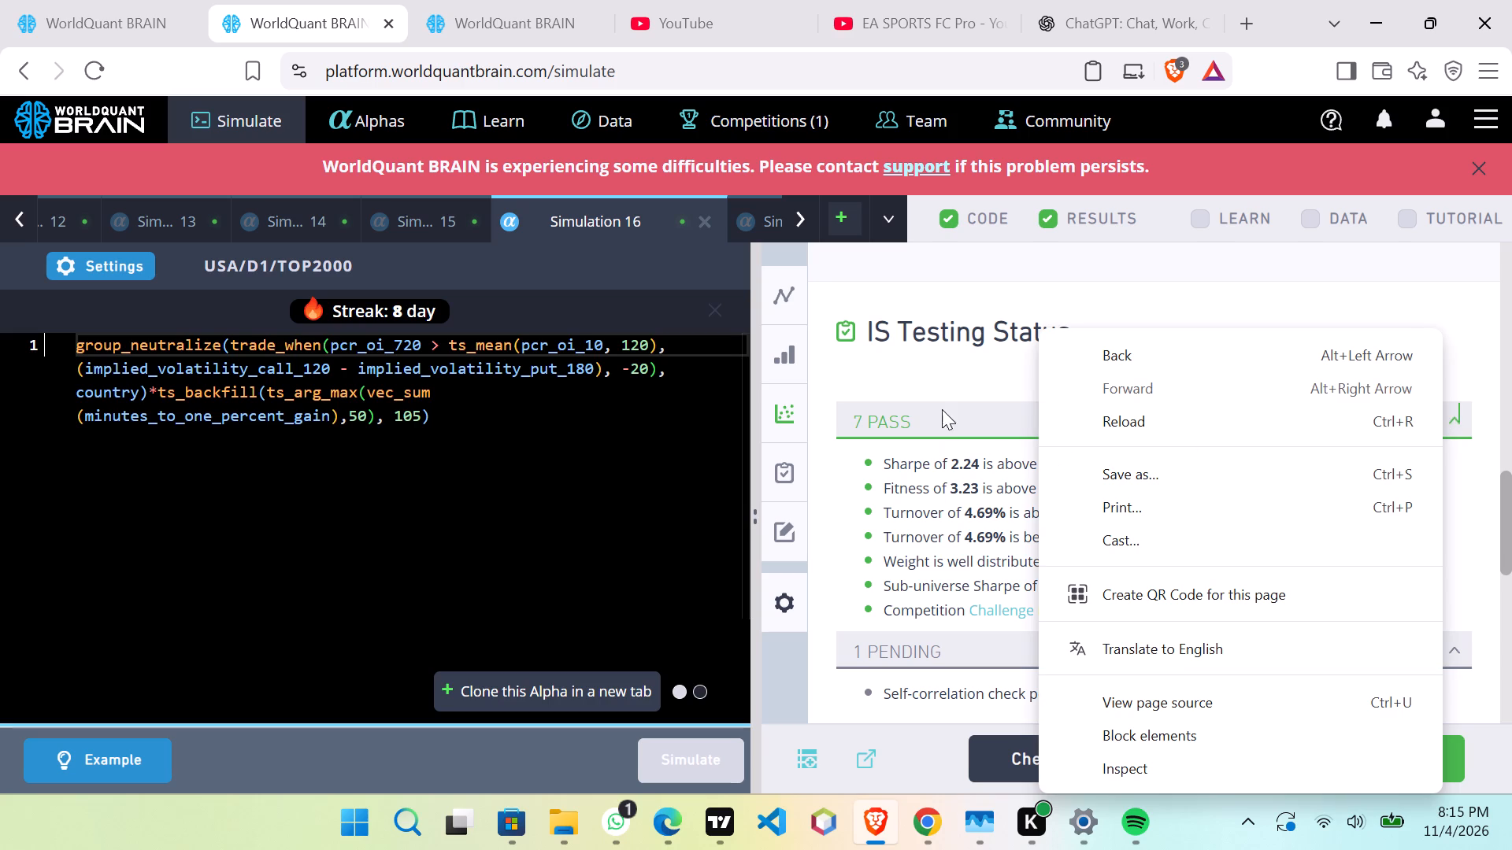
left_click(945, 379)
scroll(1190, 419, "up", 1)
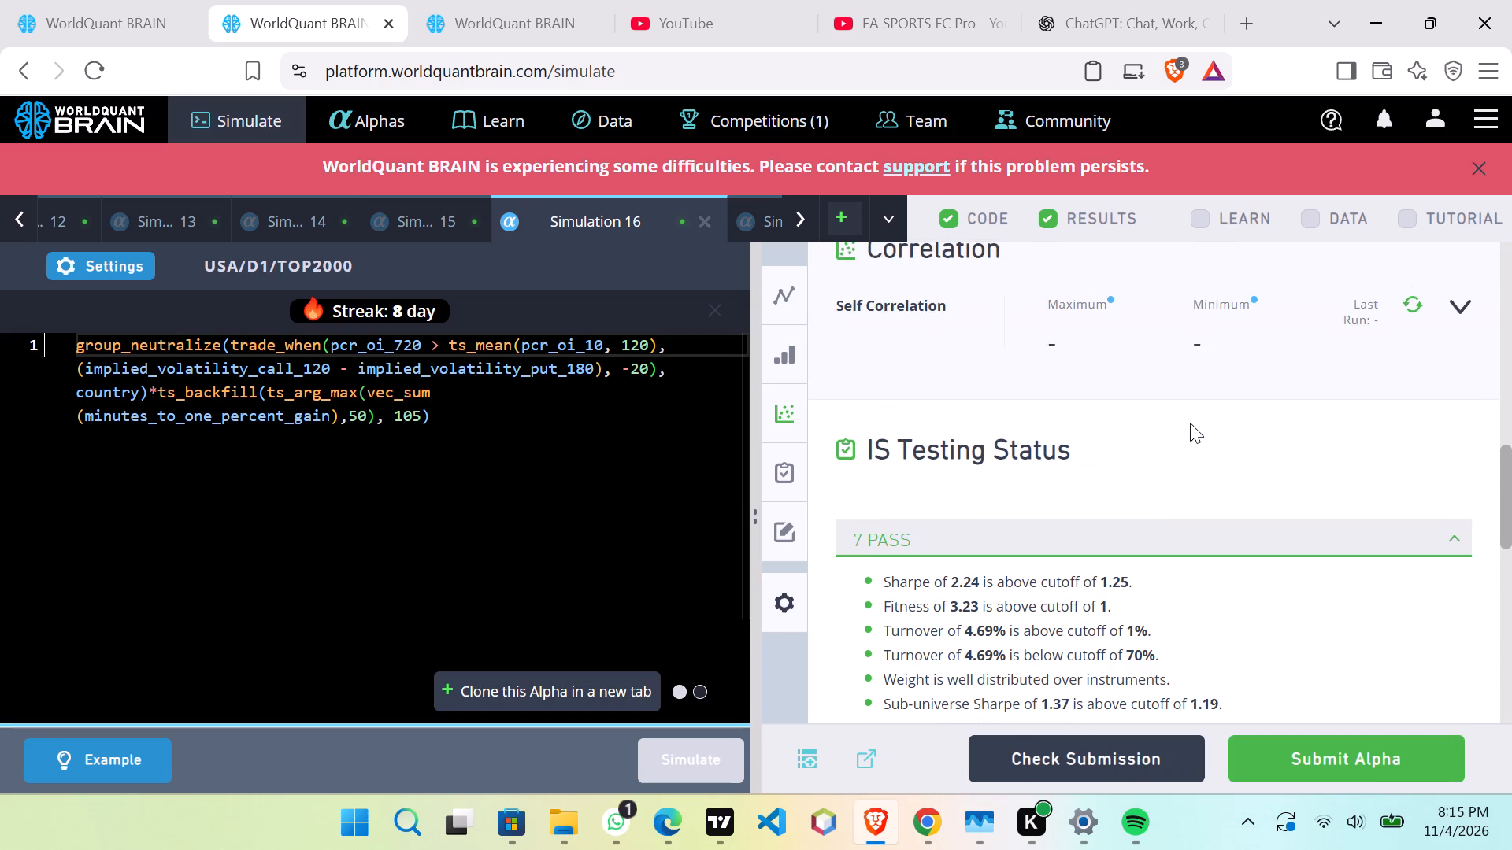
scroll(1190, 423, "down", 1)
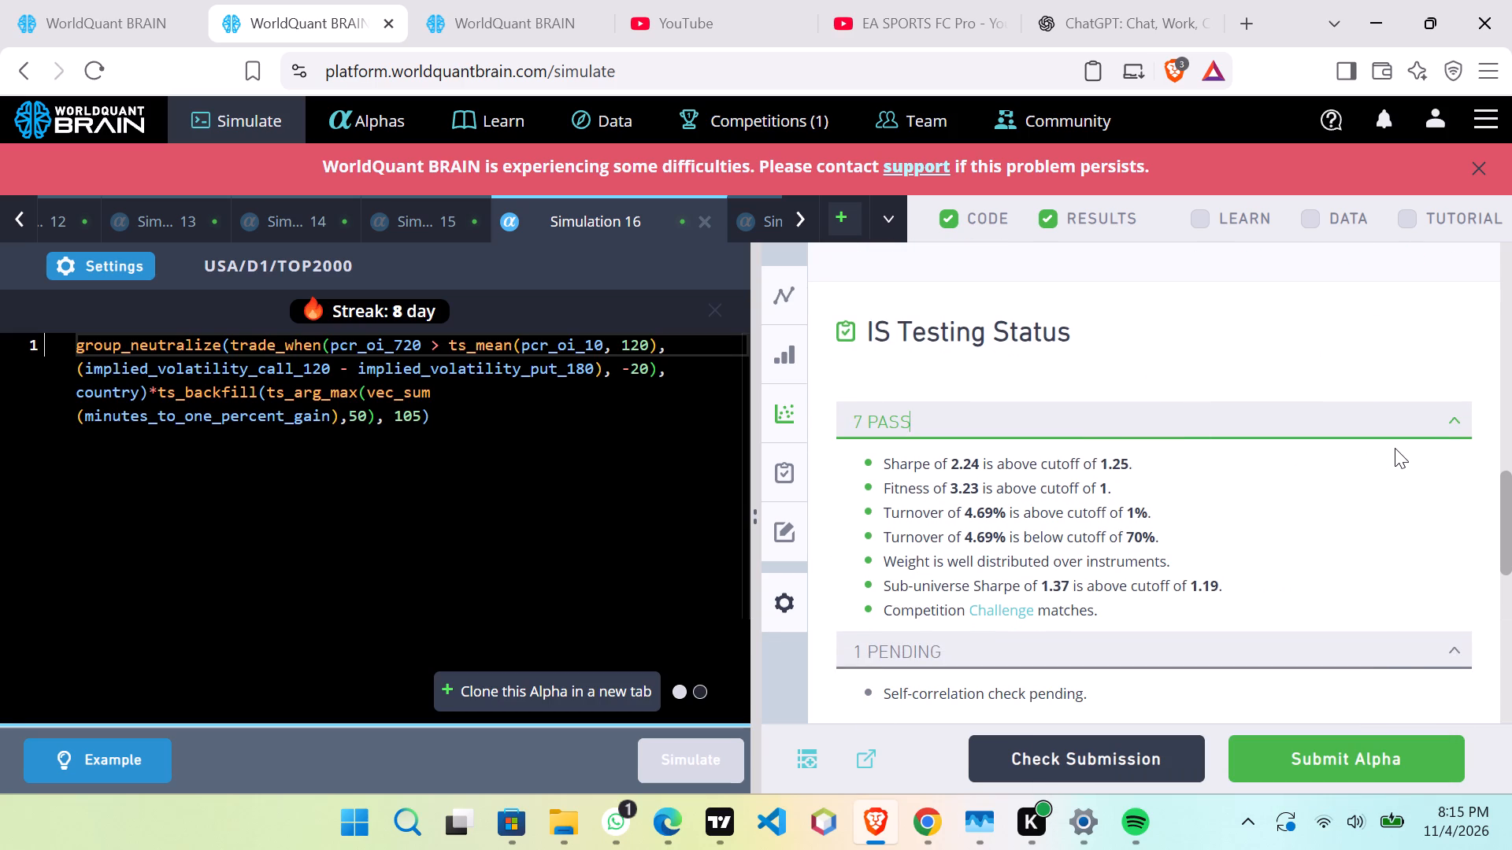
Collapse Simulation 16's passed checks, run its self-correlation check, dismiss the error notice, and try the check again.
left_click(1454, 418)
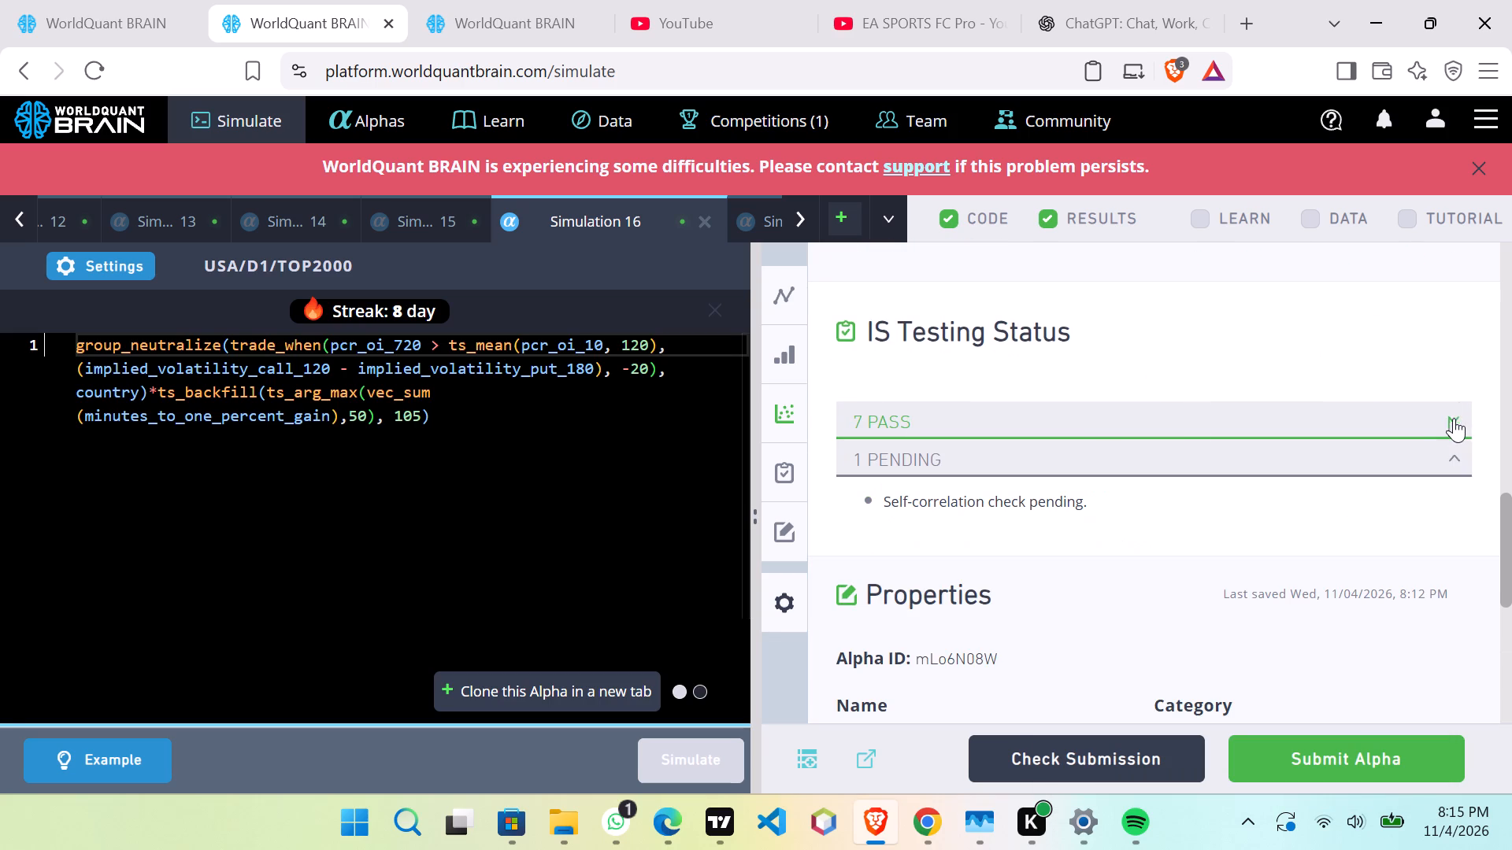
scroll(1417, 402, "up", 2)
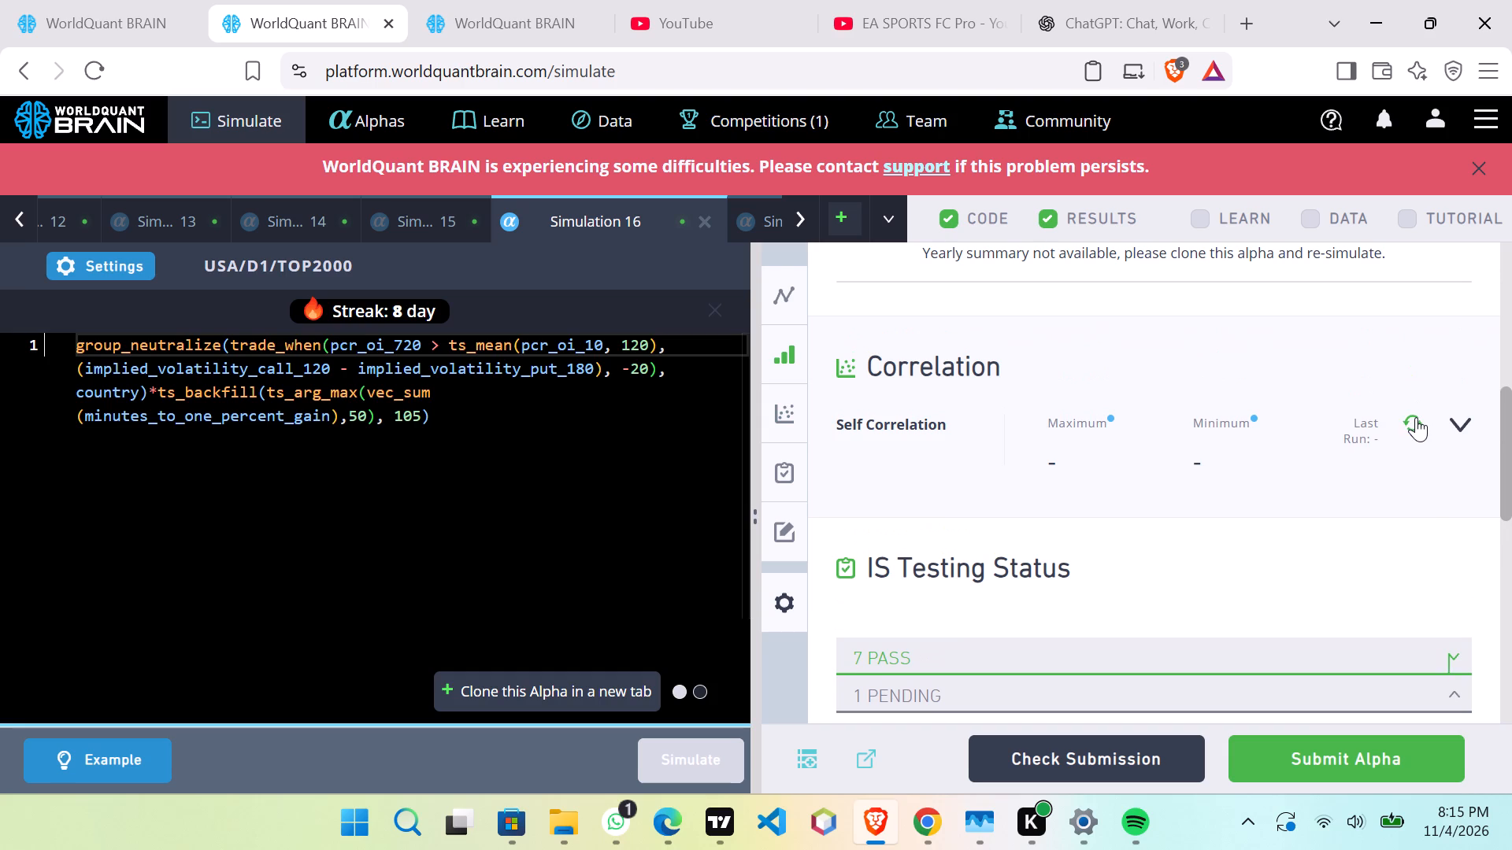
left_click(1416, 417)
scroll(1372, 508, "down", 3)
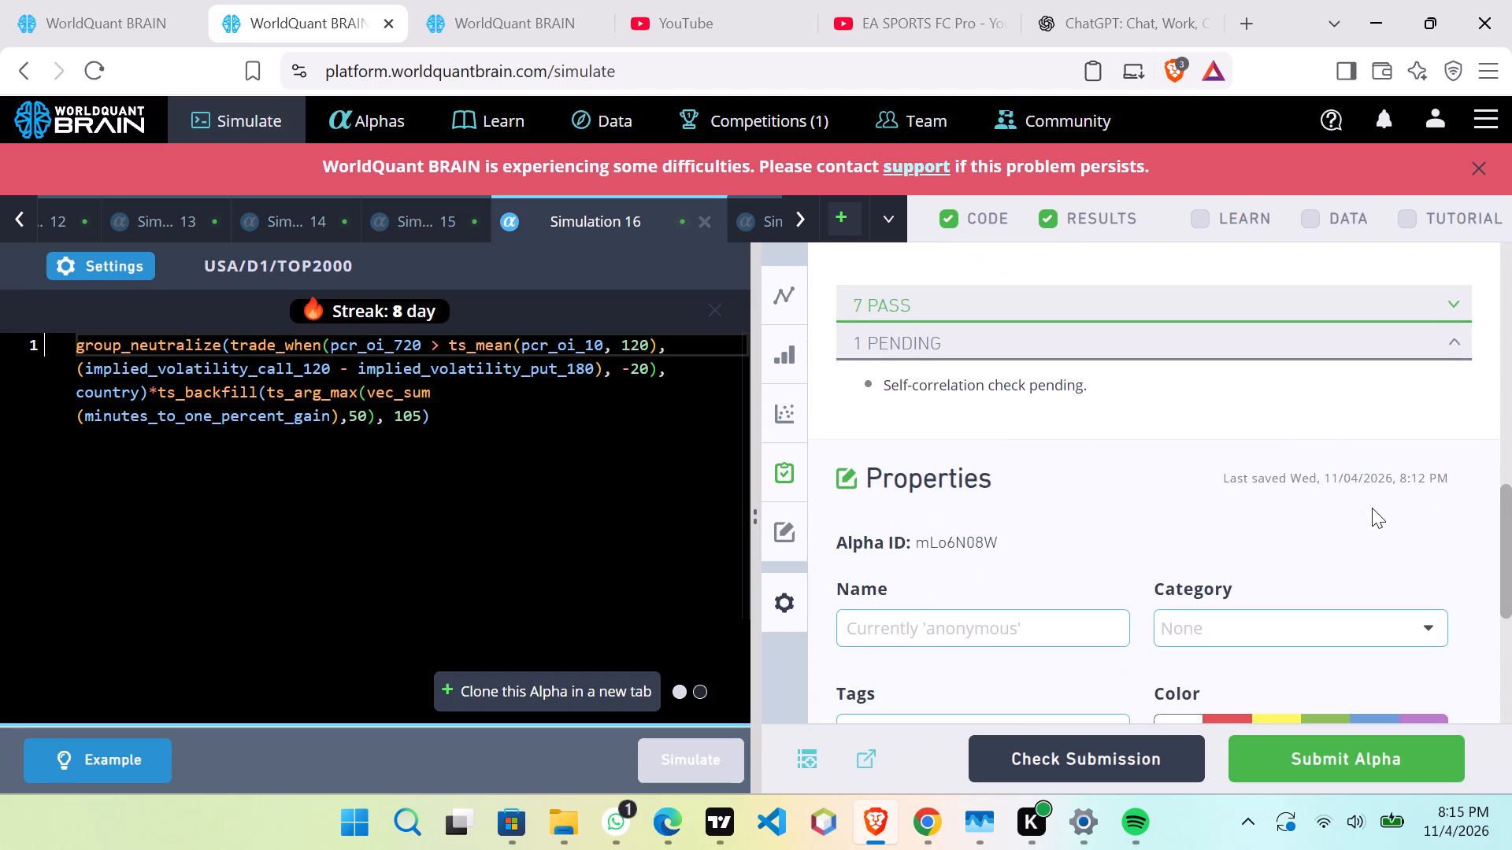
scroll(1384, 468, "up", 2)
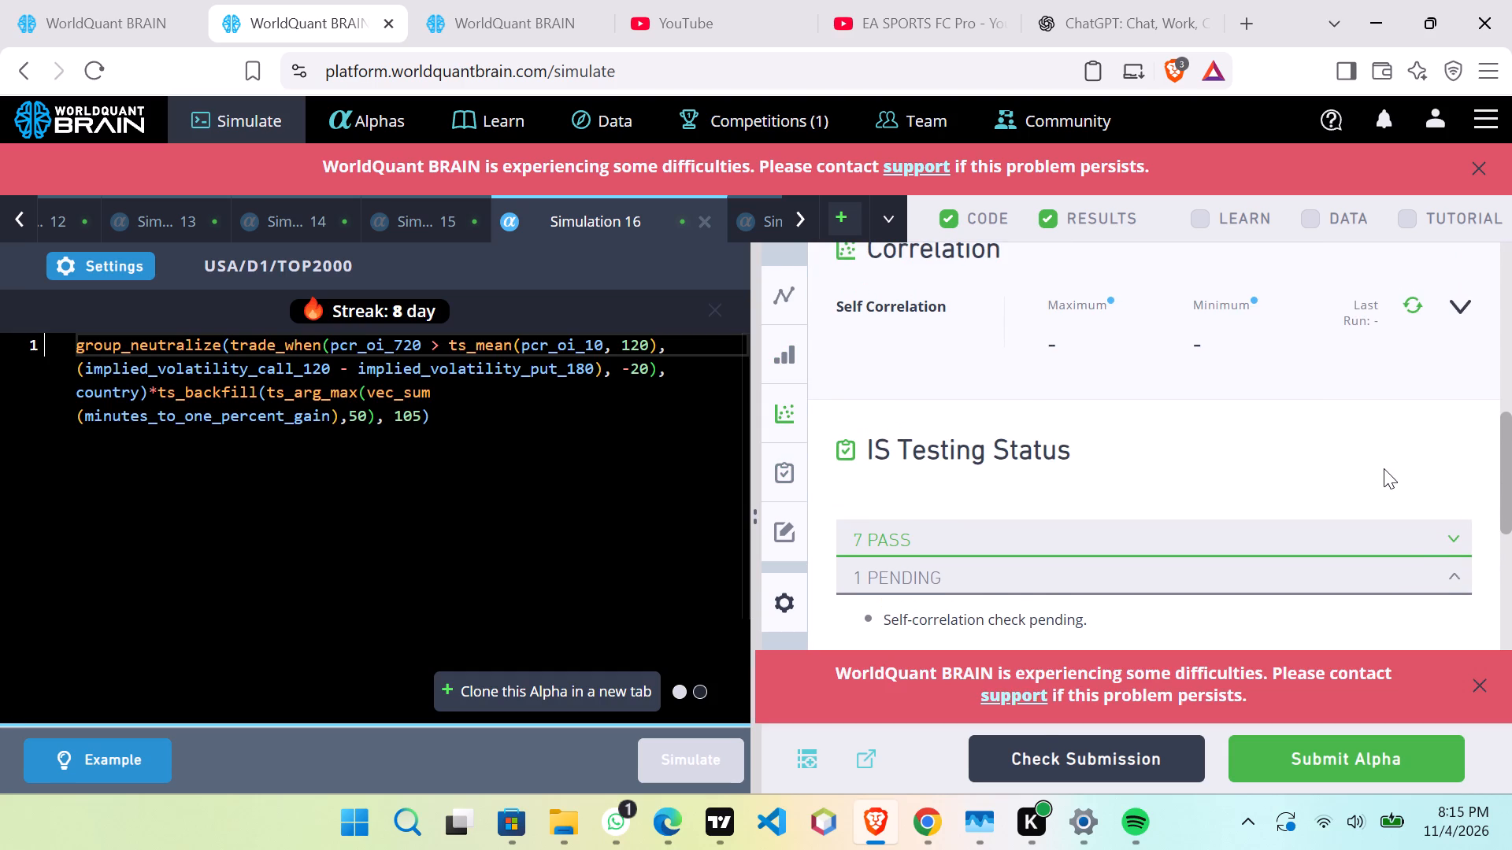
left_click(1483, 687)
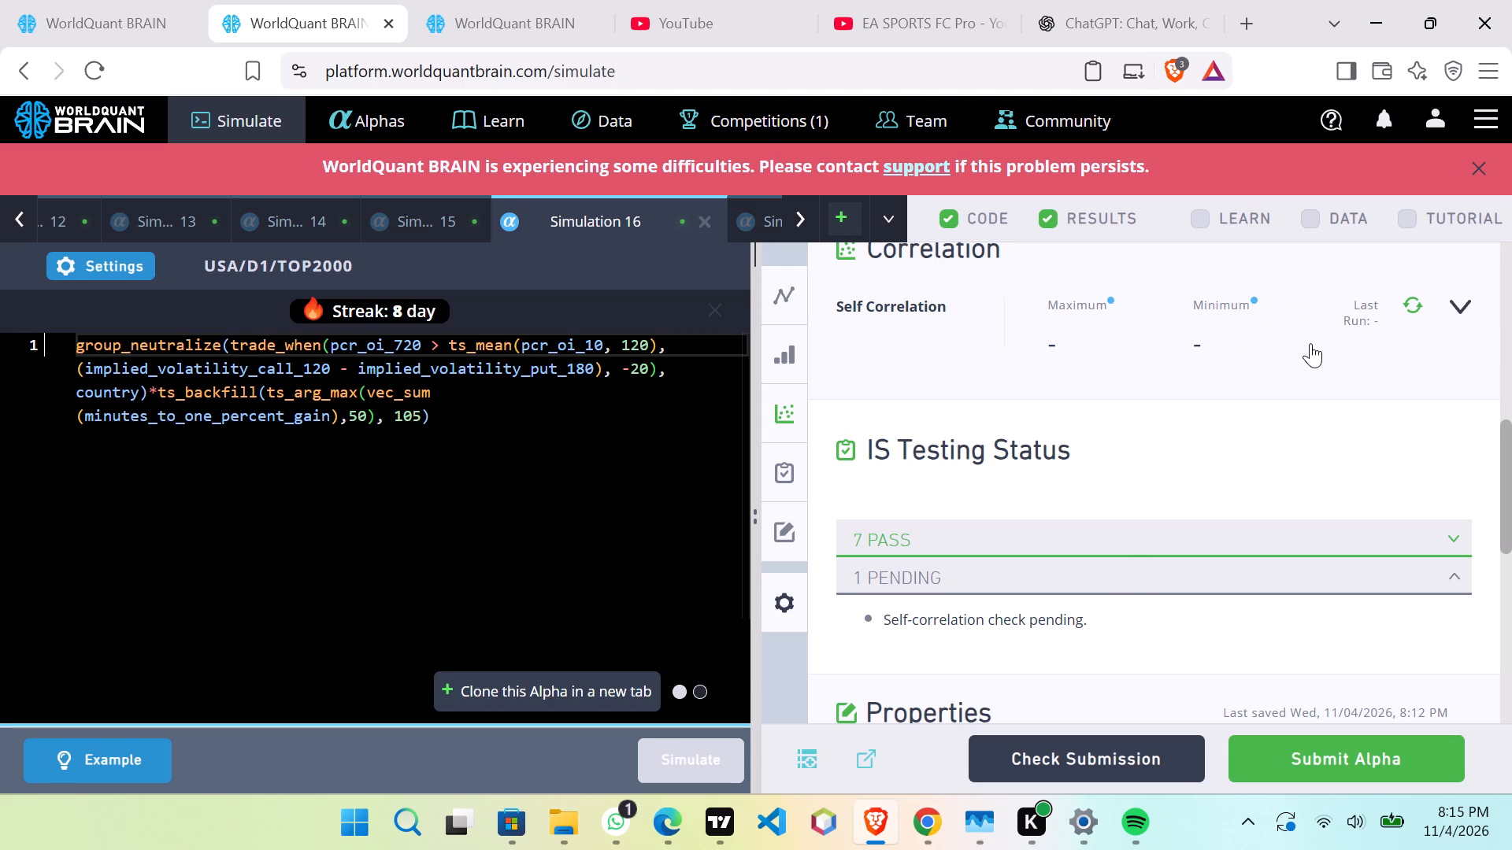
scroll(1310, 343, "up", 1)
left_click(1420, 423)
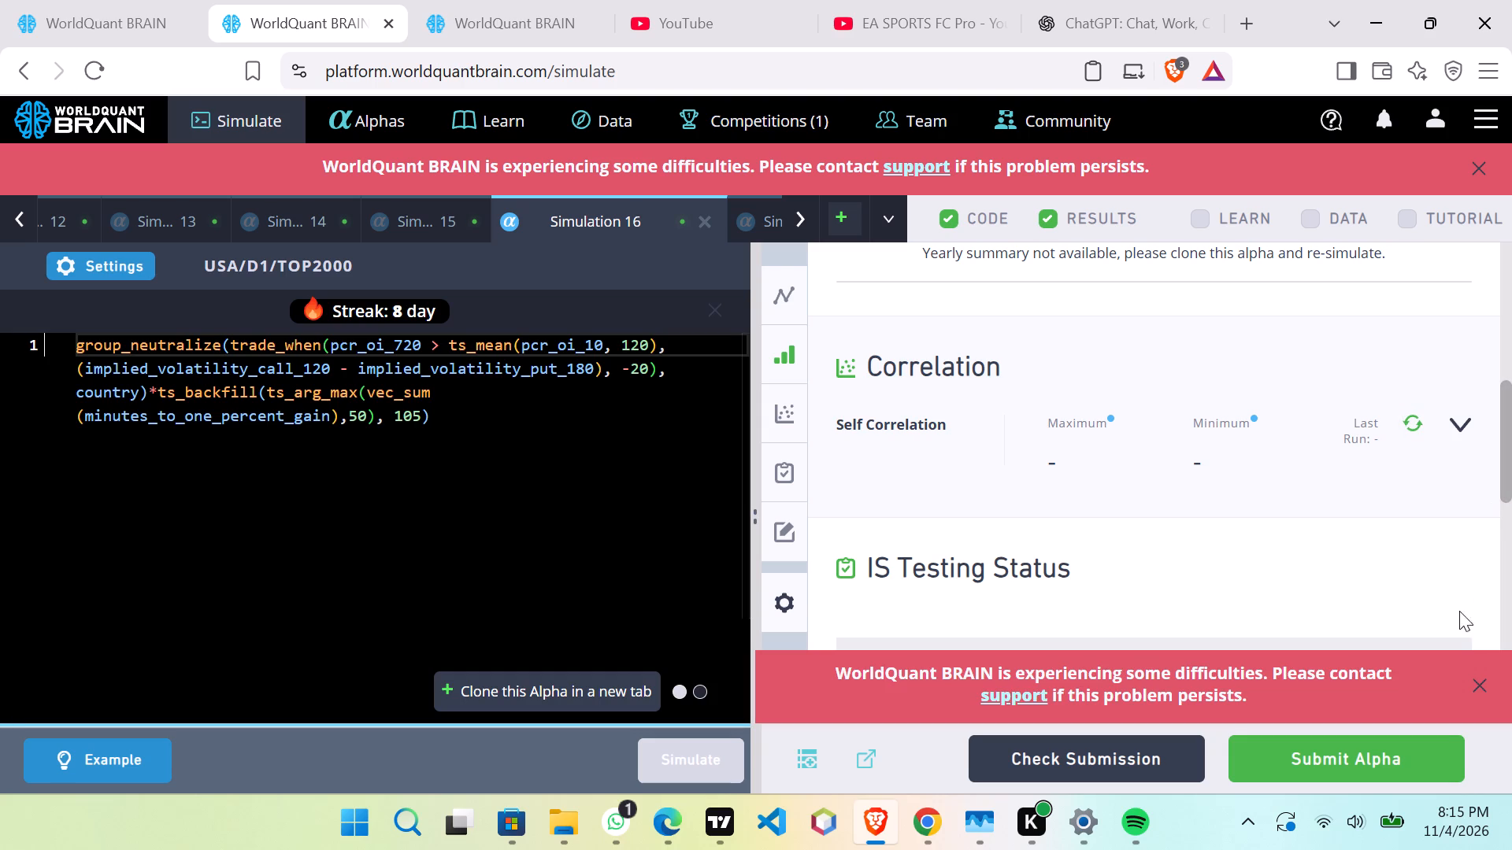
left_click(1477, 683)
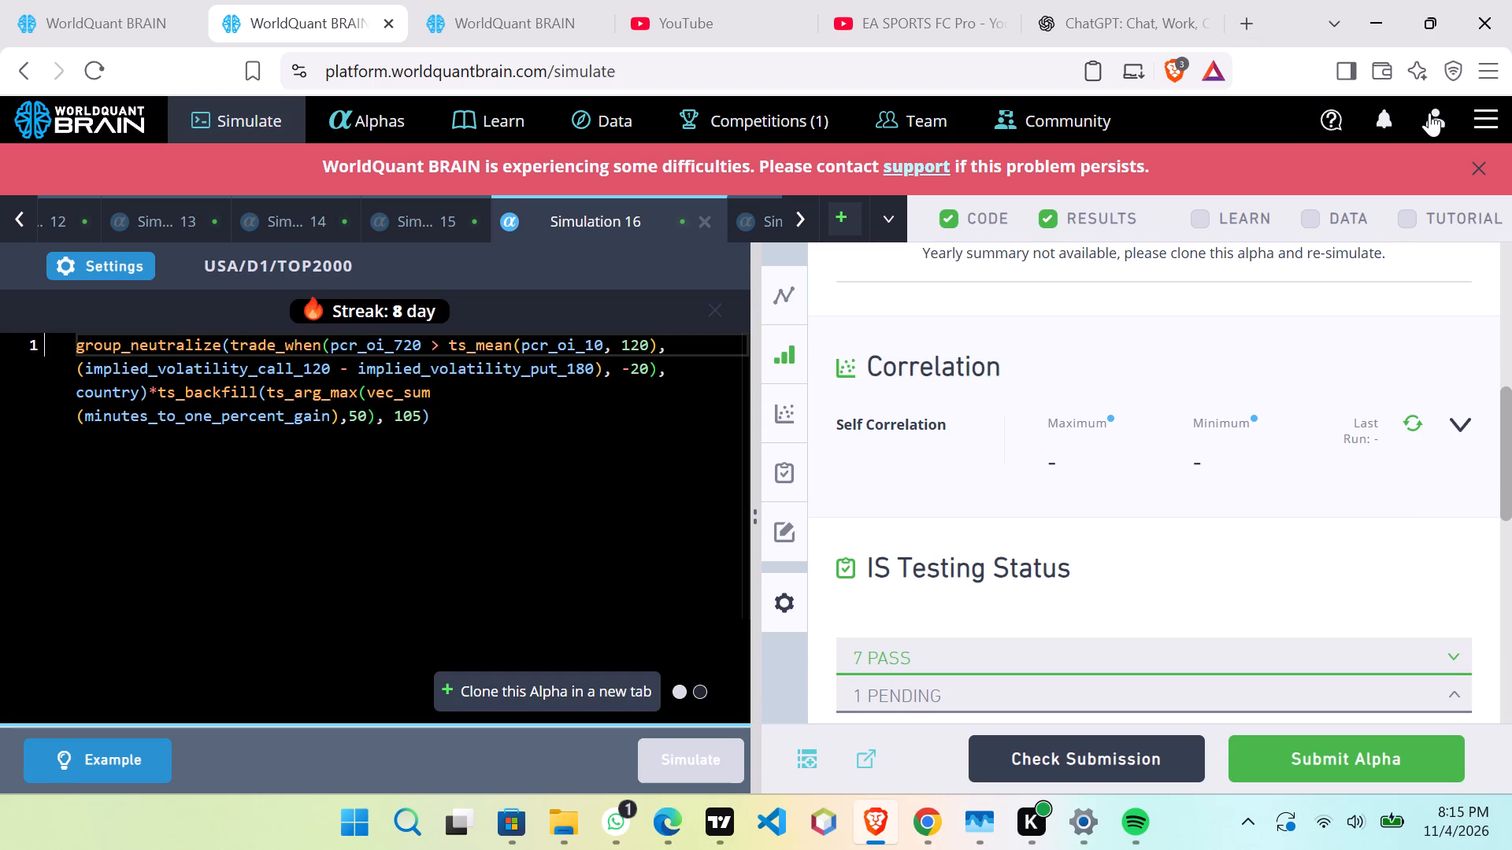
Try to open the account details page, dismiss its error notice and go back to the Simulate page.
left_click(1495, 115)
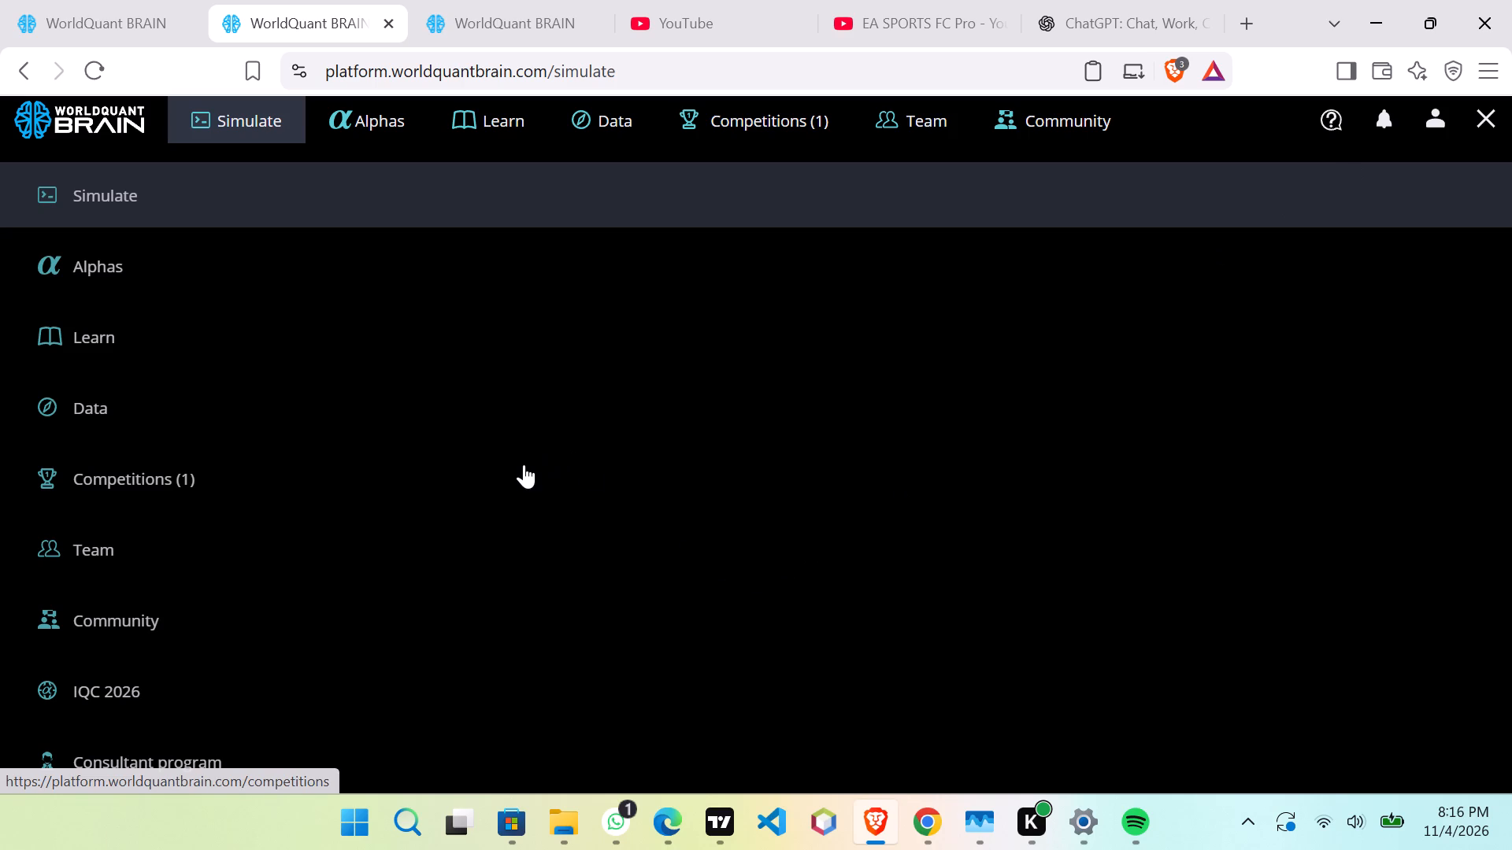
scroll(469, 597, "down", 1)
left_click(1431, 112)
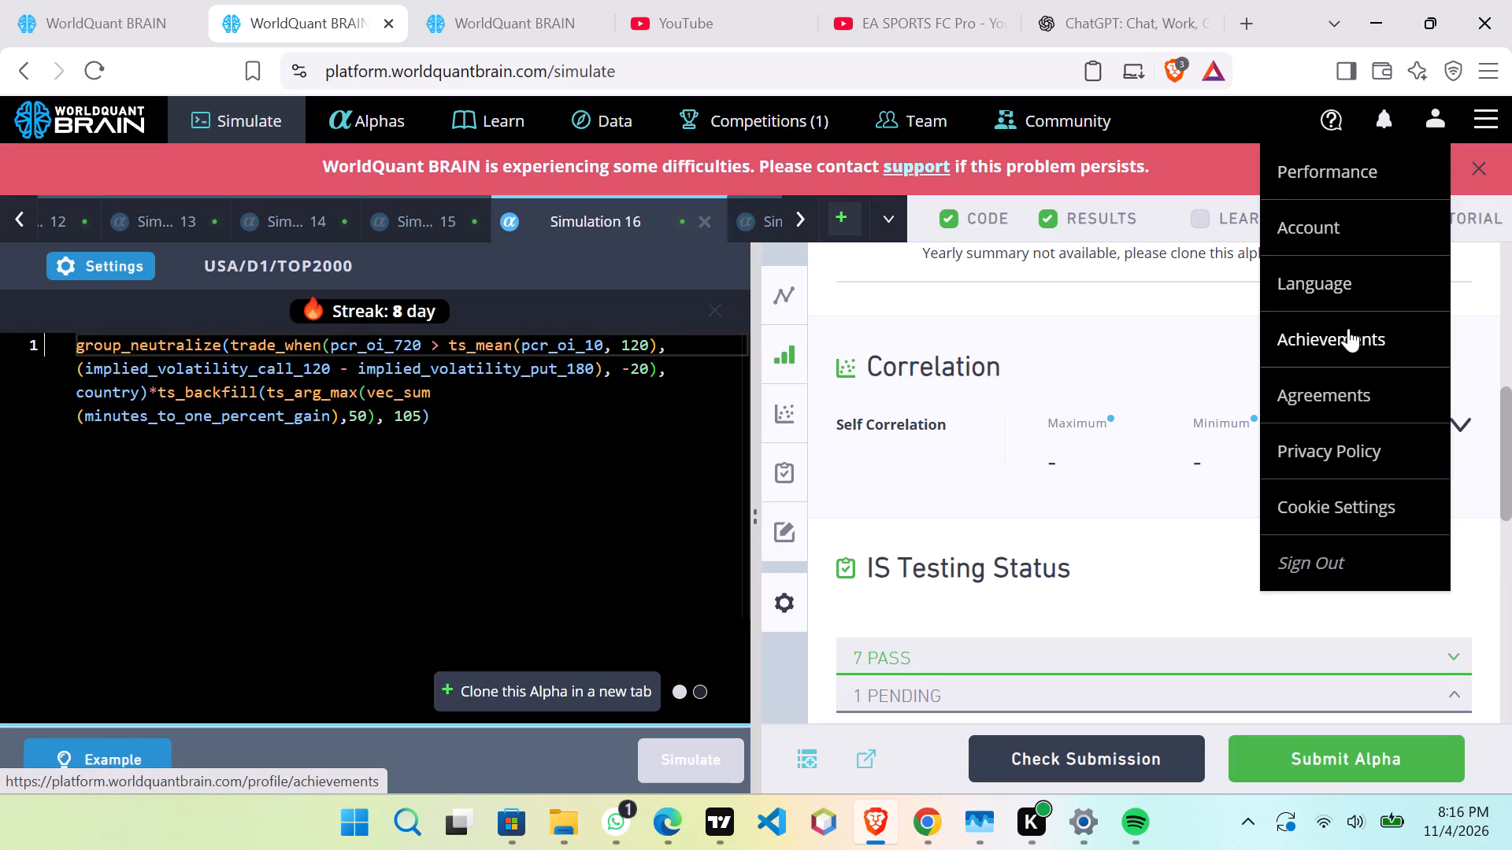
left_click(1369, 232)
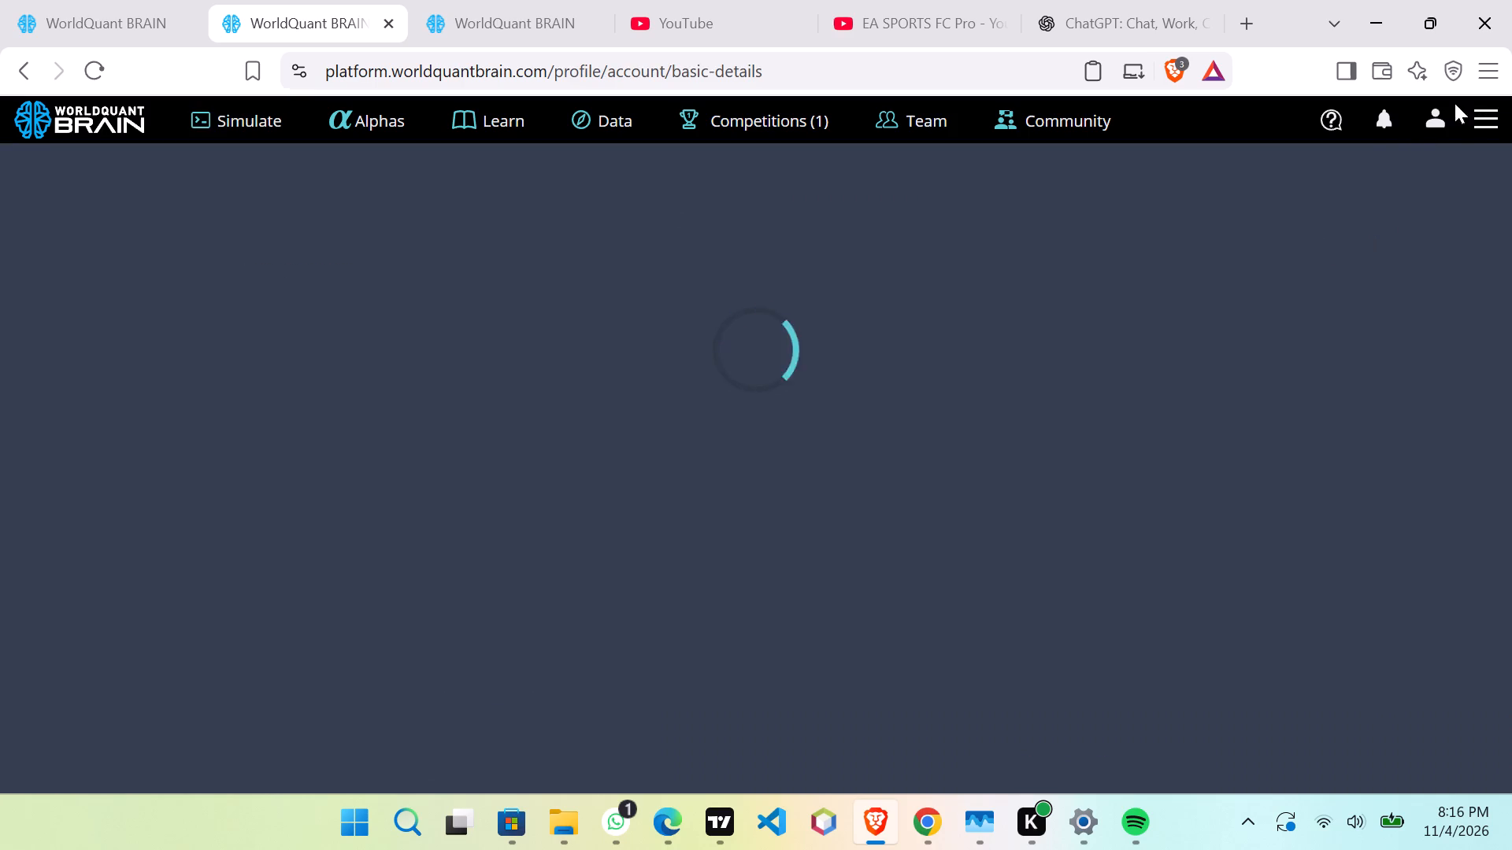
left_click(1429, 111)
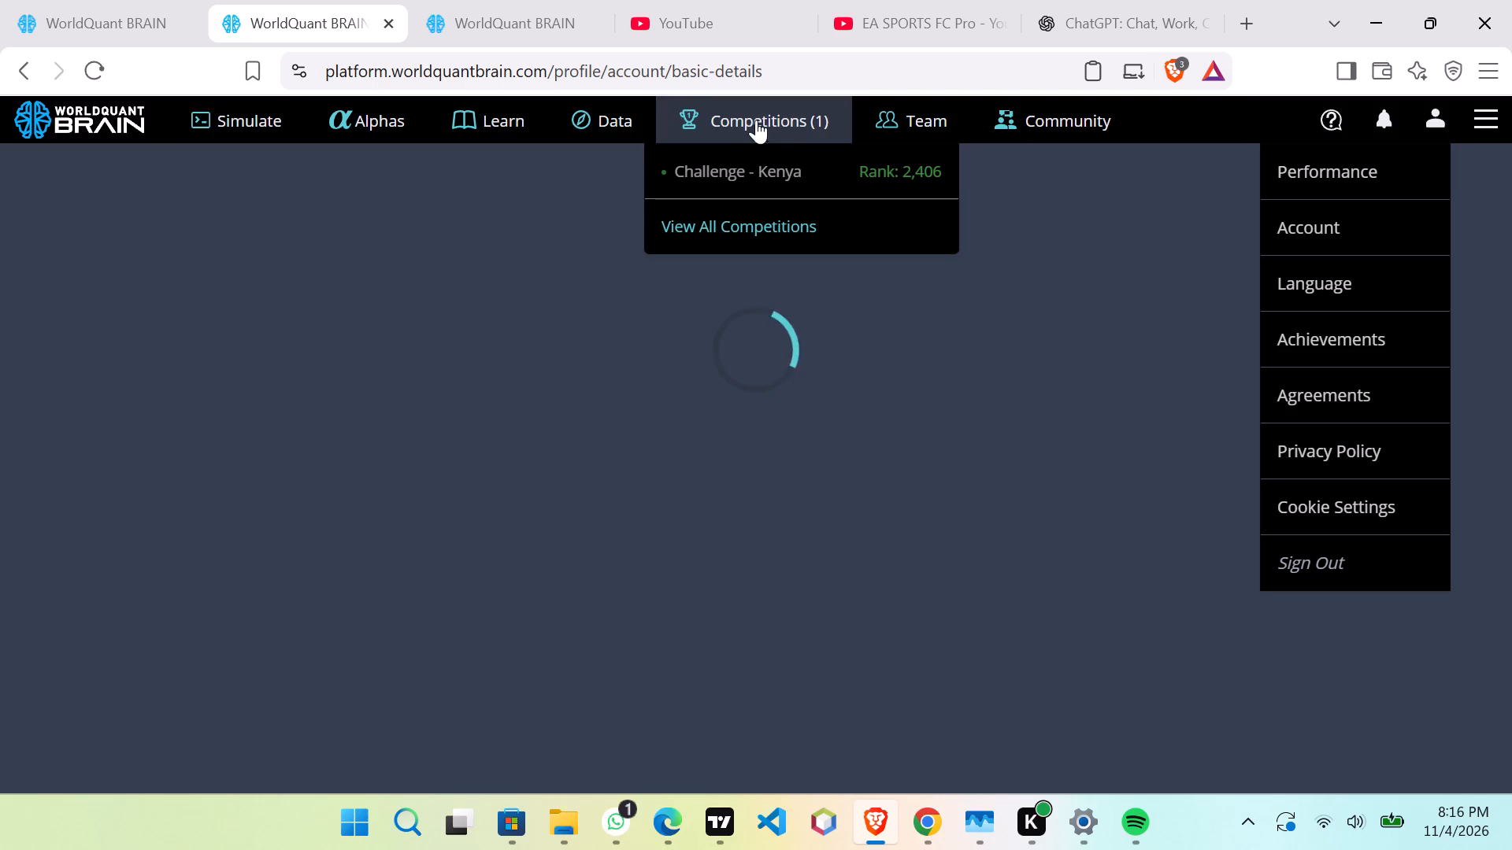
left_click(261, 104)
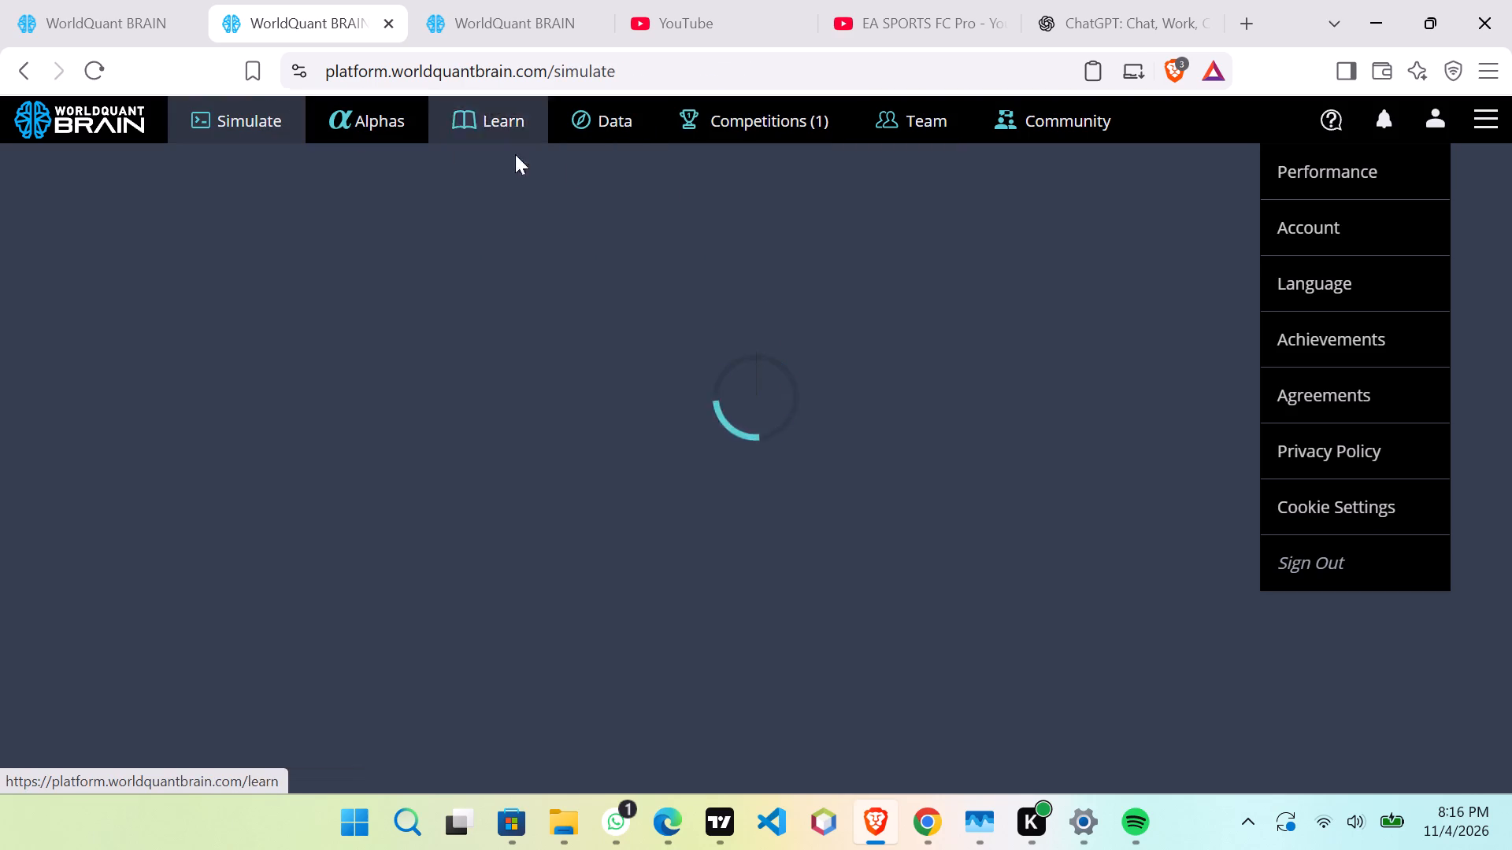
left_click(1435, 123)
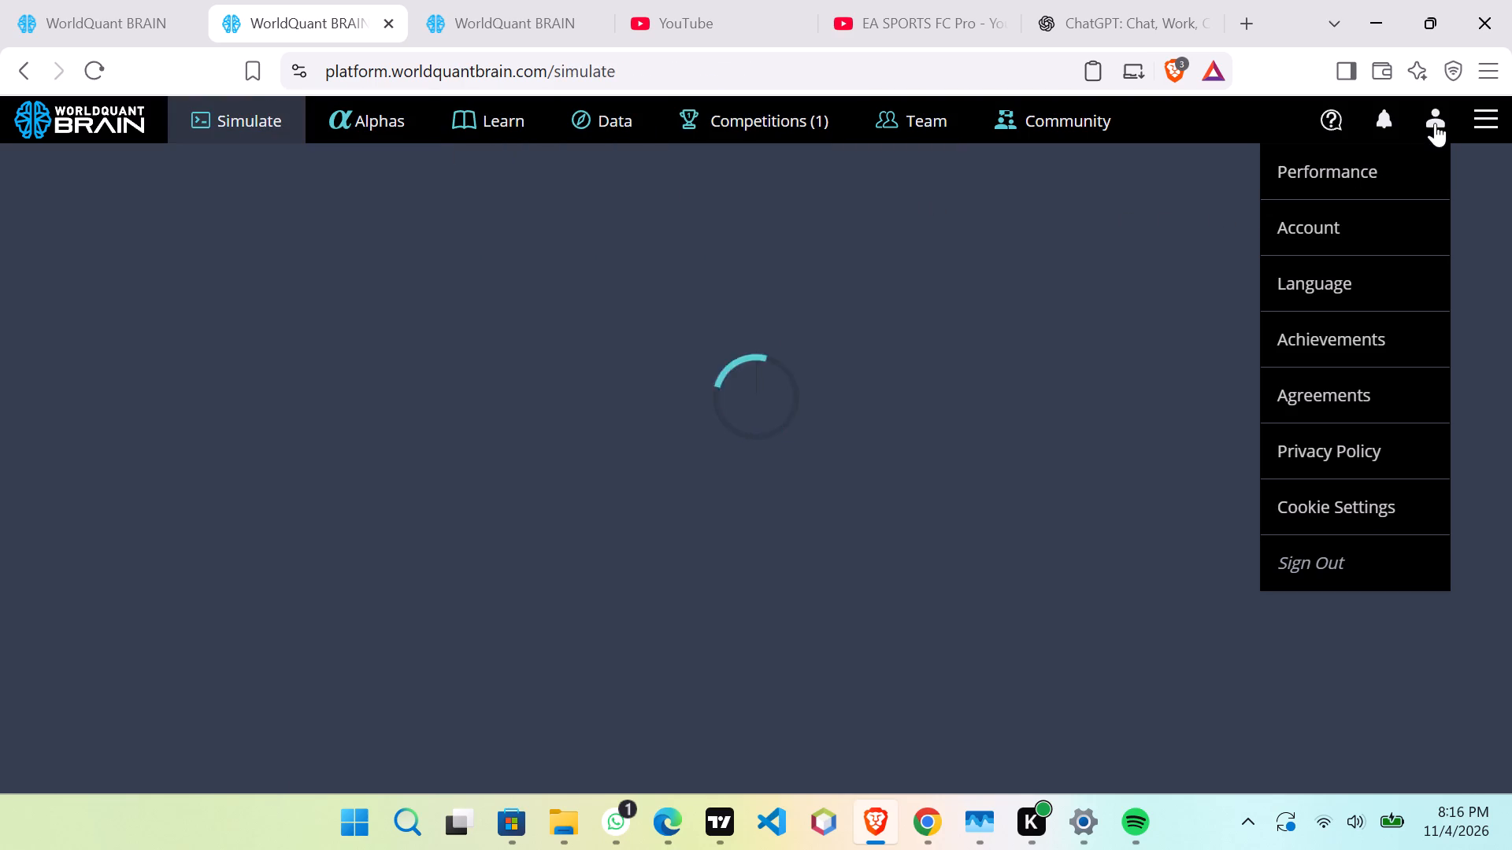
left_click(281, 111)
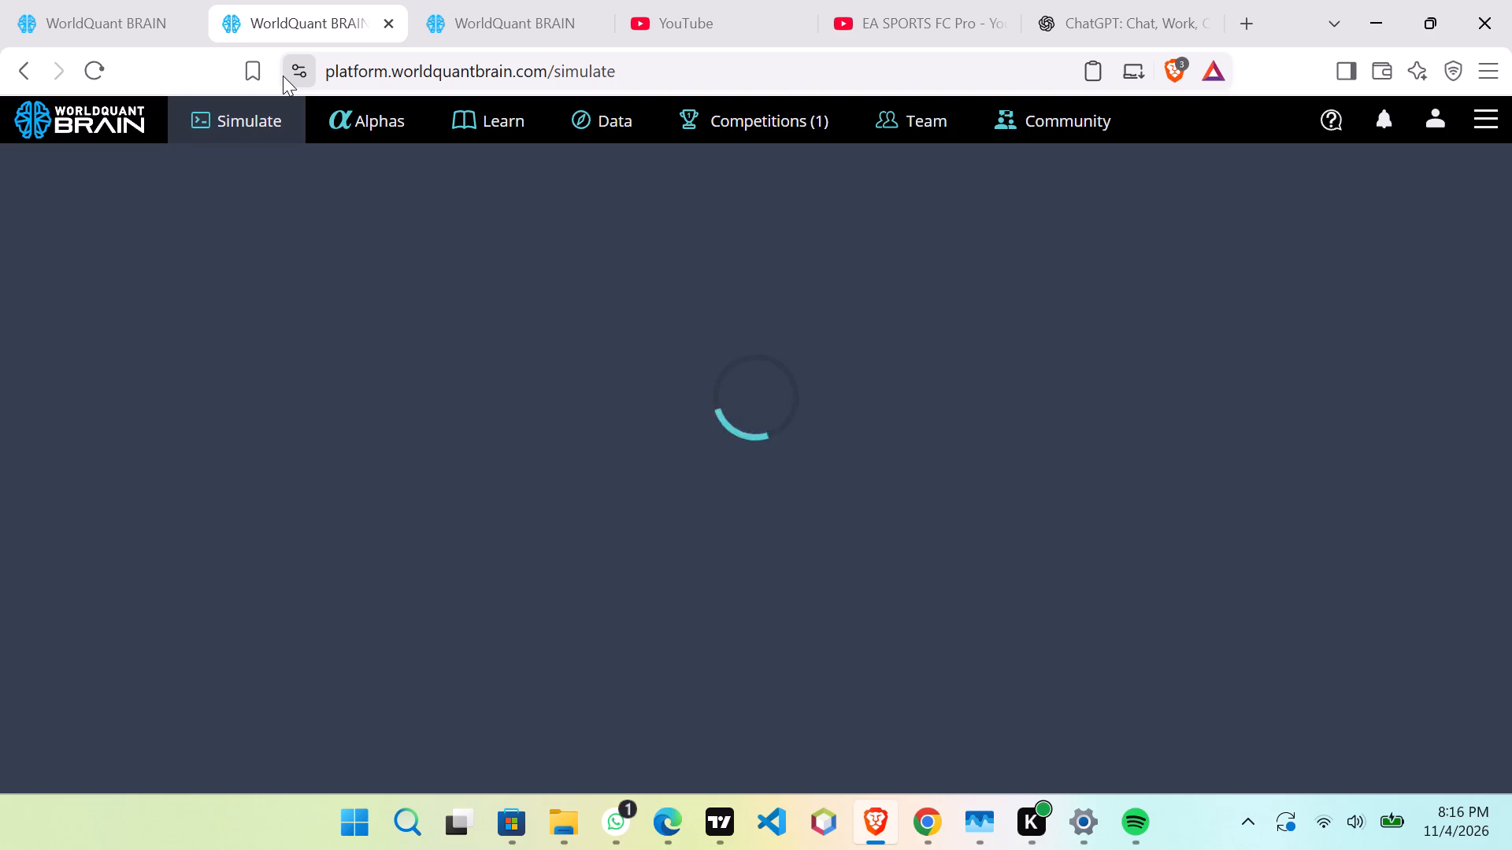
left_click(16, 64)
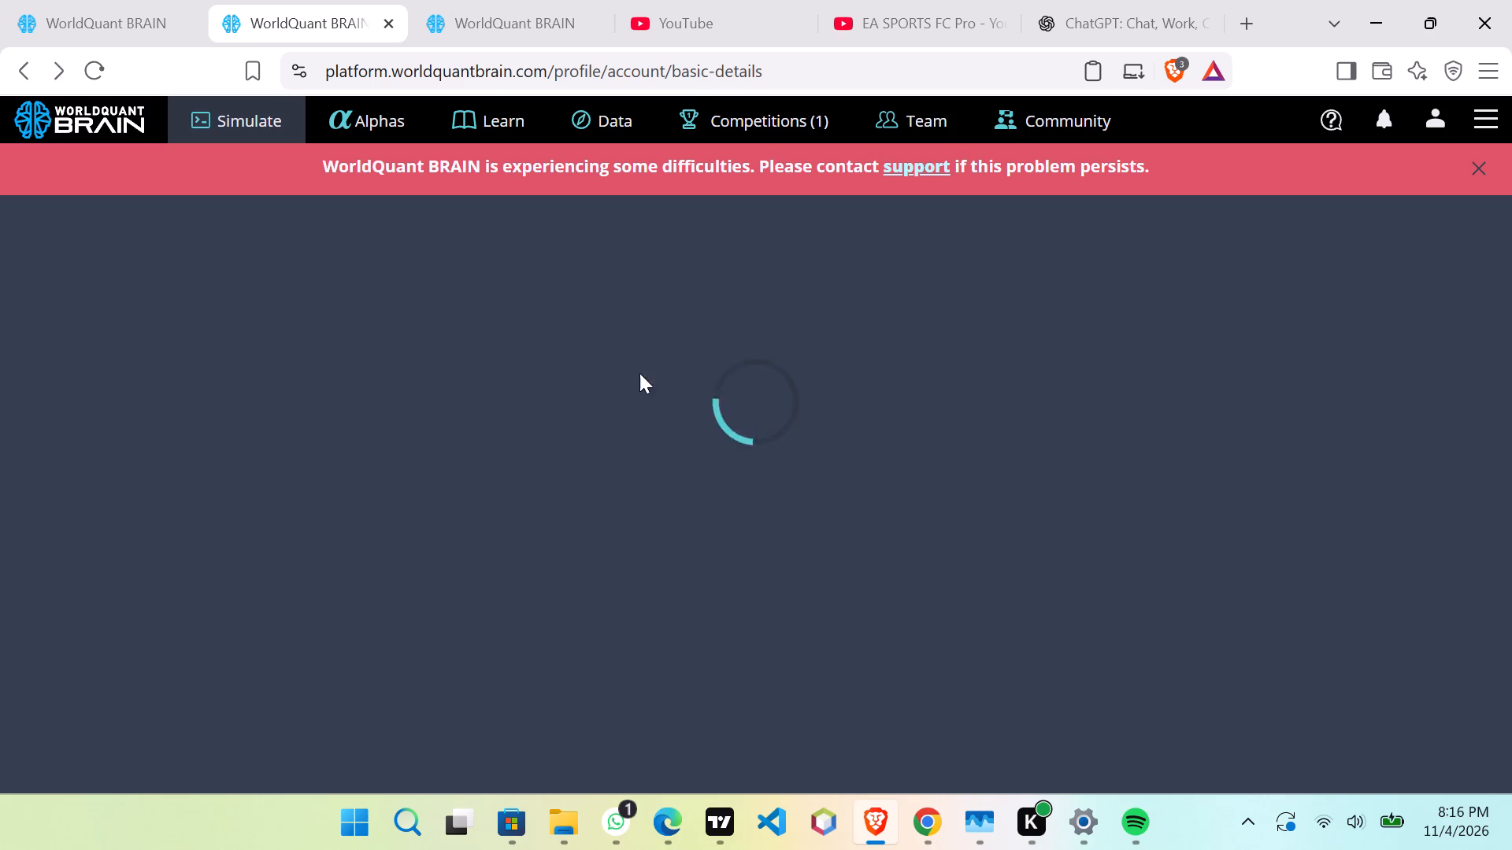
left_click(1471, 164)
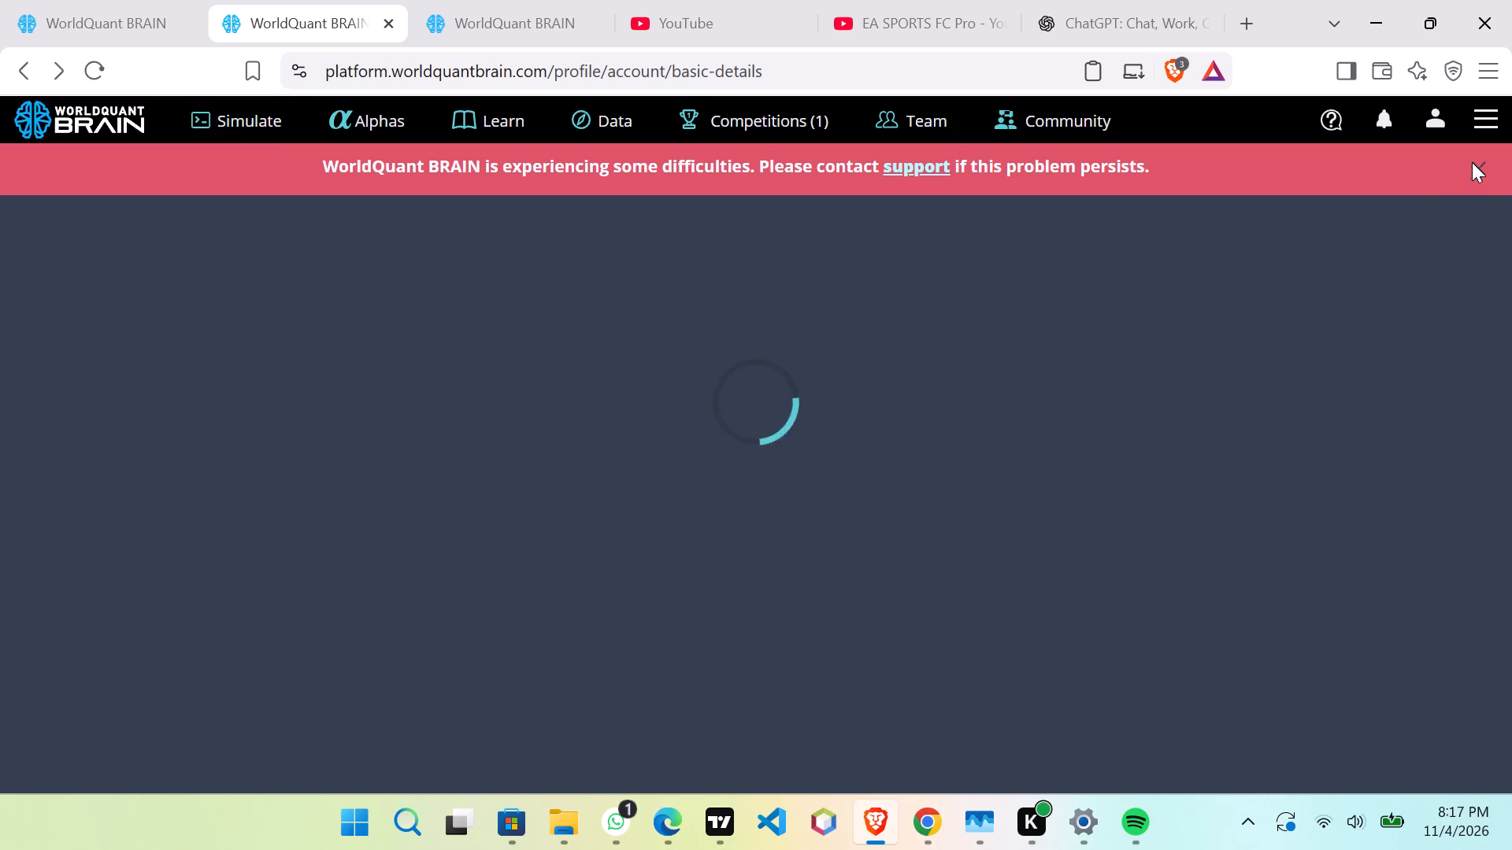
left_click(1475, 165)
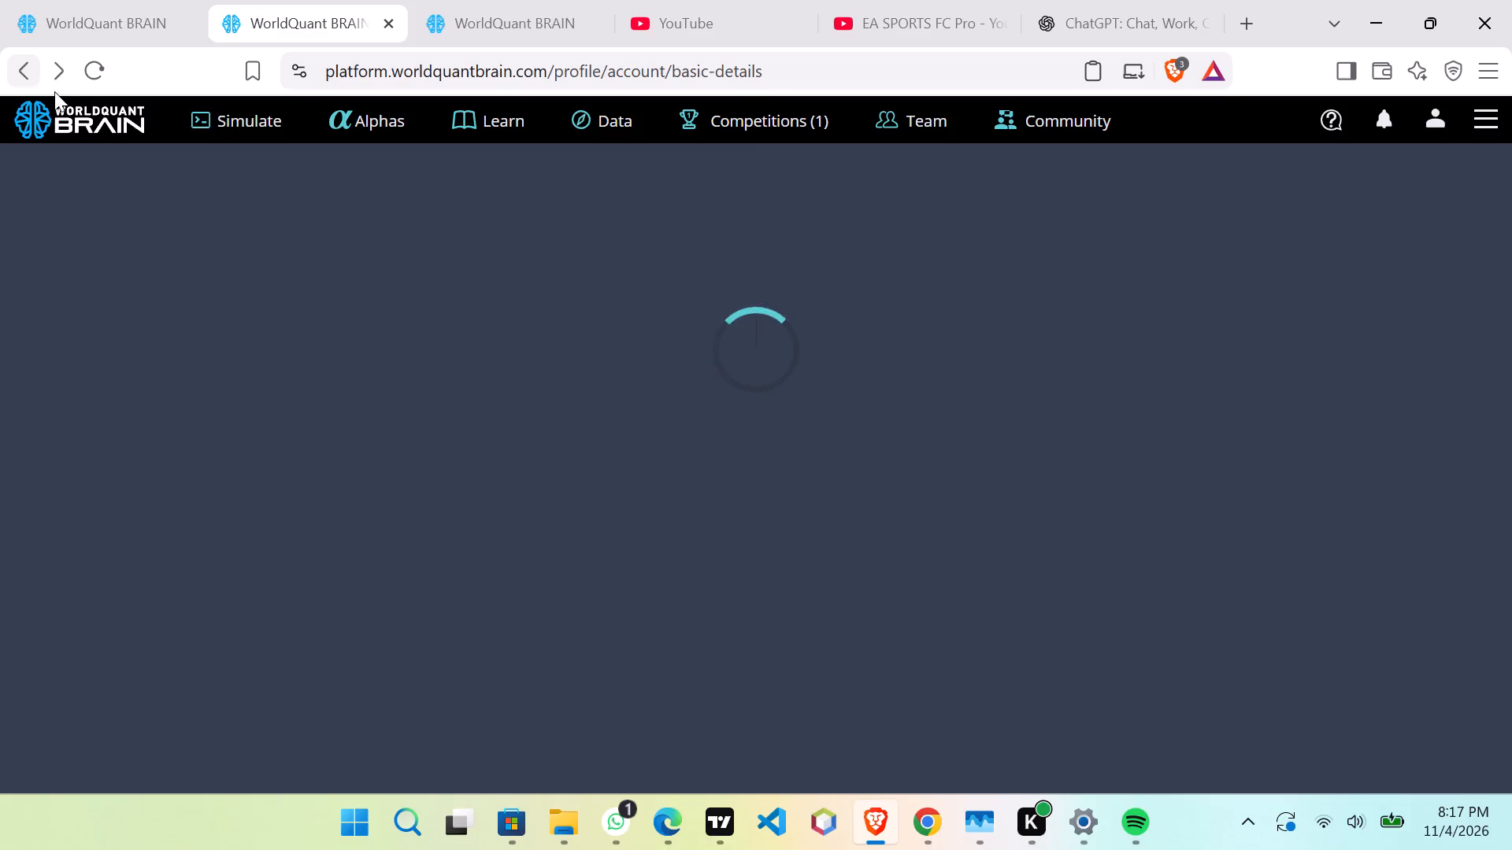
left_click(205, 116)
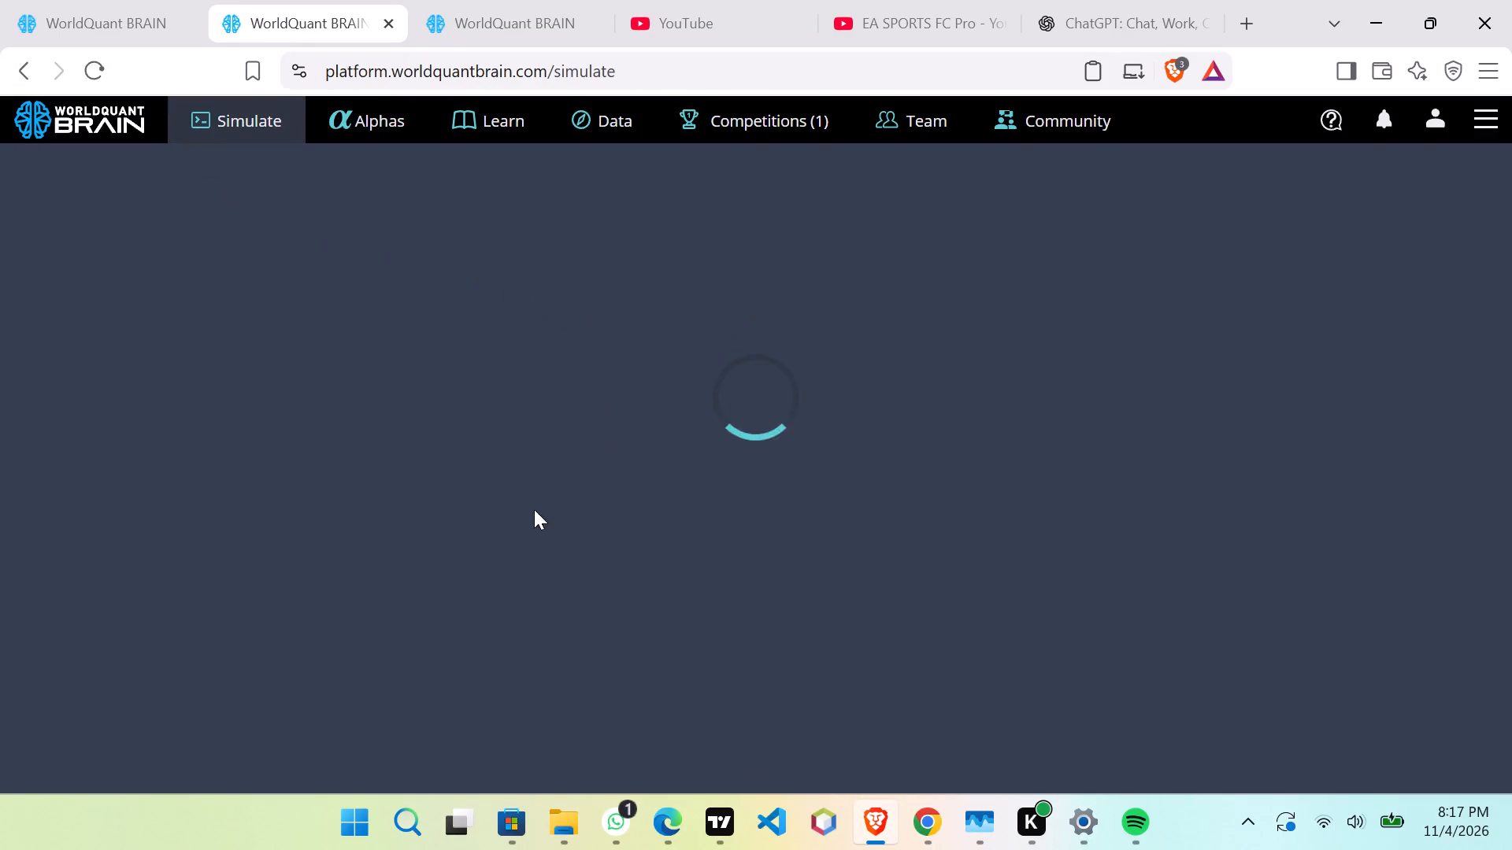
Try opening the Simulate page again.
left_click(244, 115)
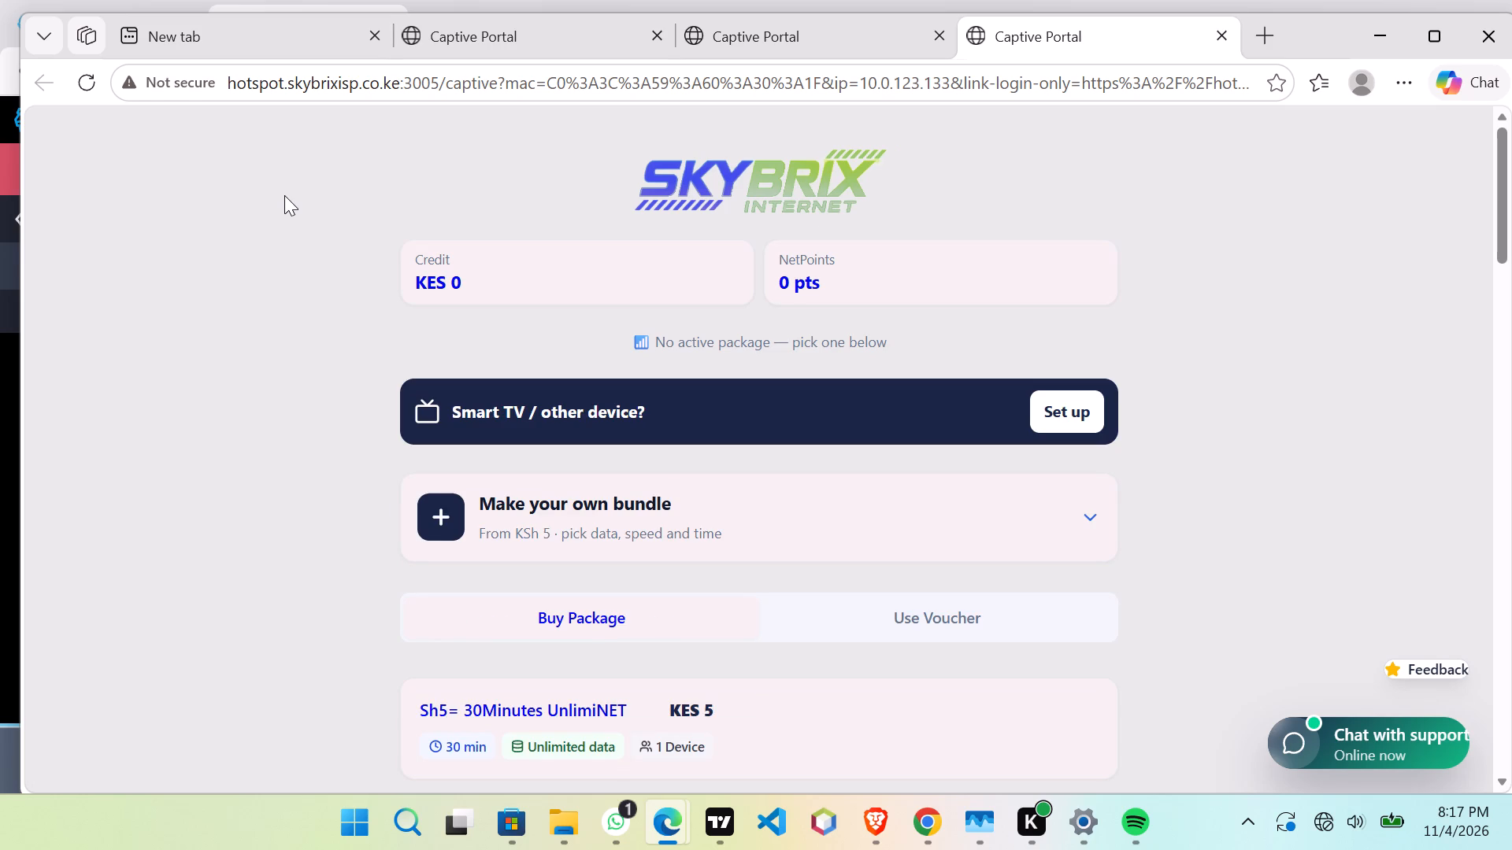
Expand the make-your-own-bundle options on the SkyBrix captive portal, choose the Standard 5 Mbps speed, and review the validity and price.
left_click(431, 521)
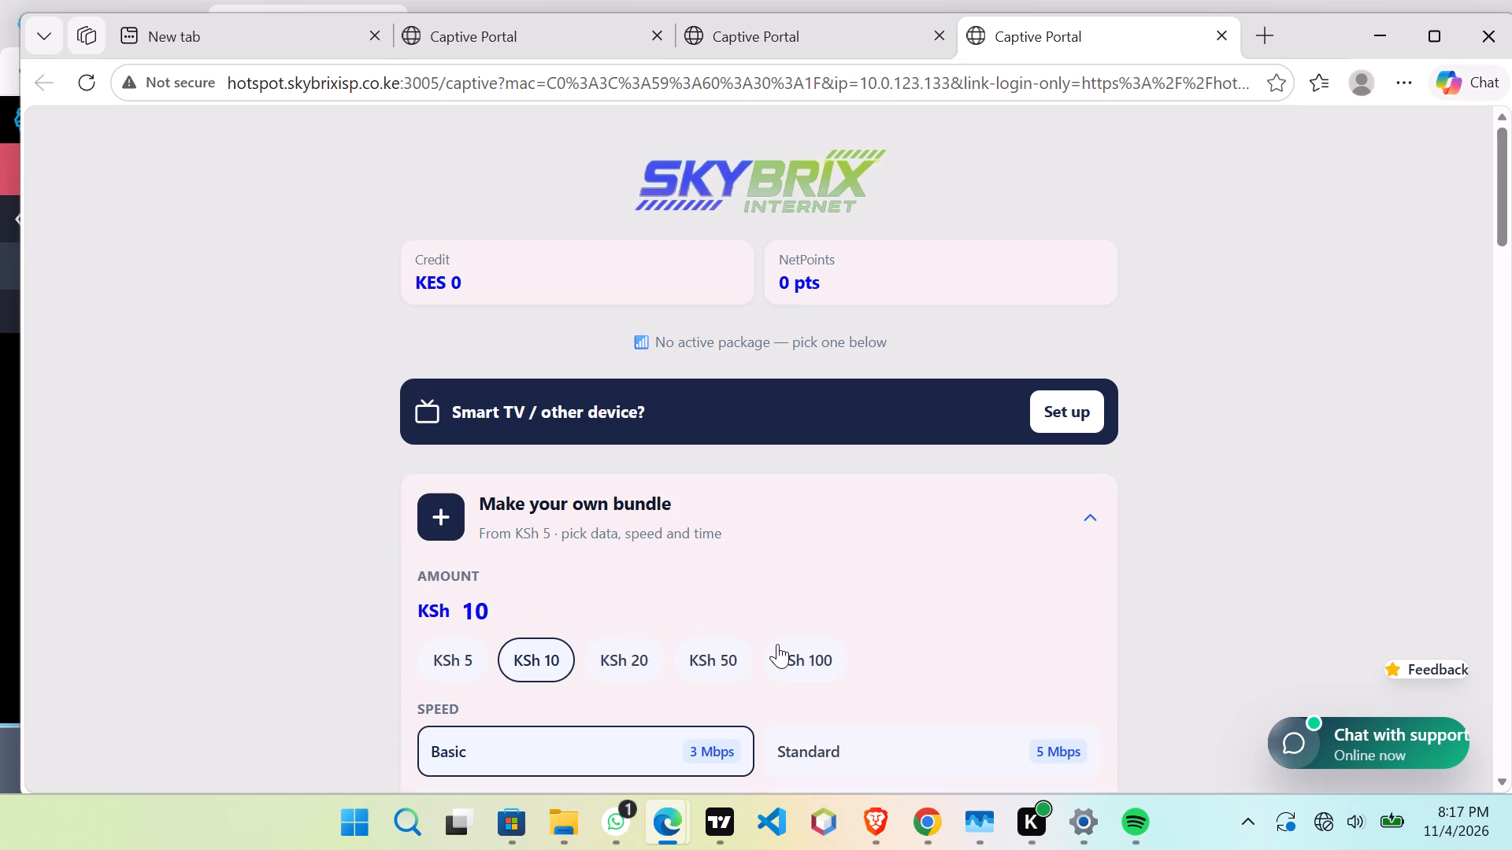
scroll(693, 636, "down", 1)
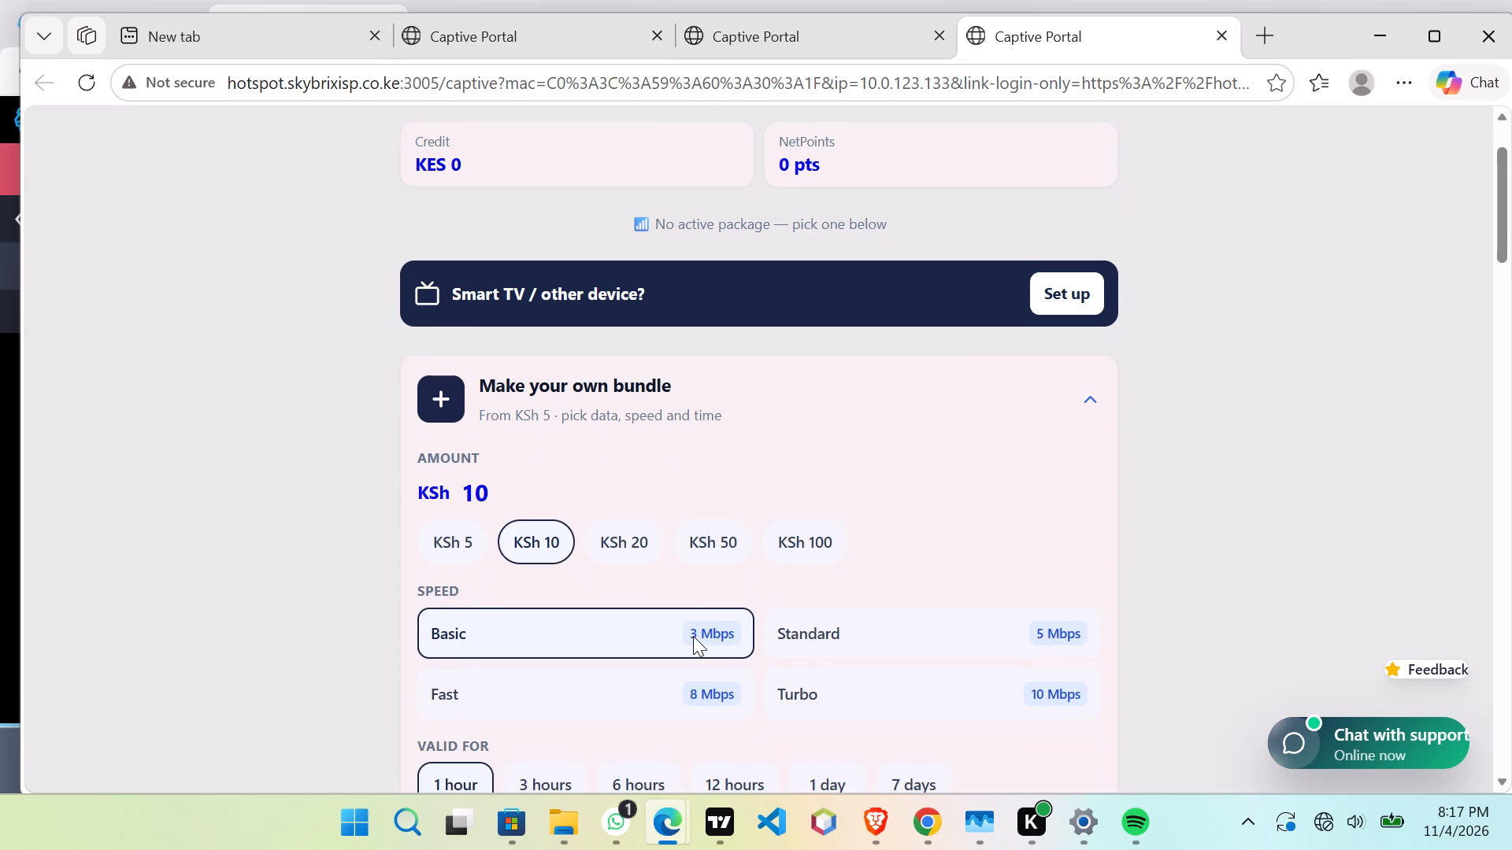
left_click(939, 637)
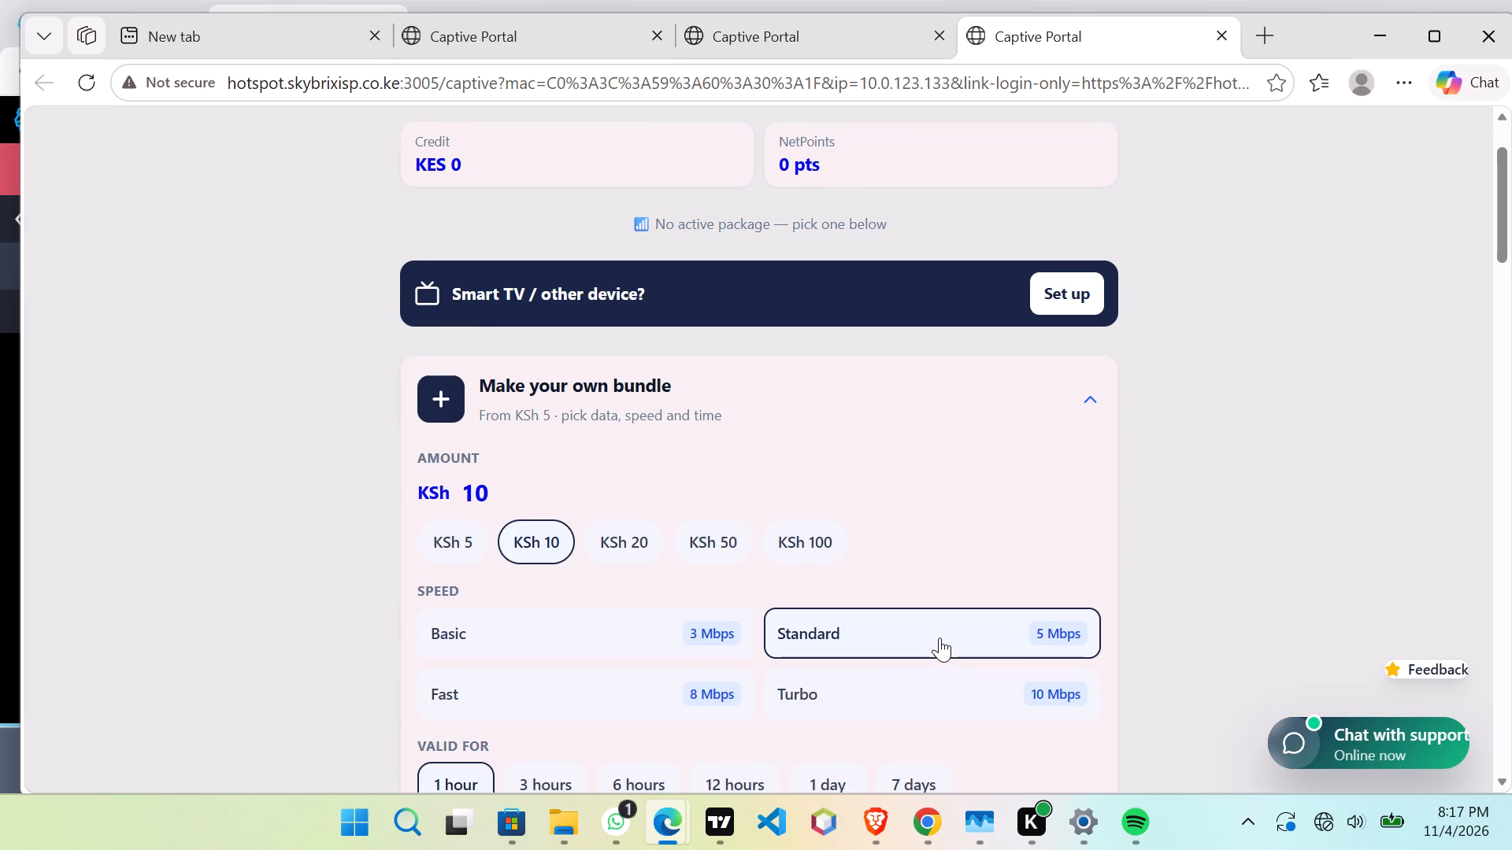
scroll(881, 645, "down", 1)
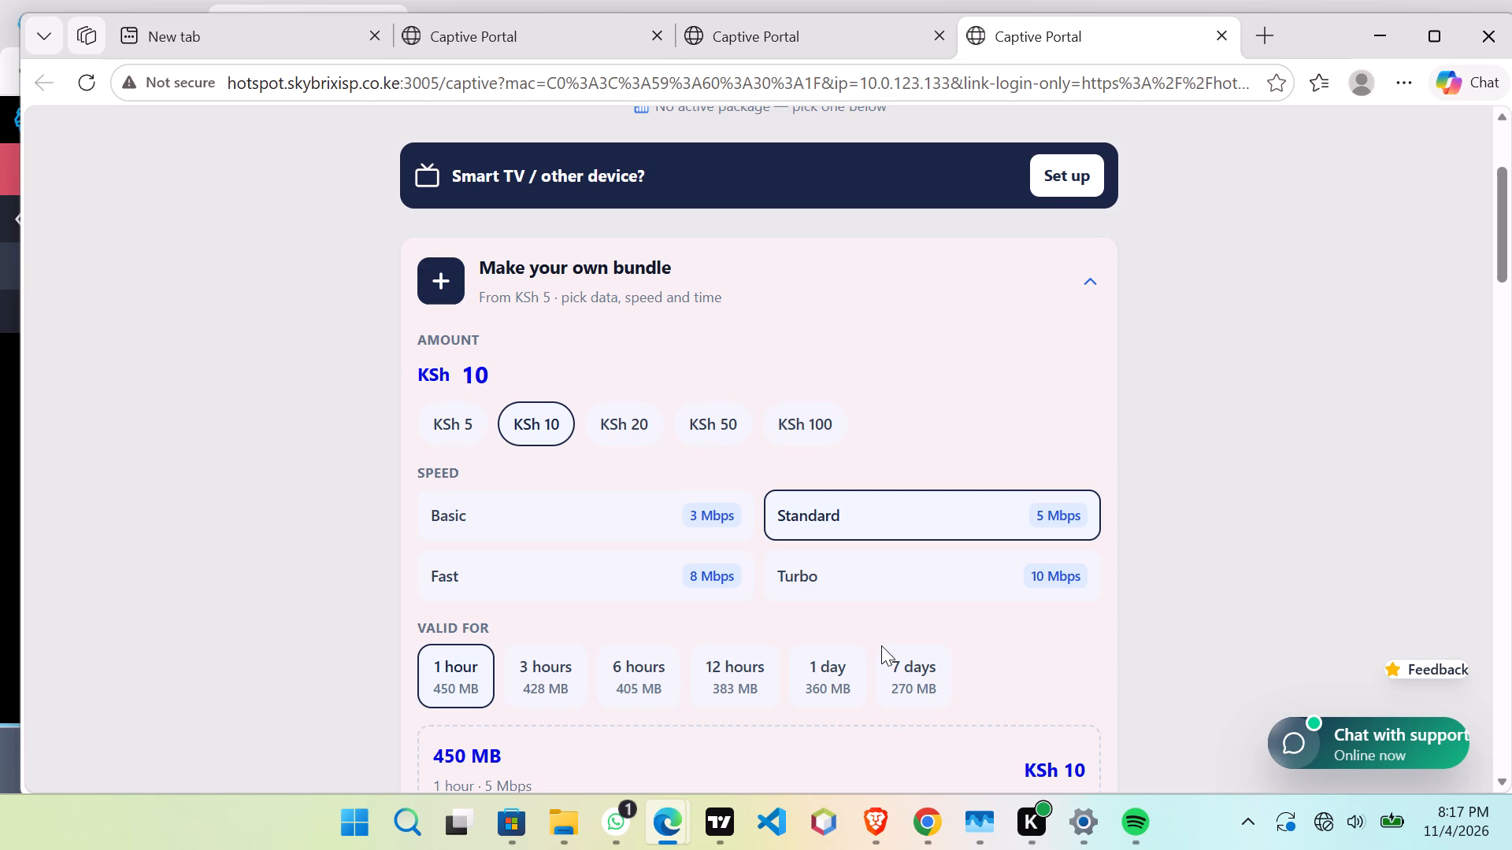
scroll(881, 645, "down", 1)
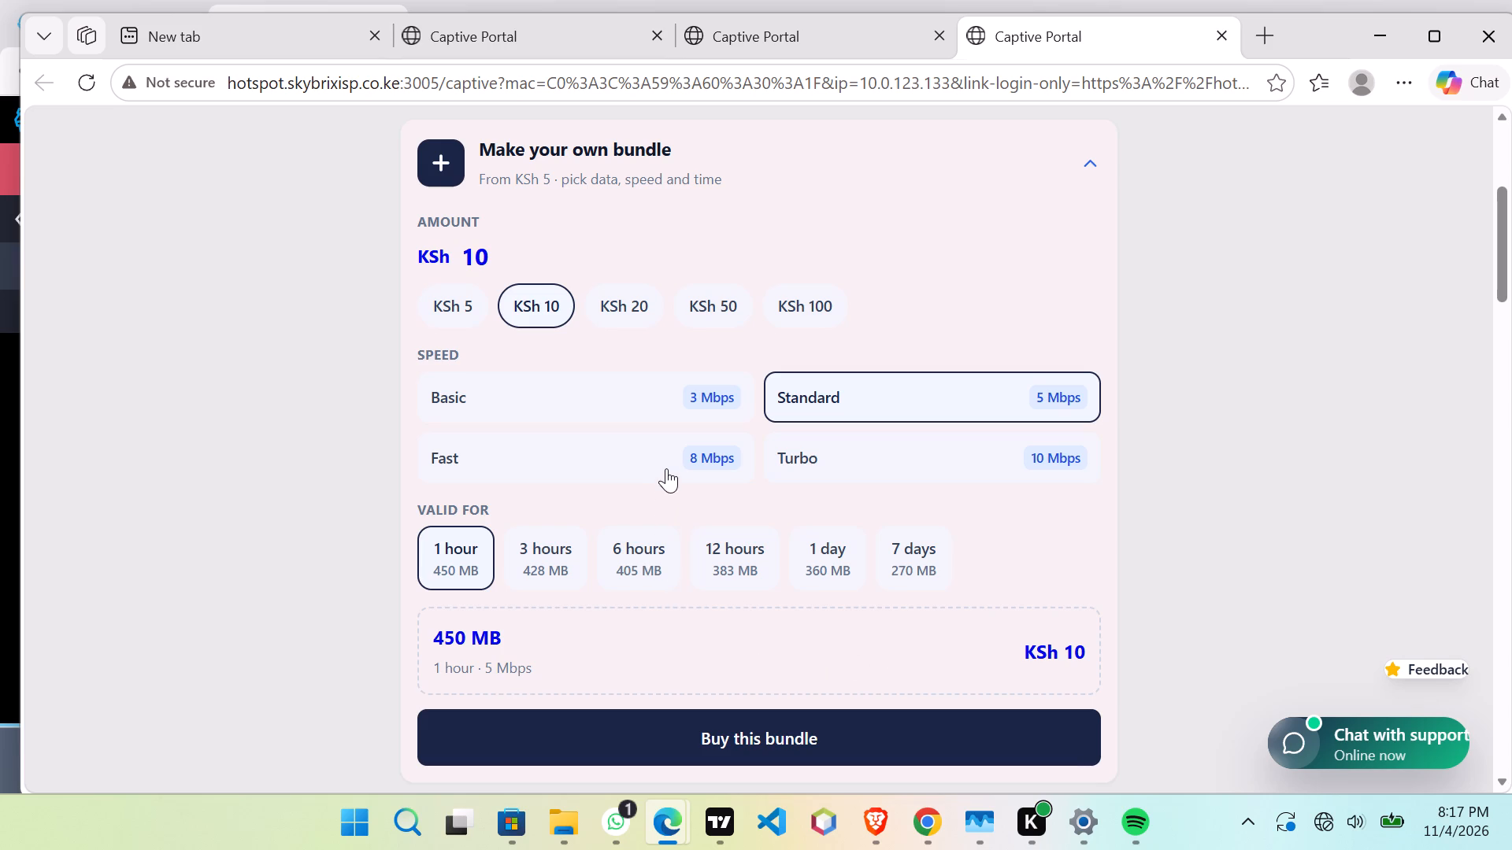
In the Skybrix hotspot portal in Edge, buy a custom KSh 10 bundle at Standard 5 Mbps for 1 hour, paying via M-Pesa.
left_click(671, 449)
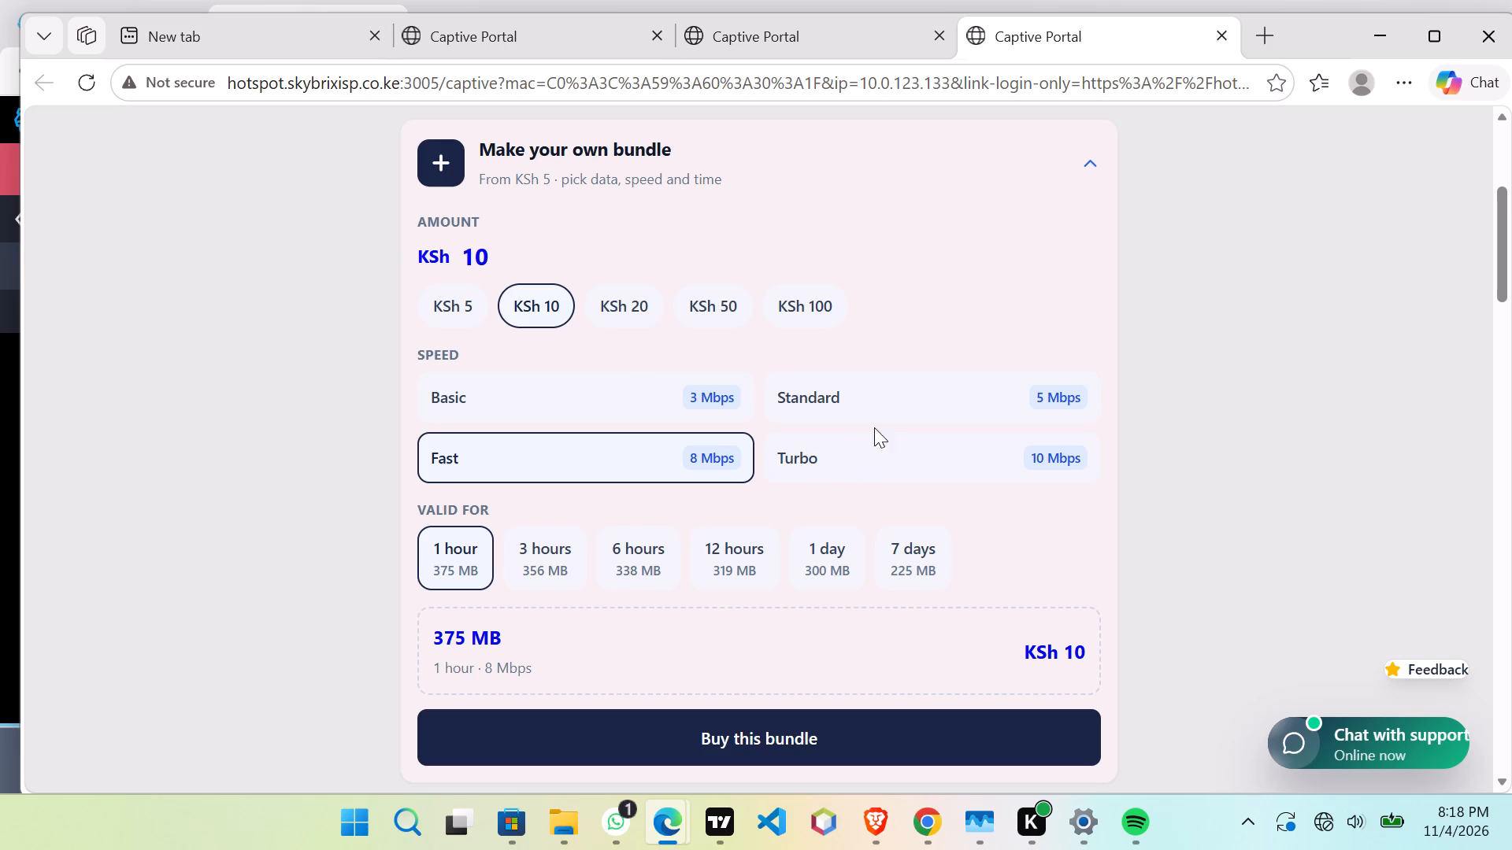
left_click(888, 405)
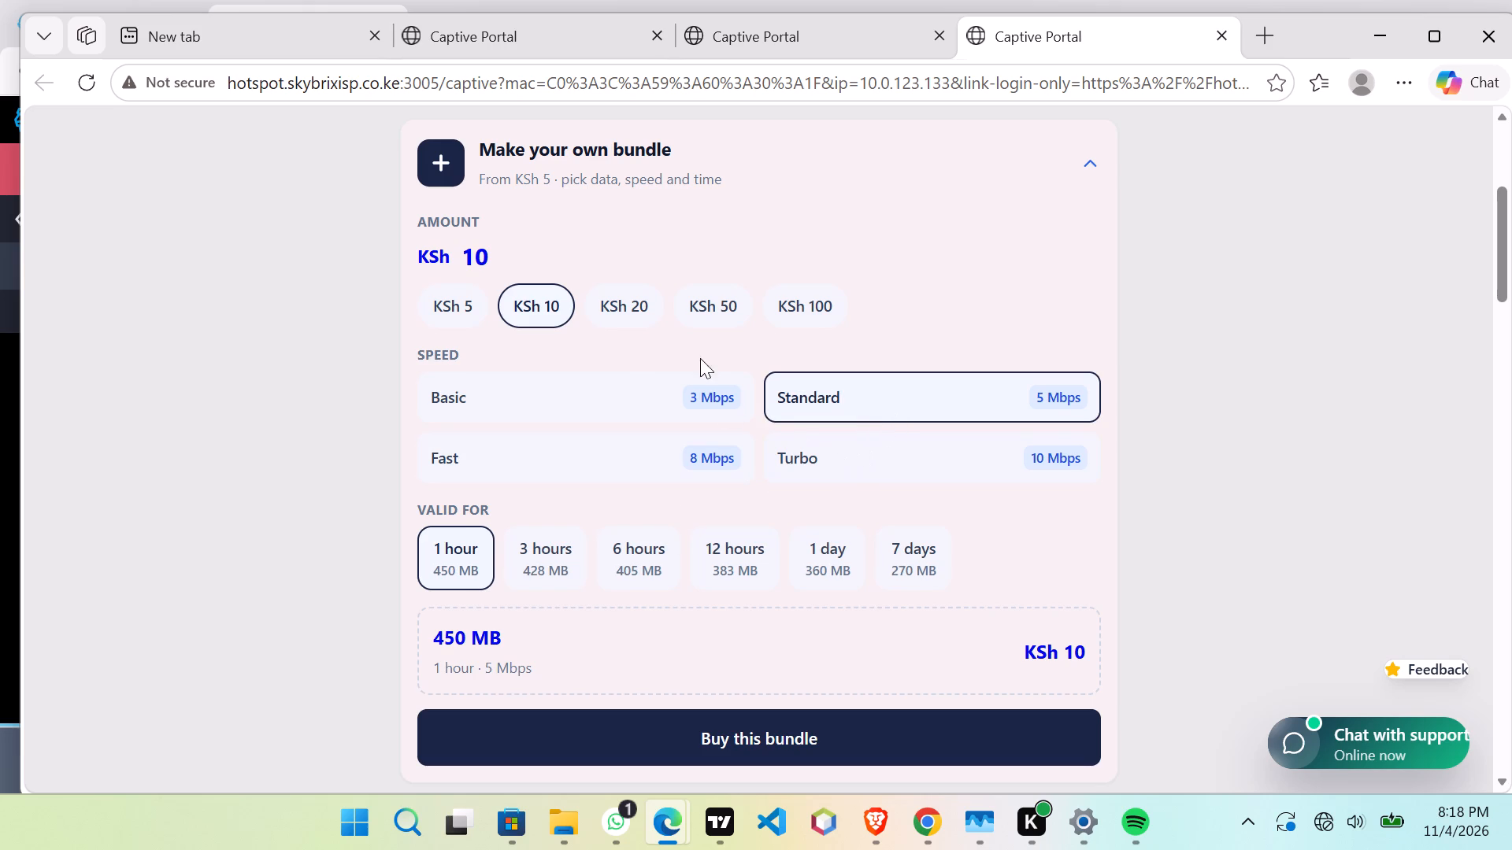
left_click(639, 307)
left_click(543, 302)
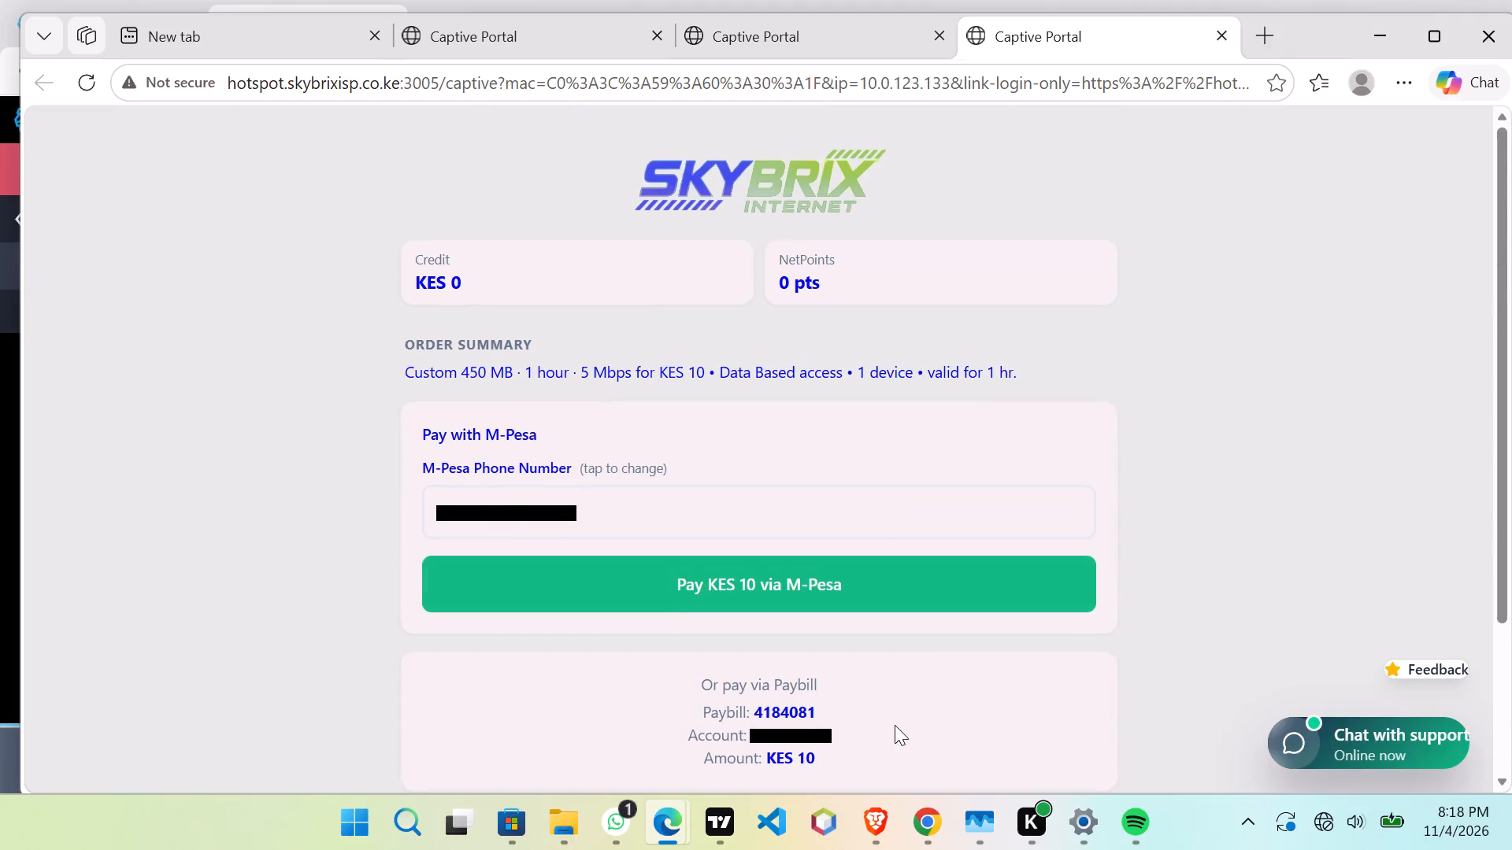
left_click(909, 578)
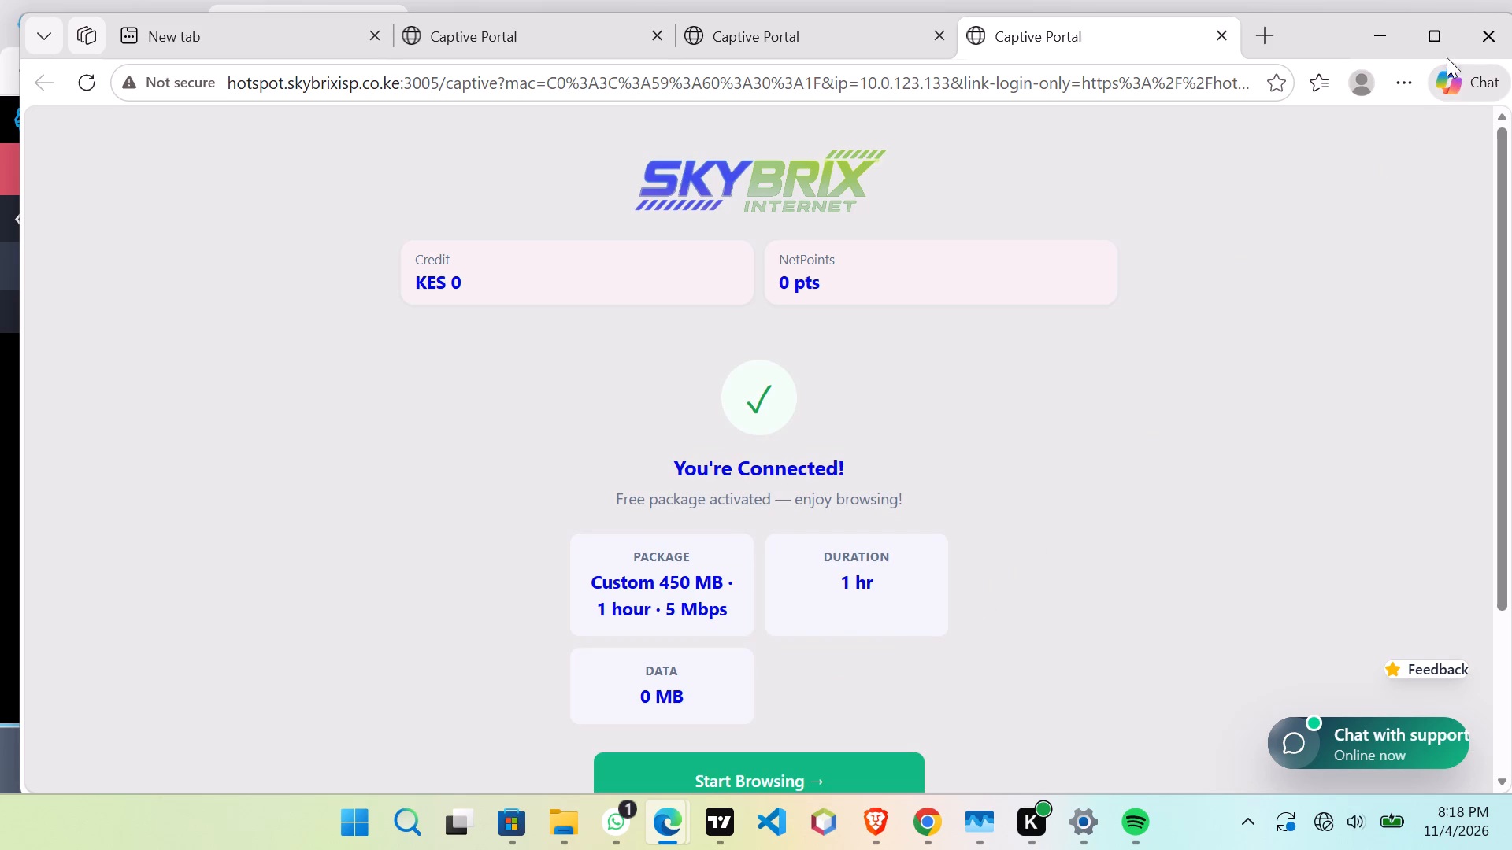
Return to WorldQuant BRAIN in Brave, dismiss the error notice and examine Simulation 16's IS testing status.
left_click(1380, 42)
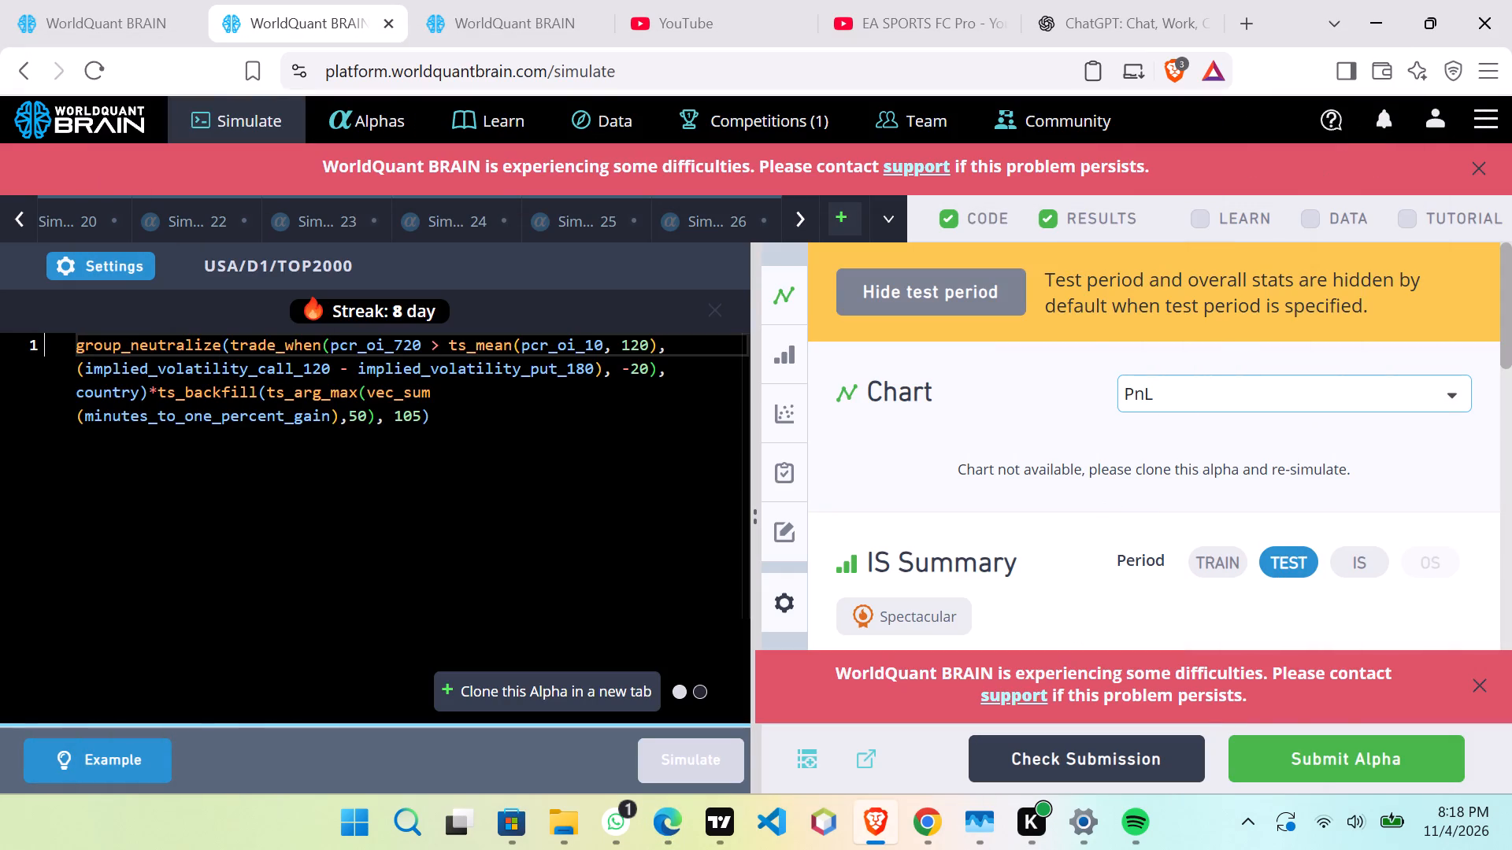
left_click(1480, 683)
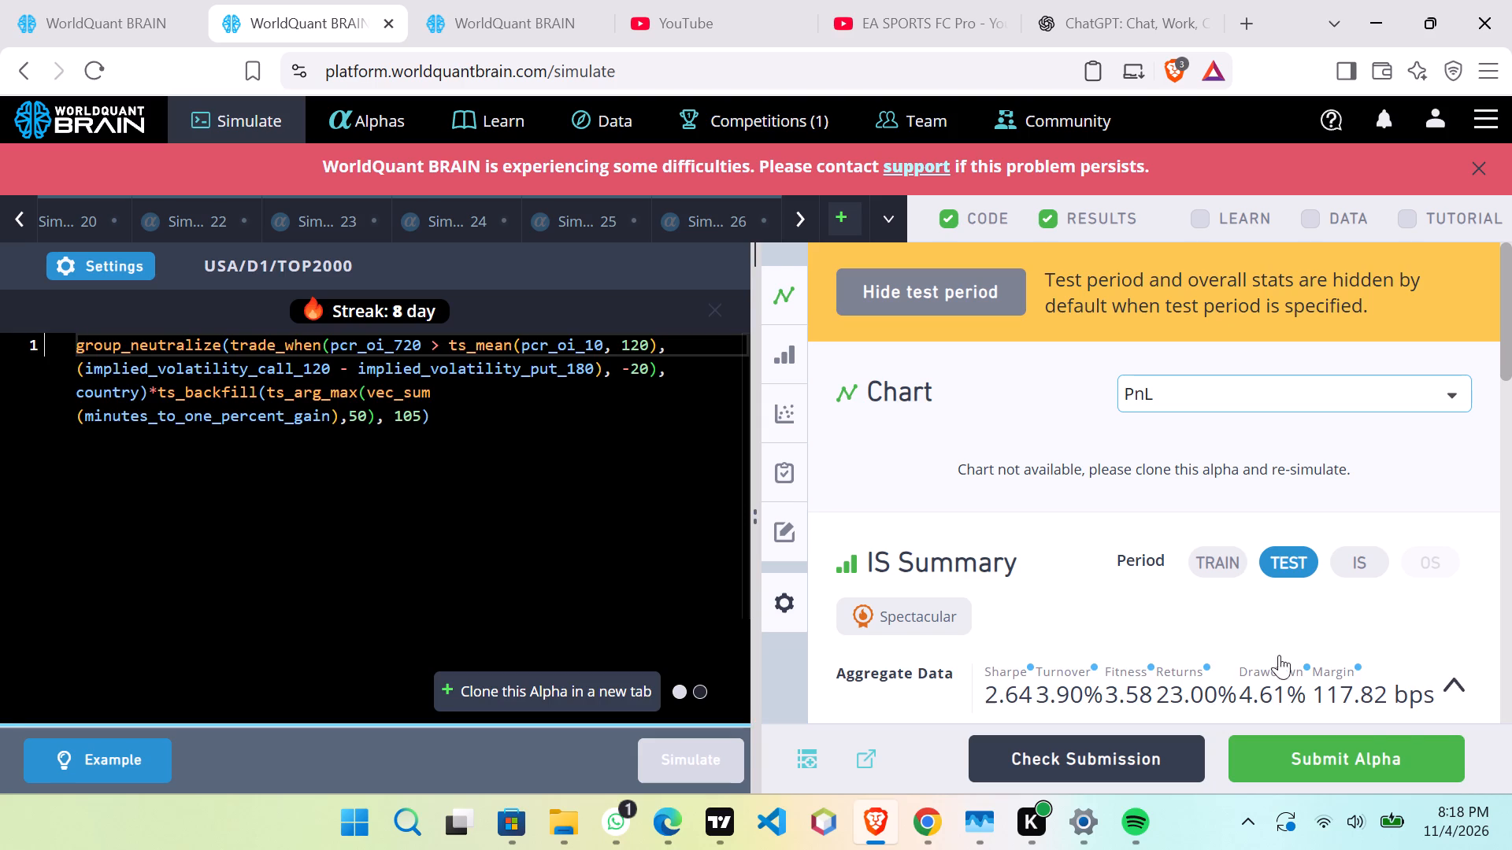
scroll(993, 538, "down", 6)
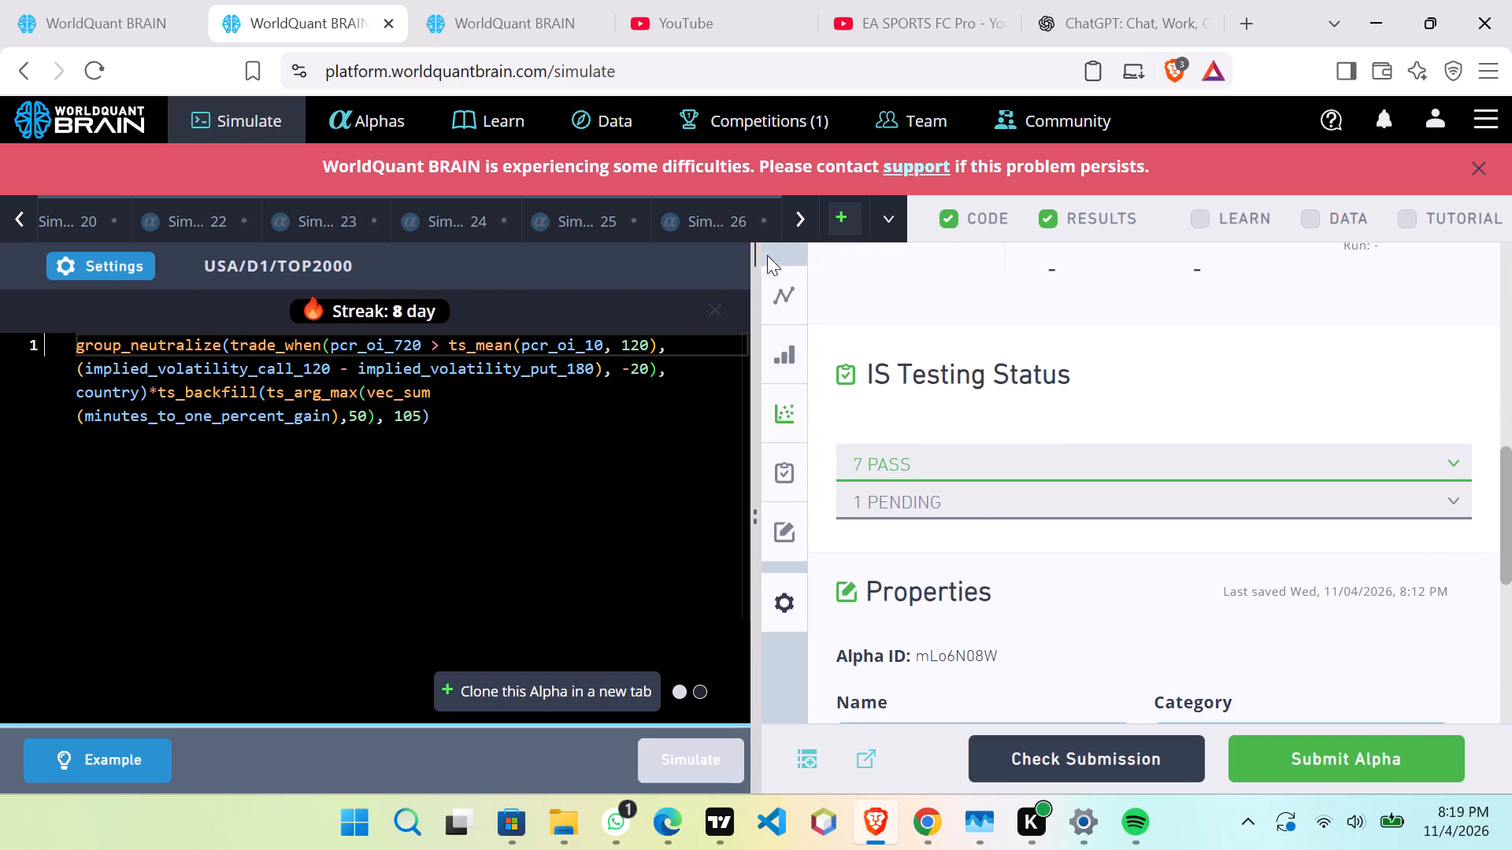
Look through the Simulation 20, 17 and 14 tabs and reopen Simulation 16.
left_click(794, 220)
left_click(801, 216)
left_click(104, 216)
left_click(19, 211)
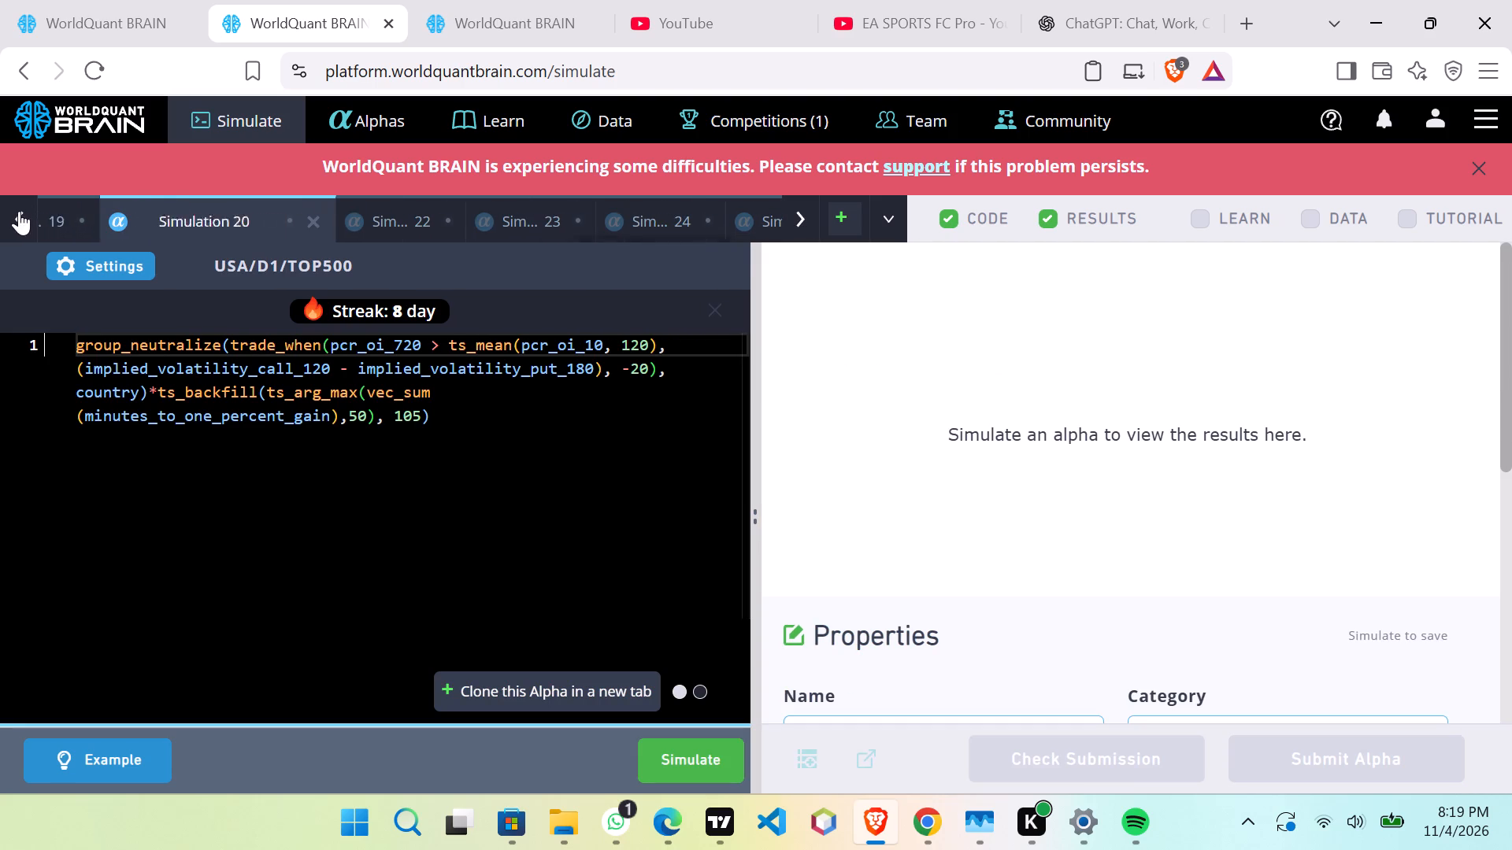
left_click(144, 220)
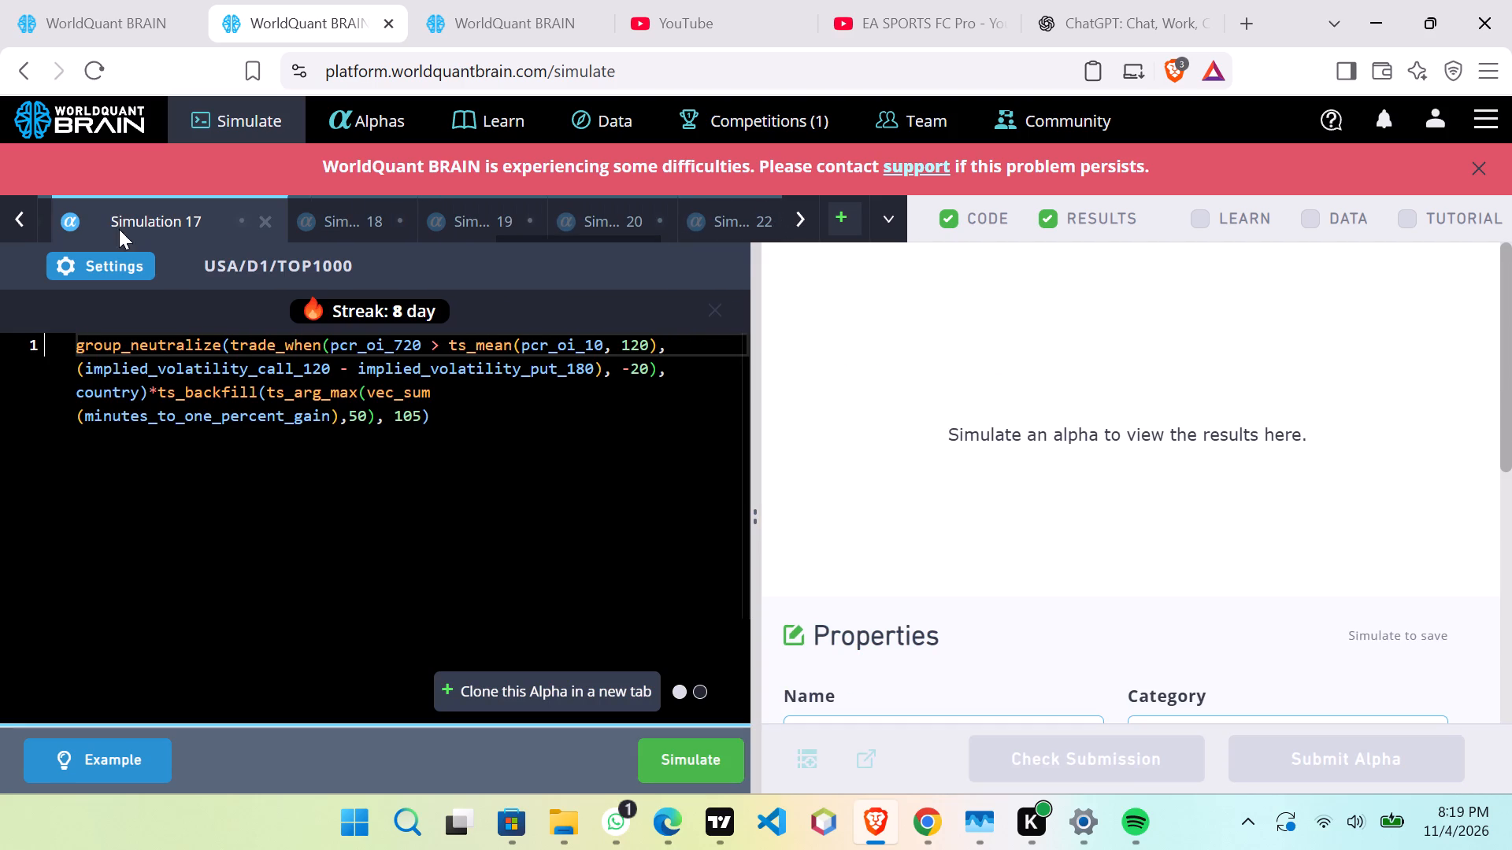
left_click(14, 217)
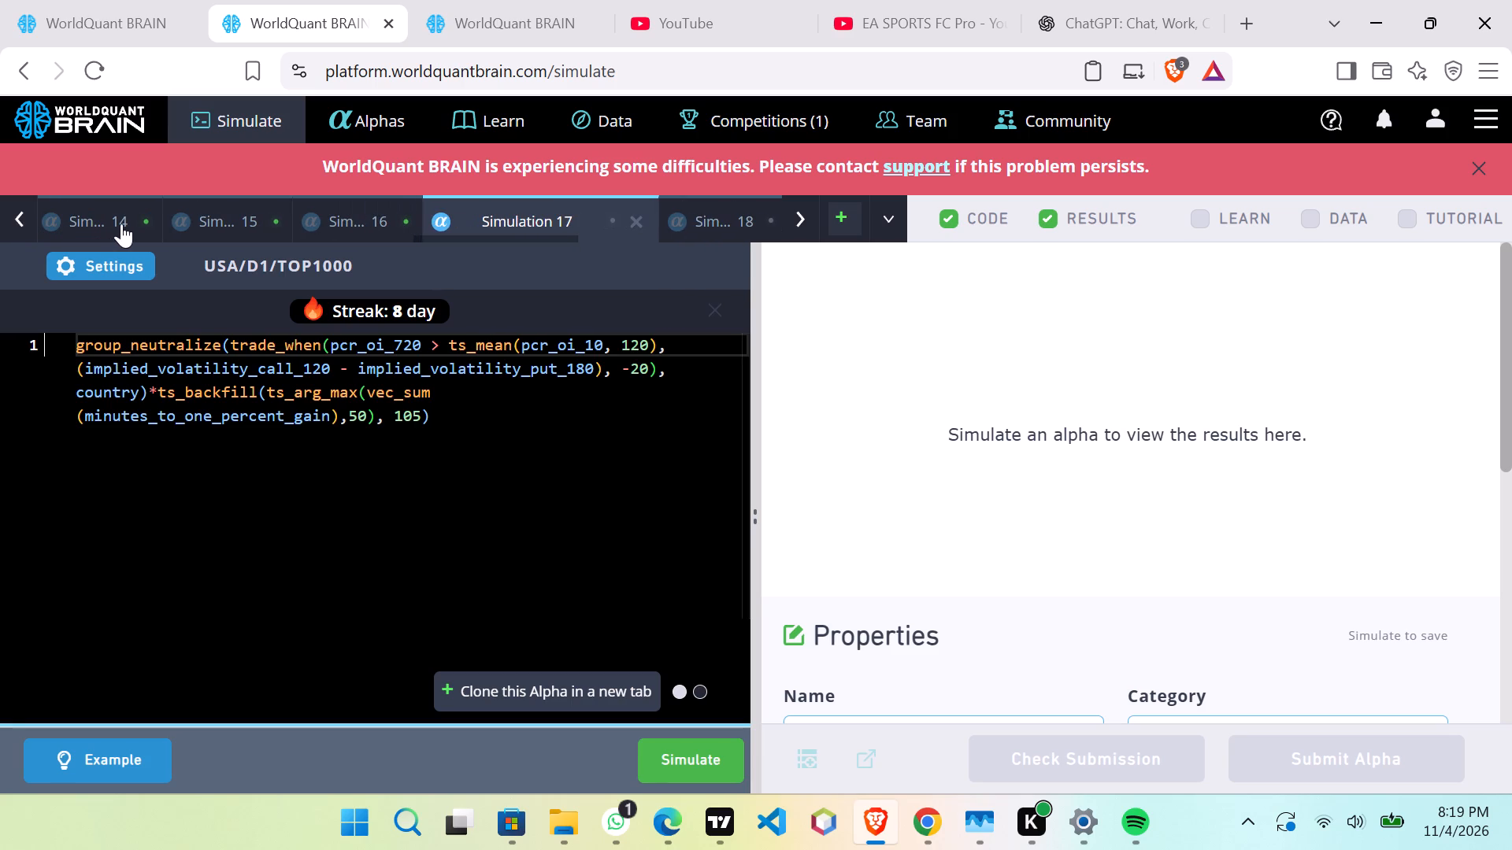
left_click(121, 224)
left_click(313, 221)
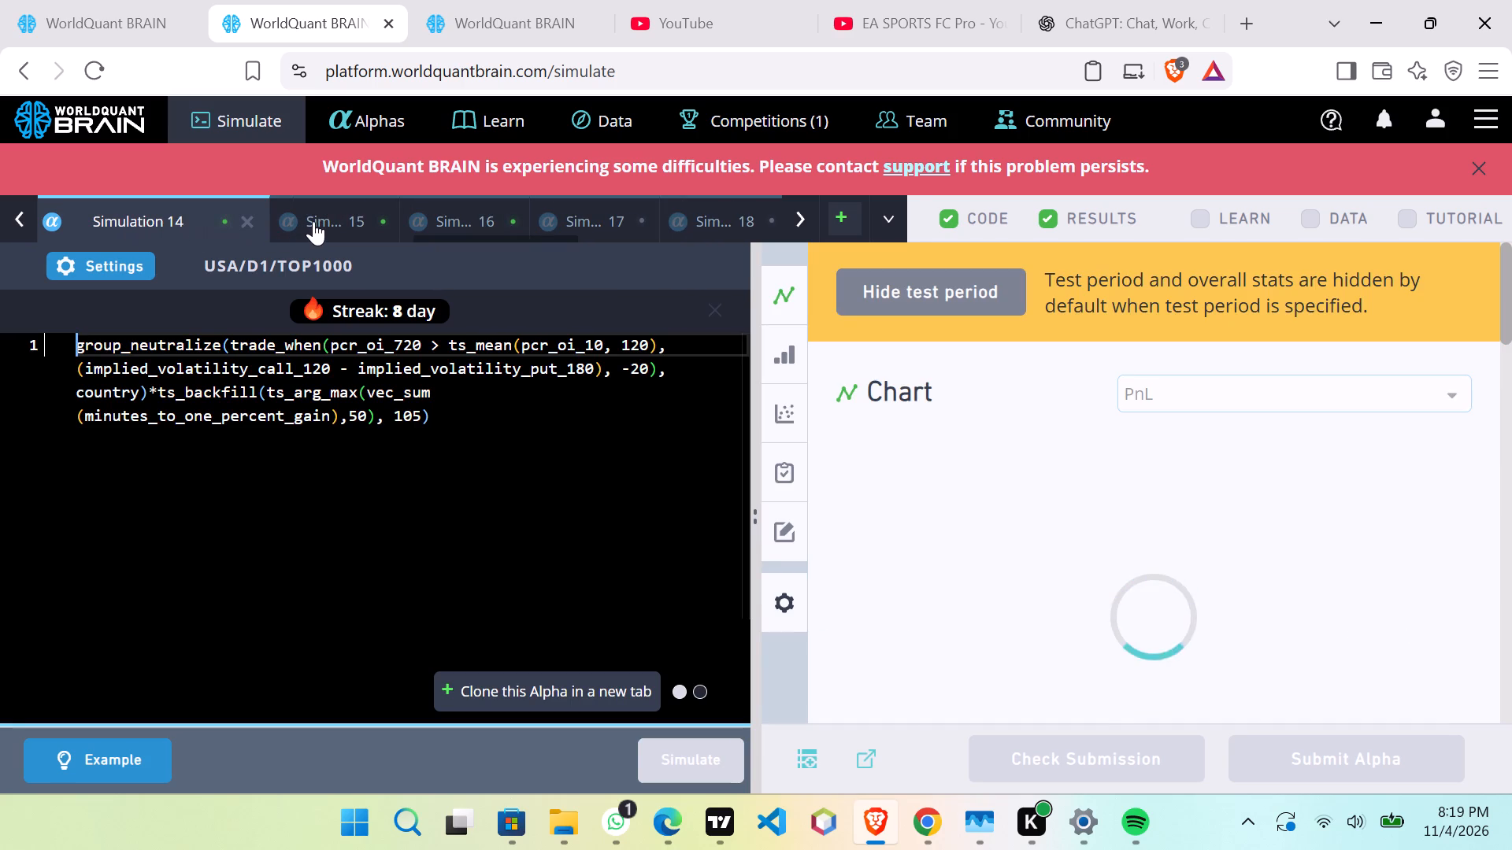
left_click(346, 224)
left_click(349, 213)
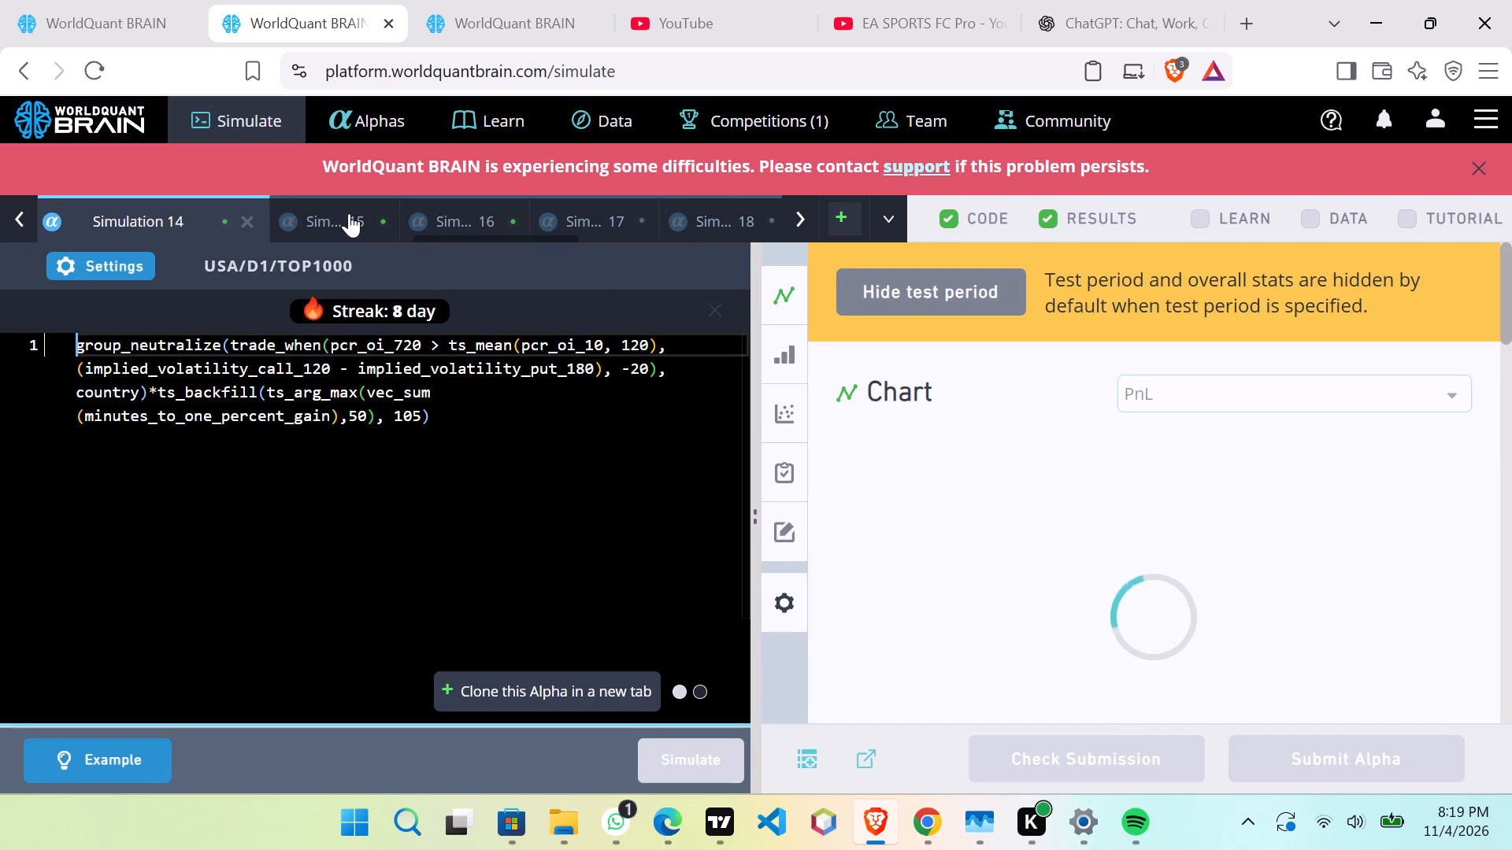
left_click(469, 227)
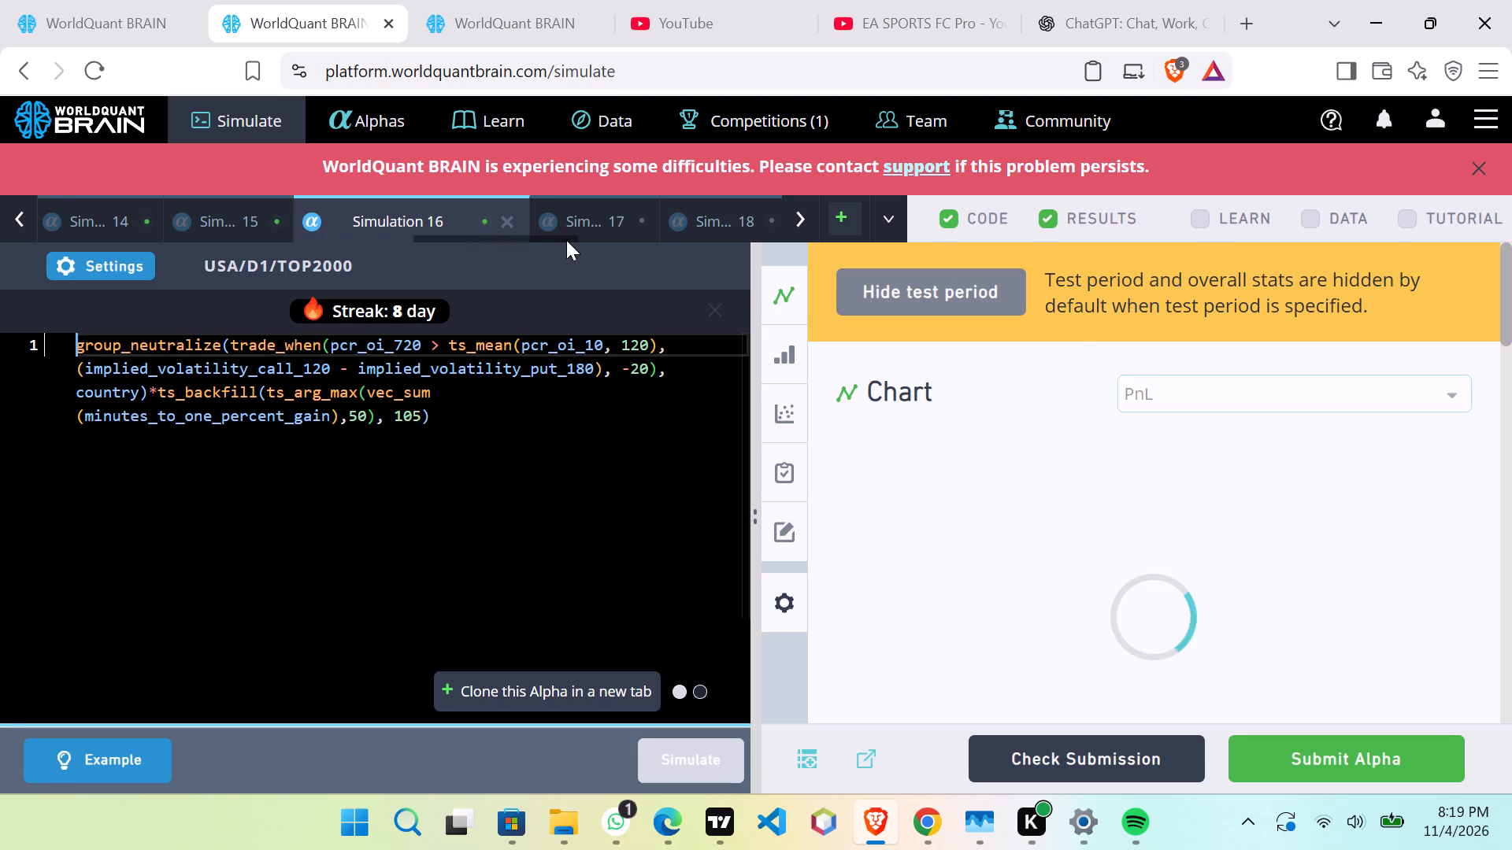
Examine the IS testing status of Simulation 15 and compare it with Simulation 16's.
left_click(213, 220)
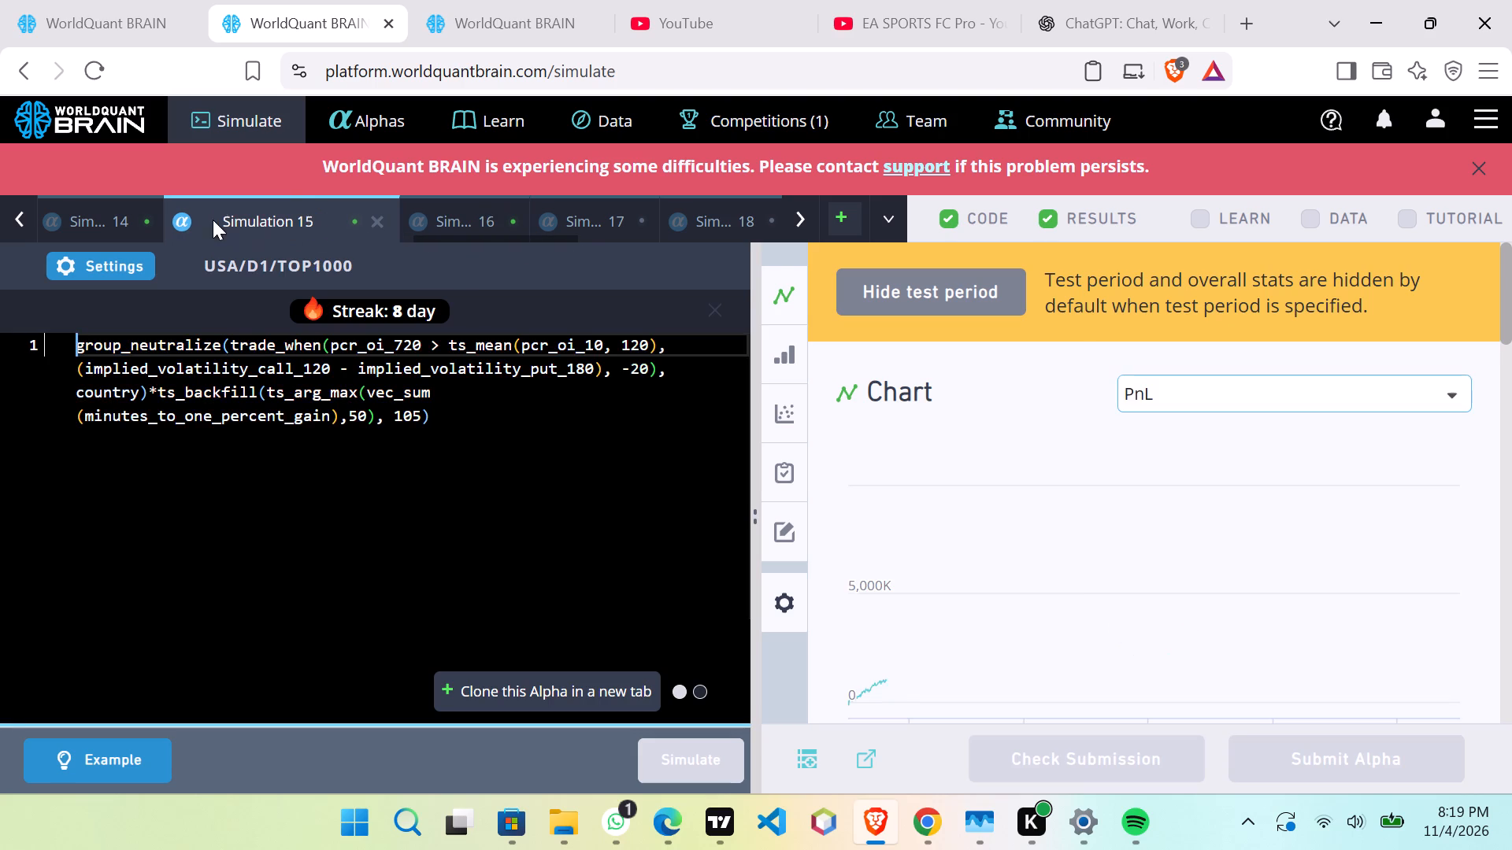
scroll(875, 565, "down", 5)
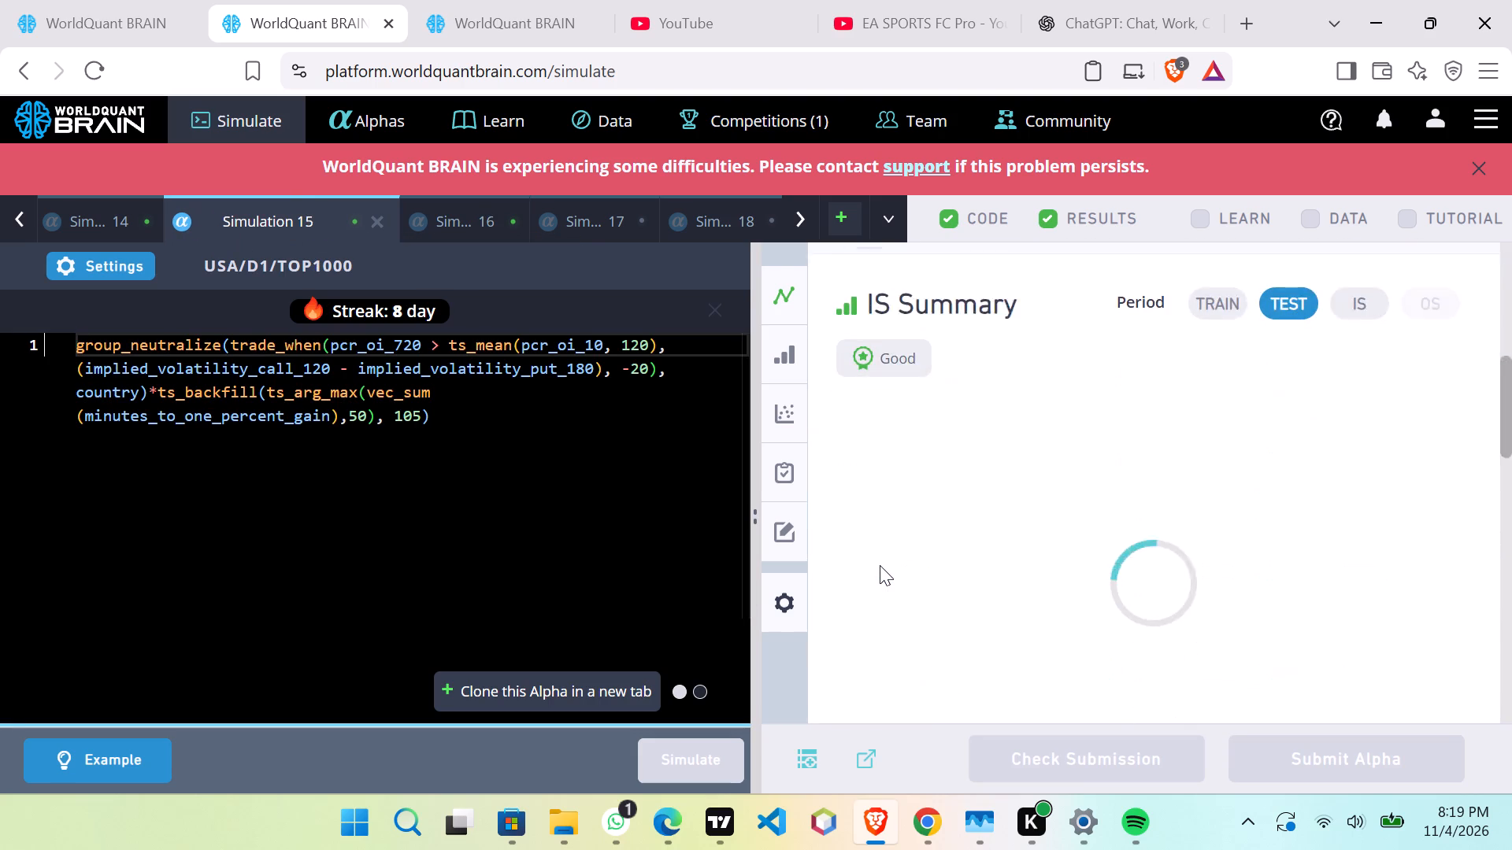
scroll(879, 566, "down", 5)
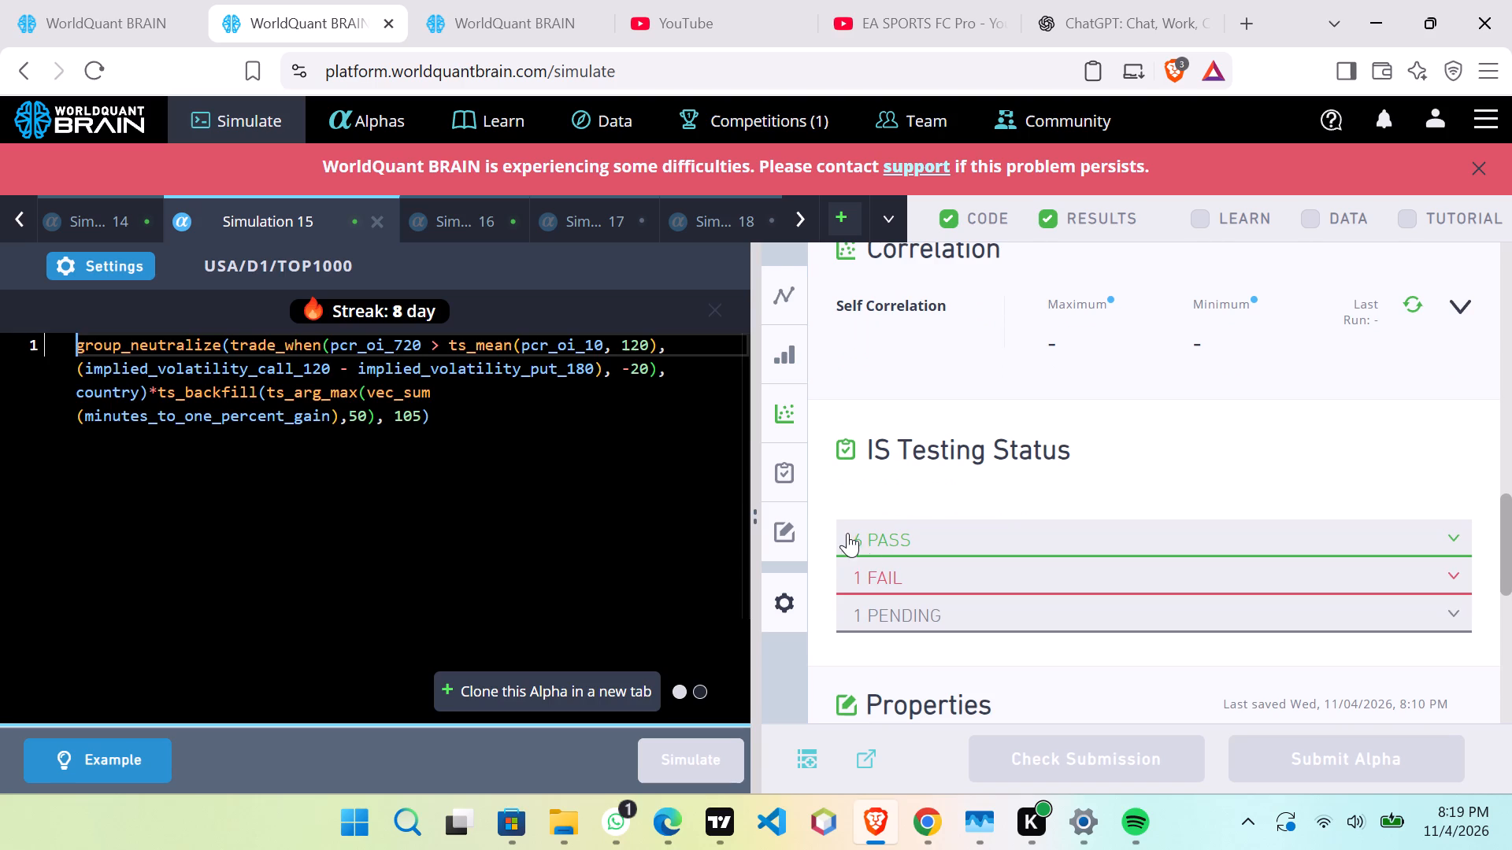
left_click(495, 222)
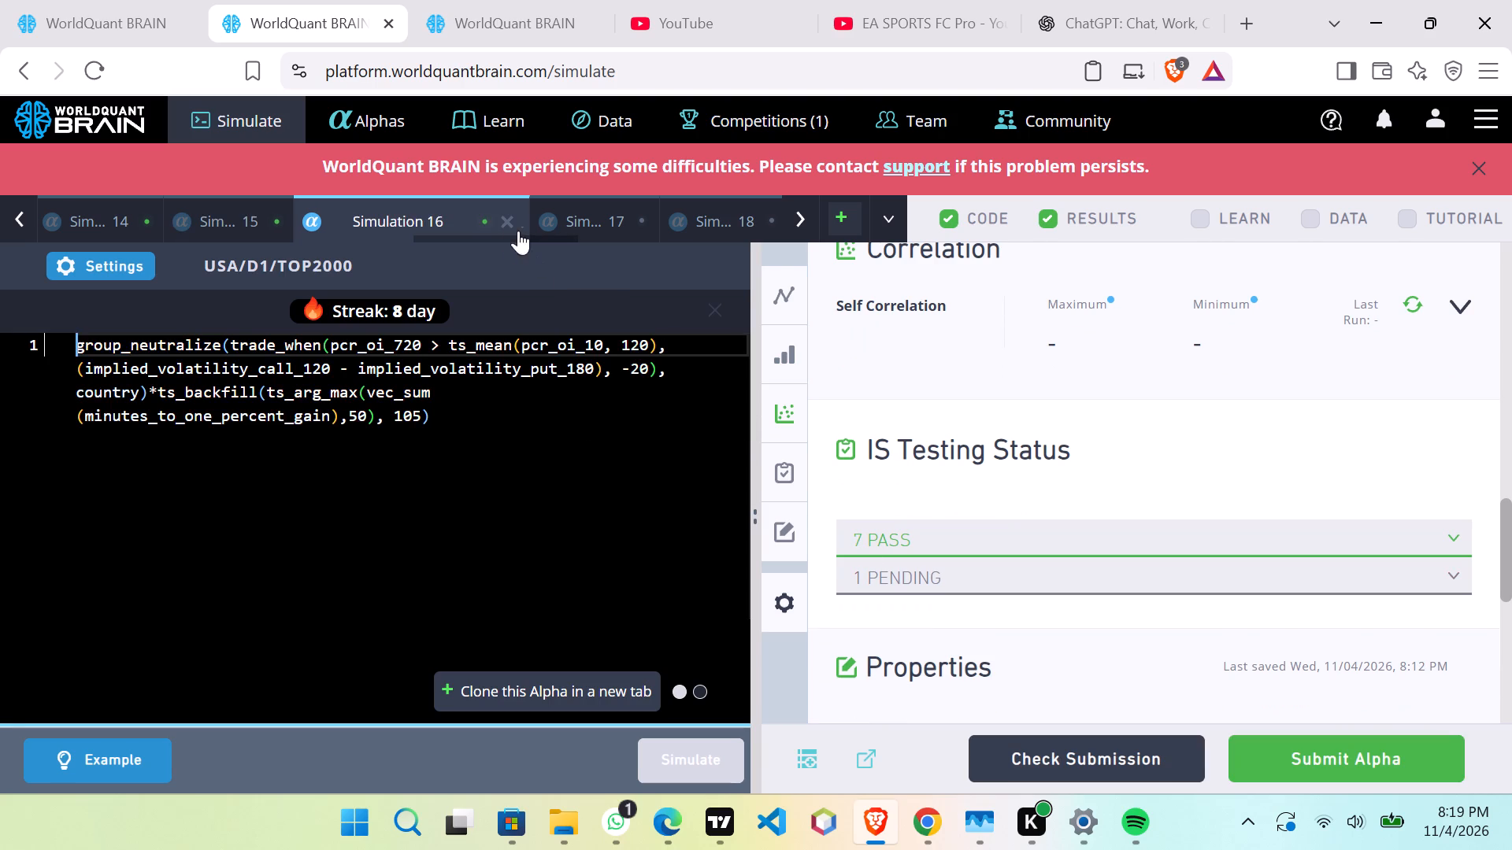
Start the simulations in the Simulation 17, 18, 19, 20 and 22 tabs, one after another.
left_click(569, 222)
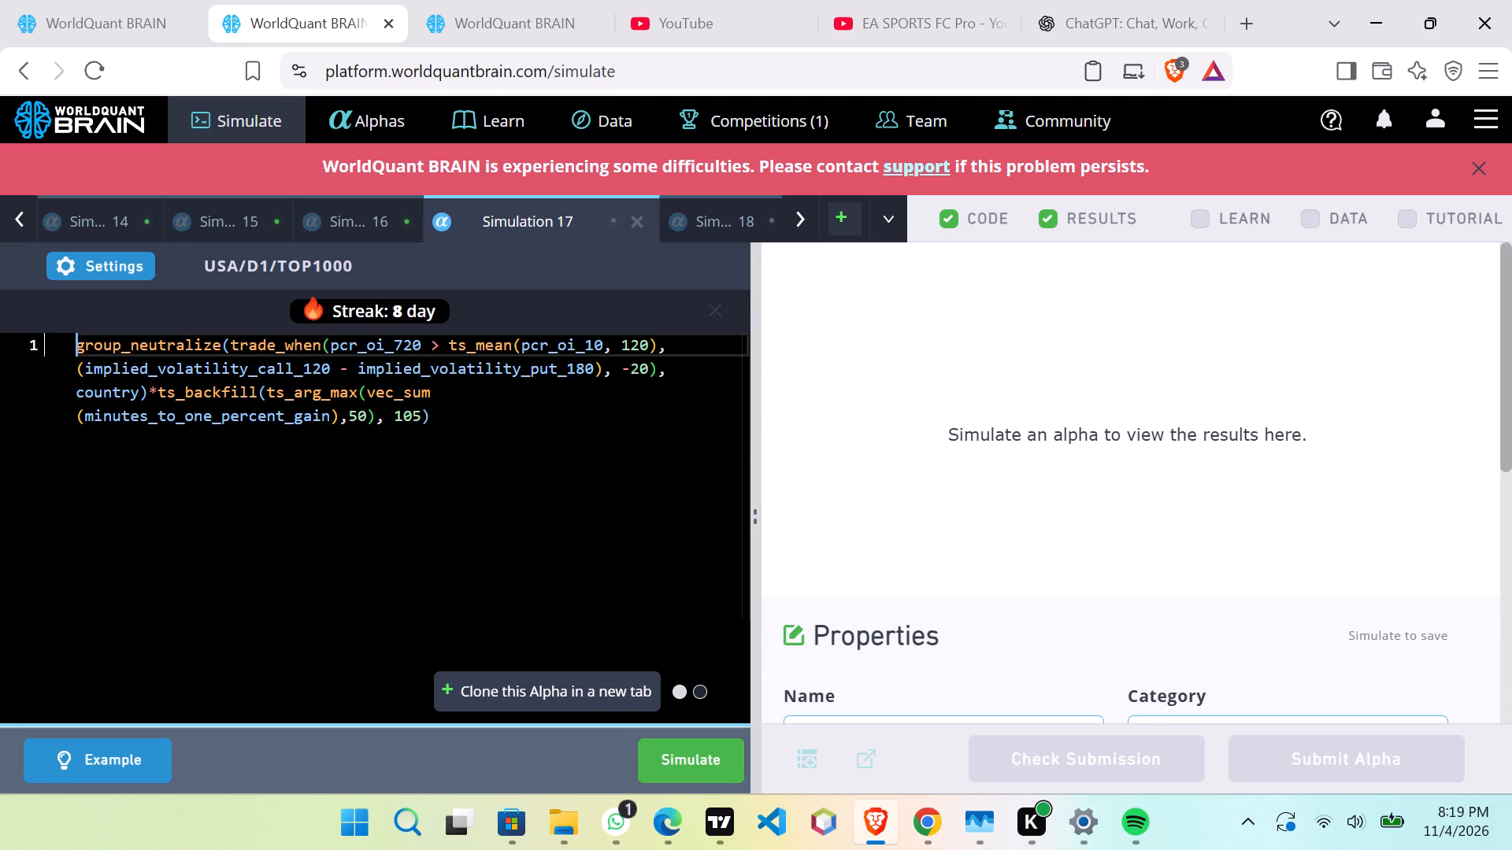
left_click(706, 747)
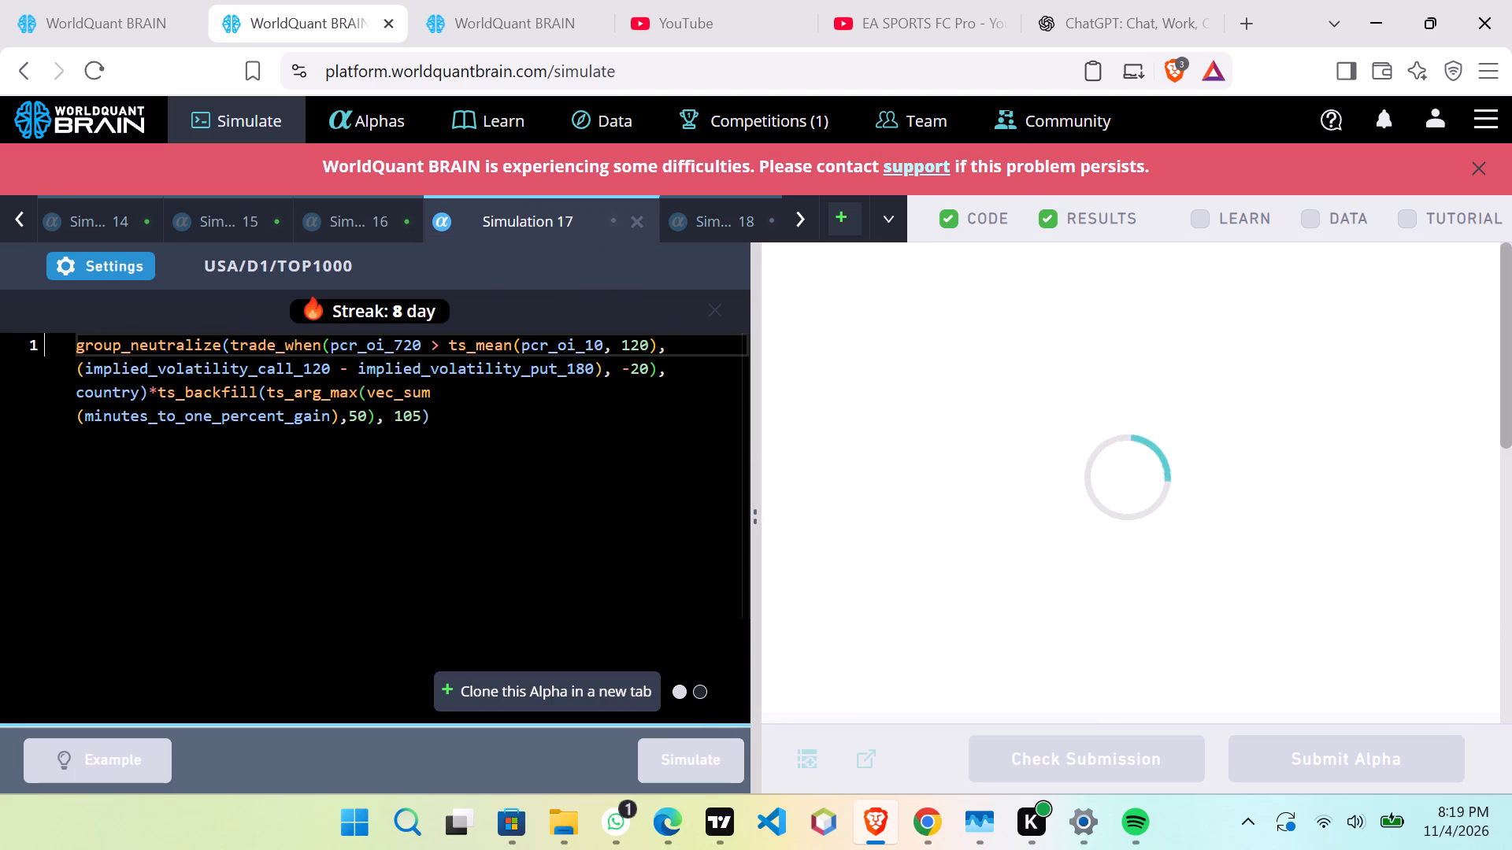
left_click(726, 220)
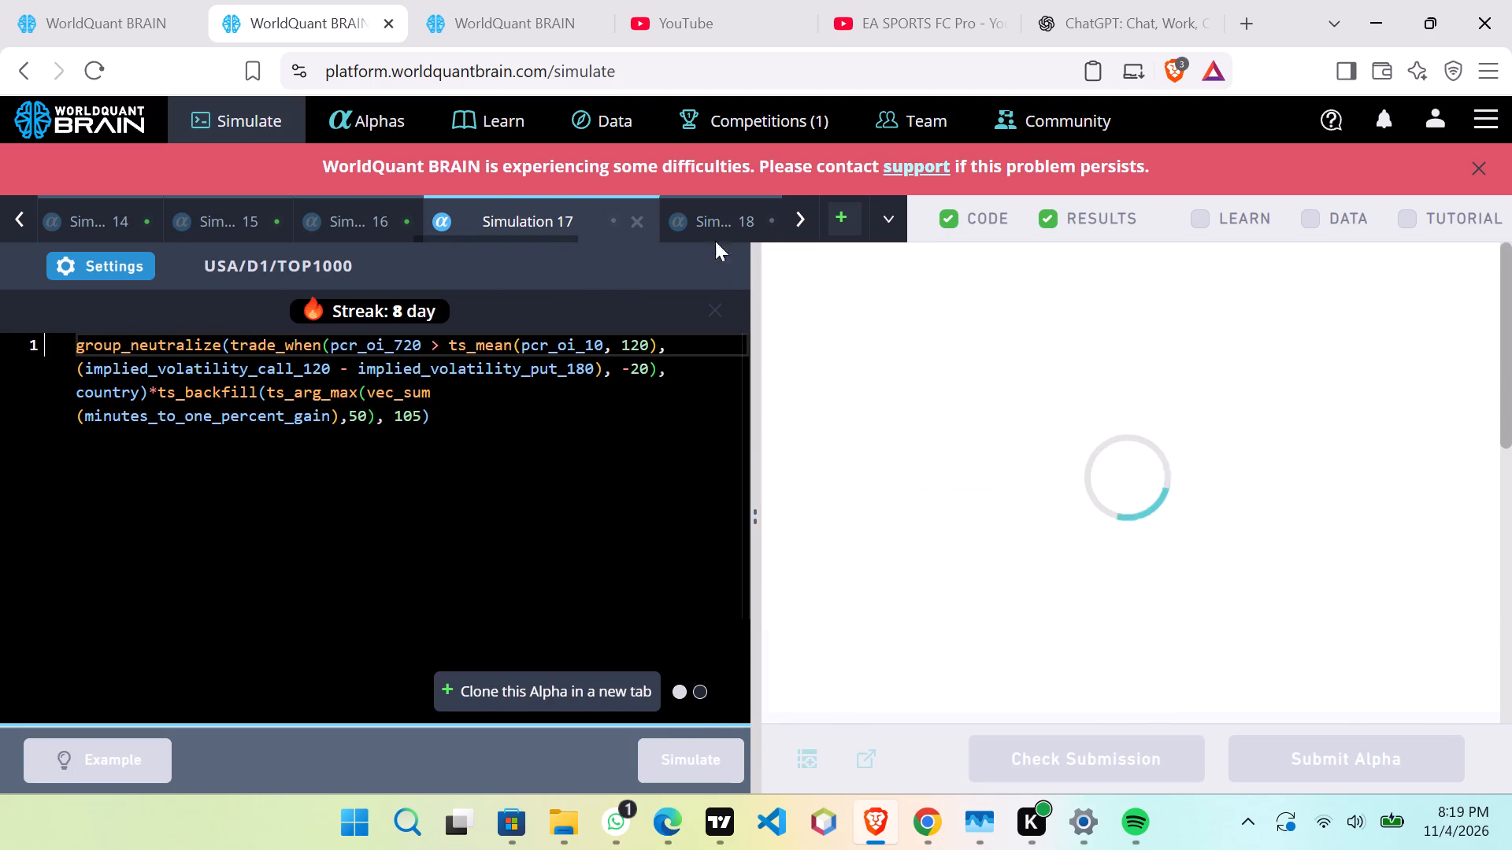
left_click(671, 752)
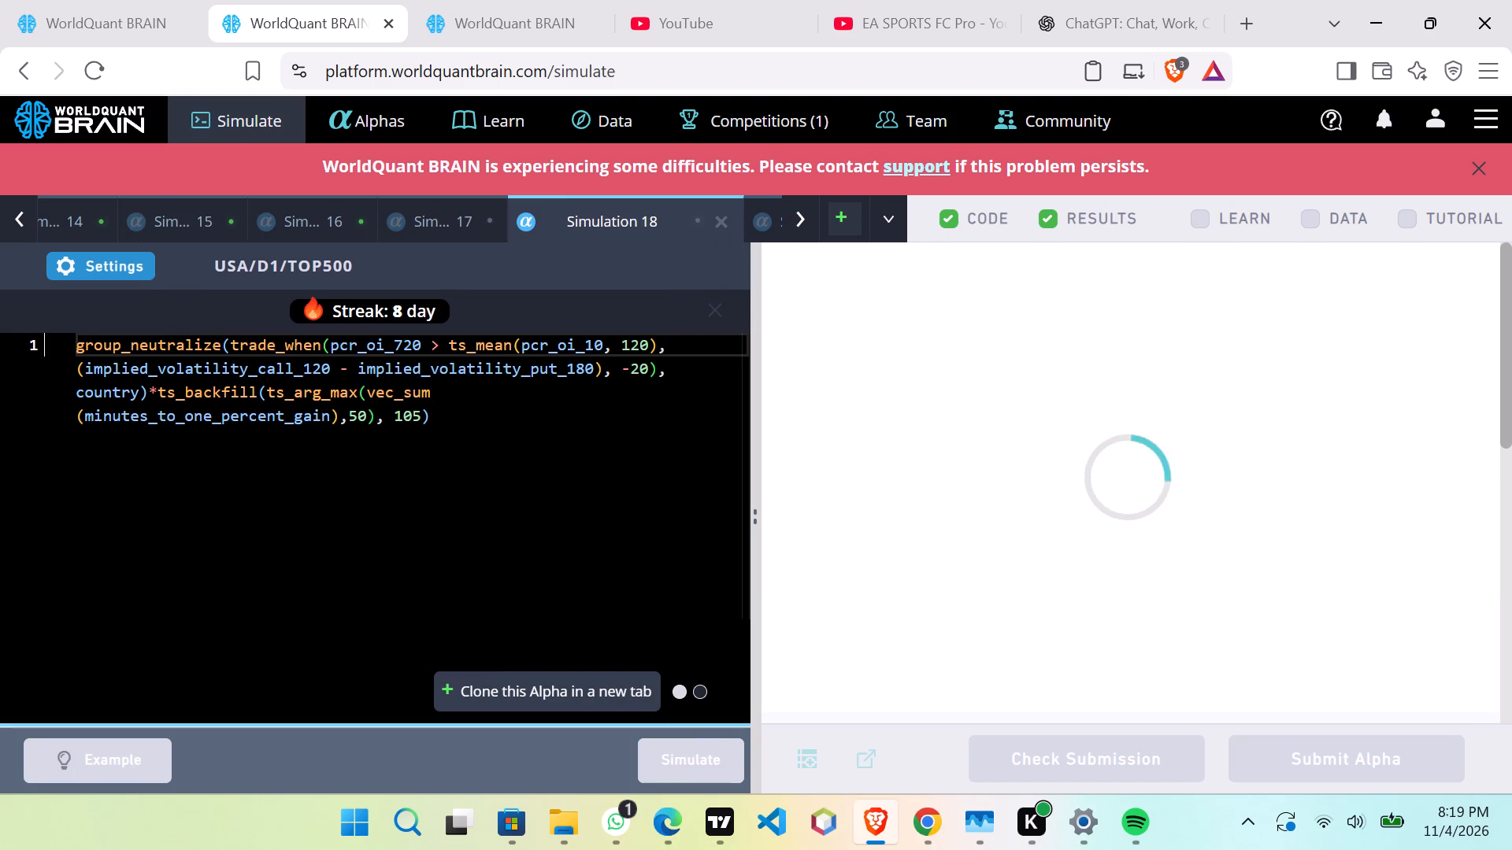
left_click(800, 211)
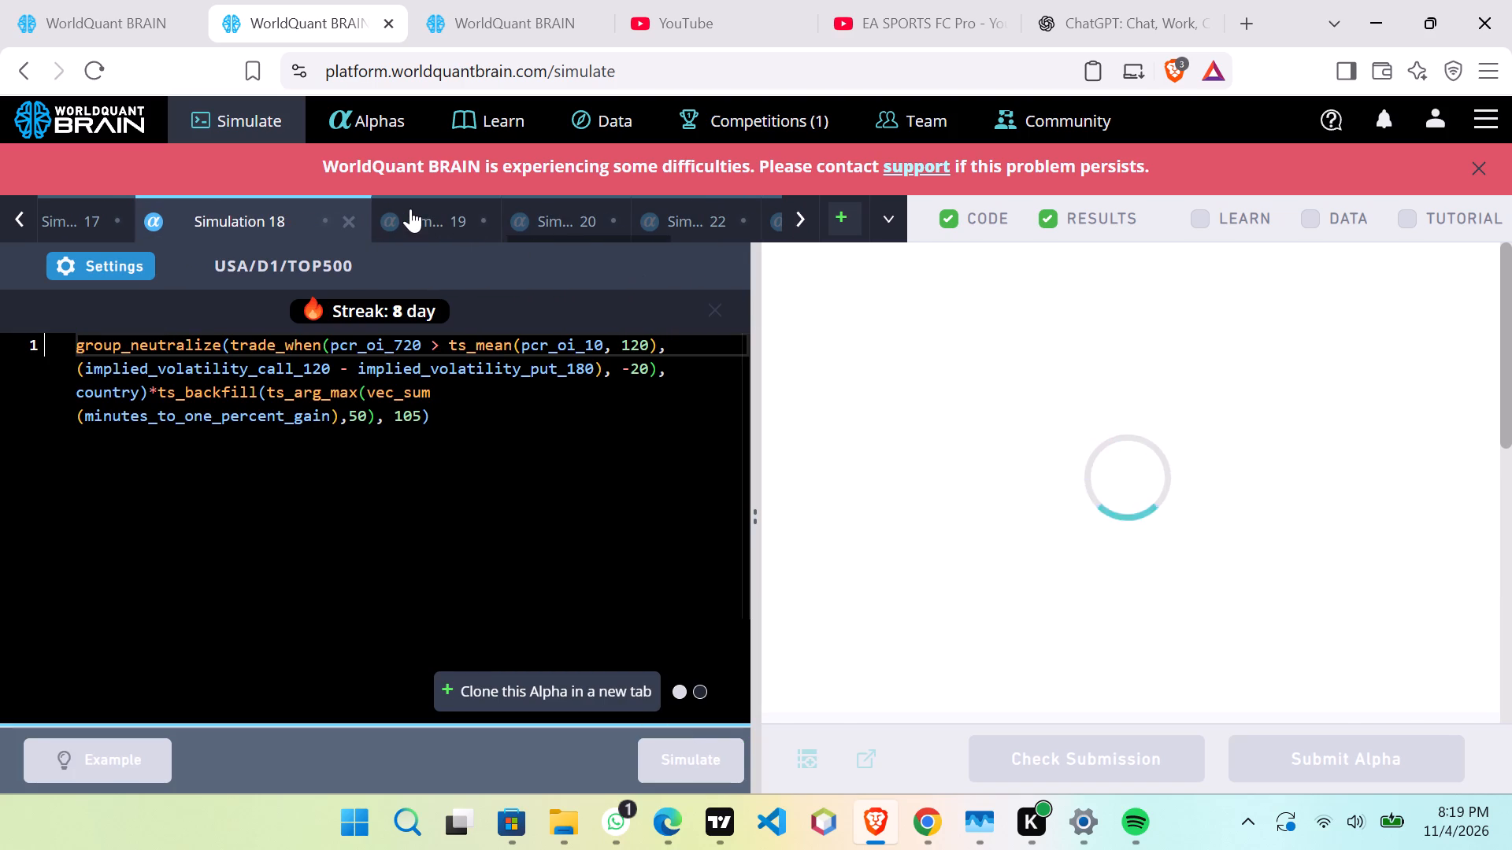
left_click(417, 216)
left_click(656, 749)
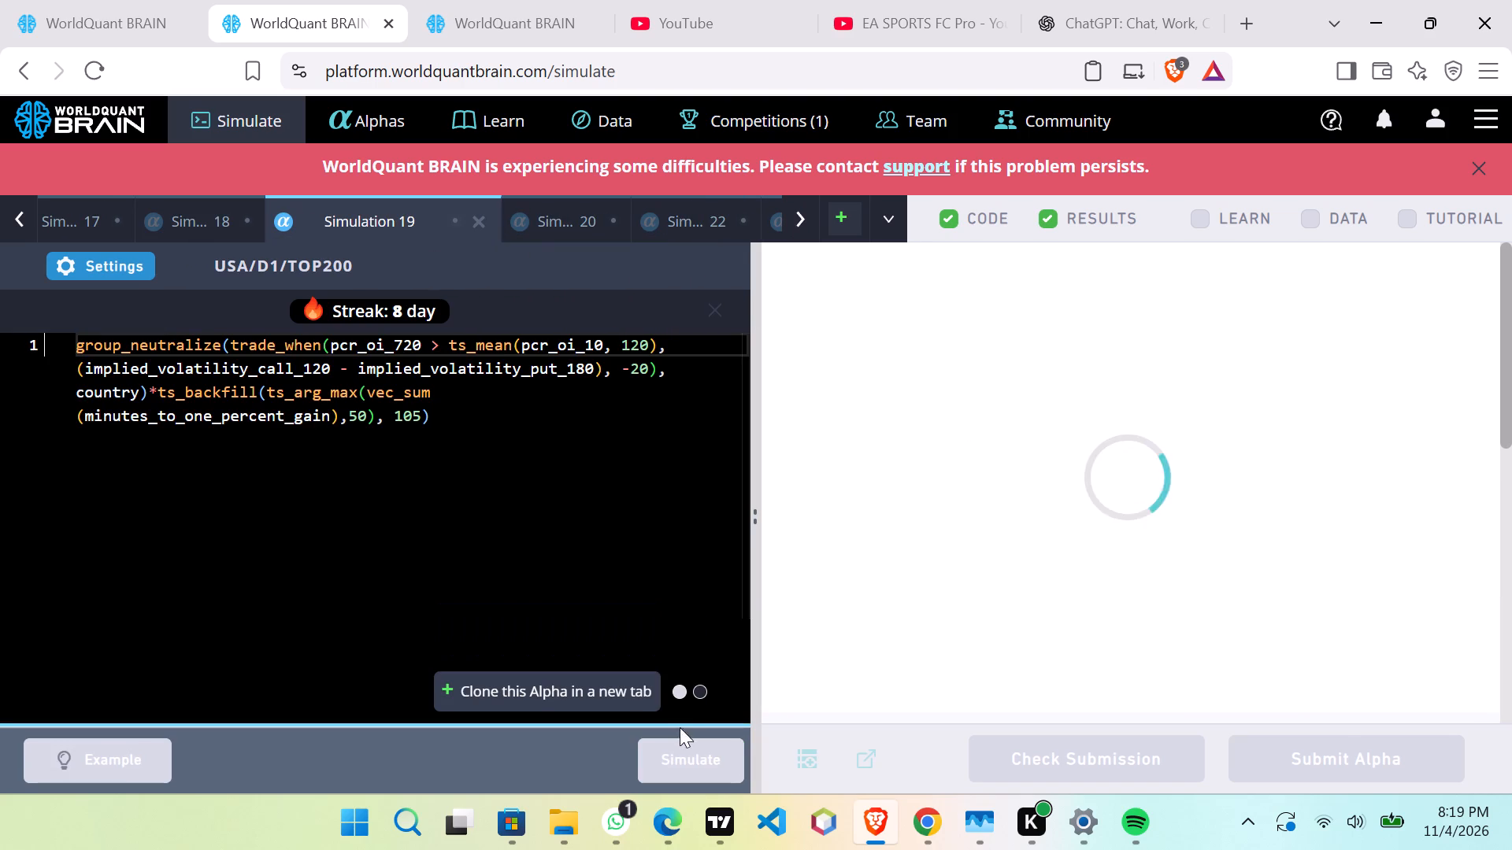
left_click(550, 214)
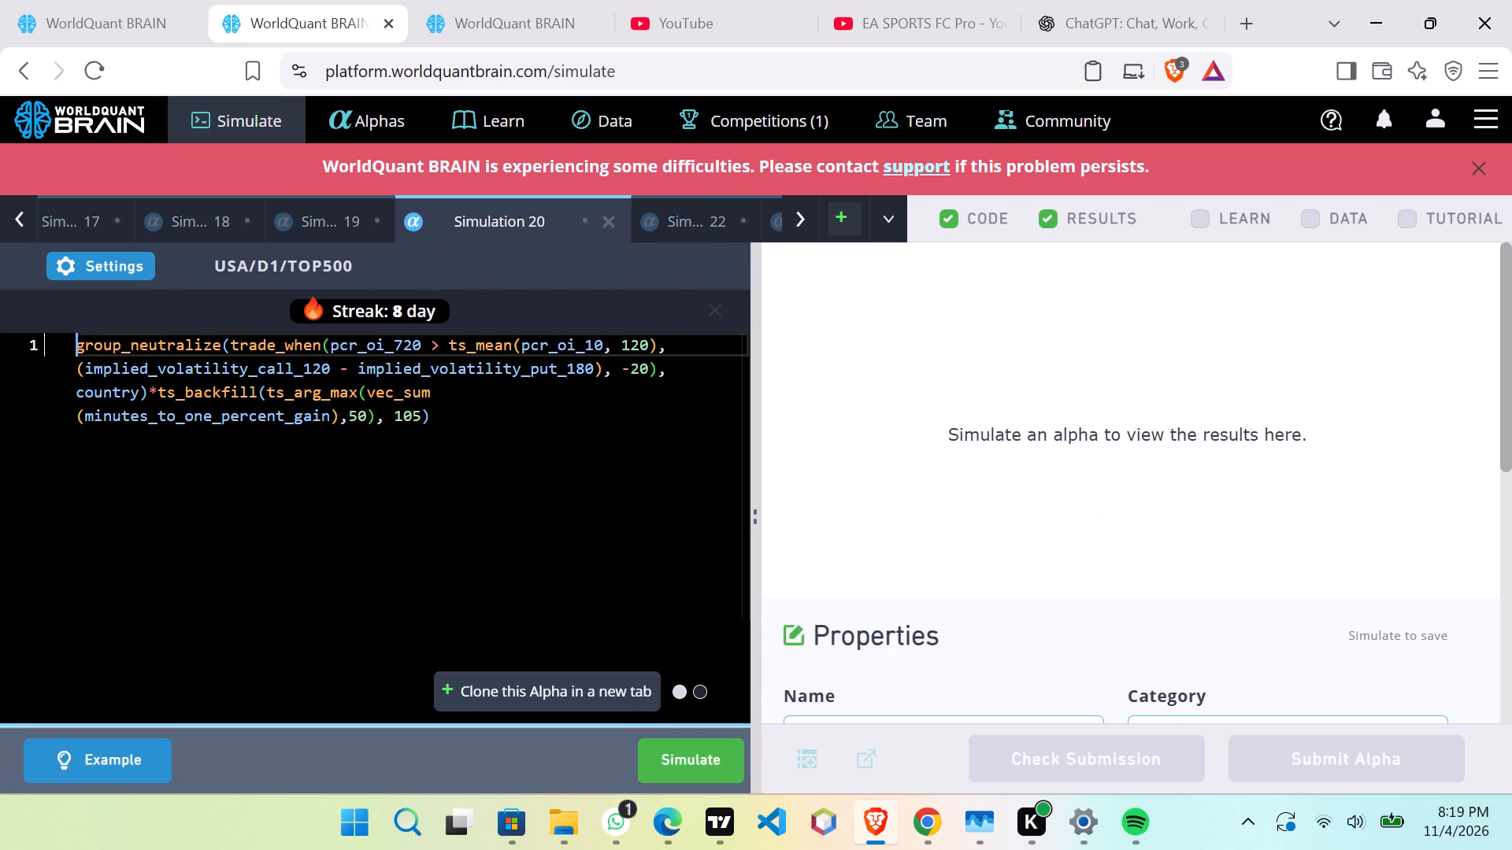
left_click(696, 763)
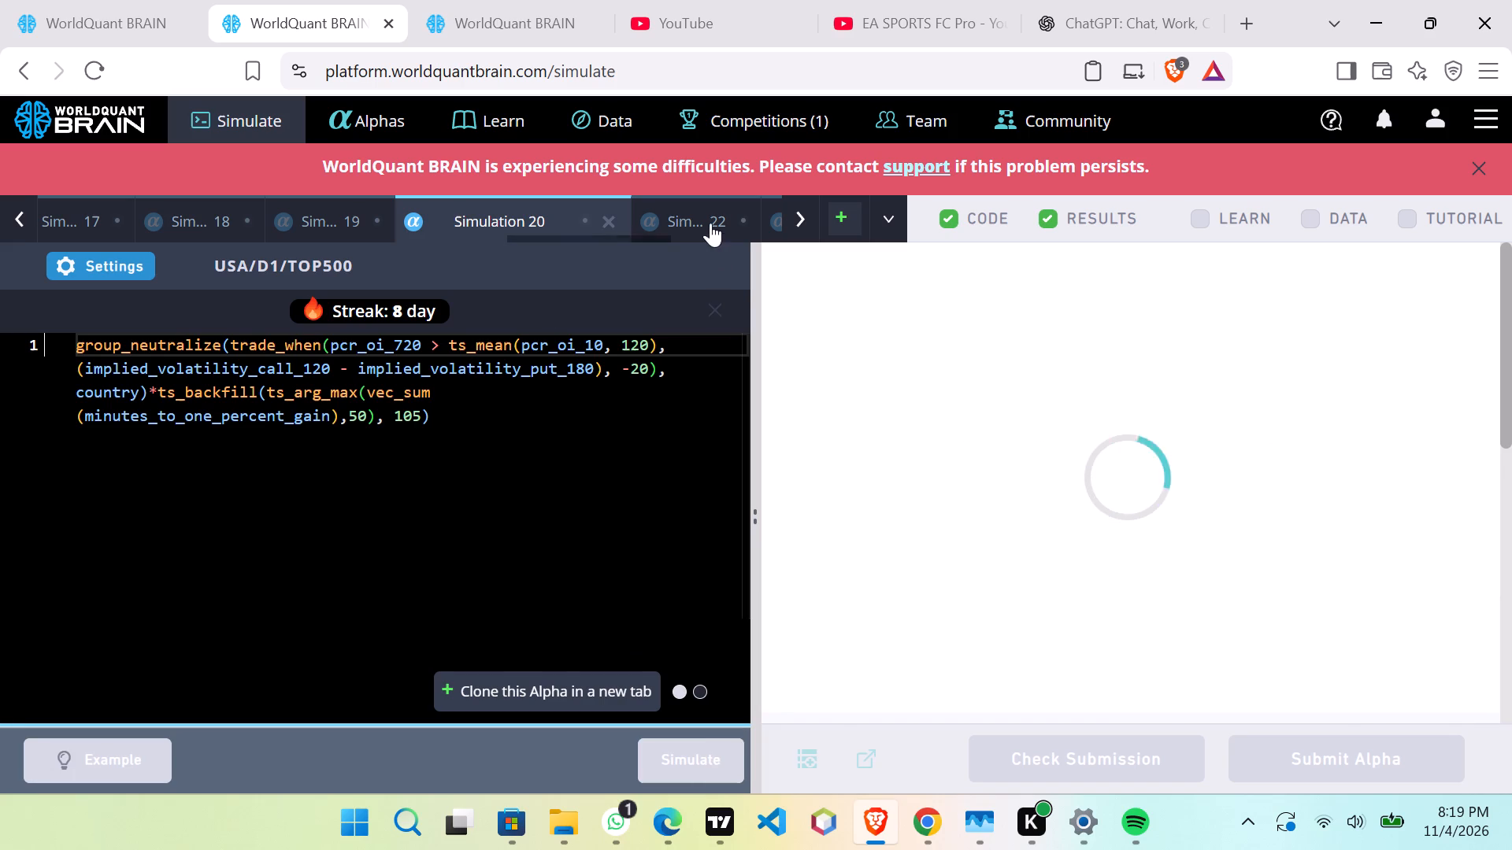
left_click(710, 222)
left_click(716, 767)
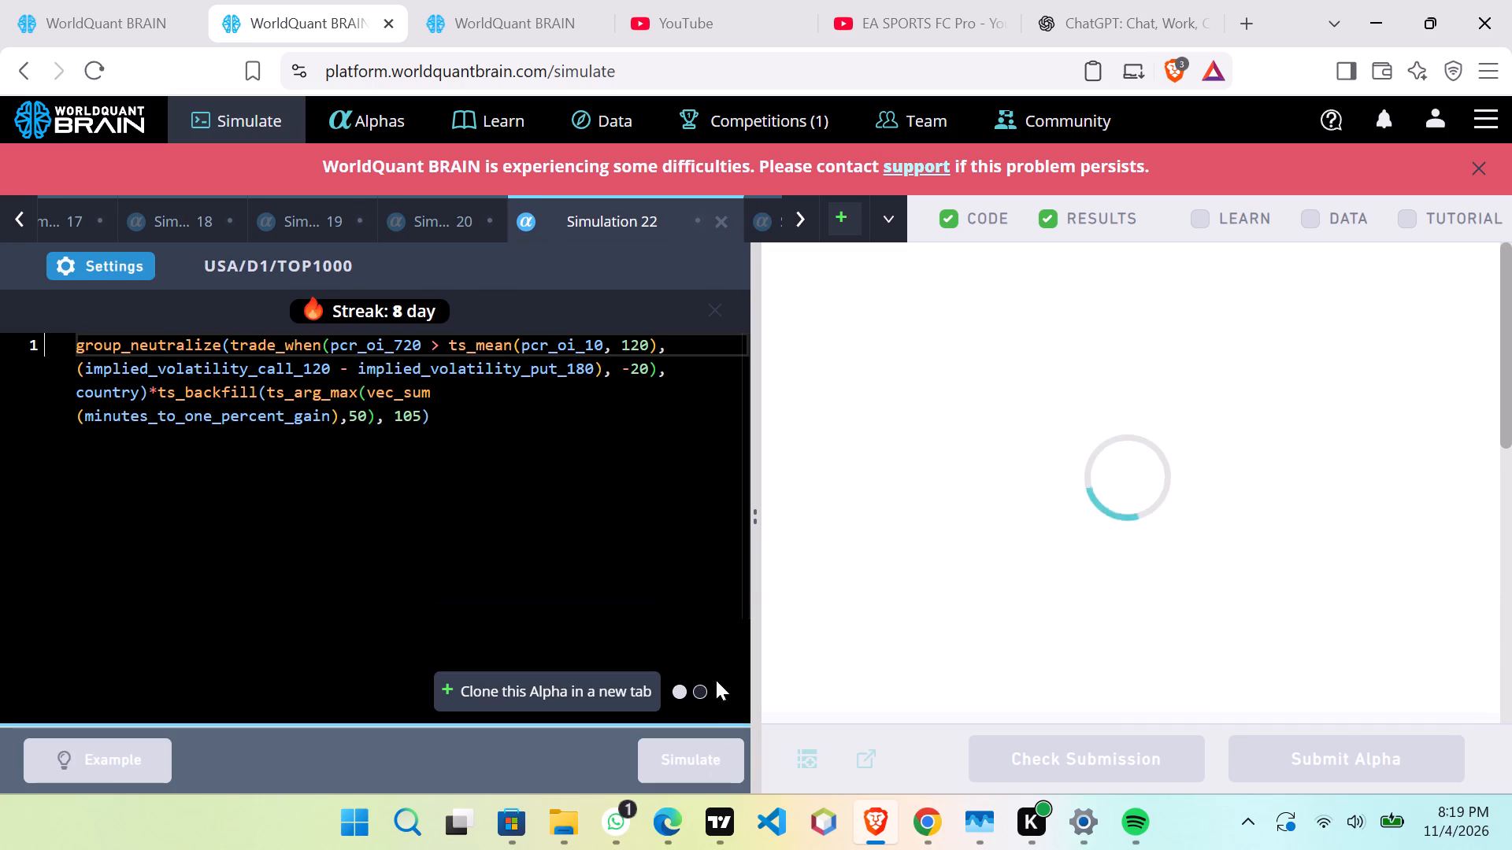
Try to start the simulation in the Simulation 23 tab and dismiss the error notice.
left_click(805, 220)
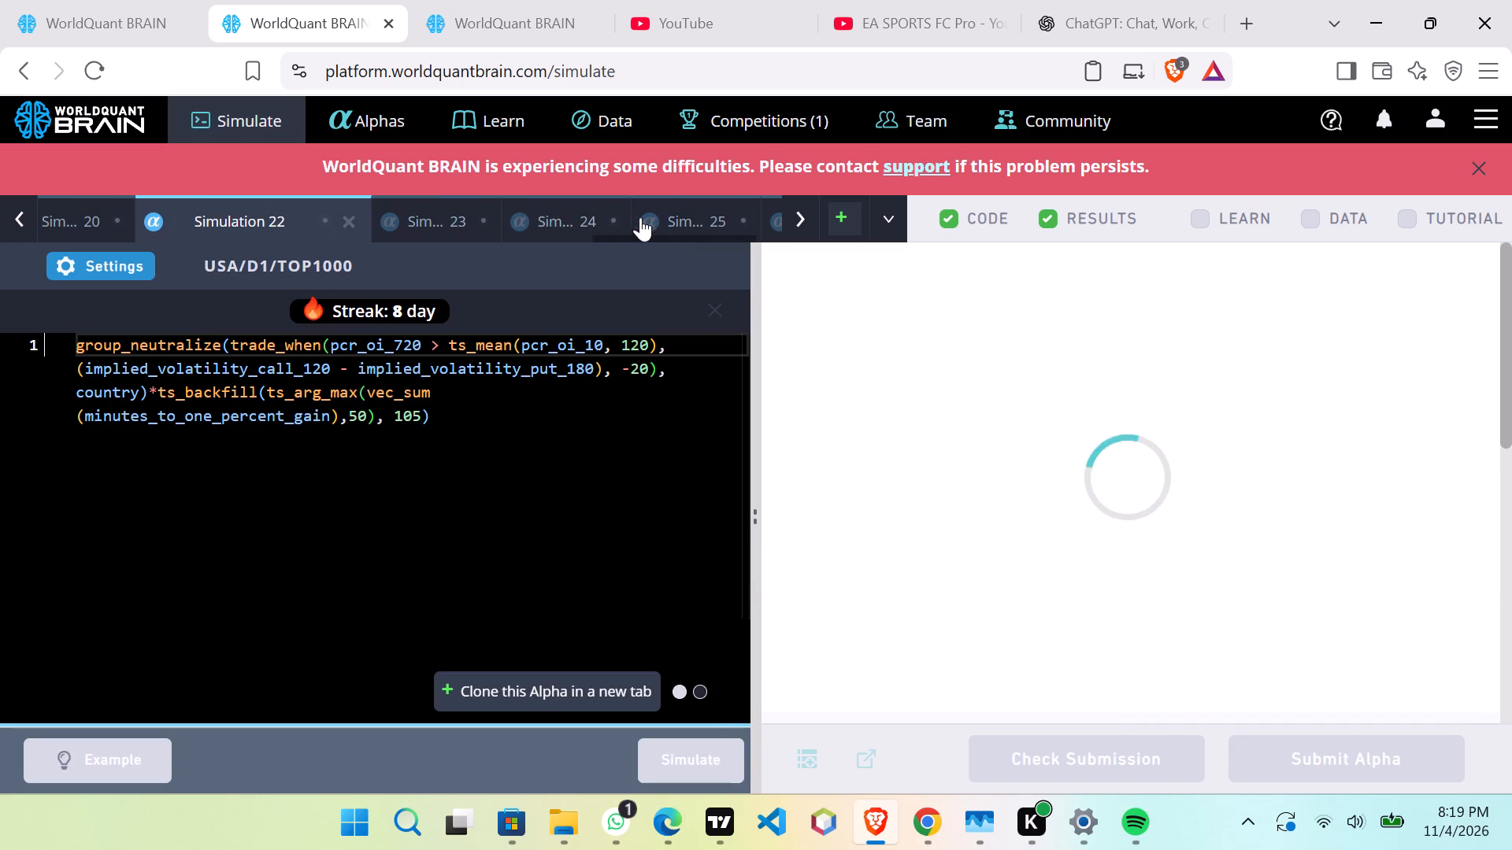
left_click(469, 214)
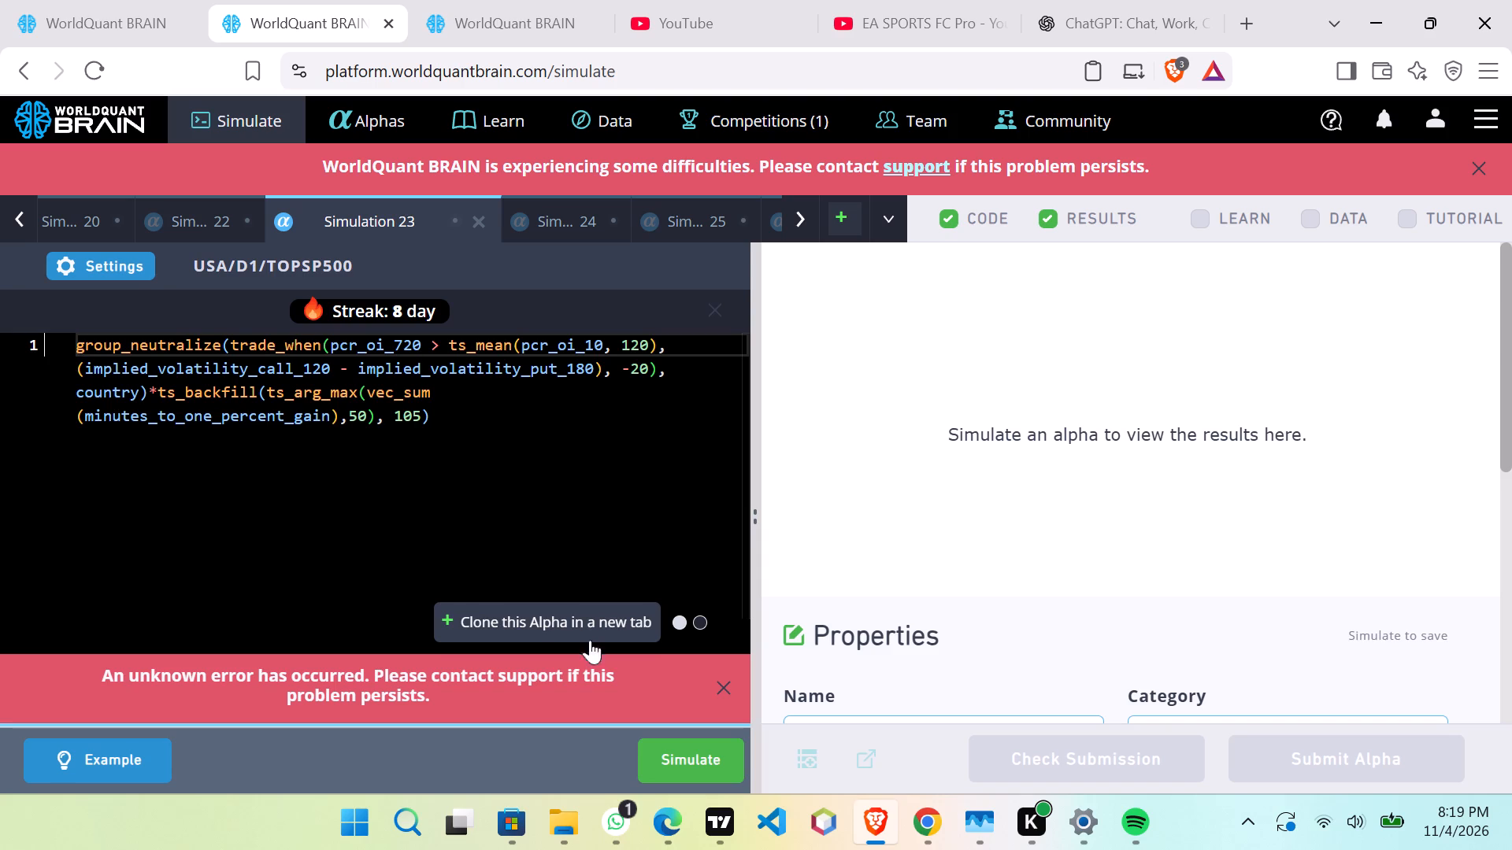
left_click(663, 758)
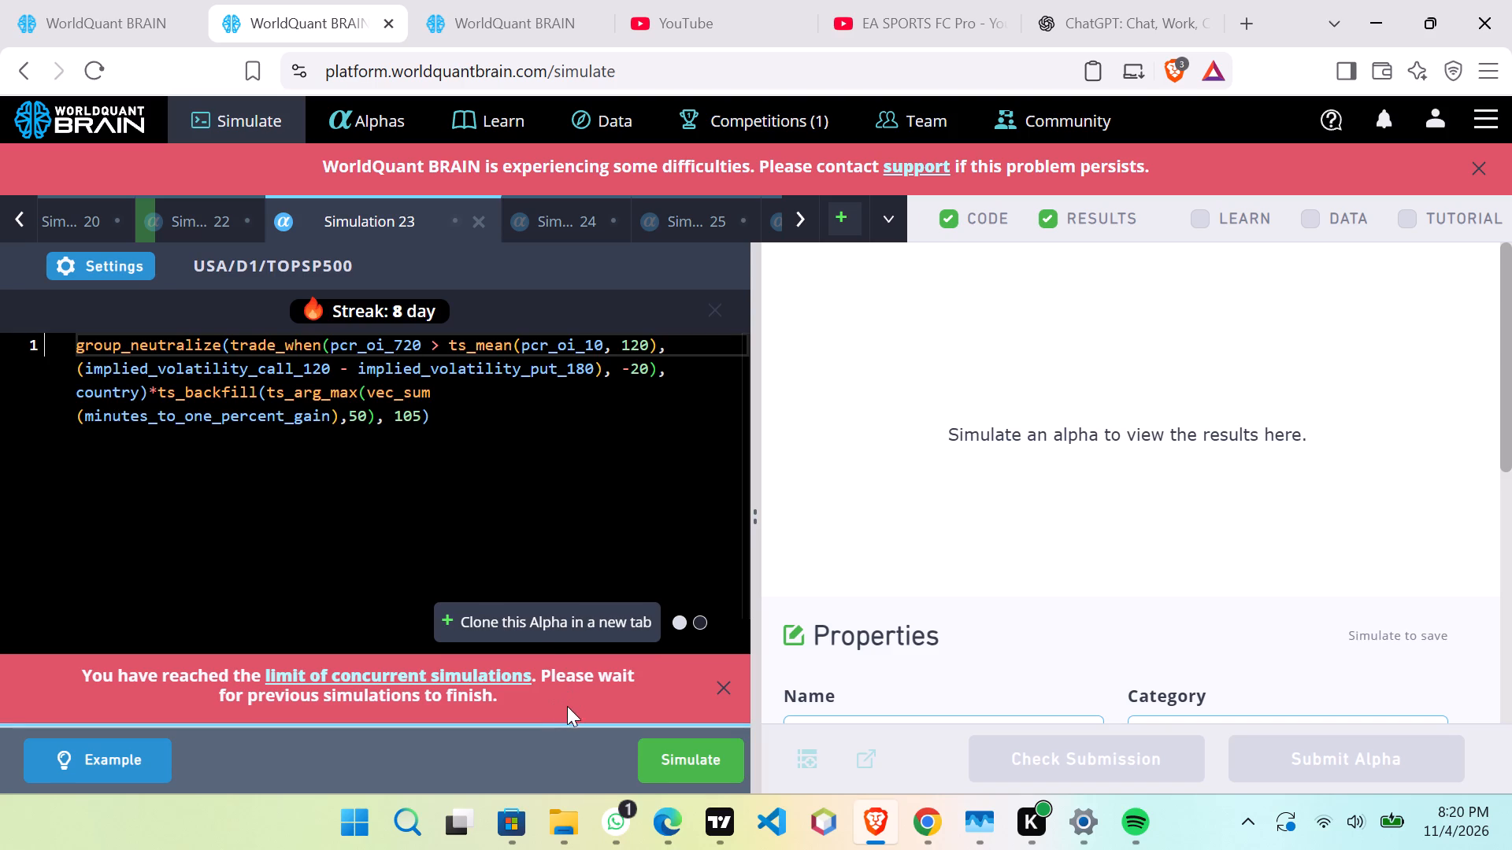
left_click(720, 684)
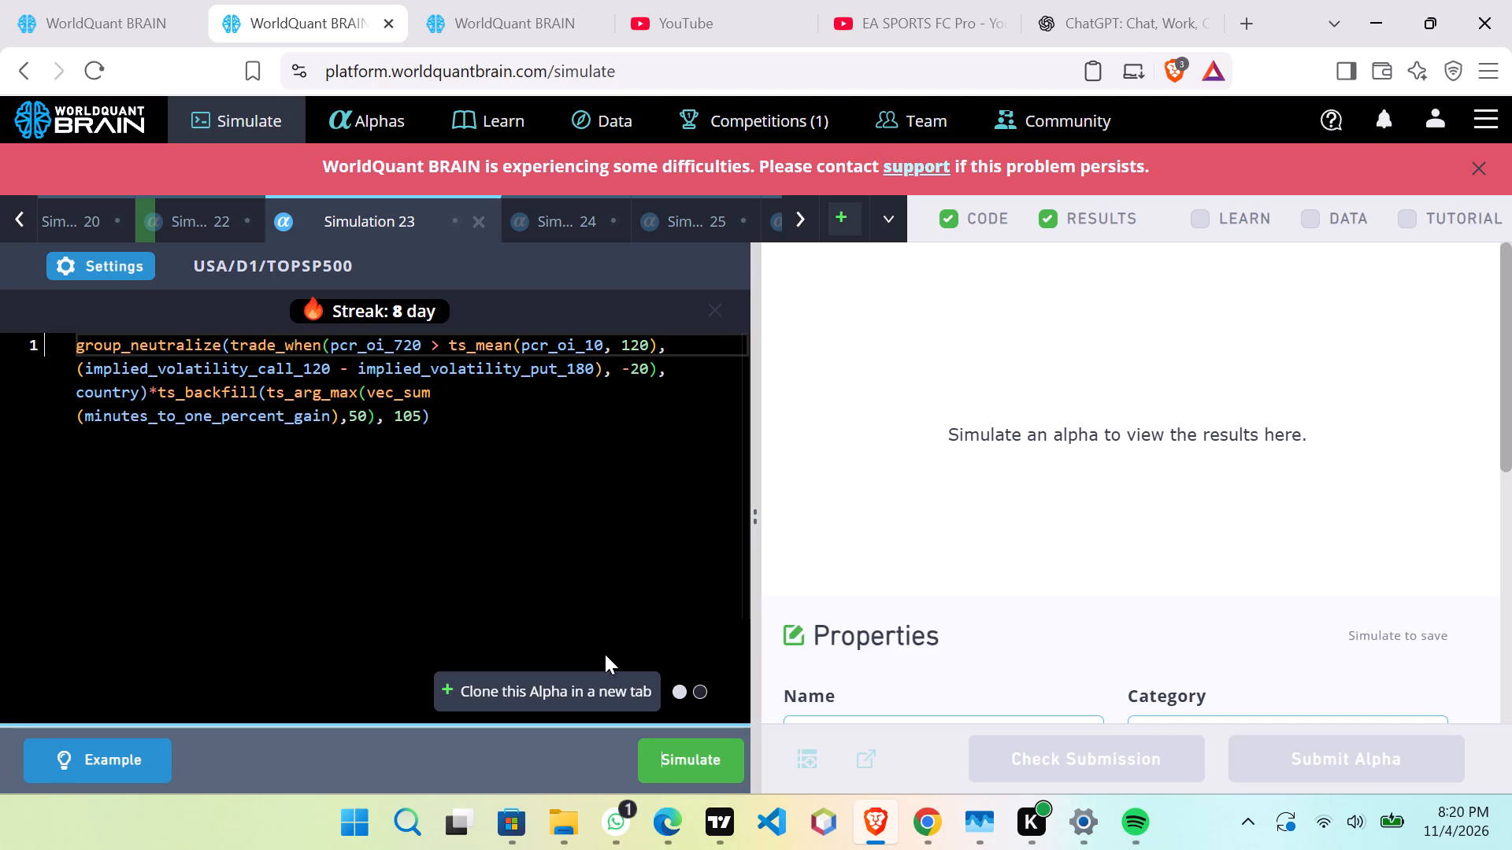
Return to Simulation 16 and try to submit its alpha.
left_click(20, 218)
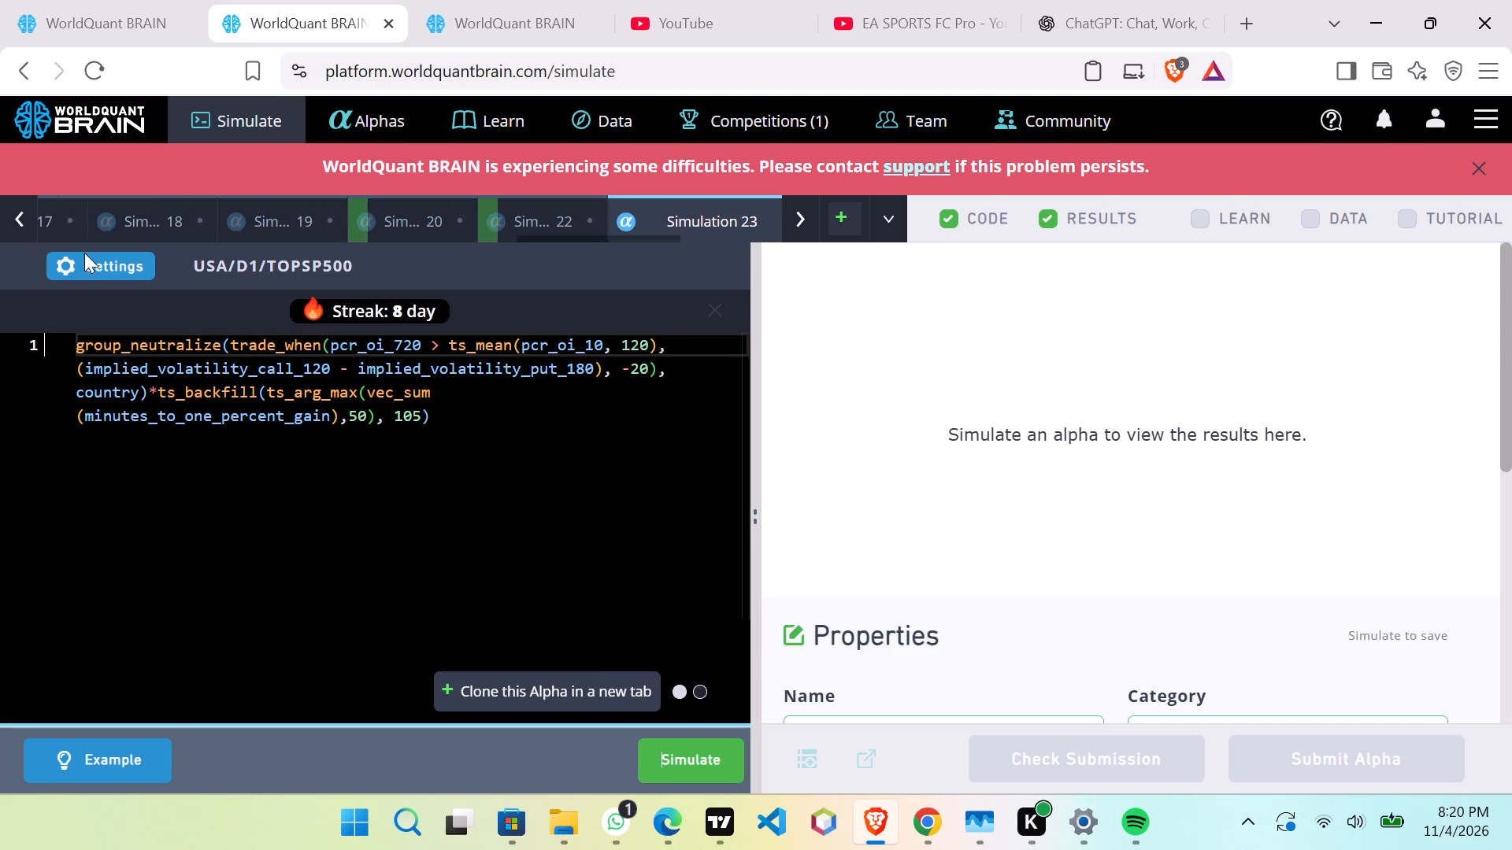
left_click(20, 221)
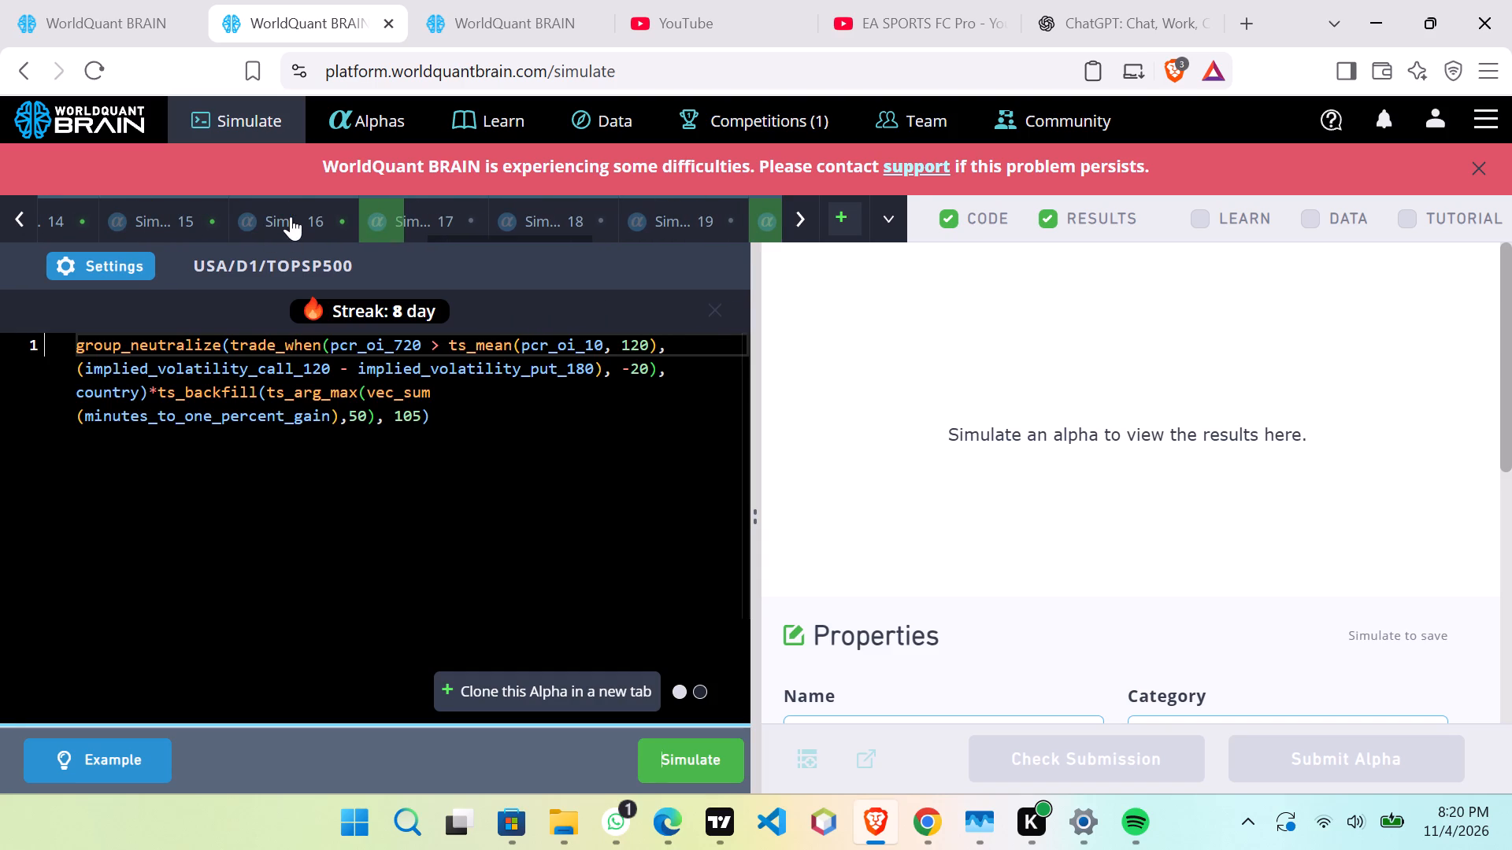
left_click(291, 216)
left_click(1292, 753)
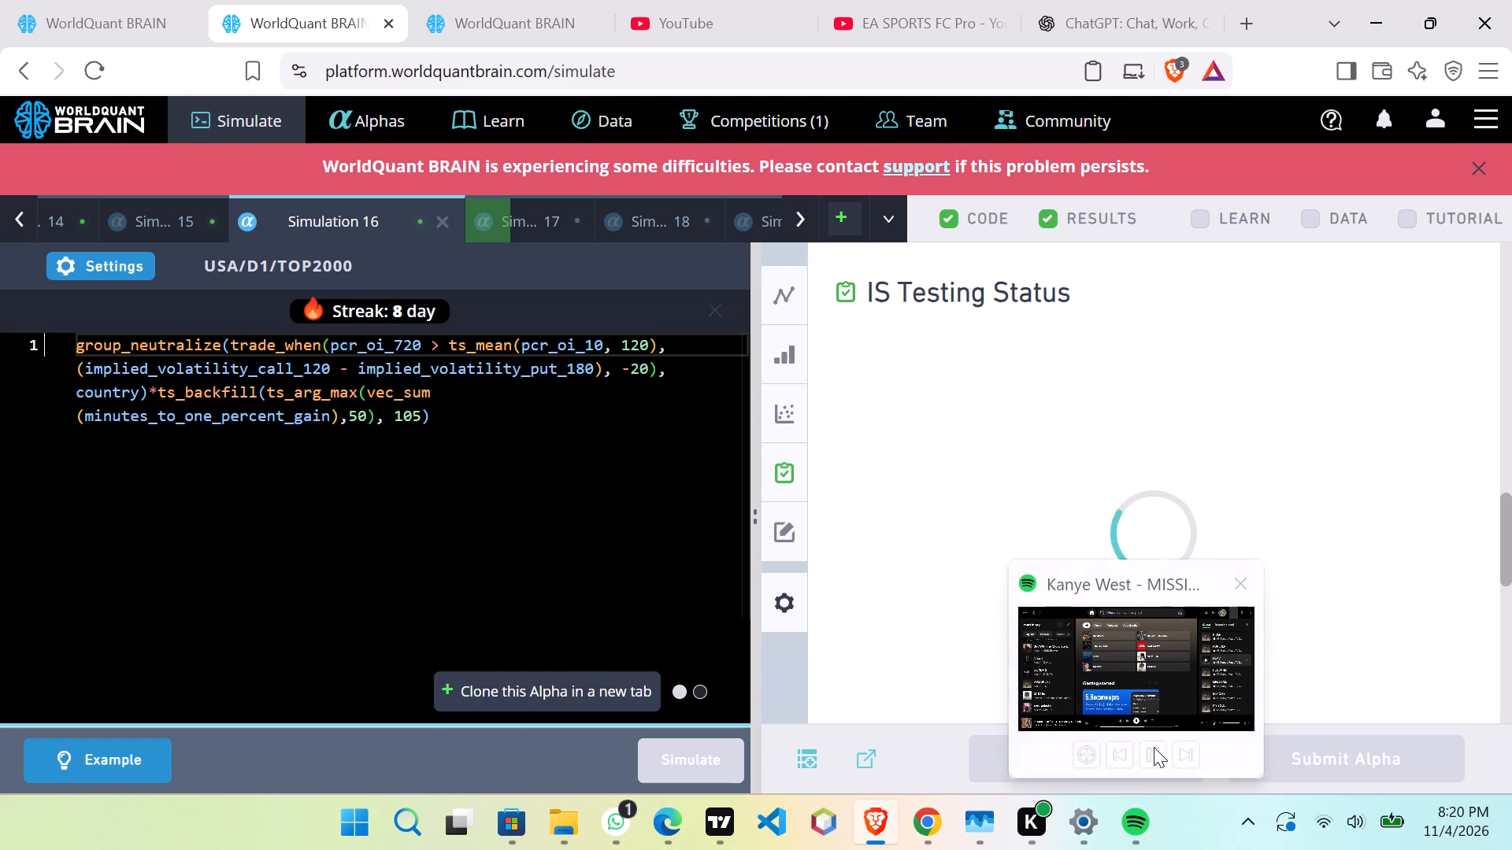
Switch to Spotify, skip to the queued track RHYNO (from GTAVI: The Album) and minimise the window.
left_click(1180, 669)
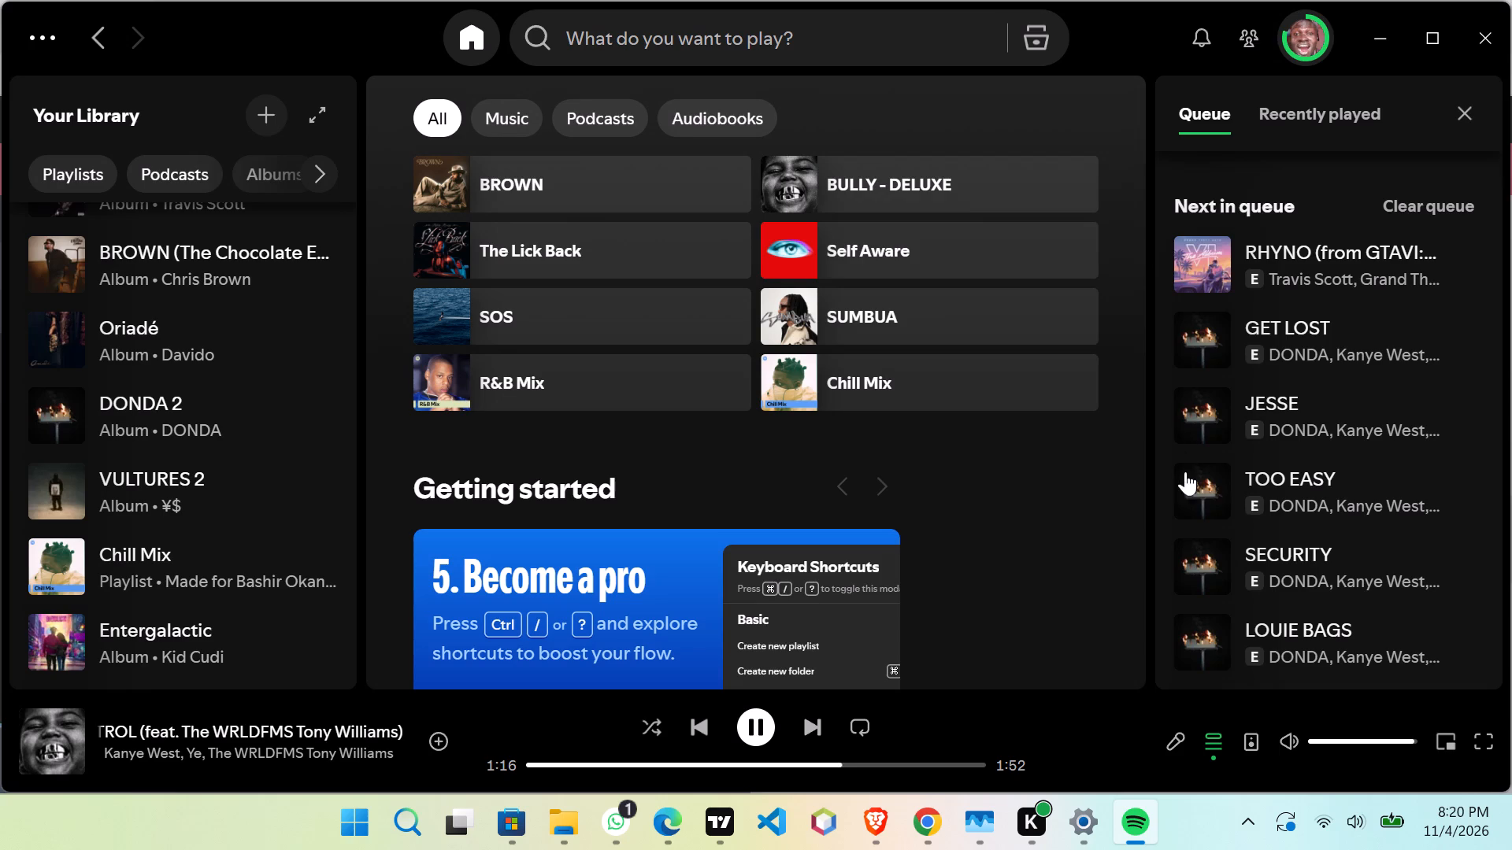
scroll(1276, 365, "down", 1)
scroll(1276, 365, "up", 2)
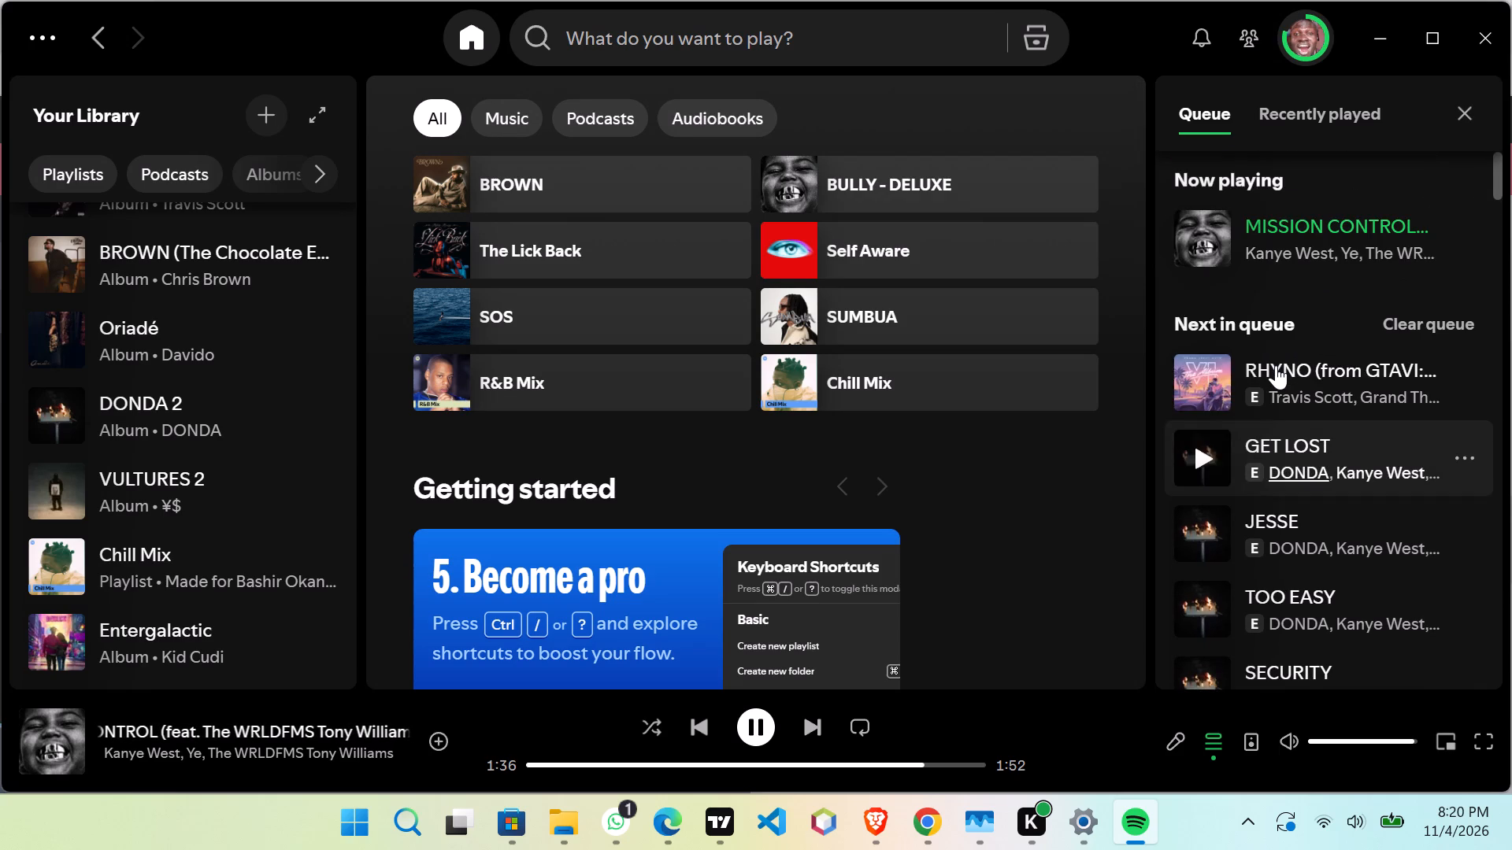
left_click(1276, 365)
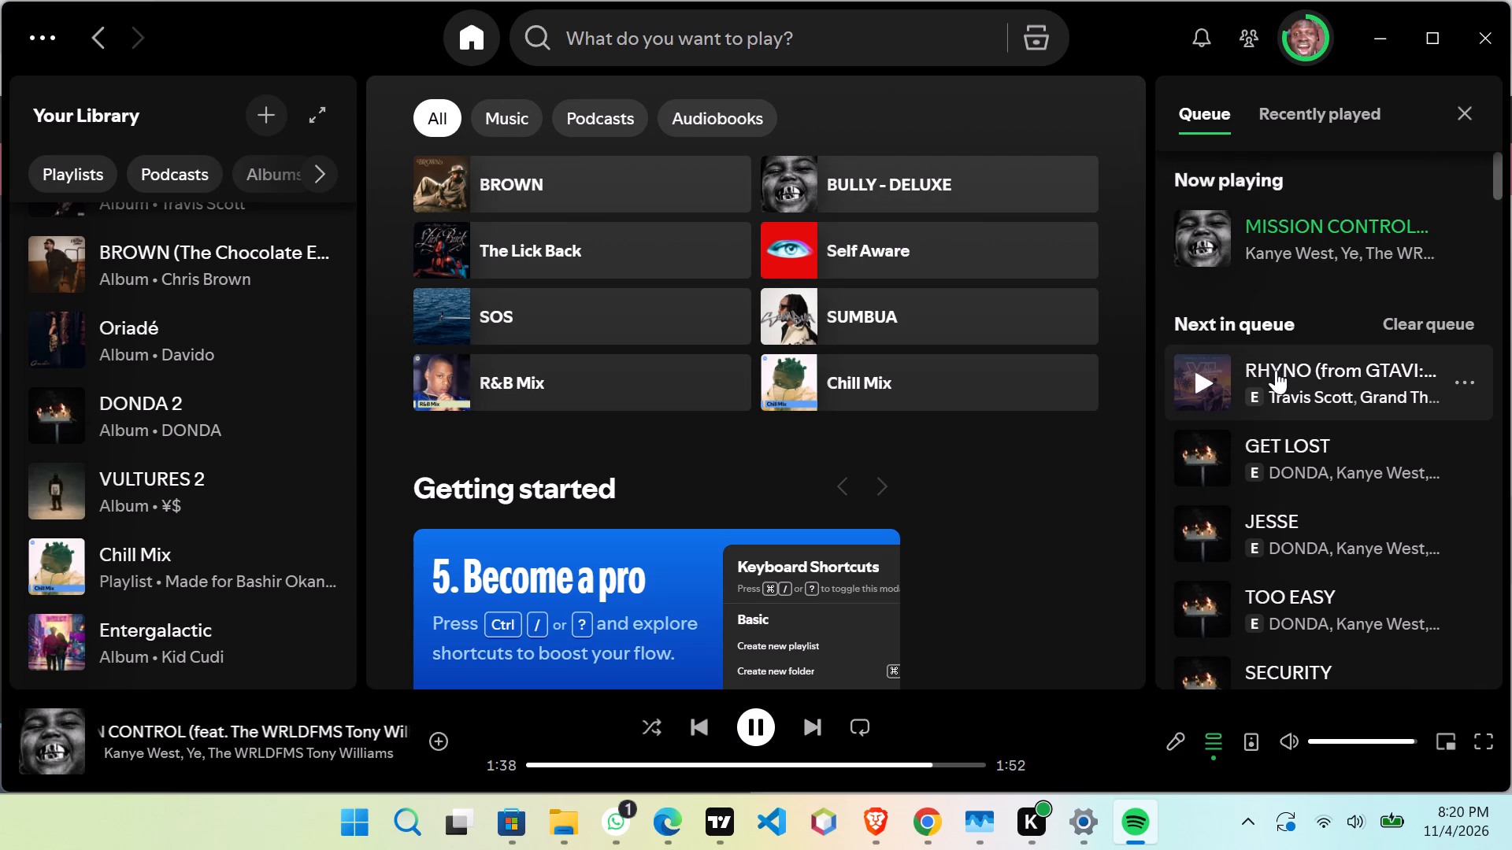
left_click(1206, 391)
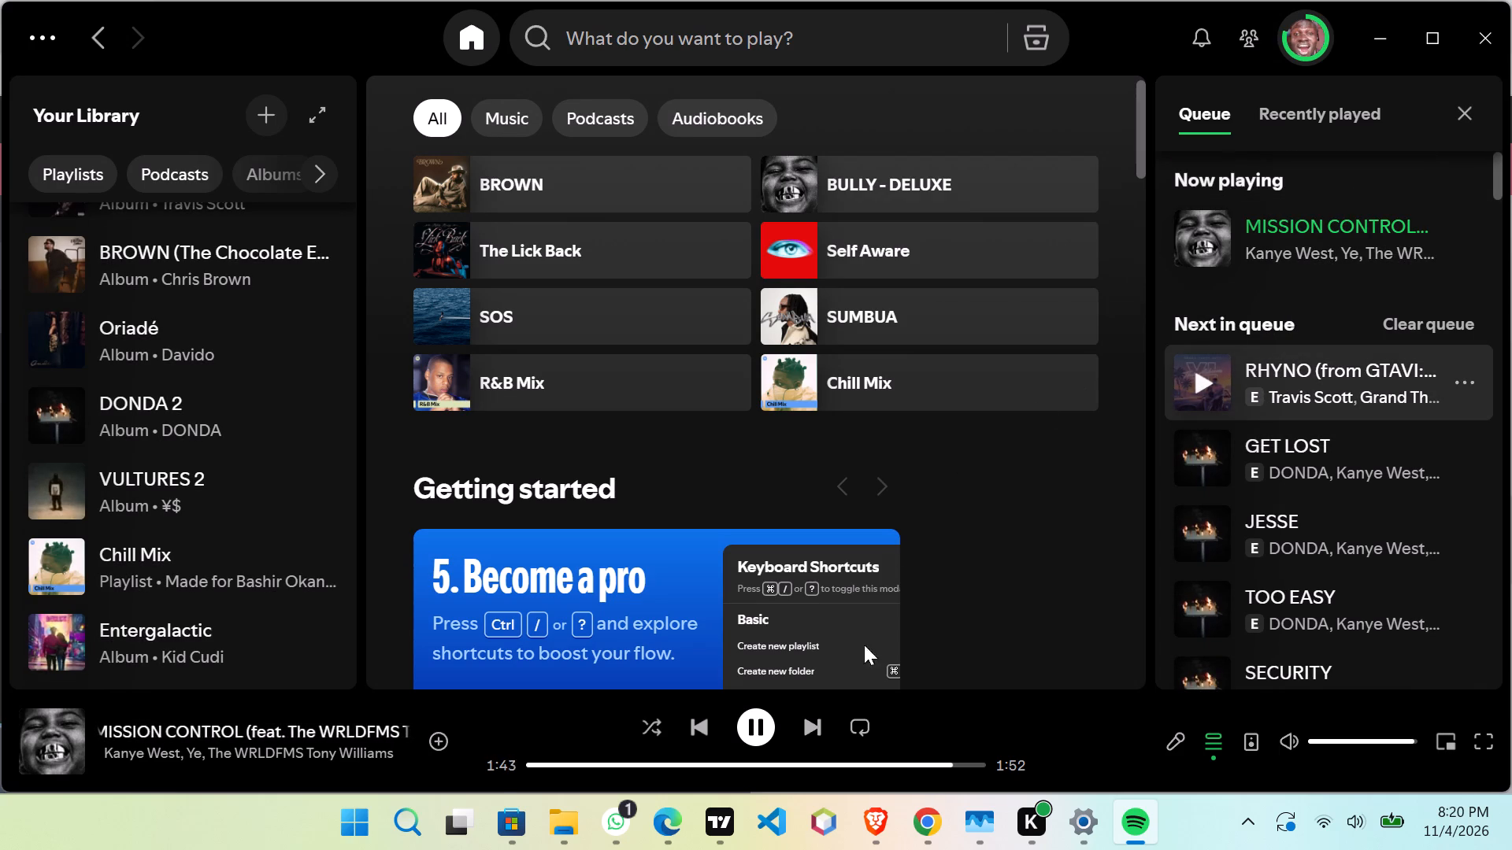
left_click(815, 719)
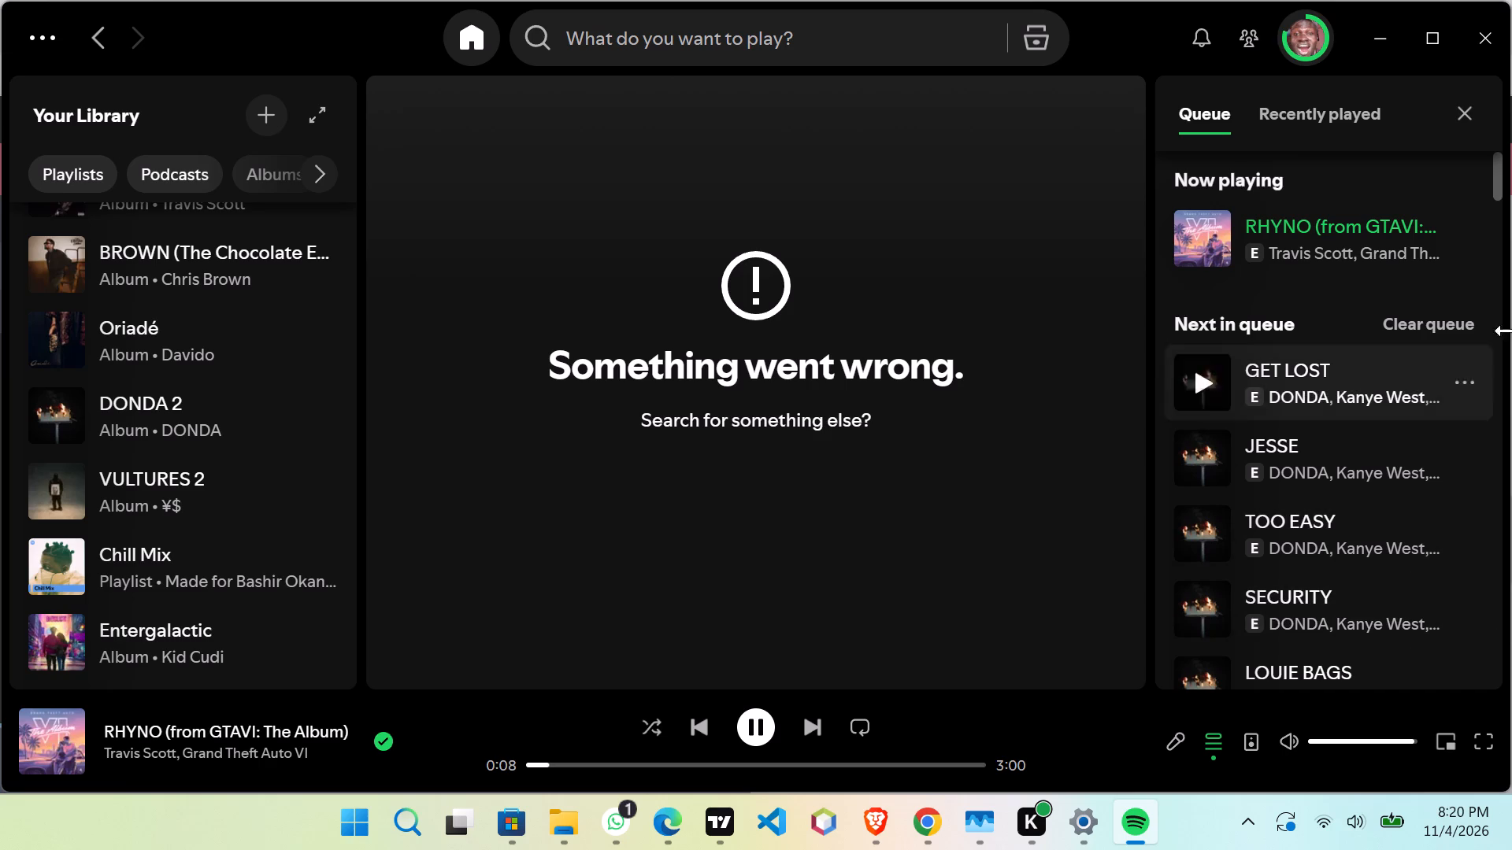
left_click(1378, 35)
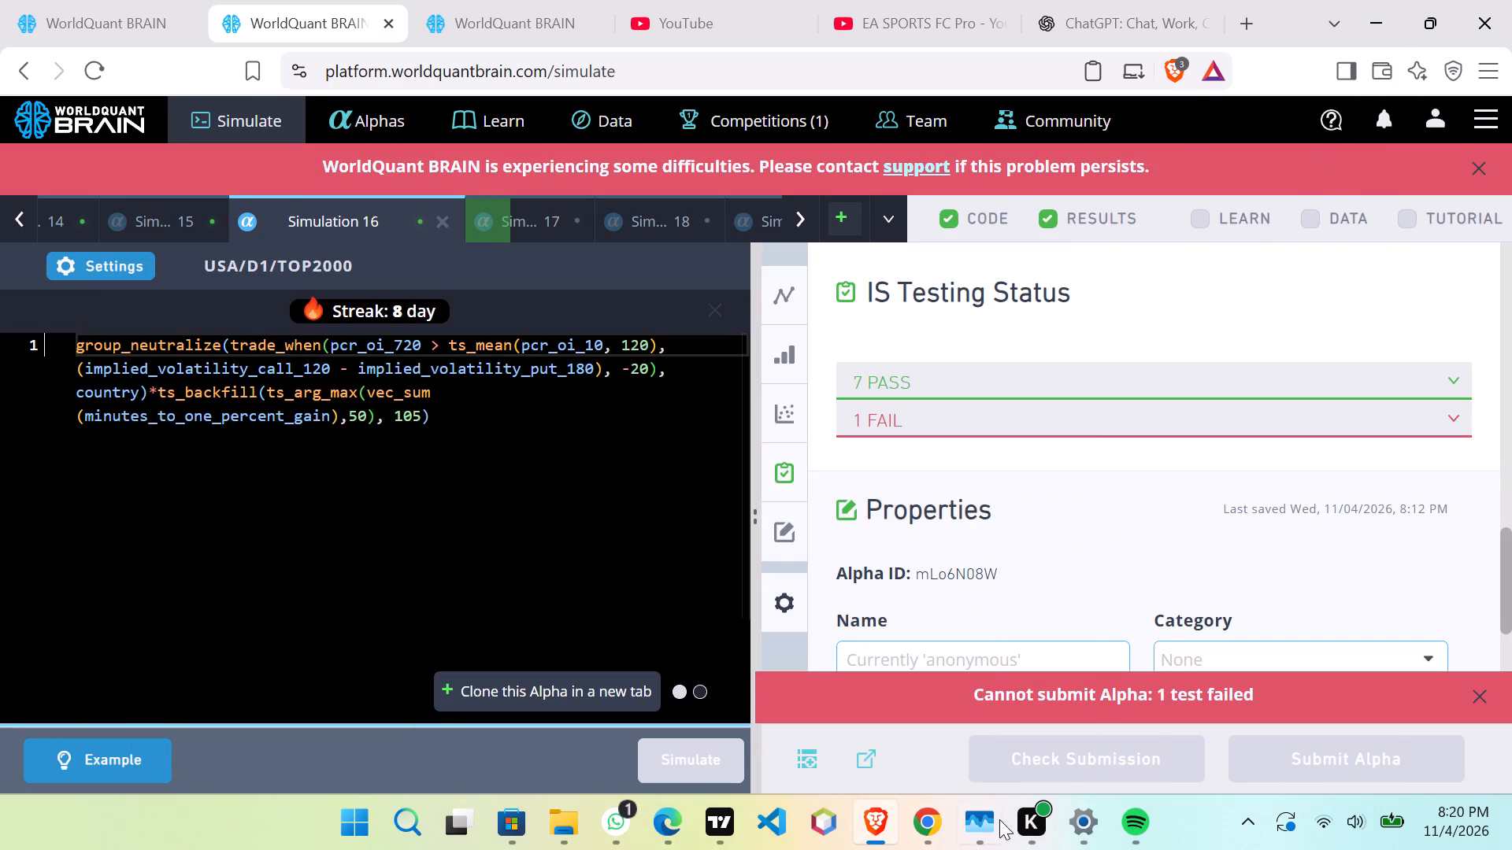
In Brave, dismiss Simulation 16's submission notice and expand the failed test in its IS testing status.
left_click(1477, 690)
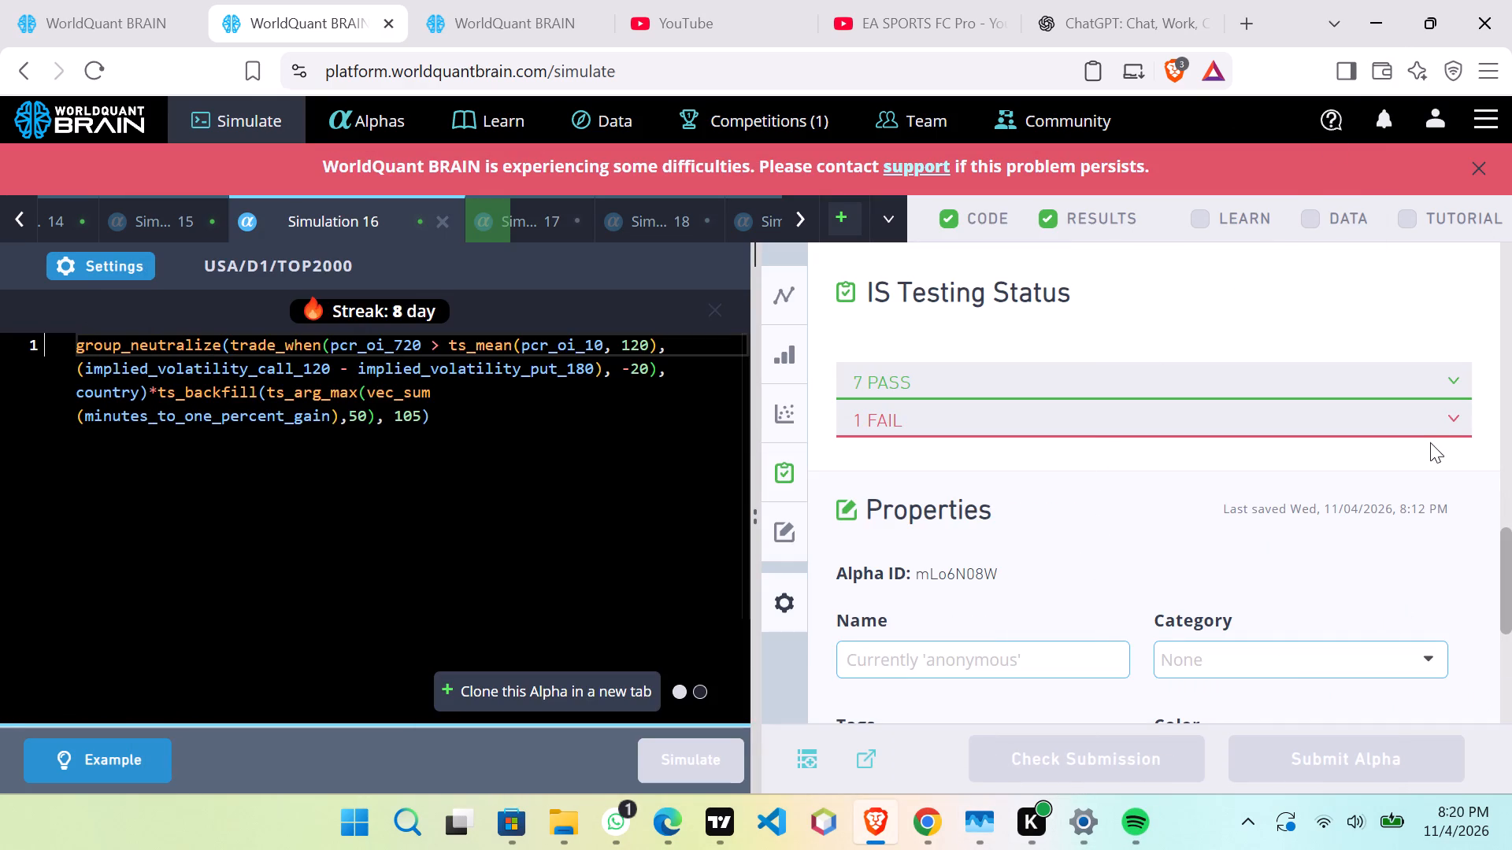
left_click(1447, 417)
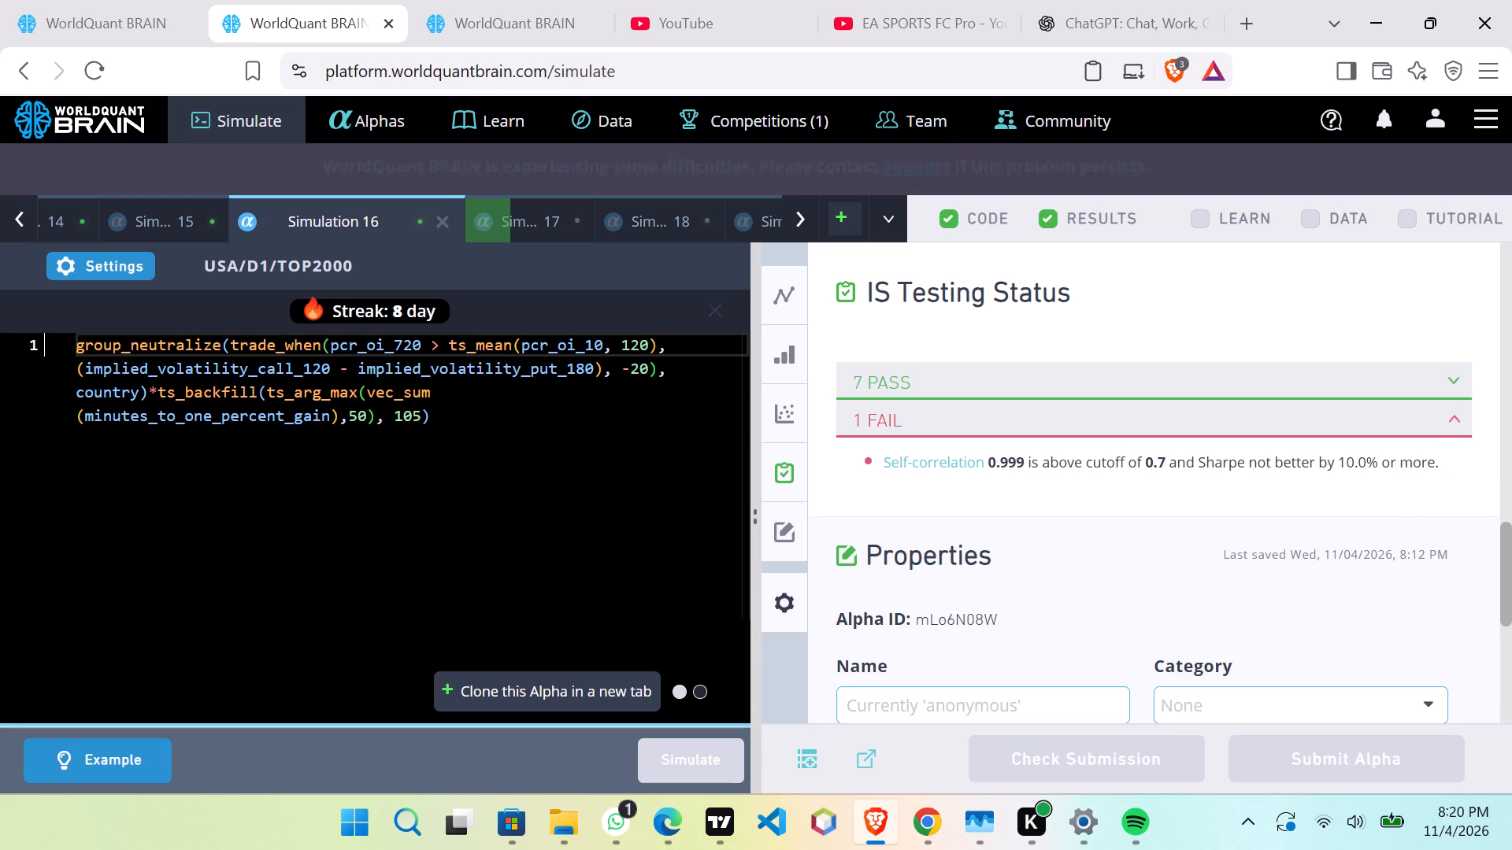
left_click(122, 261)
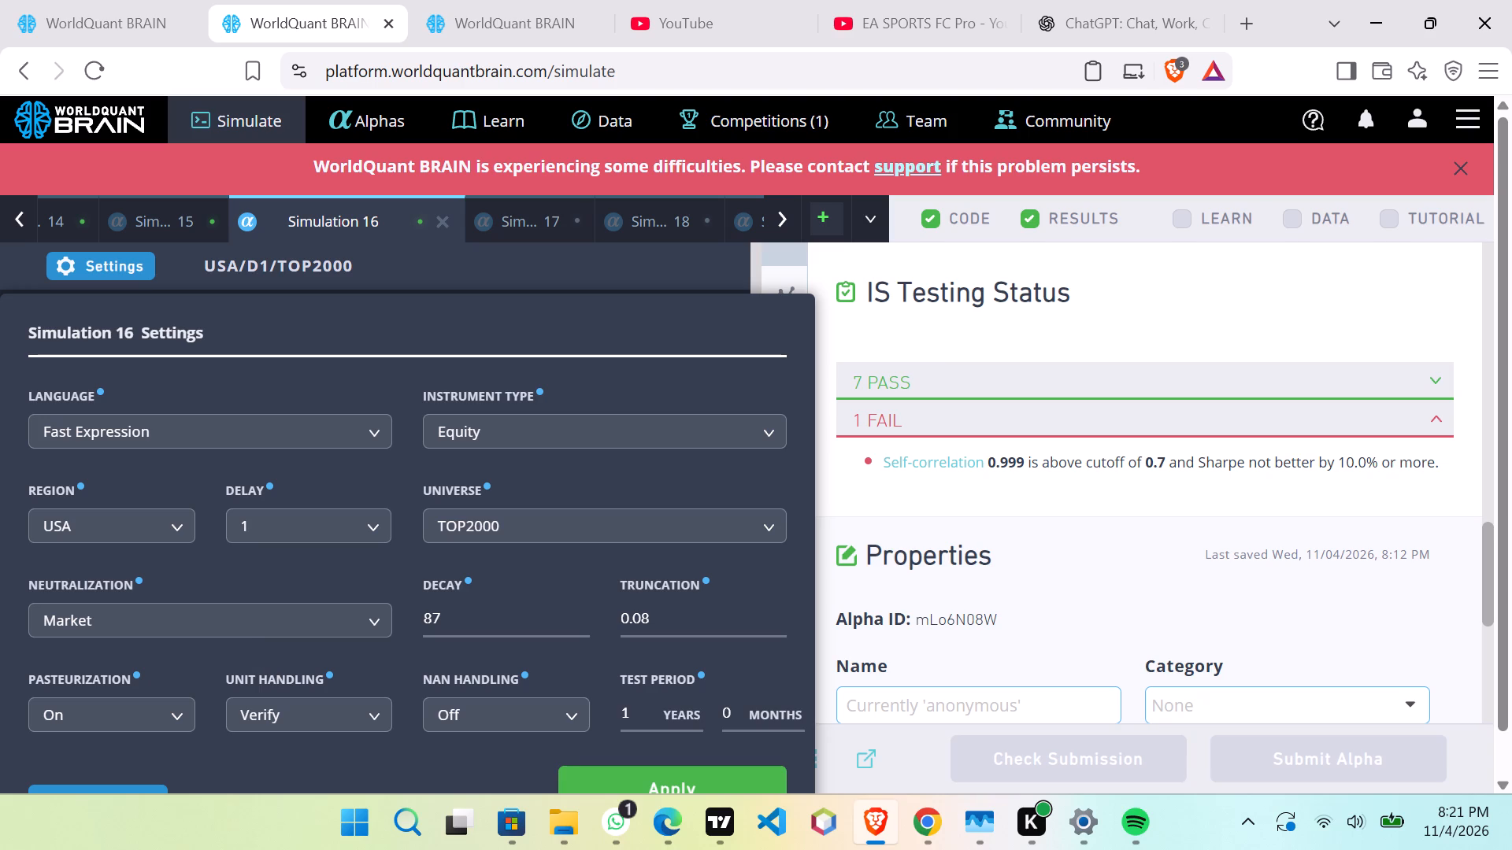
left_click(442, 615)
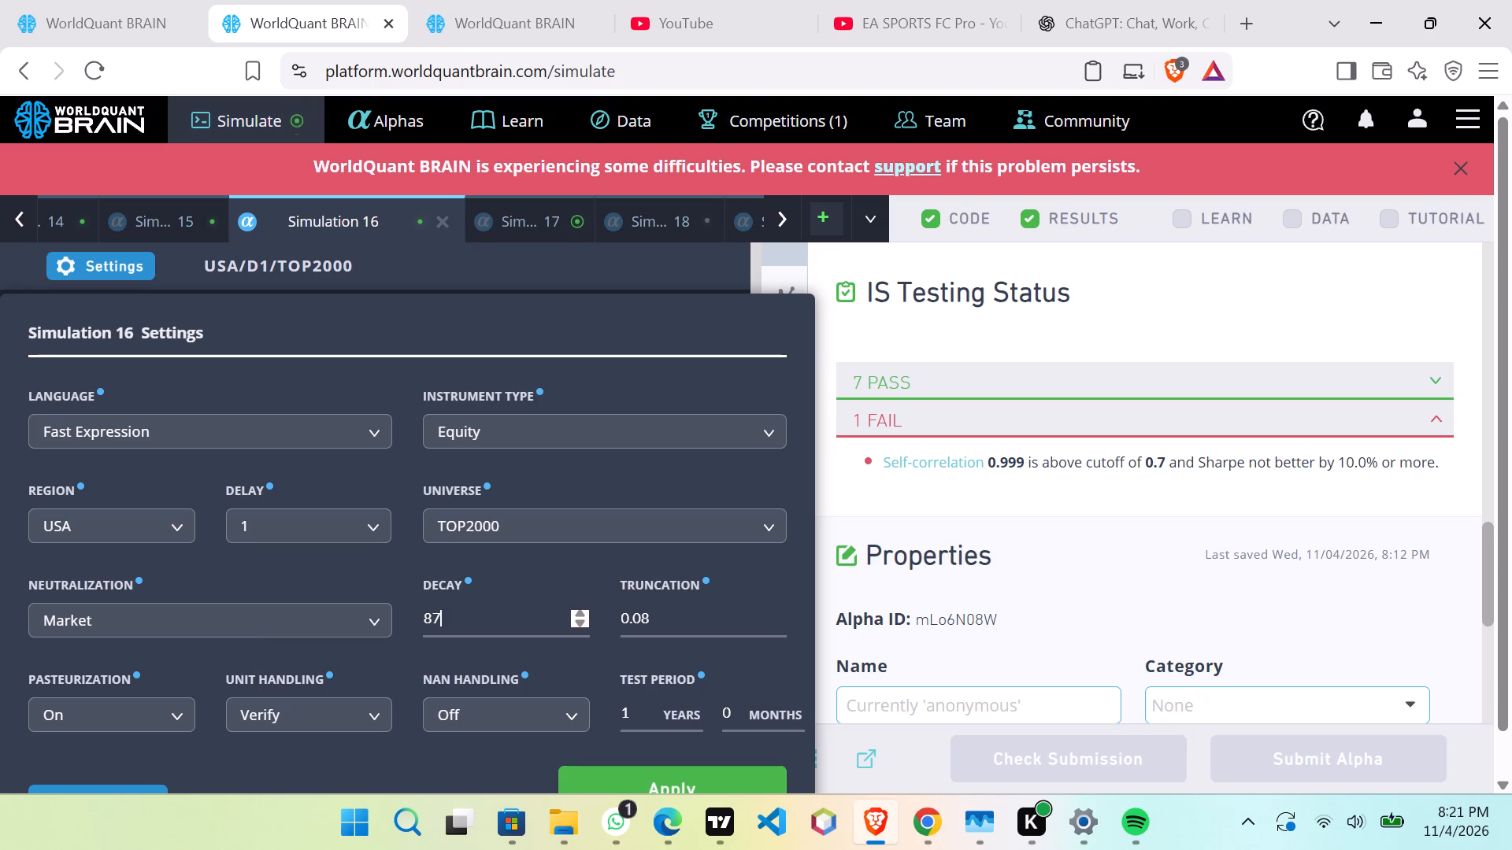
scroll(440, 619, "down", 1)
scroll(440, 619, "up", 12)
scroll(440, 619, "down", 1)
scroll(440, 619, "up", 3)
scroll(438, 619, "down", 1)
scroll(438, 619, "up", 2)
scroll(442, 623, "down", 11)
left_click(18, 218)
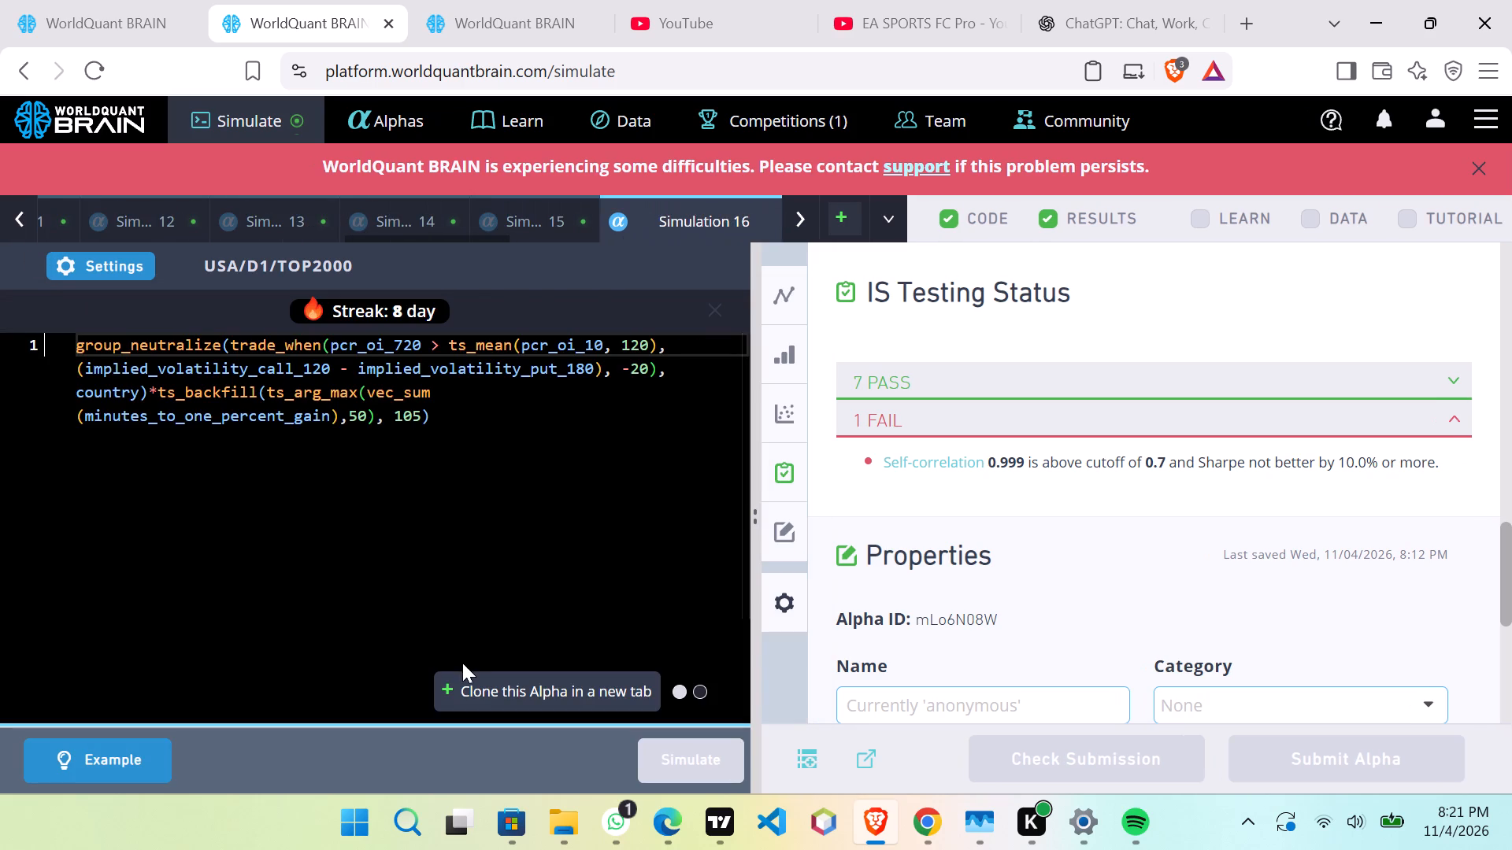
Clone the Simulation 16 alpha into a new simulation tab.
left_click(475, 680)
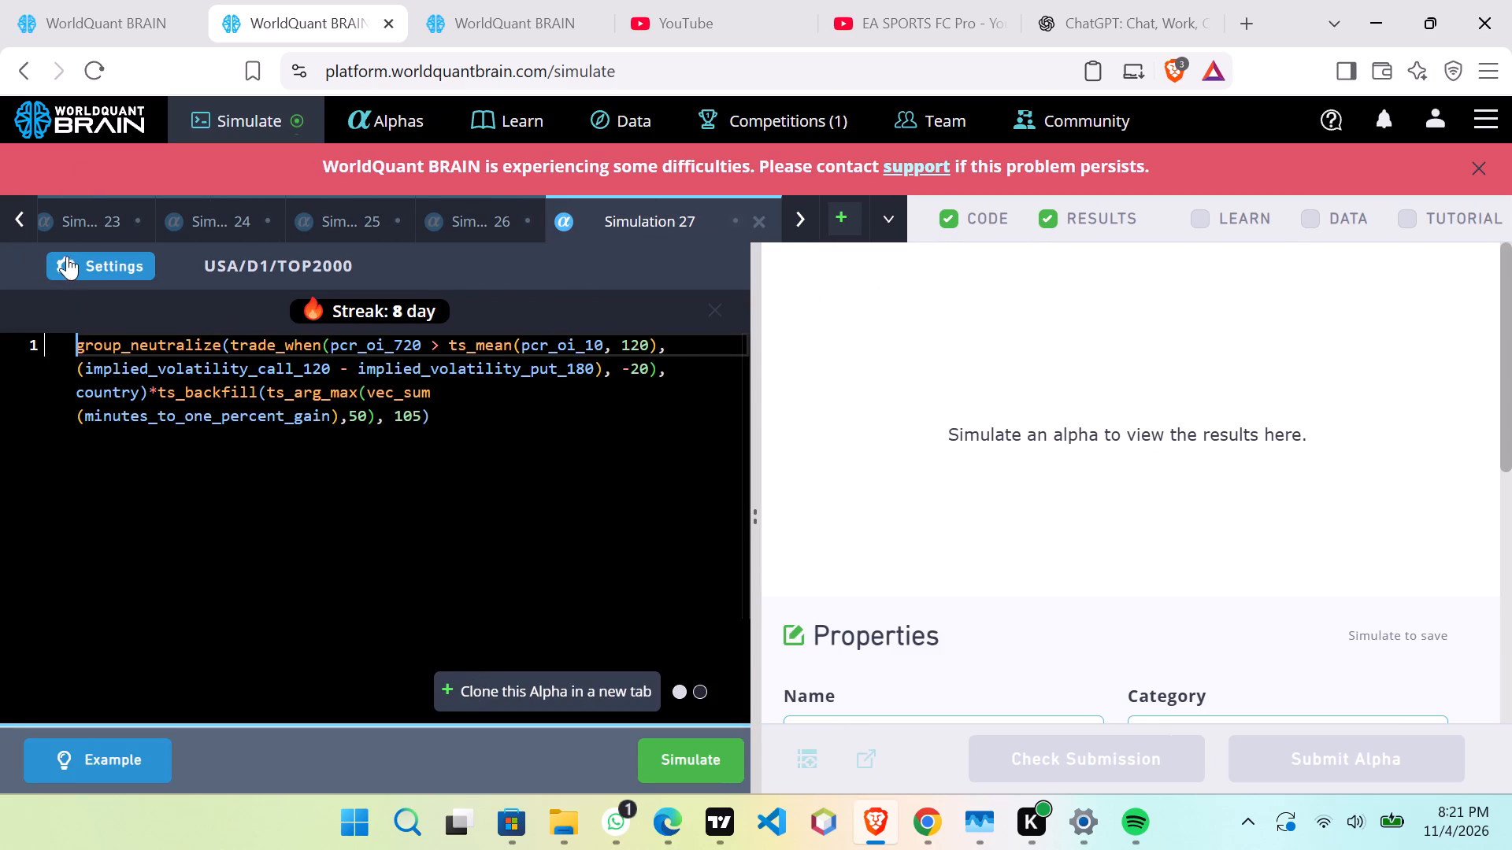
Set Simulation 27's decay to 97 and universe to TOP1000, apply the settings and simulate the alpha.
left_click(69, 257)
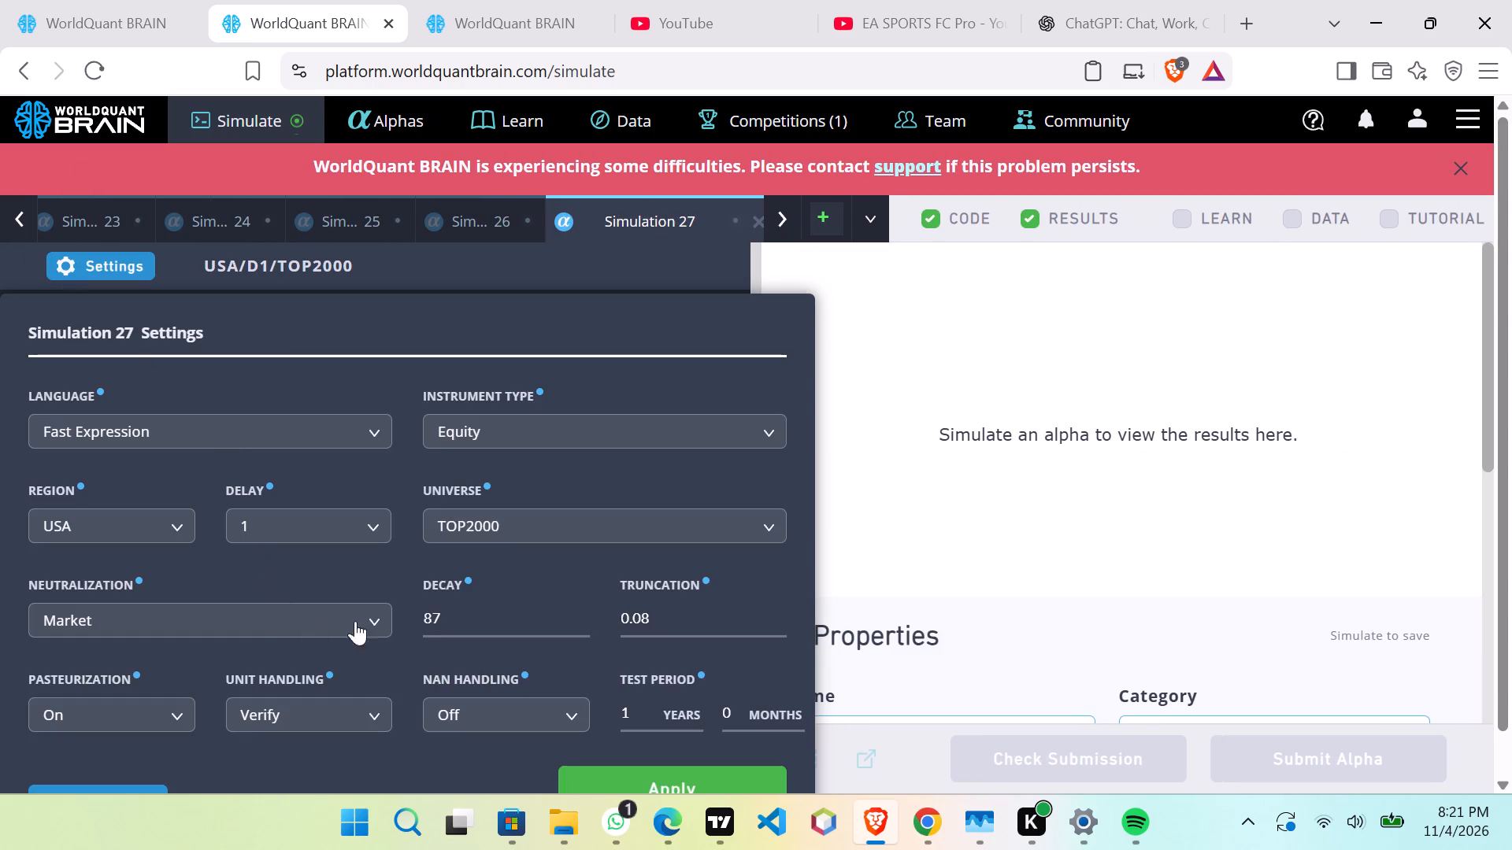
left_click(459, 623)
scroll(458, 616, "up", 10)
left_click(532, 523)
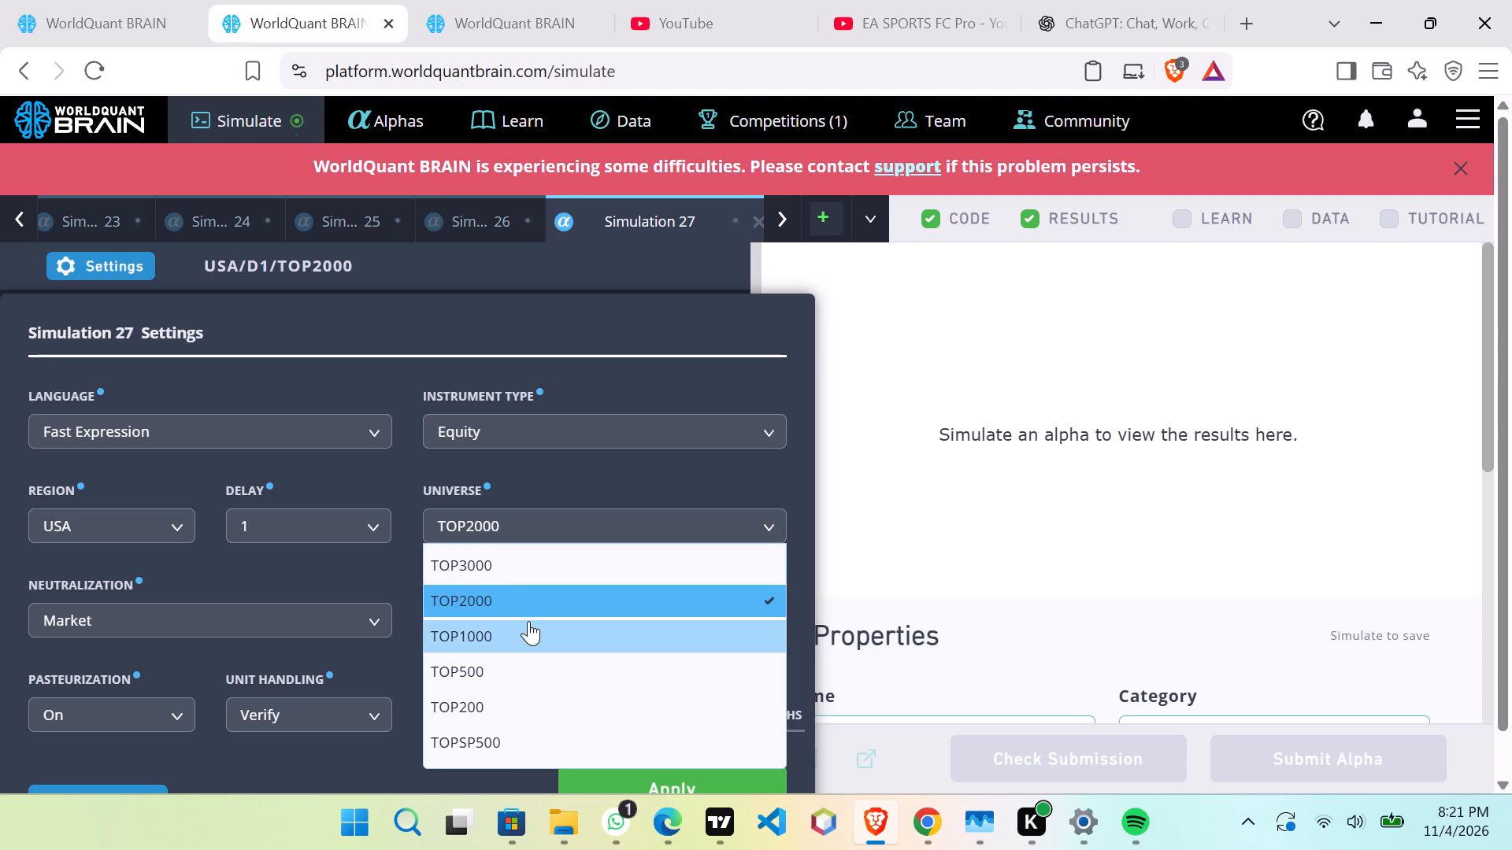
left_click(528, 621)
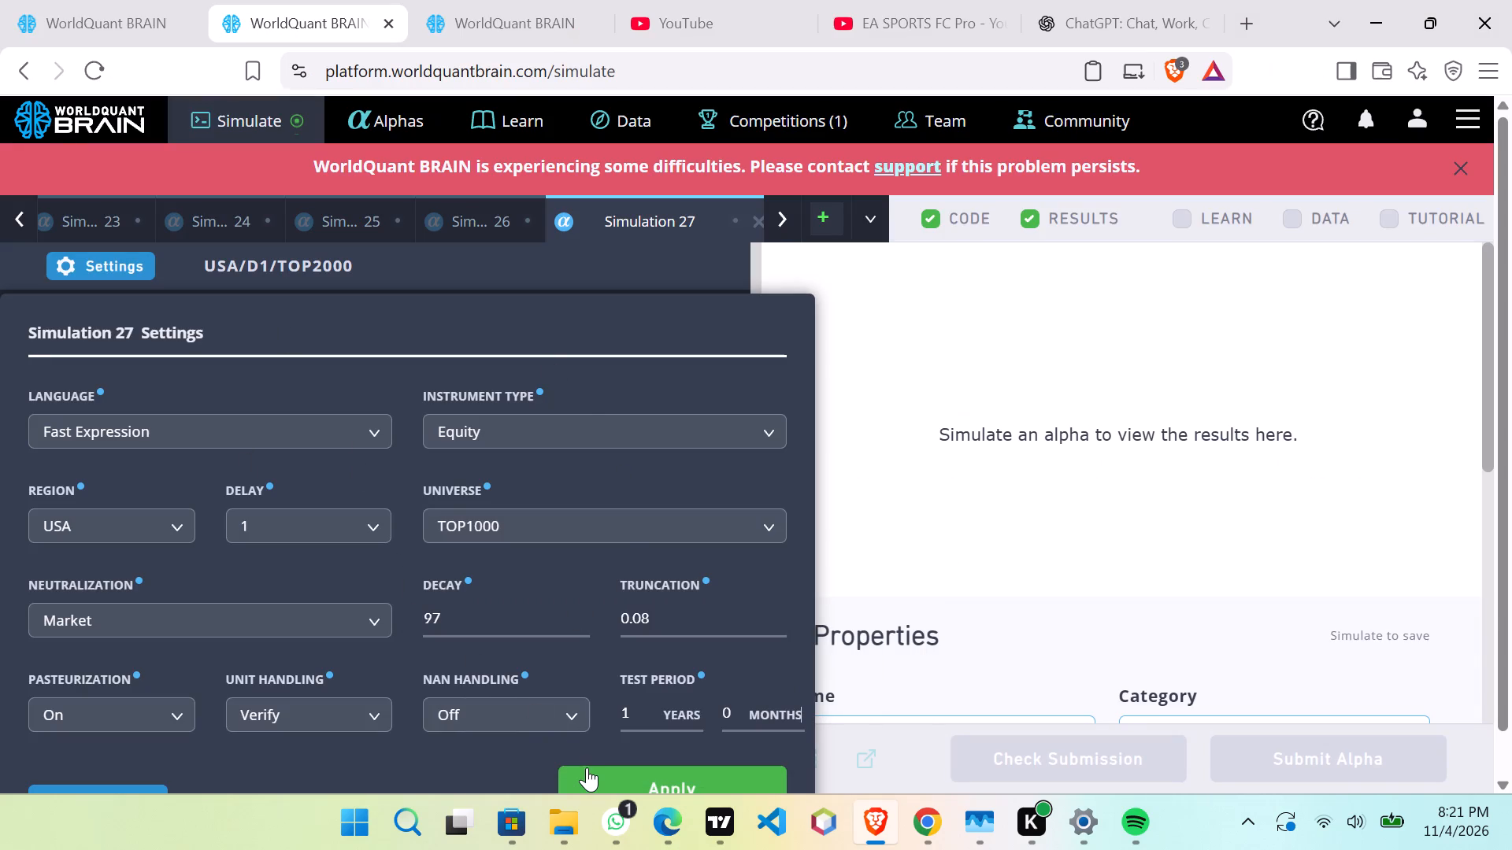
left_click(587, 767)
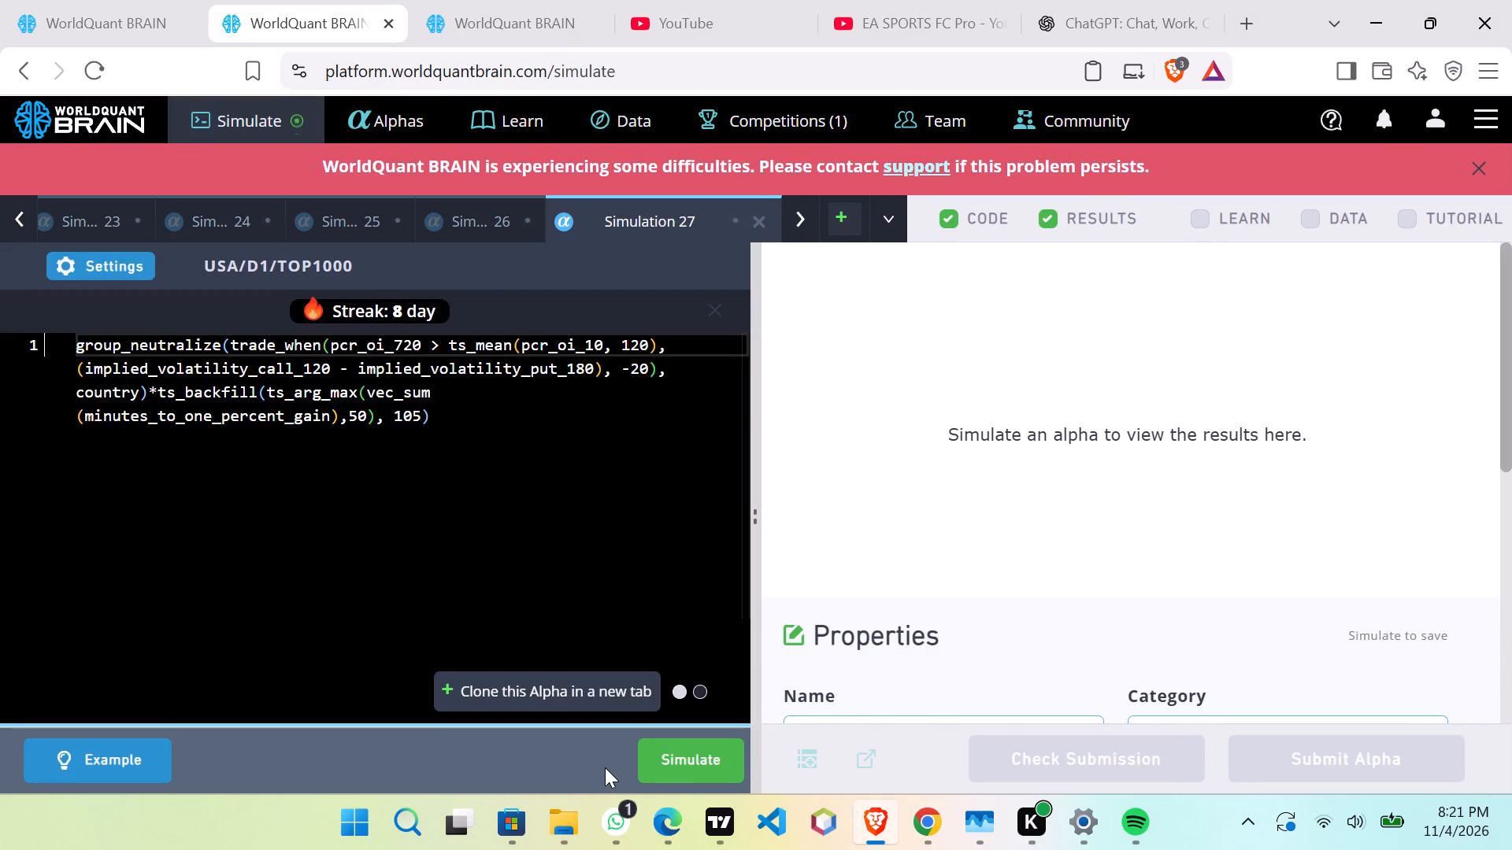
left_click(662, 763)
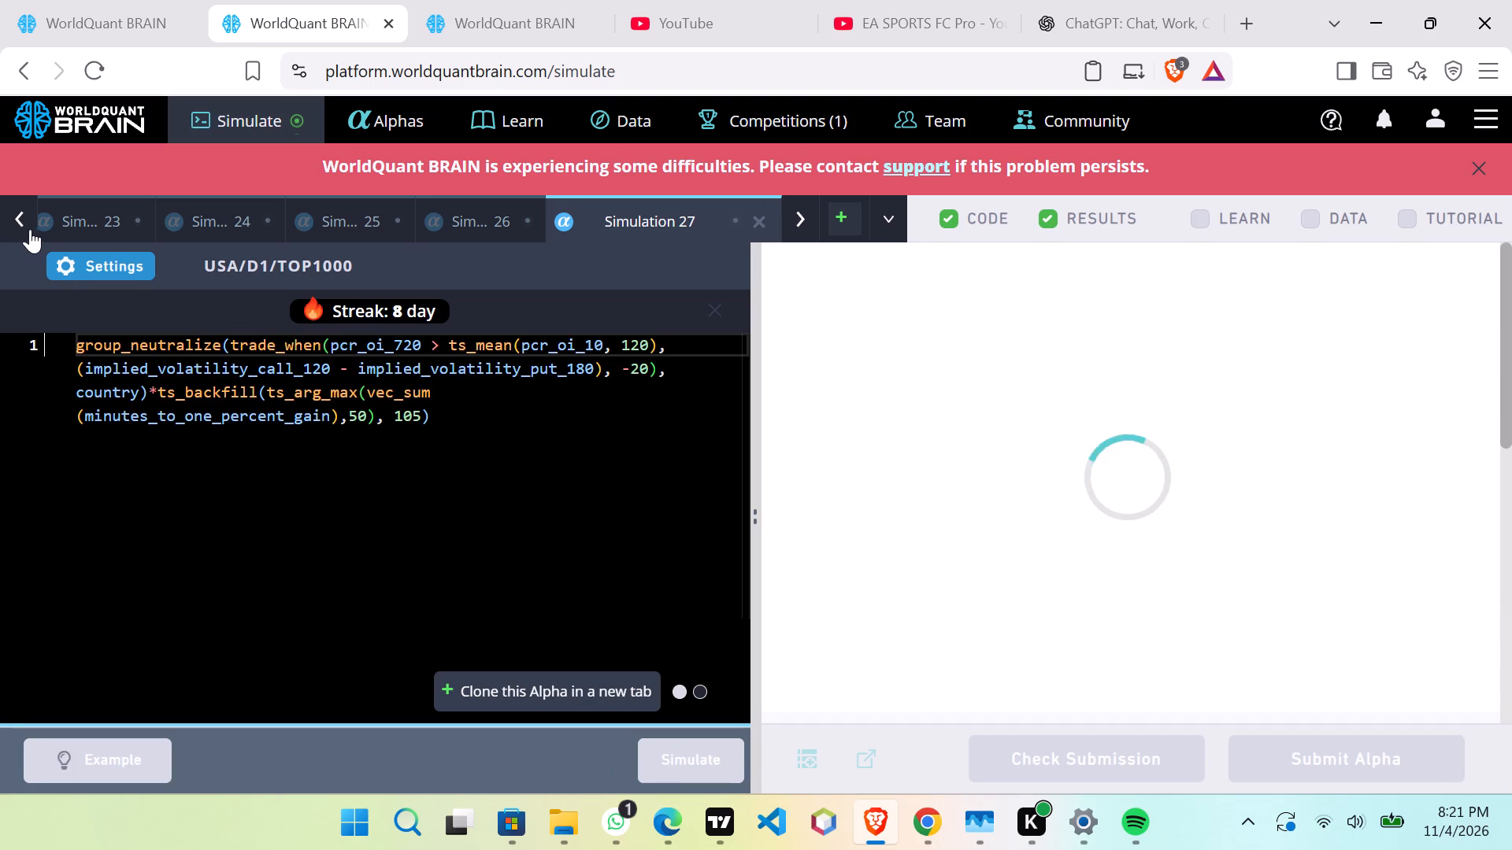
Return to Simulation 16 and review its results down through correlation, IS testing status and properties.
left_click(23, 218)
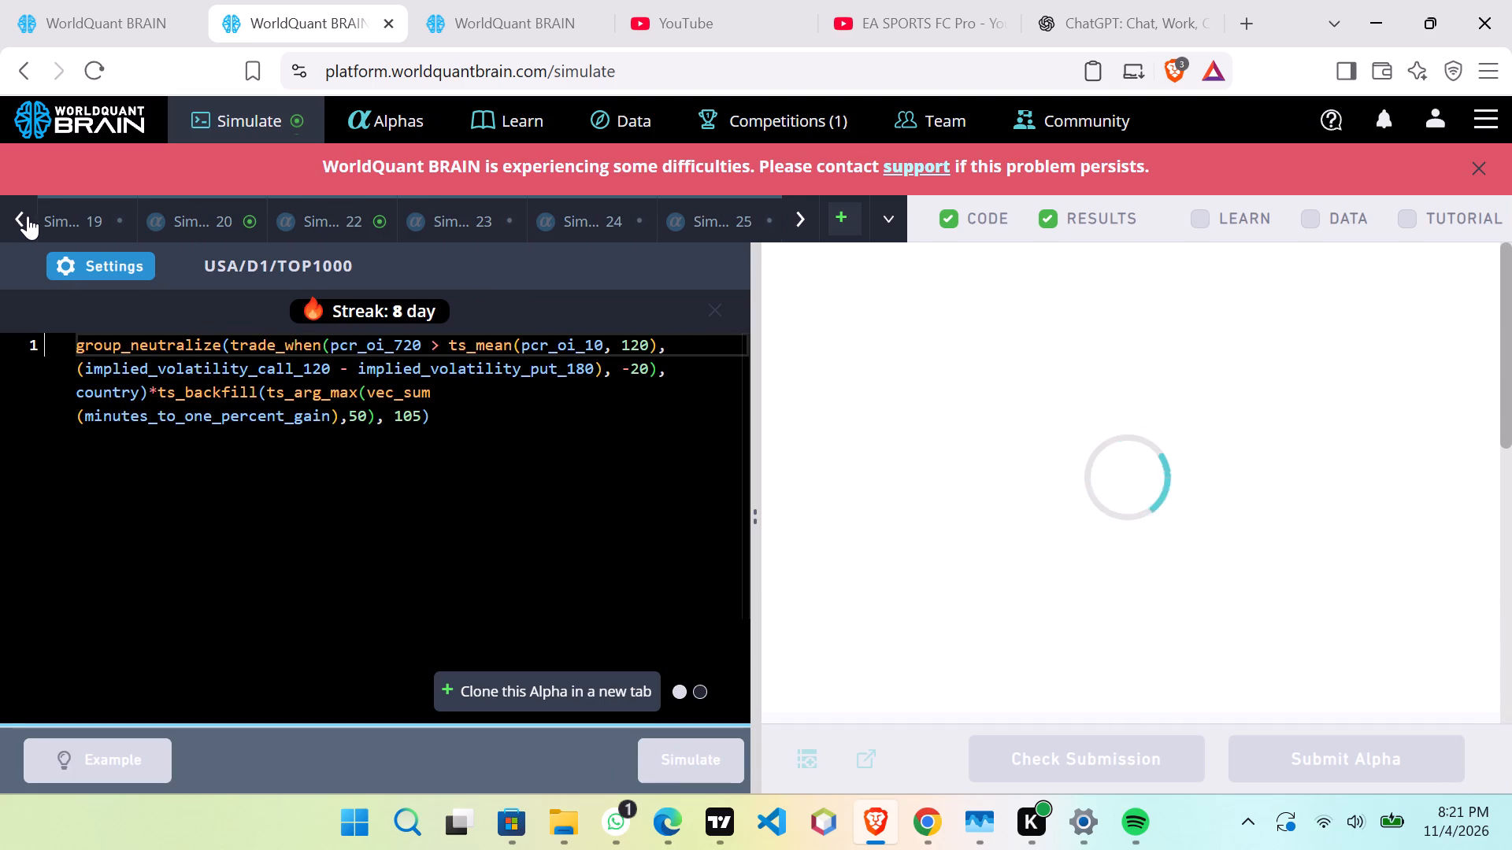
left_click(20, 213)
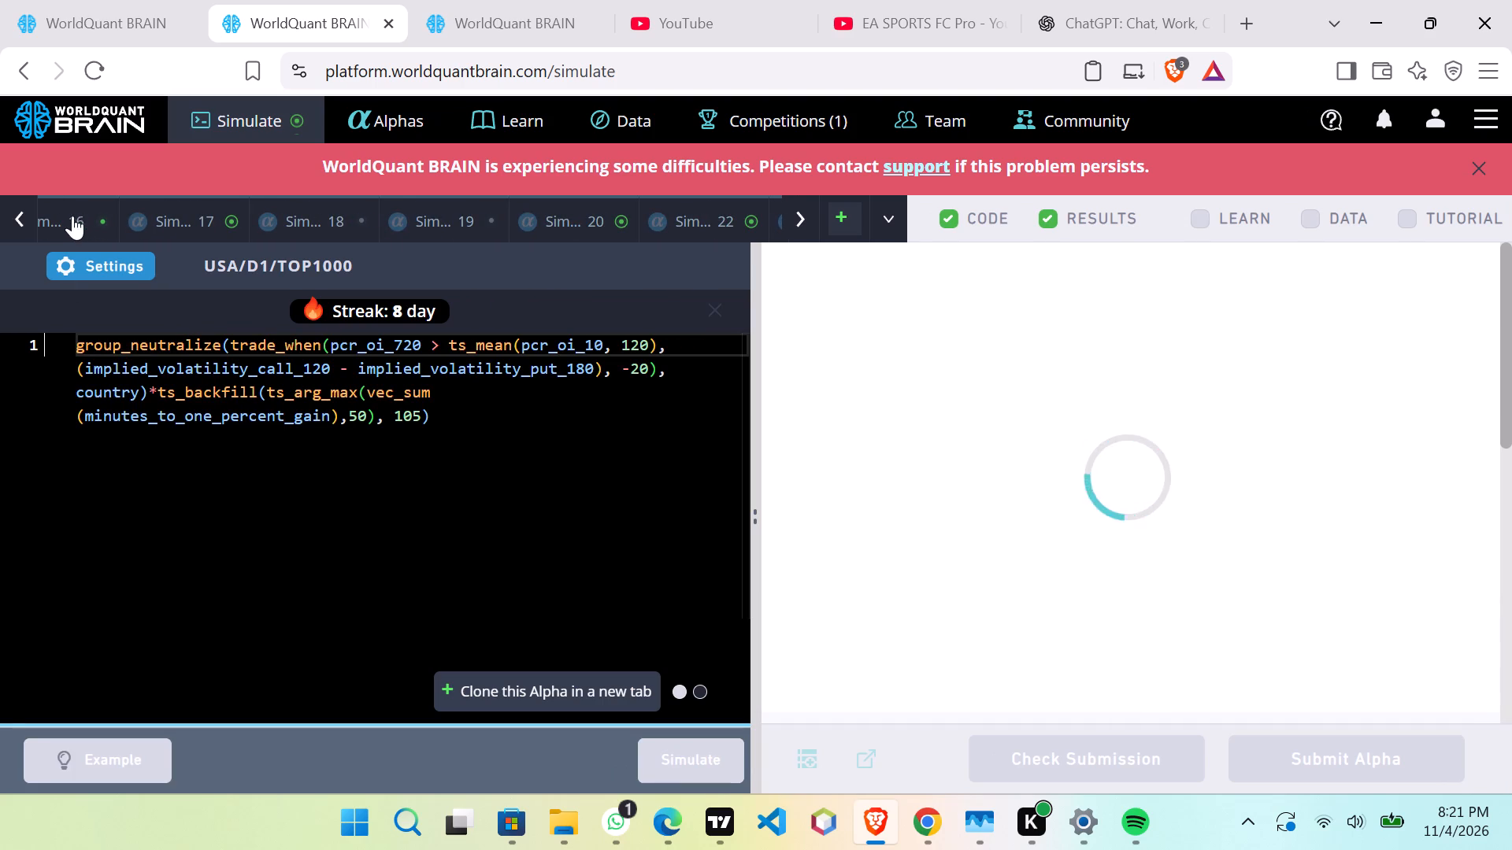
left_click(72, 216)
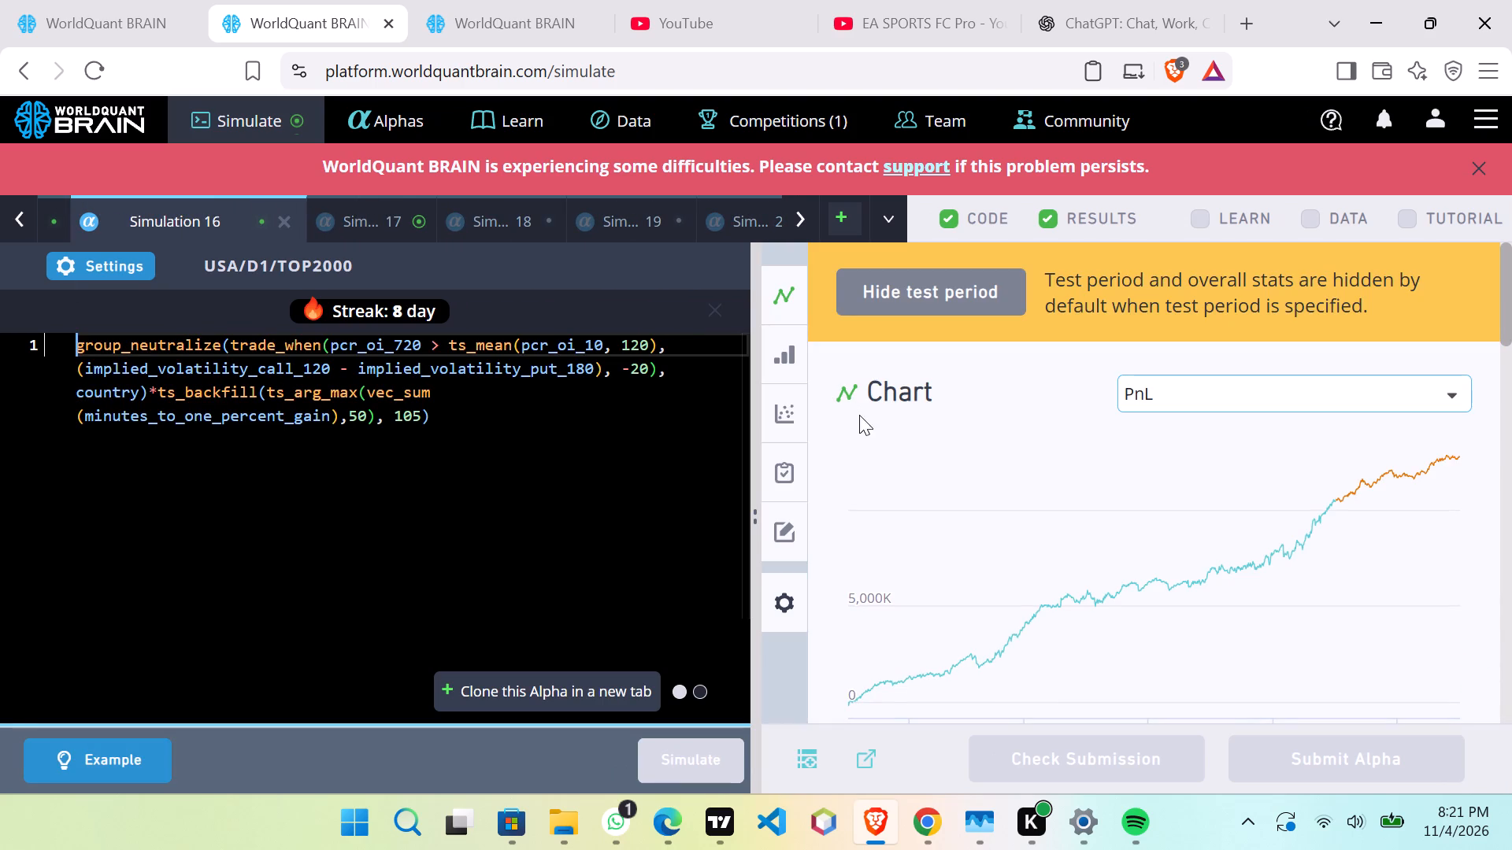
scroll(862, 422, "down", 11)
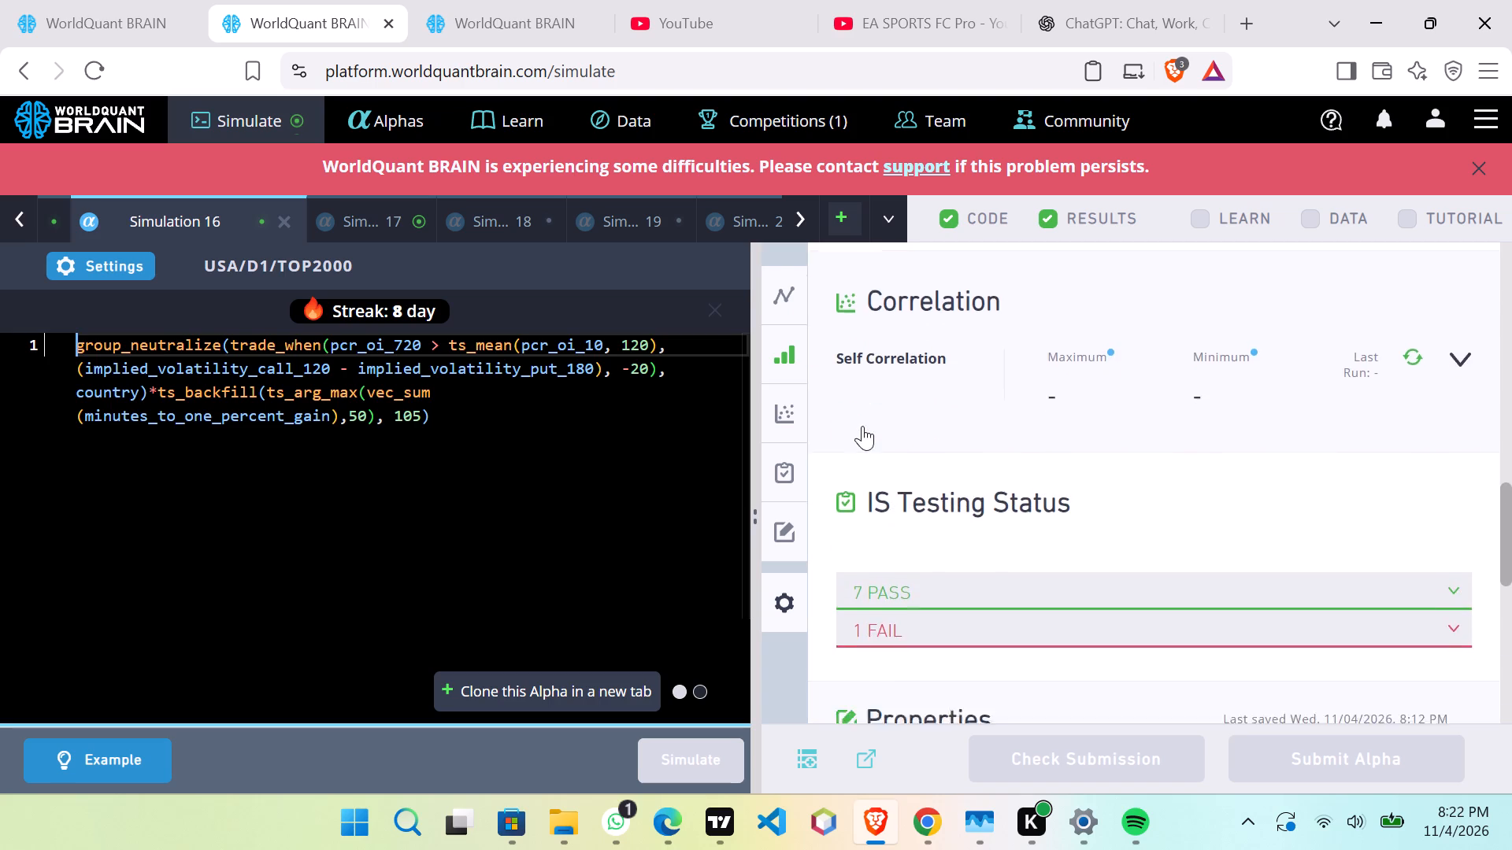
scroll(862, 426, "down", 6)
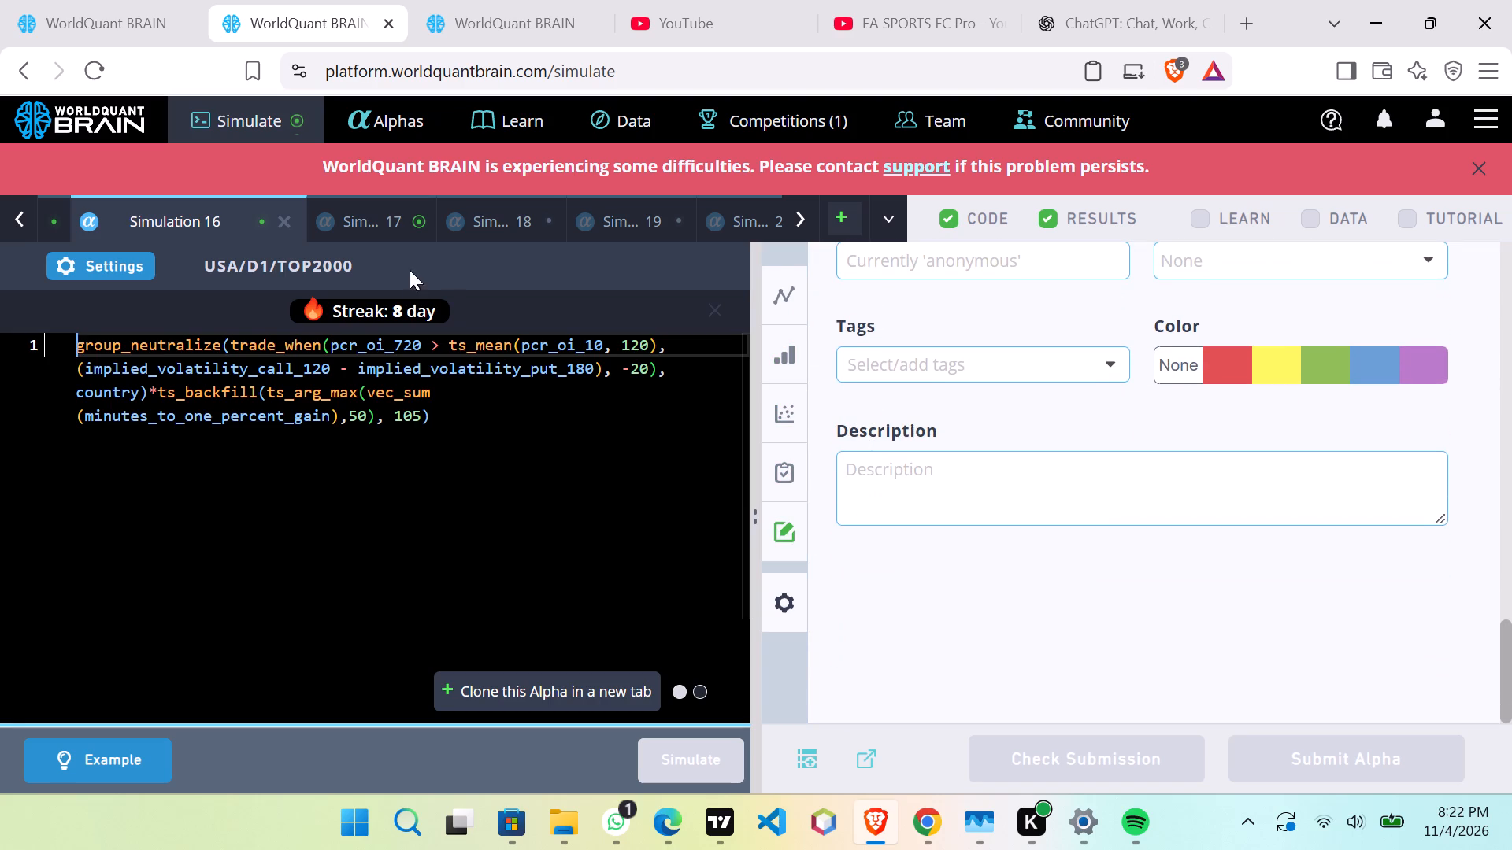
Open Simulation 17, show its test period and examine its IS testing status.
left_click(393, 212)
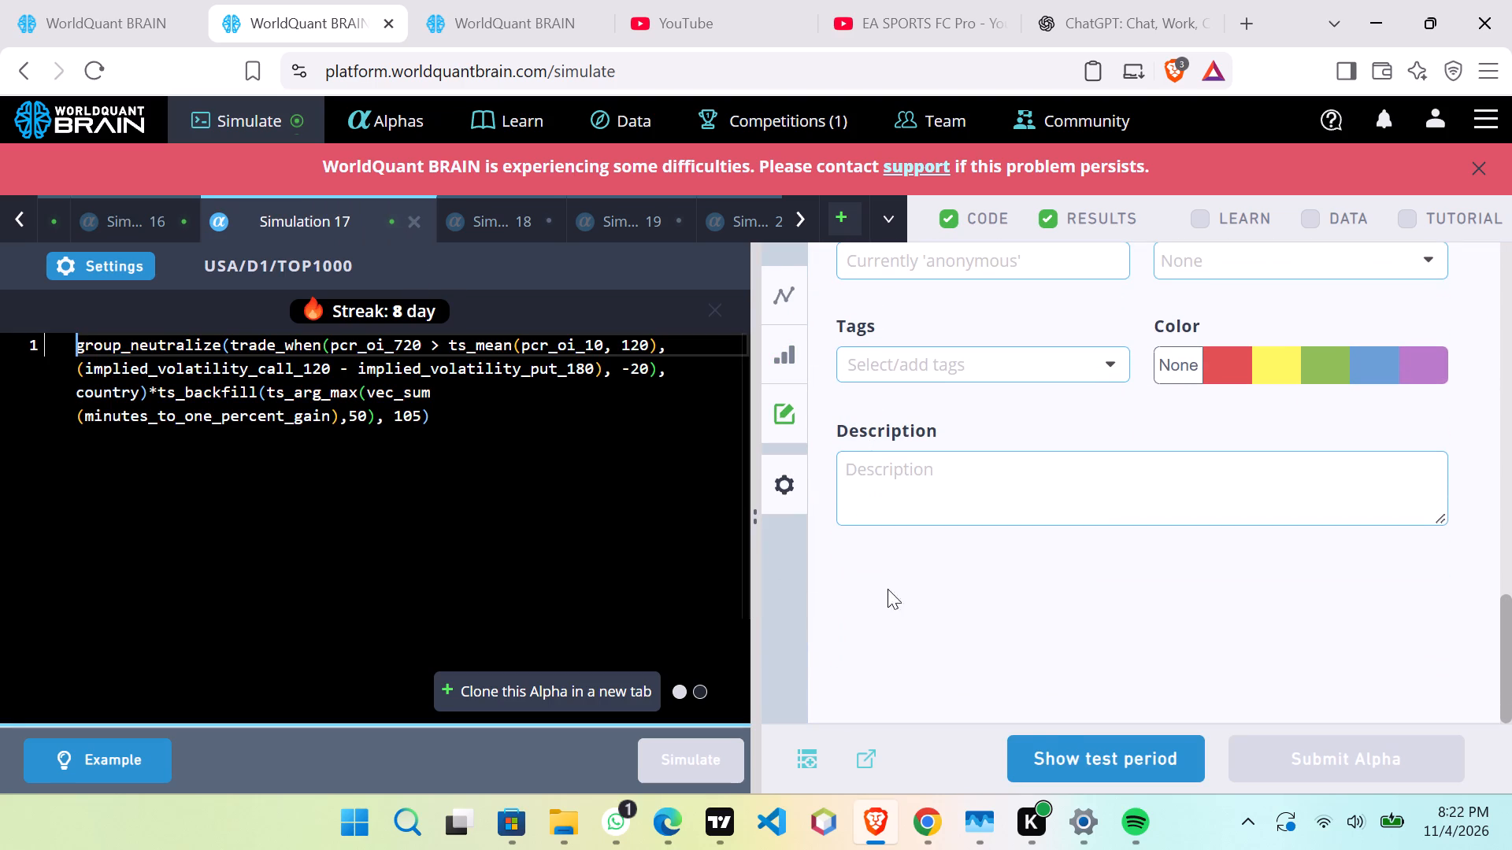
left_click(1058, 736)
scroll(1052, 539, "down", 1)
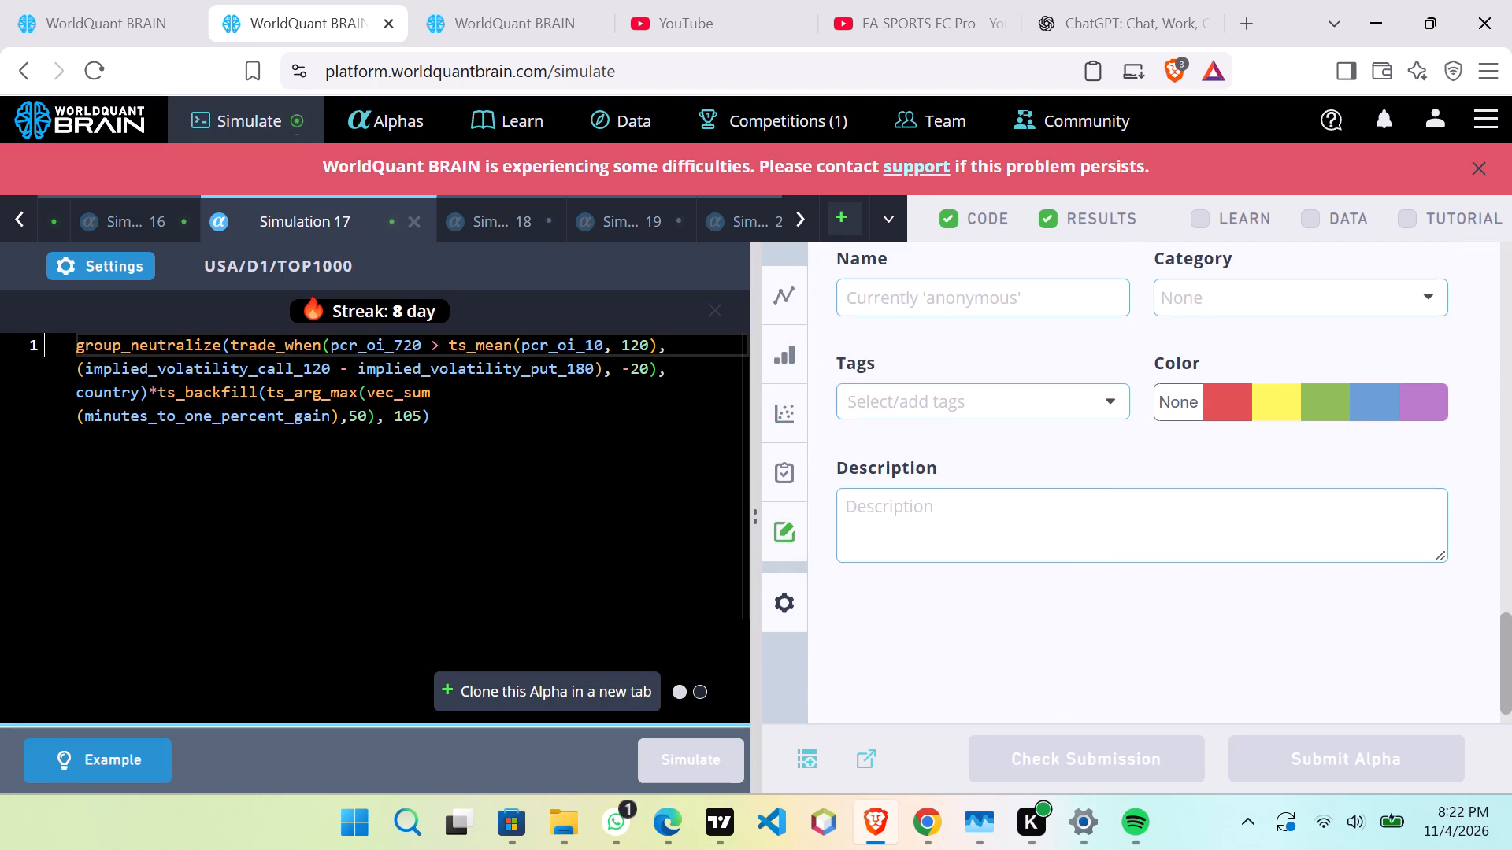
scroll(1052, 539, "down", 1)
scroll(1052, 539, "up", 4)
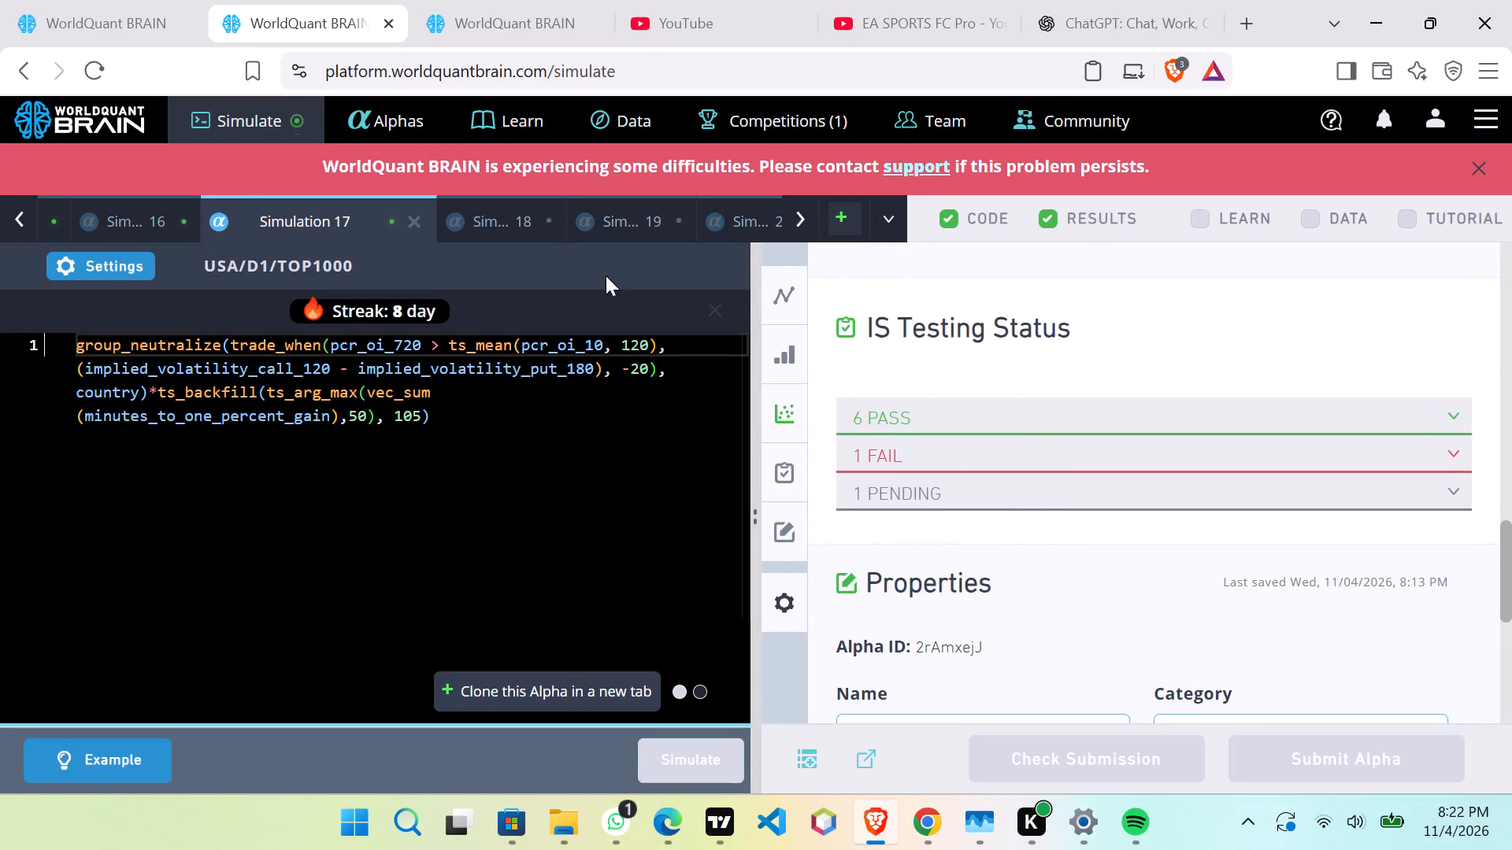
Open Simulation 18 and simulate its alpha on the TOP500 universe.
left_click(516, 216)
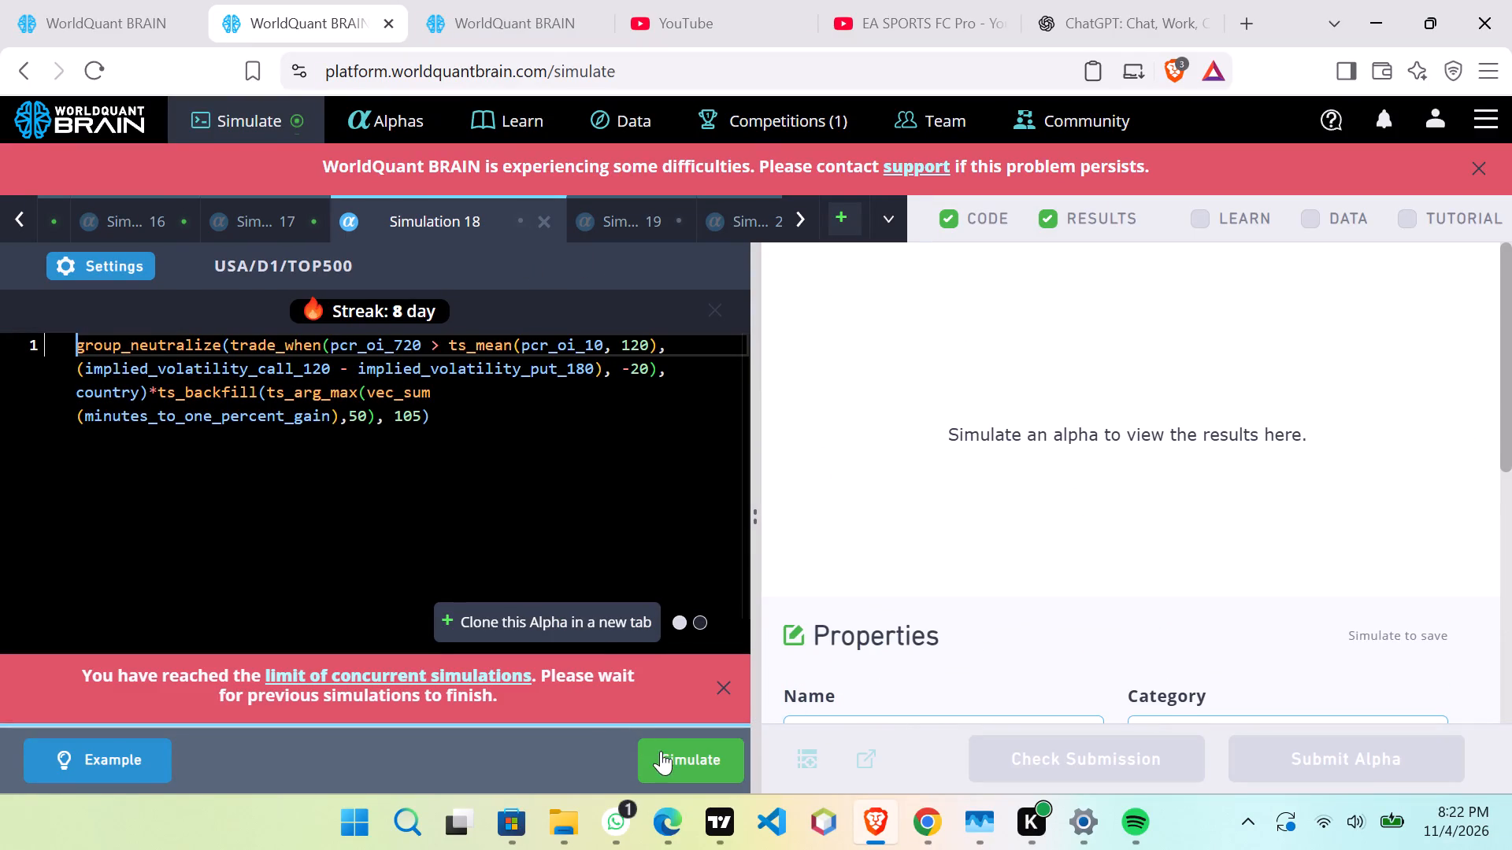
left_click(661, 751)
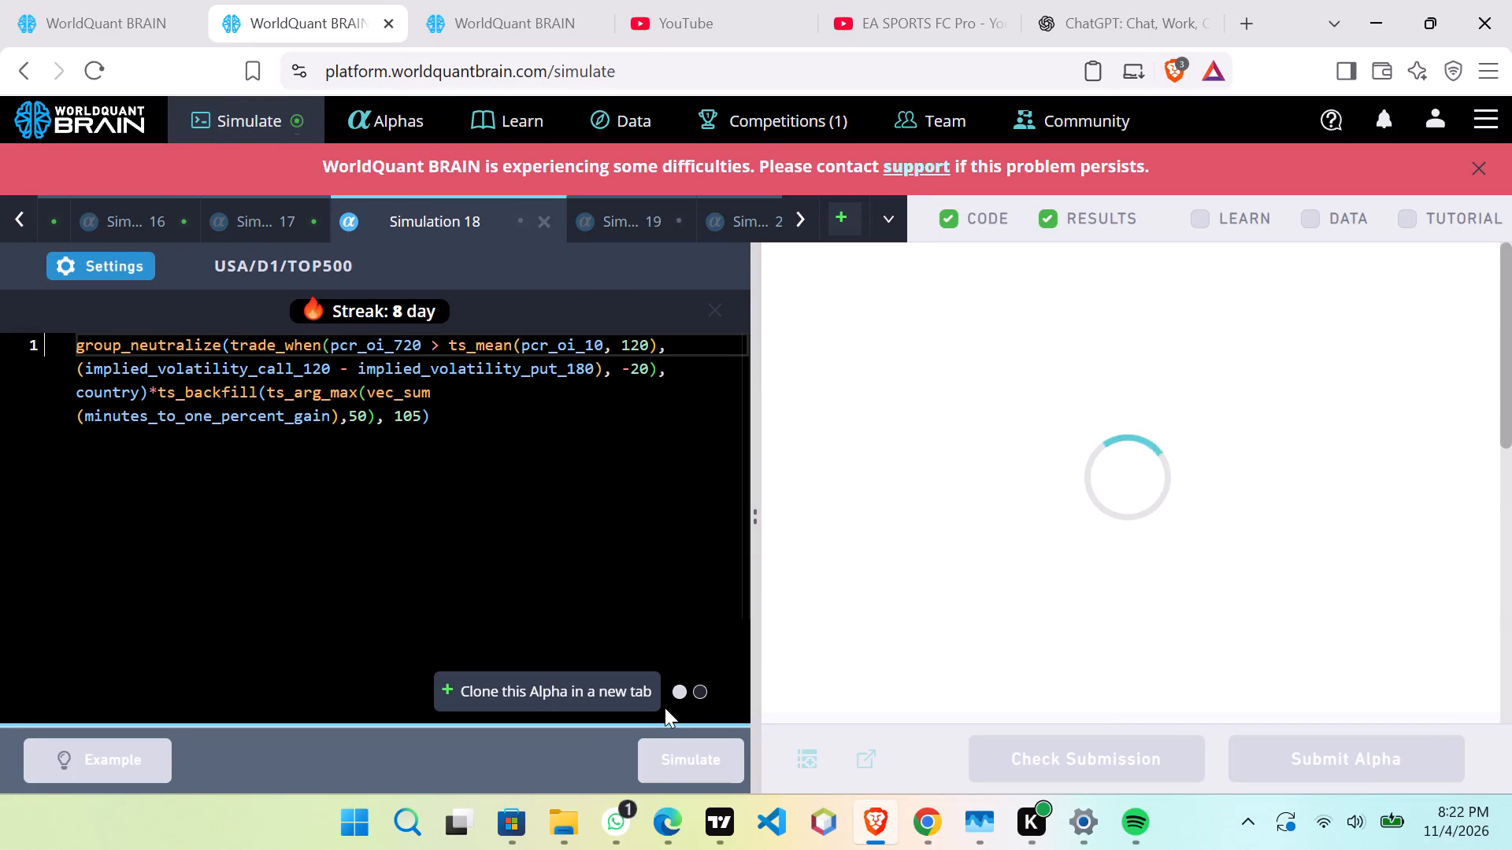
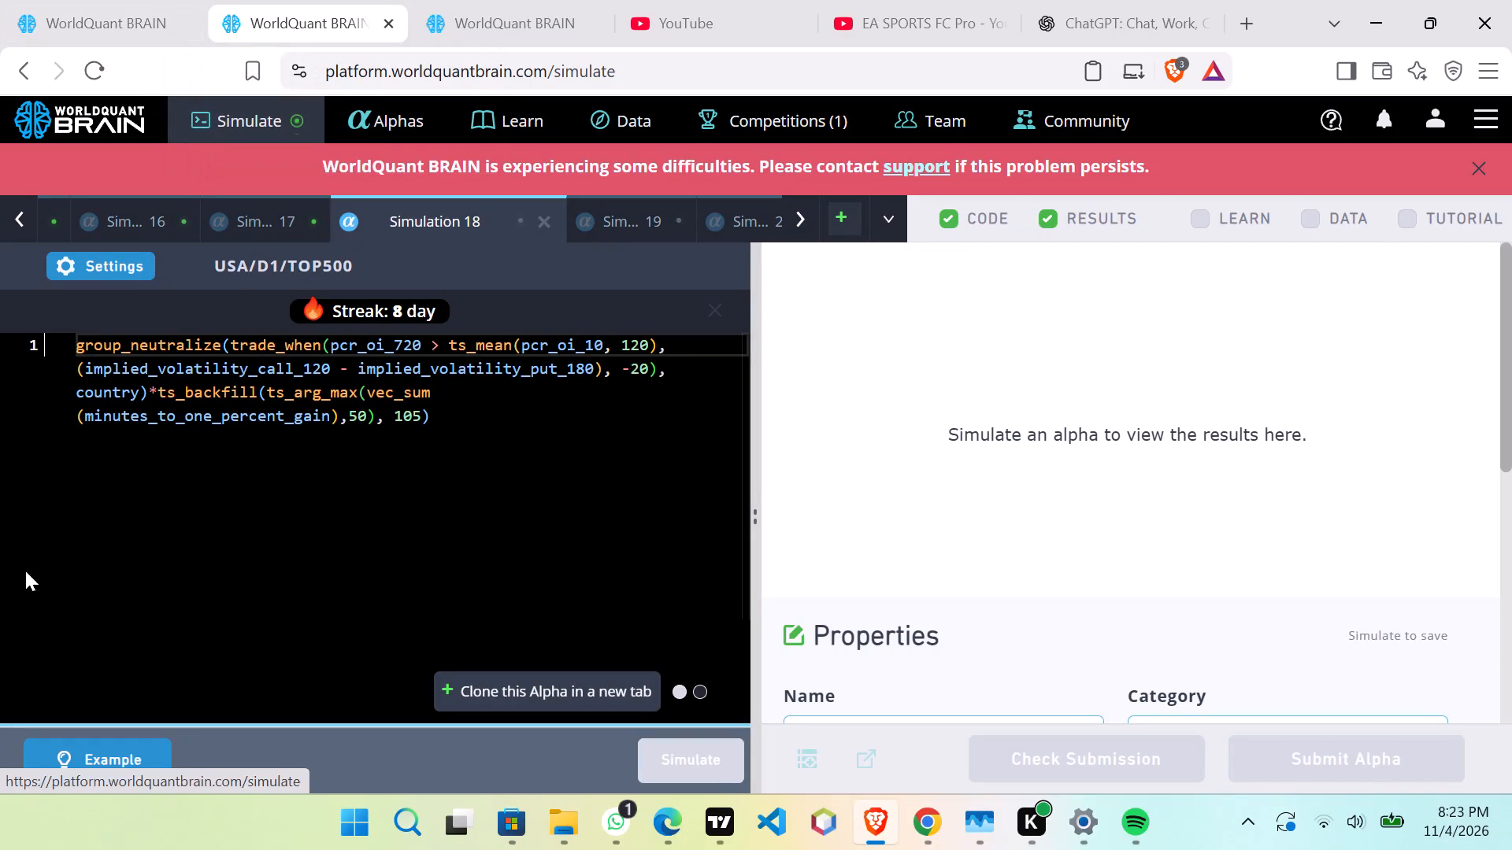
Review the IS testing status of Simulation 16 on TOP2000 and of Simulation 17 on TOP1000.
left_click(102, 224)
scroll(943, 566, "down", 4)
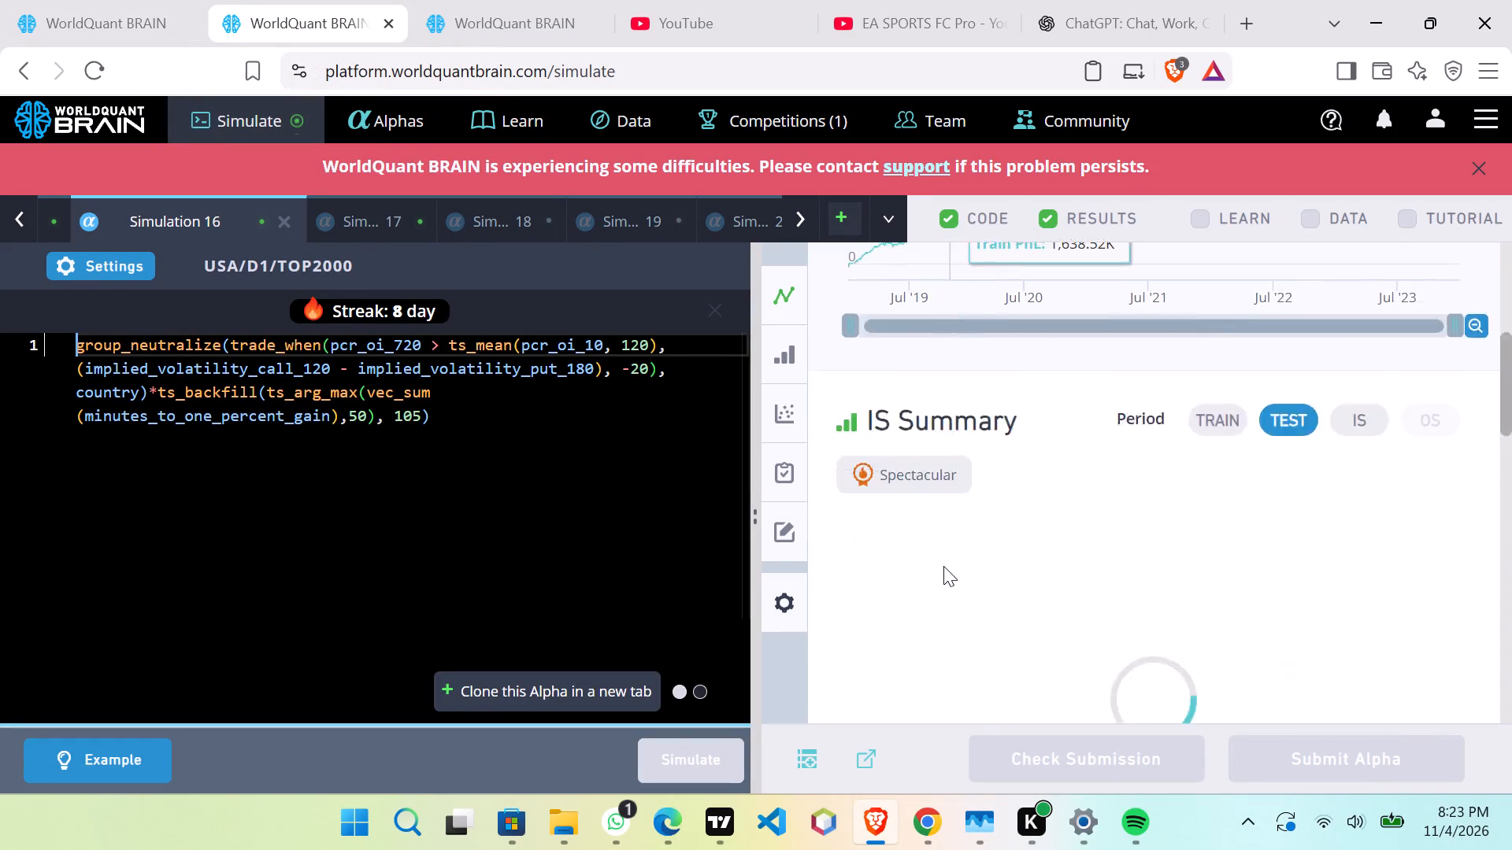
scroll(943, 566, "down", 6)
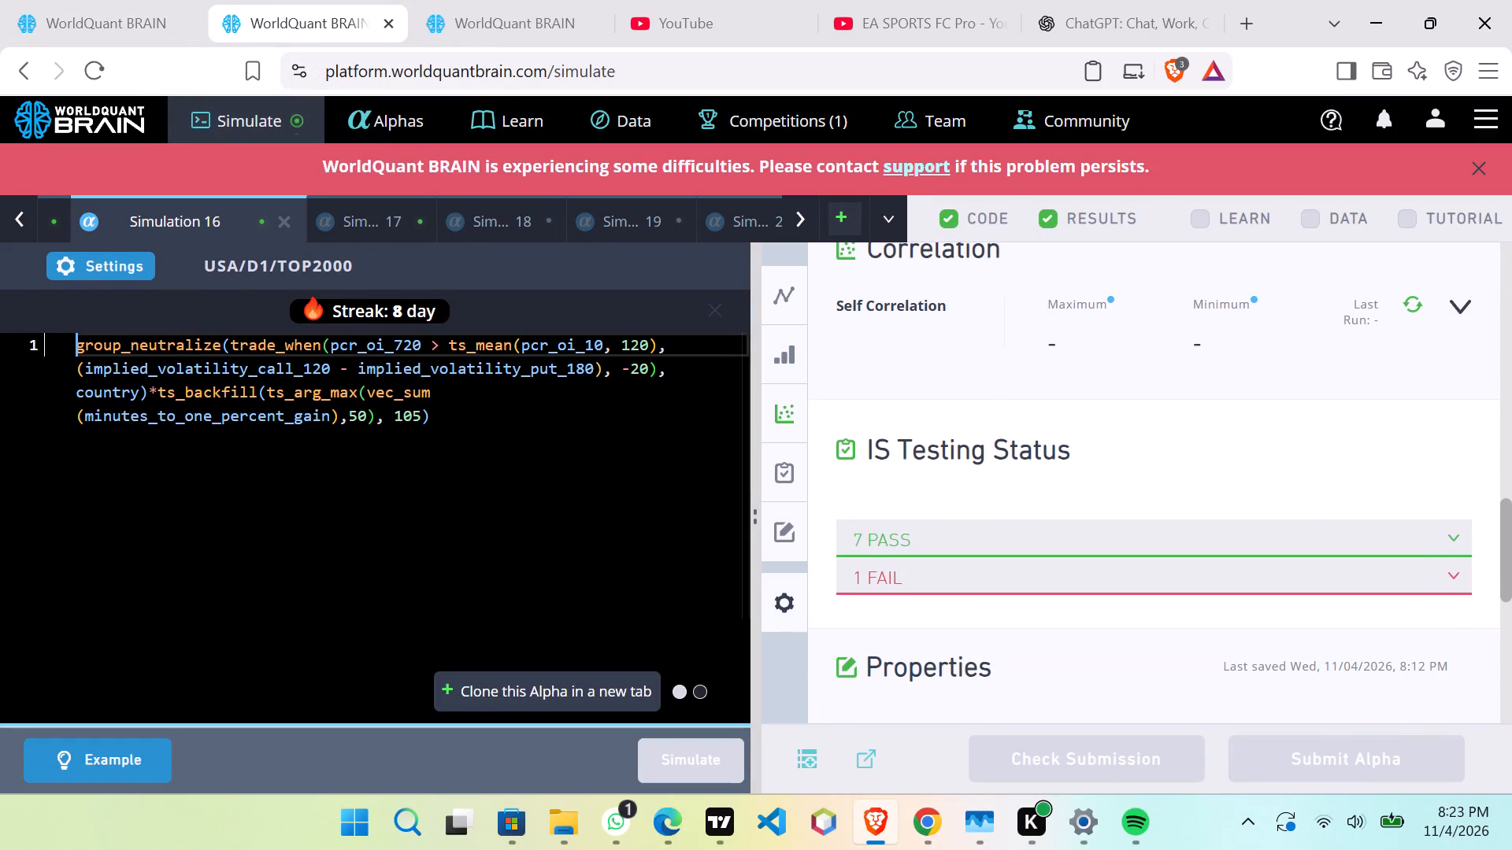
left_click(335, 210)
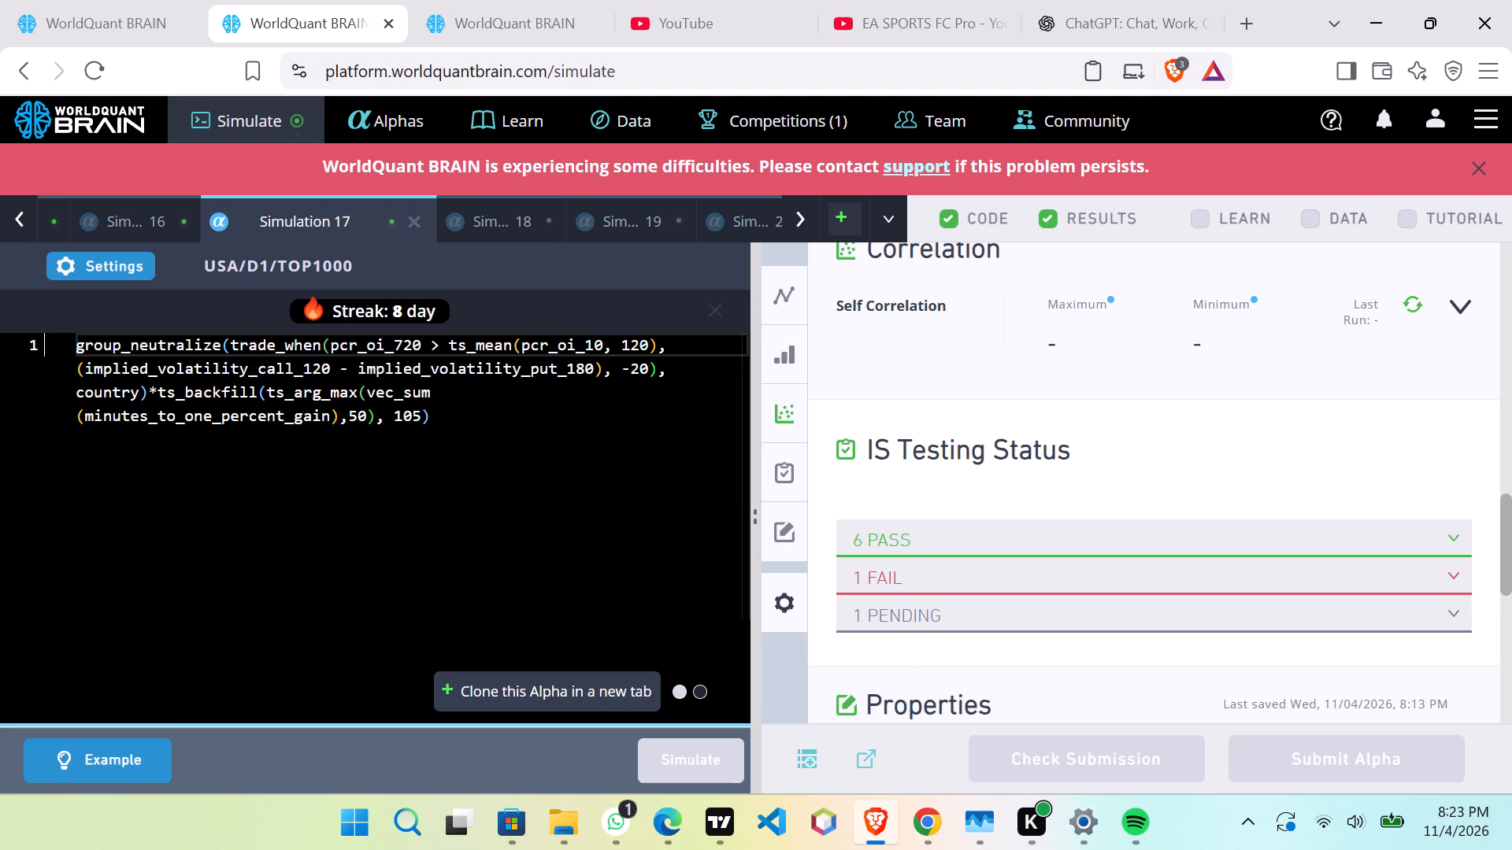
scroll(927, 603, "down", 3)
scroll(927, 603, "up", 1)
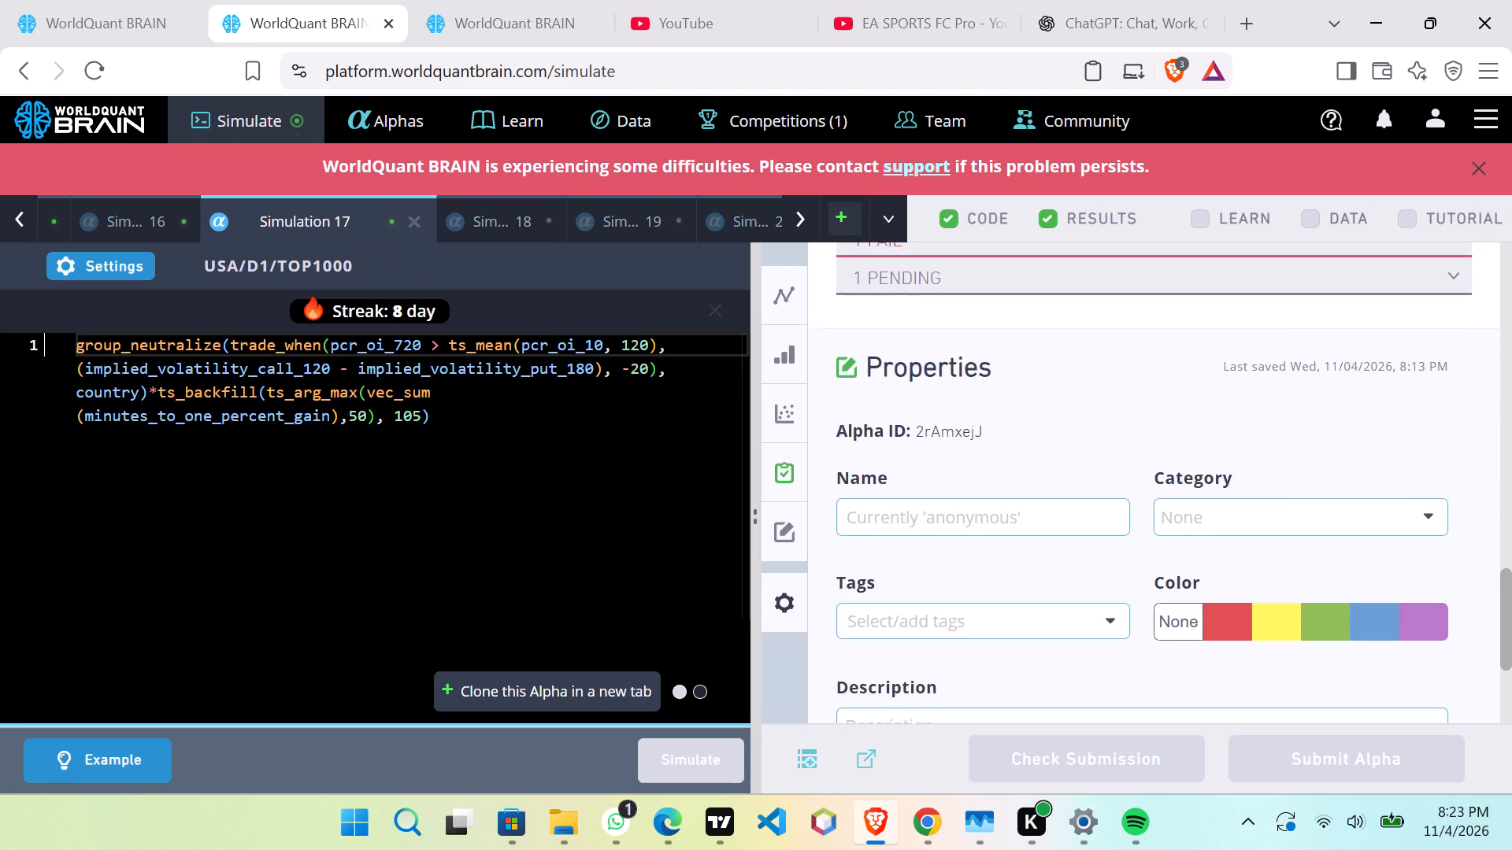
scroll(927, 603, "up", 1)
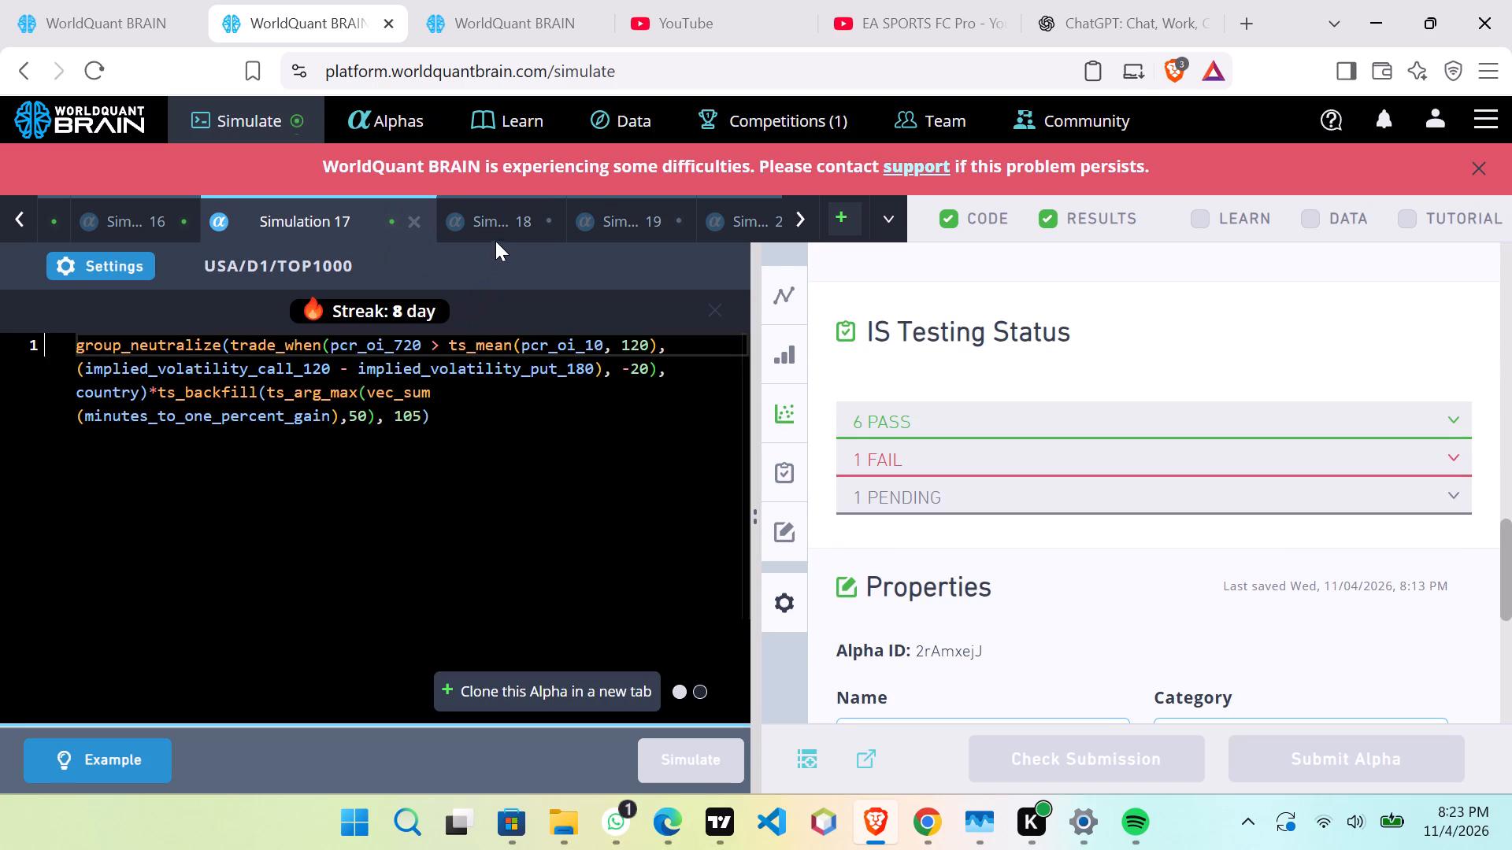
Open Simulation 18 and check its TOP500 alpha for simulation results.
left_click(500, 227)
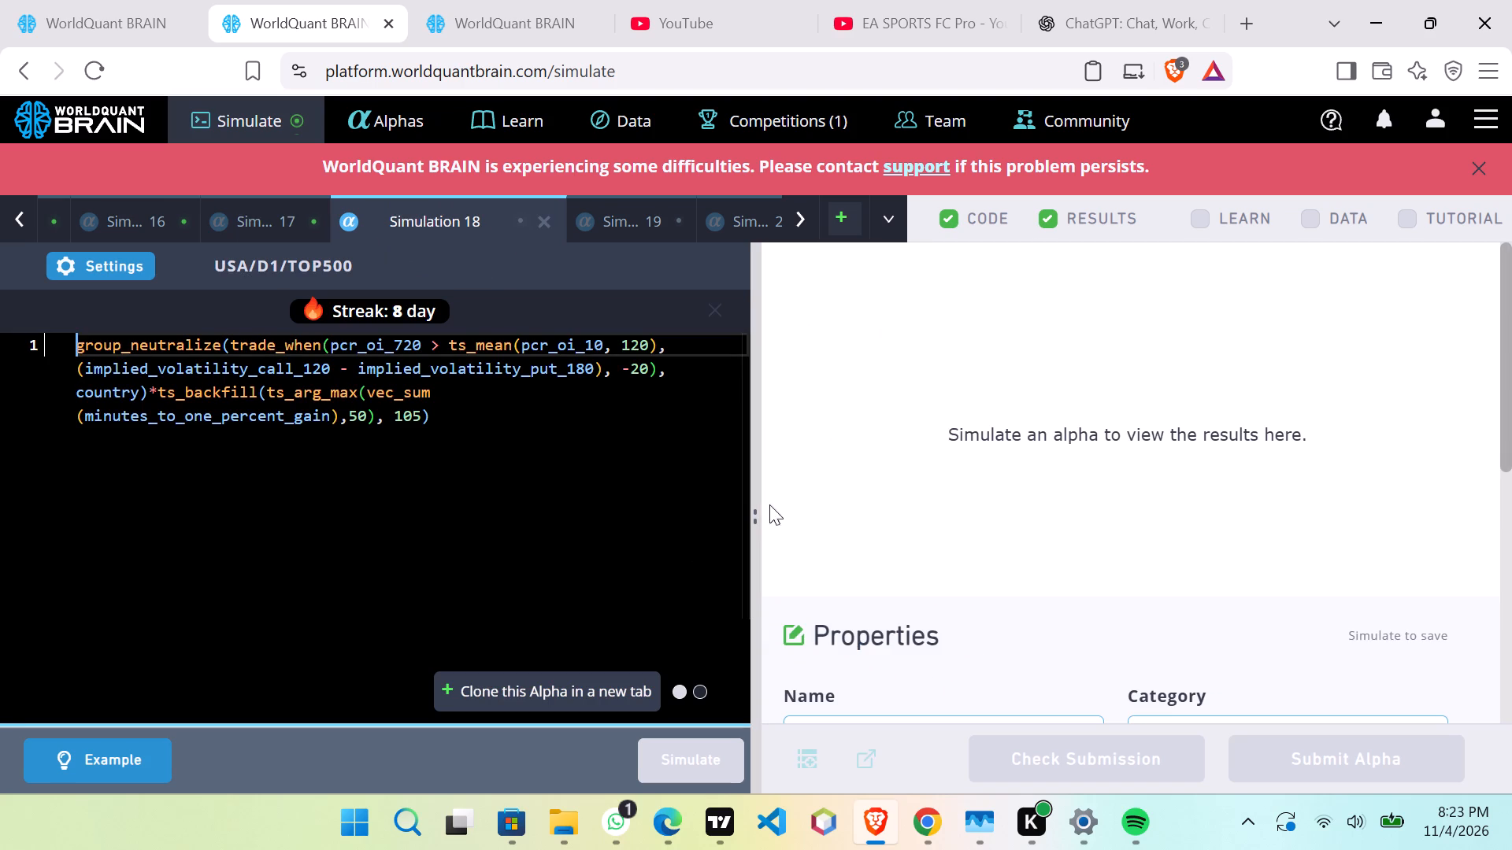
scroll(823, 522, "down", 3)
scroll(823, 522, "up", 7)
scroll(823, 522, "down", 11)
scroll(823, 522, "up", 7)
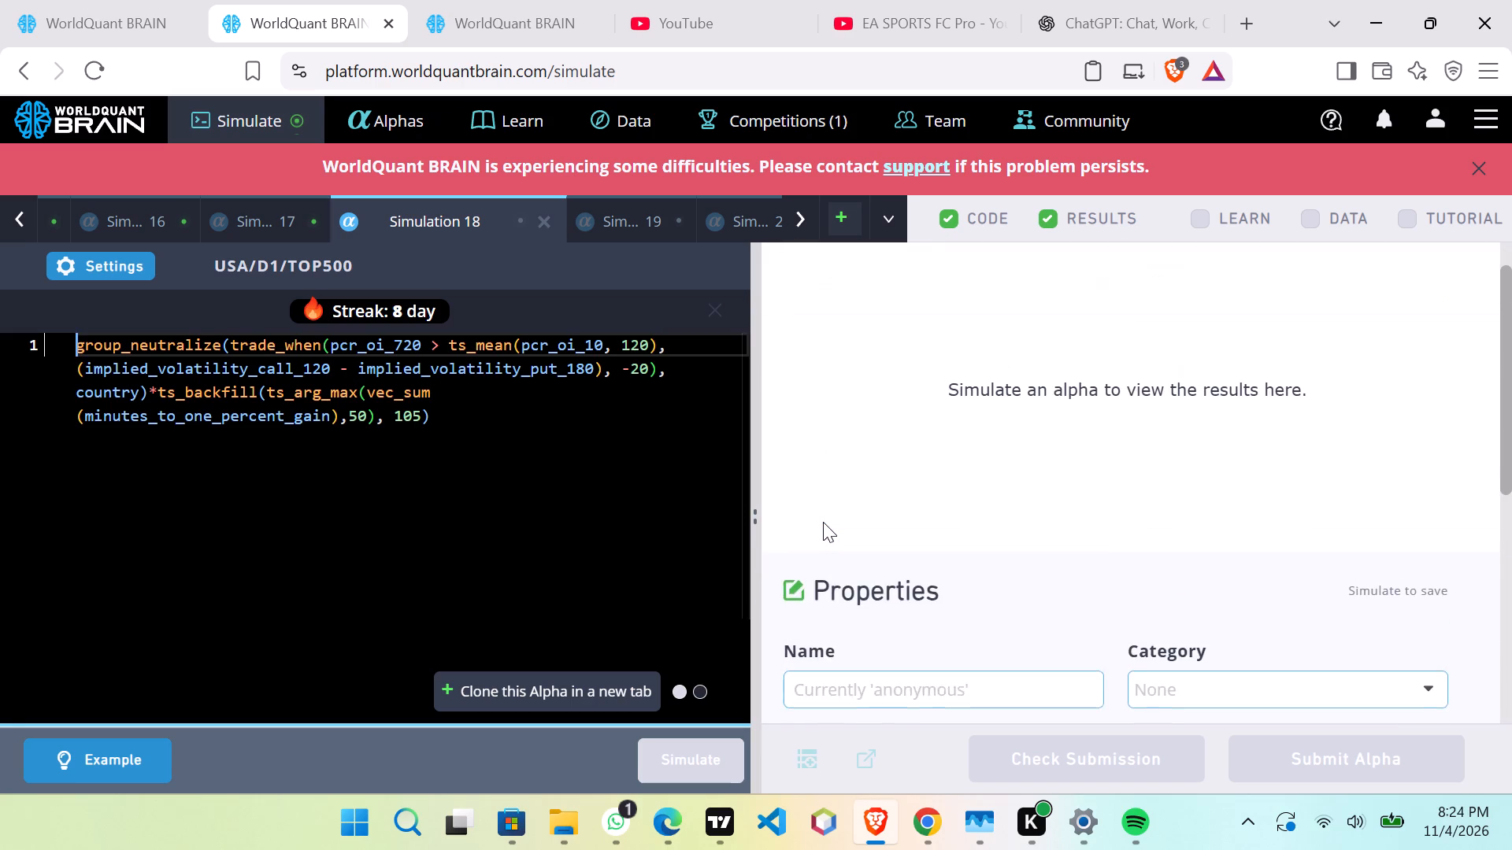
scroll(823, 522, "up", 1)
left_click(426, 227)
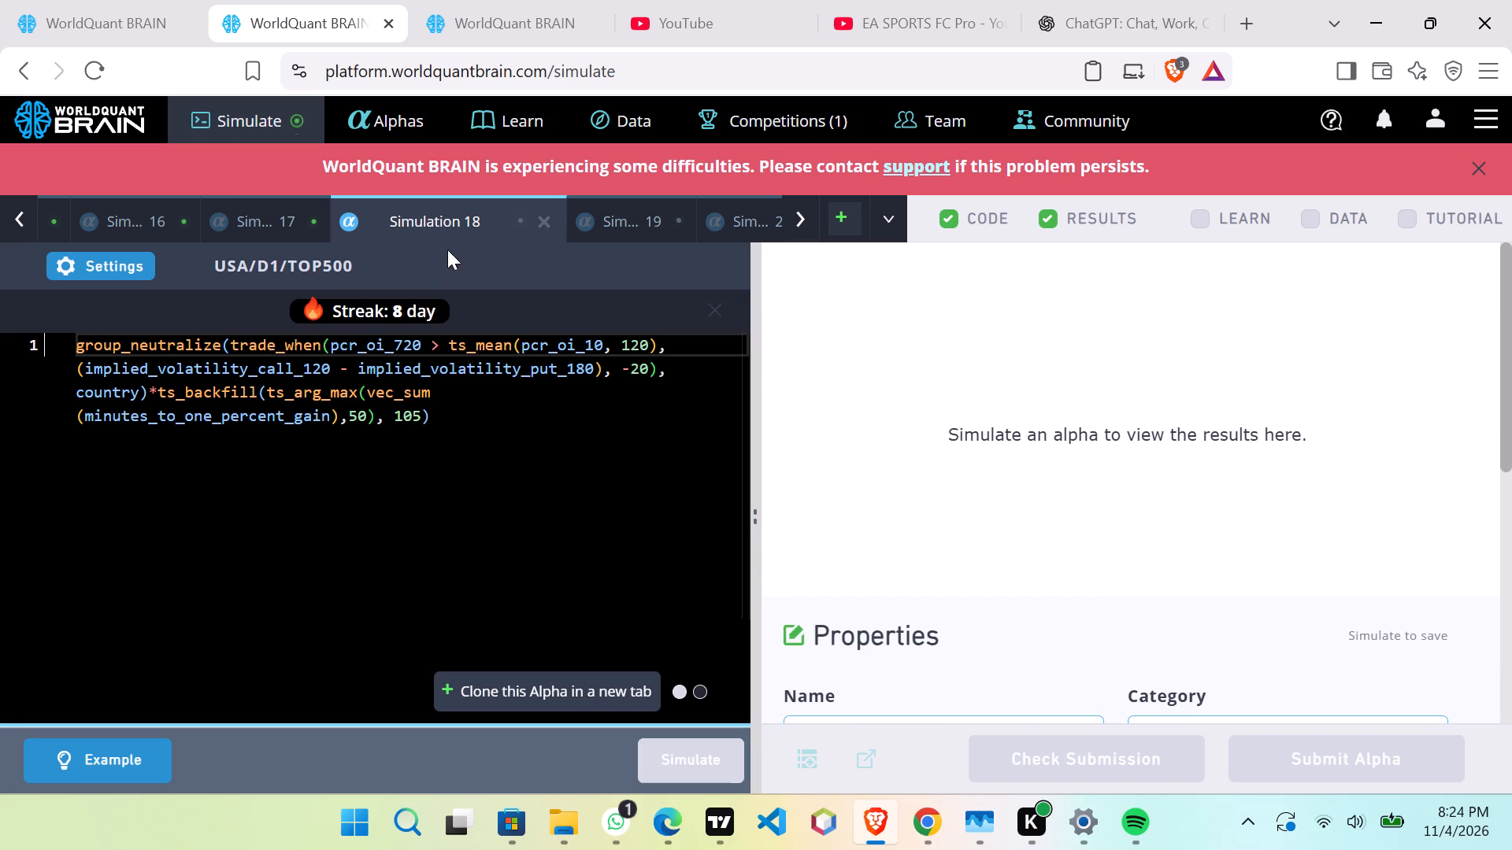
Open Simulation 19, dismiss its notice and simulate its alpha on the TOP200 universe.
left_click(610, 221)
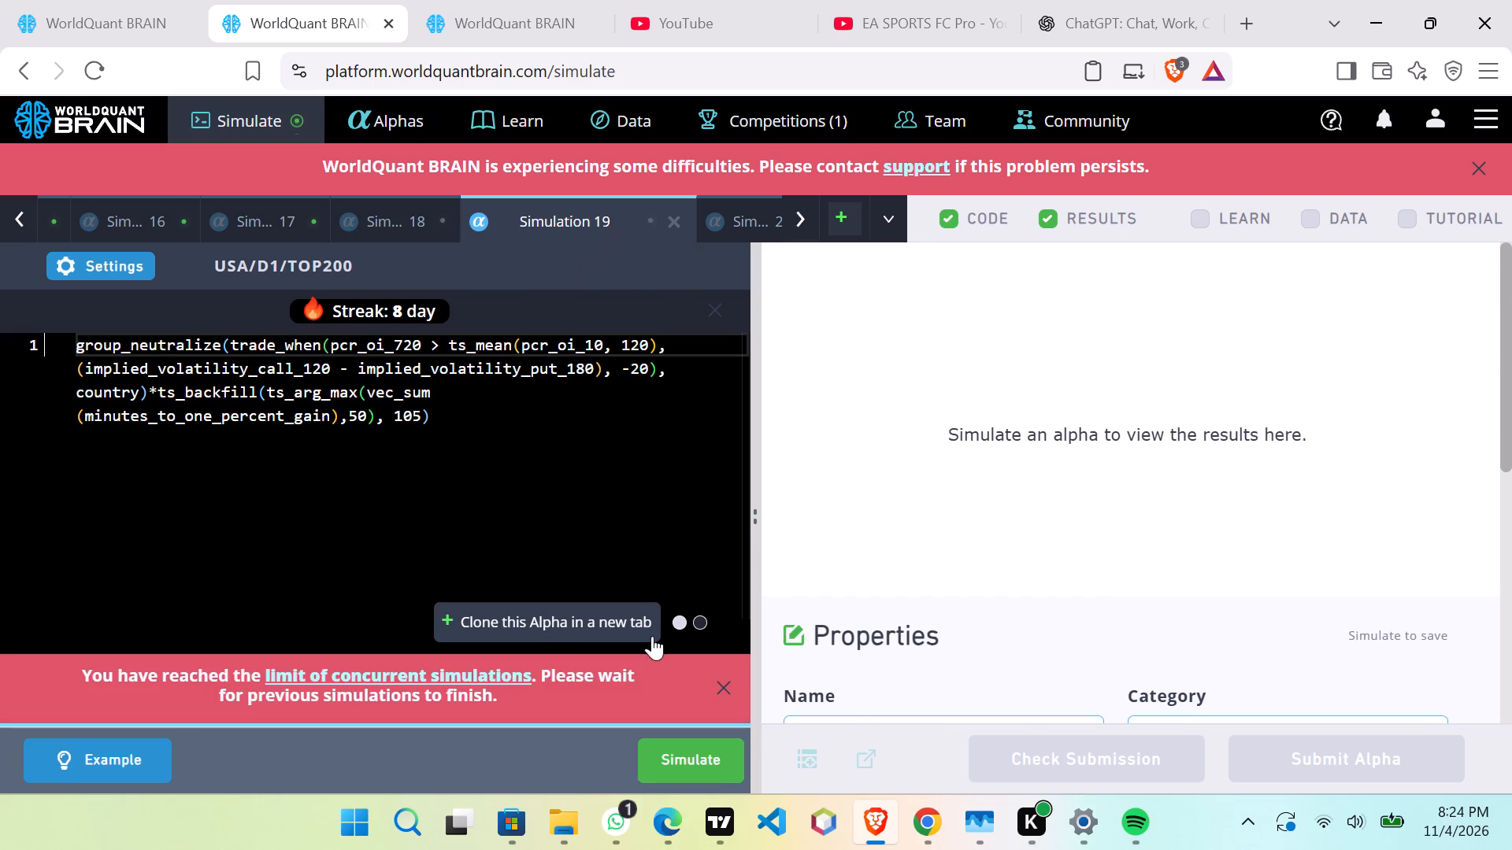
left_click(716, 682)
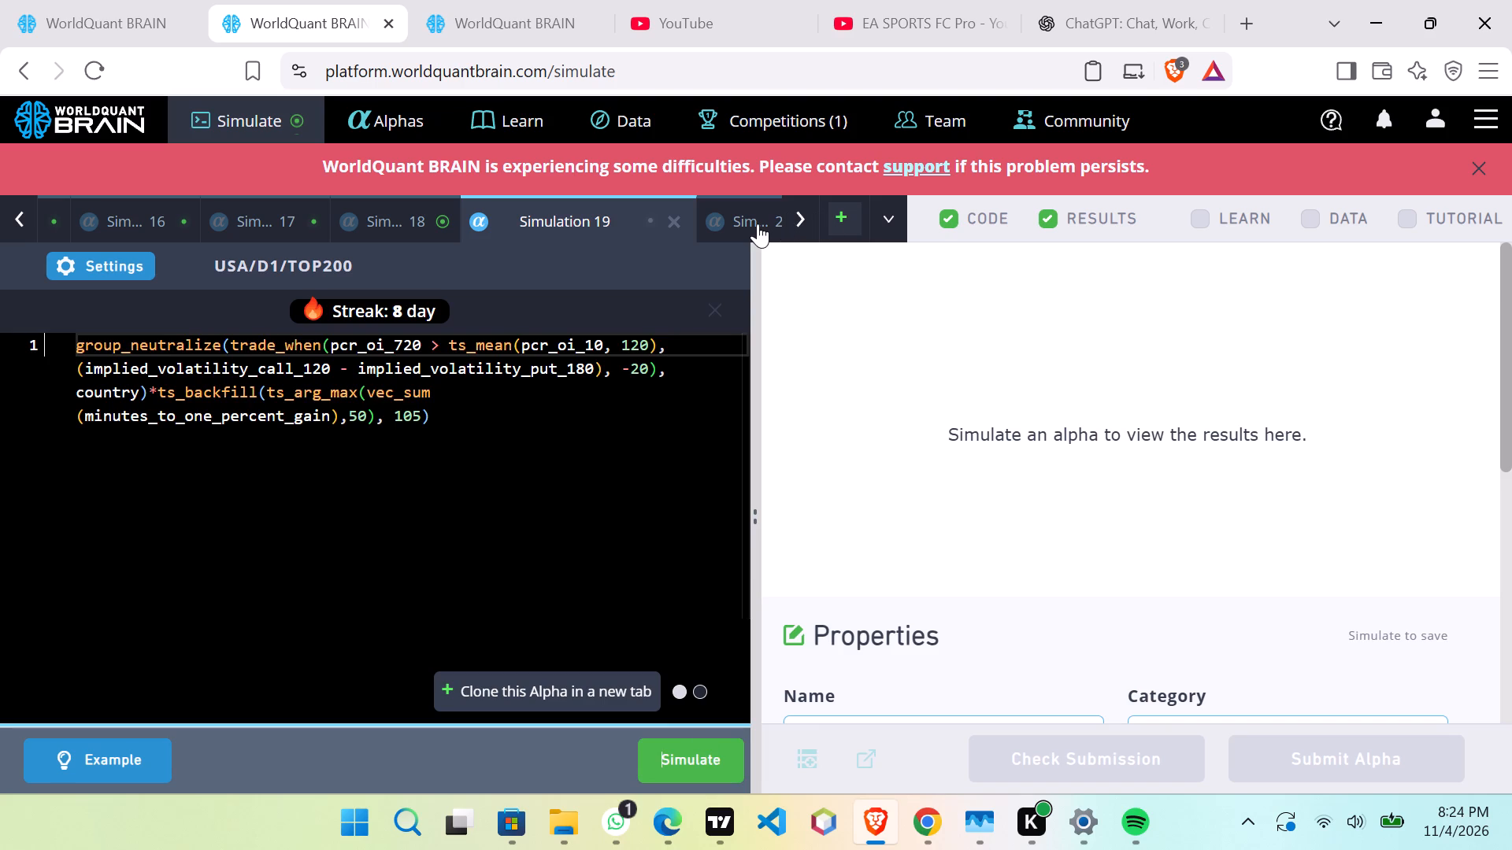
left_click(799, 223)
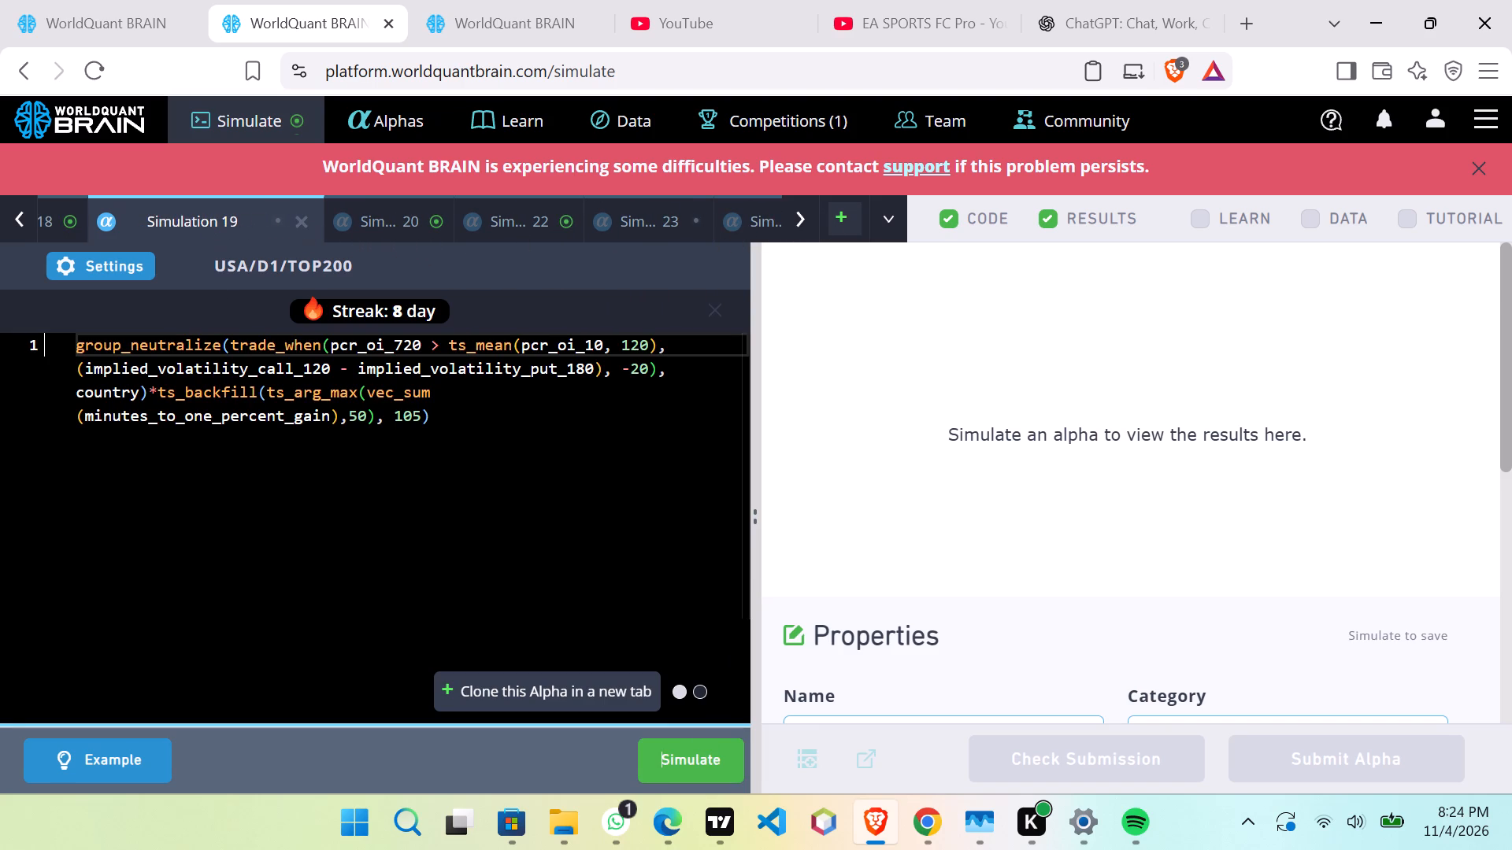
left_click(669, 755)
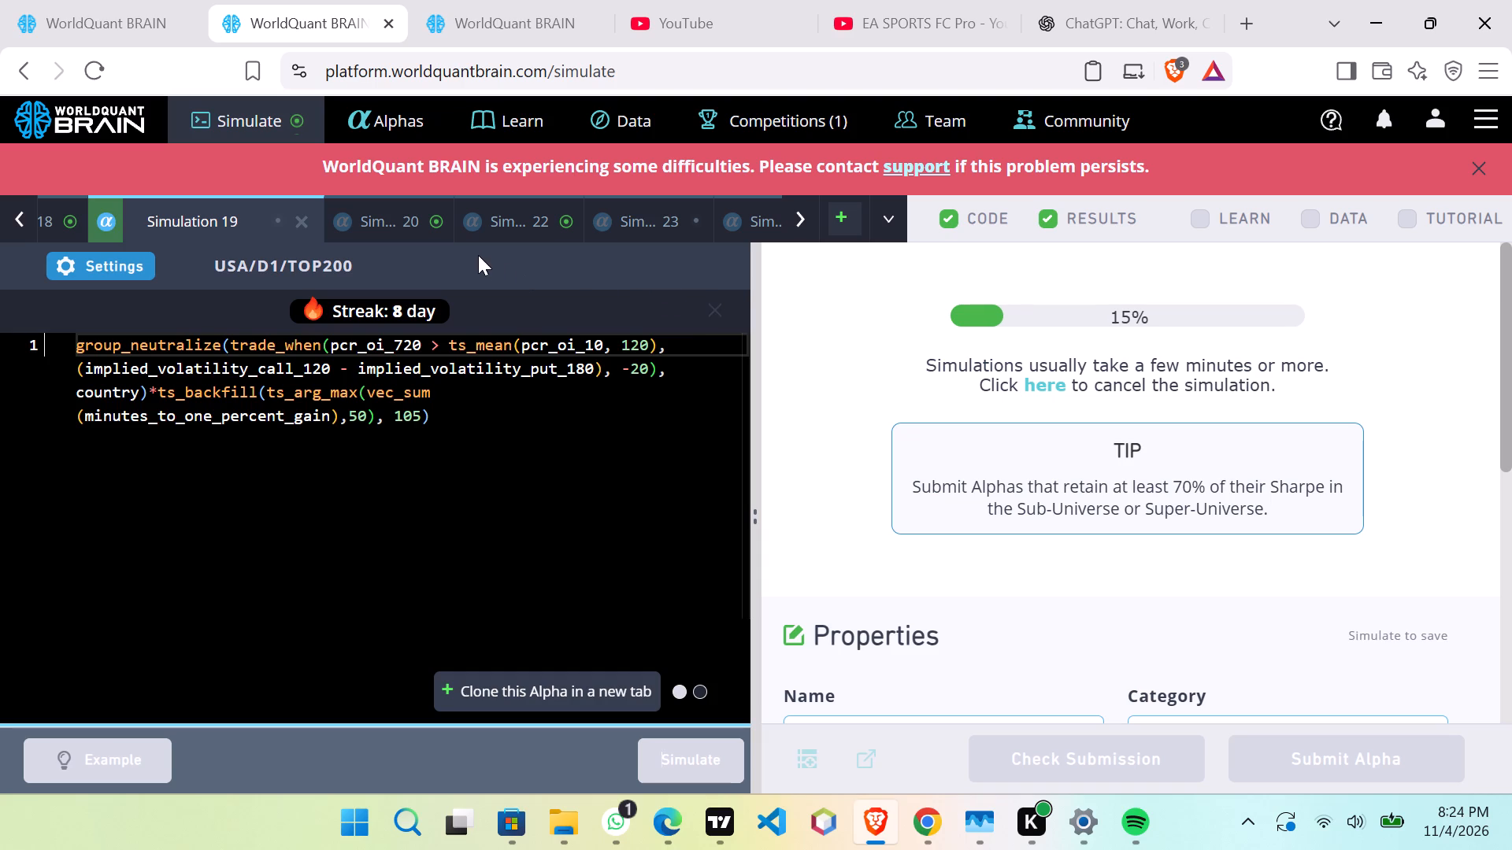
Open Simulation 20, show its test period and examine its IS testing status.
left_click(407, 216)
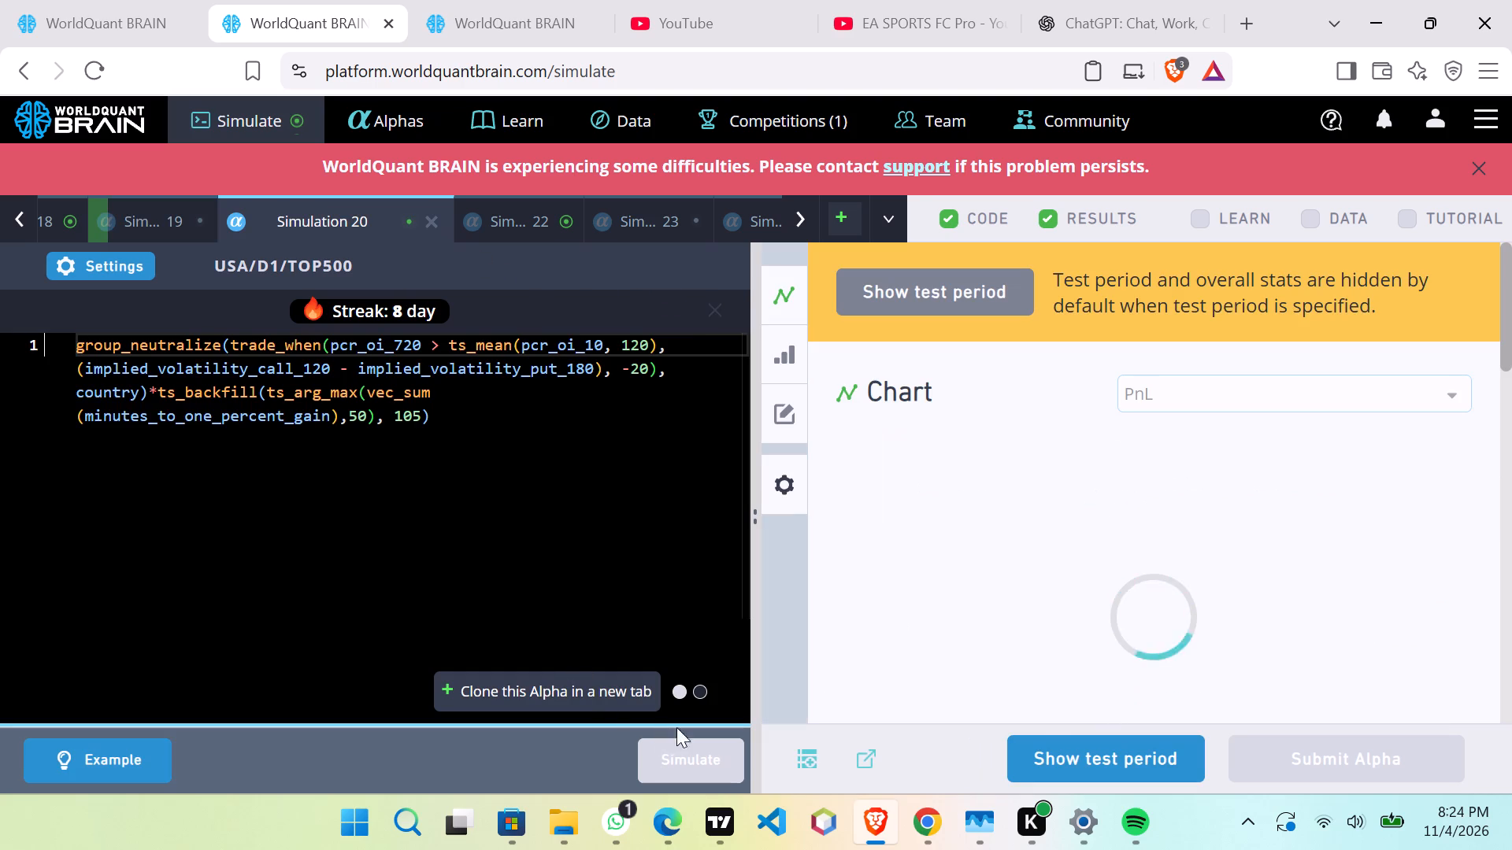
left_click(1047, 741)
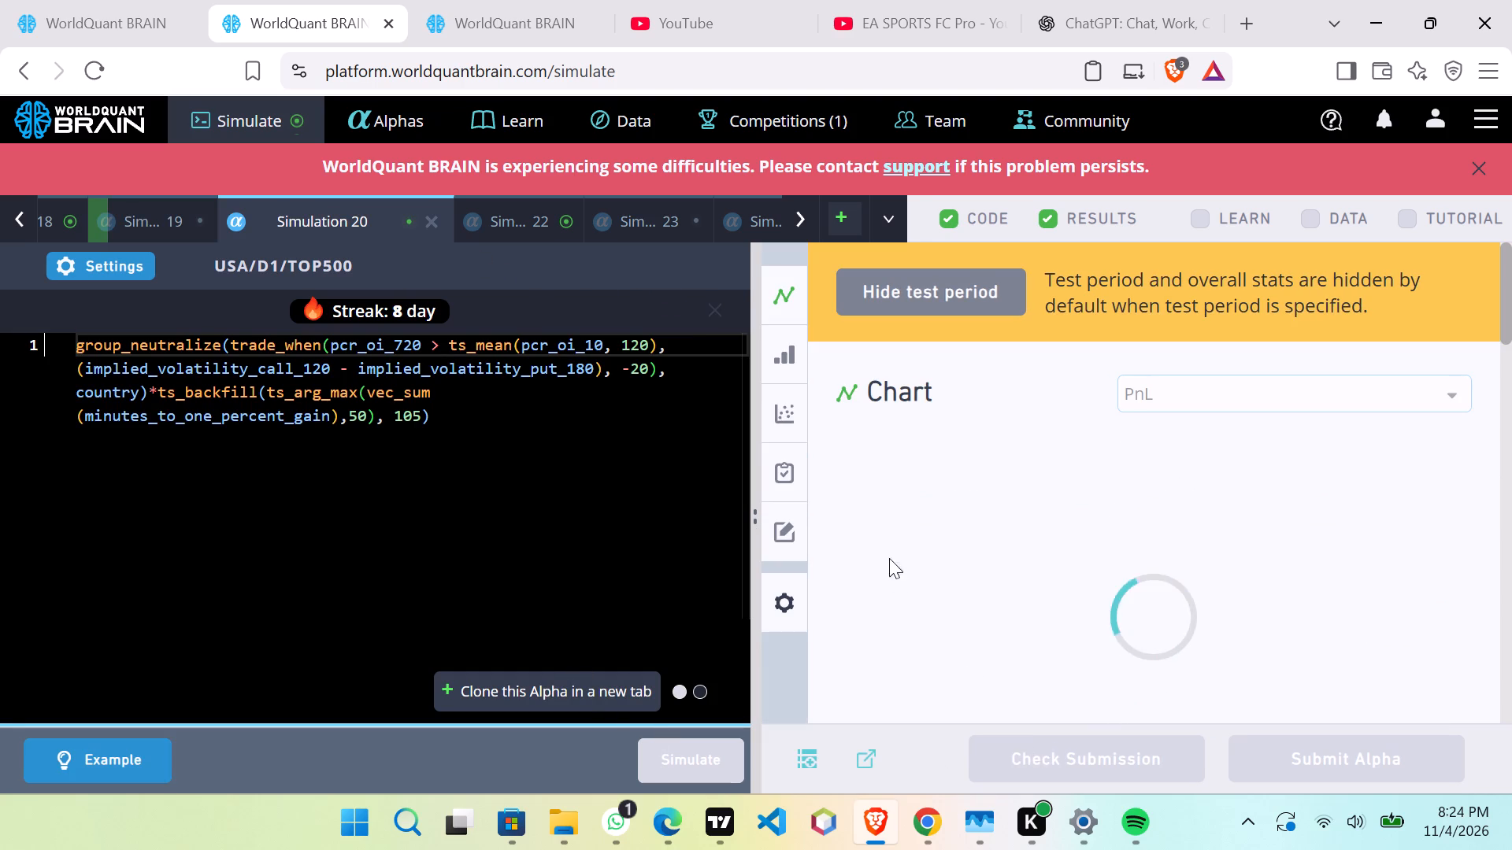
scroll(881, 538, "down", 7)
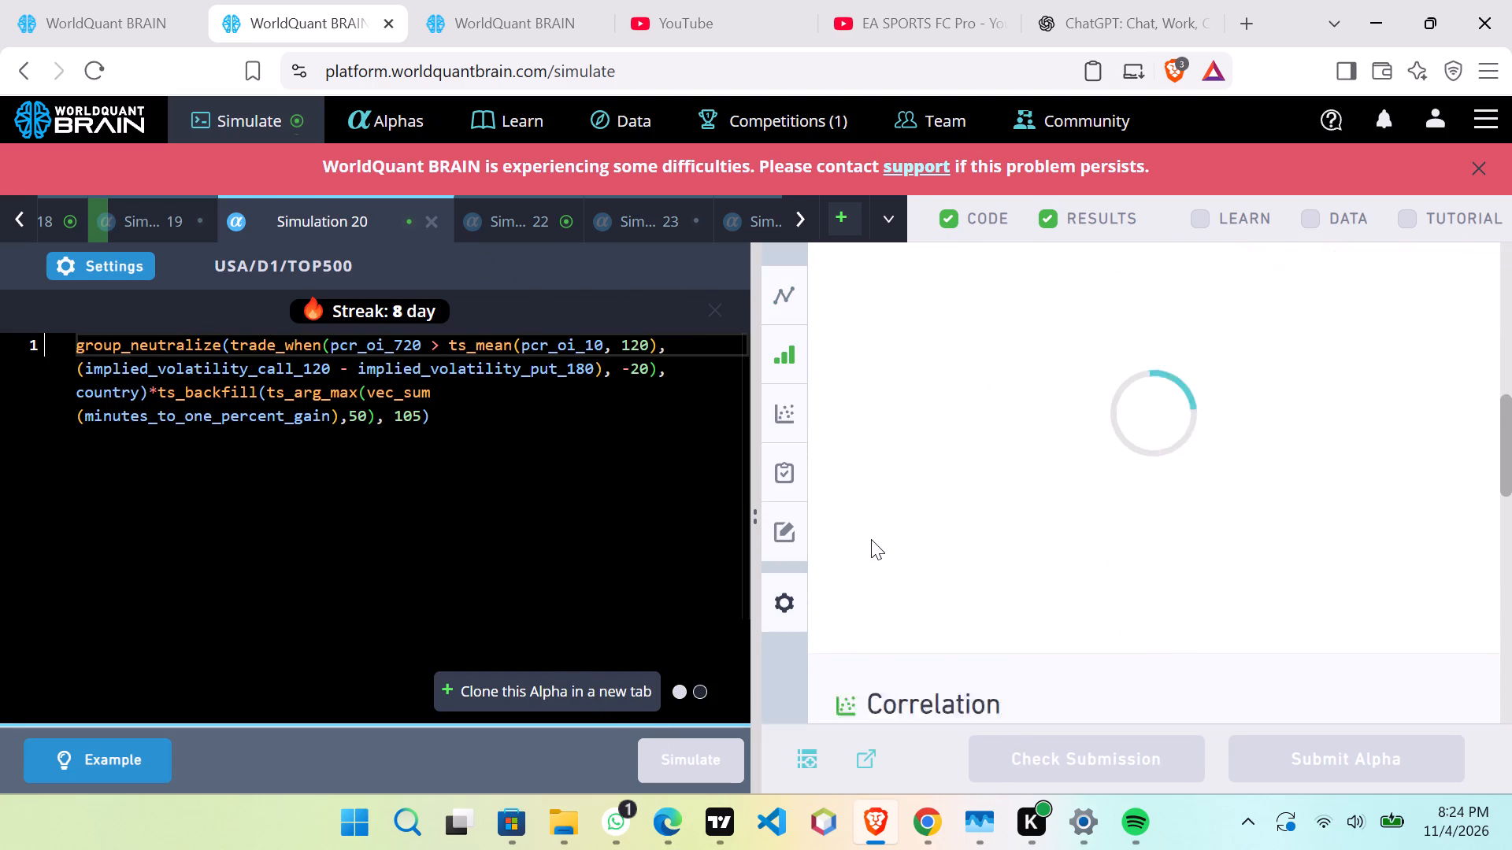
scroll(871, 539, "down", 3)
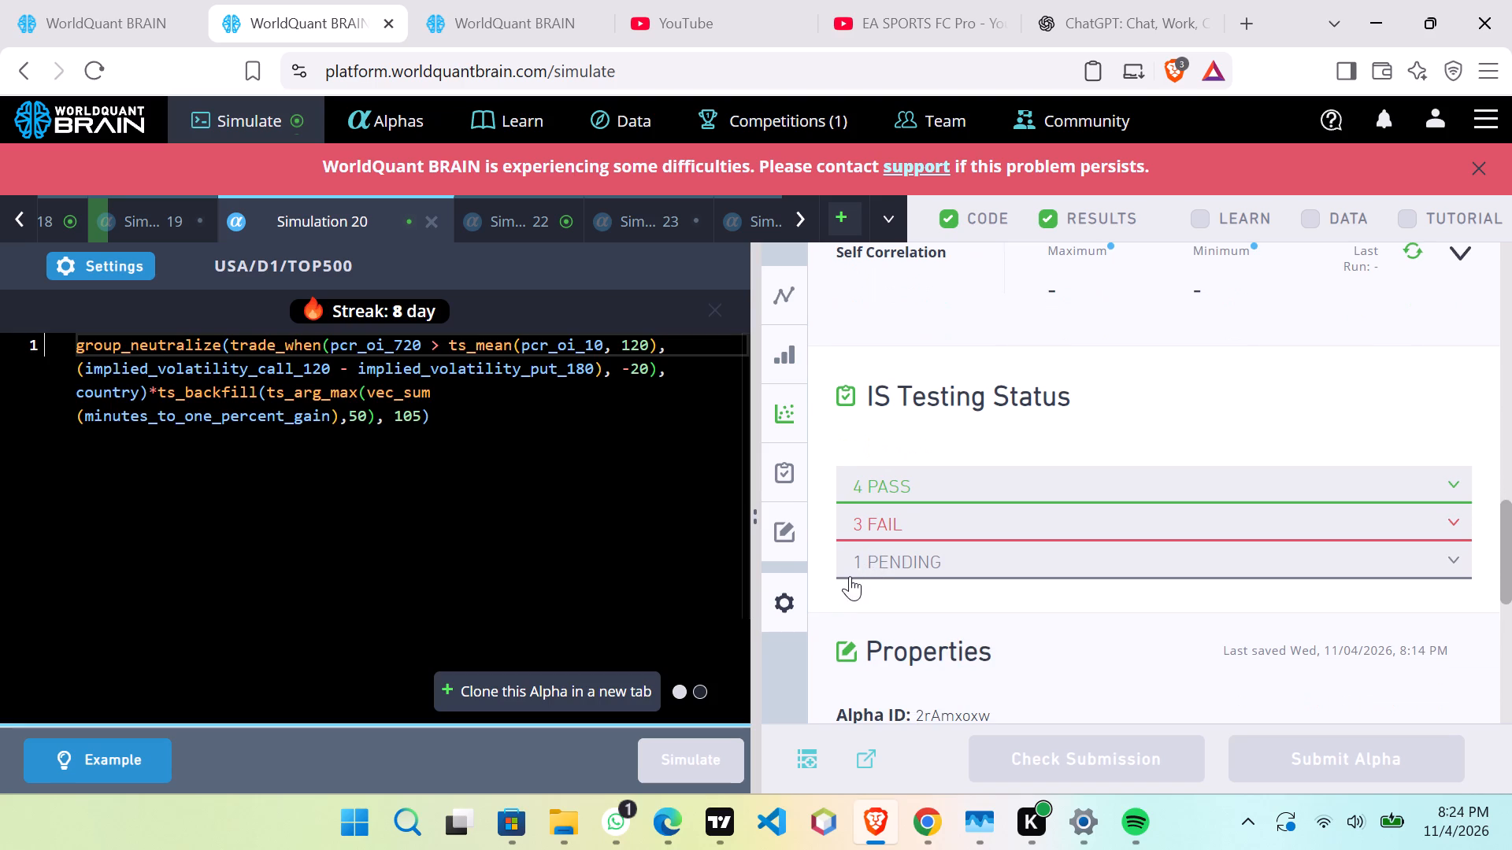
Open Simulation 22, show its test period and examine its IS testing status.
left_click(548, 213)
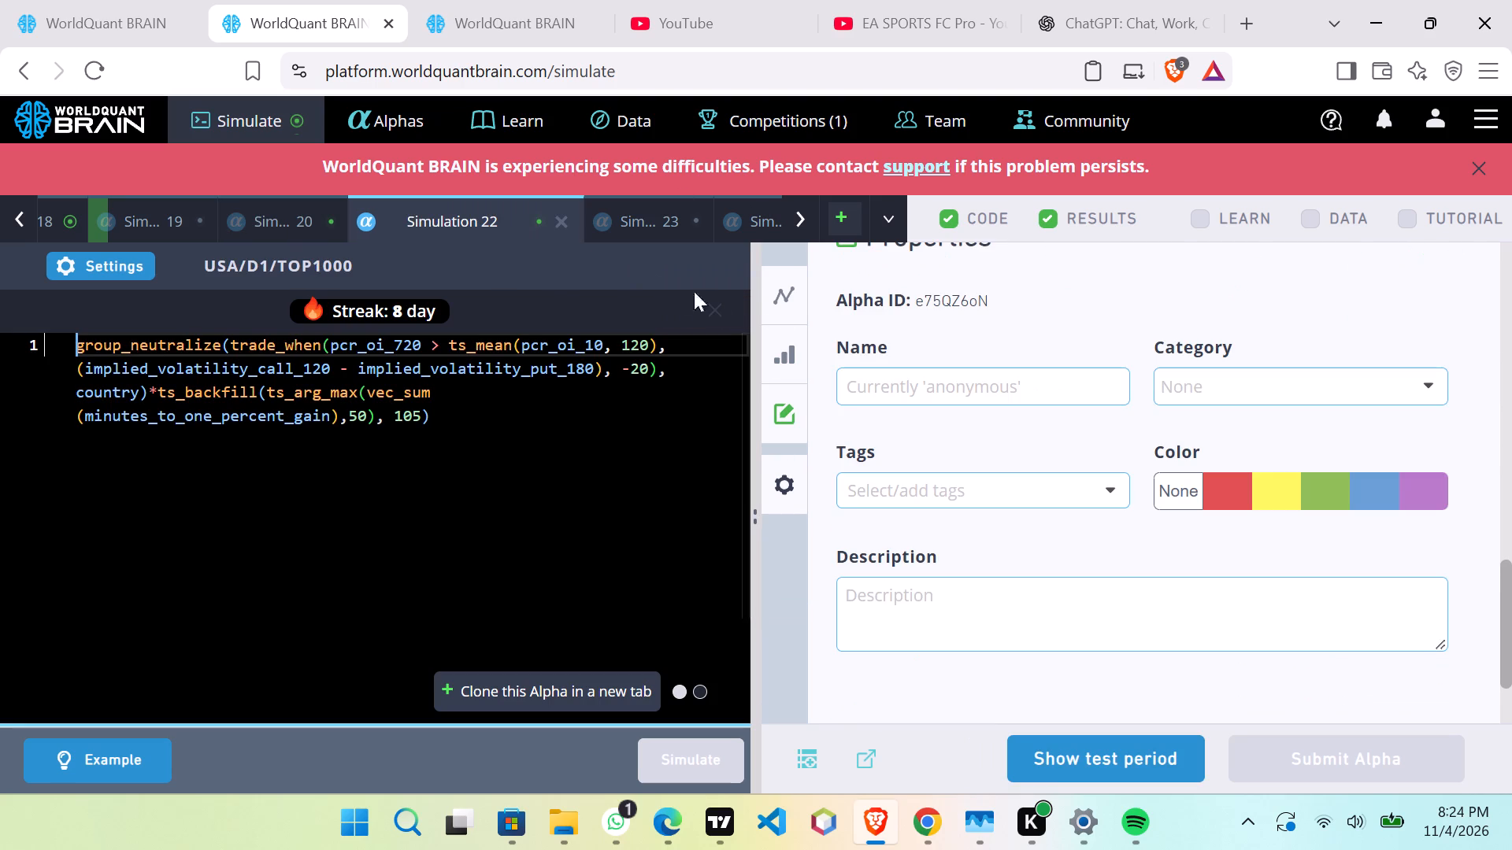
left_click(1110, 753)
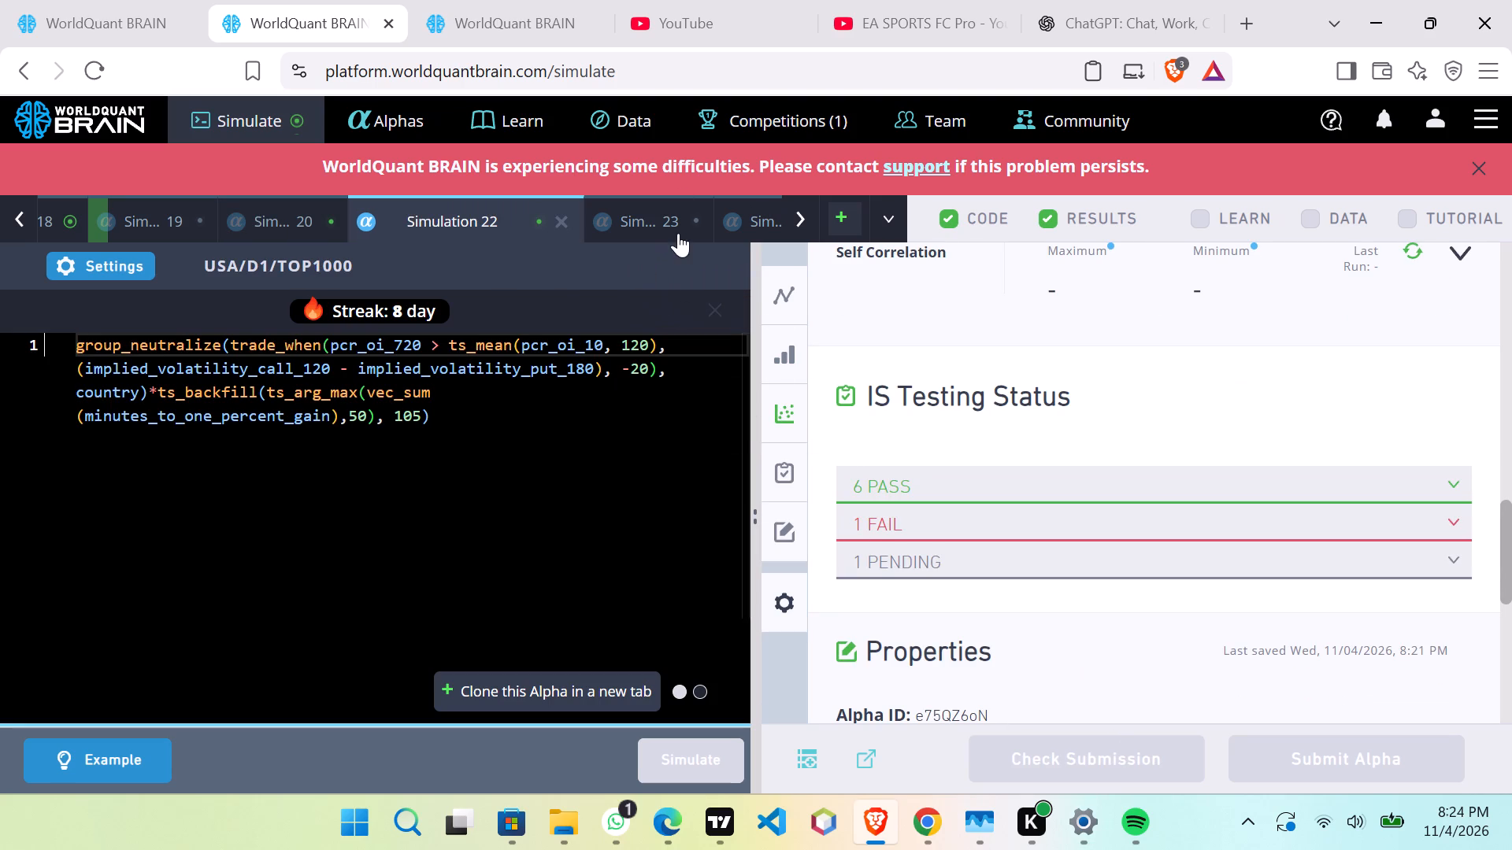
Open Simulation 23 and simulate its alpha on the TOPSP500 universe.
left_click(667, 213)
left_click(665, 750)
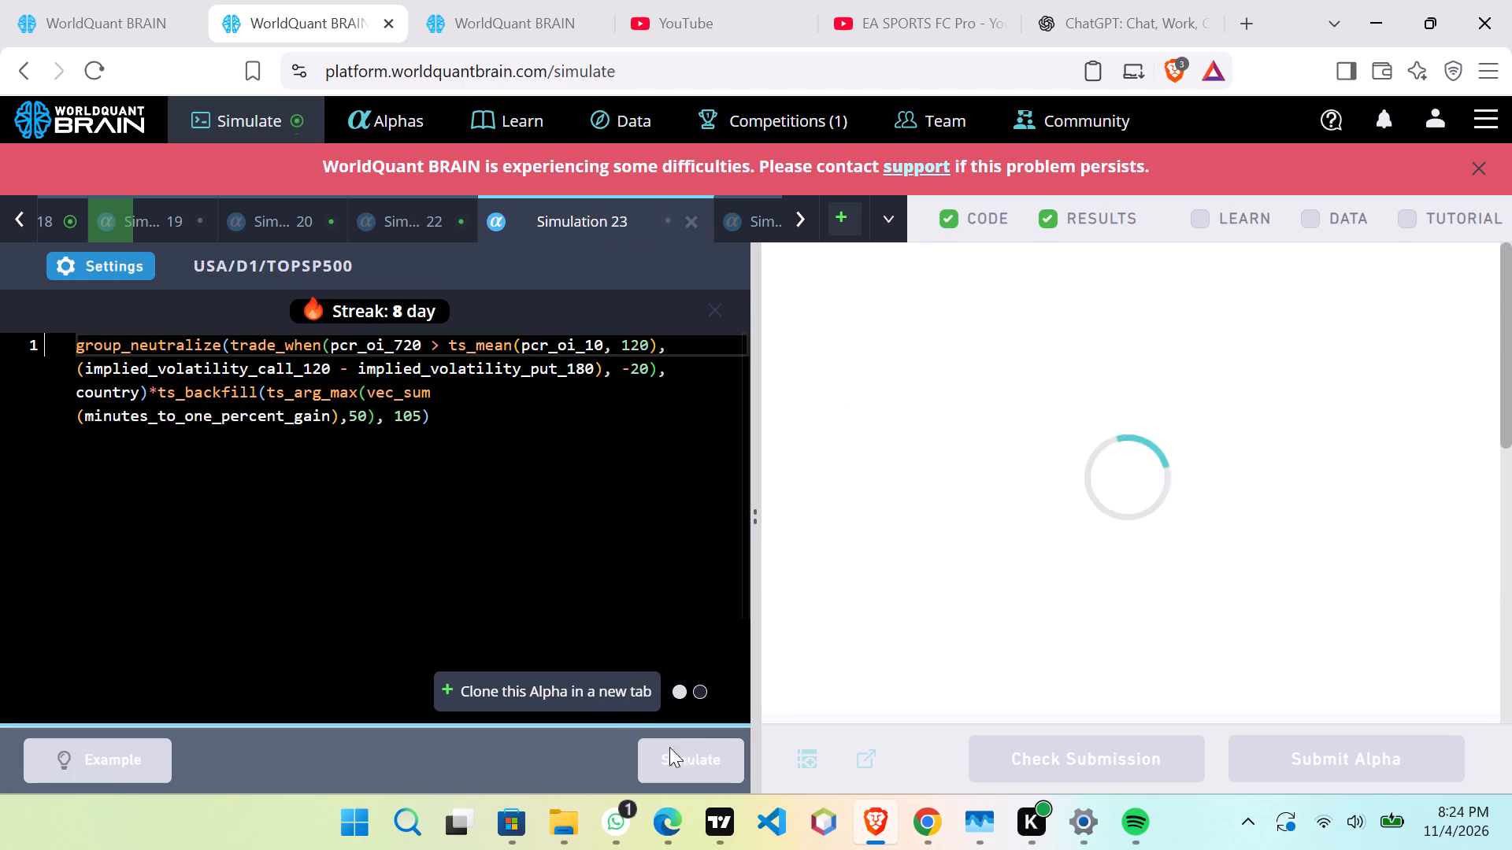
Open Simulation 24 and simulate its alpha on the TOP500 universe.
left_click(794, 227)
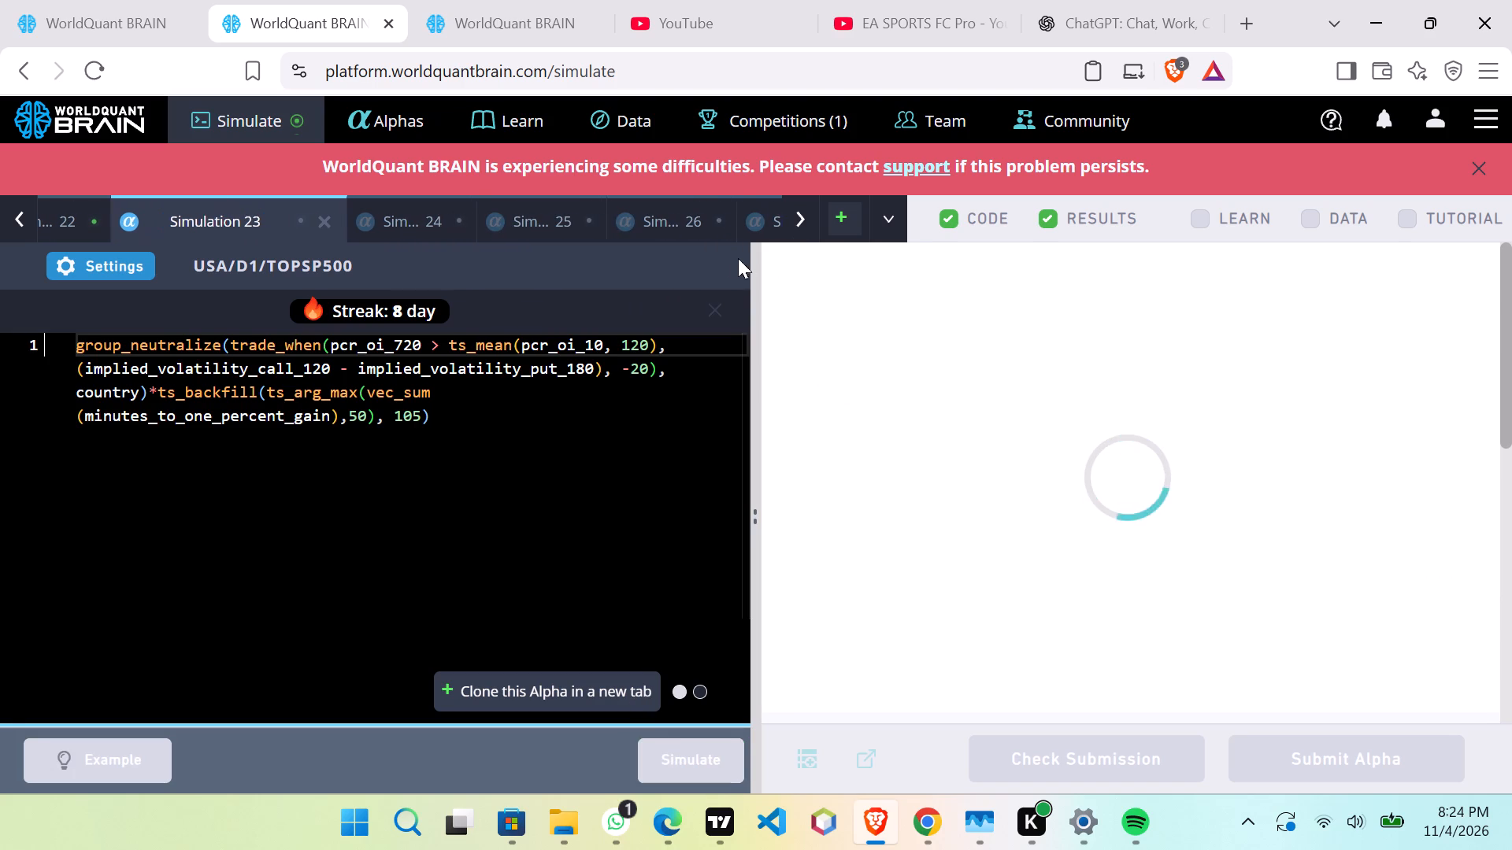
left_click(803, 213)
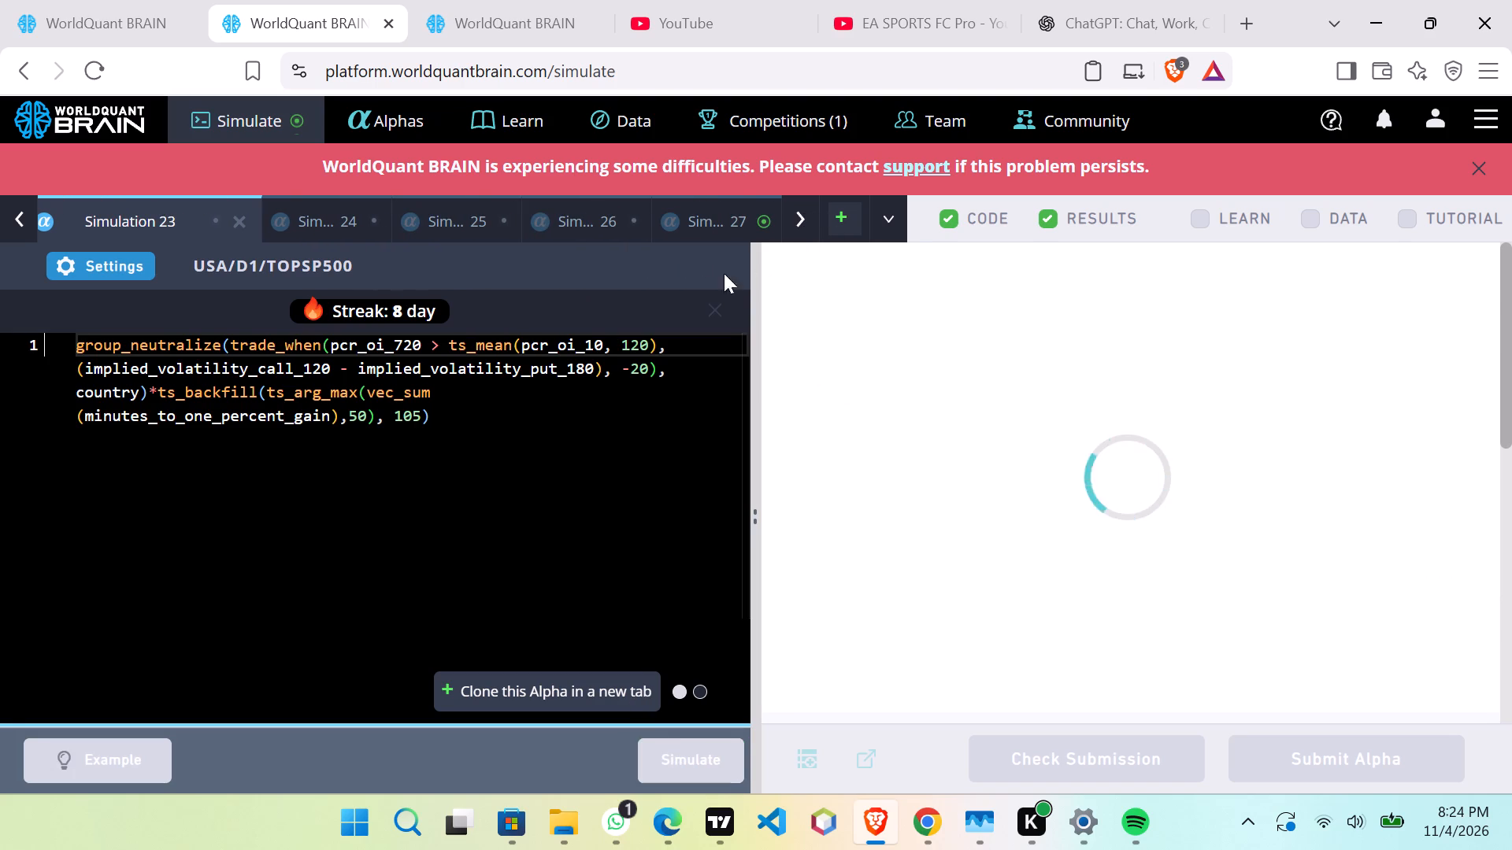
left_click(354, 210)
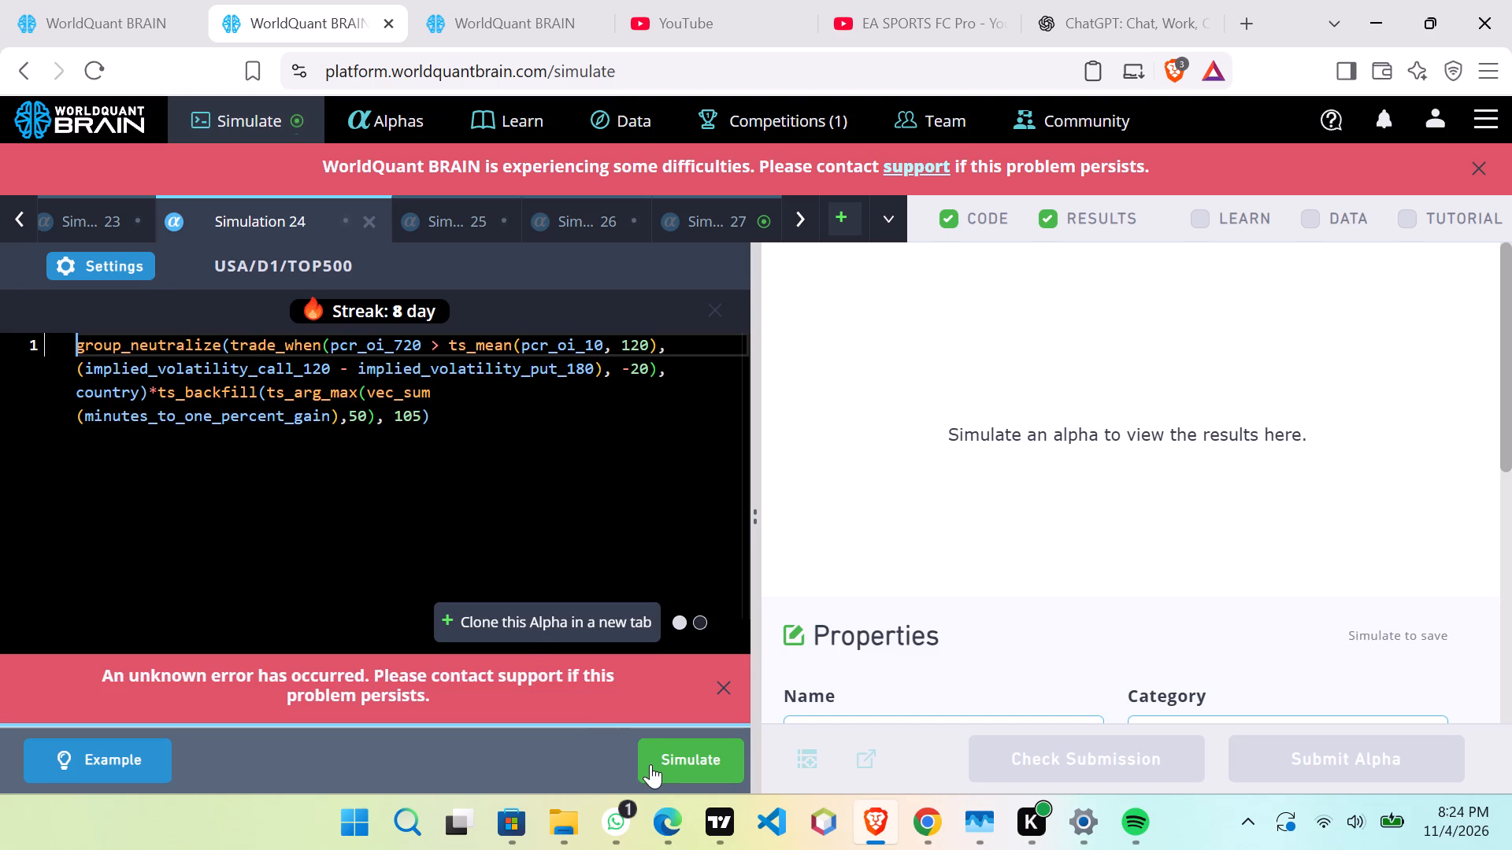
left_click(650, 764)
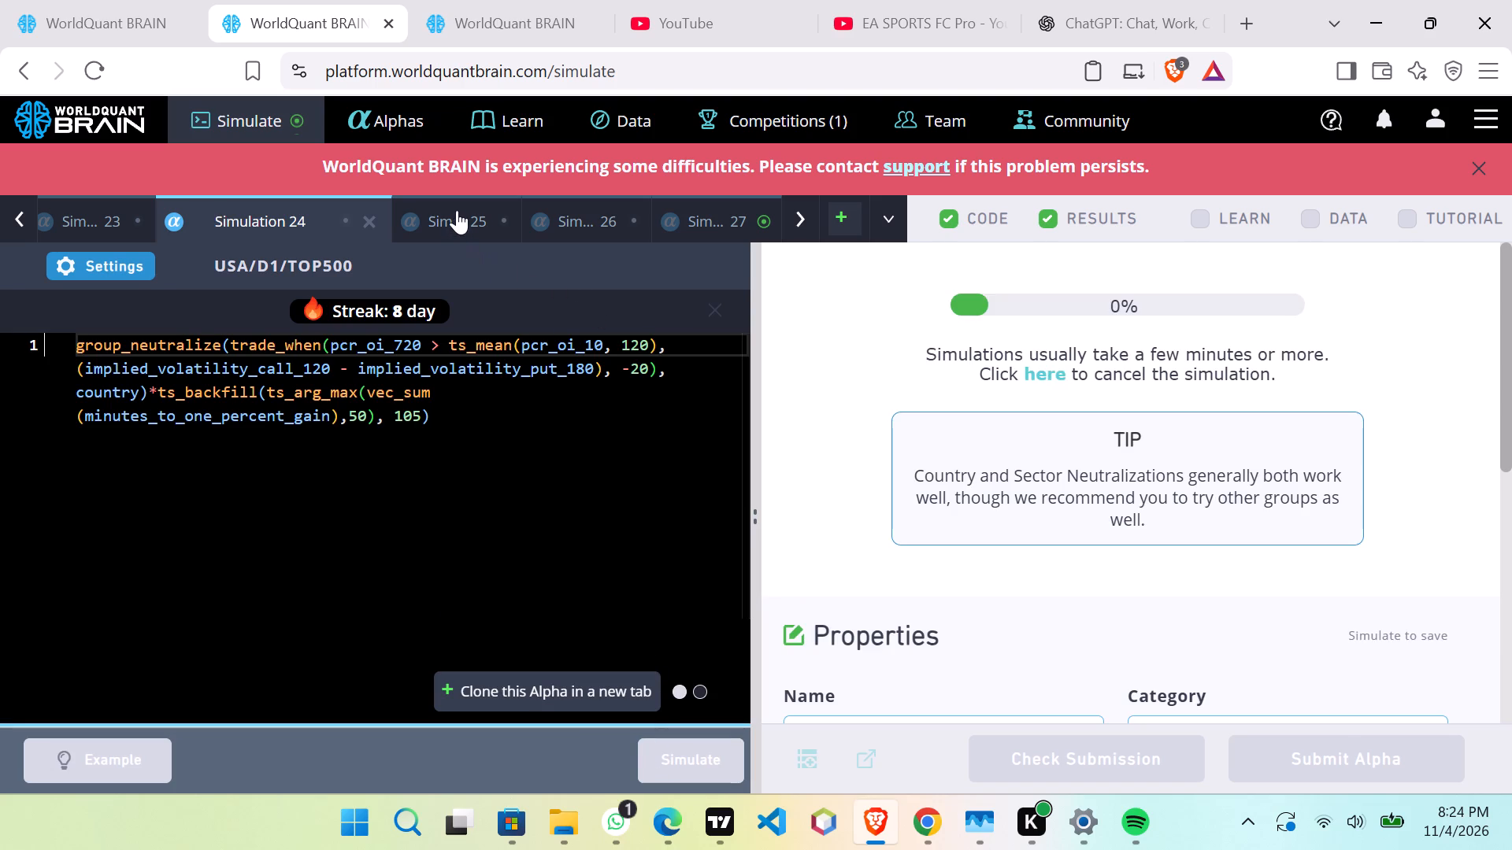
Open Simulation 25 and simulate its TOP500 alpha, running it again after the first attempt.
left_click(457, 210)
left_click(710, 754)
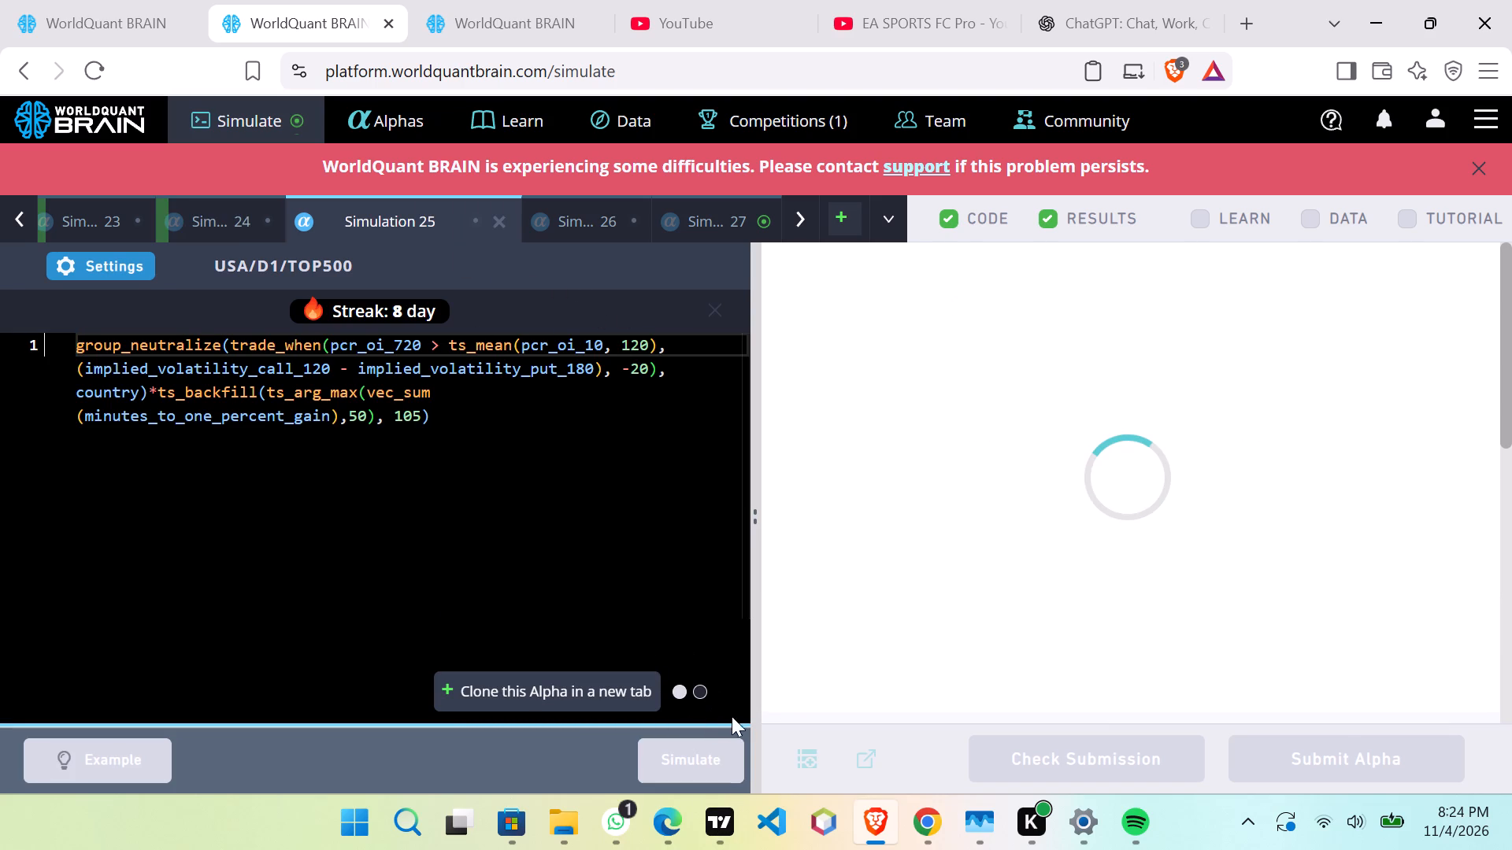
left_click(729, 684)
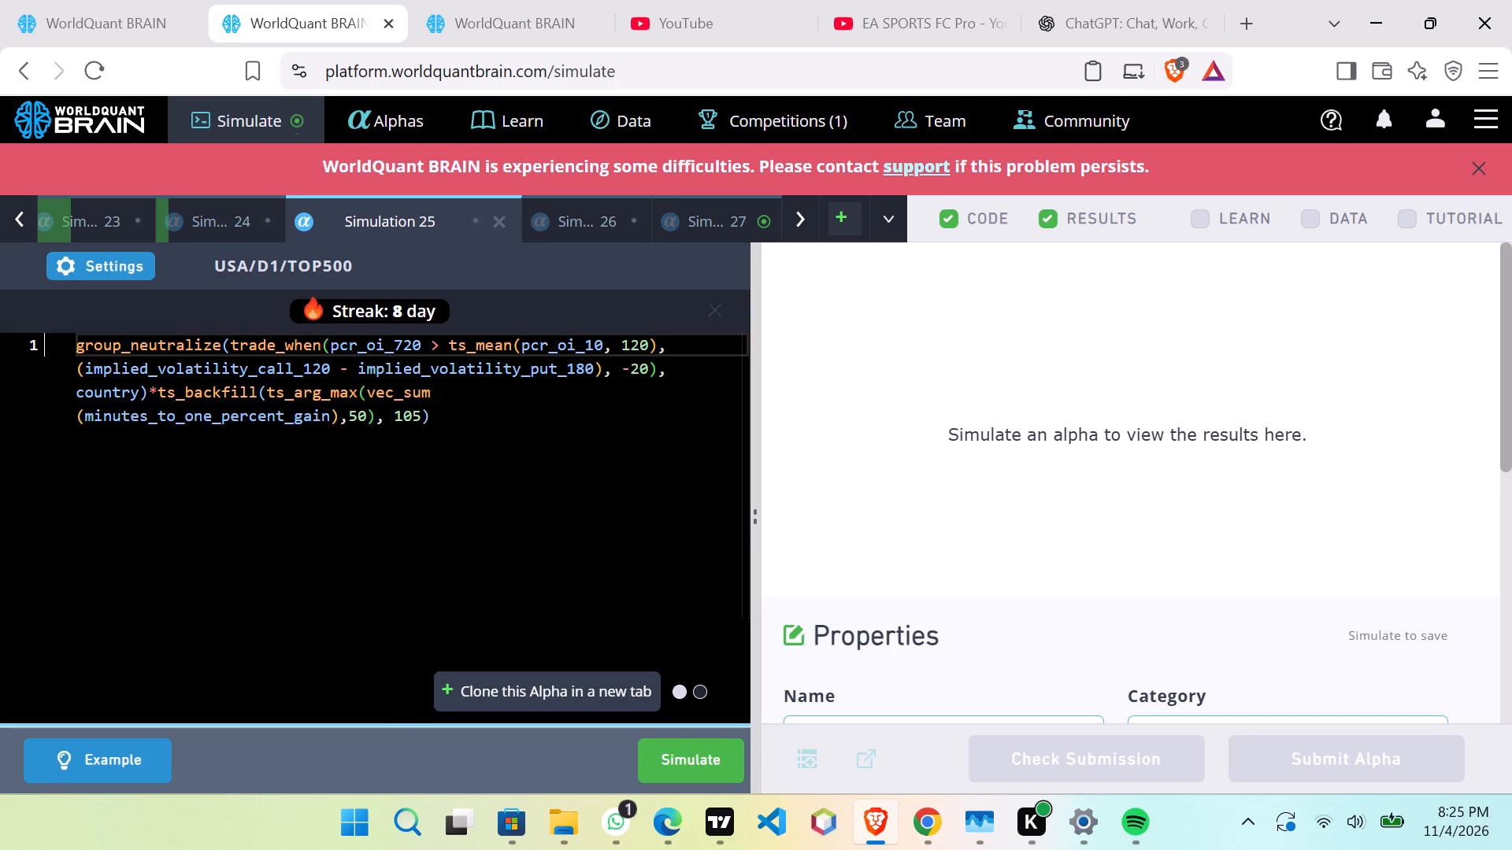
right_click_drag(447, 575, 0, 849)
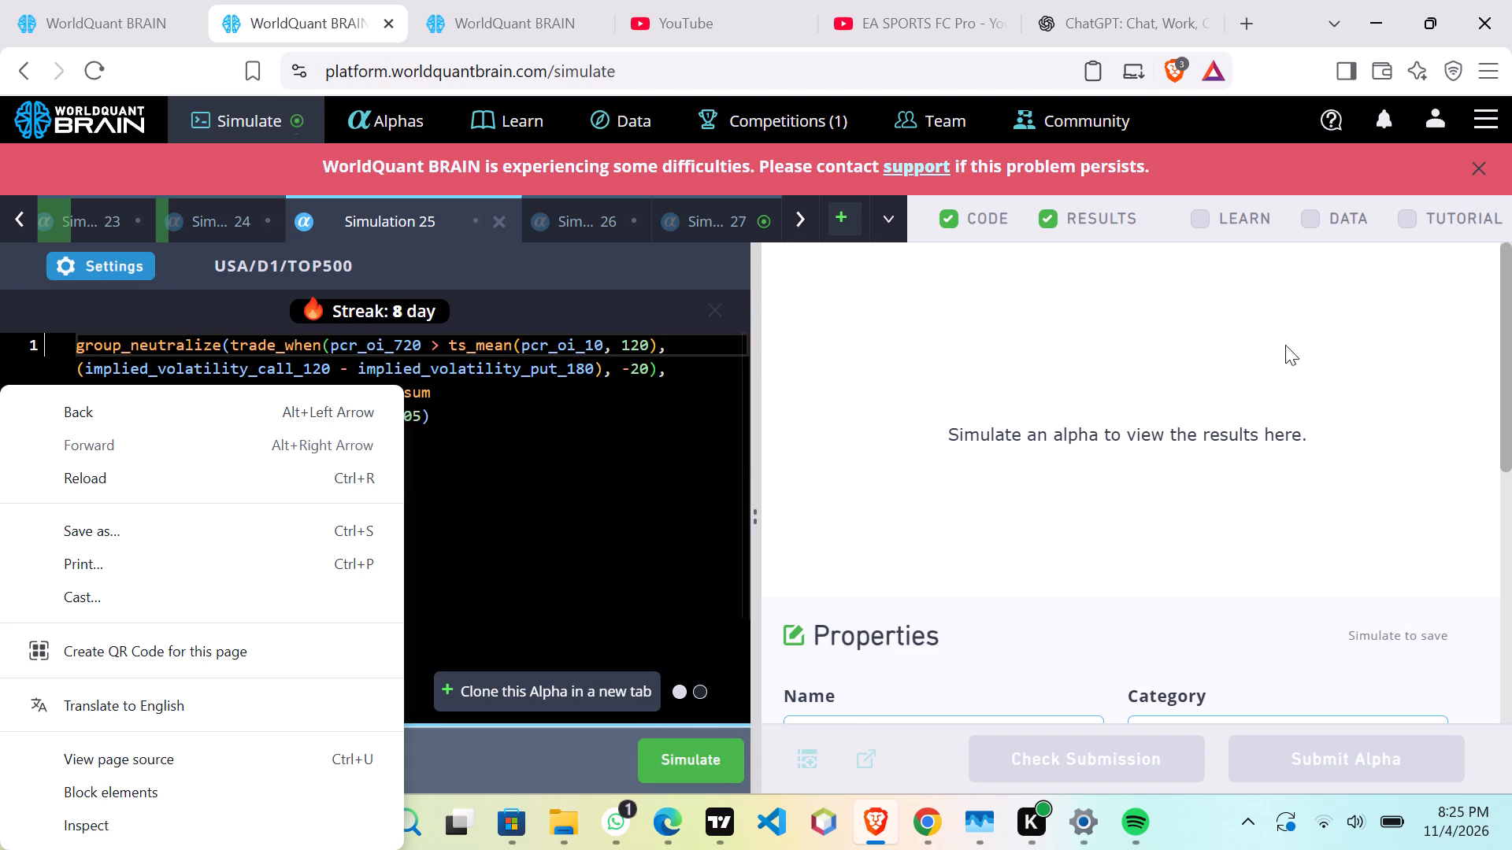
left_click(800, 457)
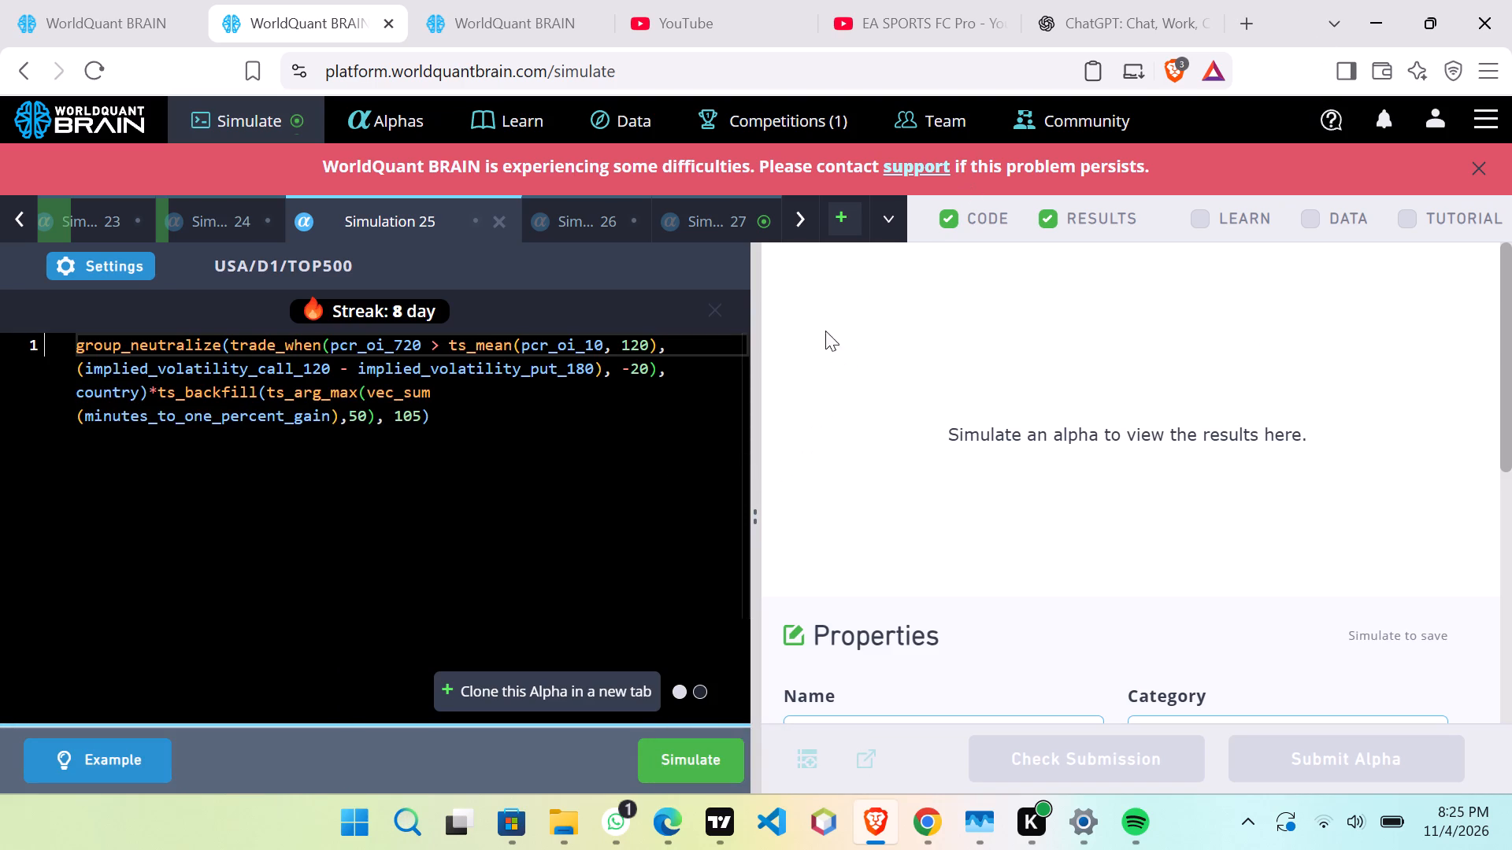
left_click(682, 741)
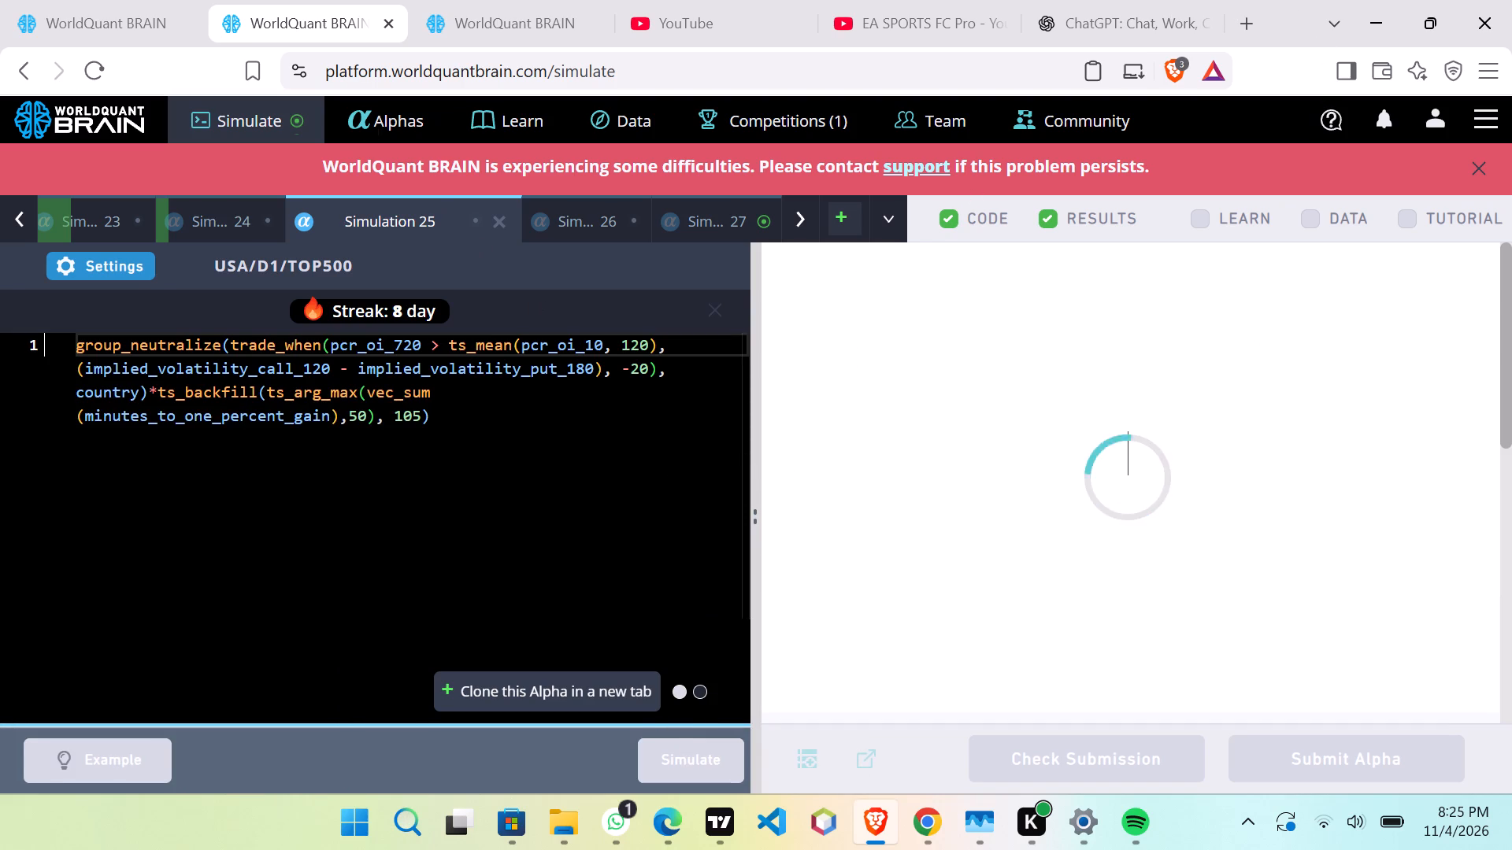
Return to Simulation 16 to review its PnL chart and results, and check Simulation 17's IS testing status.
left_click(18, 214)
left_click(17, 213)
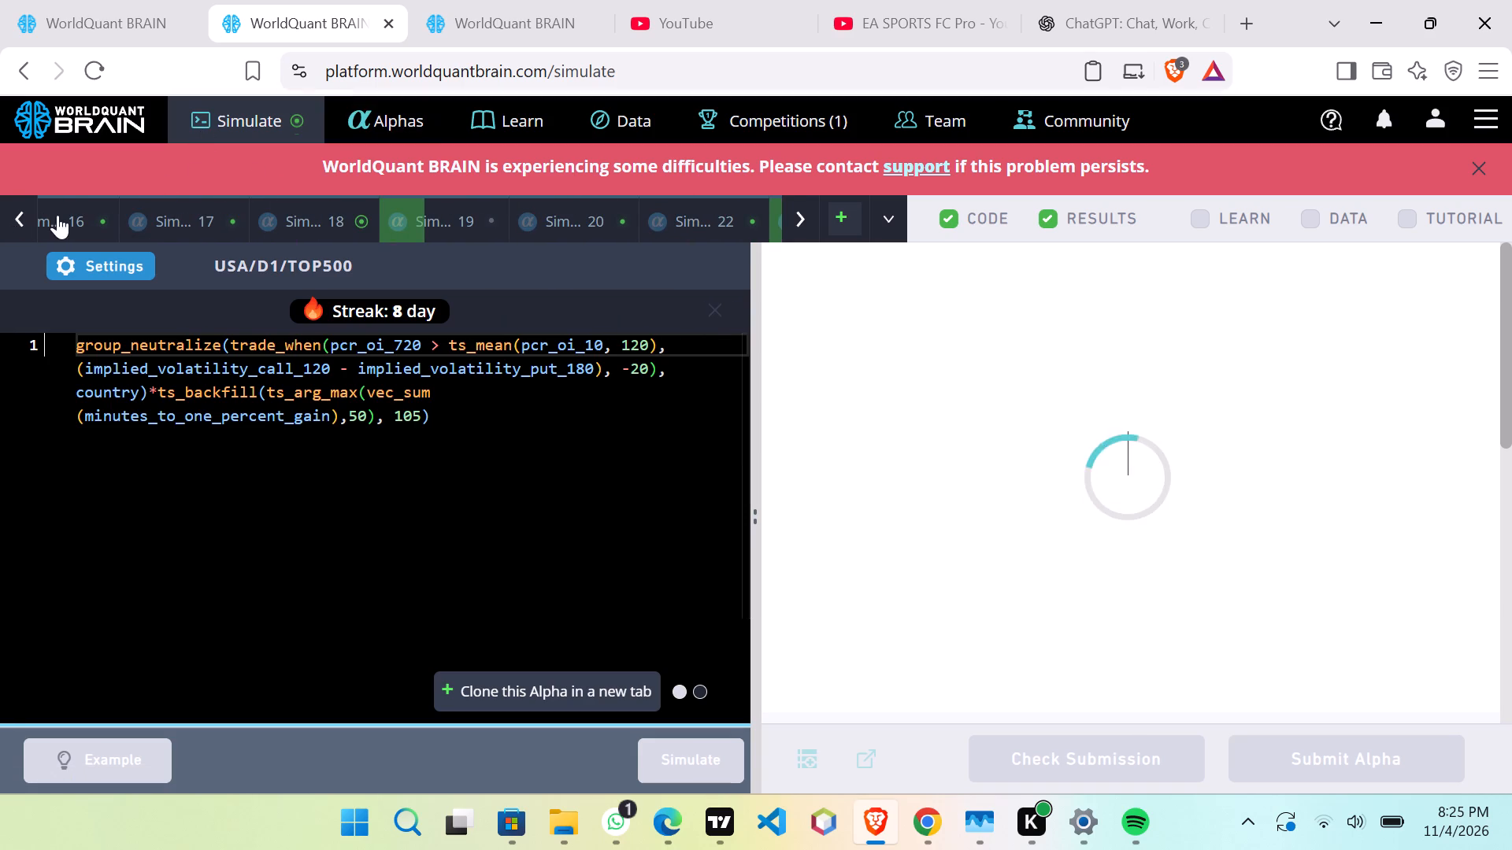
left_click(63, 216)
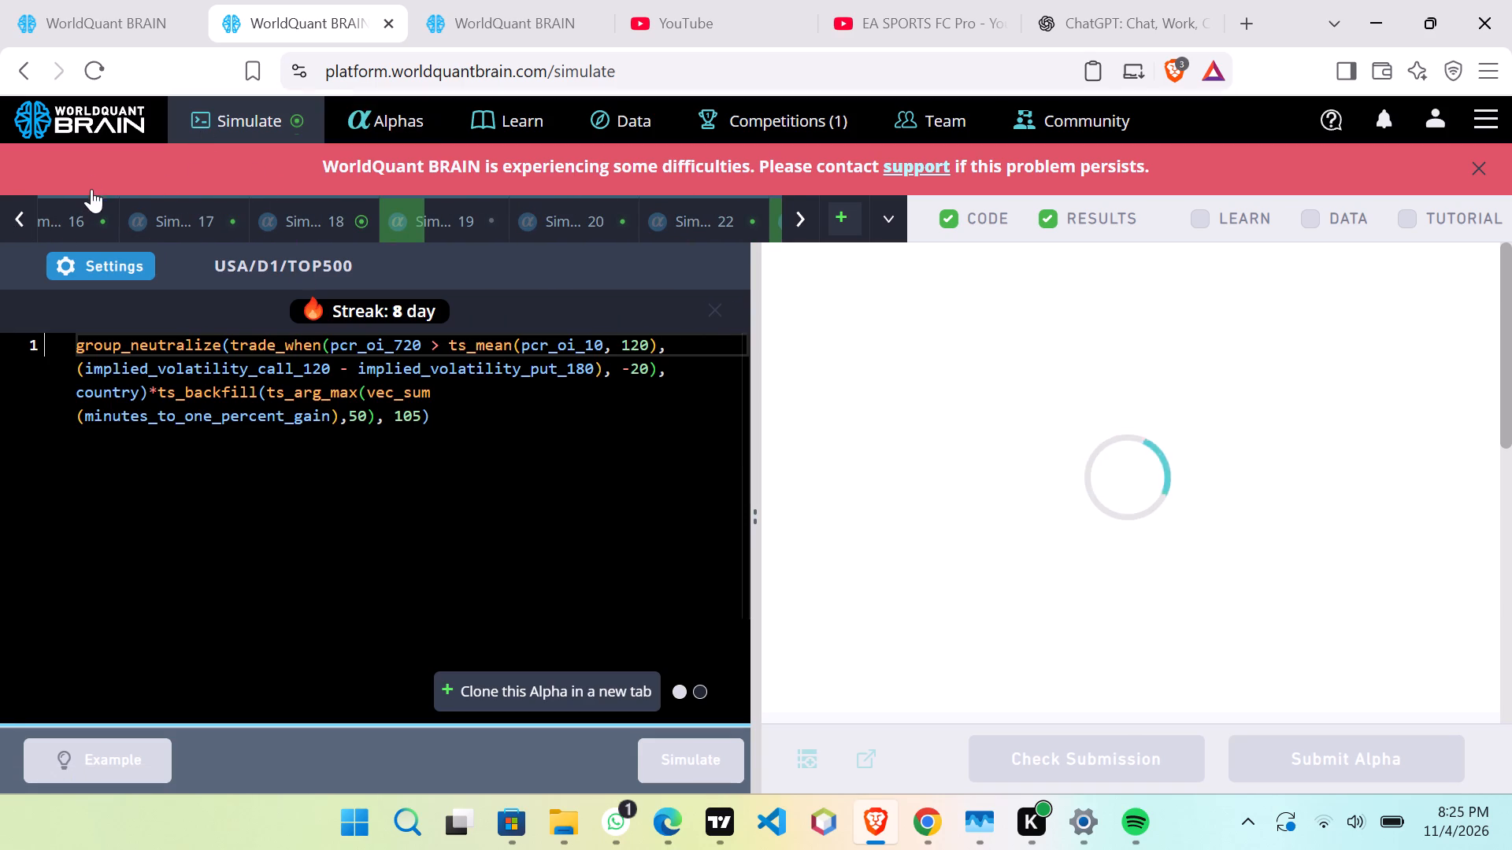
left_click(92, 210)
scroll(1121, 516, "down", 5)
scroll(1121, 516, "up", 5)
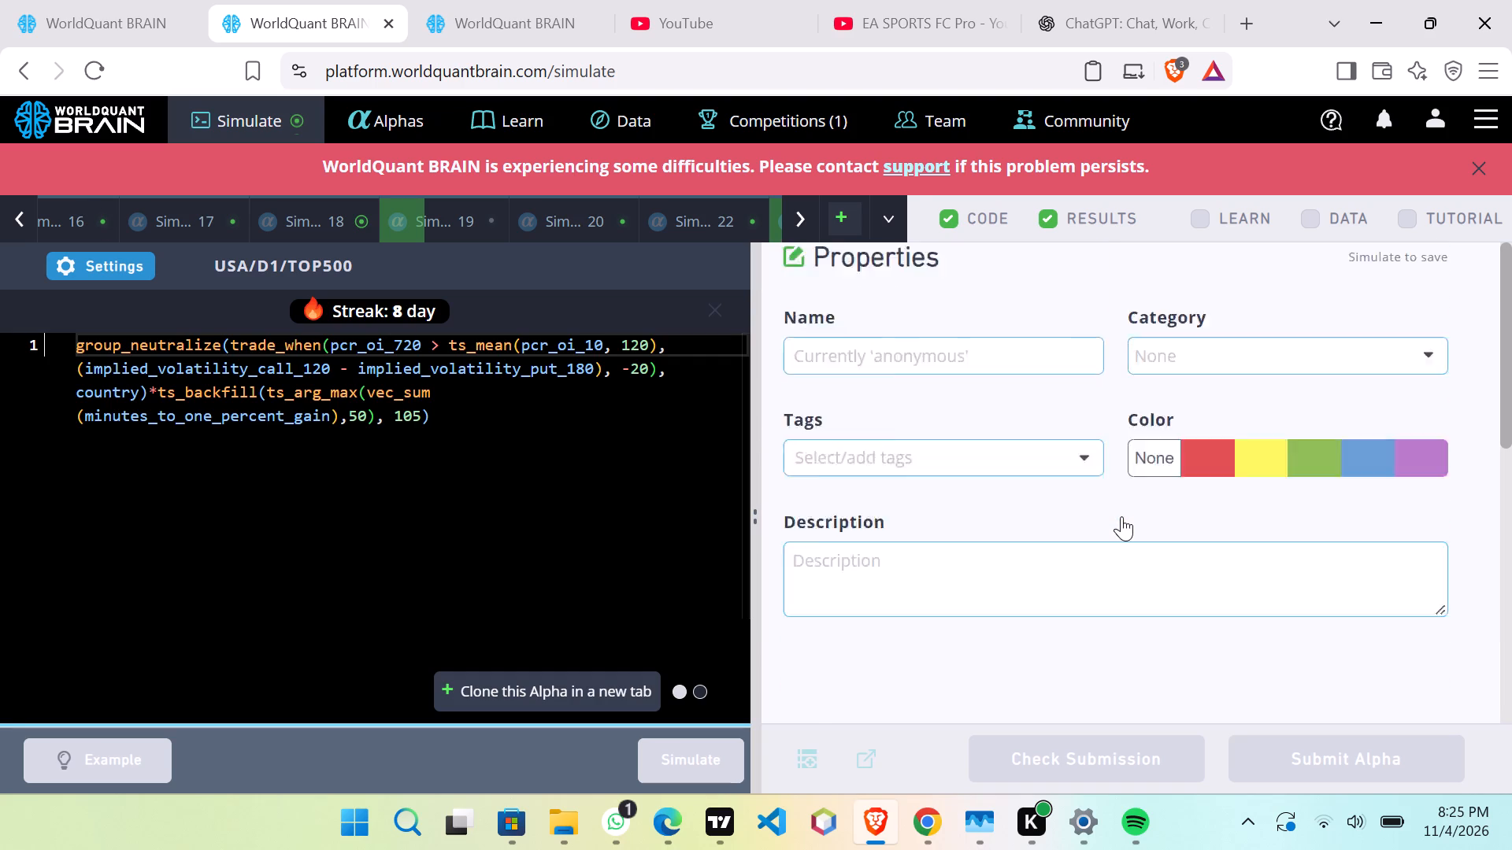
scroll(1121, 516, "up", 4)
scroll(1121, 513, "down", 13)
scroll(1121, 504, "up", 10)
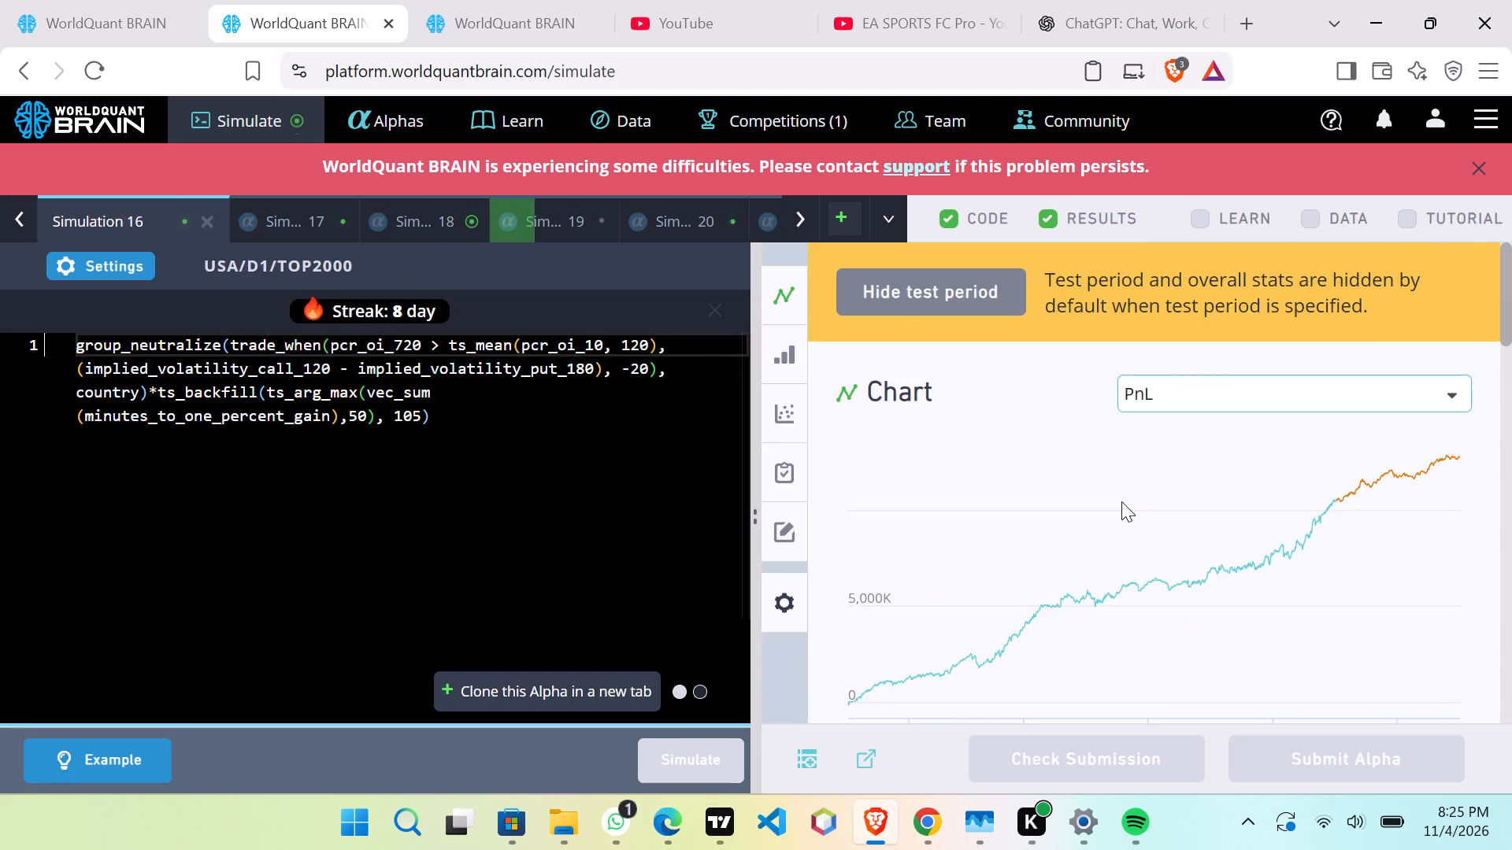
scroll(1121, 501, "down", 17)
scroll(1121, 501, "up", 4)
left_click(364, 257)
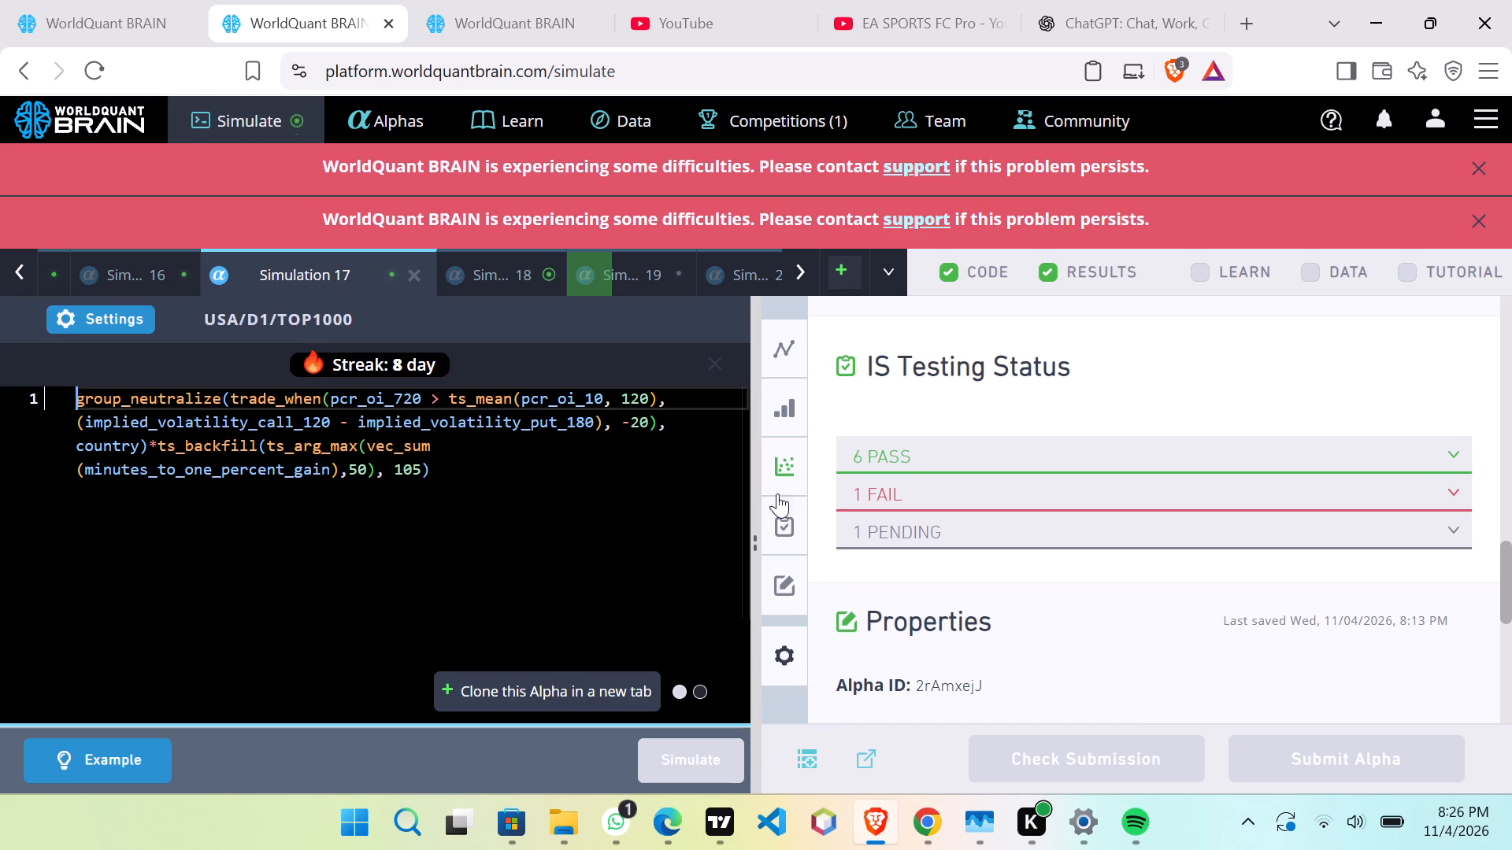
Open Simulation 18 and reveal its test-period results to check the IS testing status.
left_click(544, 272)
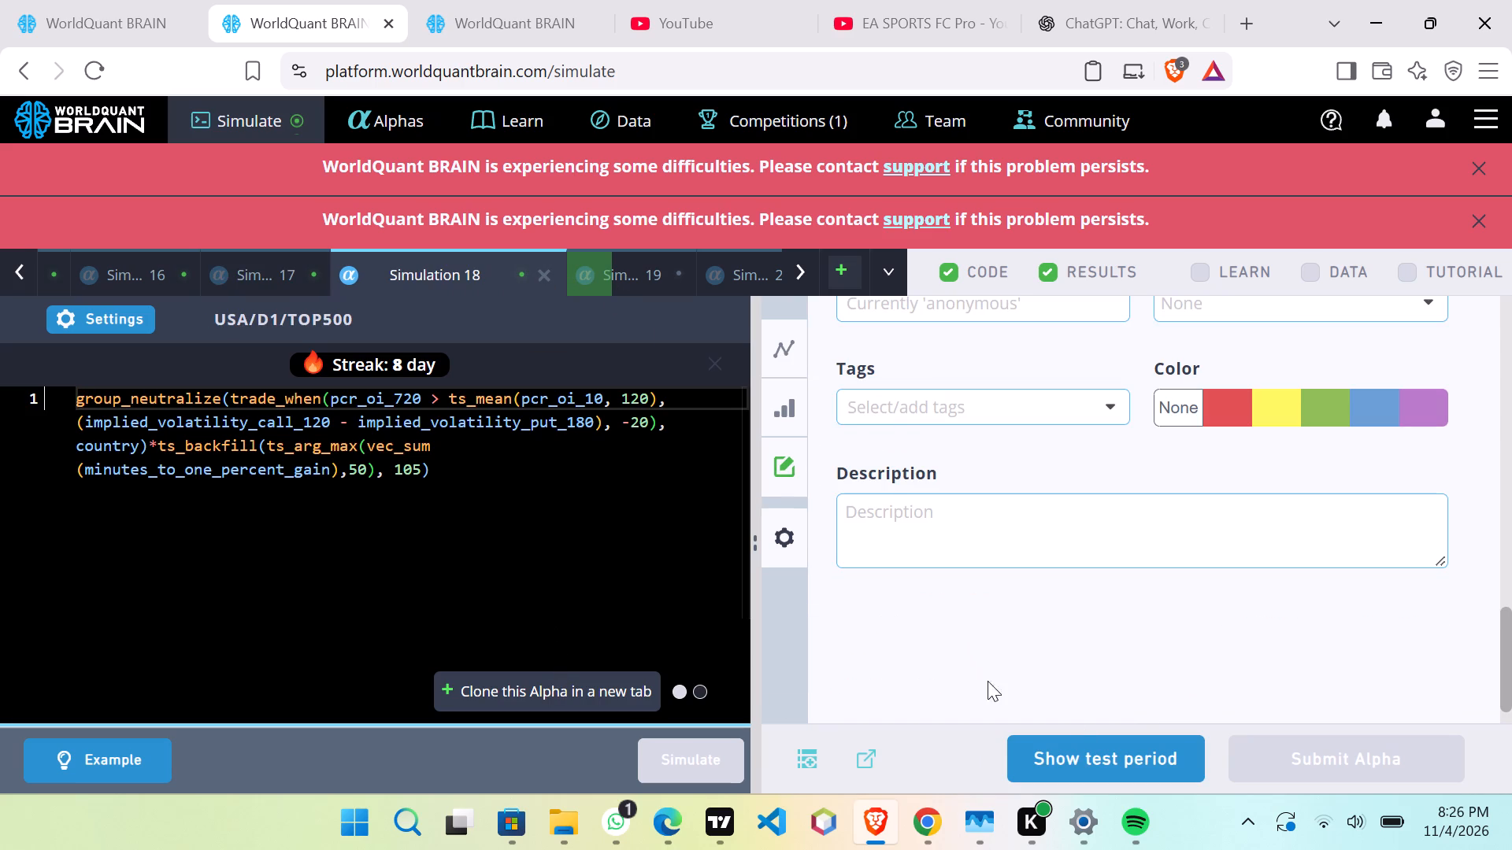
left_click(1163, 756)
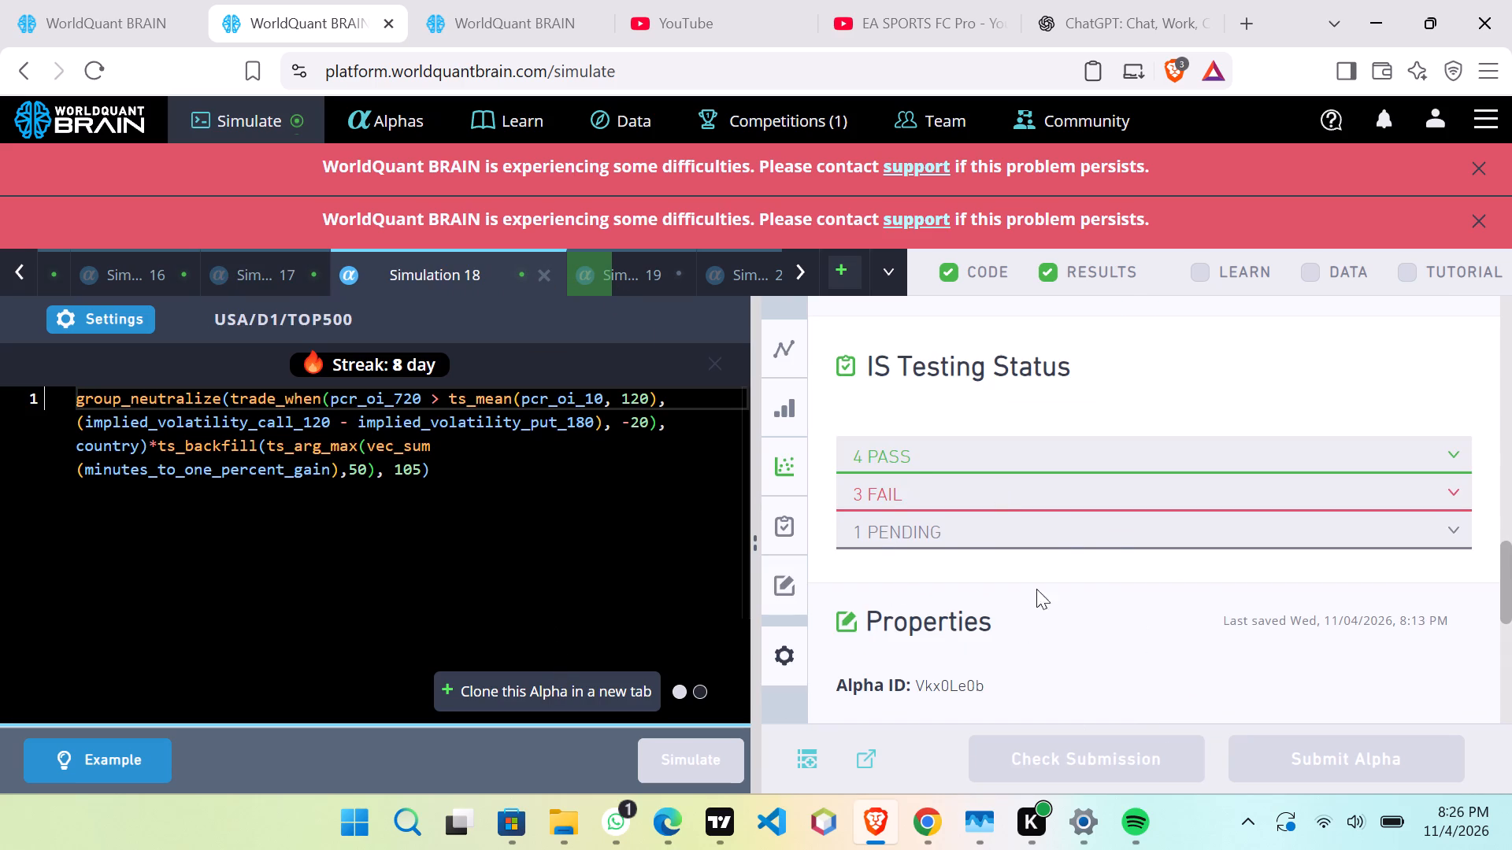
Check Simulation 18's settings and clone its alpha into a new simulation.
left_click(80, 308)
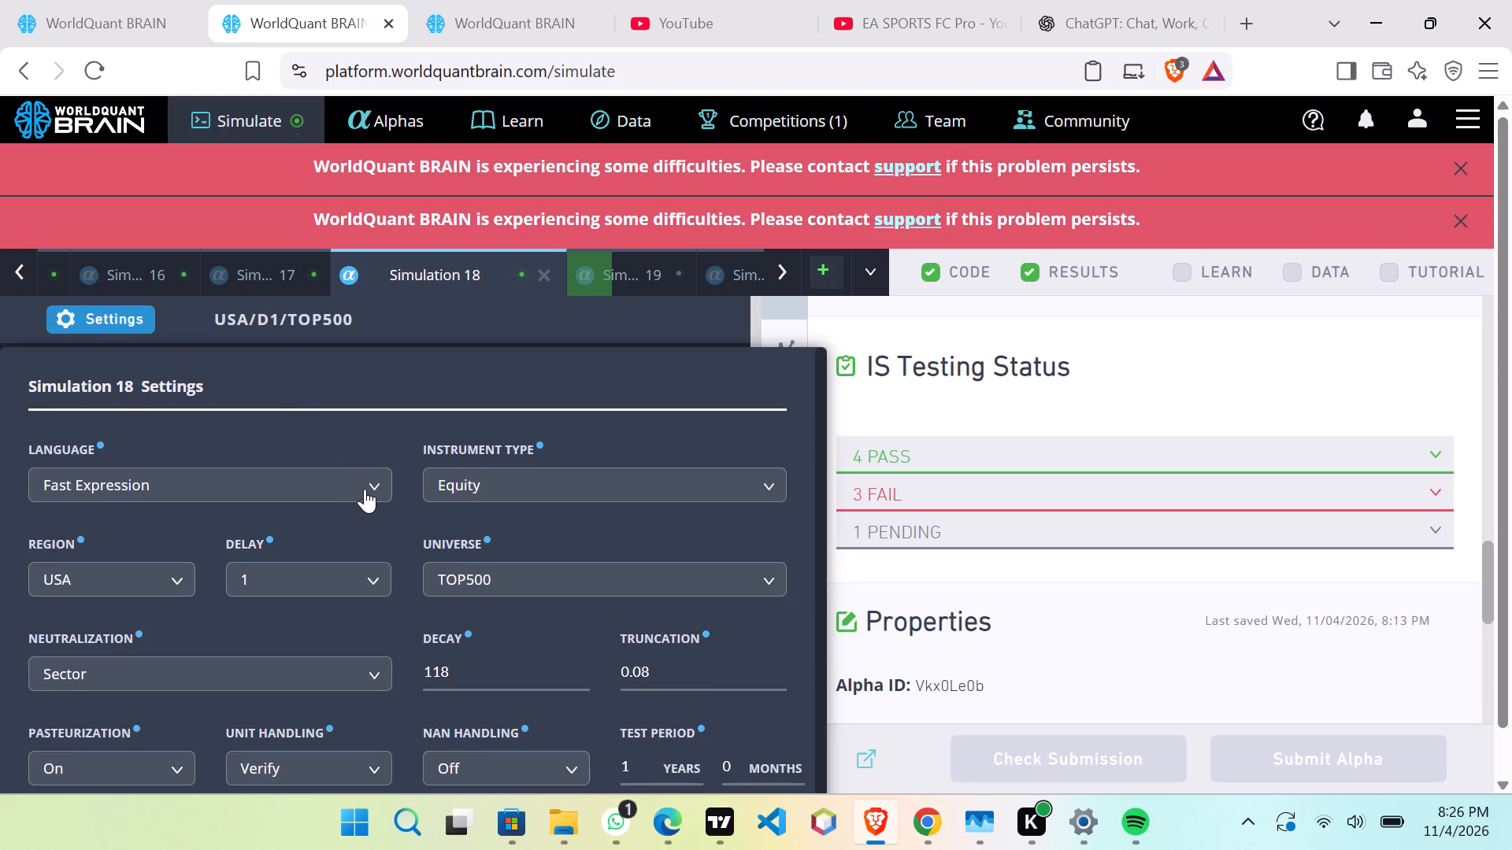
left_click(24, 262)
left_click(609, 687)
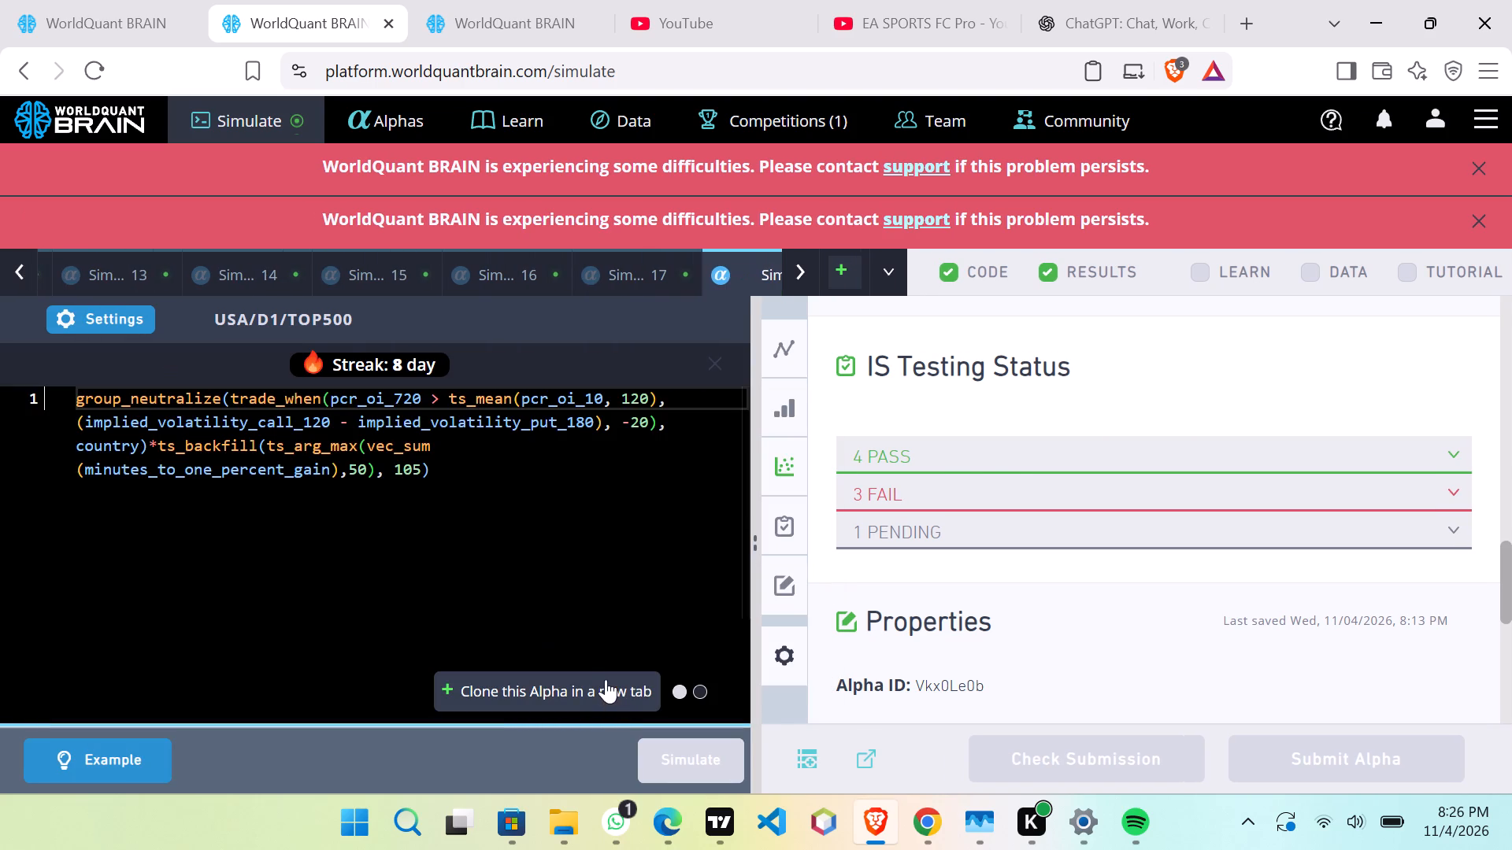
Set the decay of the cloned alpha in Simulation 28 to 50 and simulate it on the TOP500 universe.
left_click(125, 315)
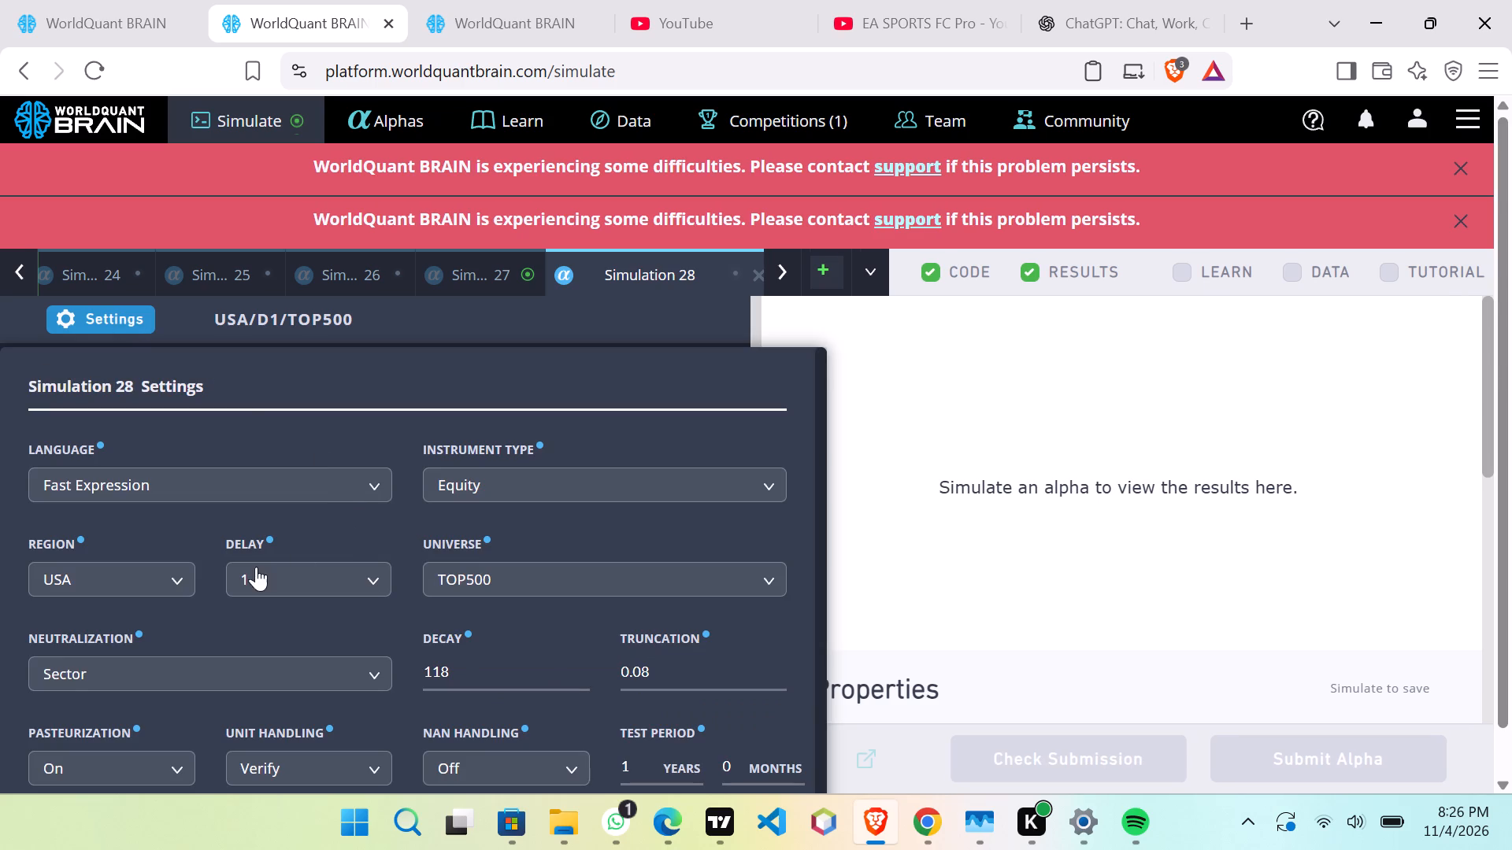
left_click(476, 681)
scroll(475, 676, "up", 5)
scroll(475, 674, "down", 19)
scroll(484, 666, "up", 1)
scroll(484, 666, "down", 20)
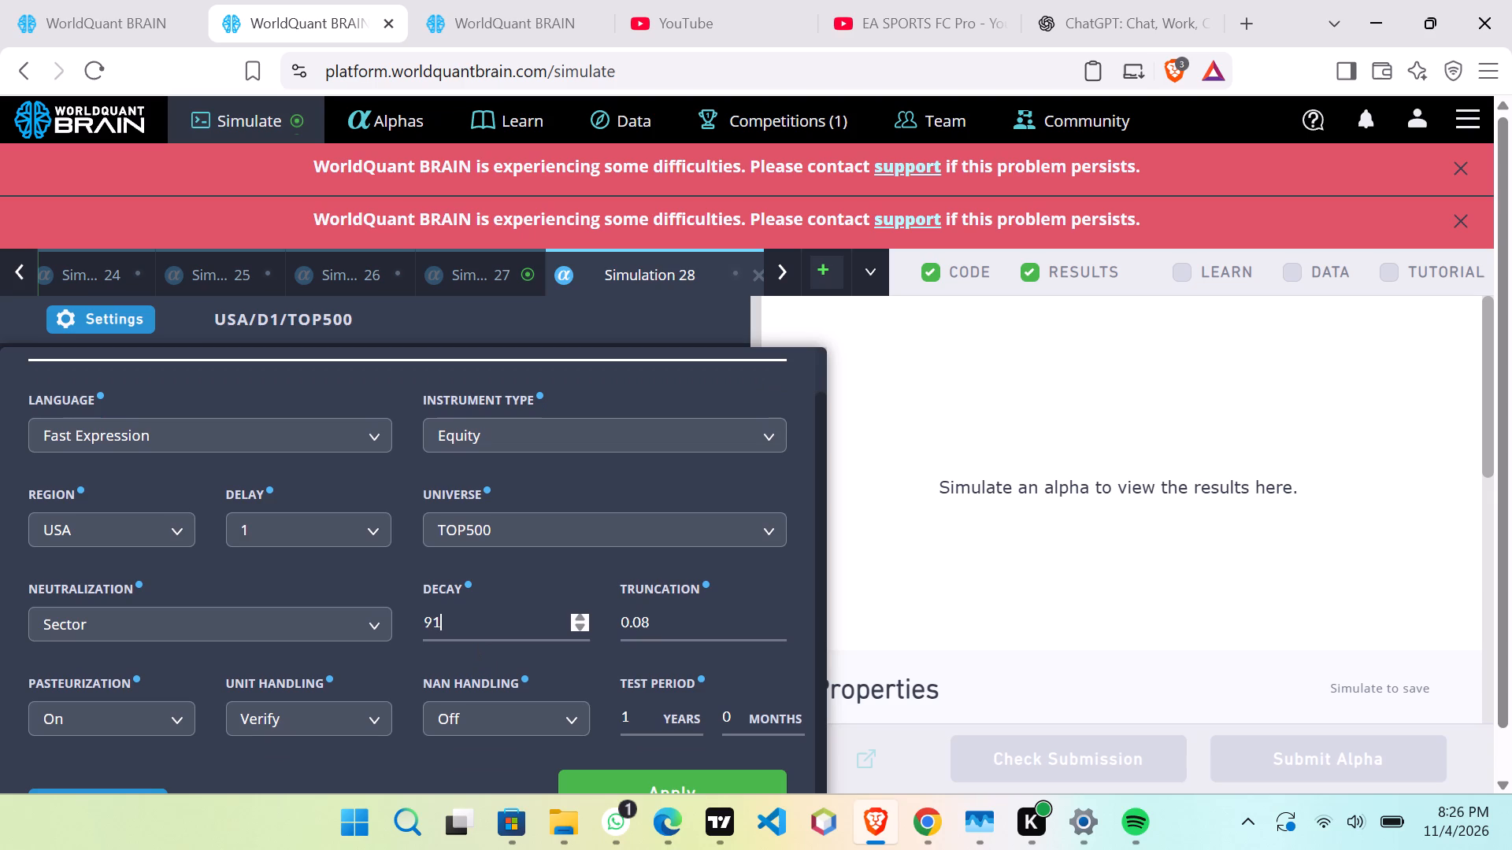
scroll(473, 619, "down", 7)
scroll(473, 619, "up", 1)
scroll(473, 619, "down", 5)
scroll(473, 619, "up", 1)
scroll(473, 619, "down", 15)
scroll(473, 618, "down", 16)
scroll(572, 756, "up", 4)
scroll(570, 755, "down", 7)
left_click(627, 782)
left_click(683, 763)
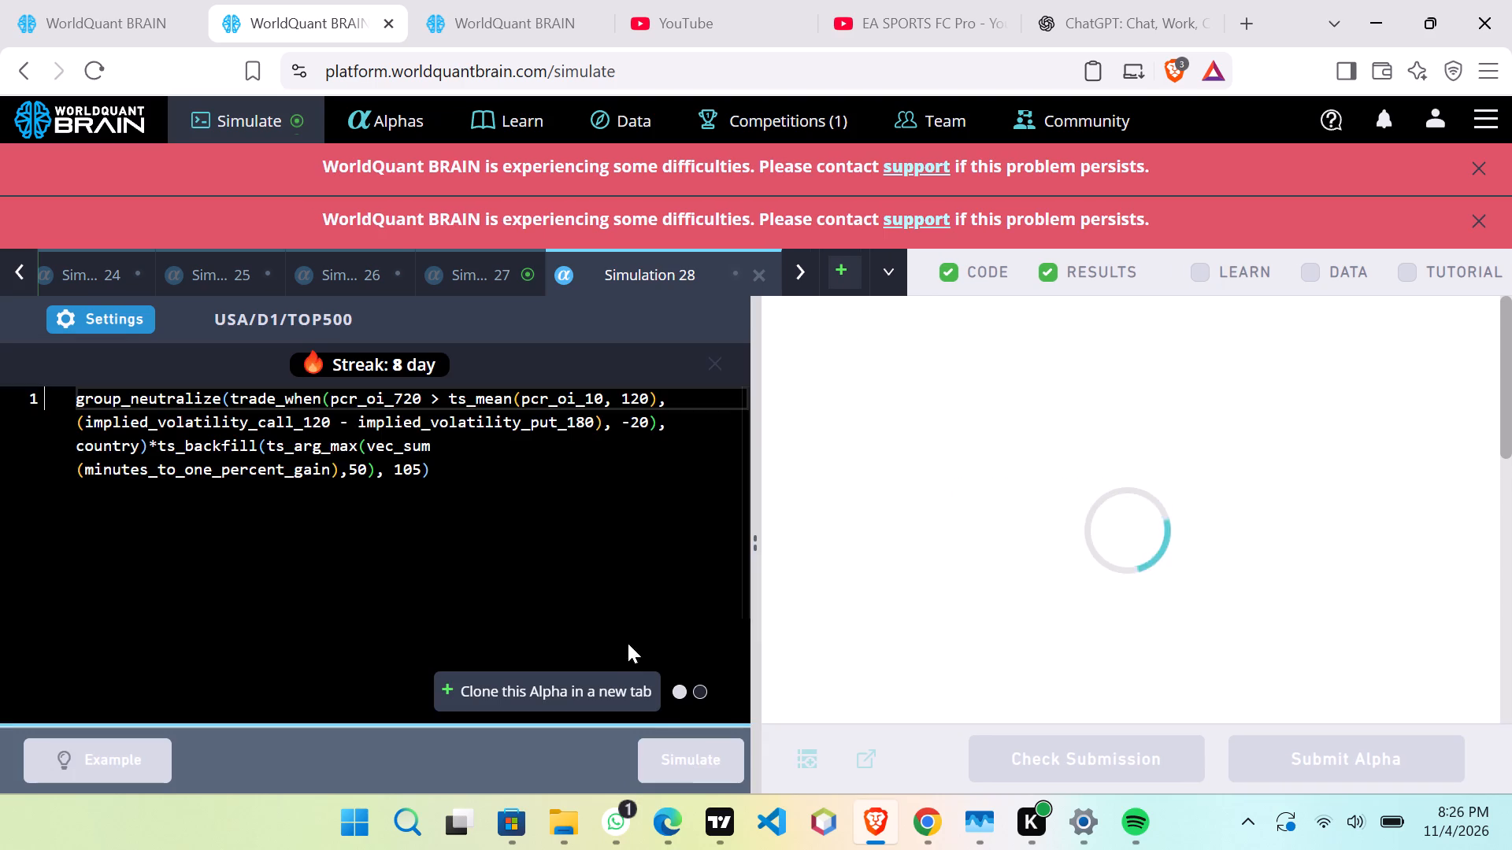
Compare the IS testing status of Simulations 17, 18, 20 and 22, returning to Simulation 20.
left_click(20, 271)
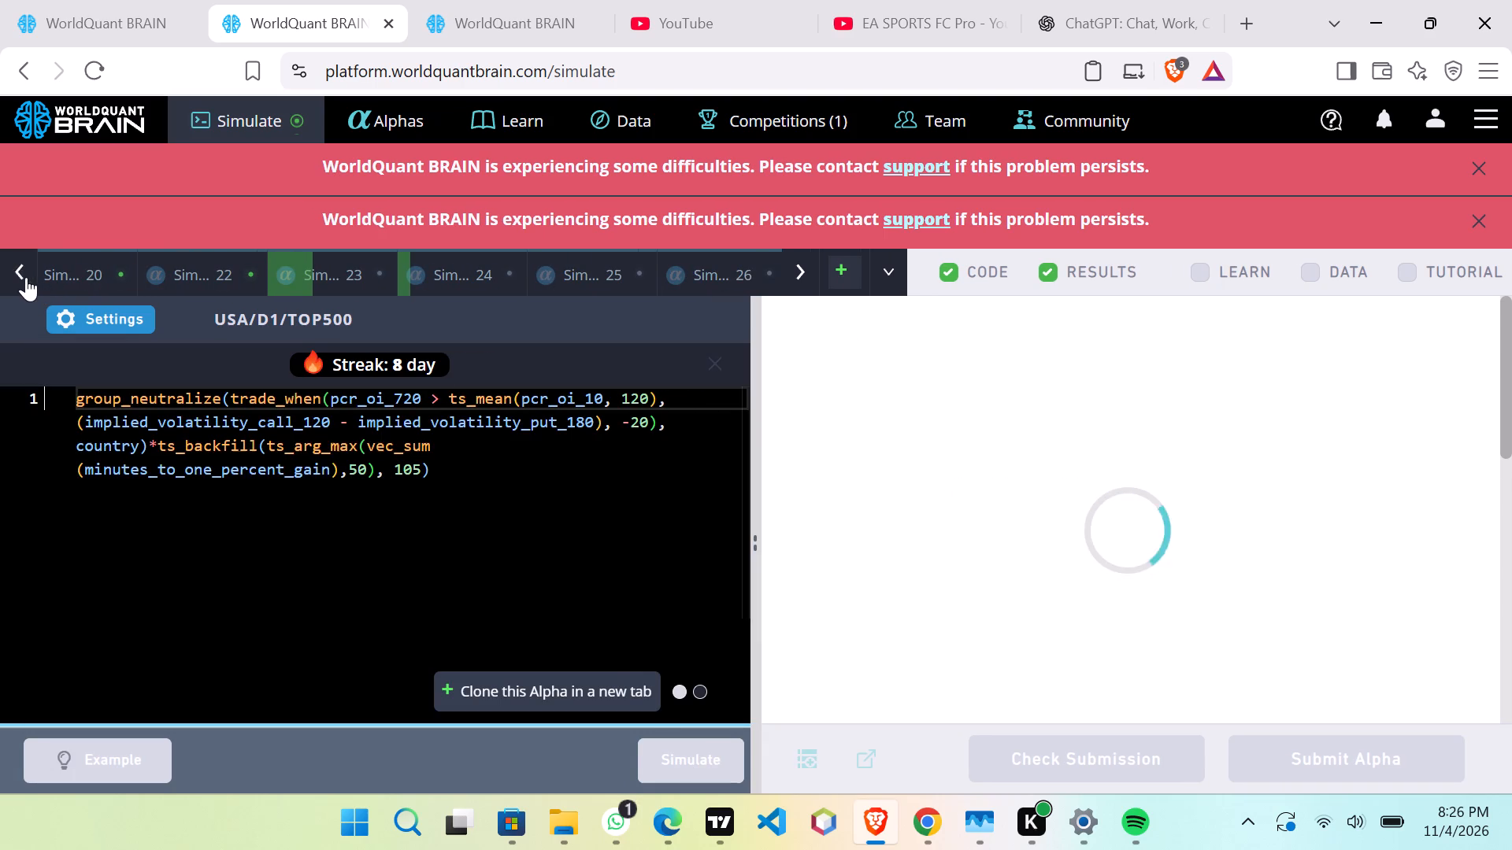
left_click(21, 272)
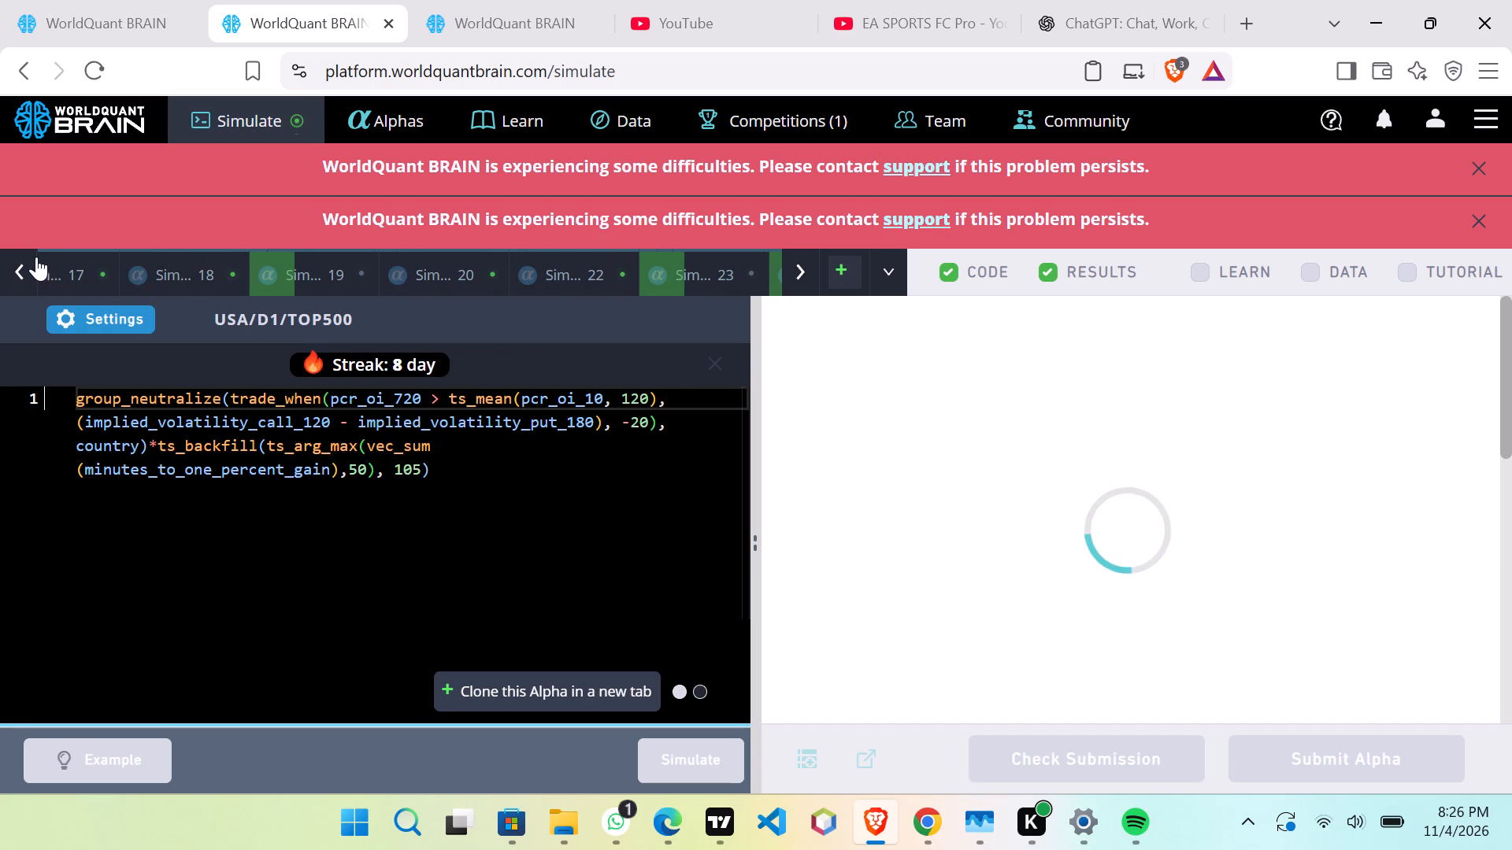
left_click(57, 266)
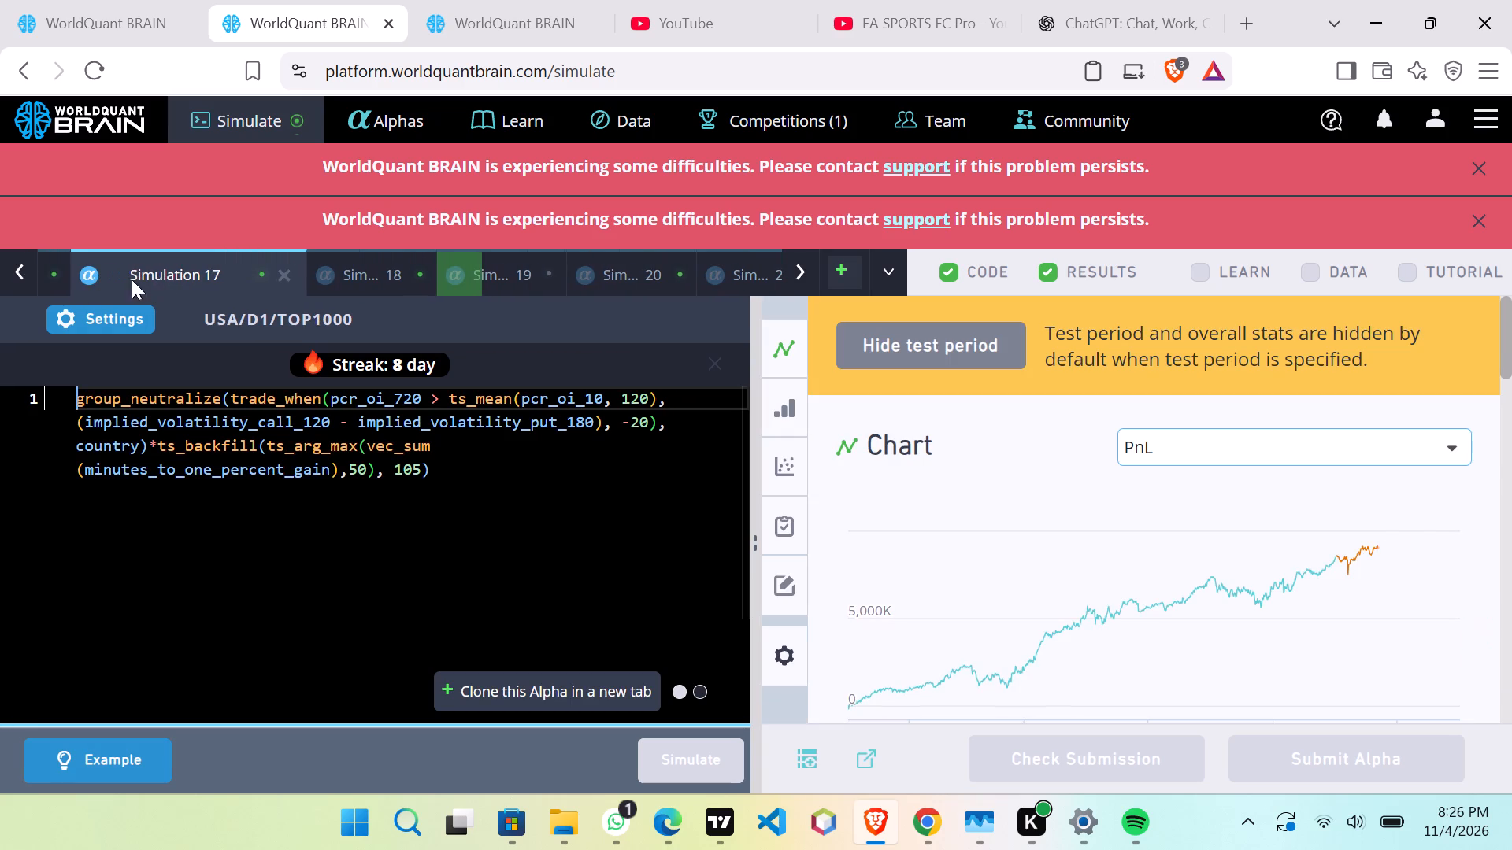
scroll(1194, 582, "down", 7)
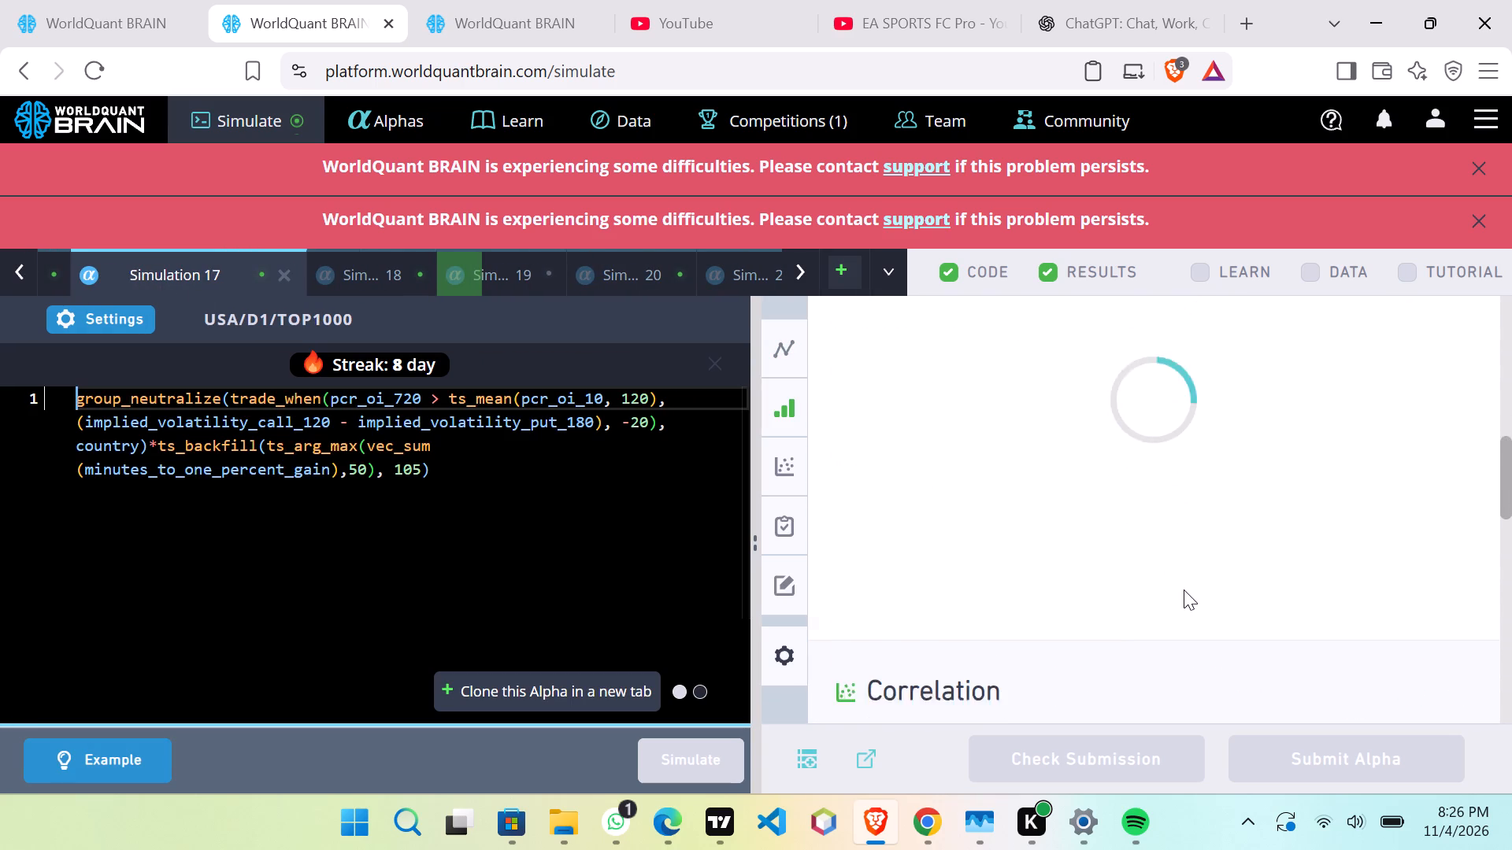
scroll(1184, 586, "down", 5)
scroll(1183, 586, "up", 1)
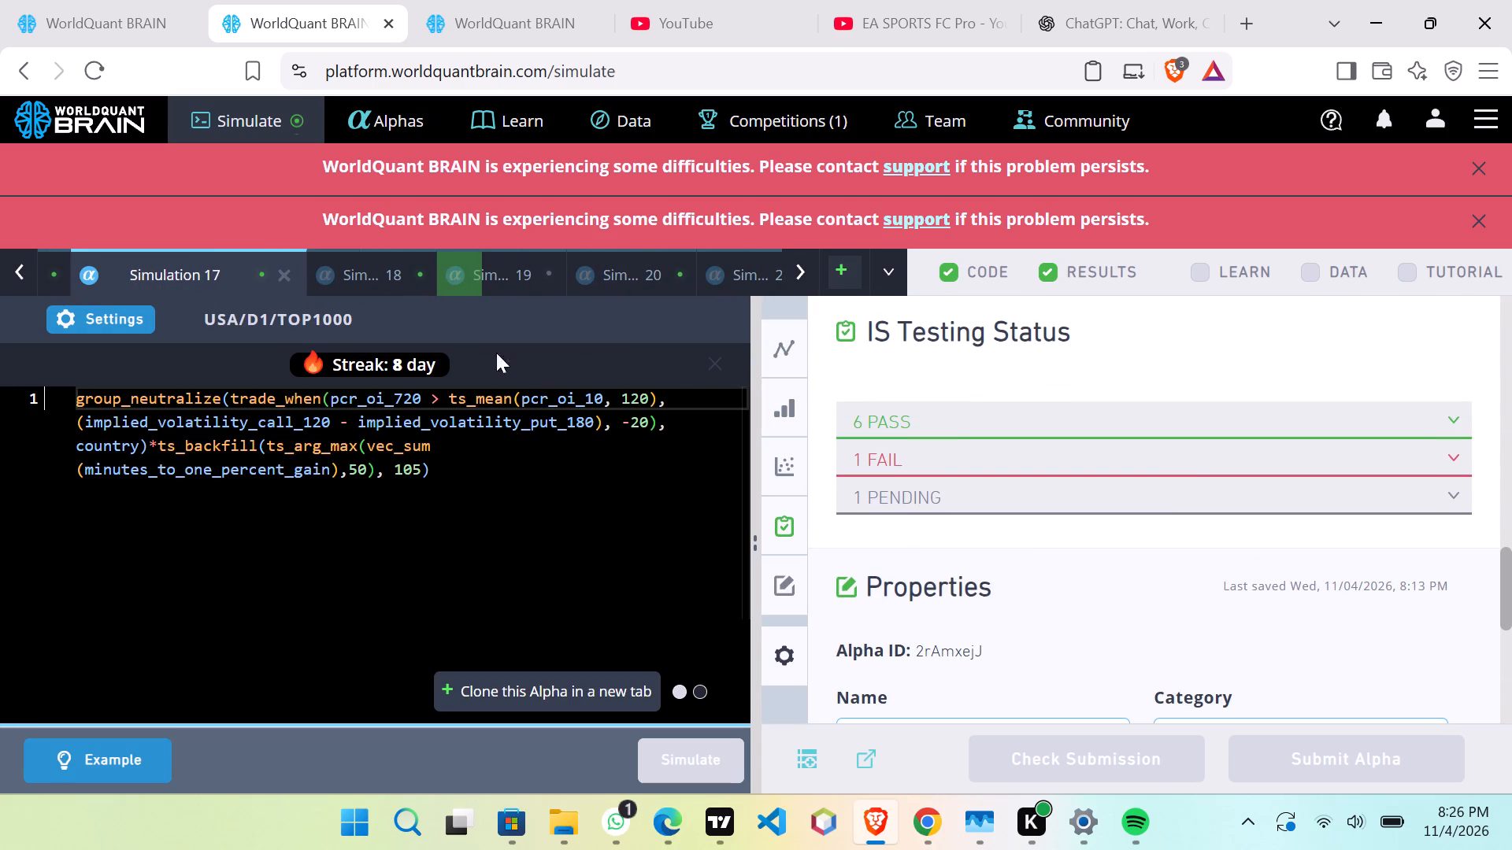
left_click(382, 266)
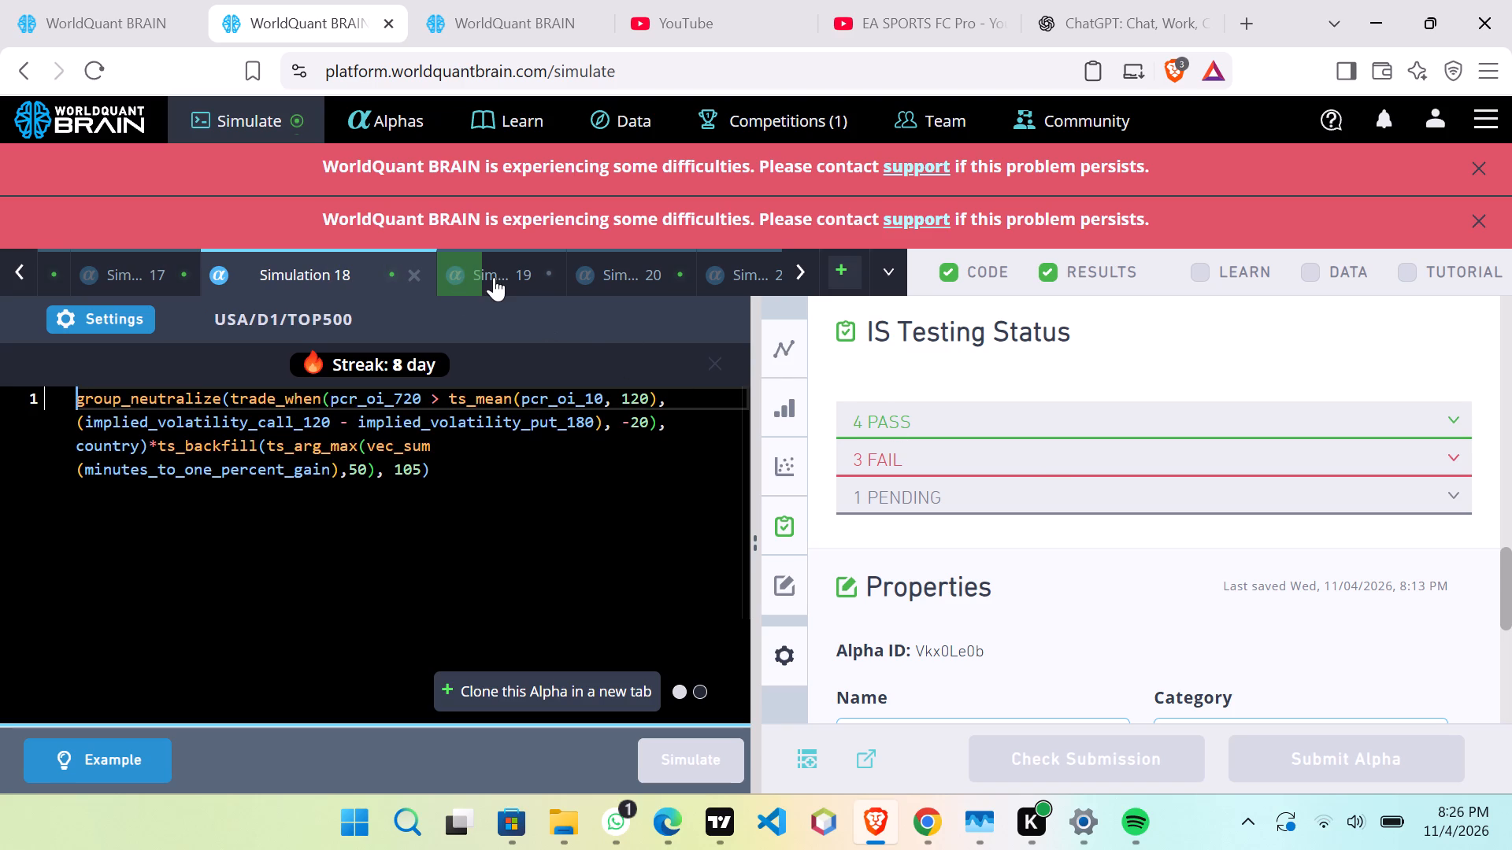
left_click(618, 278)
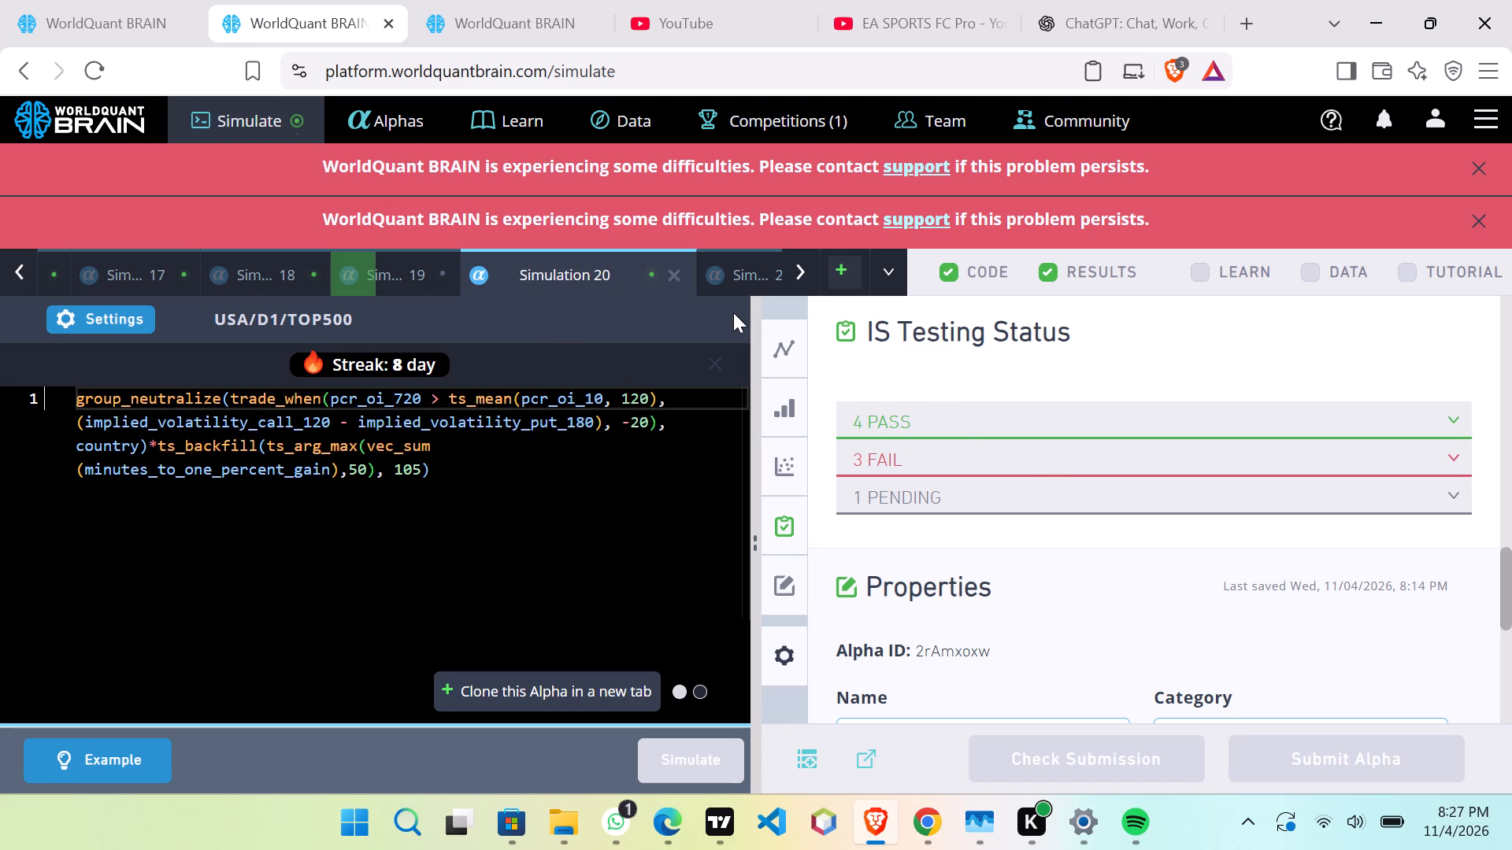
left_click(743, 272)
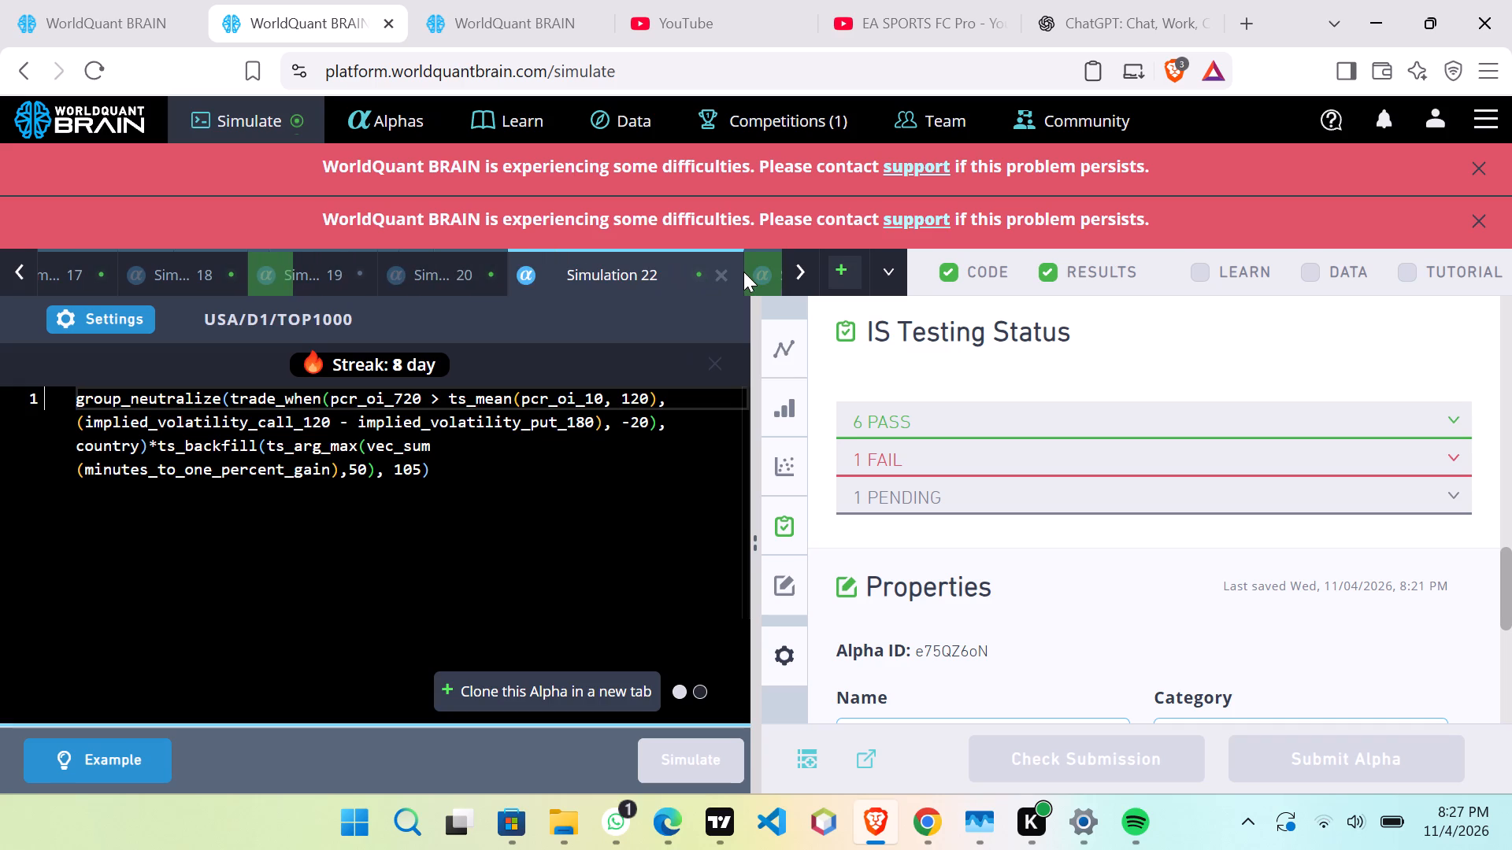
left_click(428, 254)
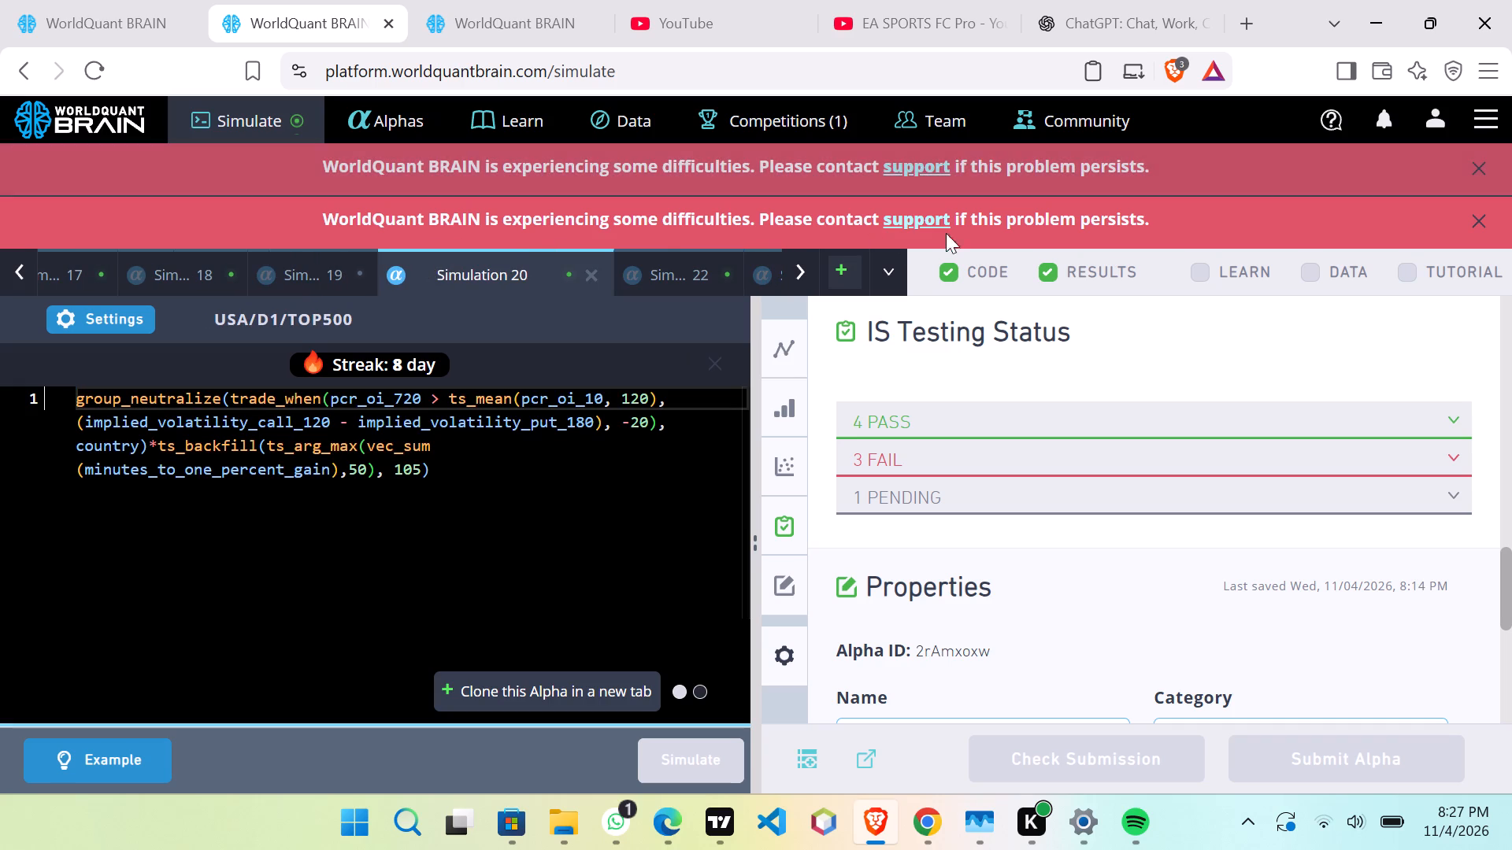
Dismiss both service-difficulty banners above the simulation workspace.
left_click(1480, 214)
left_click(1484, 164)
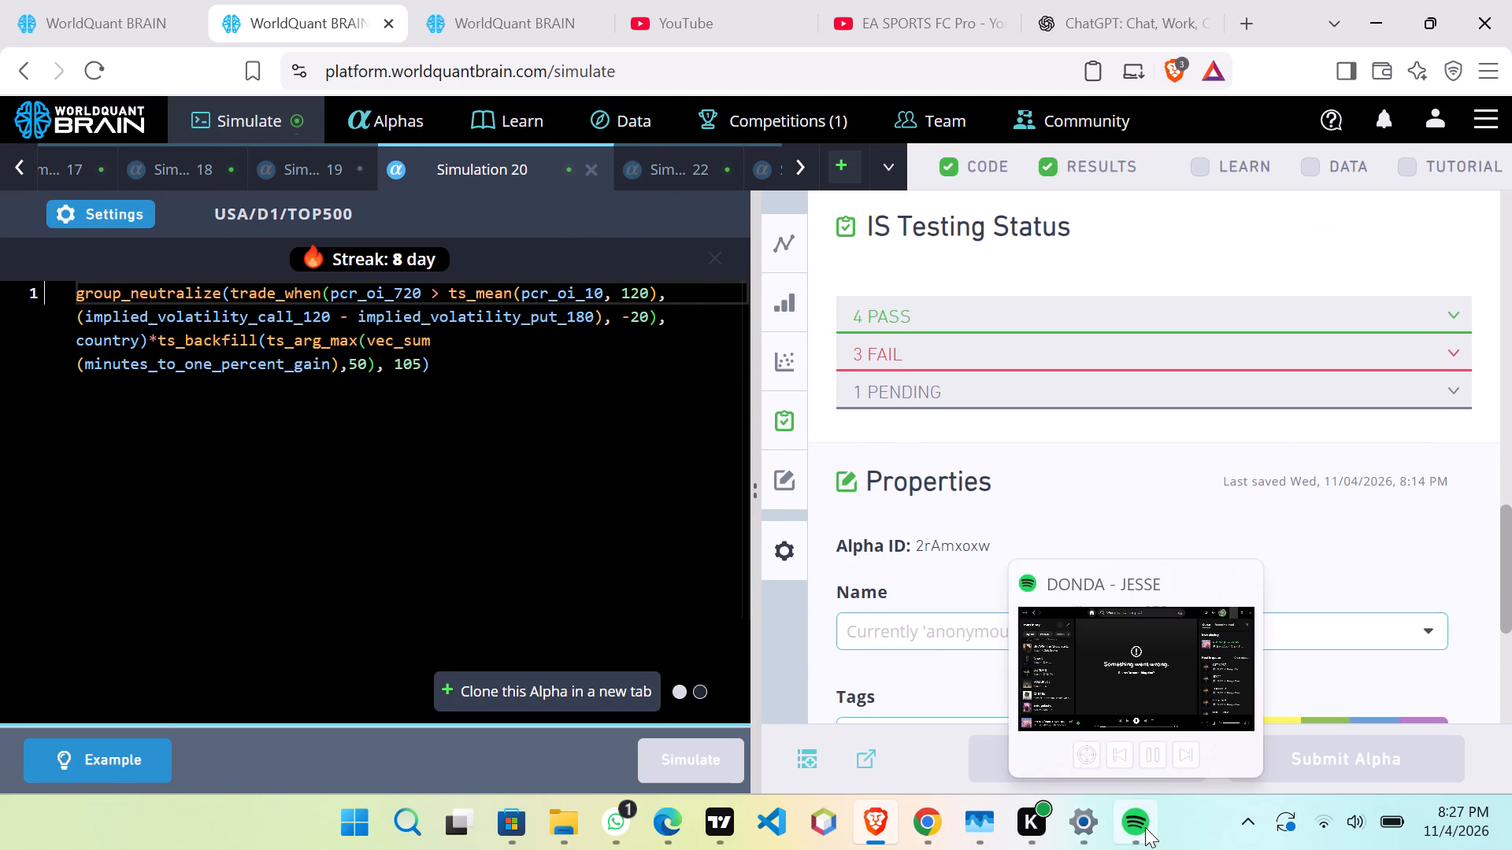
Switch to Spotify, open Kanye West's artist page from the queue and skip to the next track.
left_click(1188, 678)
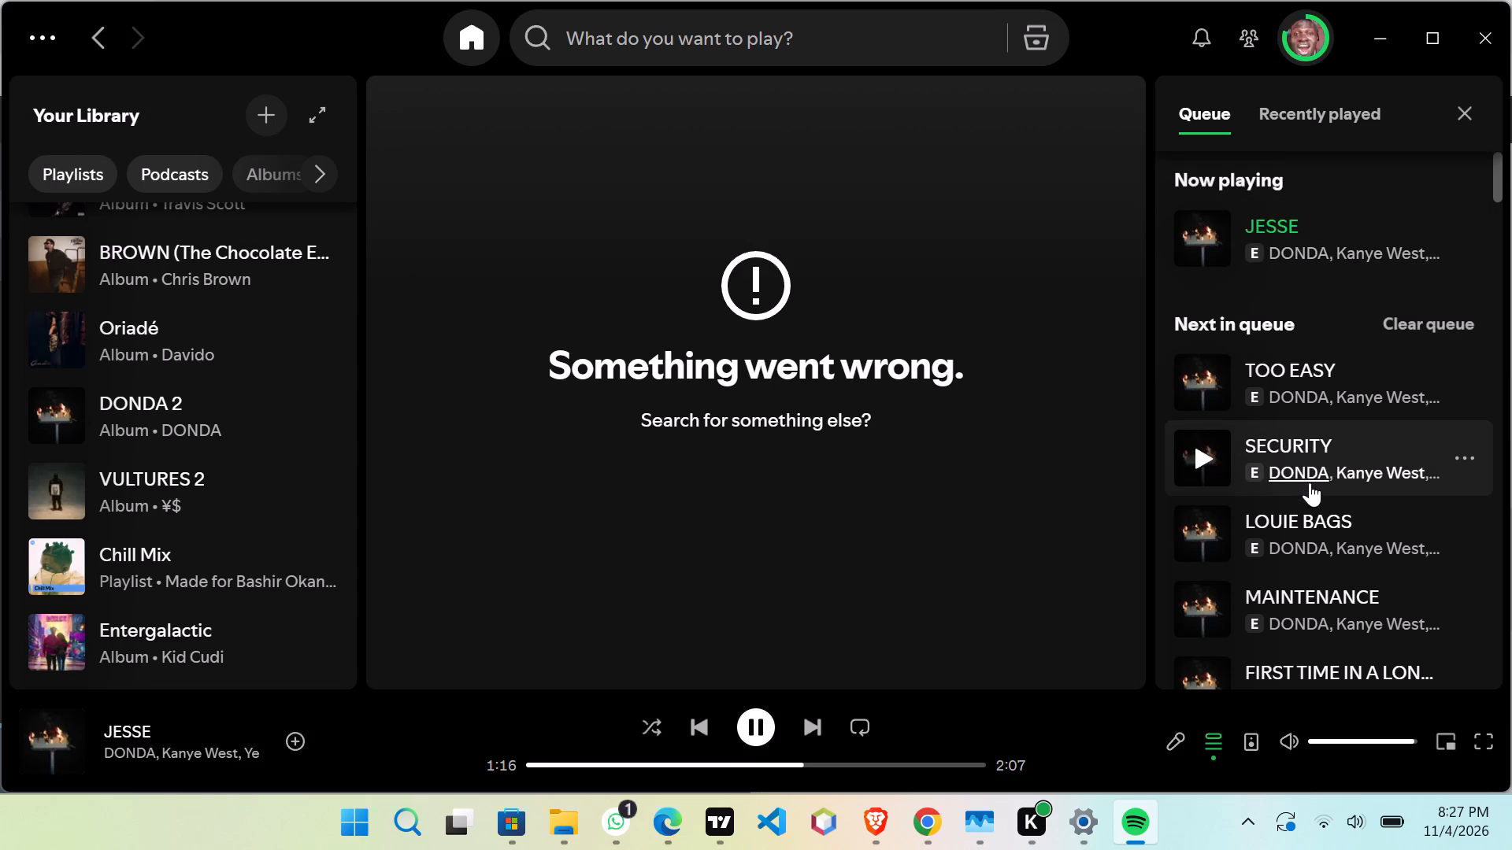
left_click(1360, 479)
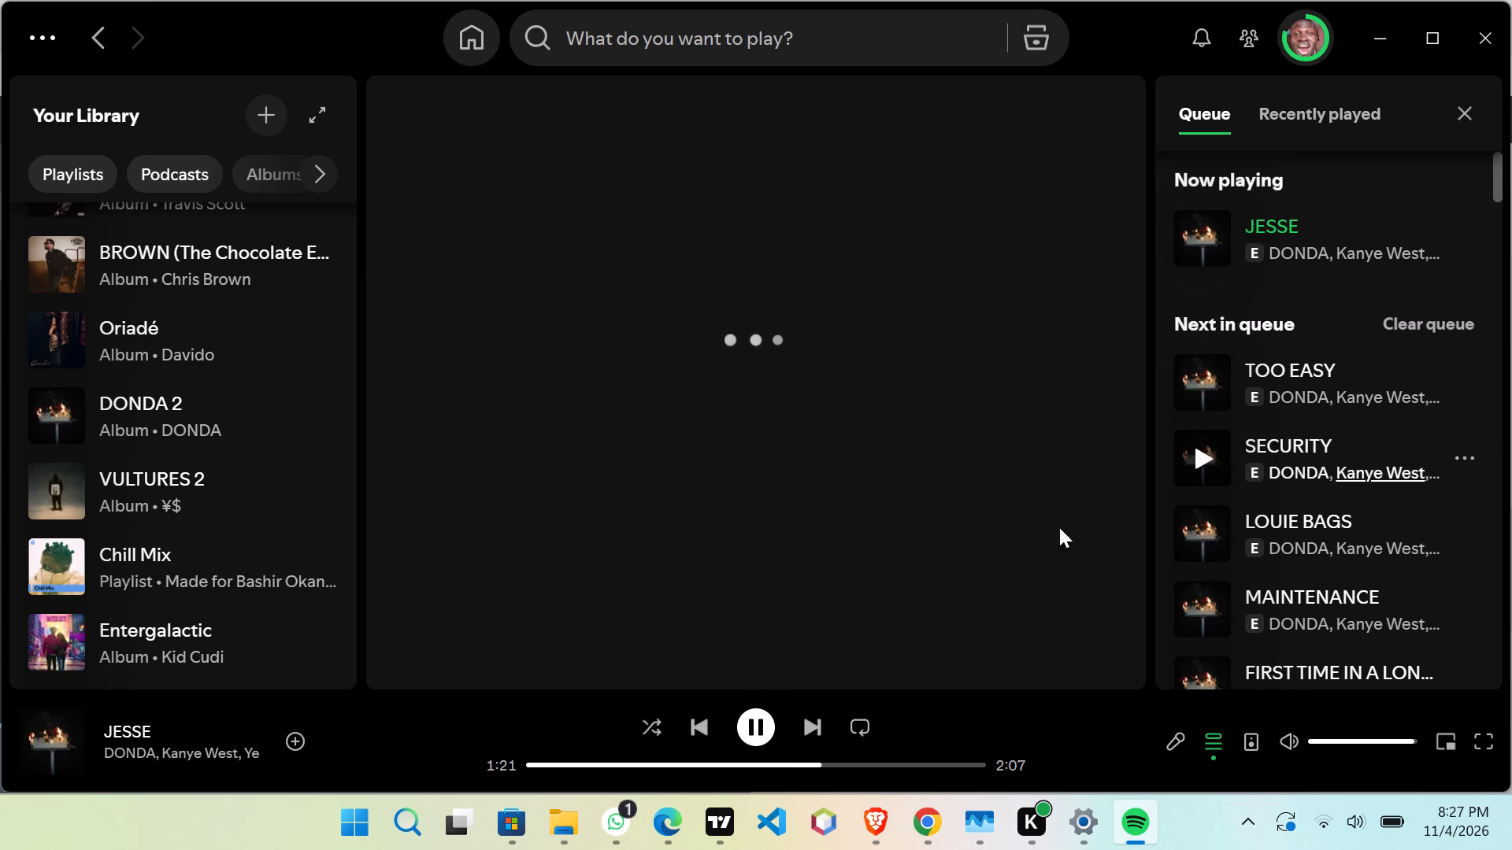
left_click(817, 719)
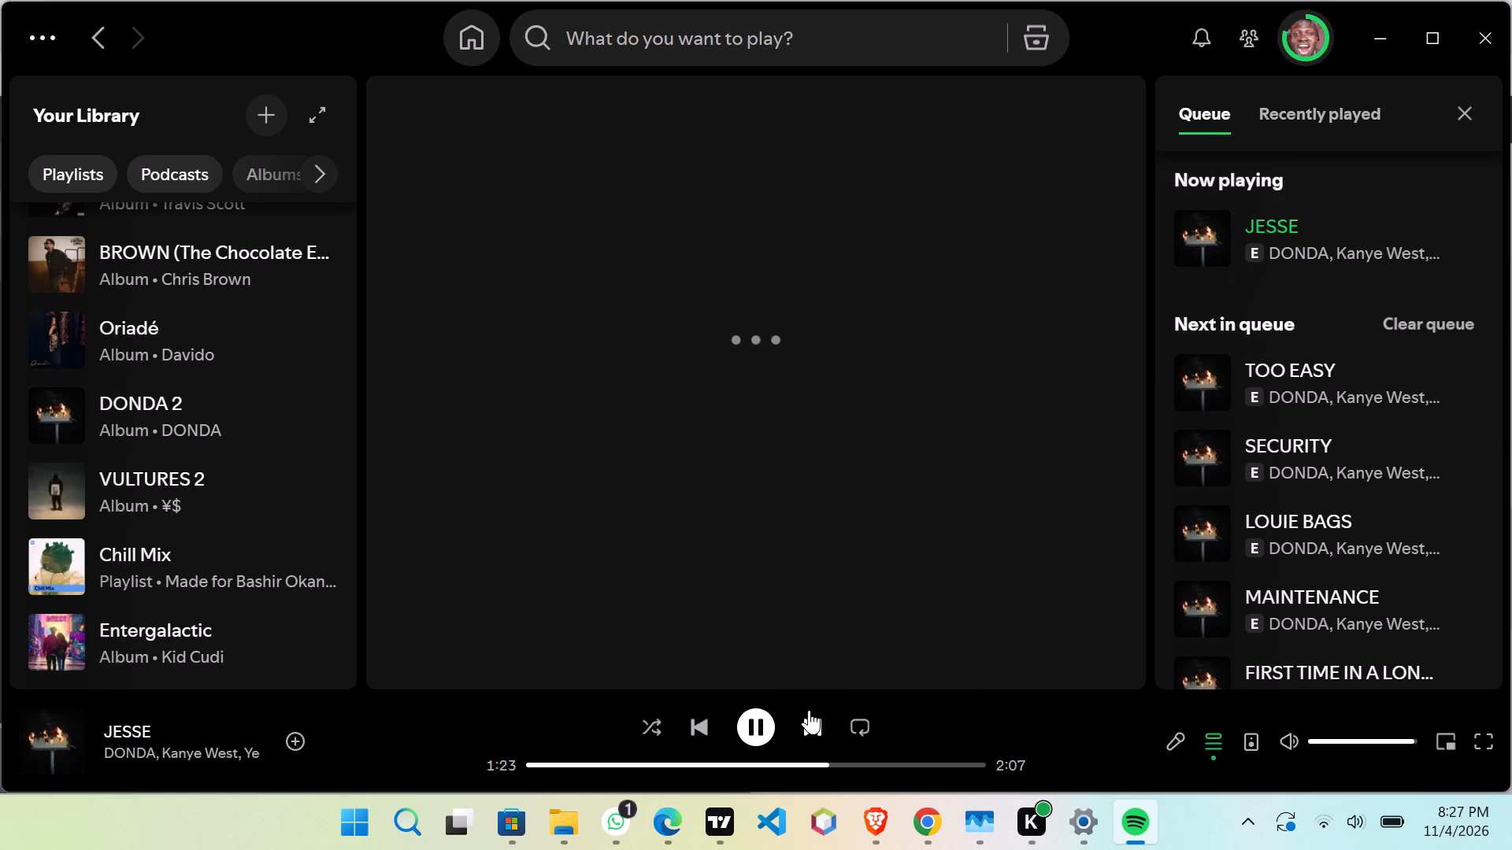
Skip playback ahead to SECURITY in the DONDA queue.
left_click(813, 723)
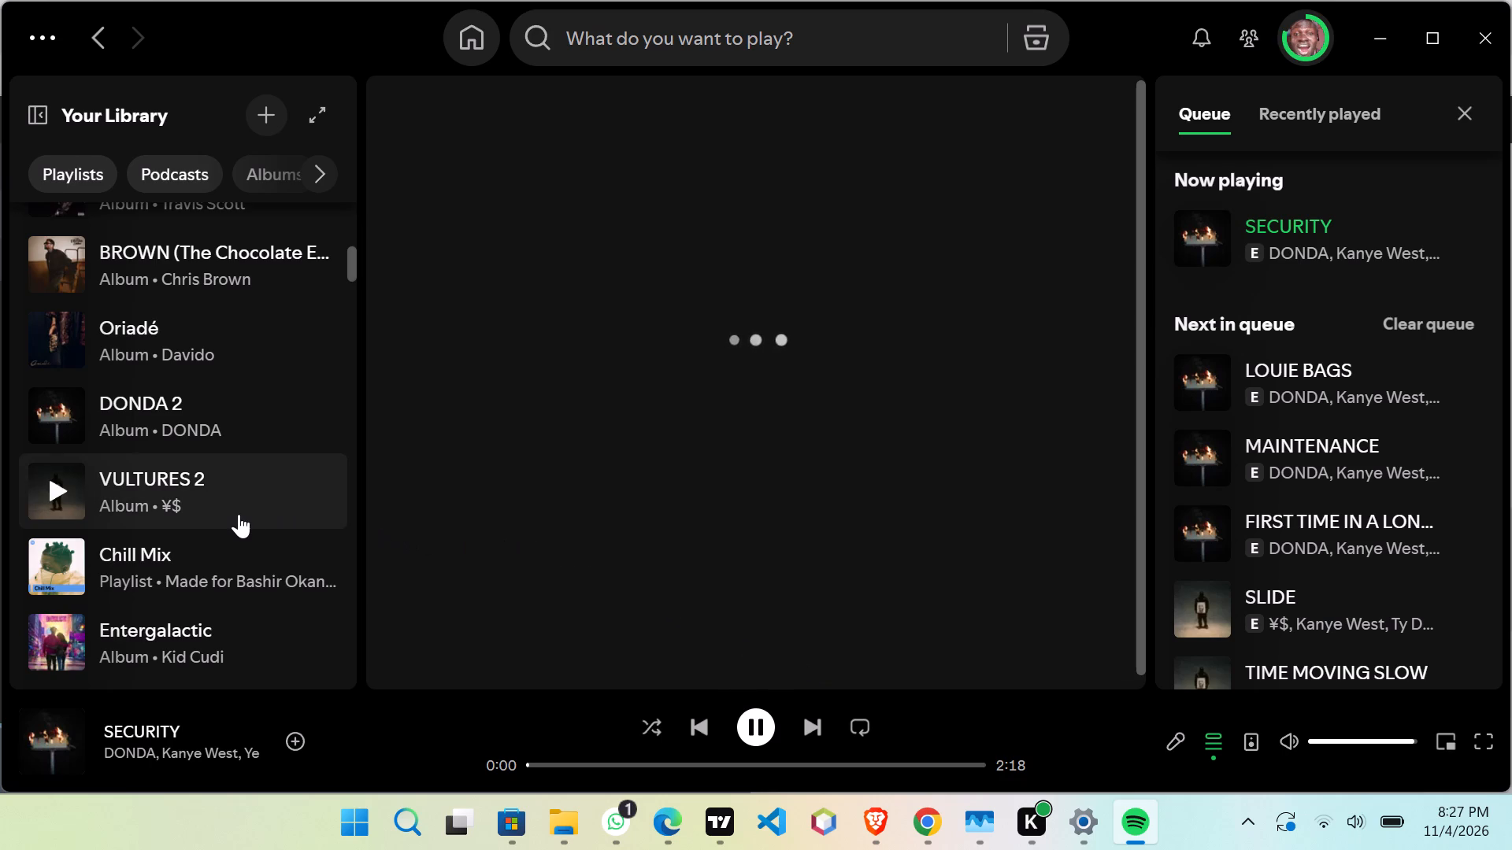
Browse the saved albums, playlists and artists in Your Library.
scroll(238, 514, "up", 2)
scroll(237, 514, "down", 7)
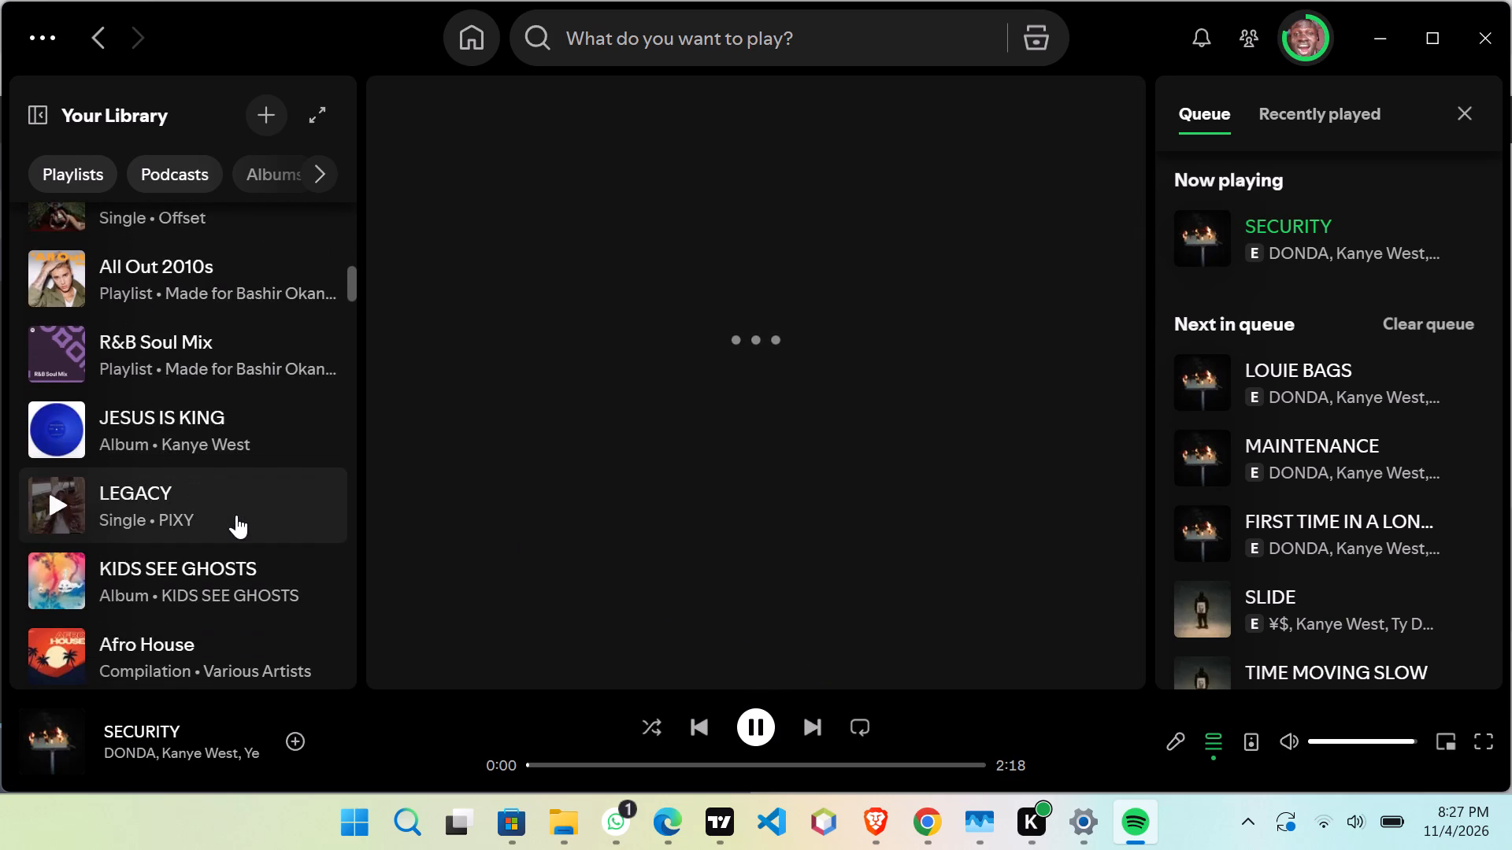
scroll(236, 515, "down", 3)
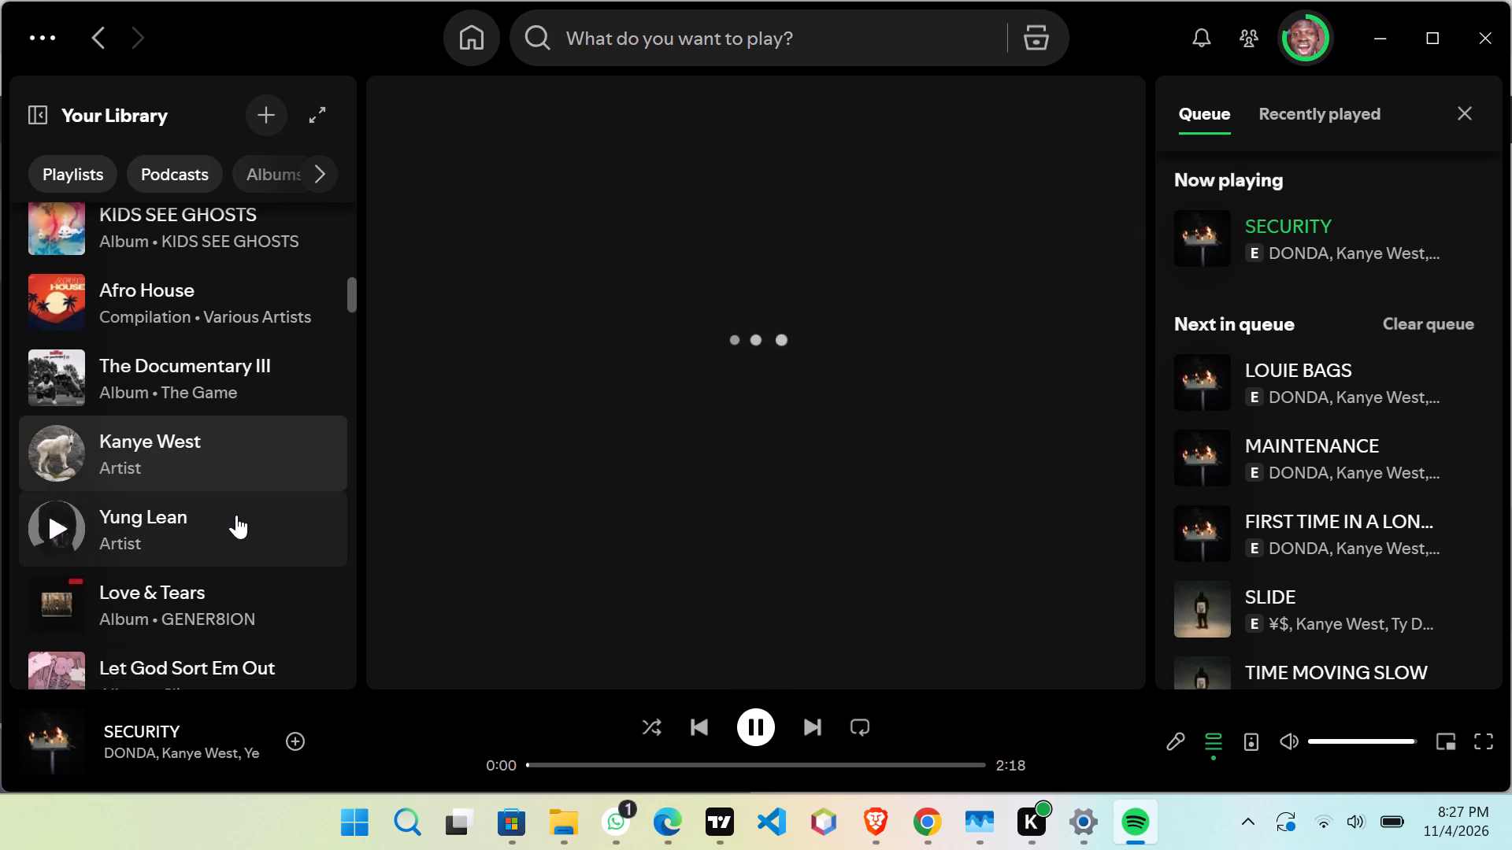
scroll(236, 515, "down", 5)
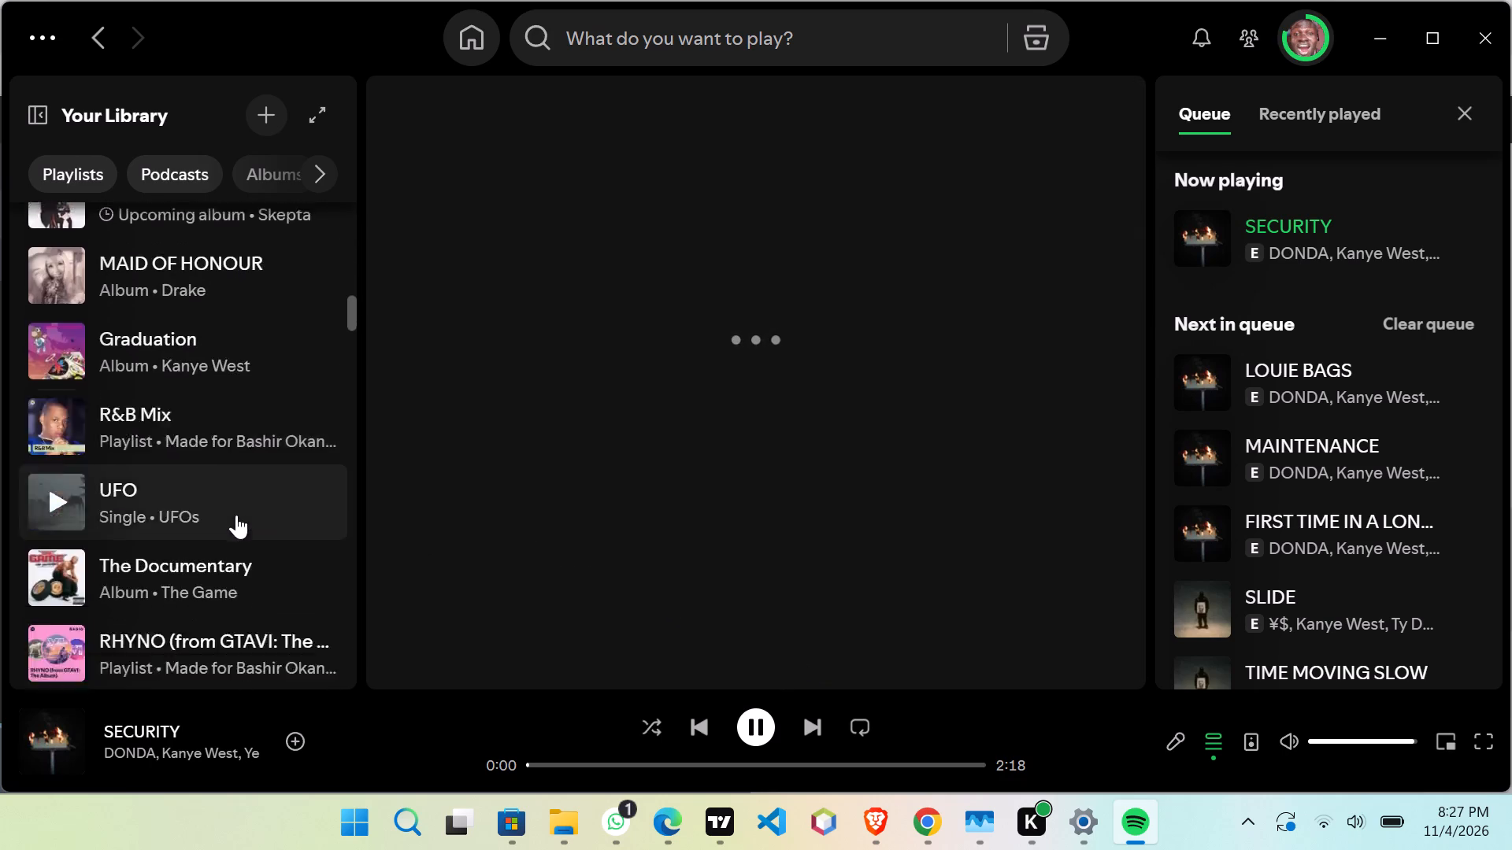
scroll(236, 515, "down", 3)
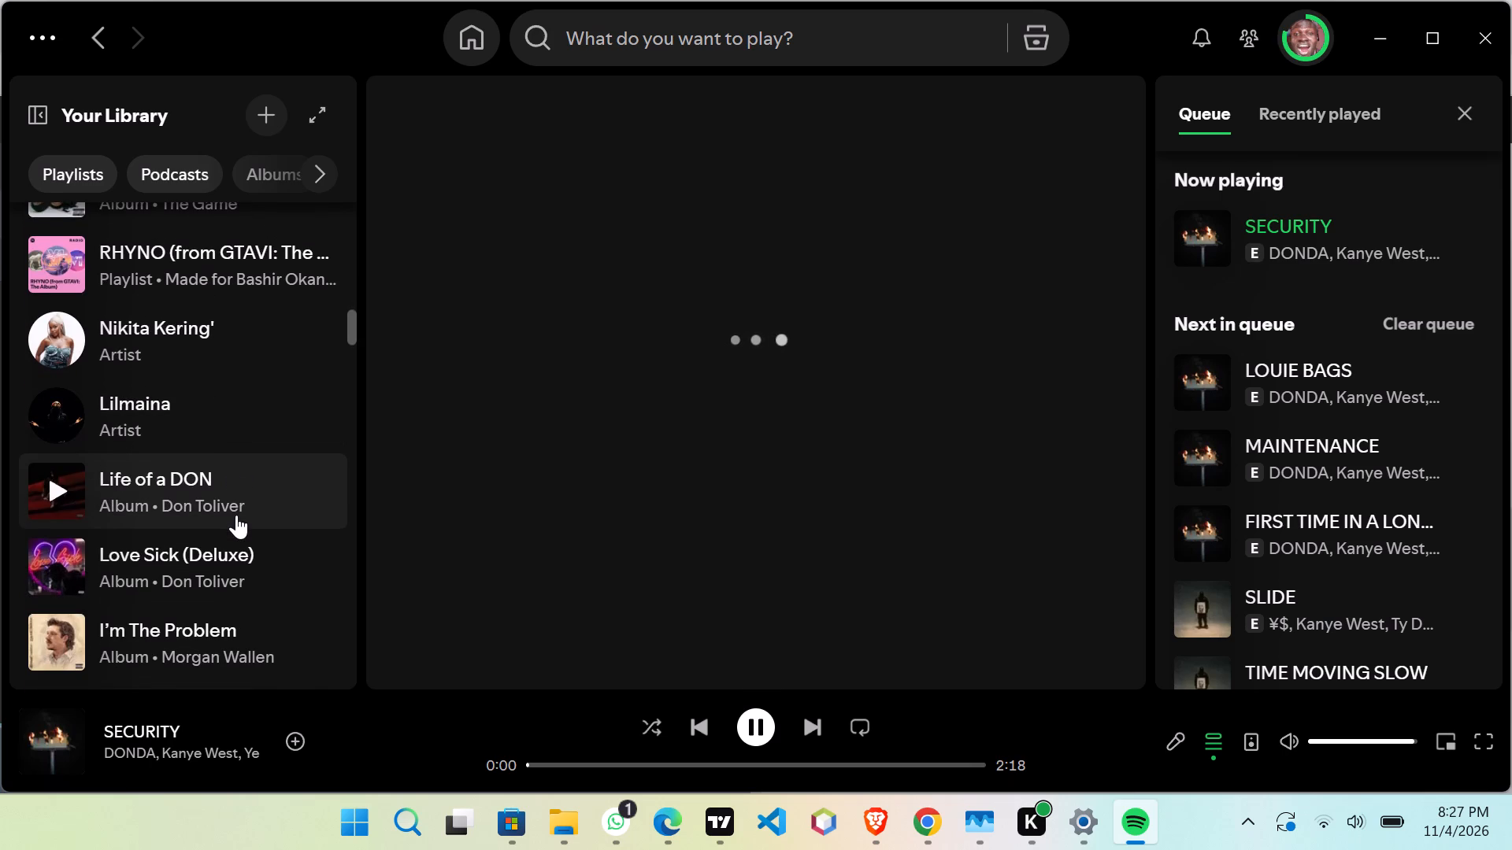
scroll(236, 515, "down", 1)
scroll(236, 515, "up", 10)
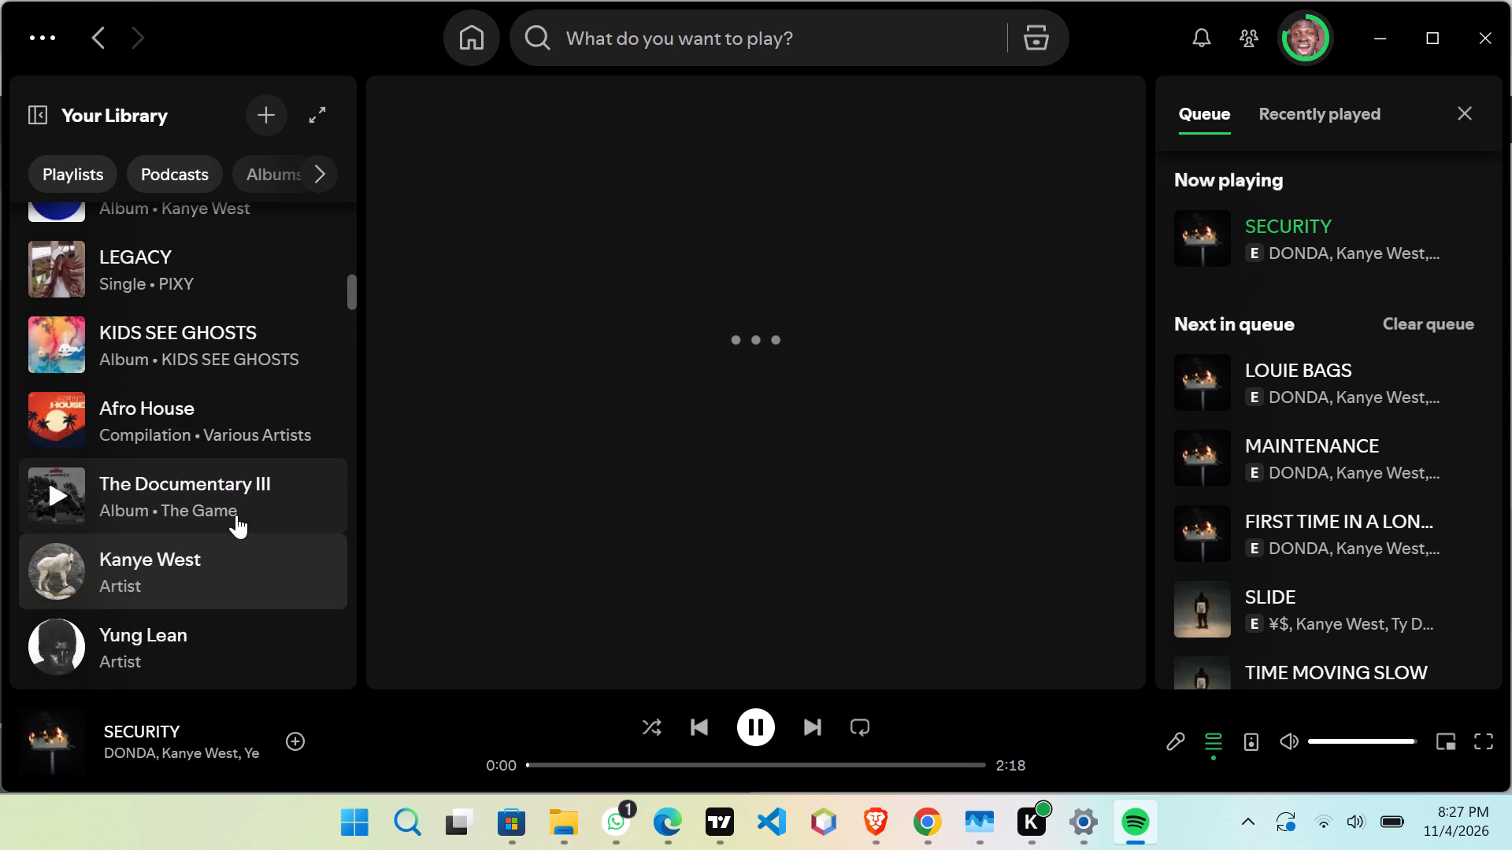
scroll(236, 515, "up", 11)
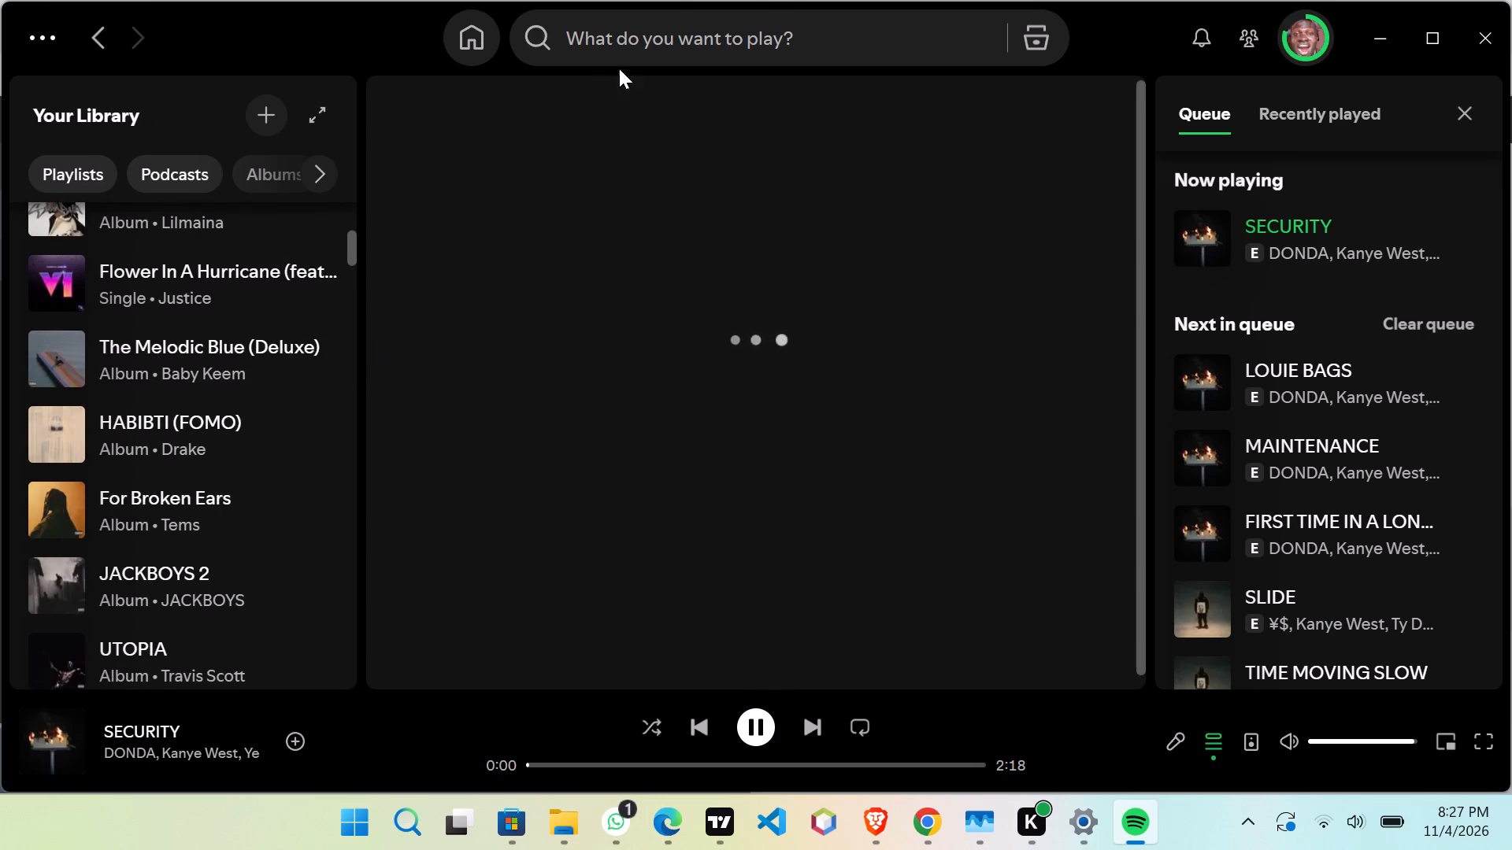
Open the Home page of the music player.
left_click(474, 42)
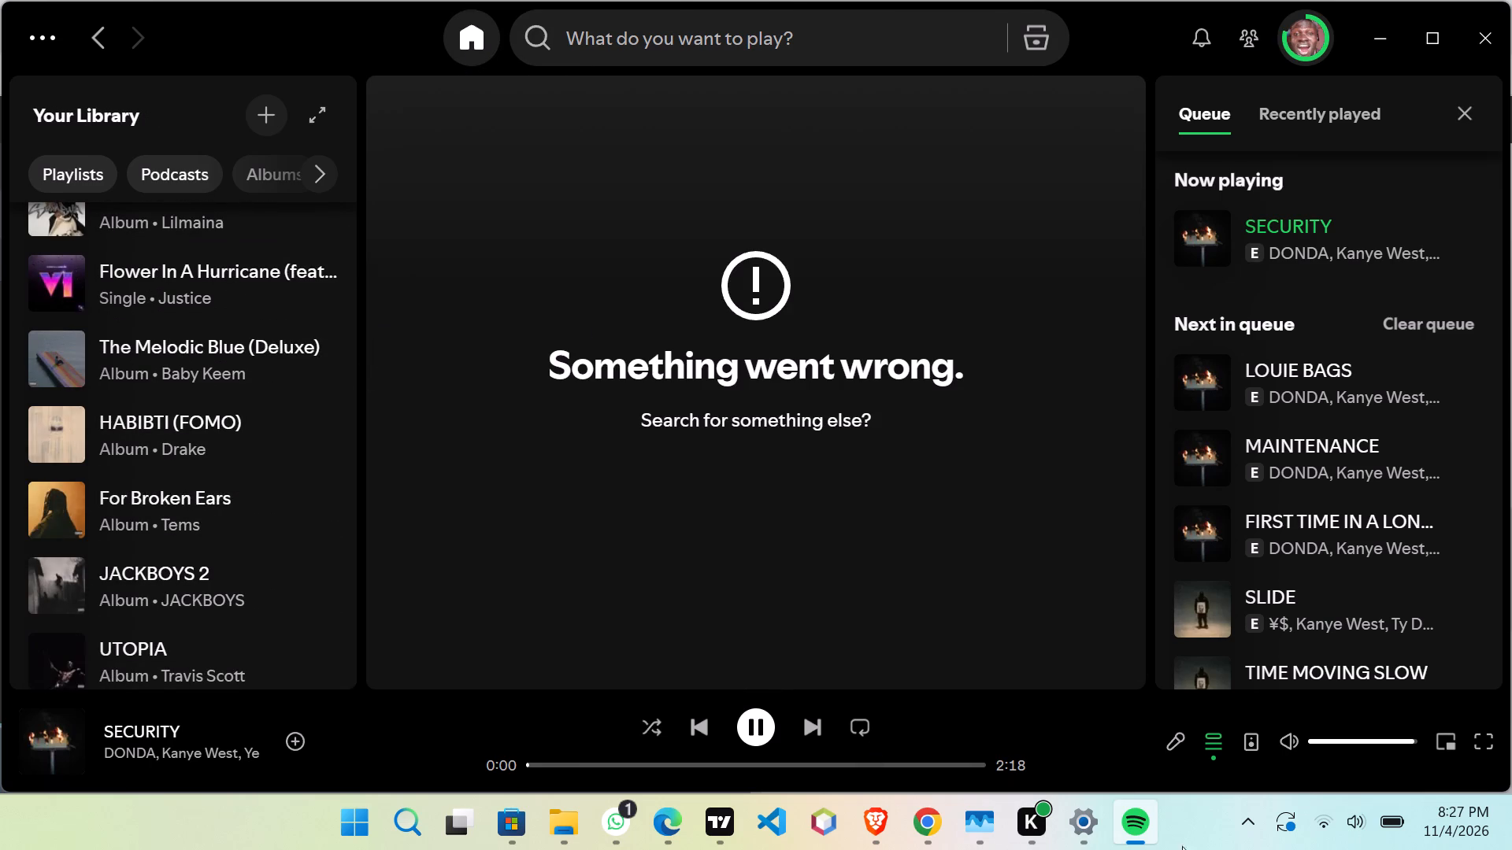
Restart the computer's Wi-Fi by switching it off and back on.
left_click(1312, 815)
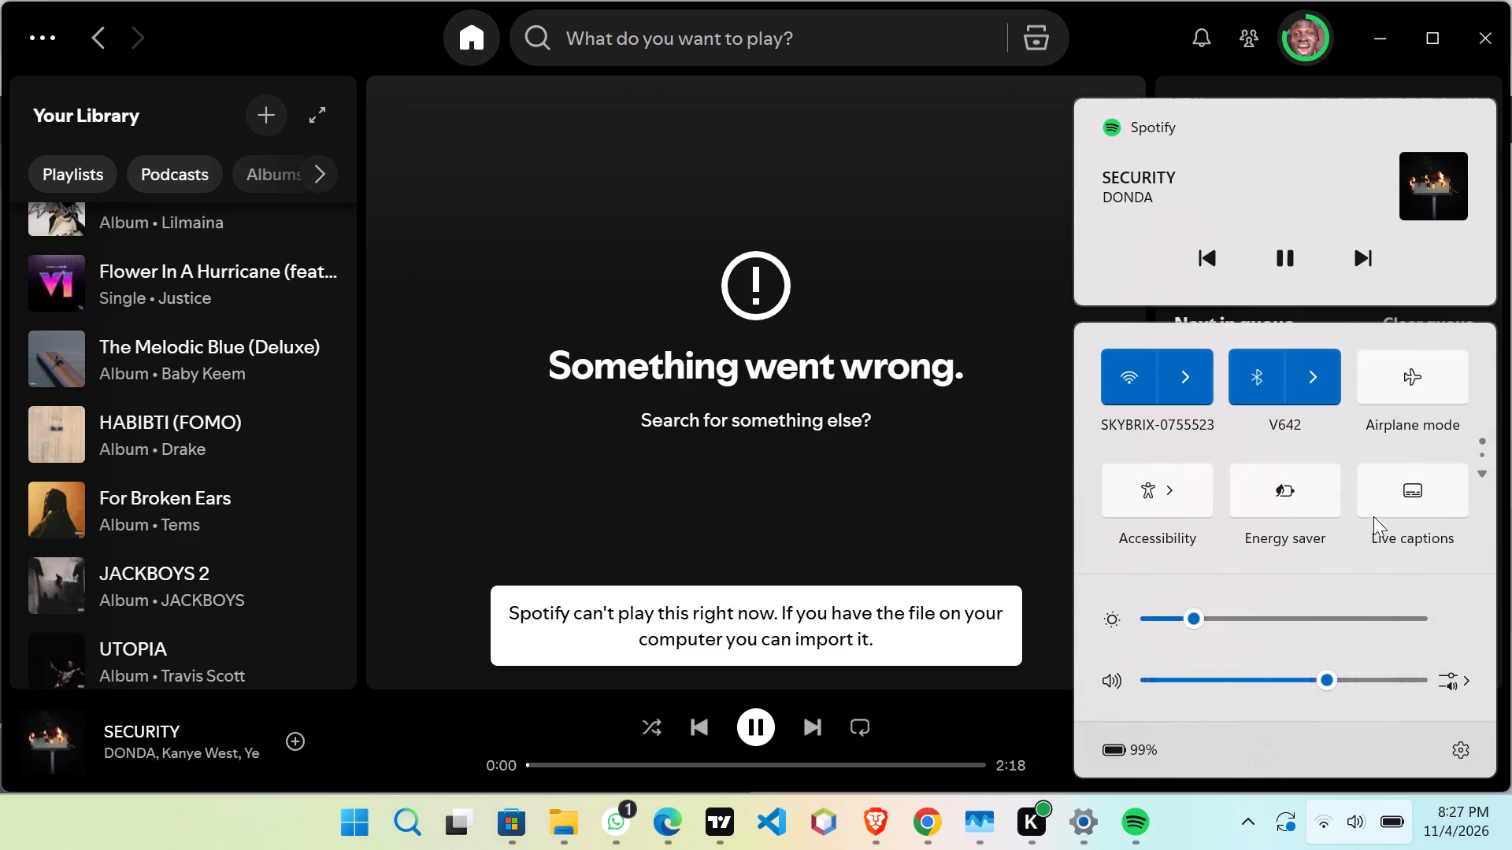
left_click(1115, 374)
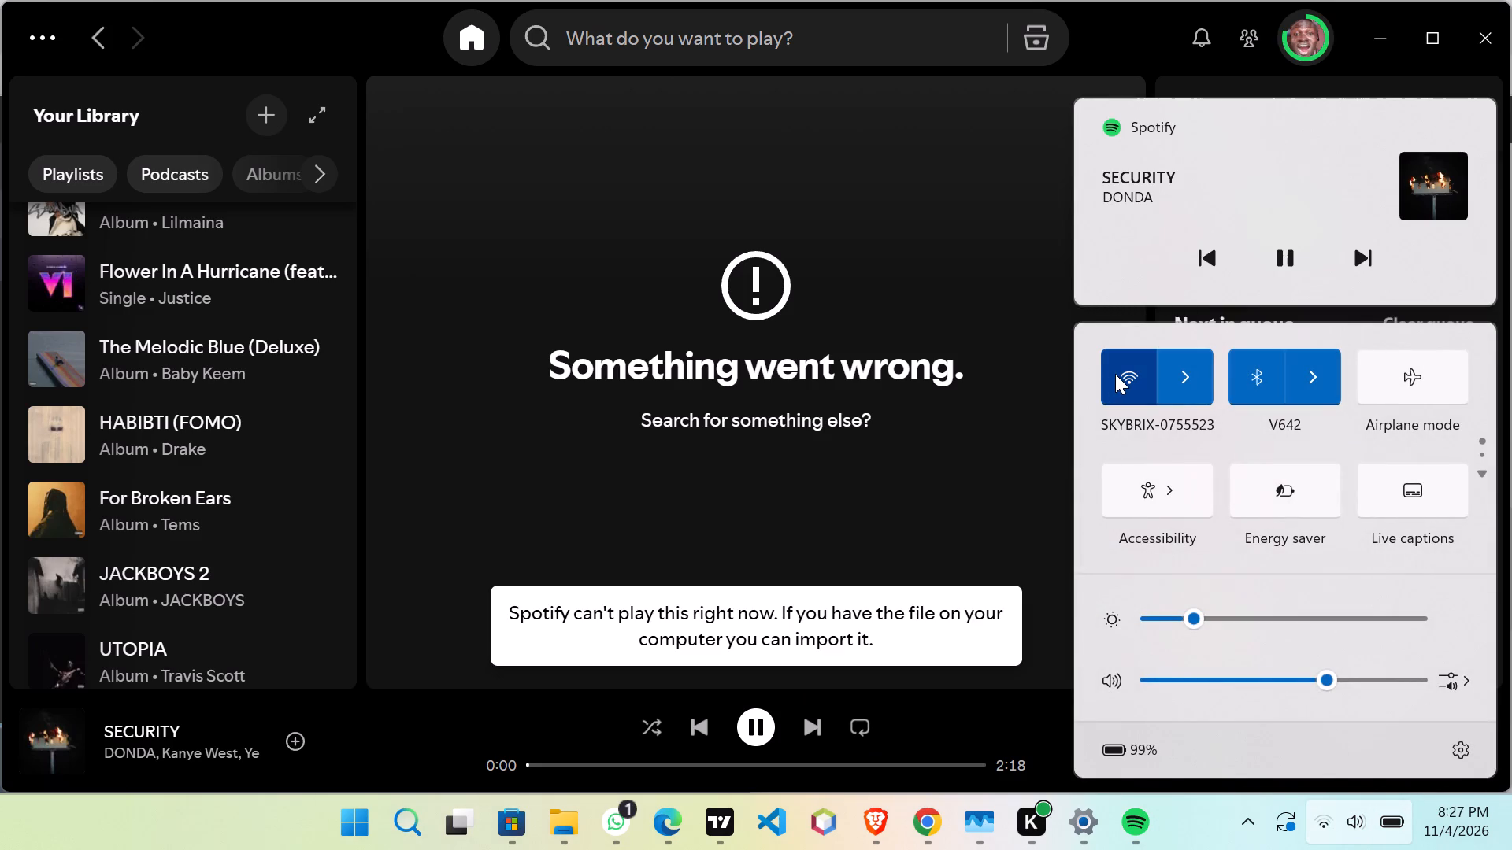
left_click(1133, 382)
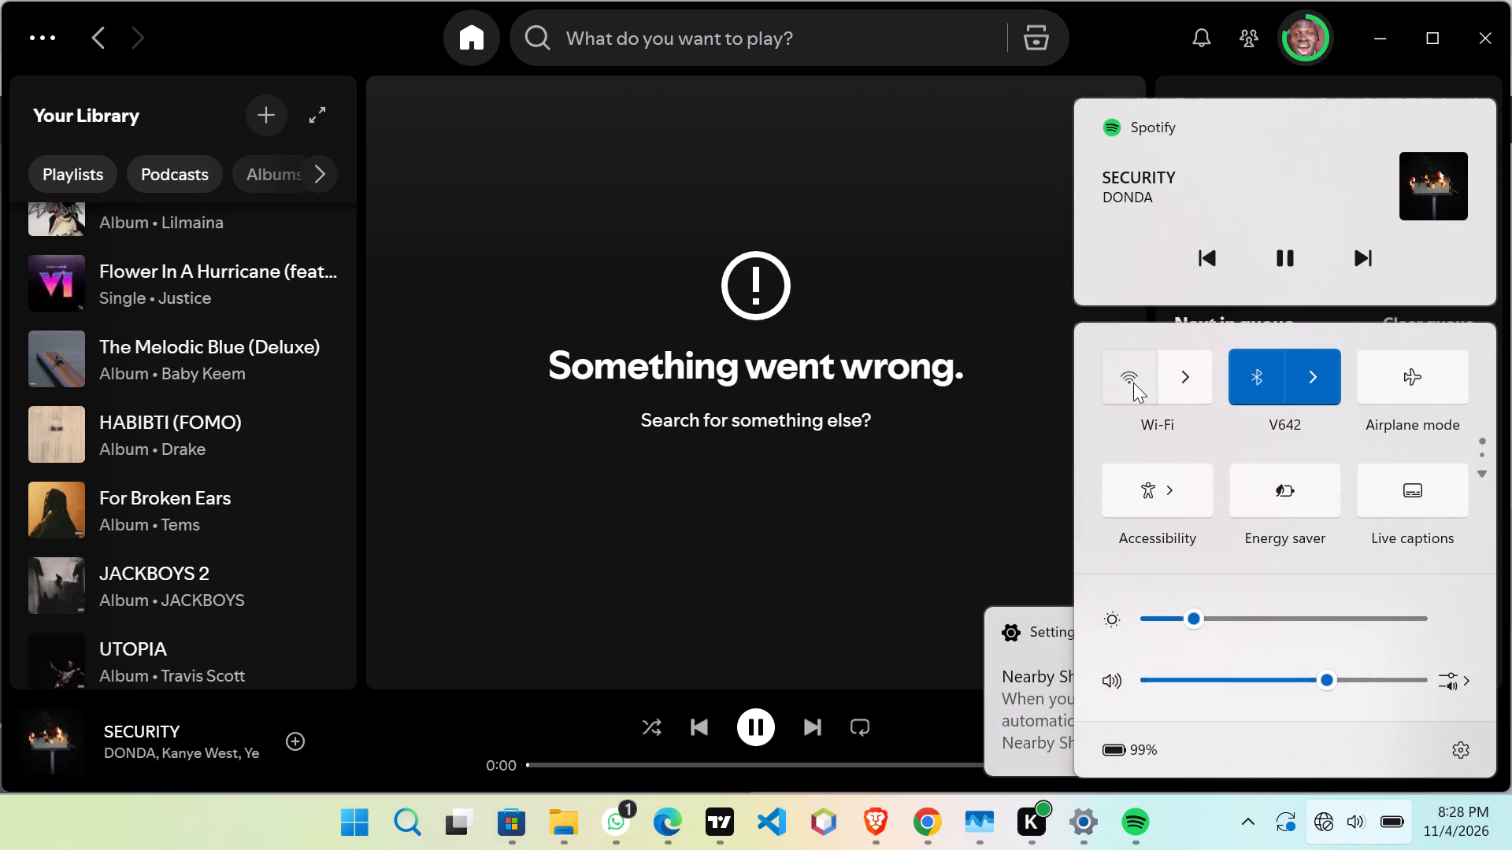
Reconnect to the open SkyBrix hotspot in the list of available Wi-Fi networks.
left_click(1191, 382)
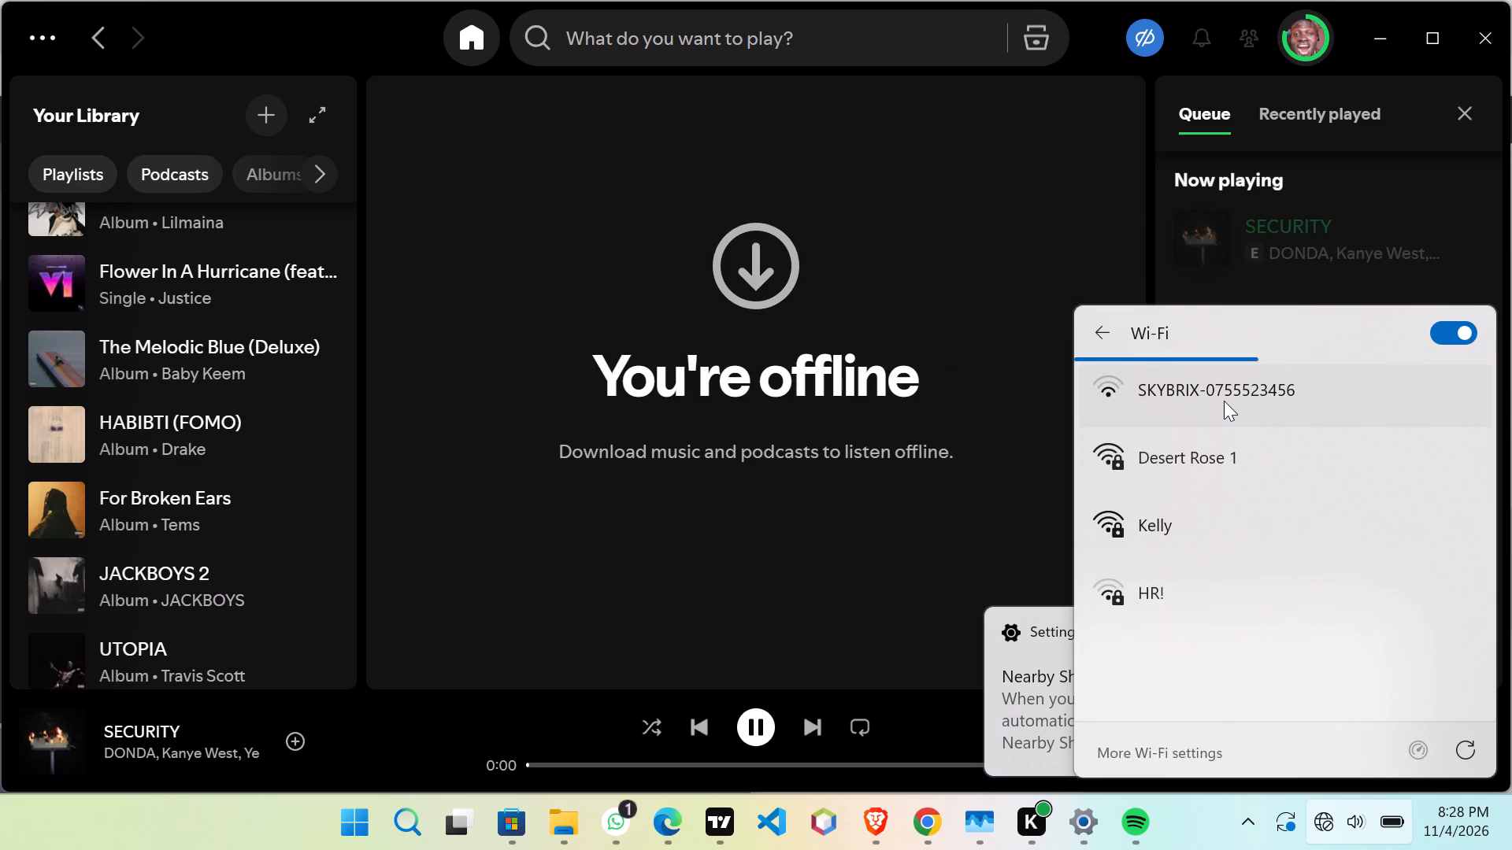
left_click(1224, 401)
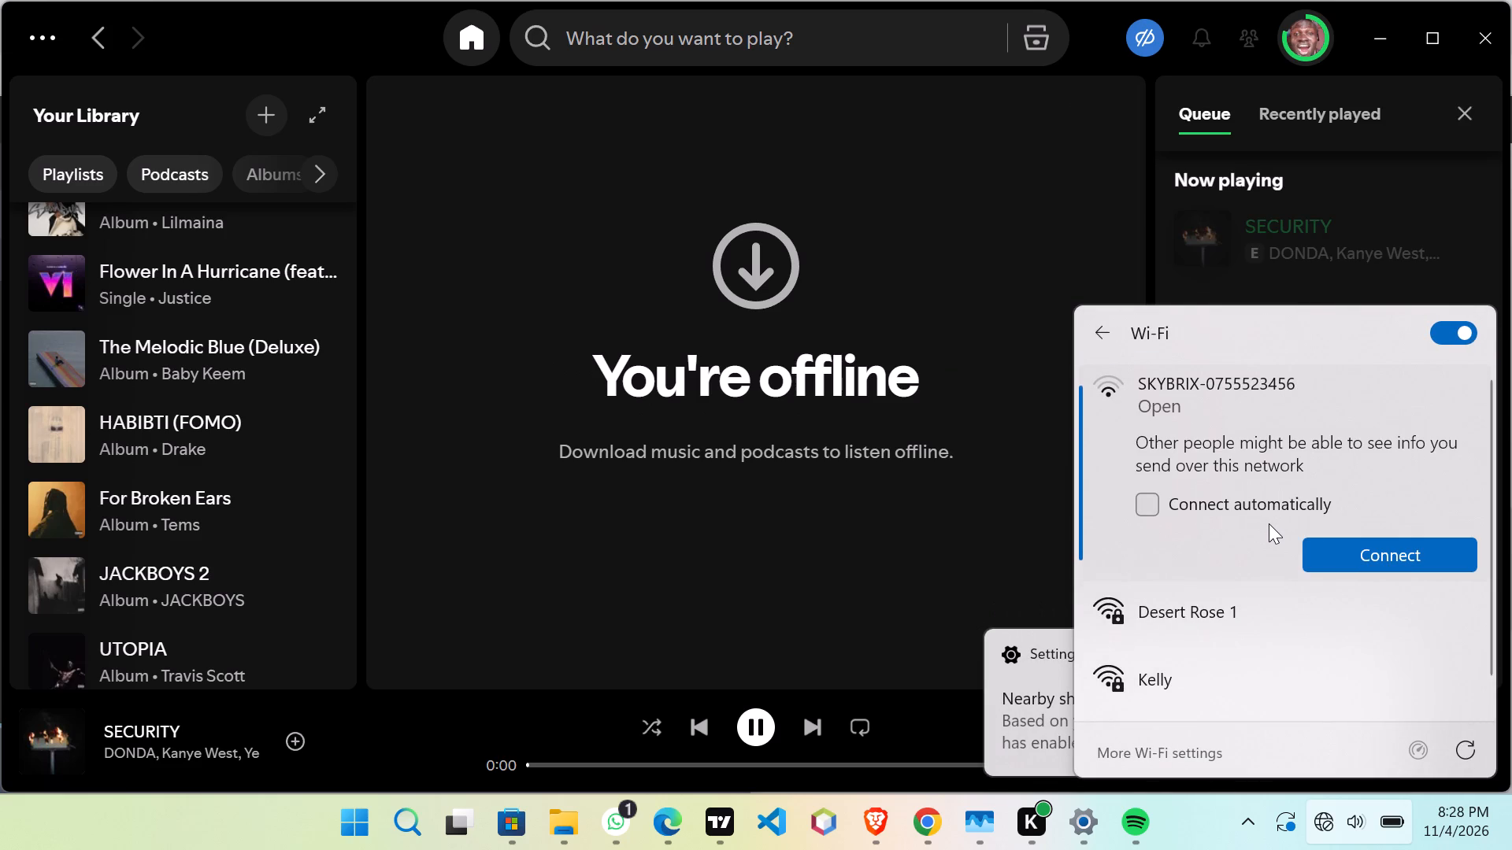
left_click(1363, 556)
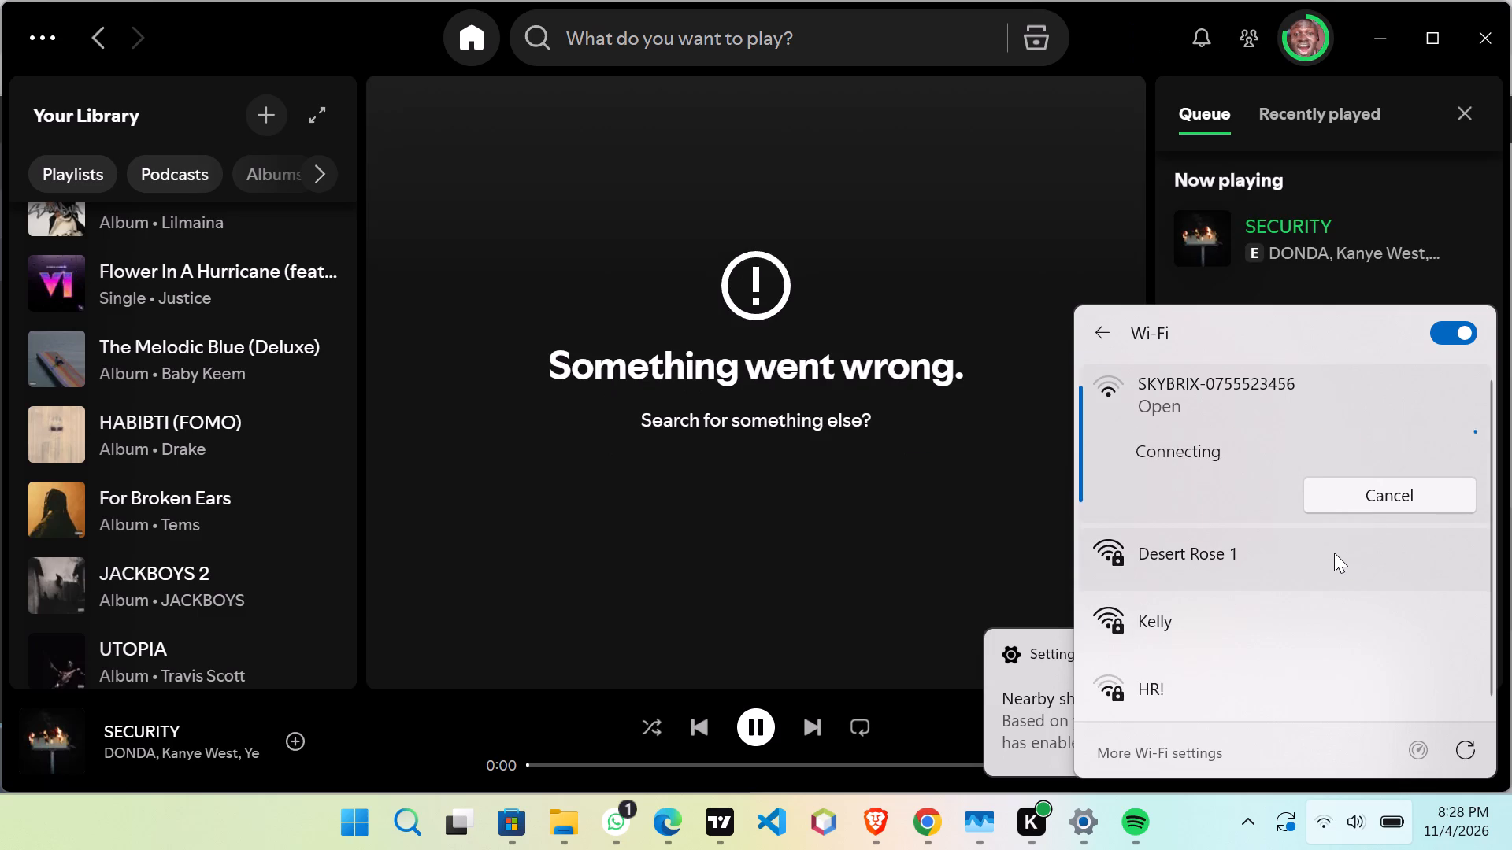
right_click(1333, 552)
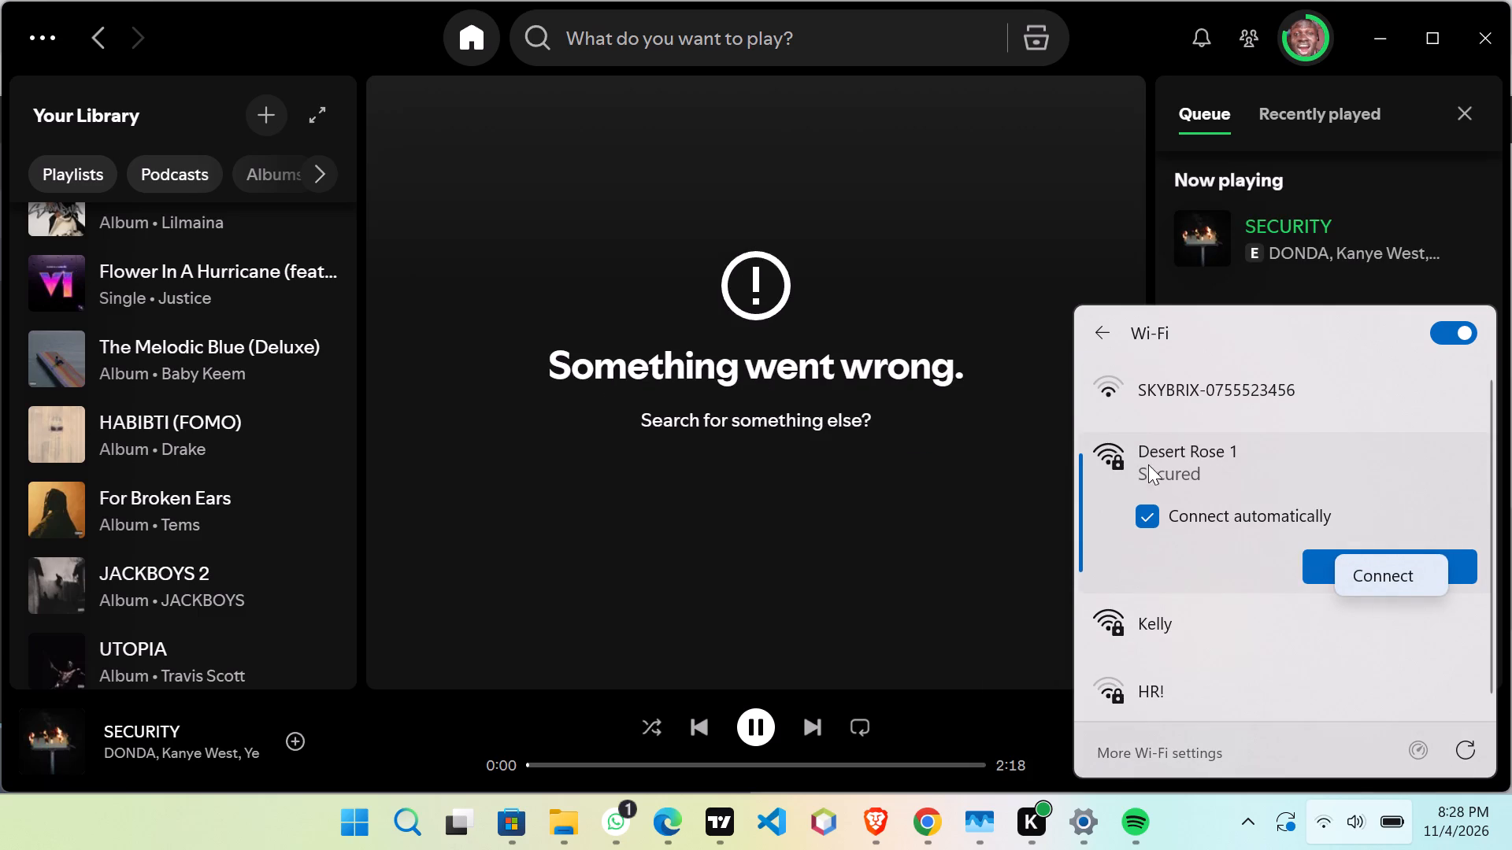
left_click(1147, 383)
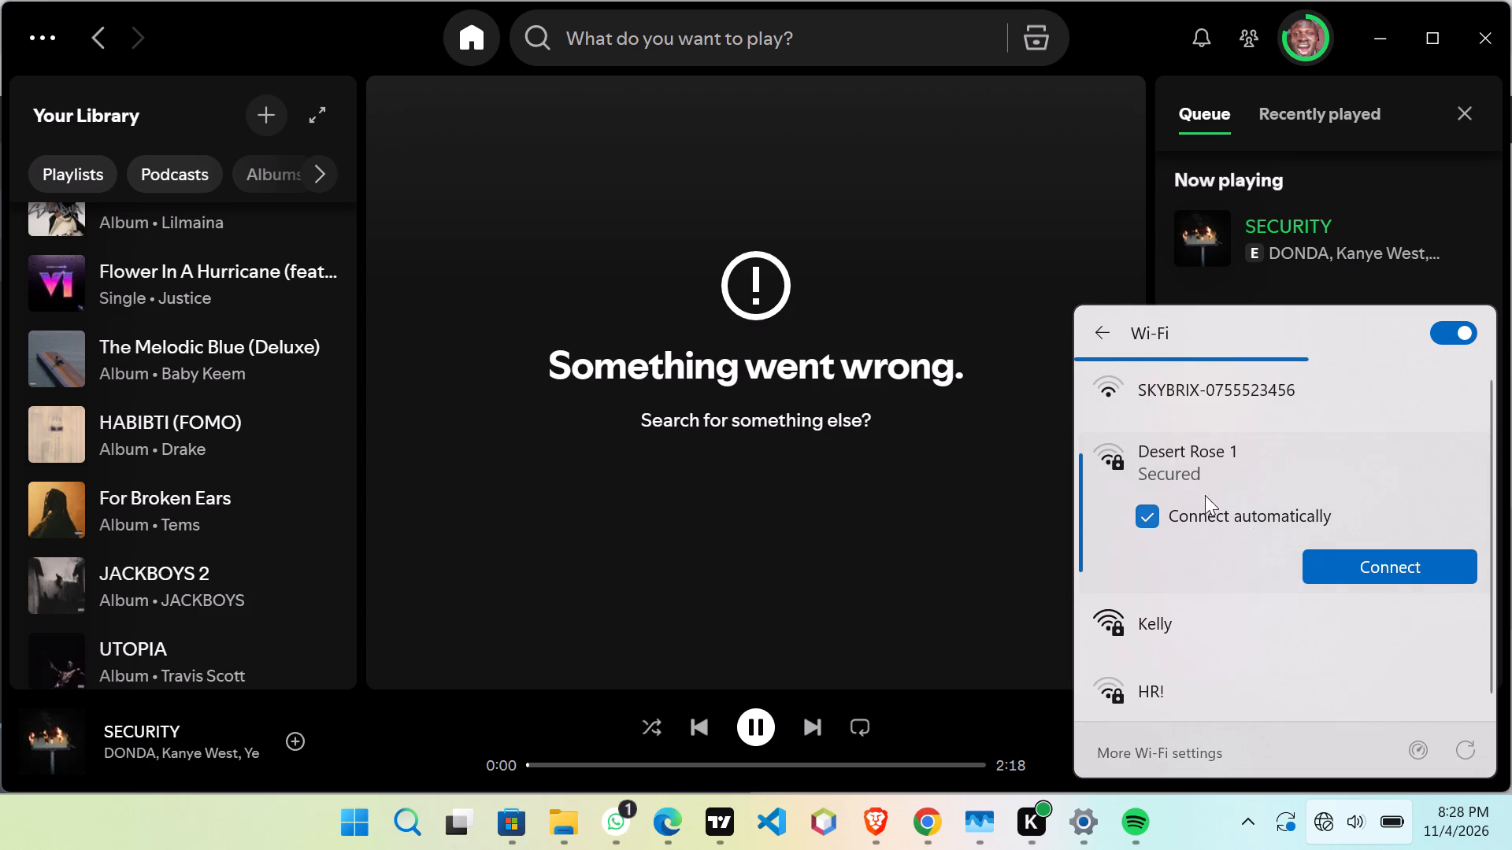
left_click(1162, 382)
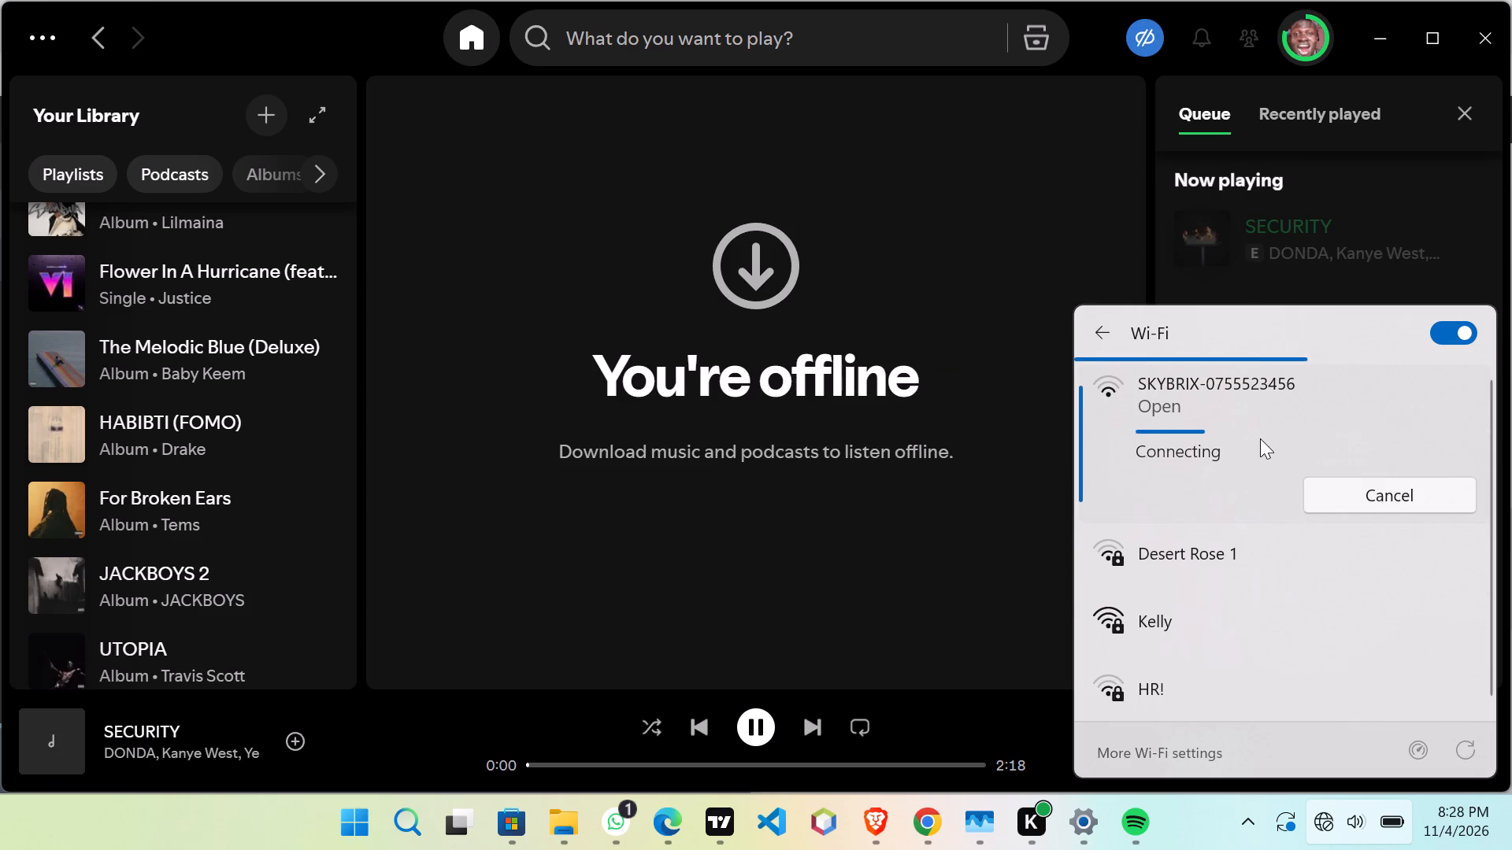
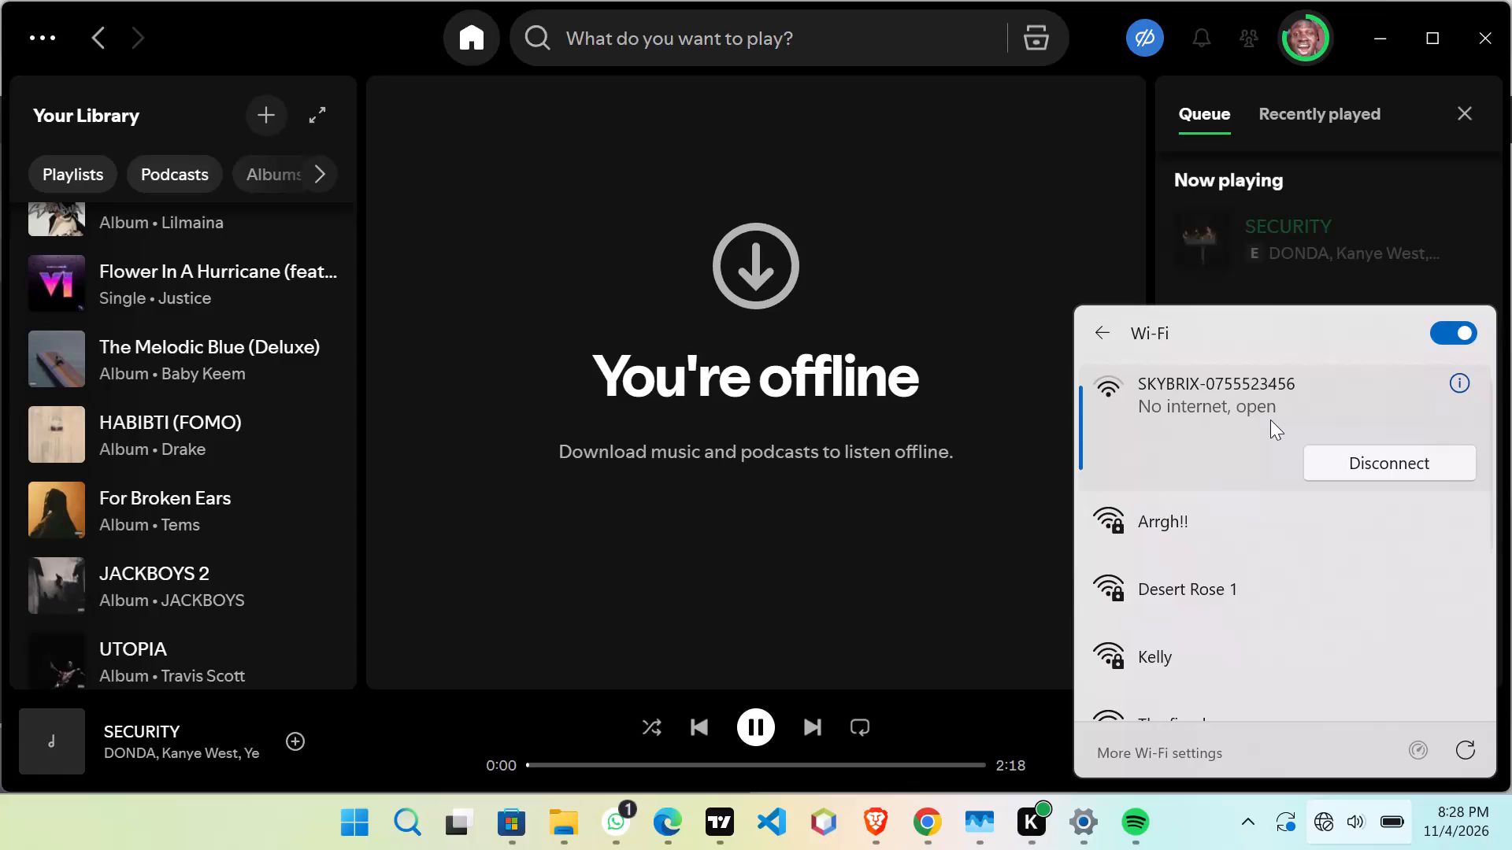
Disconnect from the SkyBrix Wi-Fi hotspot, refresh the available networks and reconnect to it.
left_click(1338, 453)
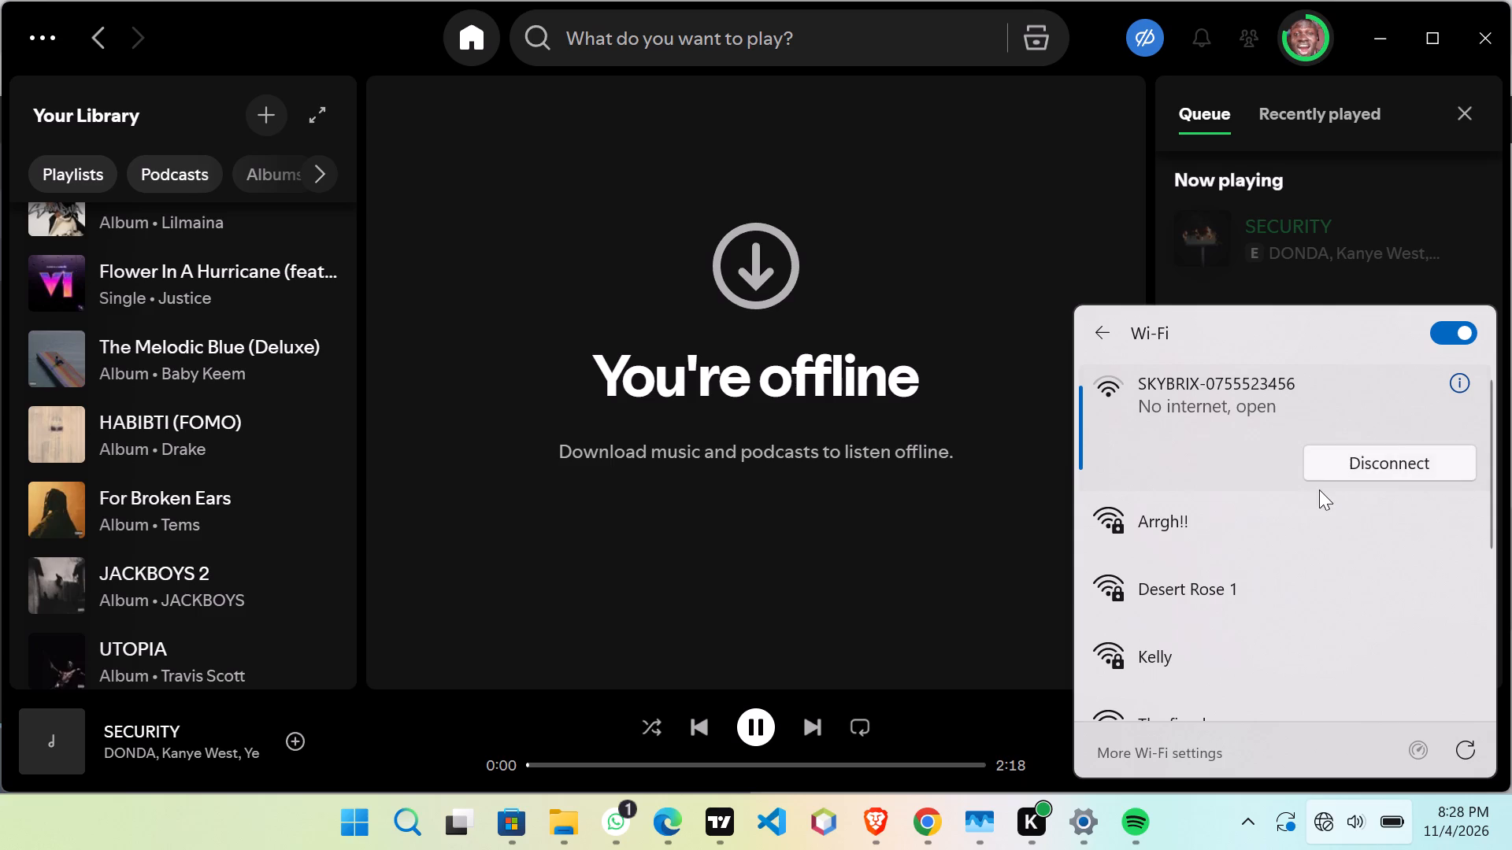
left_click(1328, 465)
scroll(1336, 511, "down", 4)
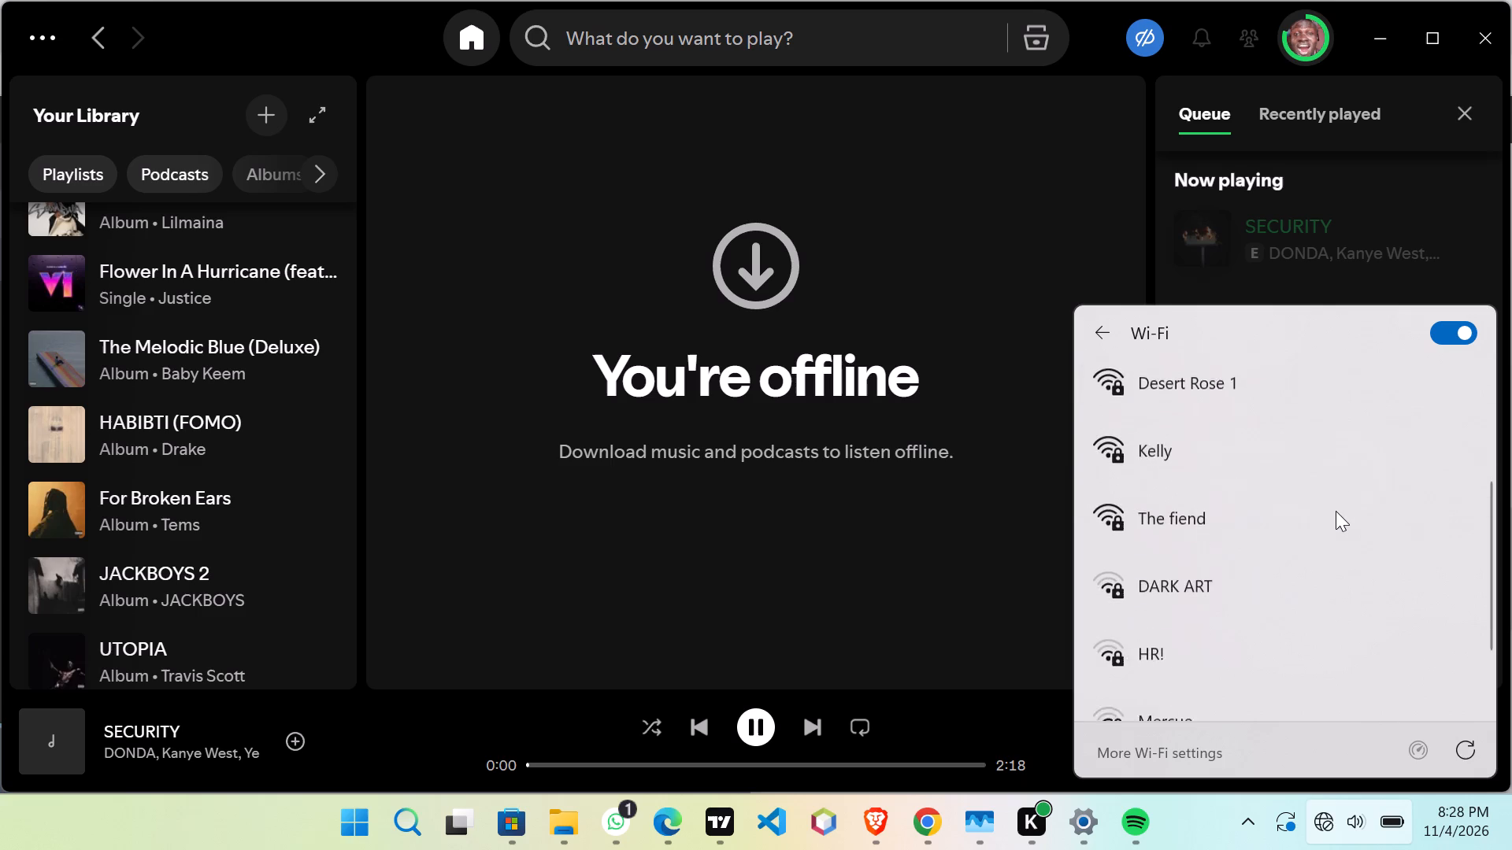
scroll(1336, 511, "down", 8)
scroll(1329, 509, "up", 6)
scroll(1329, 509, "down", 11)
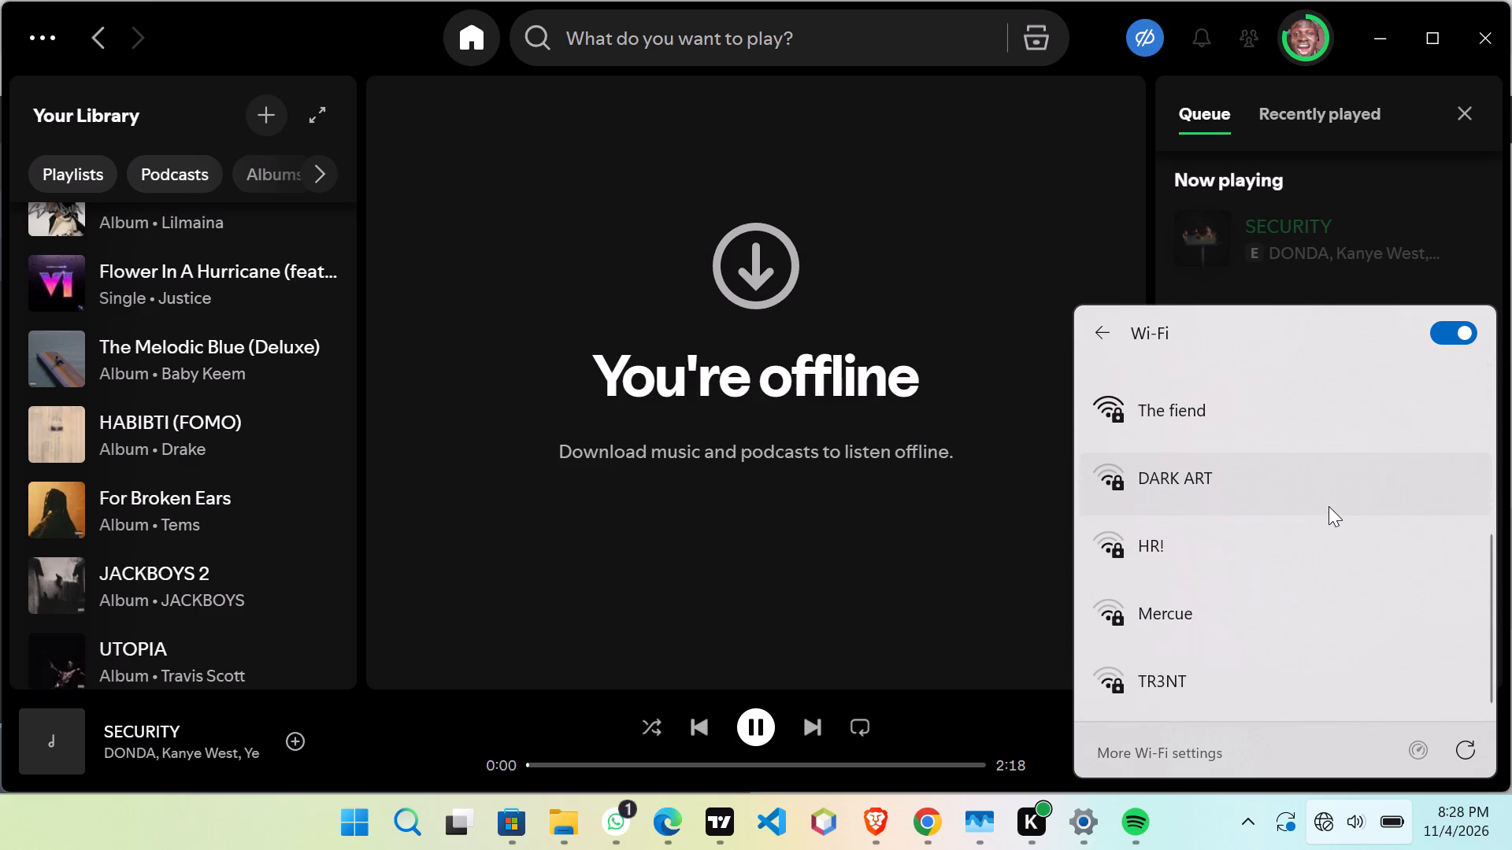
scroll(1329, 506, "up", 7)
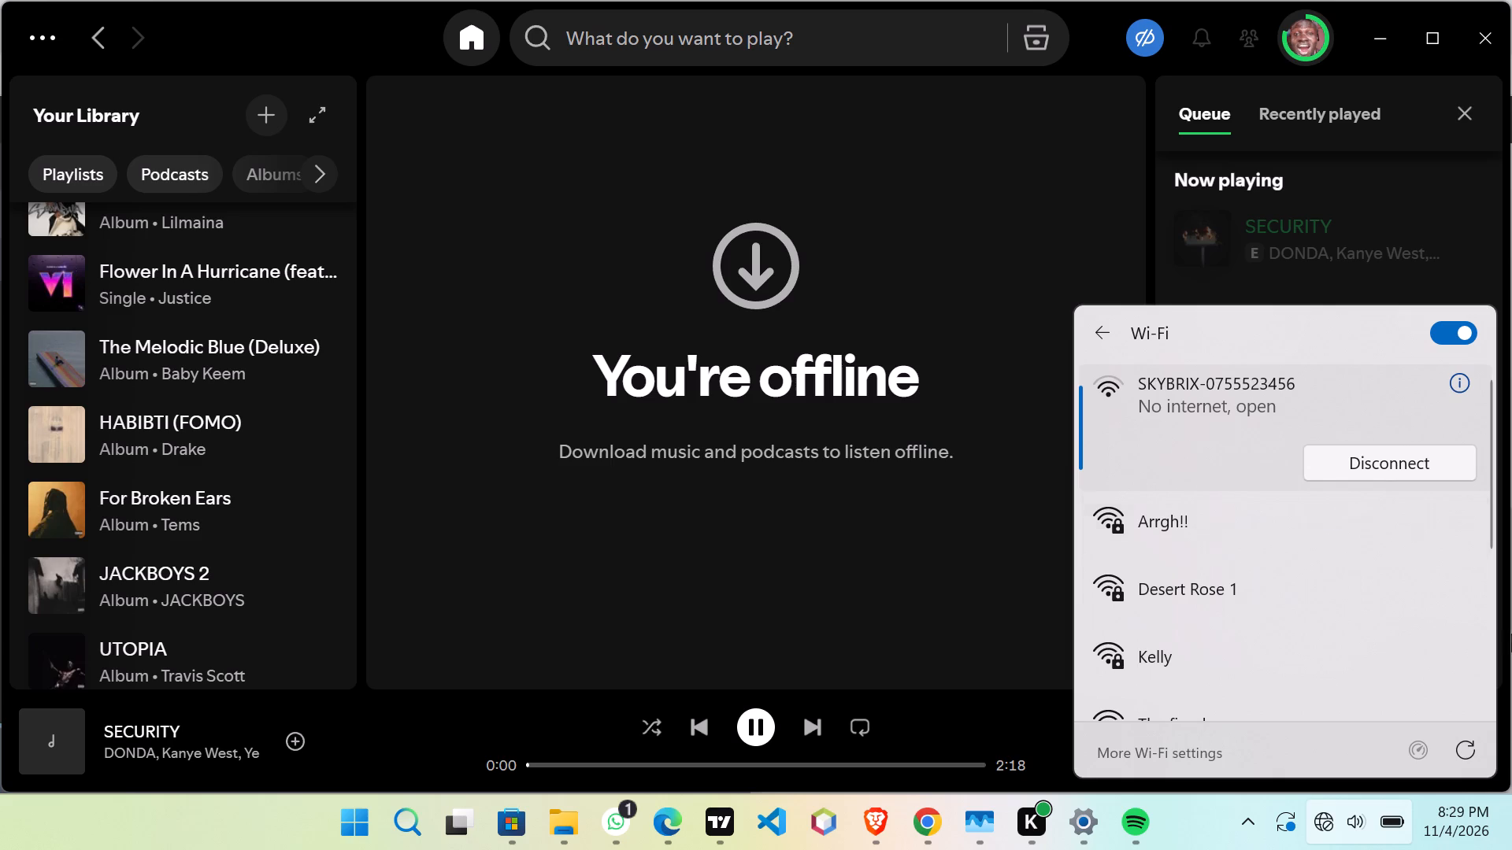
left_click(1460, 747)
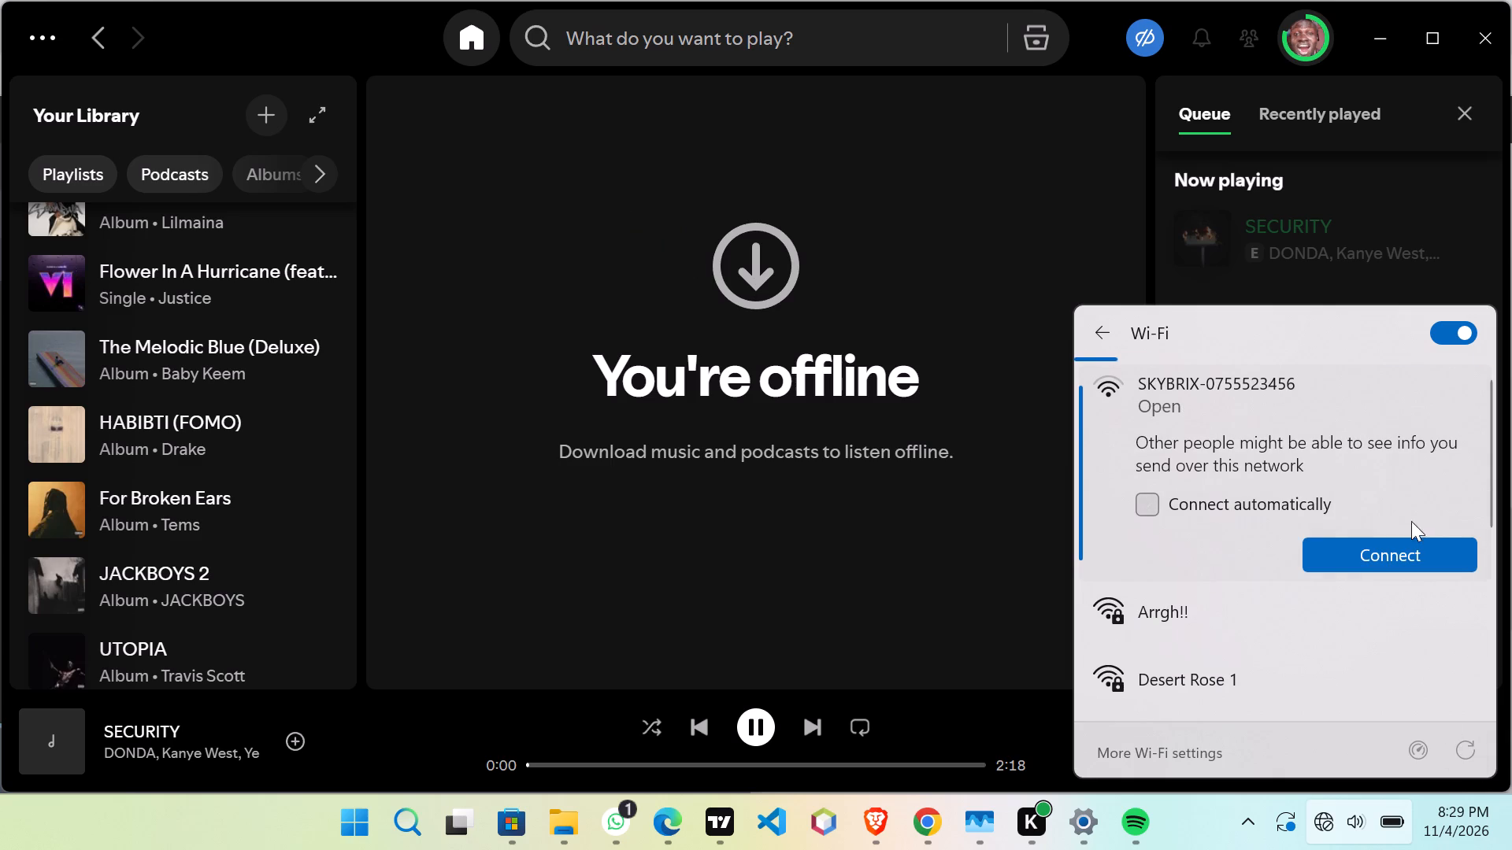
left_click(1418, 545)
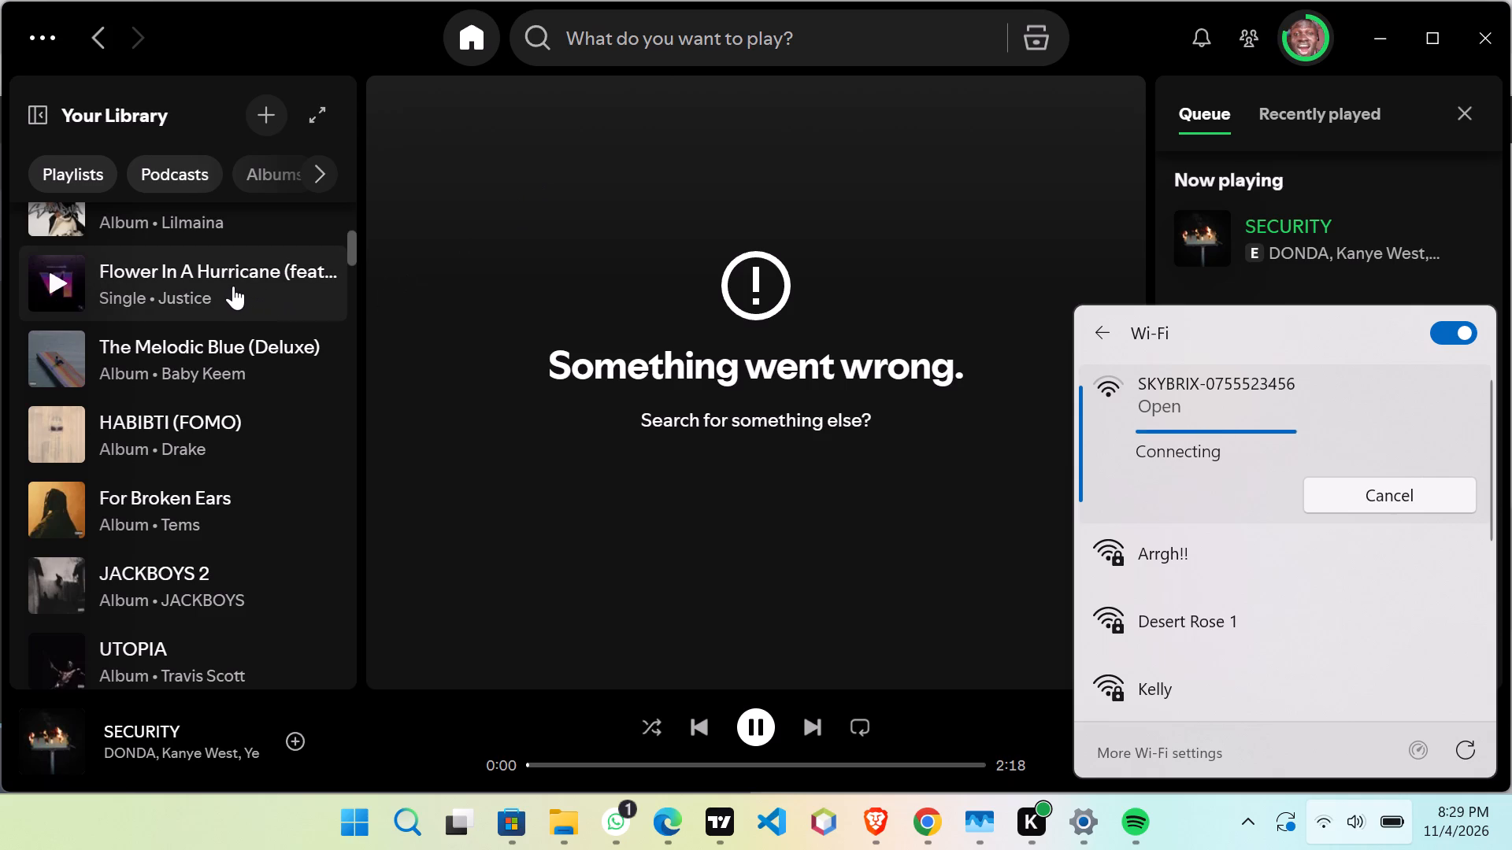
Return to Spotify and try to load its home page.
scroll(228, 281, "up", 2)
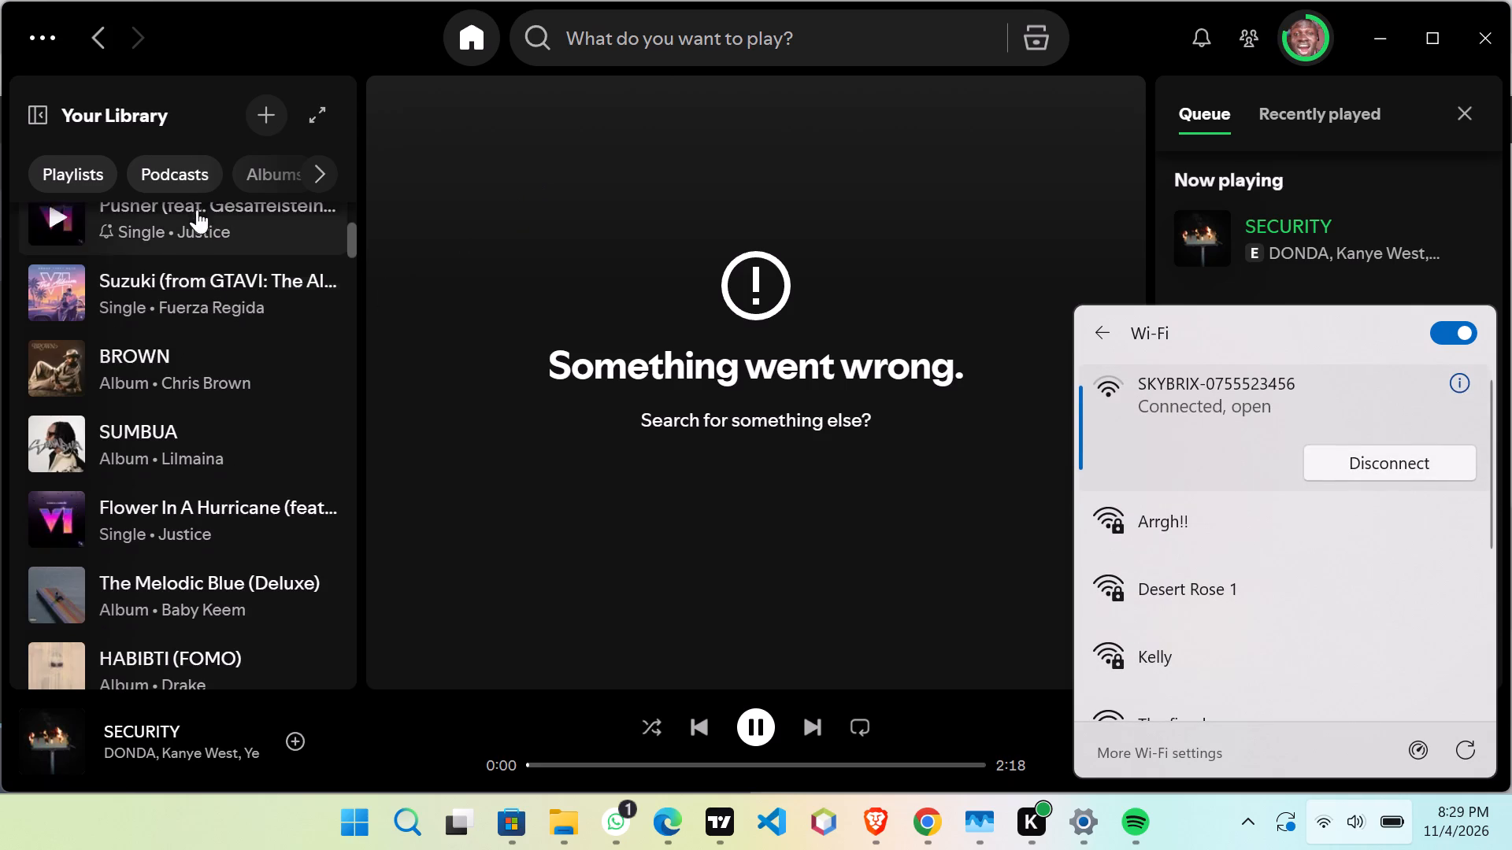
left_click(456, 30)
left_click(456, 30)
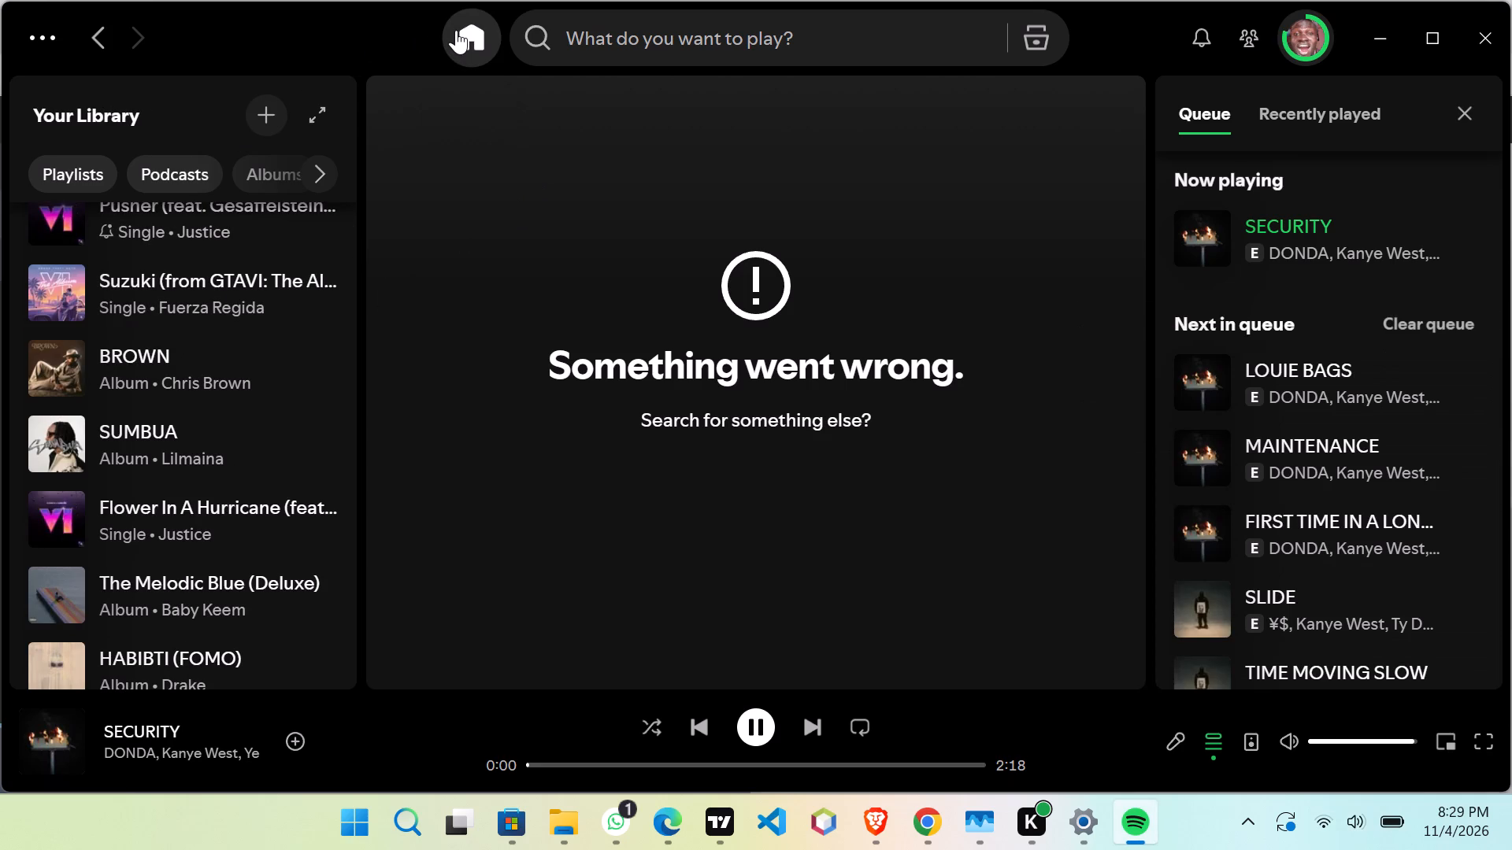
left_click(456, 30)
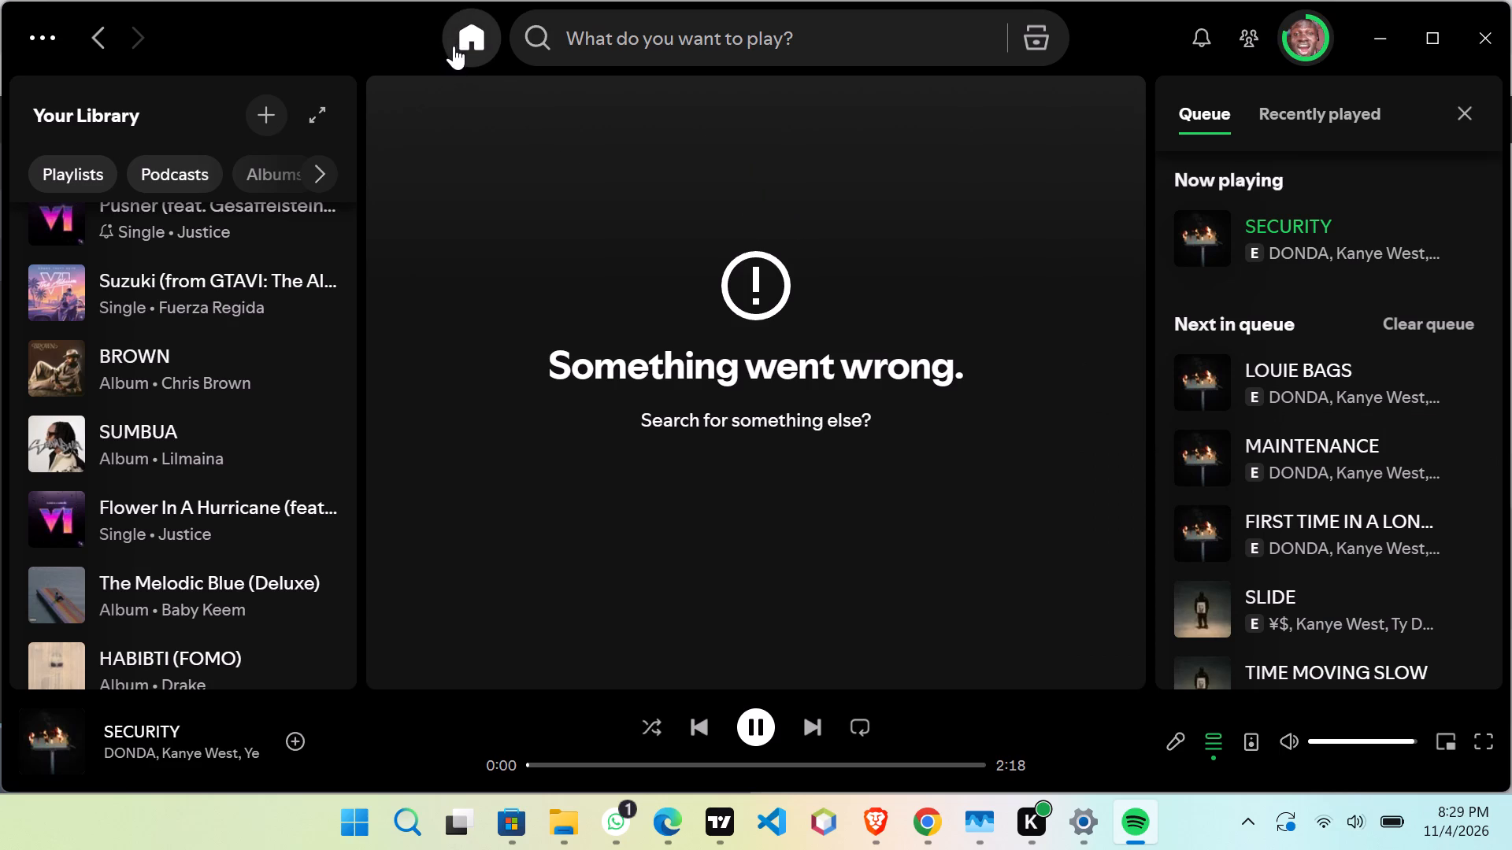
left_click(458, 39)
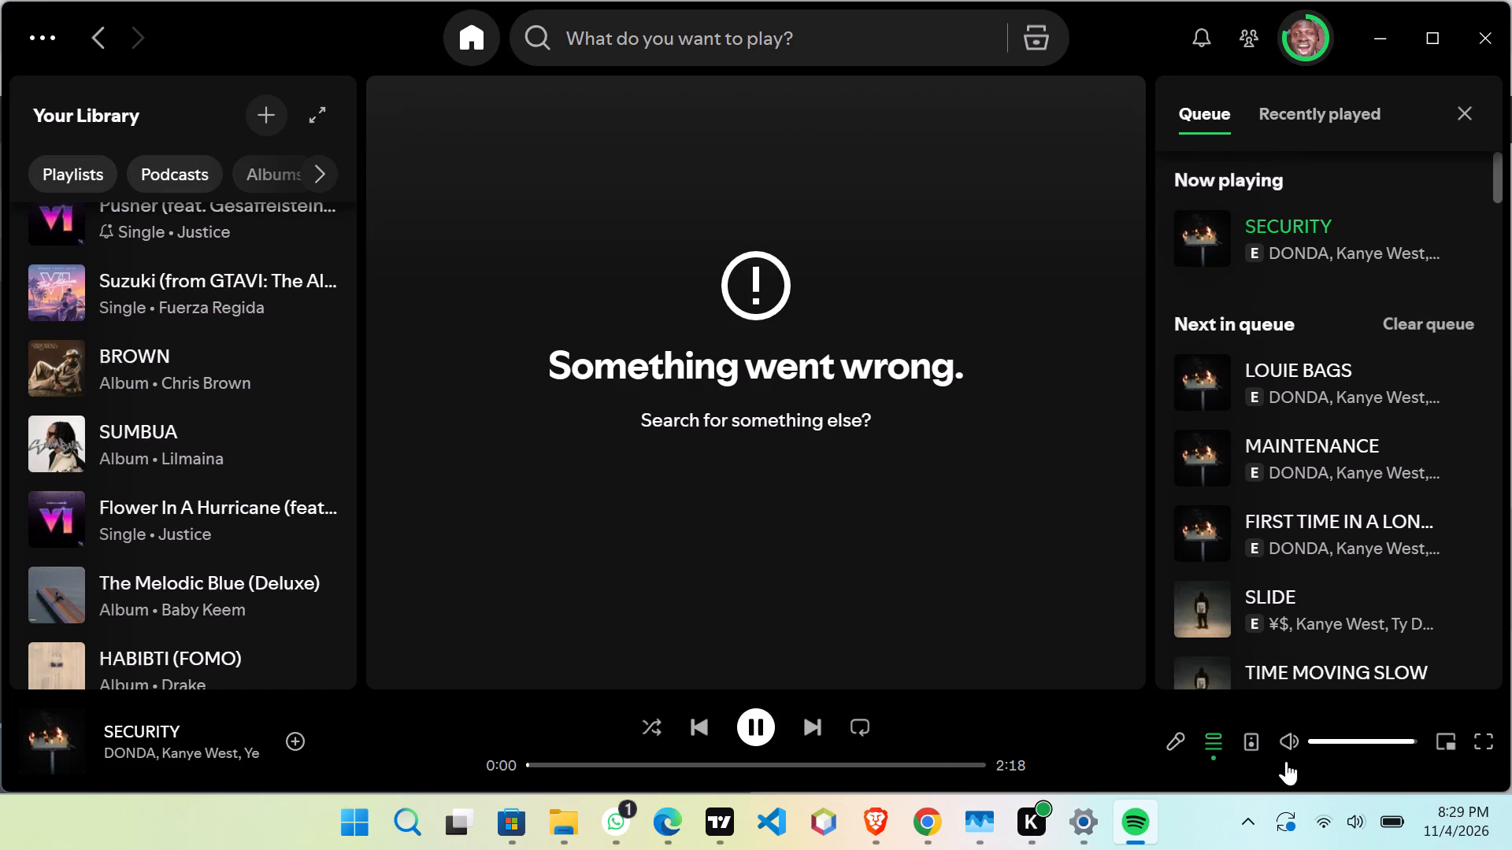
Check the SkyBrix hotspot's connection status in the Wi-Fi network list, and return to Spotify.
left_click(1320, 818)
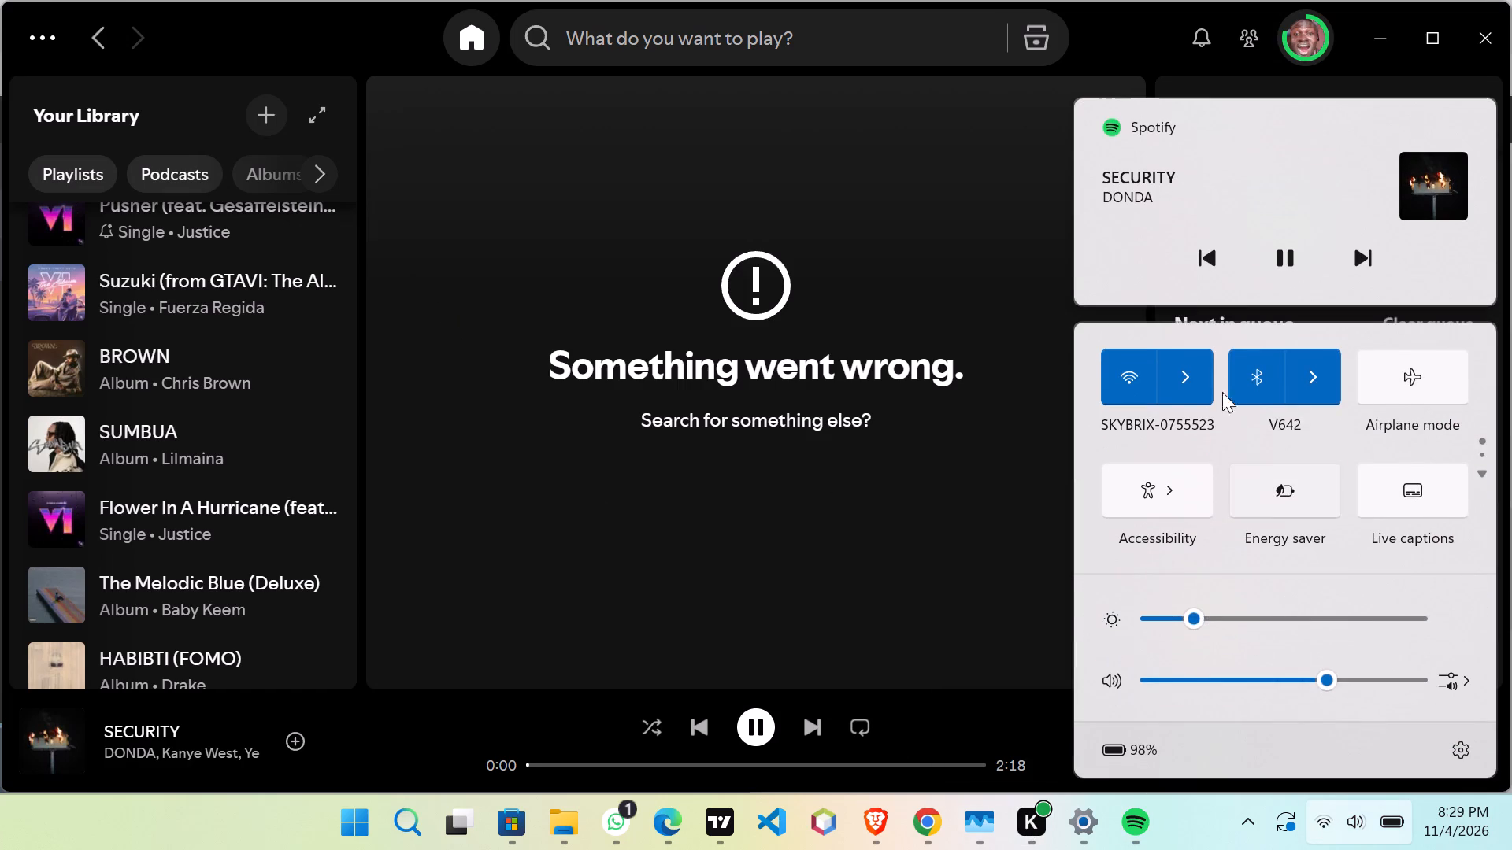
left_click(1206, 368)
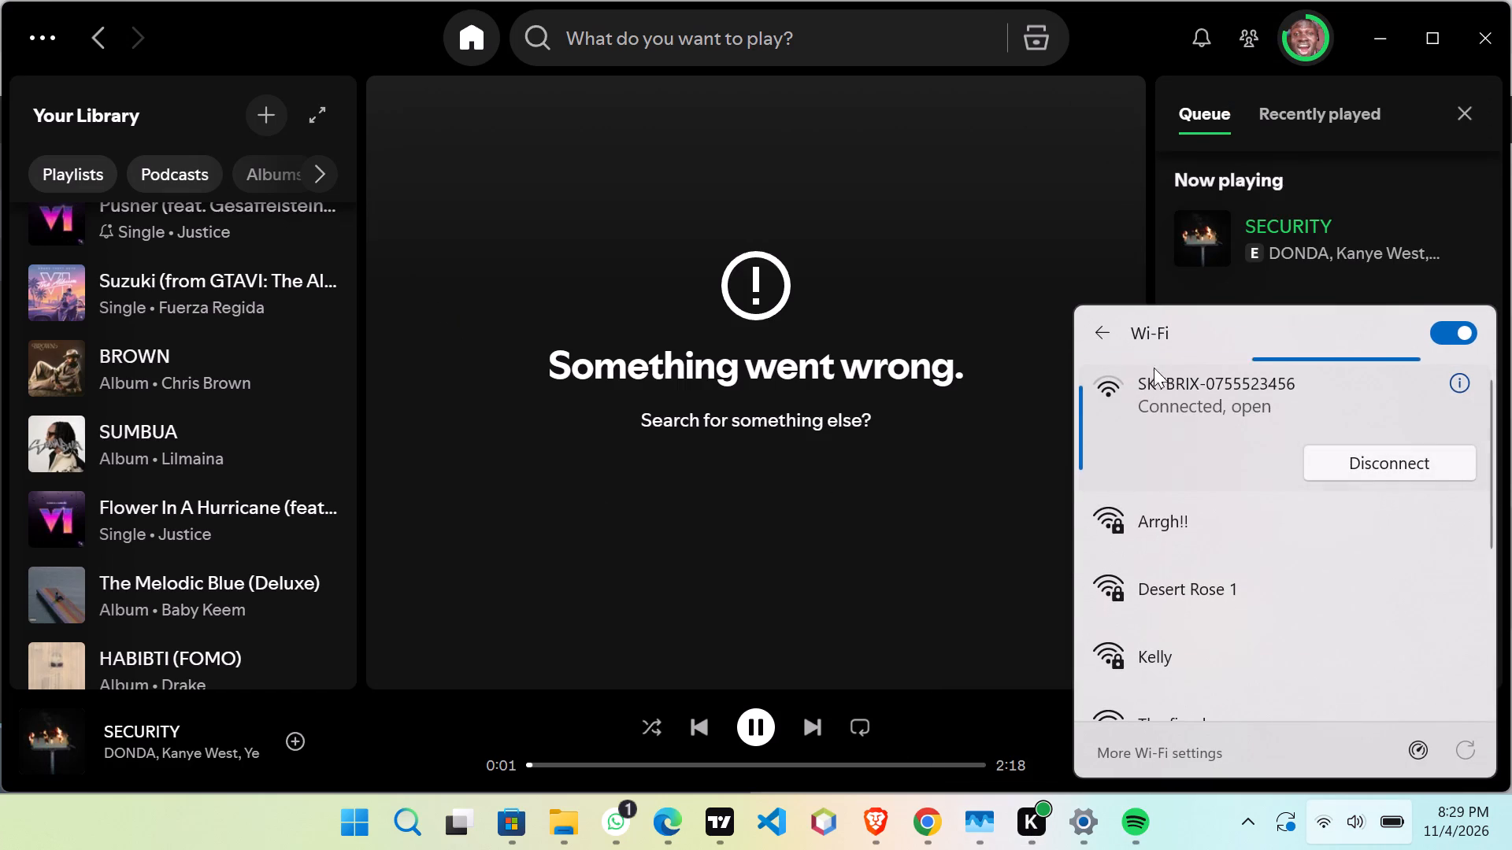
left_click(573, 265)
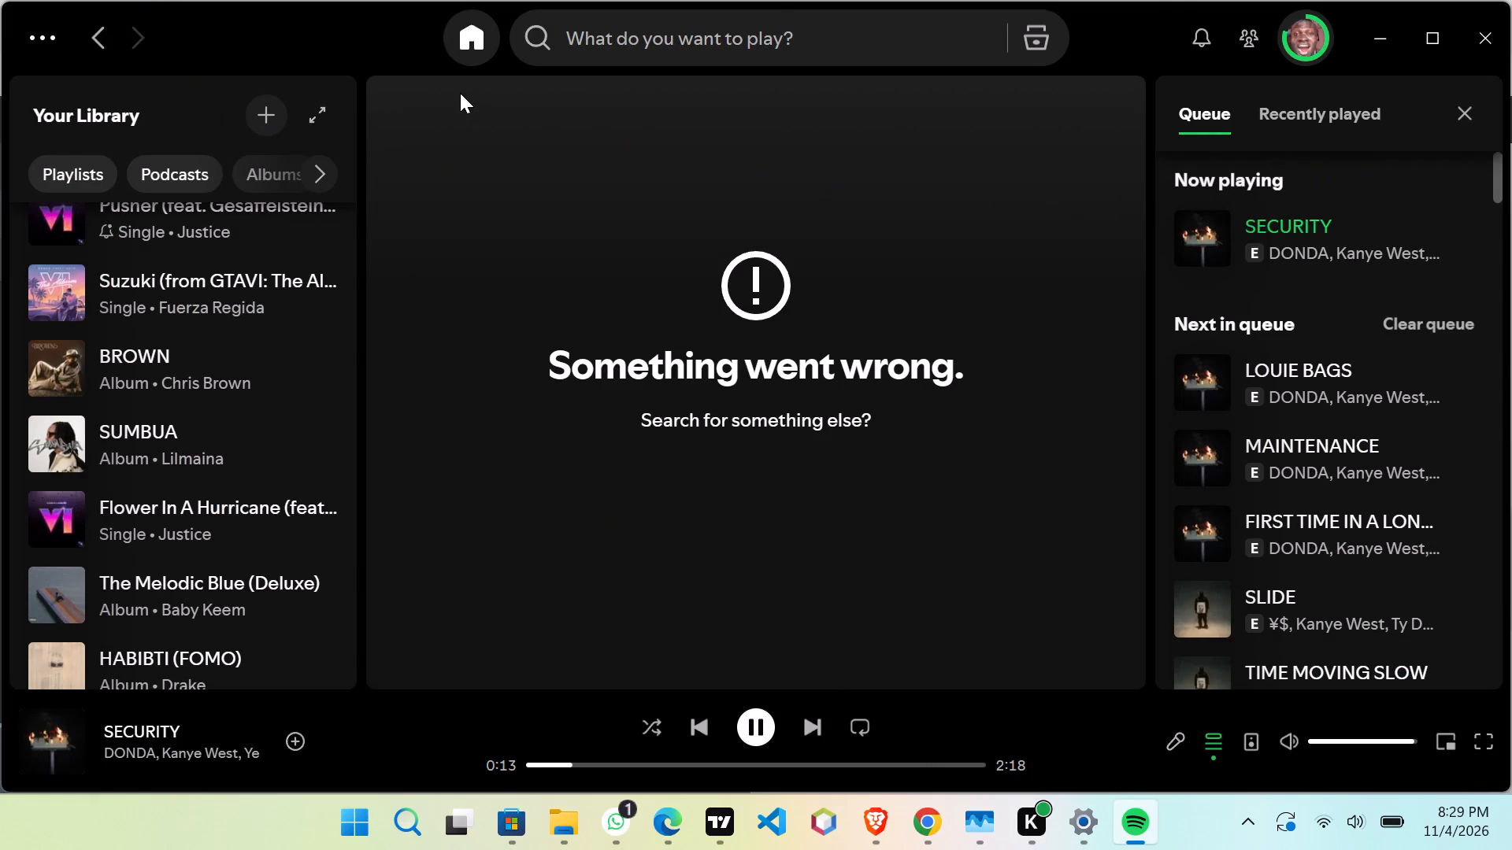
Show the recently played tracks in place of the queue.
left_click(1283, 113)
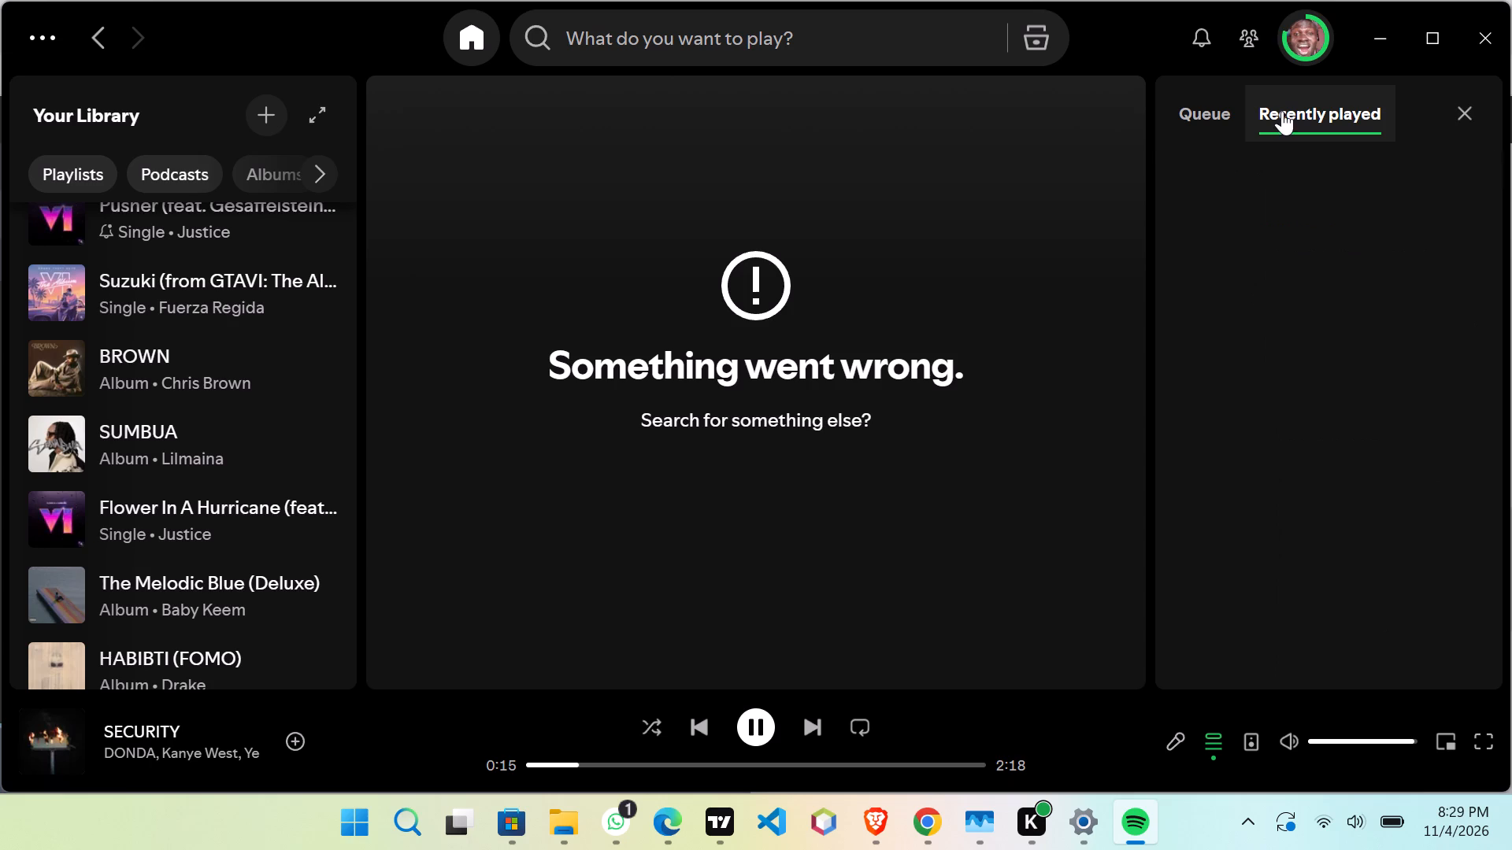
Look over the playback queue and close it.
left_click(1198, 122)
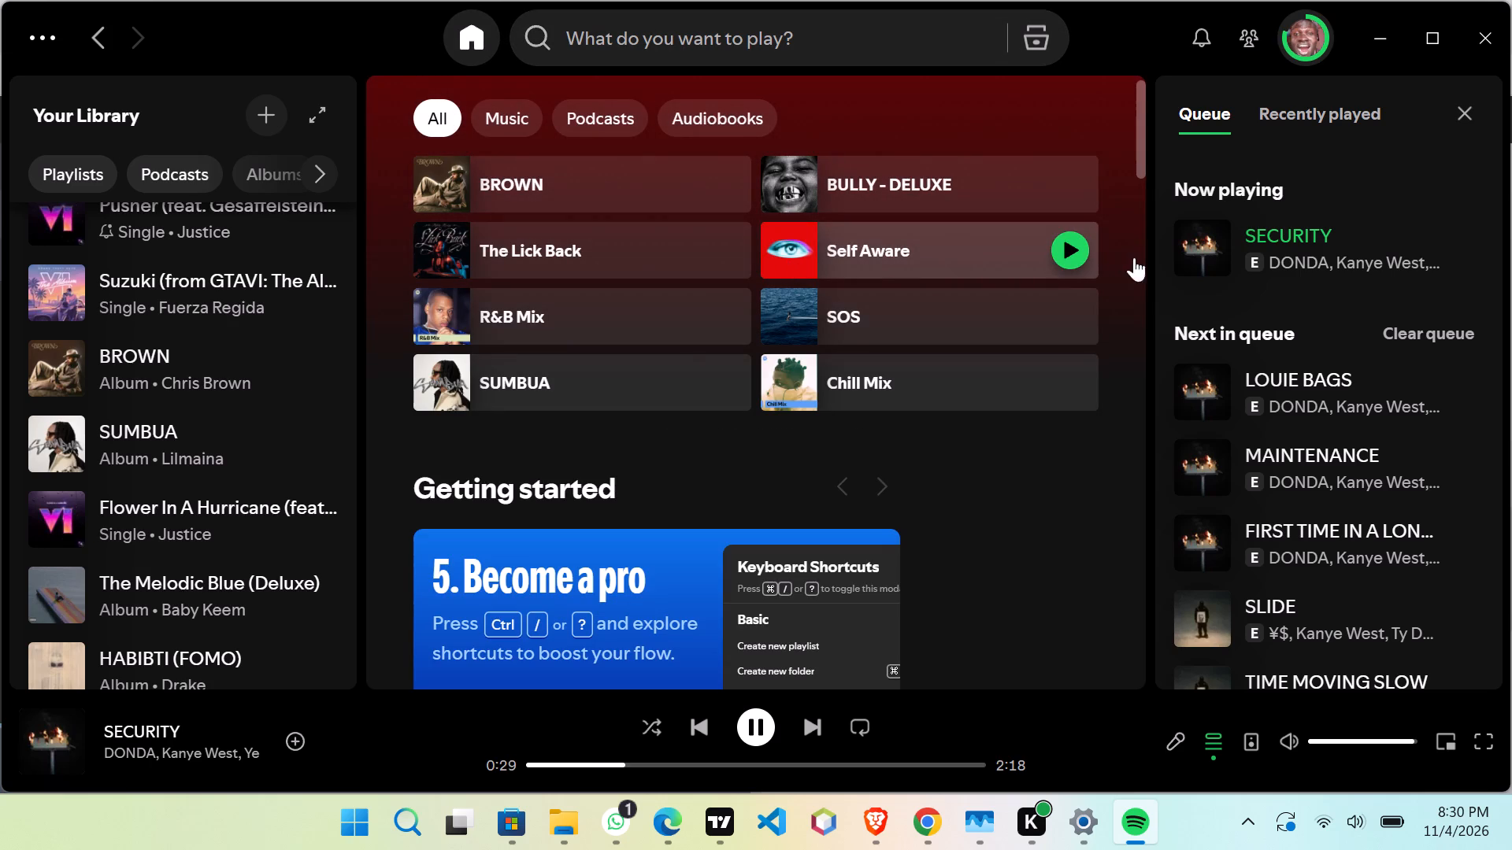
left_click(1466, 104)
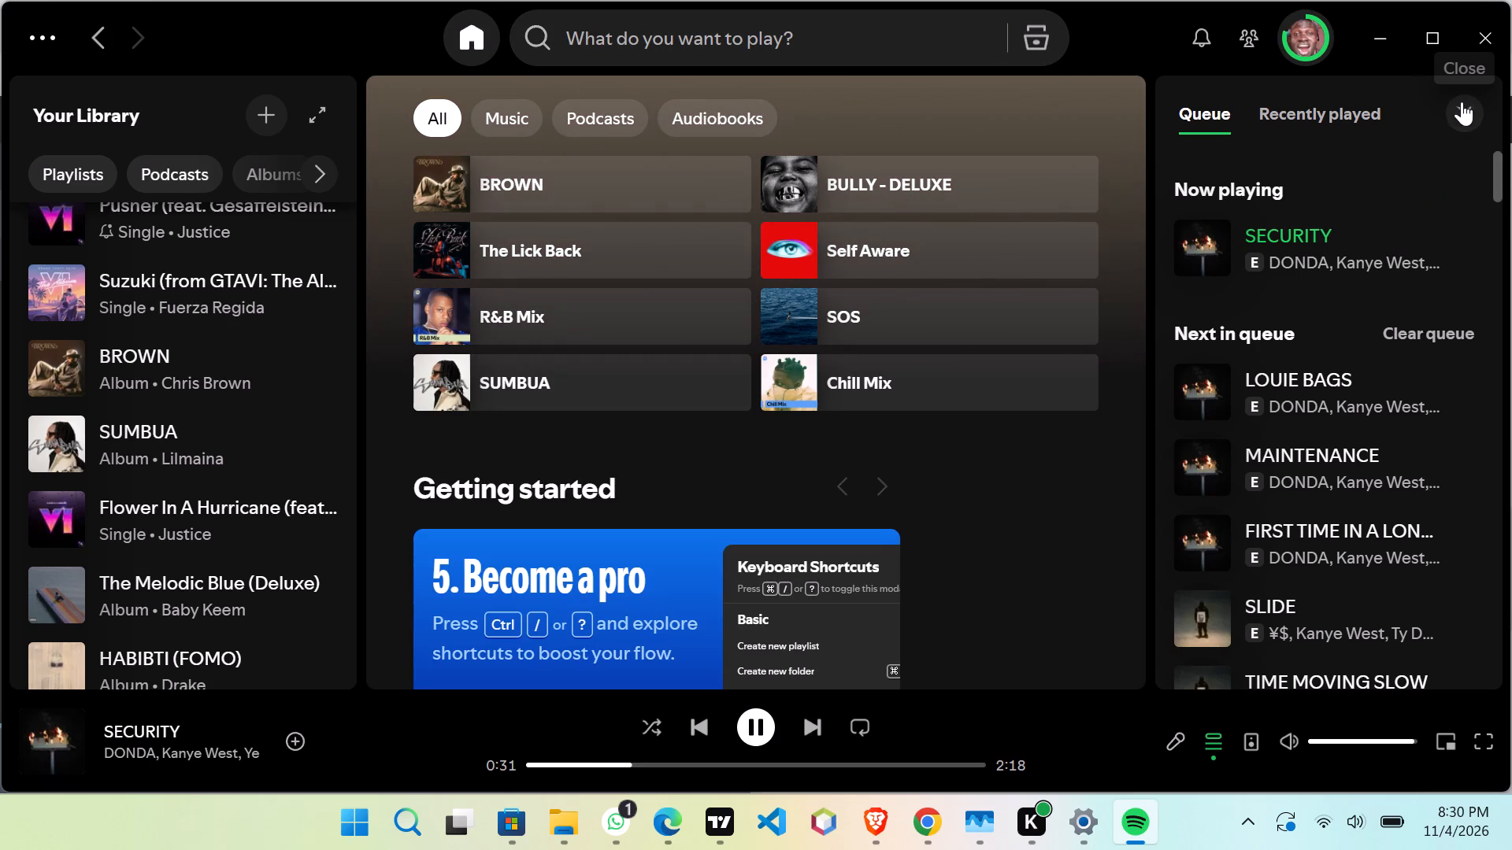
left_click(1454, 117)
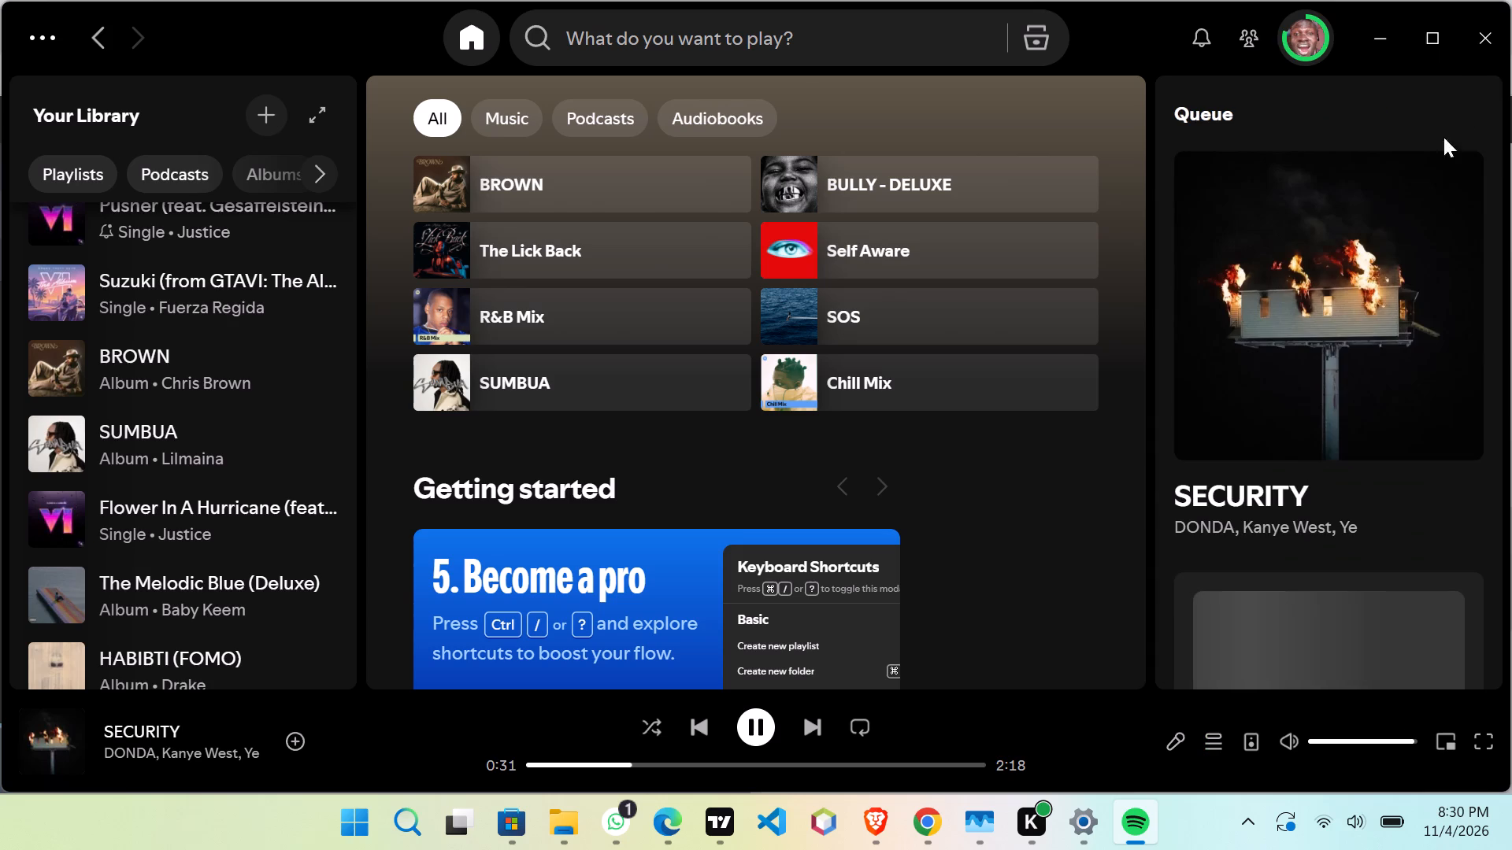
Examine the lyrics, credits and next queued track of the currently playing song SECURITY.
scroll(1402, 241, "down", 6)
scroll(1395, 240, "up", 2)
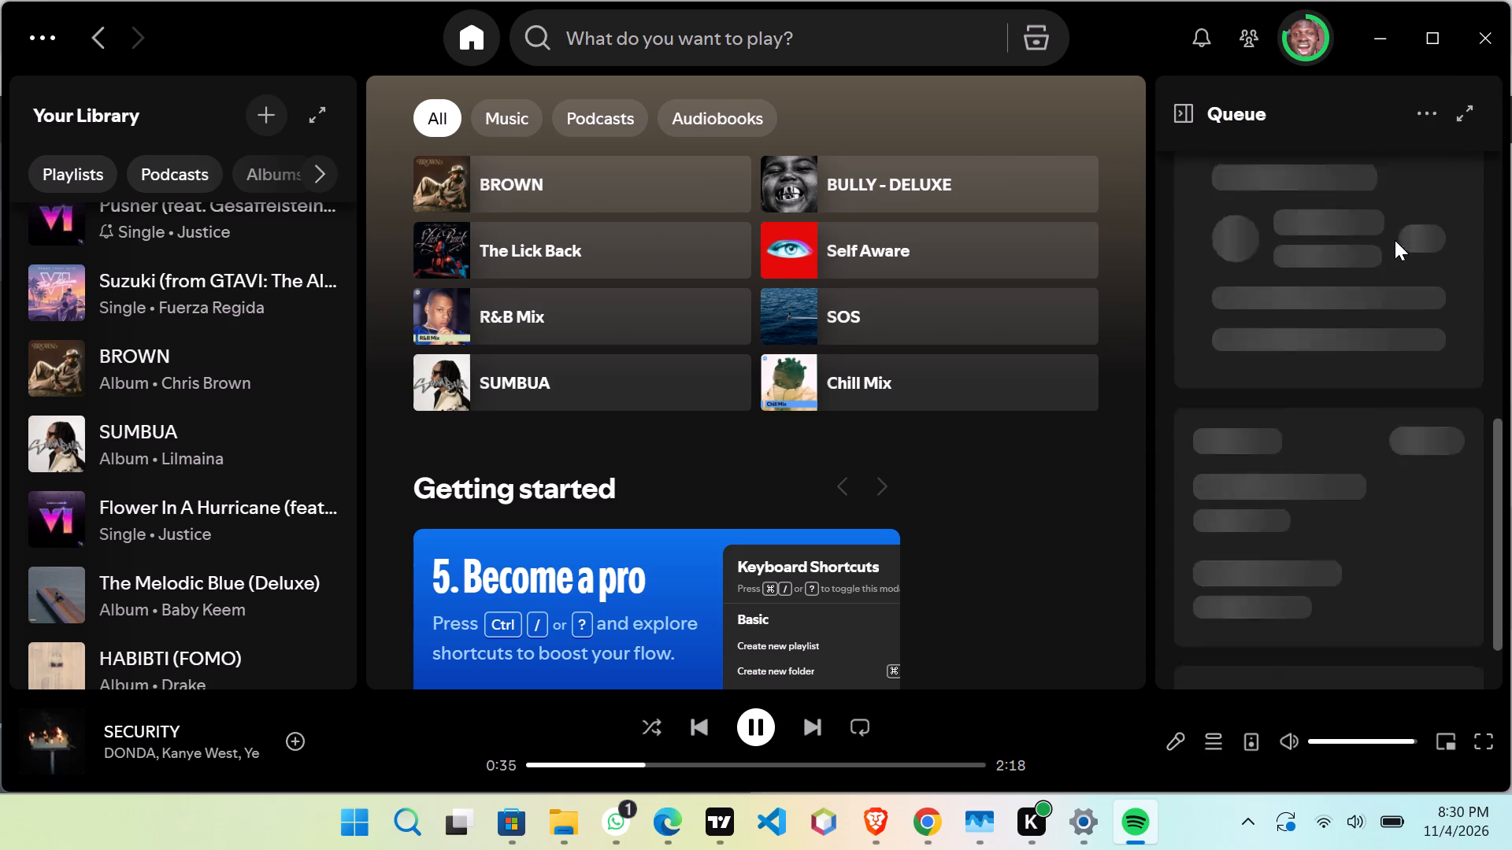
scroll(1395, 240, "up", 8)
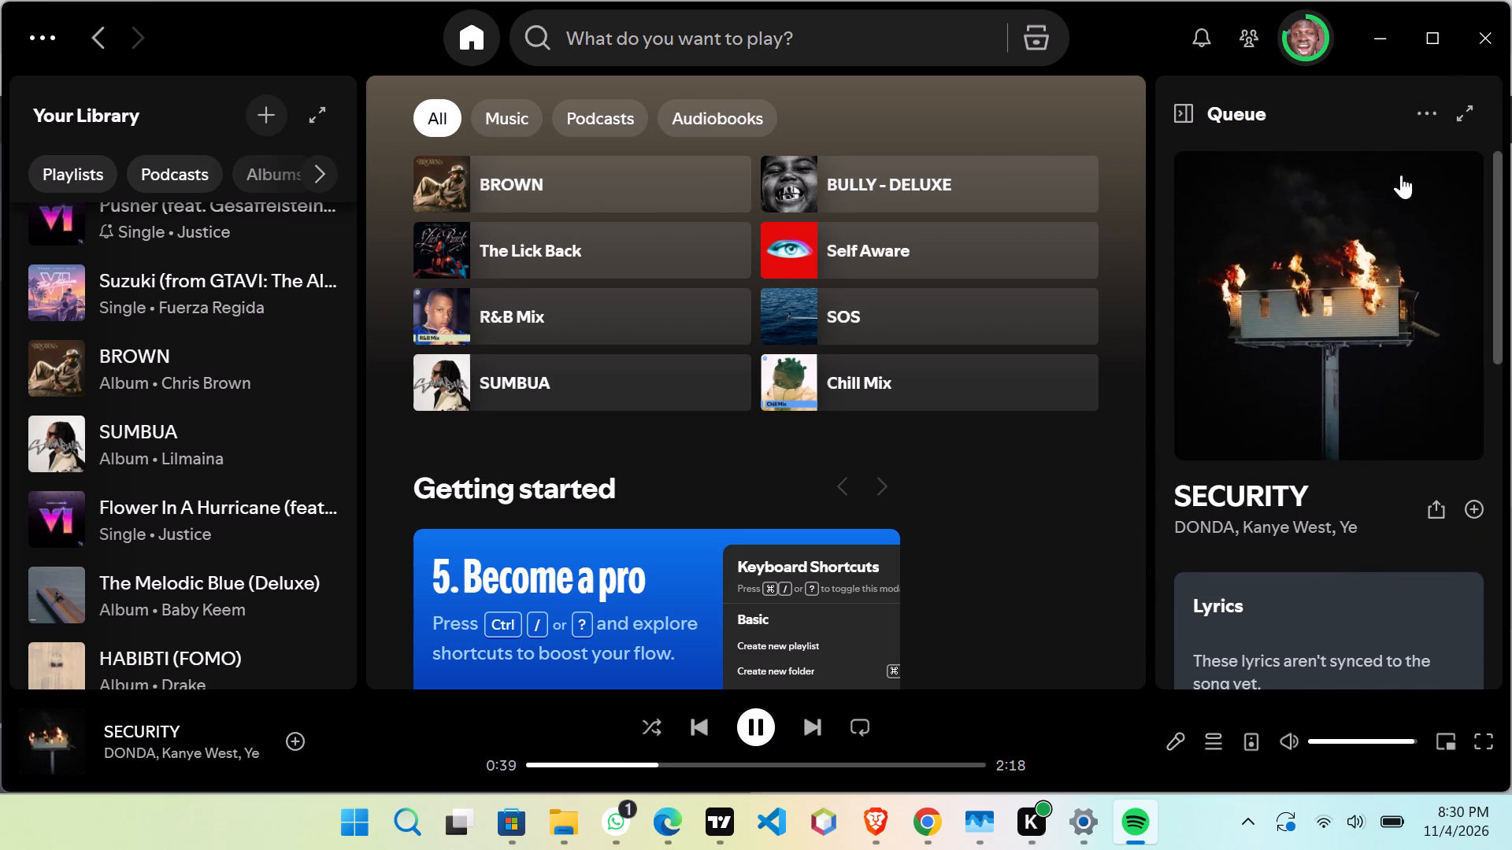
scroll(1401, 176, "down", 4)
scroll(1400, 176, "up", 3)
scroll(1400, 176, "down", 3)
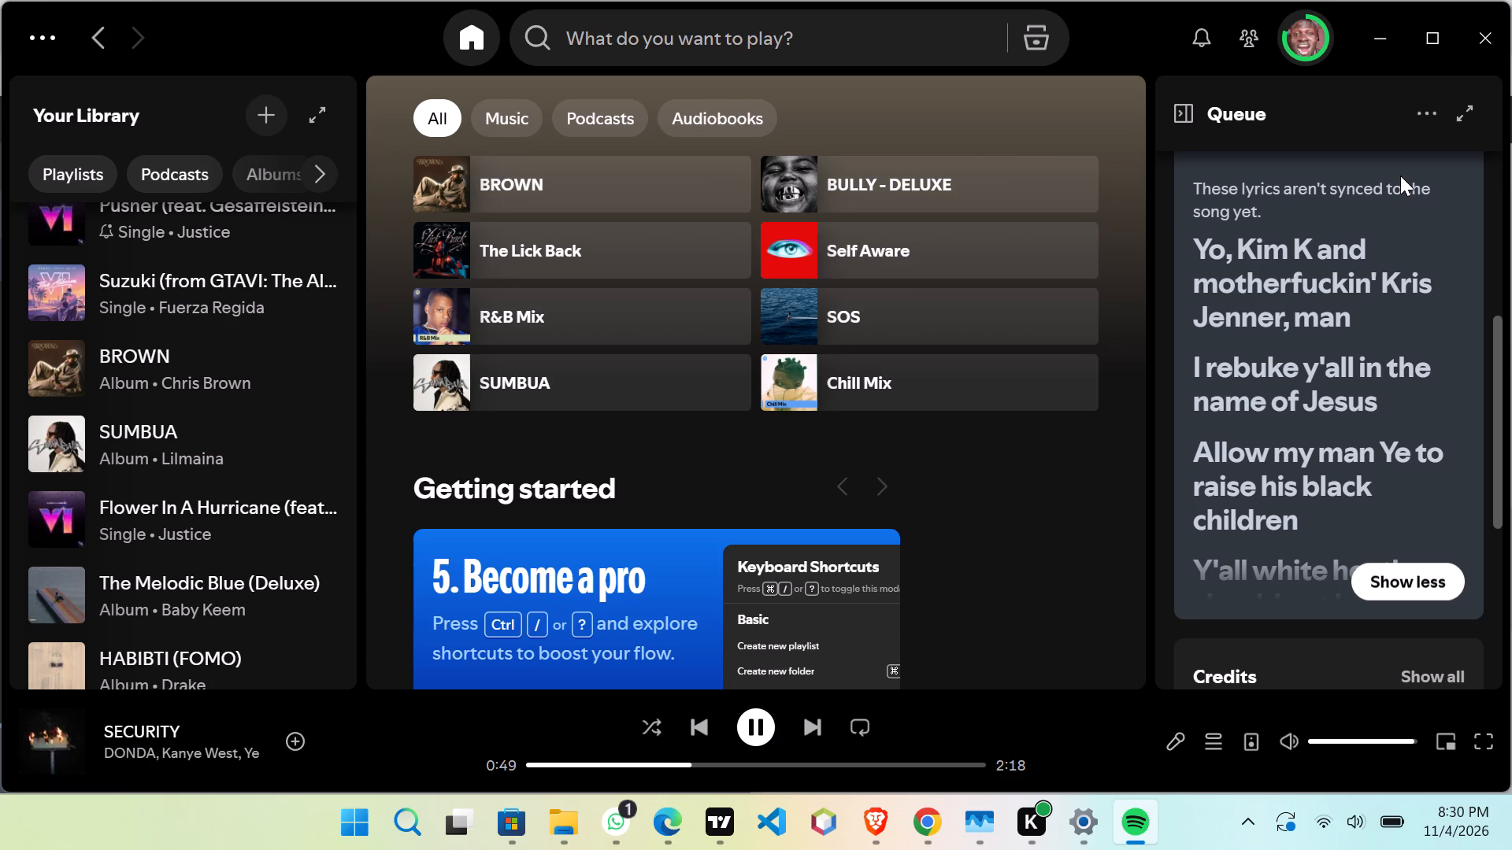
scroll(1400, 176, "down", 1)
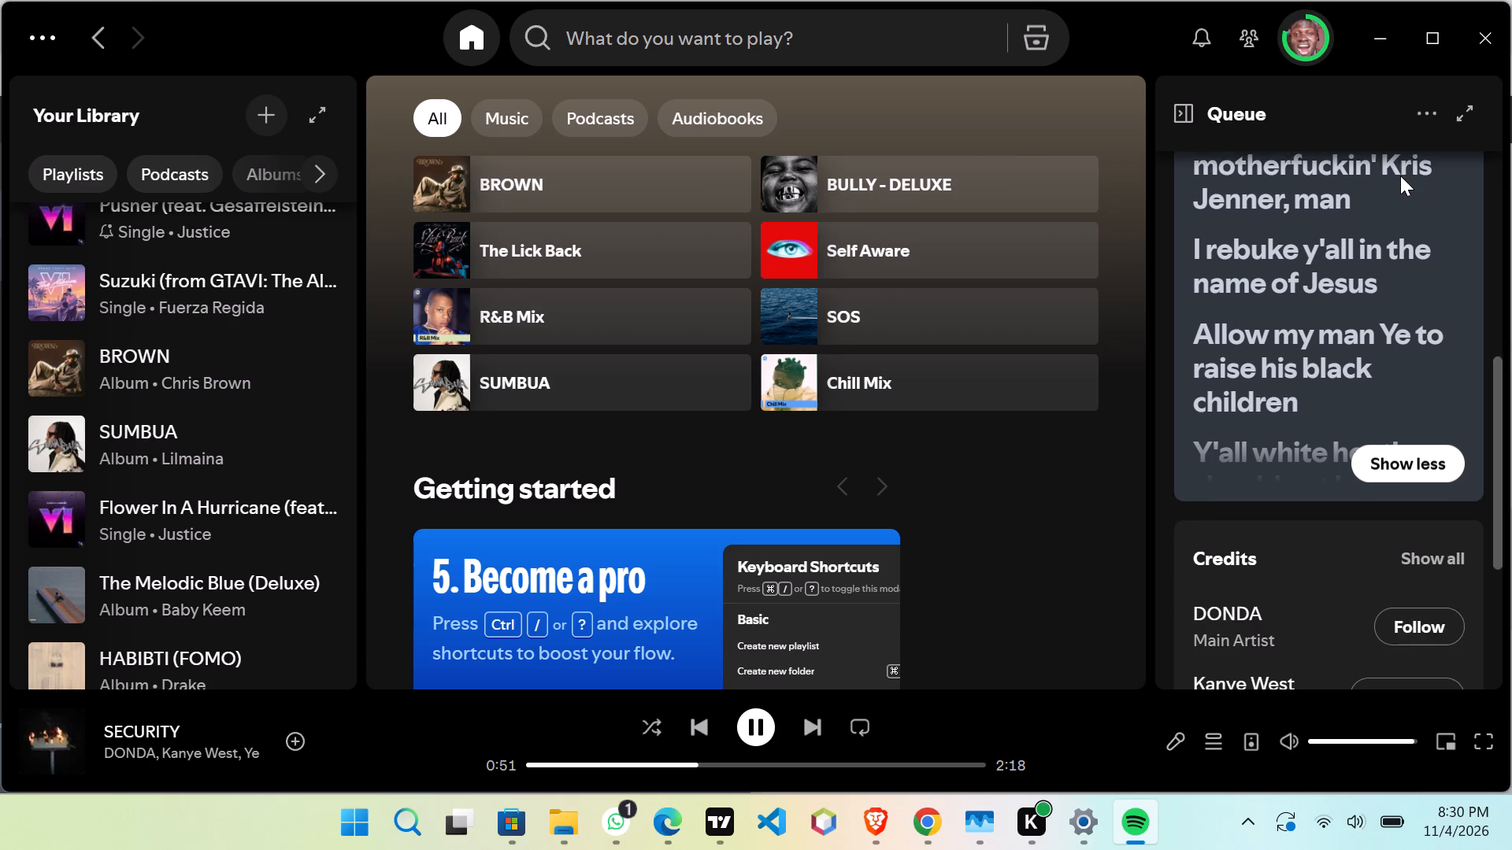
scroll(1400, 176, "down", 7)
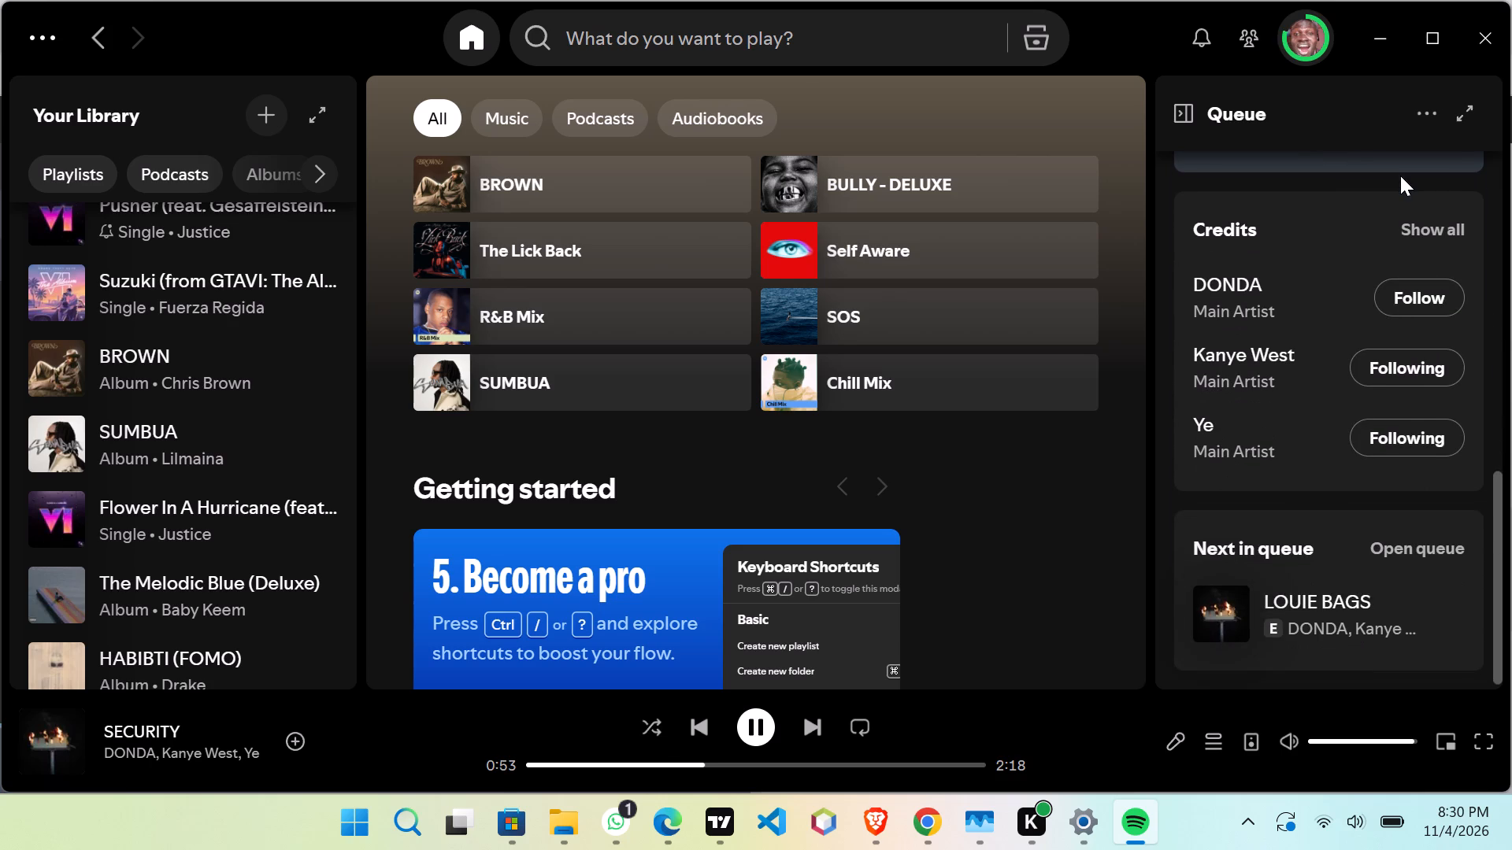
scroll(1454, 177, "down", 1)
scroll(1440, 349, "down", 5)
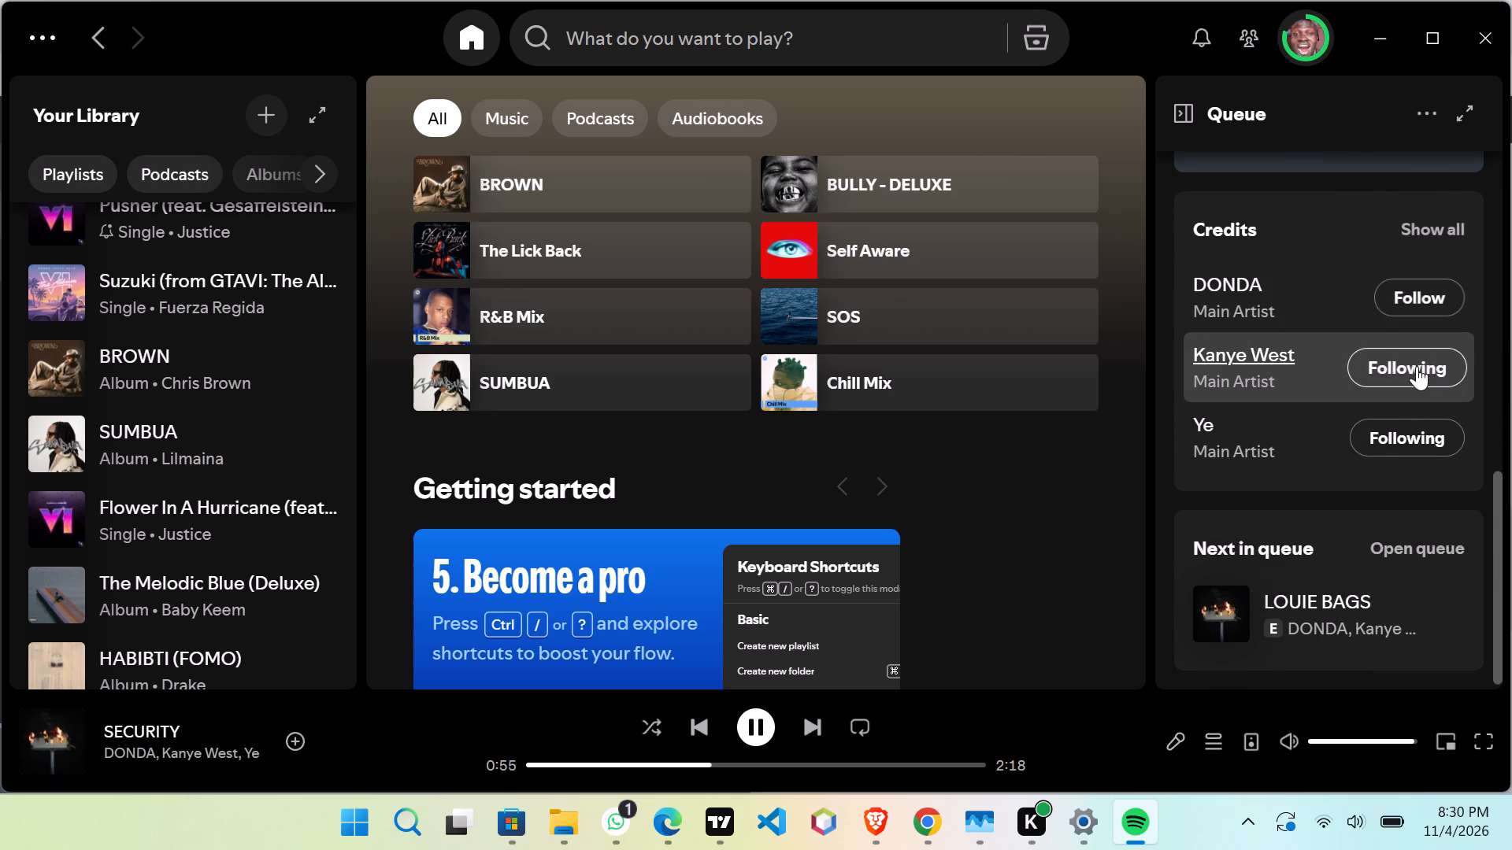
scroll(1493, 293, "up", 1)
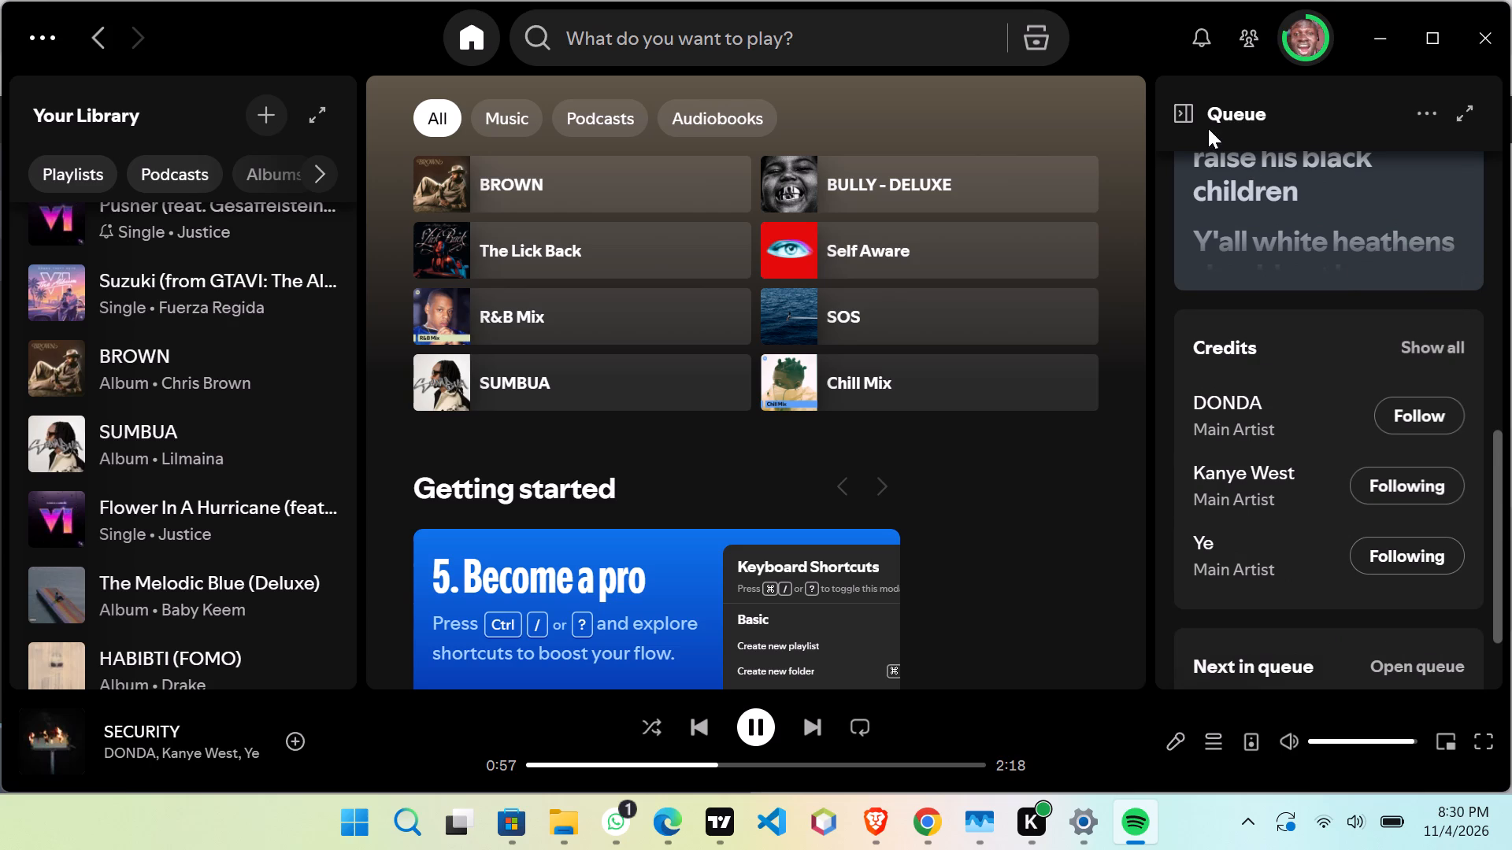
Reopen the playback queue and clear all songs listed as next in queue.
left_click(1230, 116)
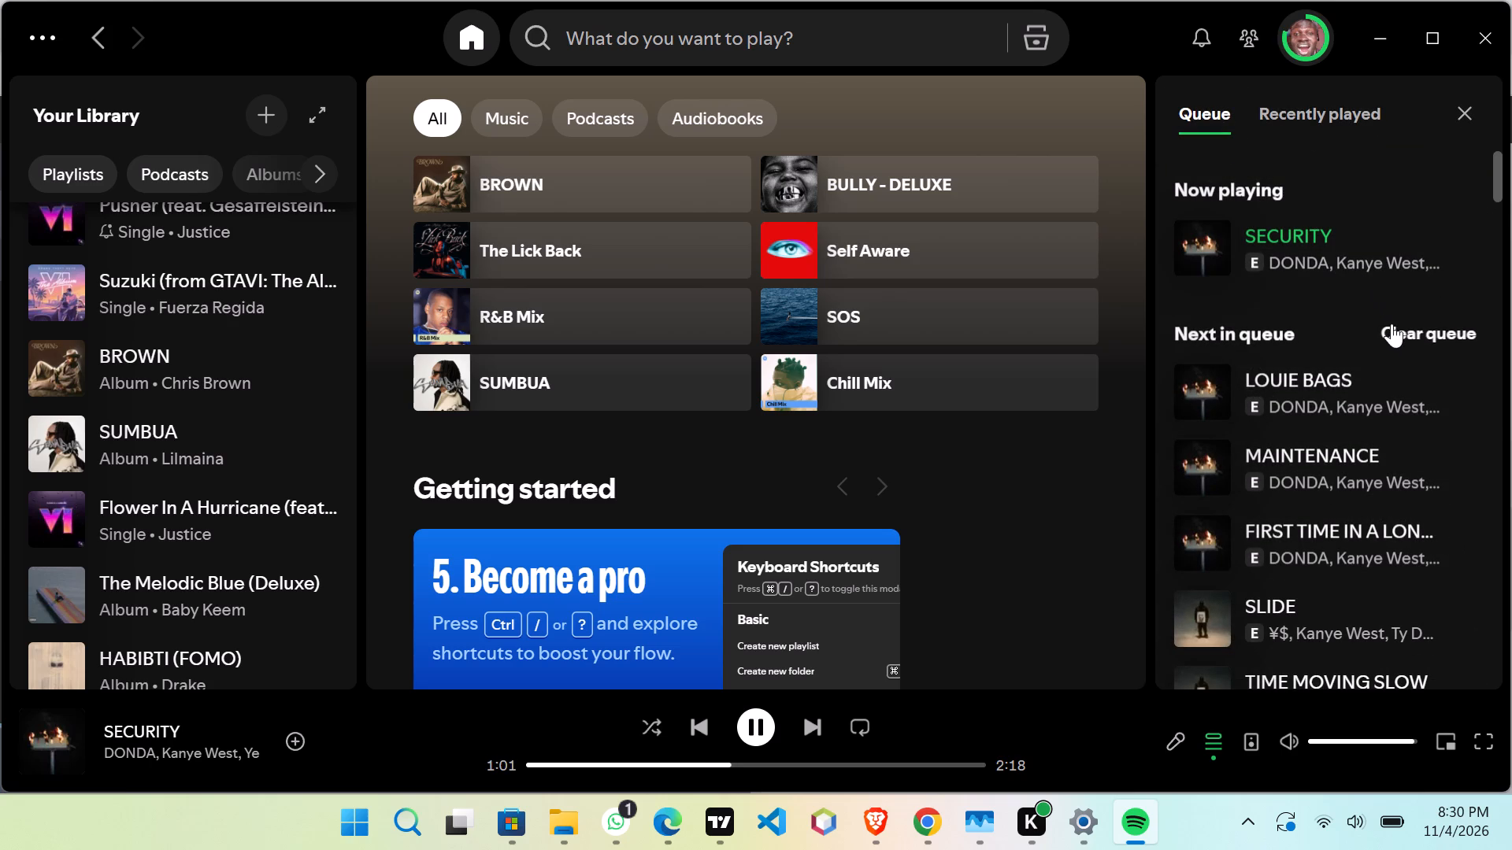
left_click(1392, 323)
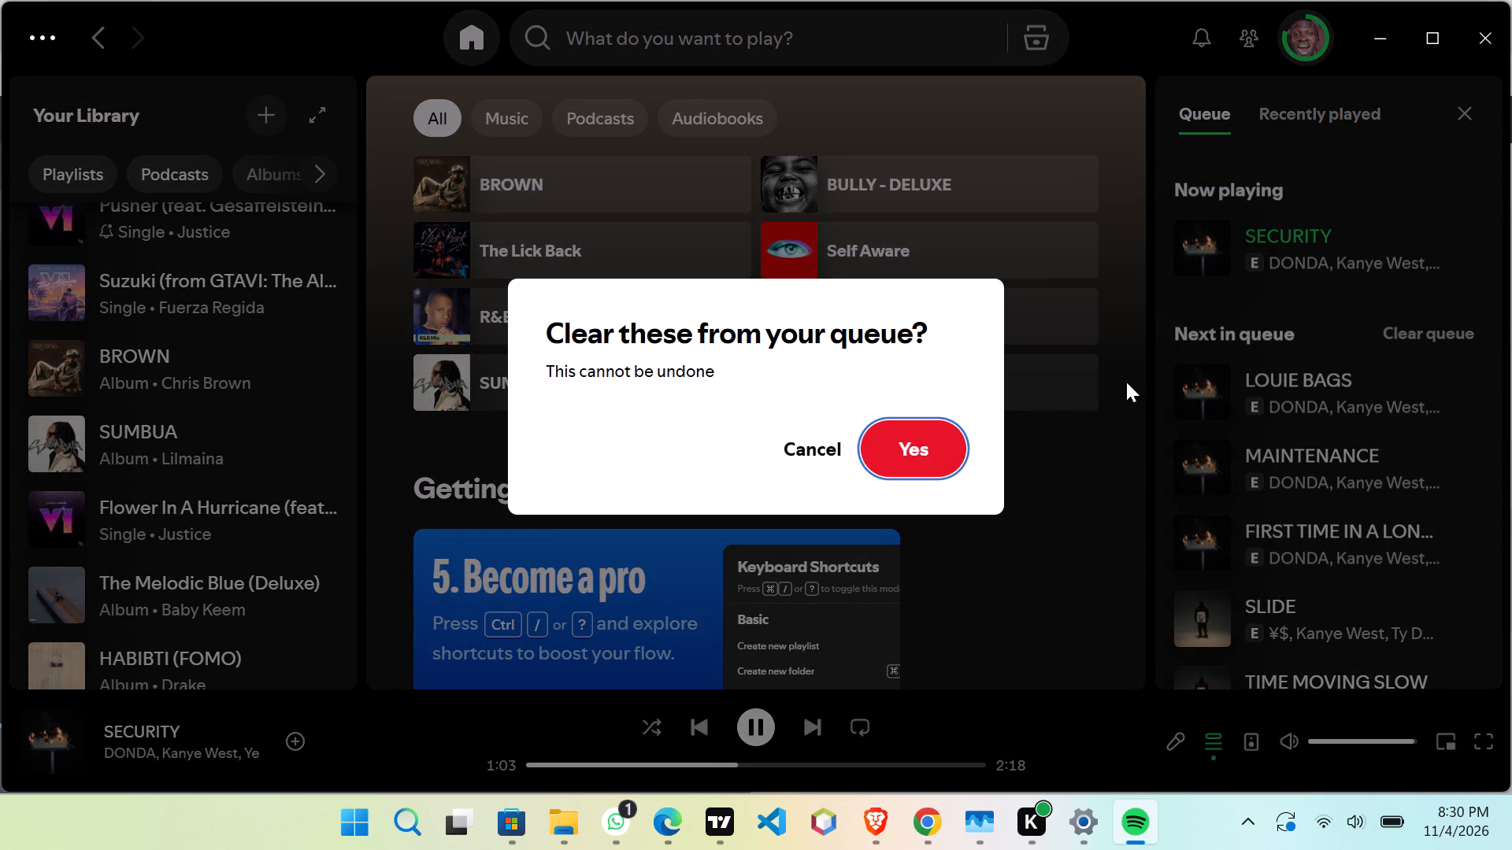
left_click(937, 434)
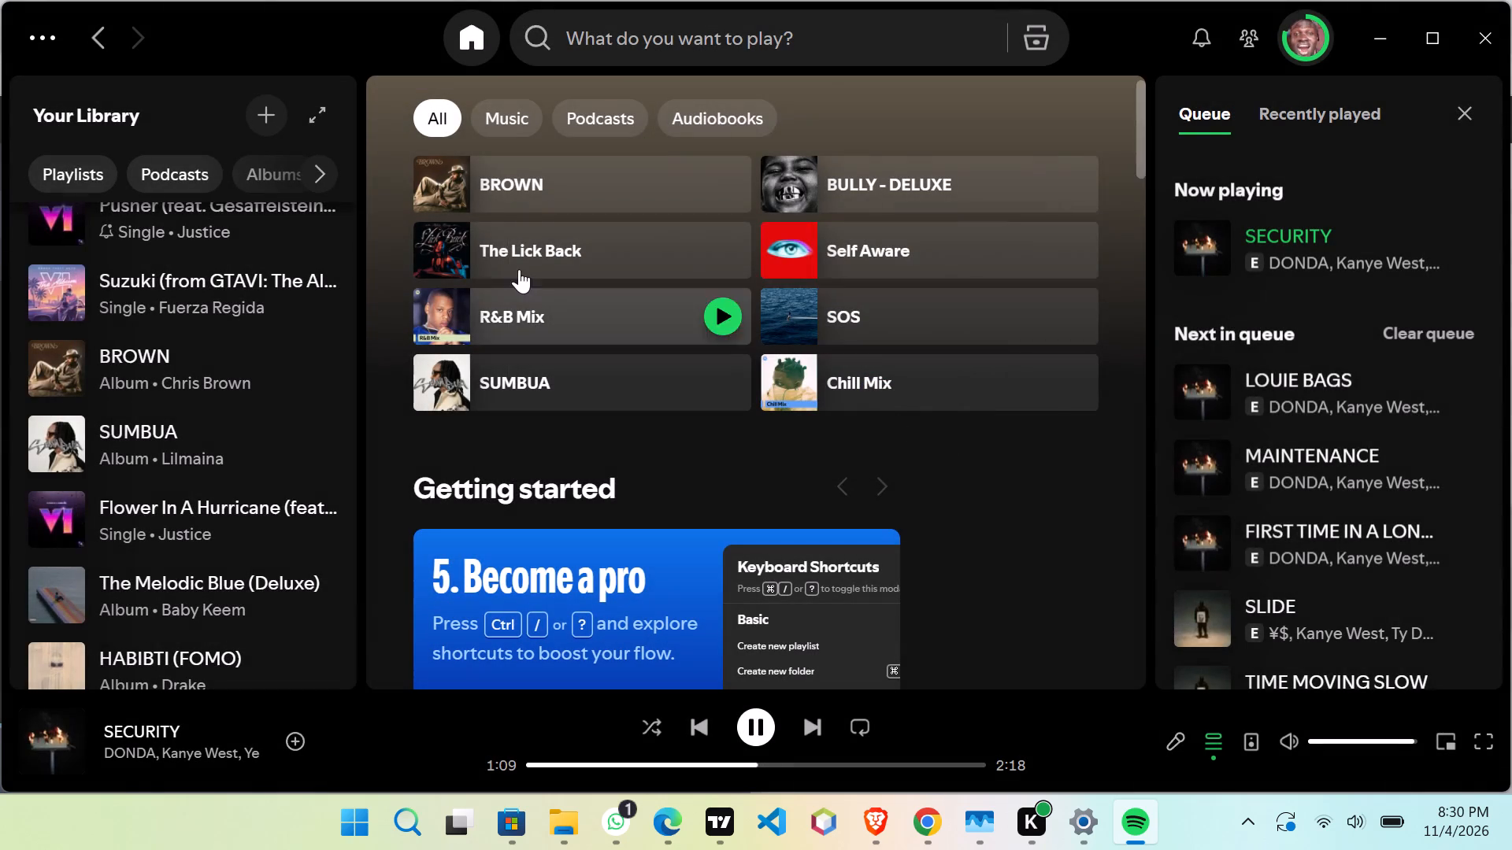
Open the album The Lick Back from the home page and play it.
left_click(479, 254)
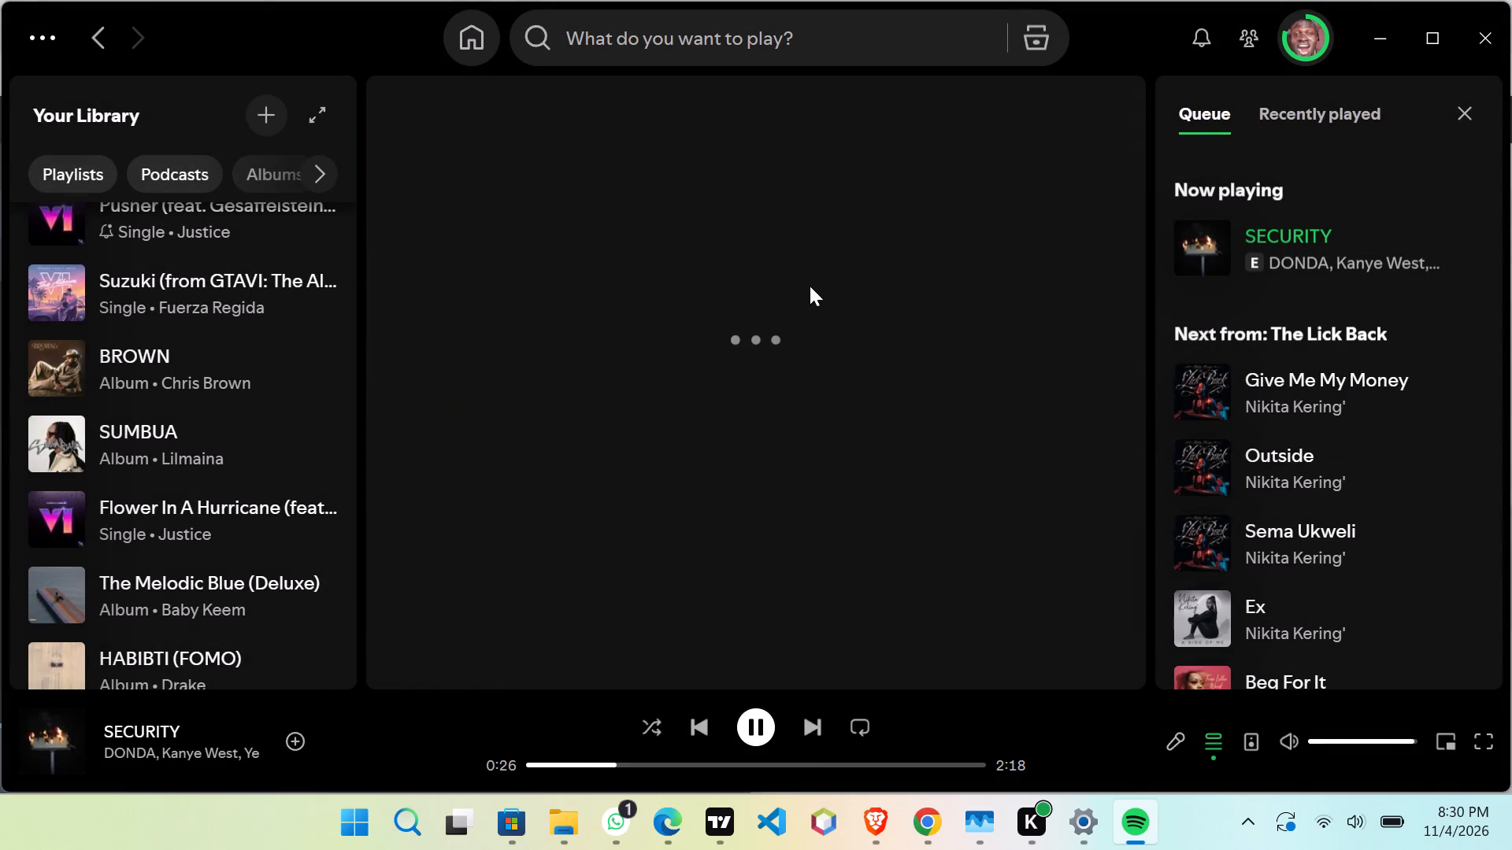
scroll(750, 368, "down", 3)
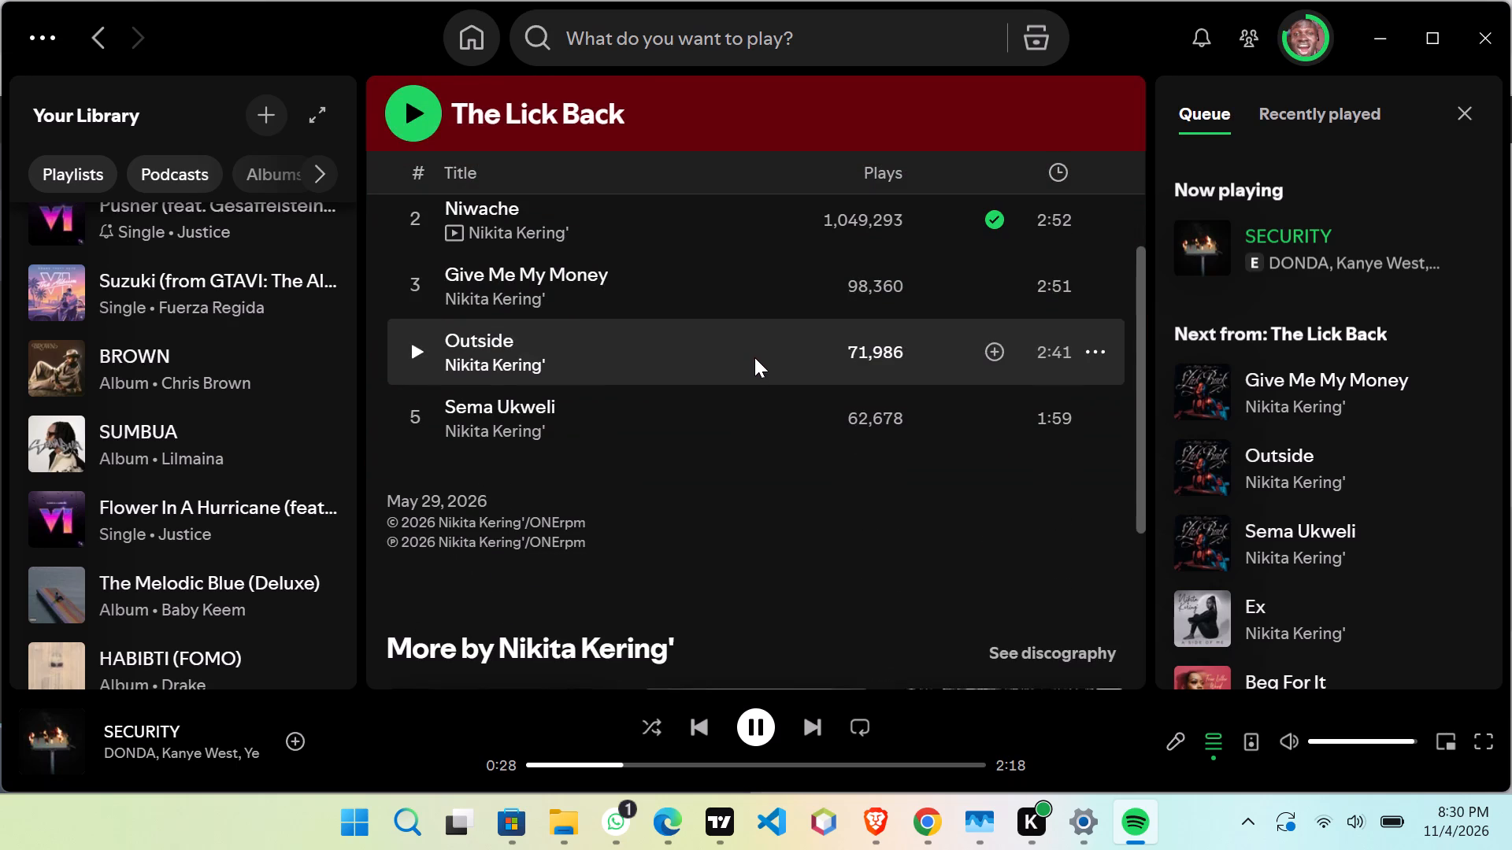
scroll(754, 357, "up", 2)
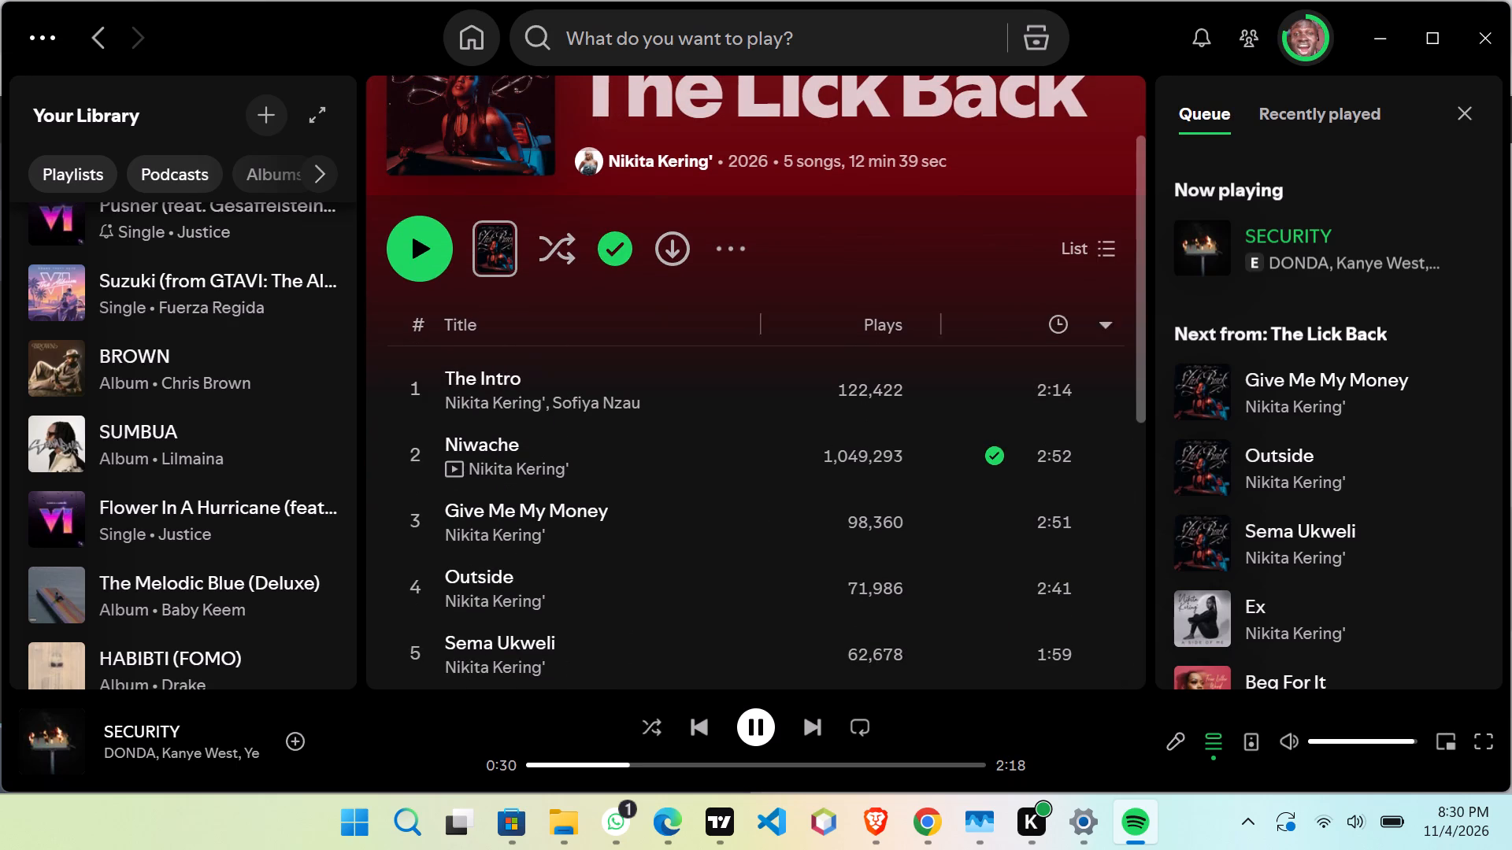
left_click(413, 247)
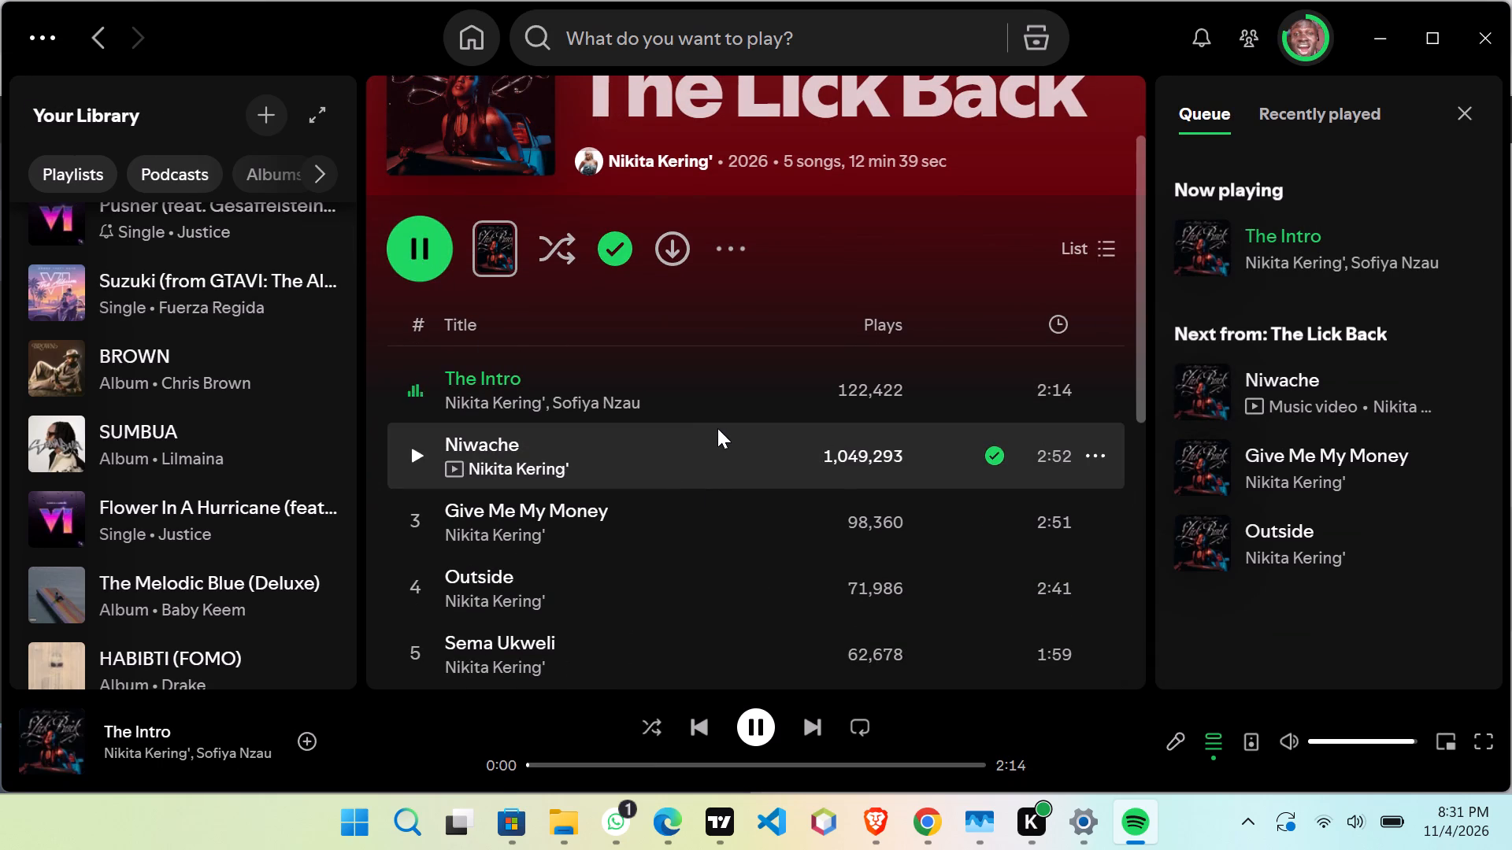
Add the song Niwache from The Lick Back to the queue.
scroll(814, 448, "down", 2)
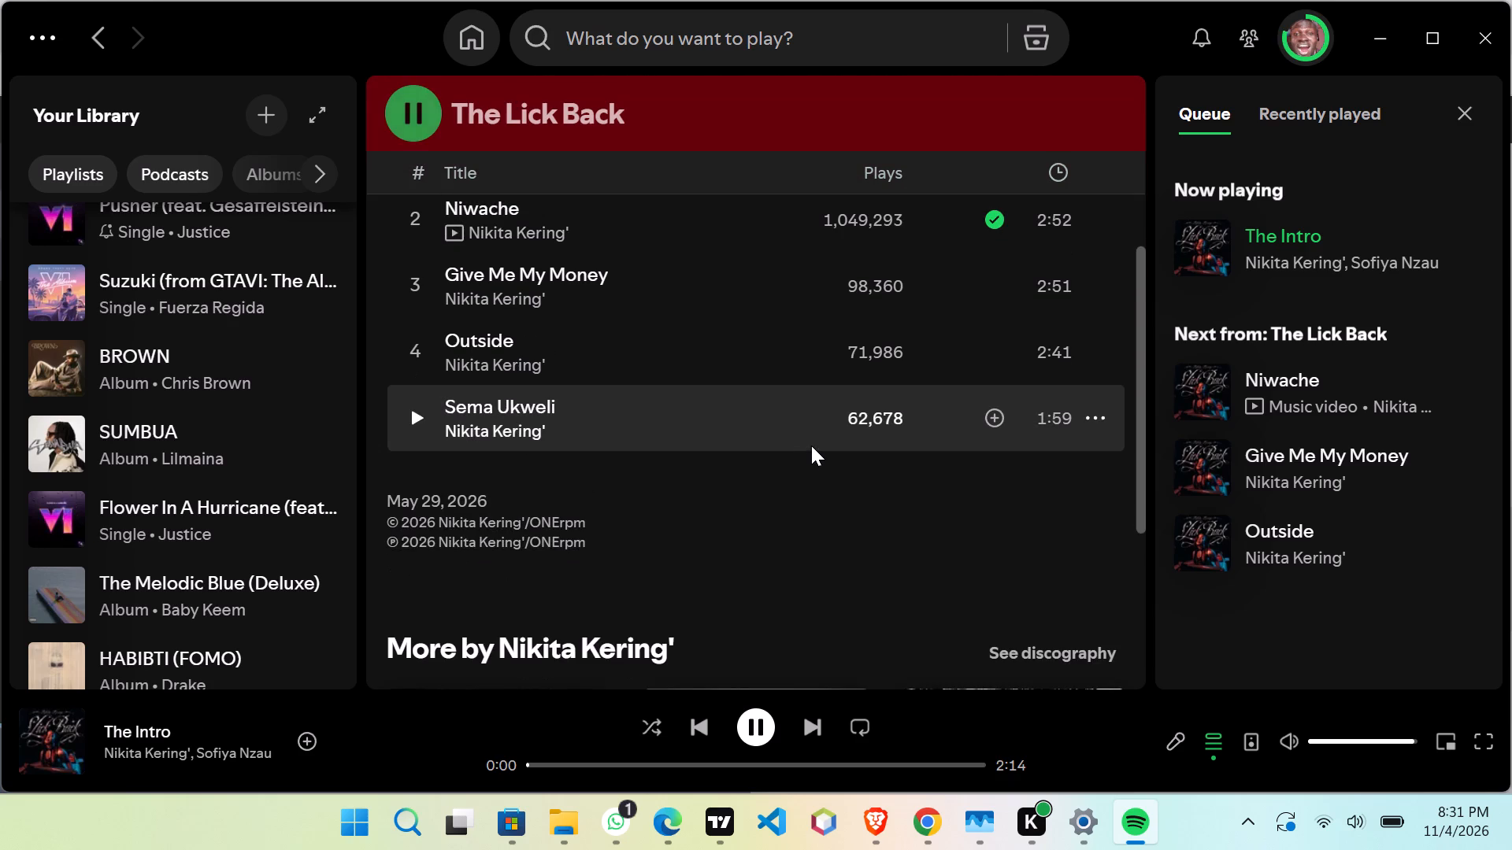
scroll(803, 438, "up", 1)
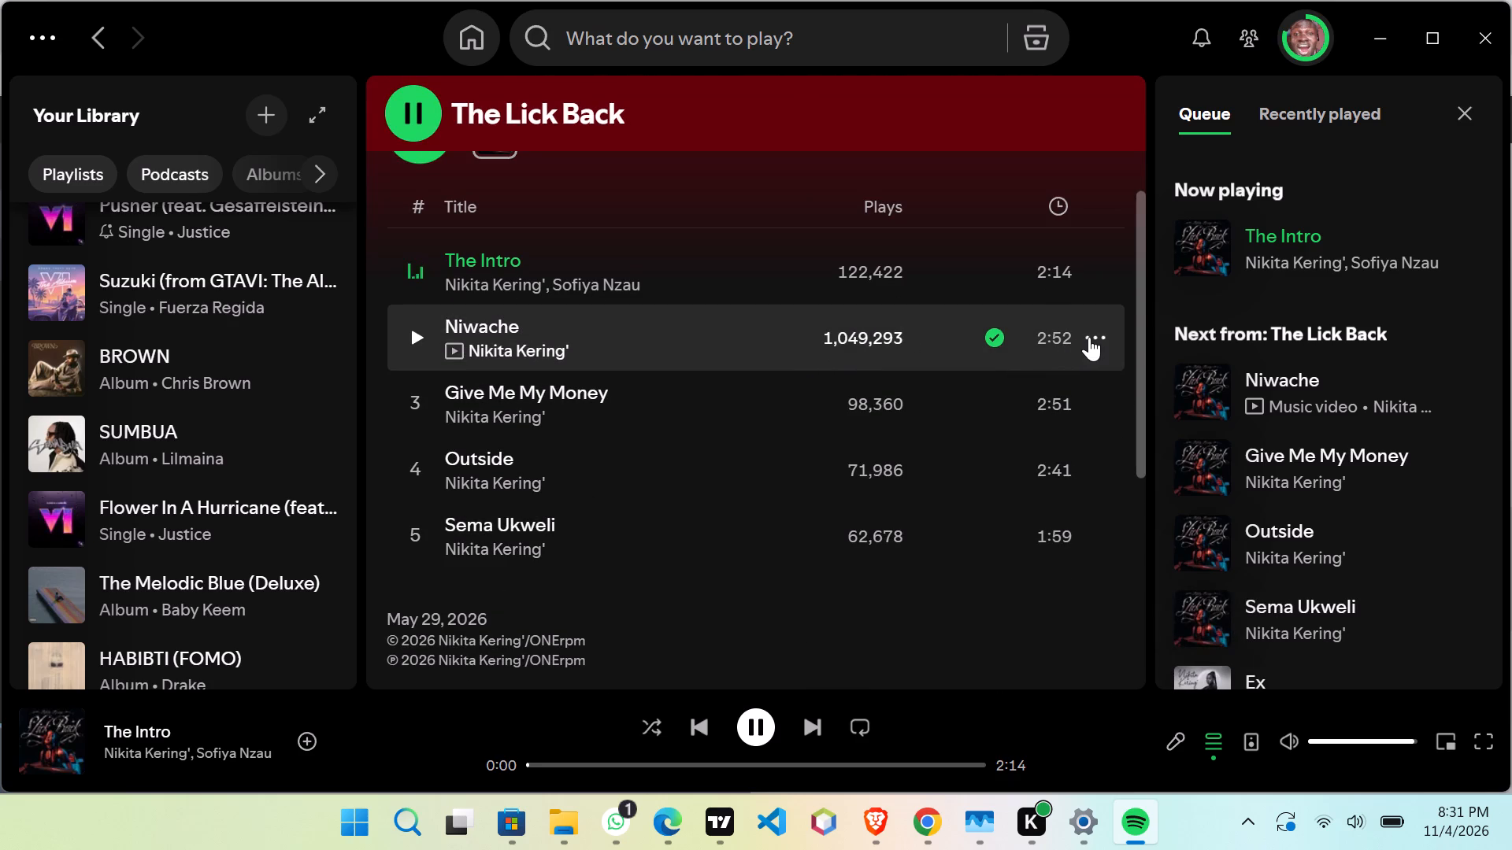
double_click(1089, 337)
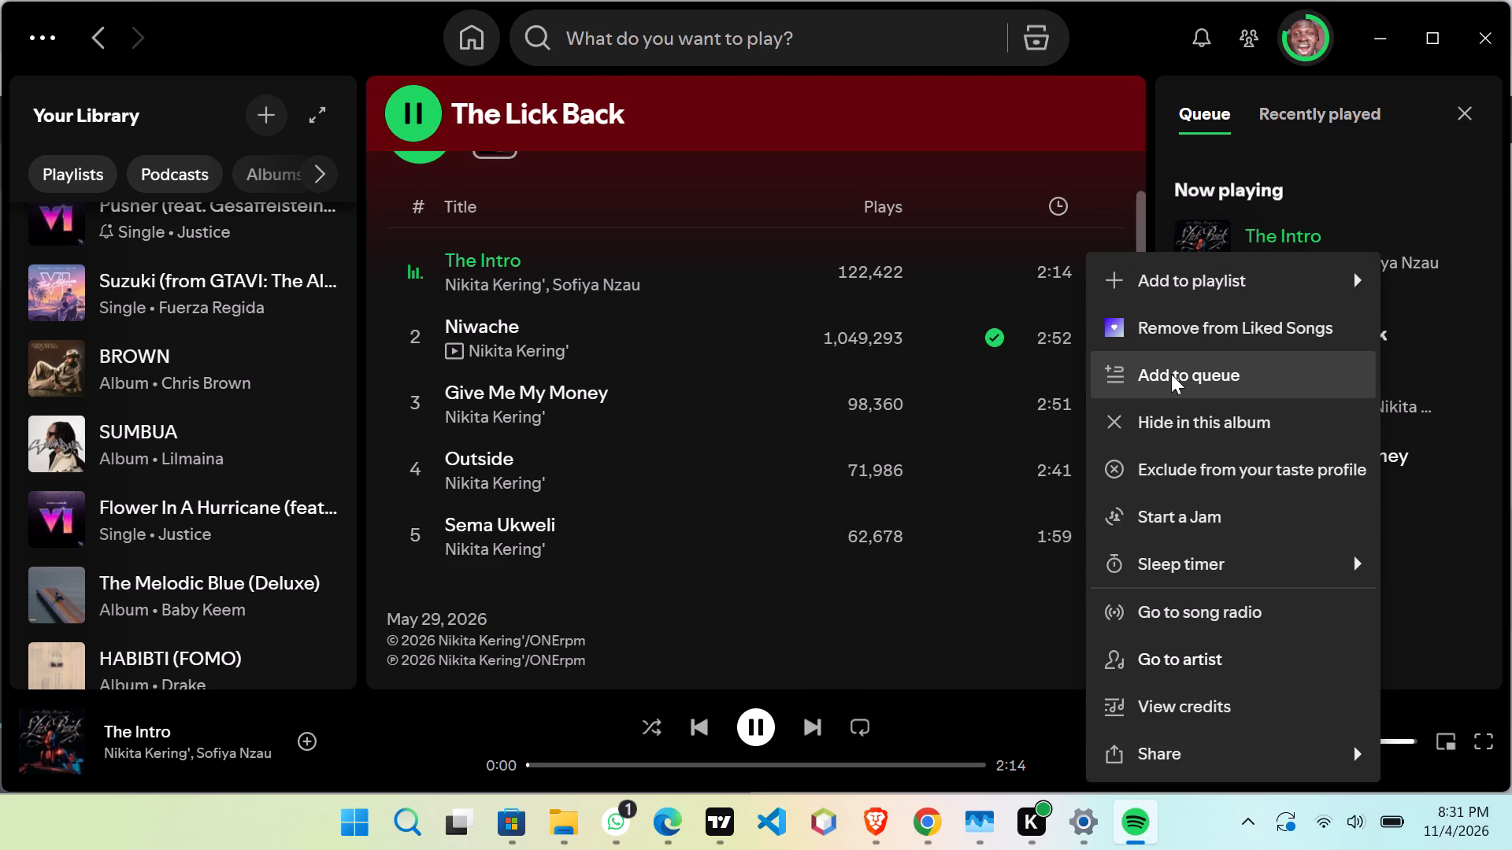
left_click(1171, 374)
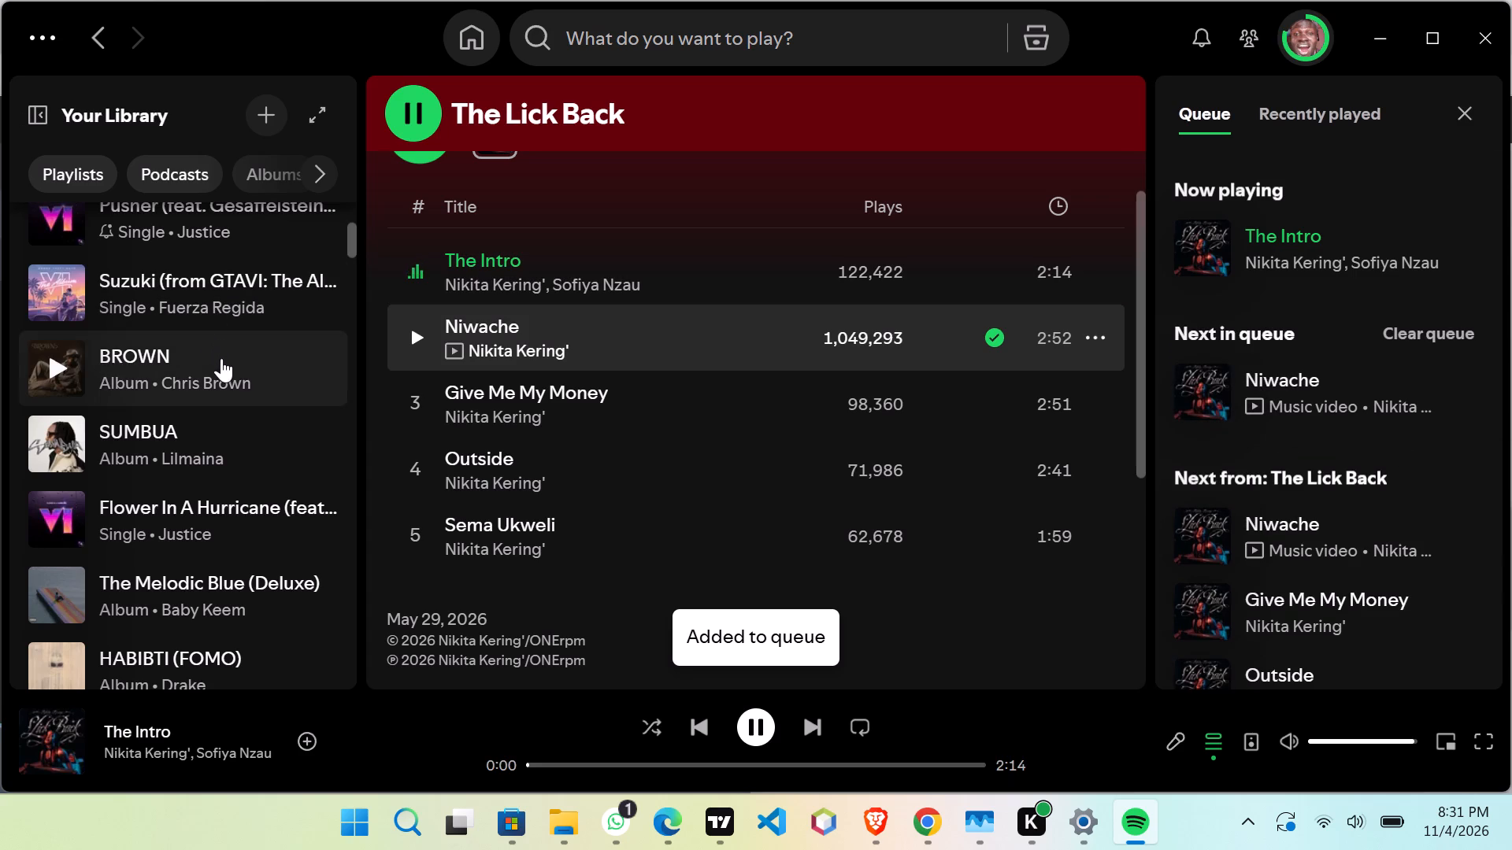
Open Chris Brown's album BROWN from the library and add the song Obvious to the queue.
left_click(221, 358)
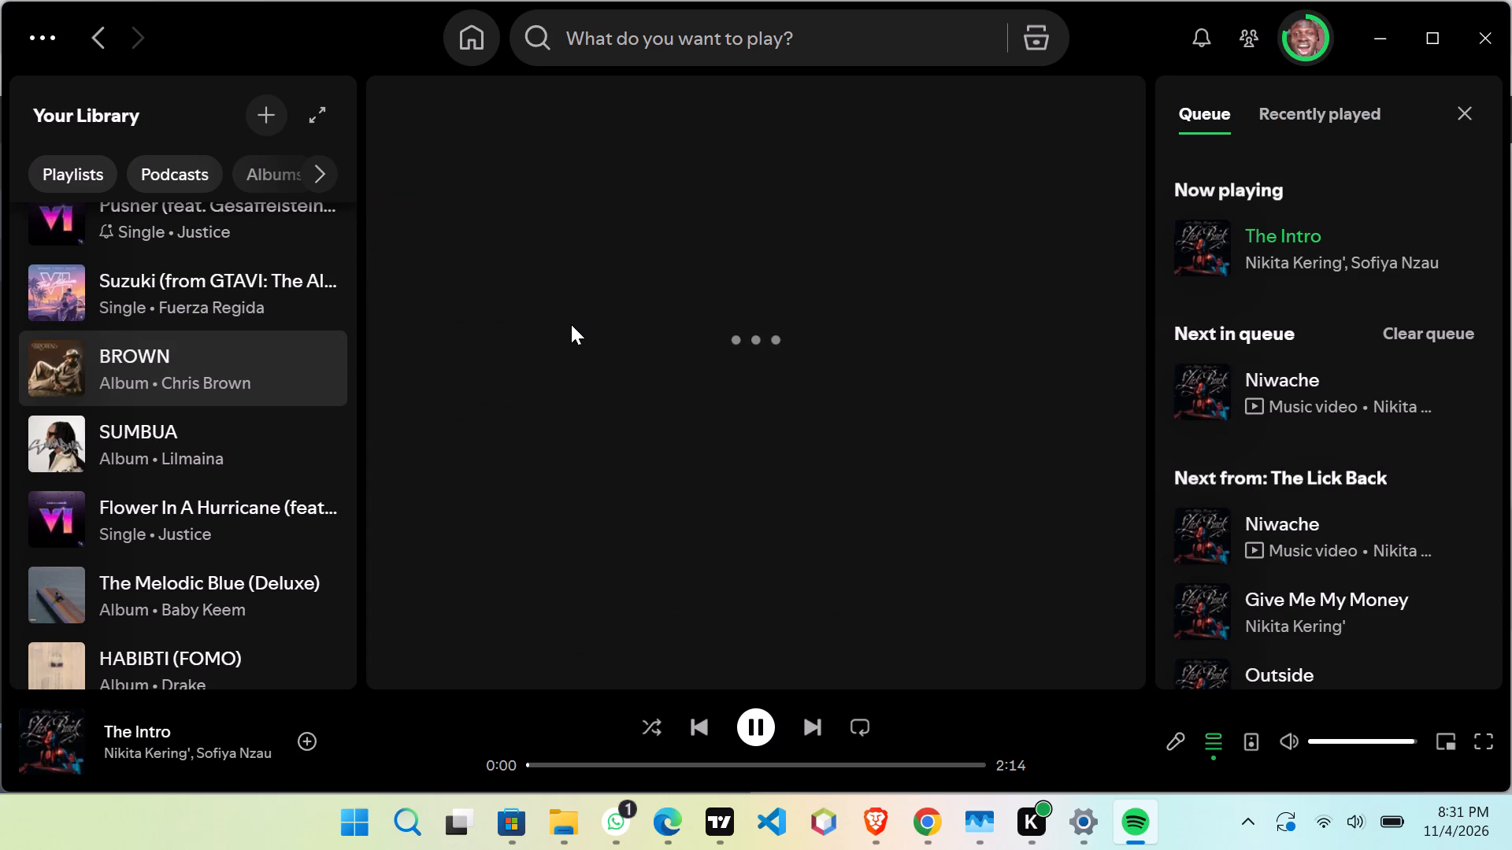
scroll(571, 327, "down", 1)
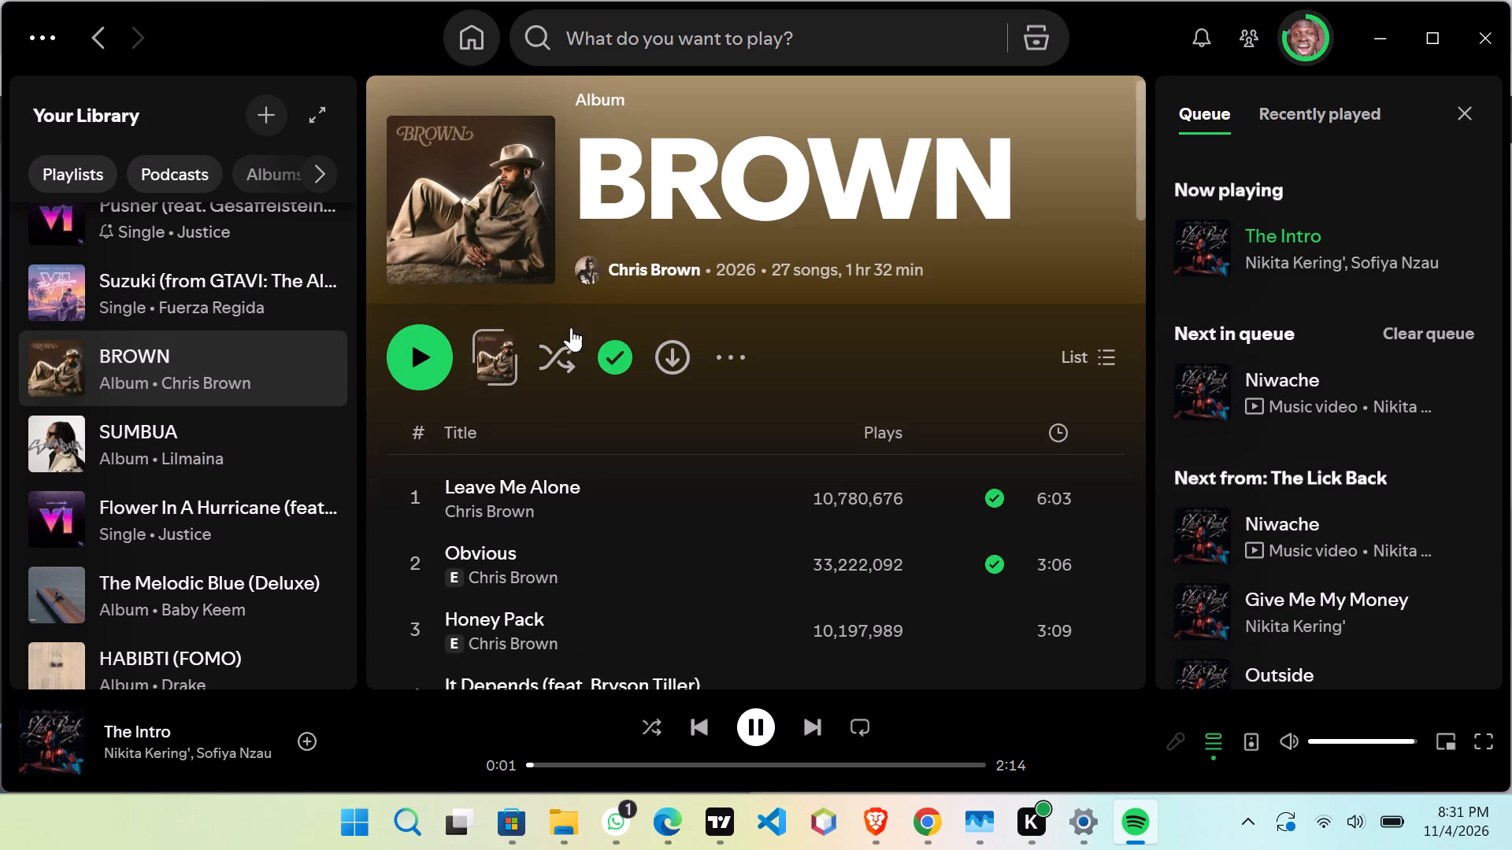
scroll(571, 327, "down", 1)
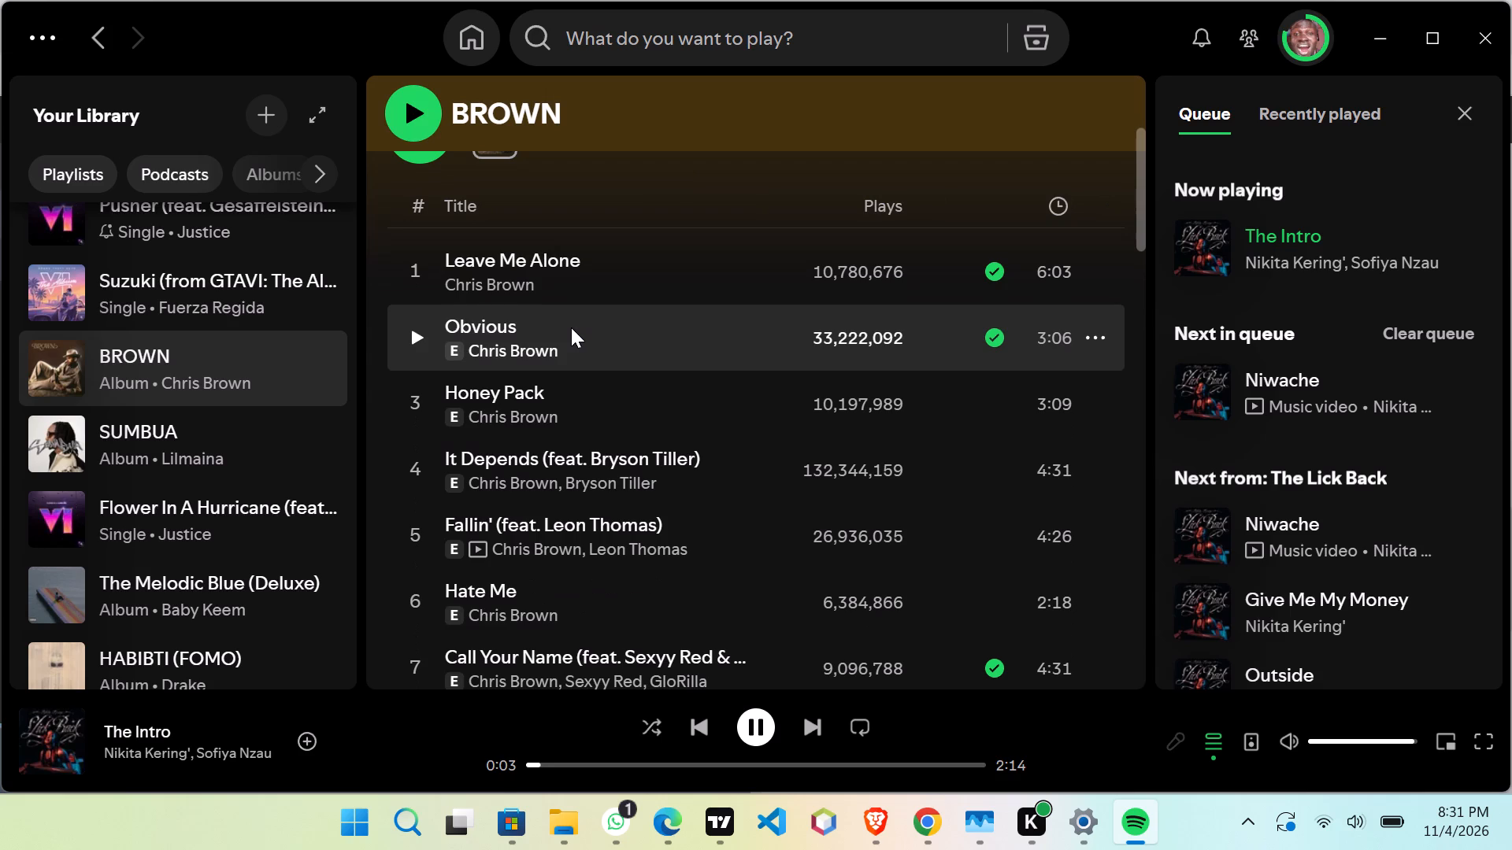
scroll(571, 327, "up", 1)
scroll(571, 327, "down", 1)
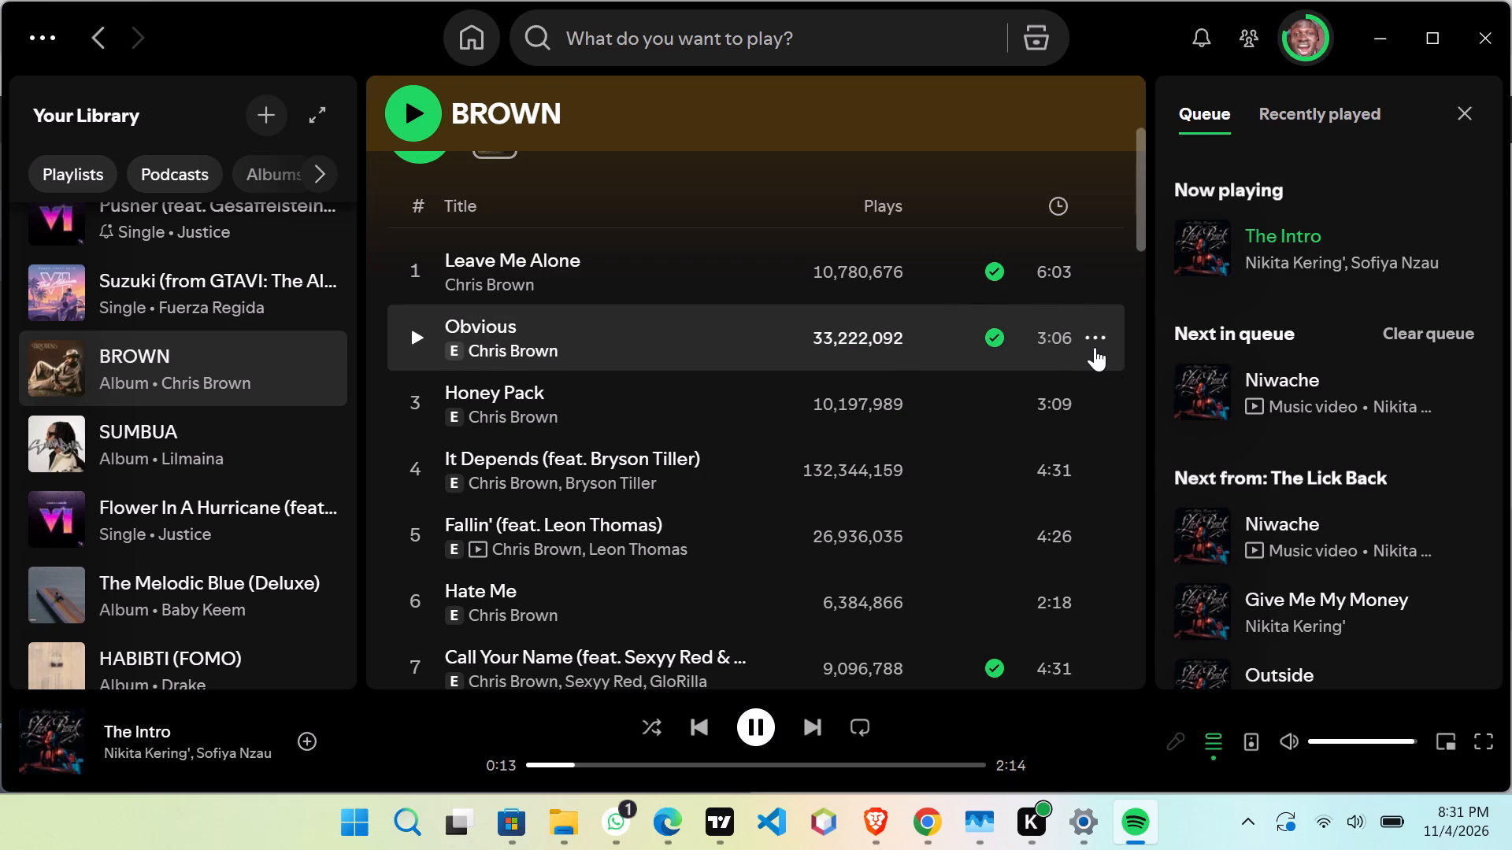
left_click(1093, 338)
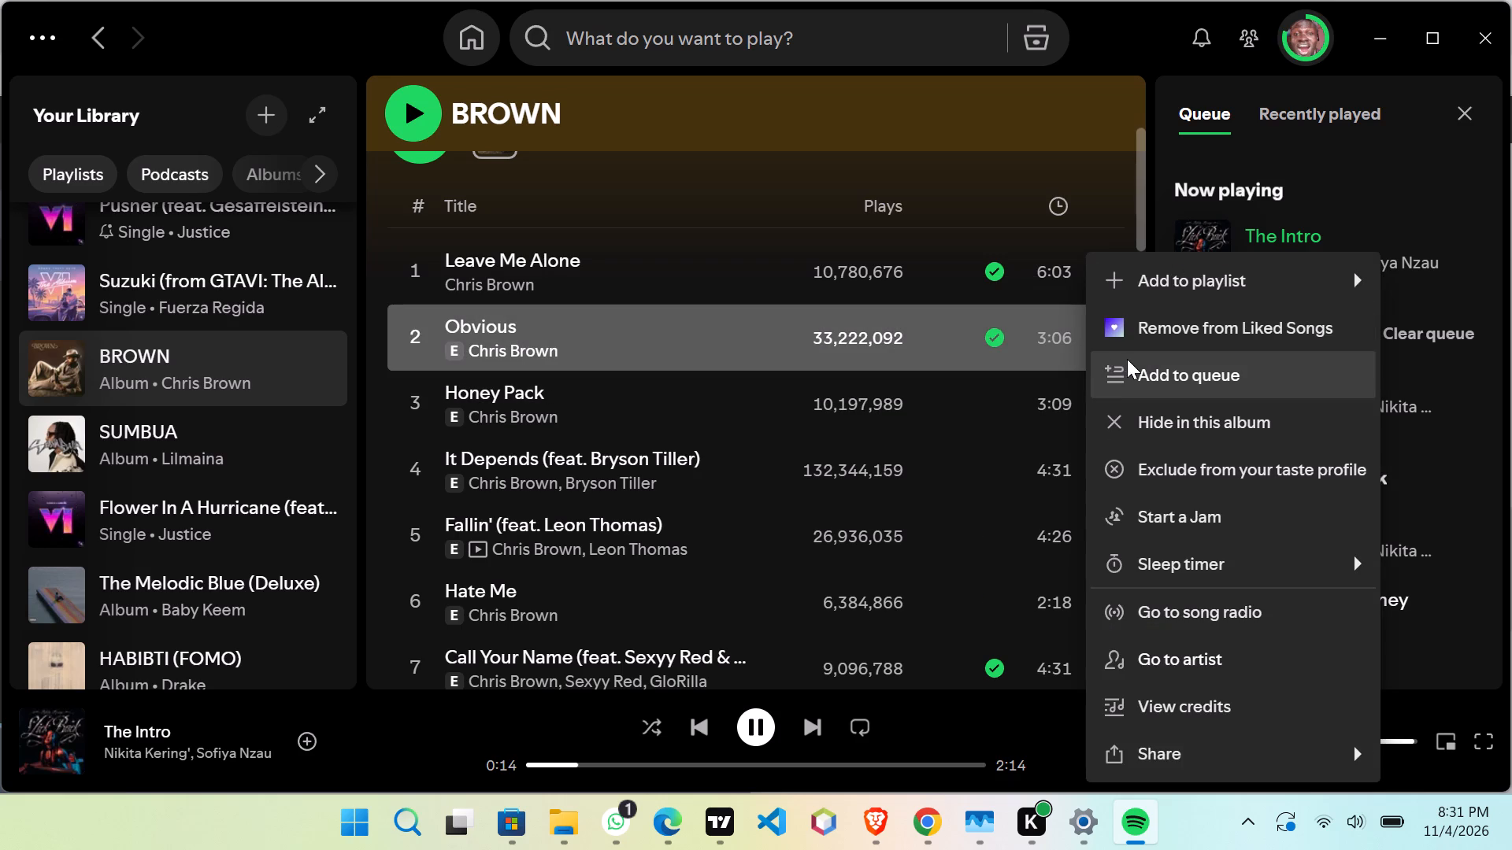
left_click(1127, 359)
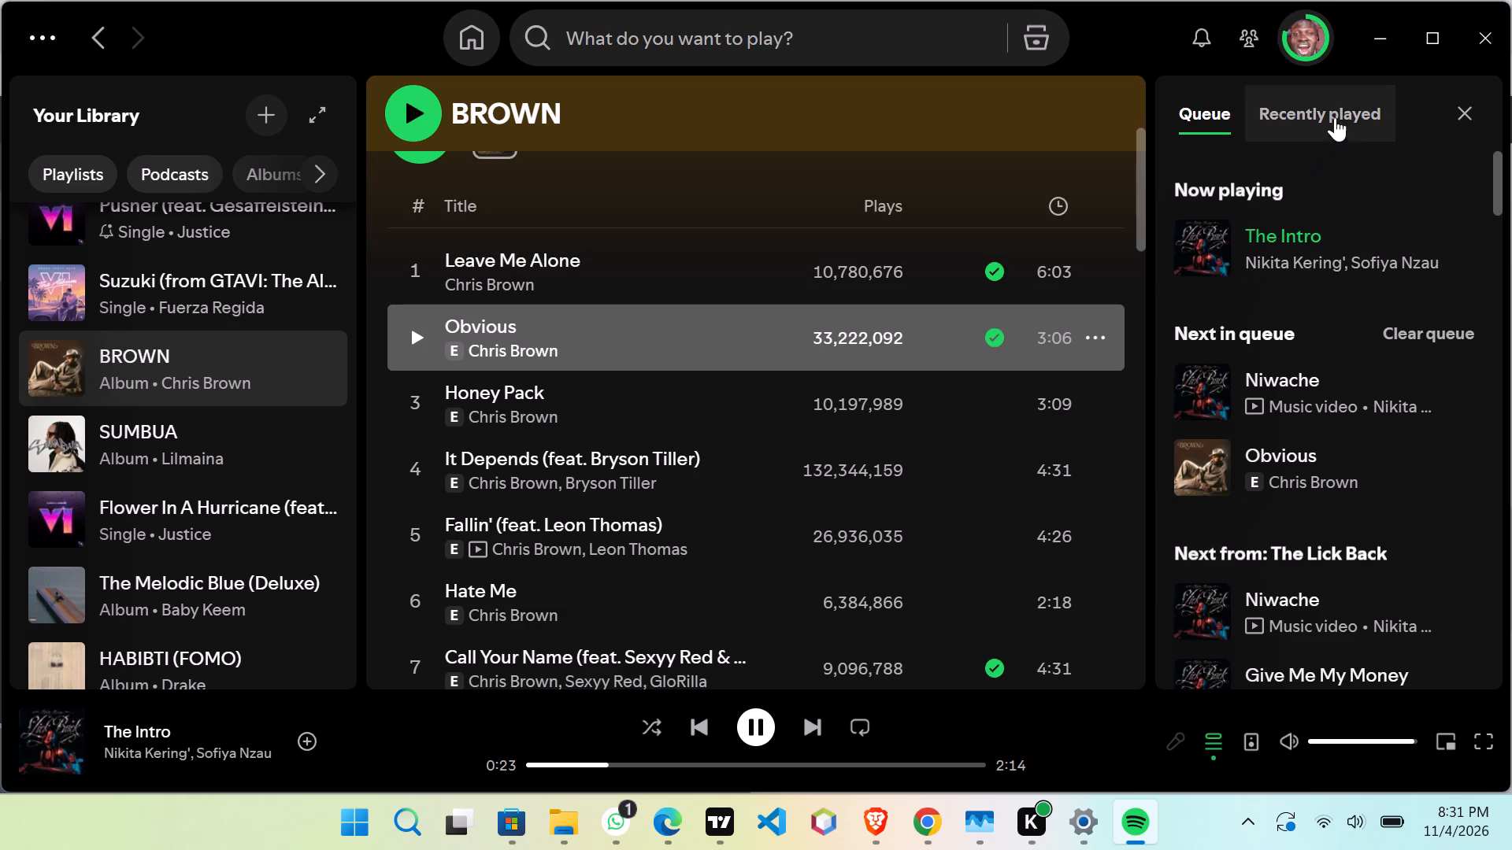
Switch to WorldQuant BRAIN in Brave and review Simulations 19, 18 and 17, working back toward the earlier ones.
left_click(1368, 37)
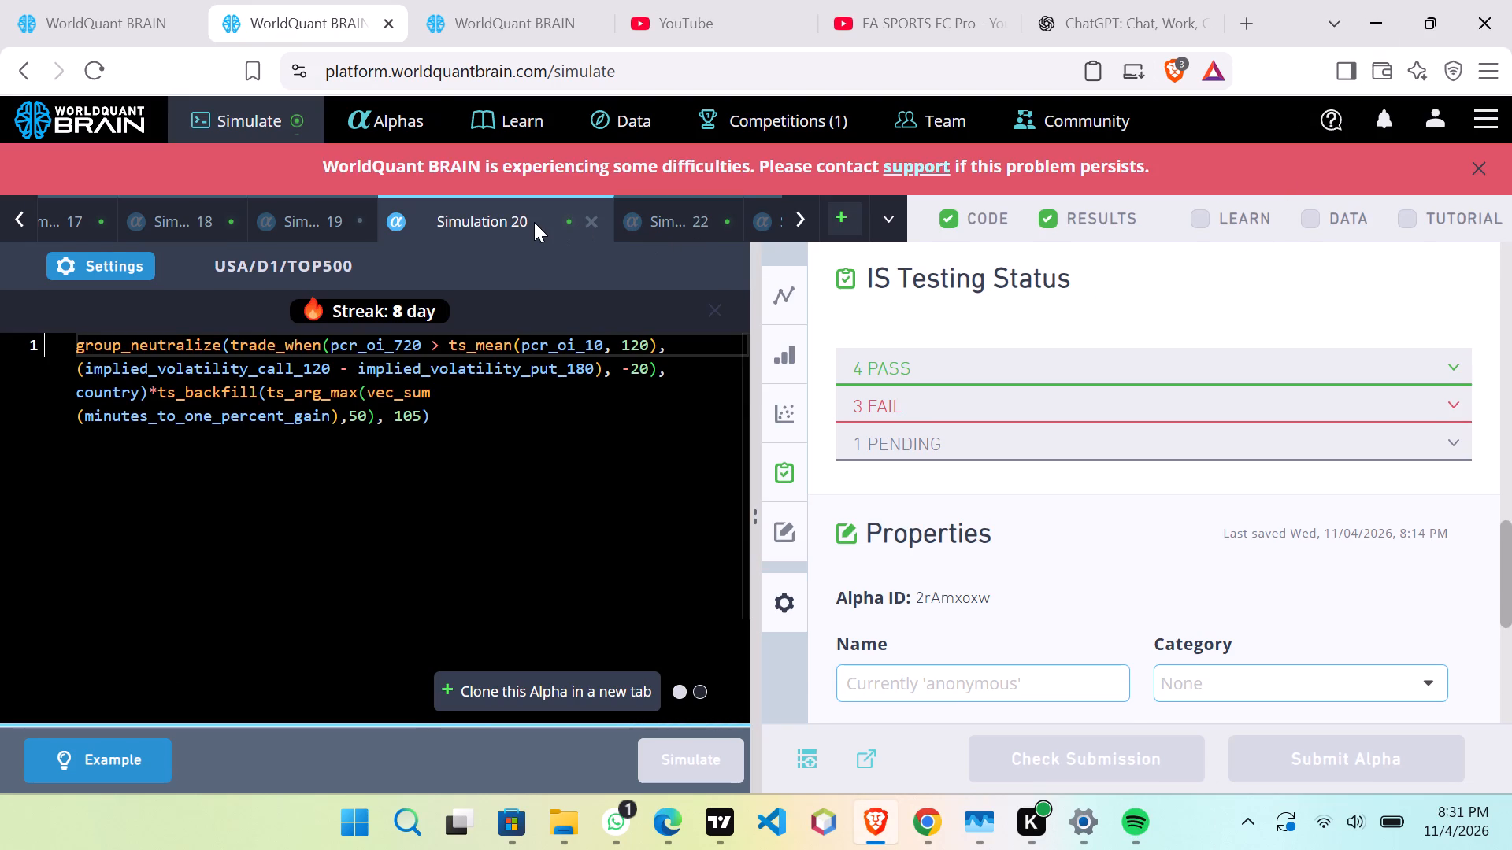
left_click(346, 215)
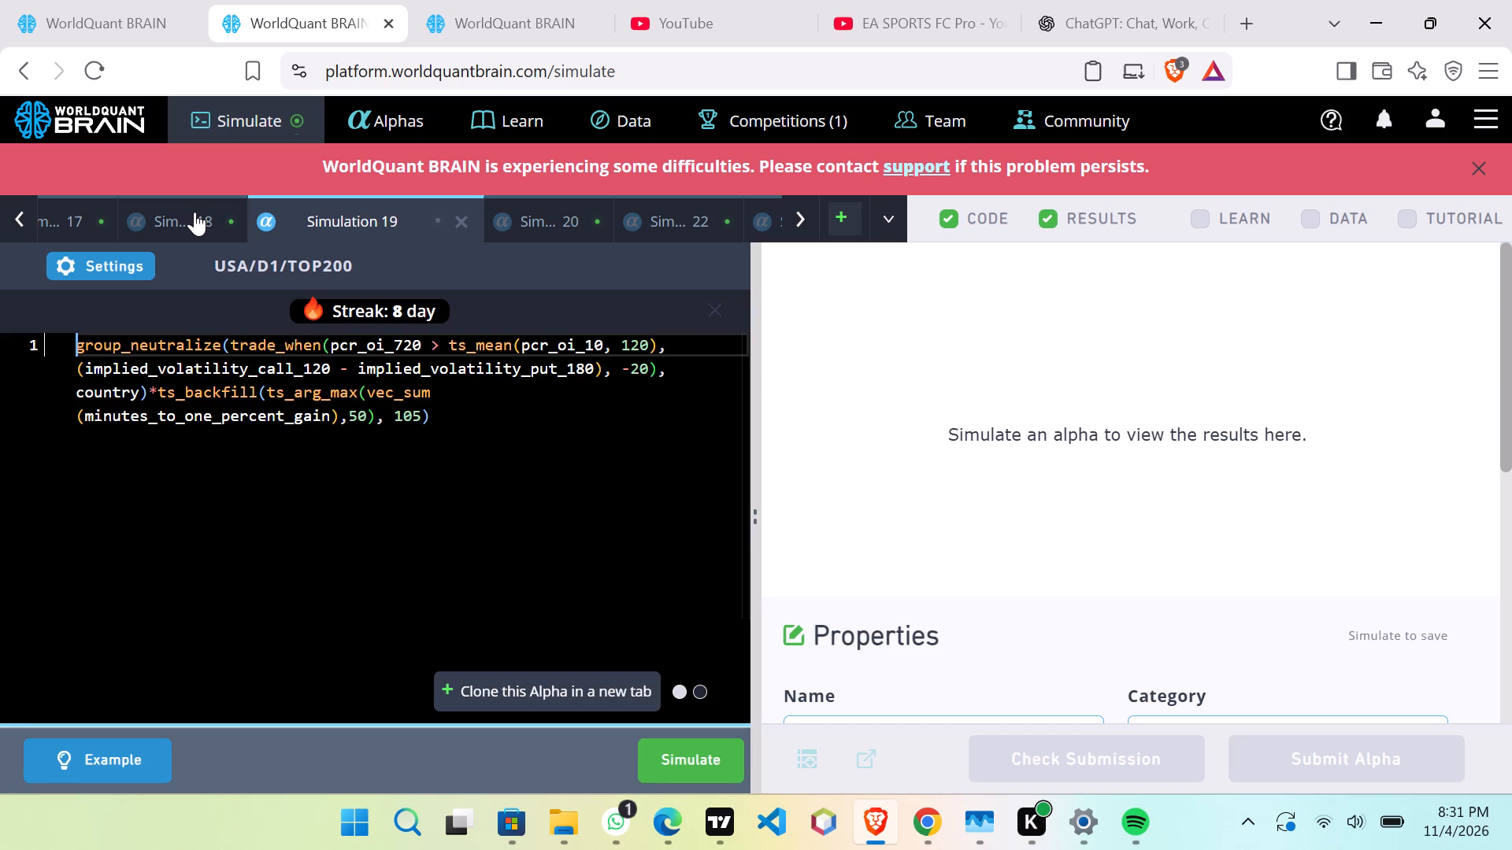
left_click(195, 212)
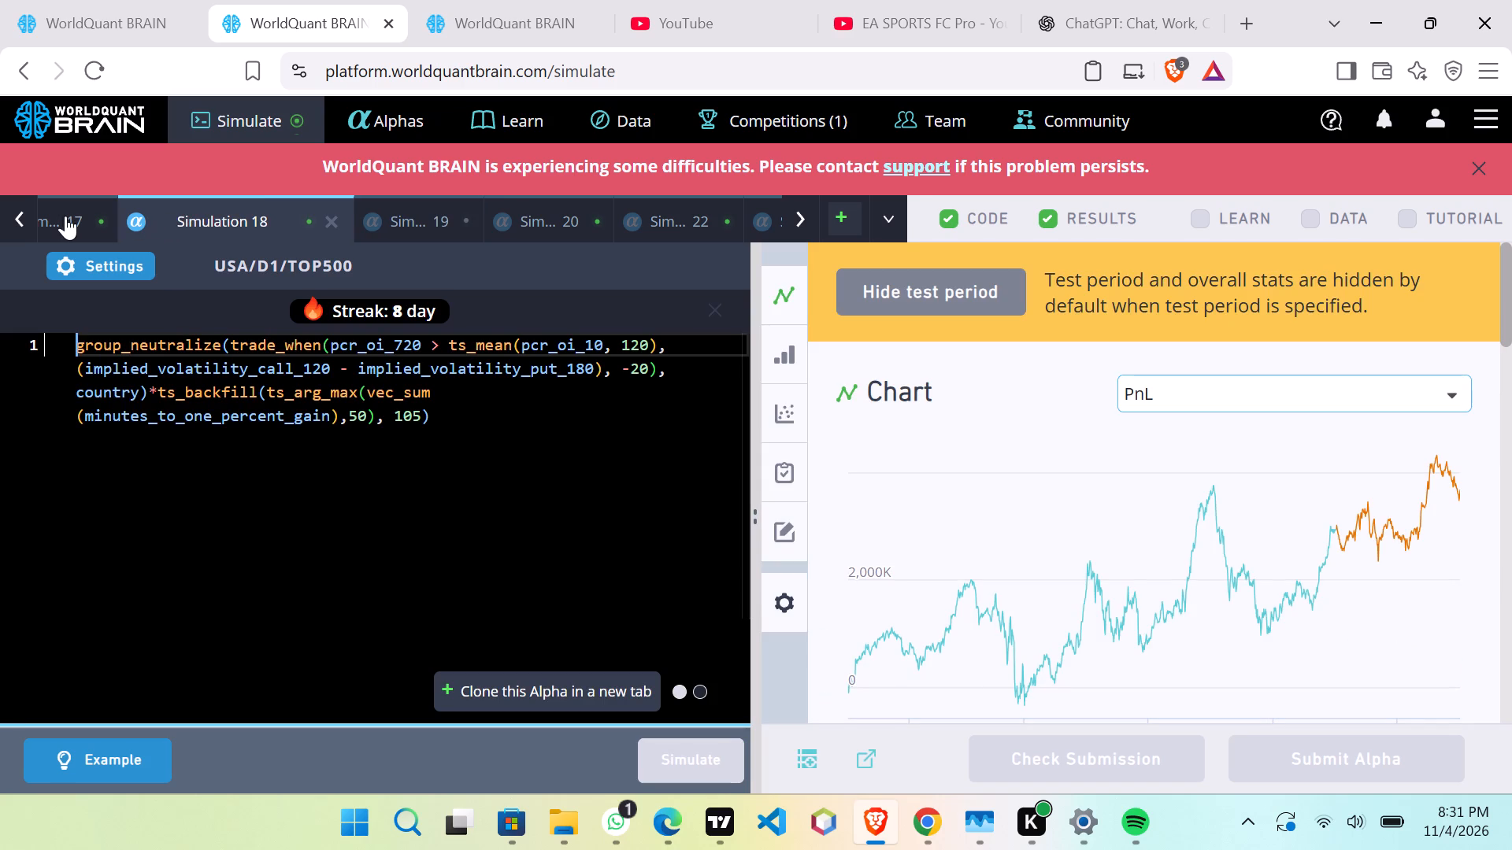
left_click(63, 215)
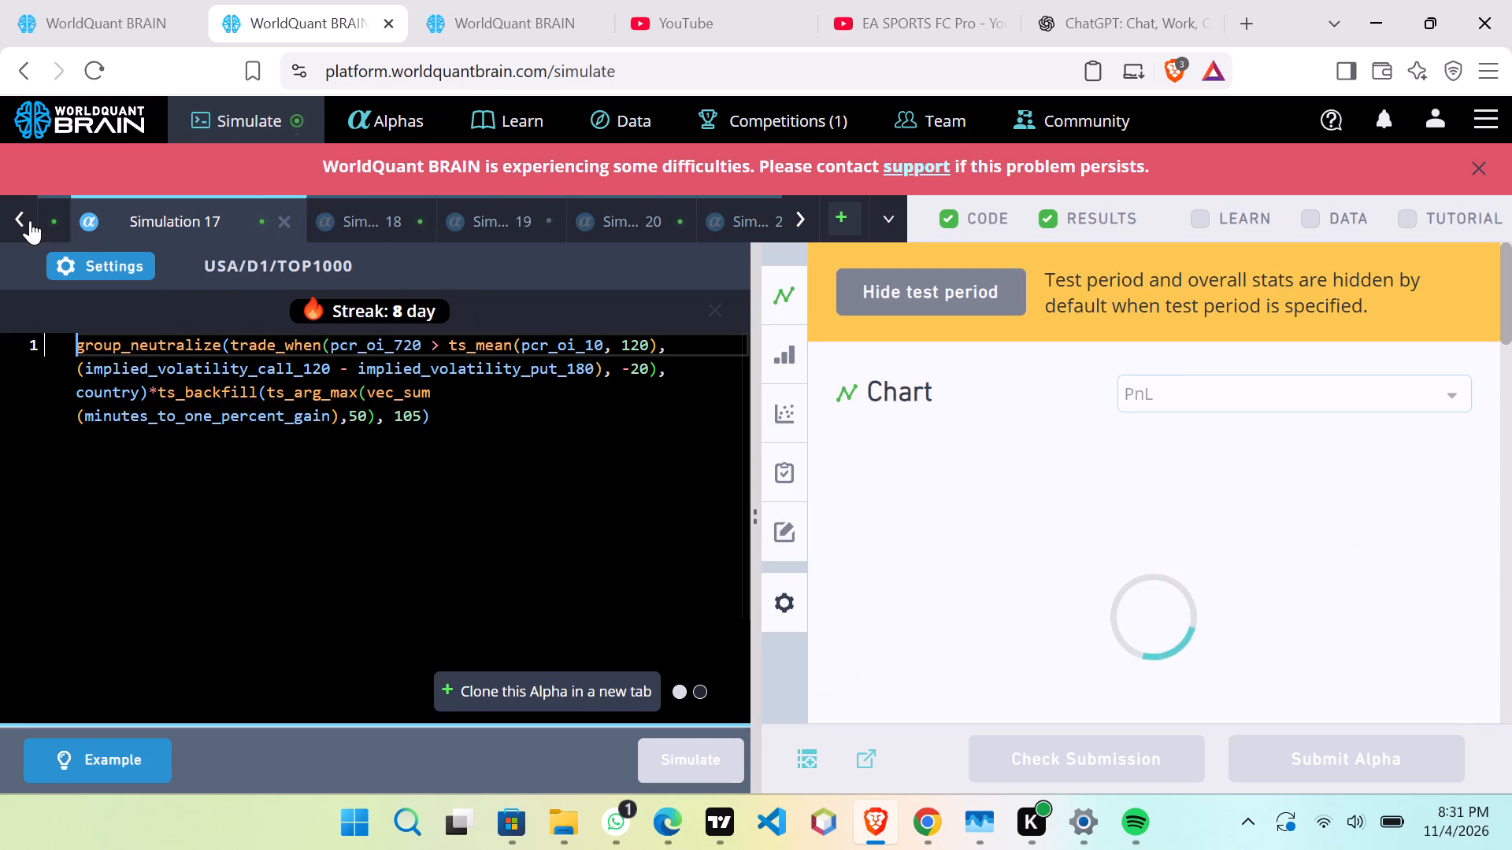
left_click(19, 216)
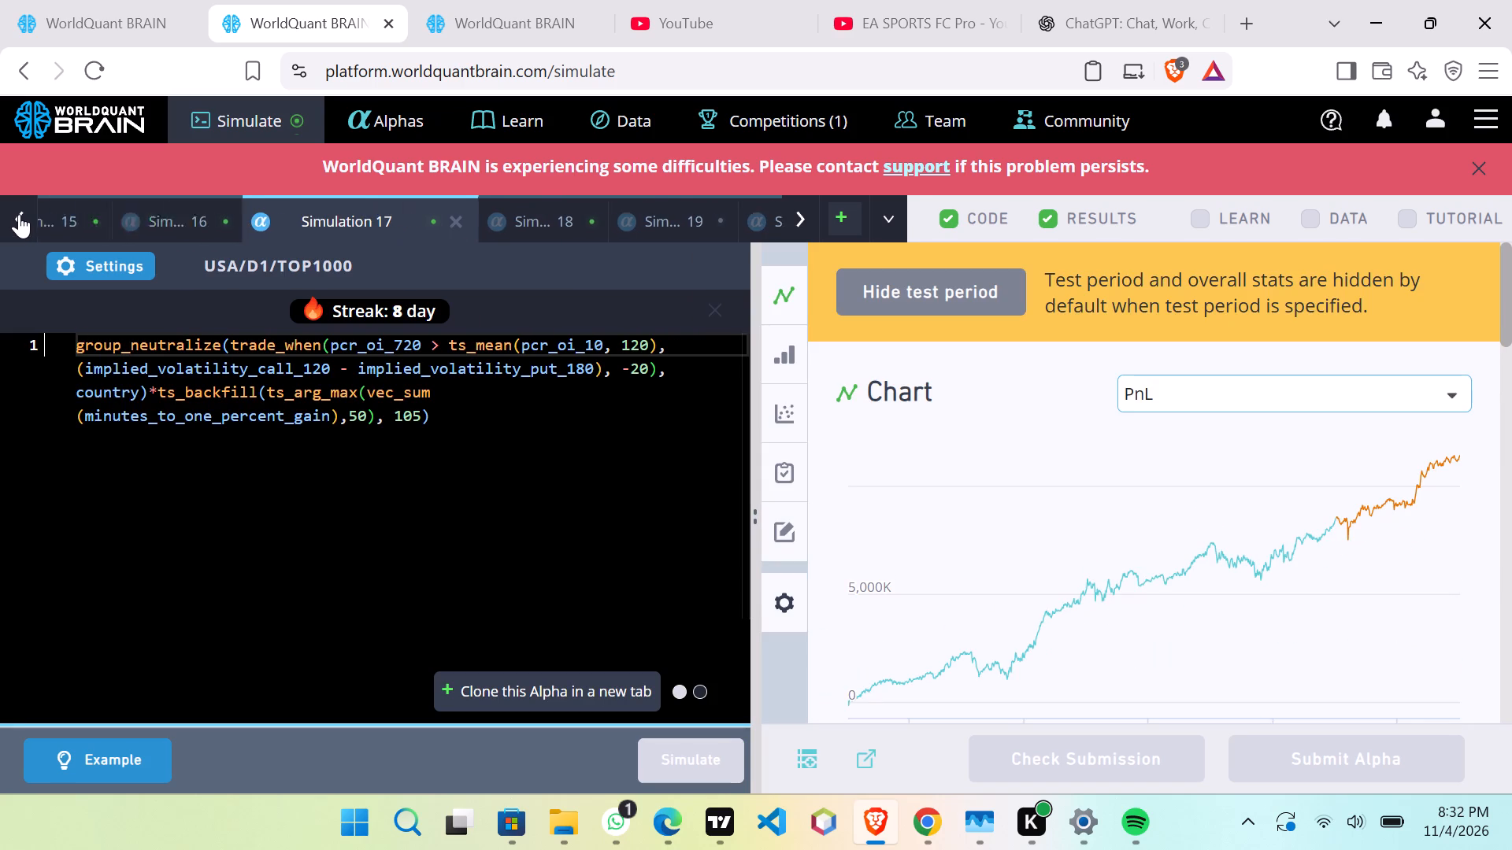
left_click(163, 216)
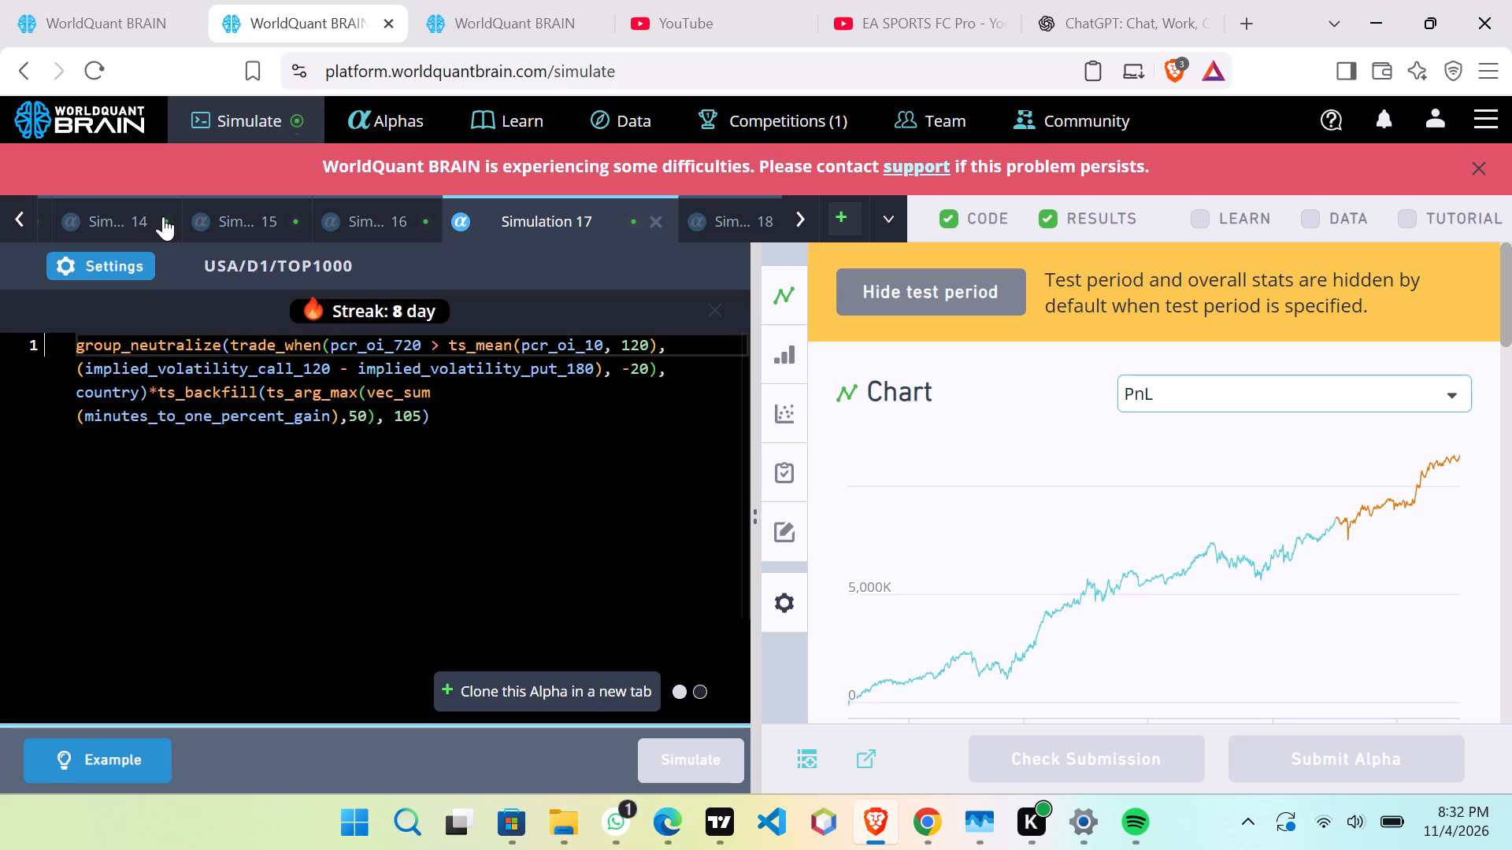